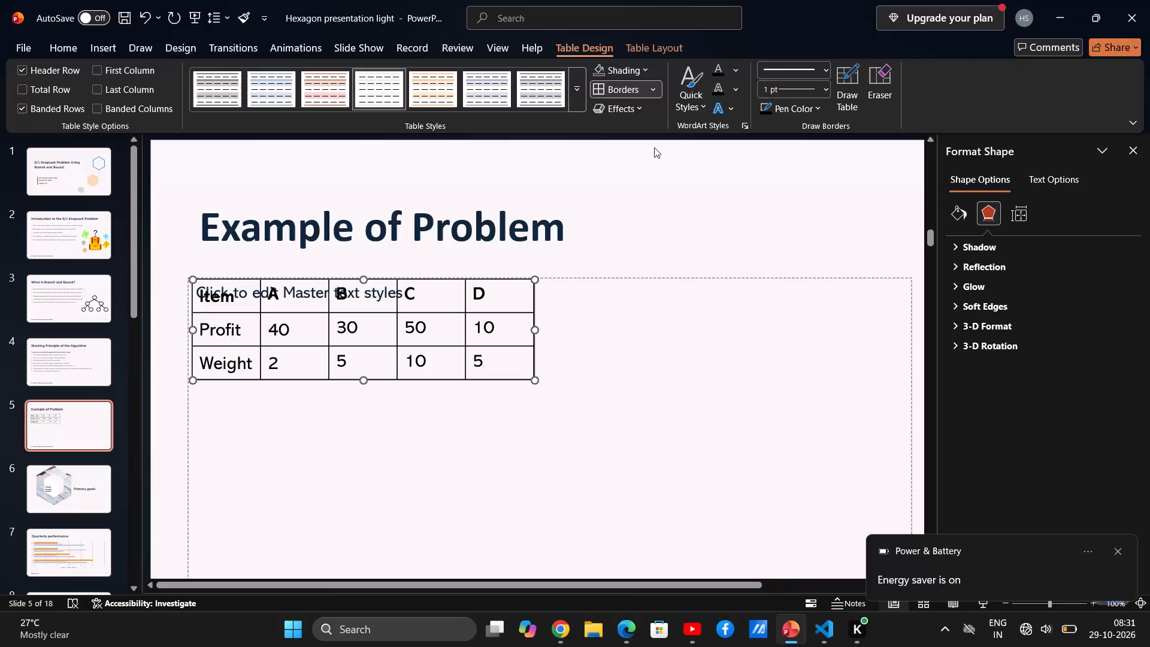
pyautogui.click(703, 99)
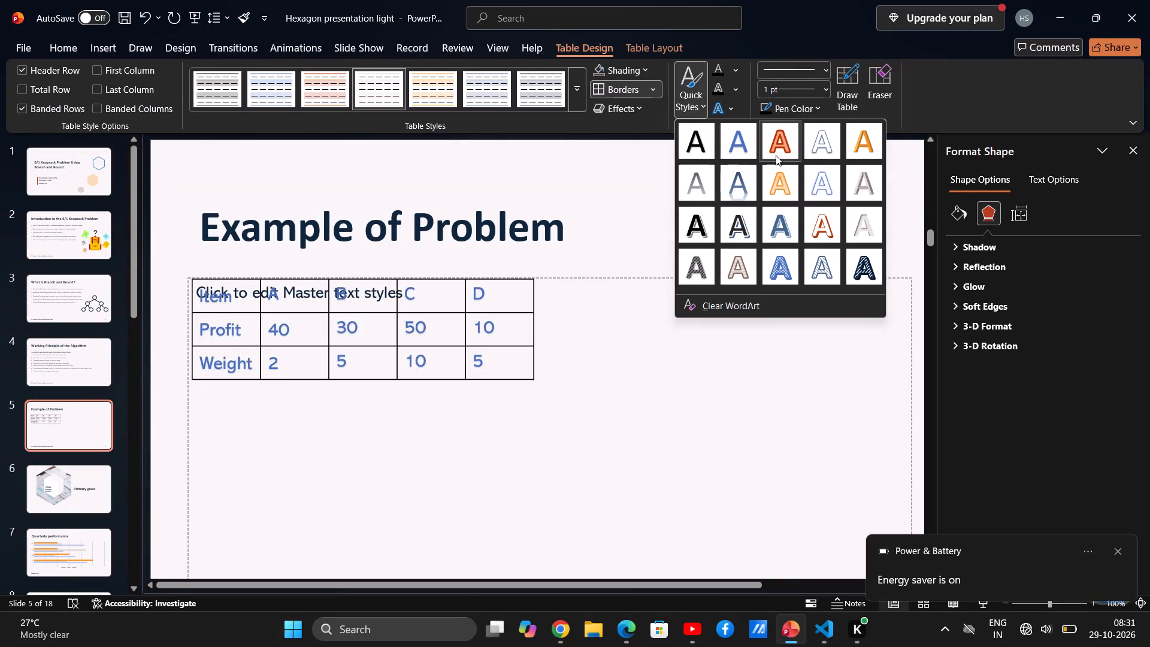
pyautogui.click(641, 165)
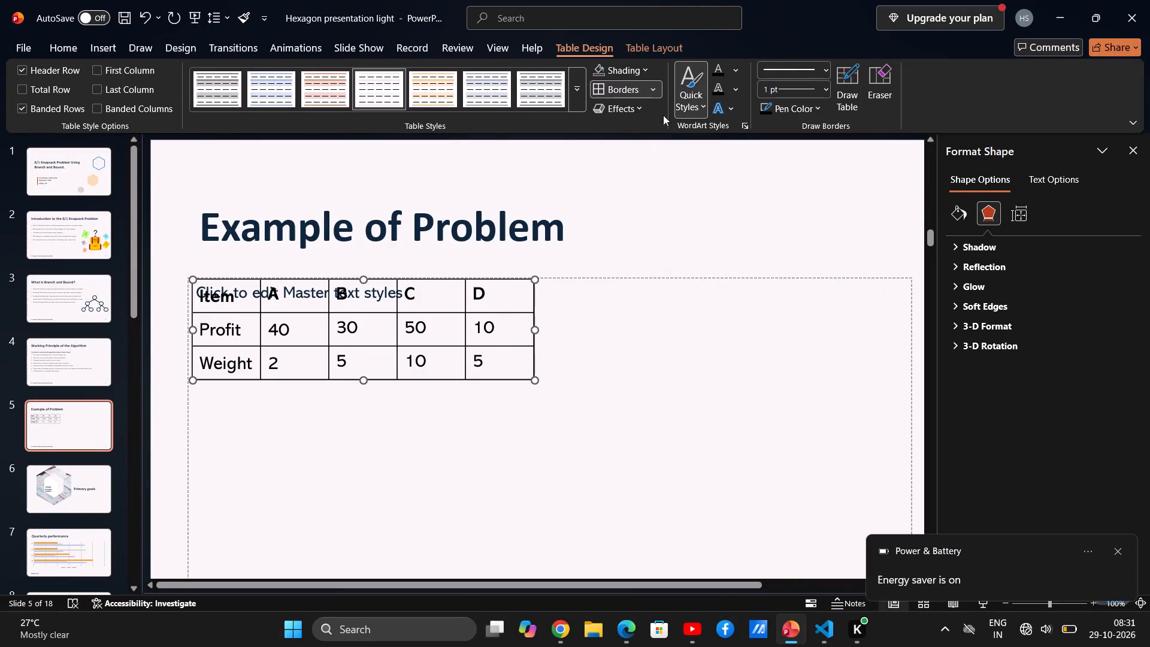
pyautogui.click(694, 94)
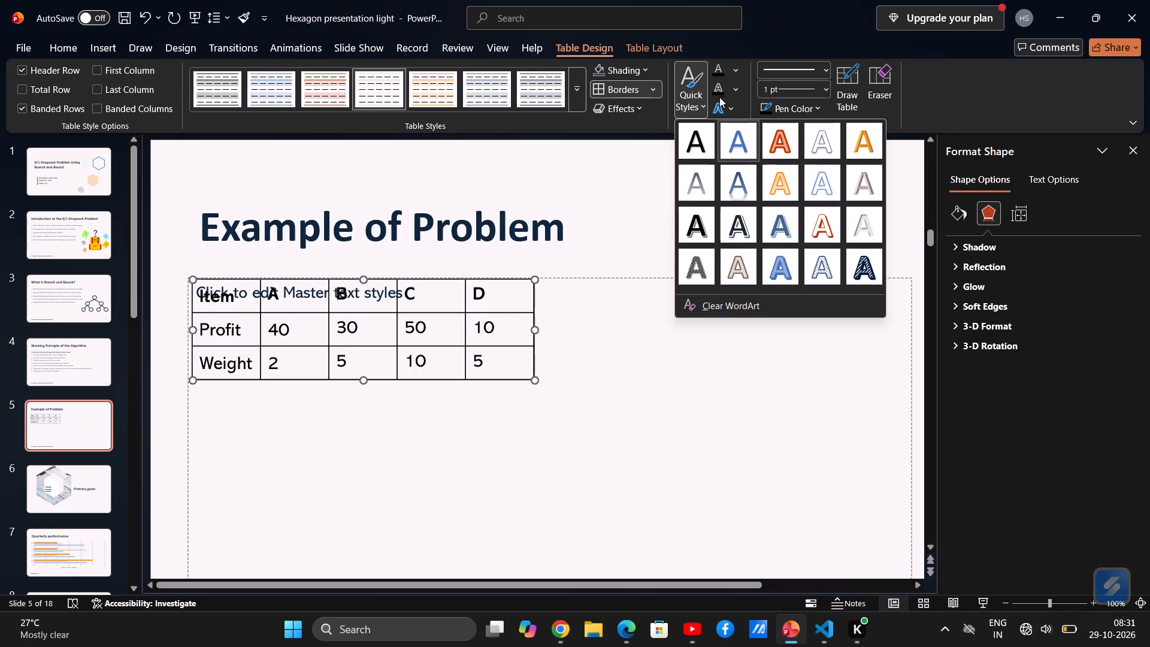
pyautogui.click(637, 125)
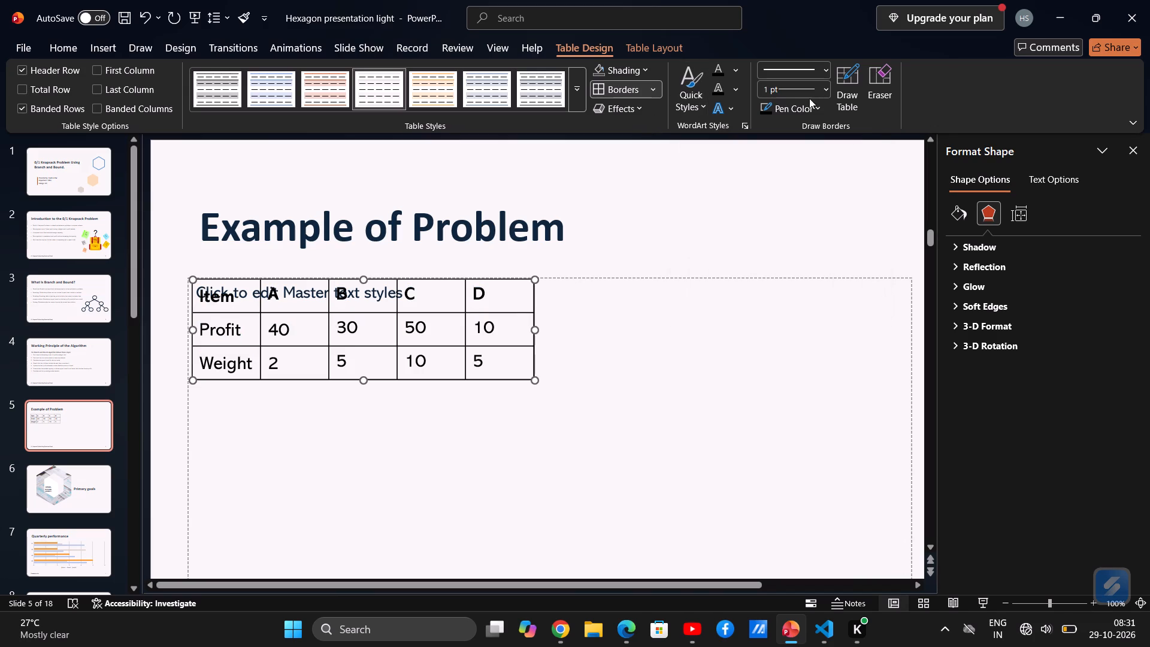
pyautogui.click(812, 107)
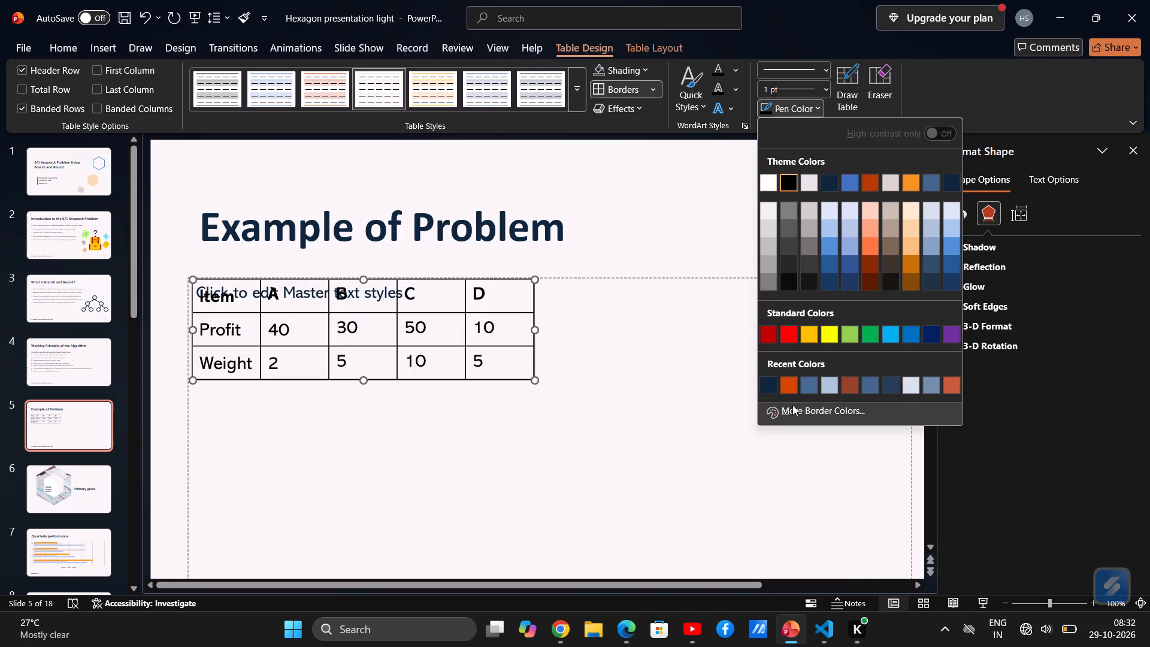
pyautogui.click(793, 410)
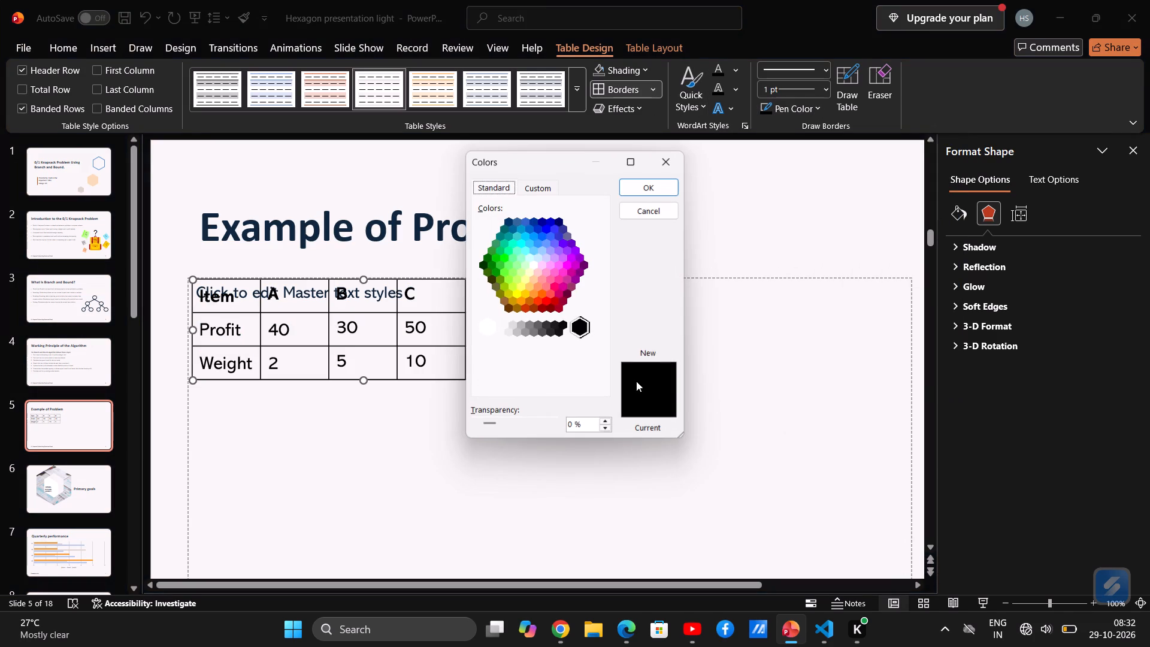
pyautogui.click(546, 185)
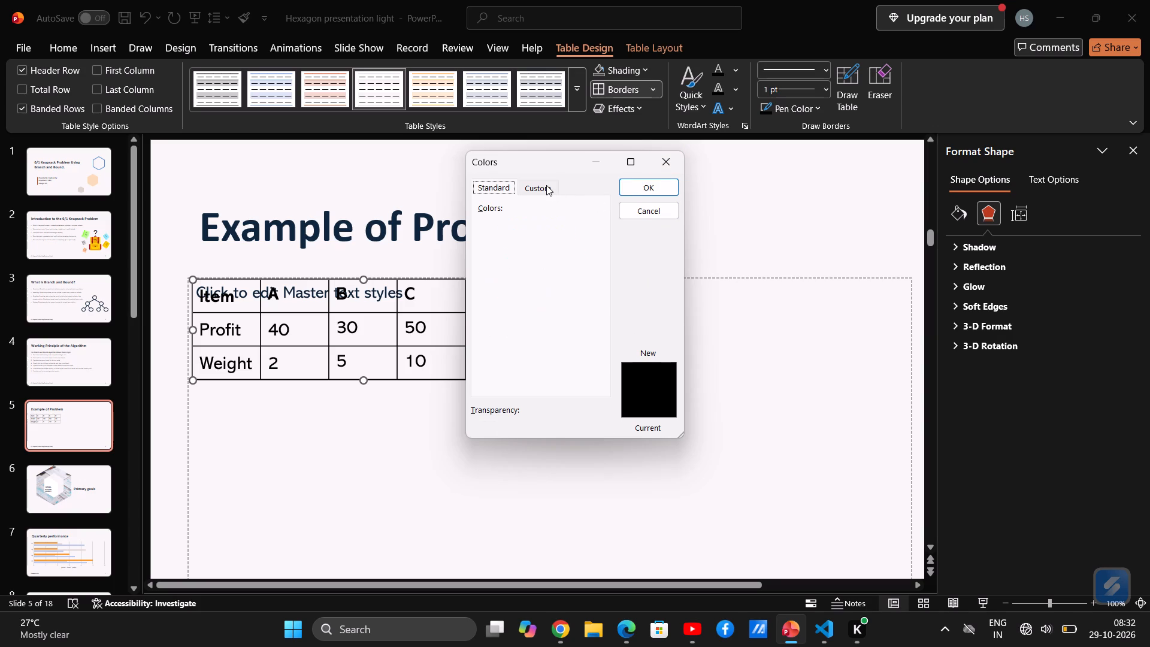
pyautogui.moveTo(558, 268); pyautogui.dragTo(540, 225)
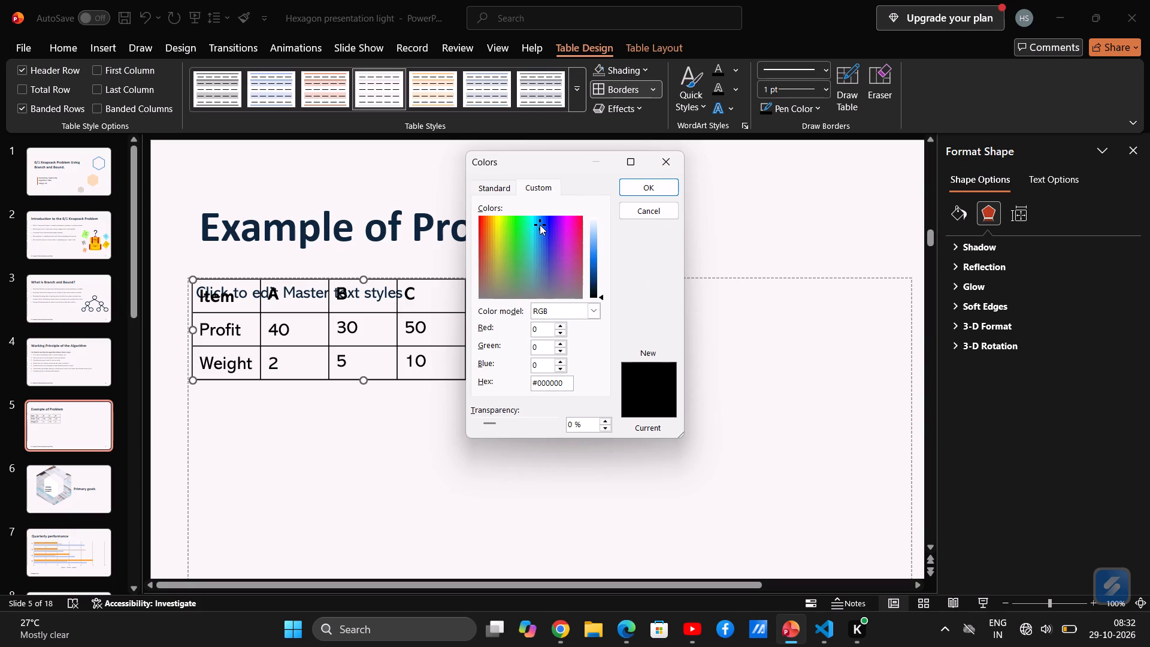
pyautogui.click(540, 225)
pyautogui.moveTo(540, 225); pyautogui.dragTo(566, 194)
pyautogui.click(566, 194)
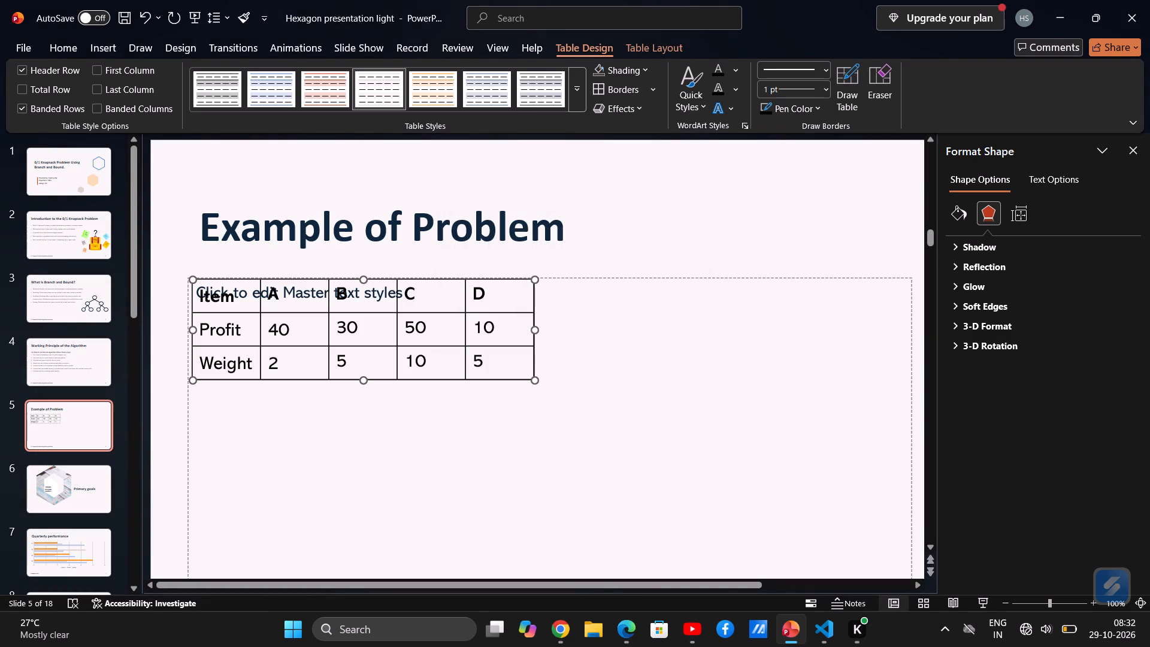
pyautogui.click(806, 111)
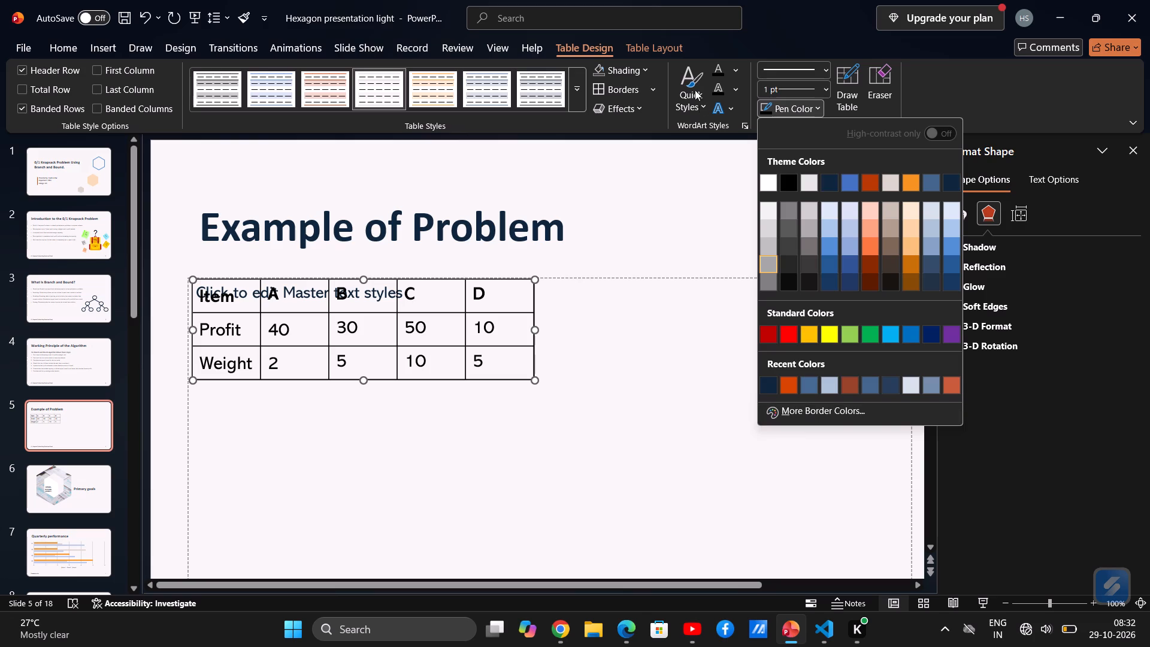
# Clear the WordArt formatting from the text of the Item/Profit/Weight table on slide 5.
pyautogui.click(701, 110)
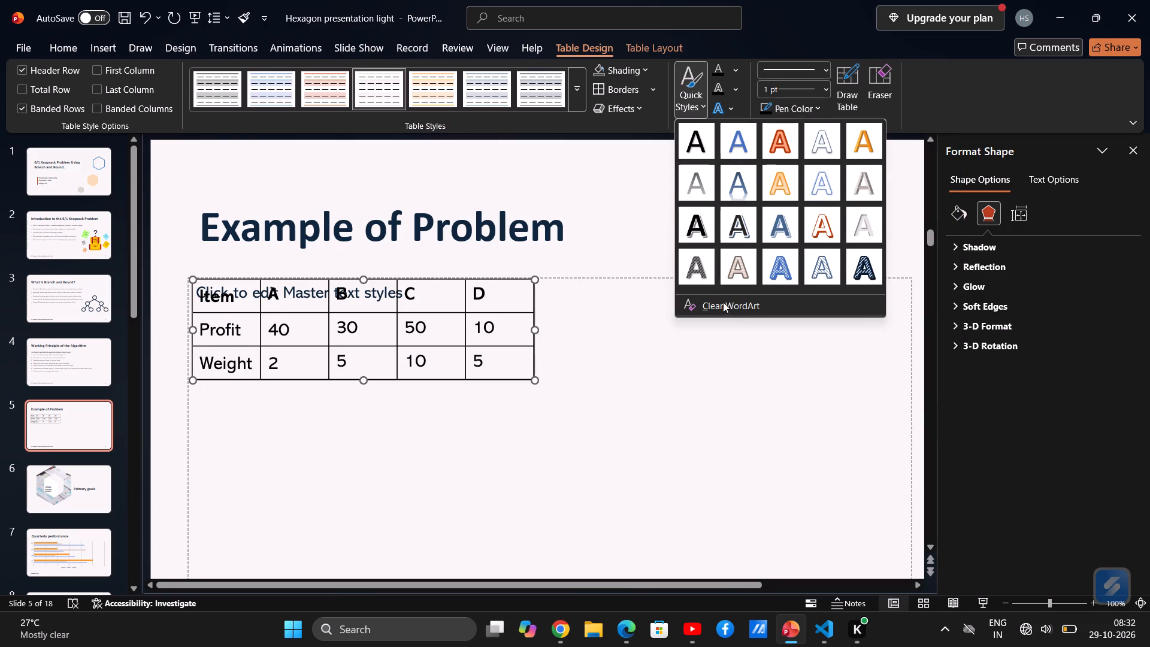
pyautogui.click(723, 303)
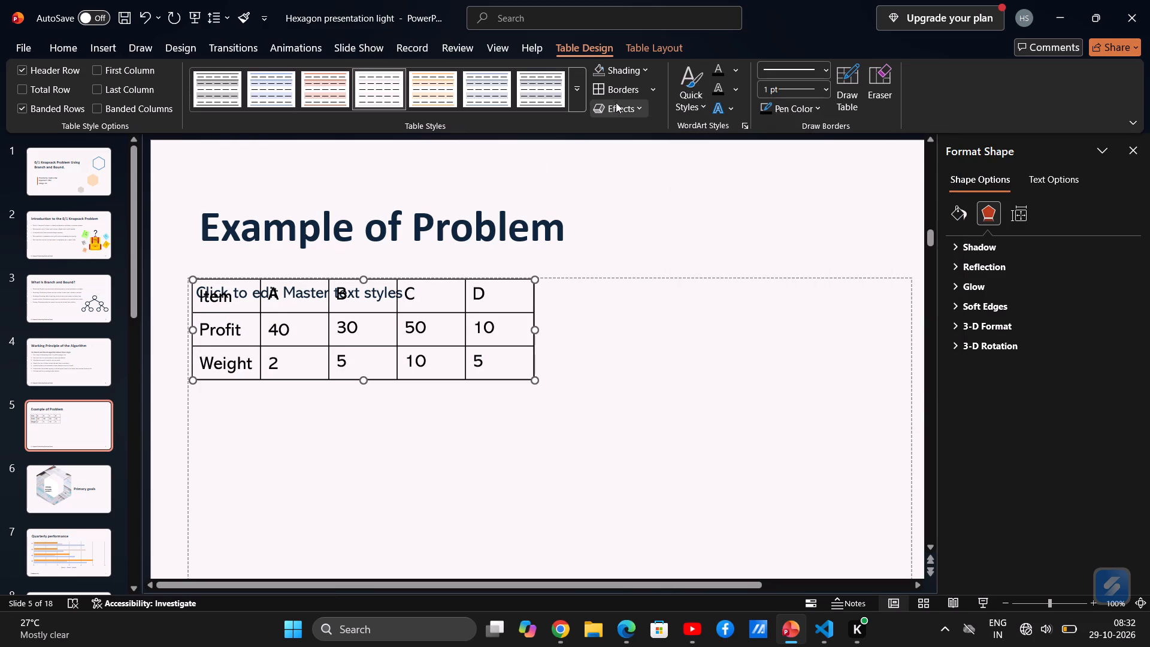
# Apply All Borders to the Item/Profit/Weight table.
pyautogui.click(647, 95)
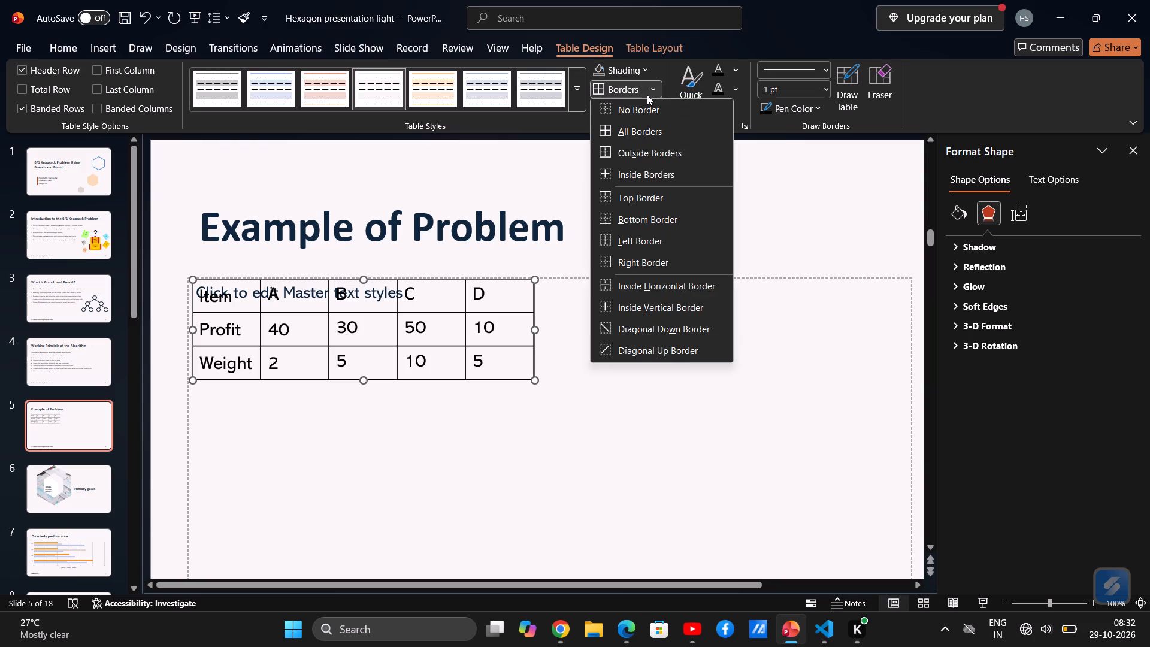
pyautogui.click(647, 131)
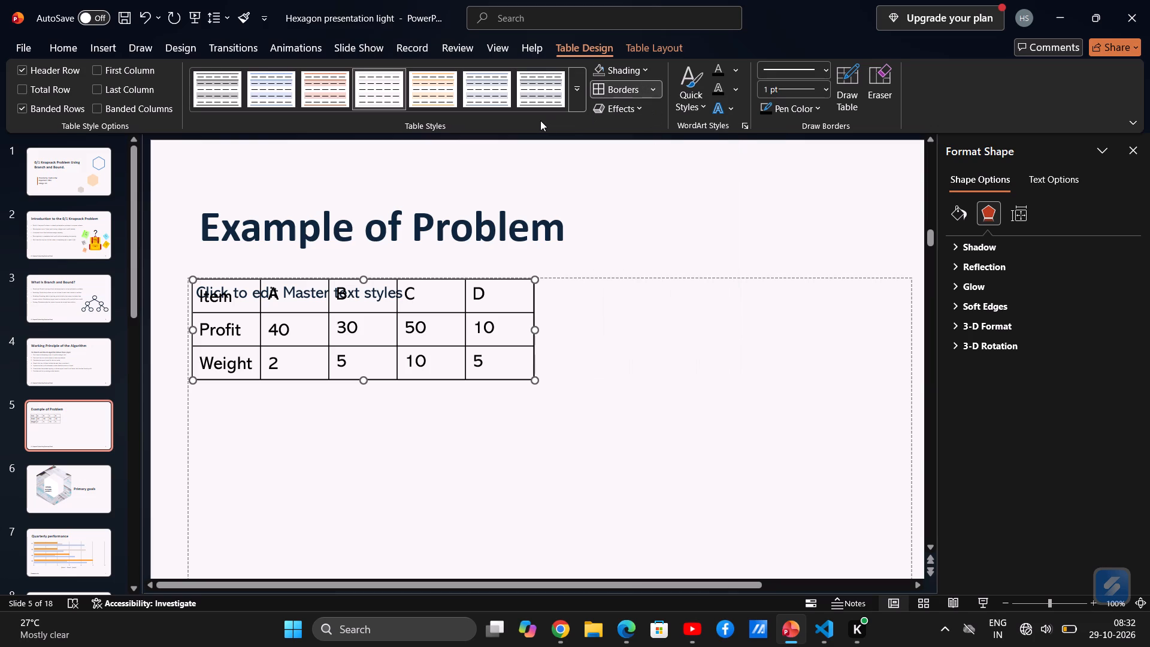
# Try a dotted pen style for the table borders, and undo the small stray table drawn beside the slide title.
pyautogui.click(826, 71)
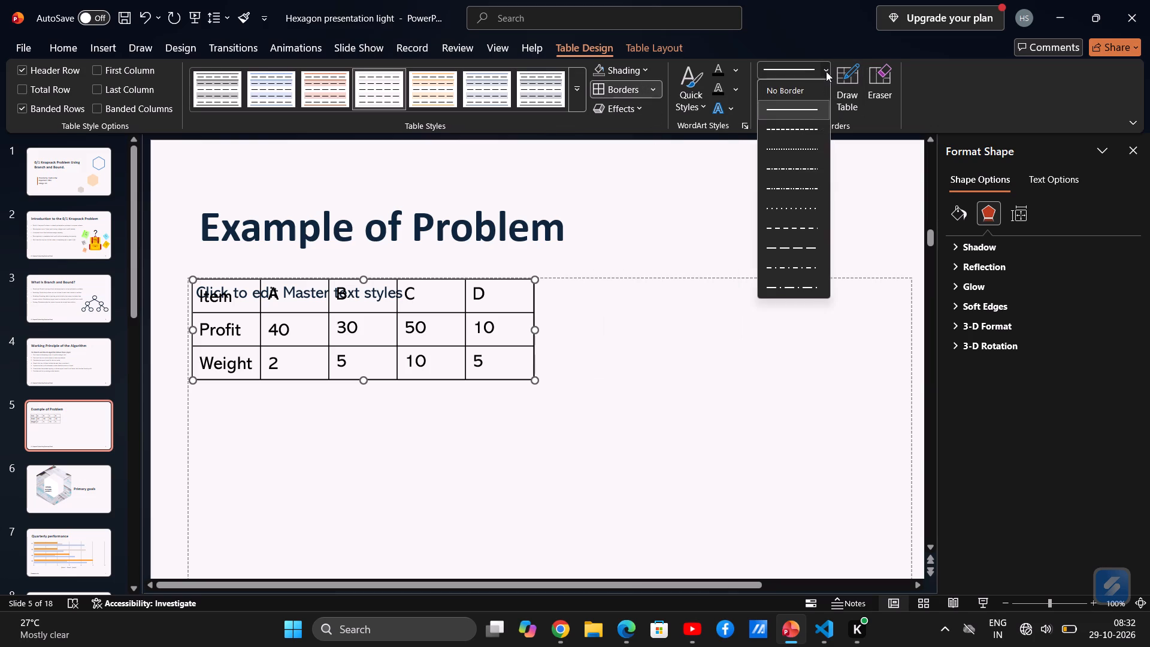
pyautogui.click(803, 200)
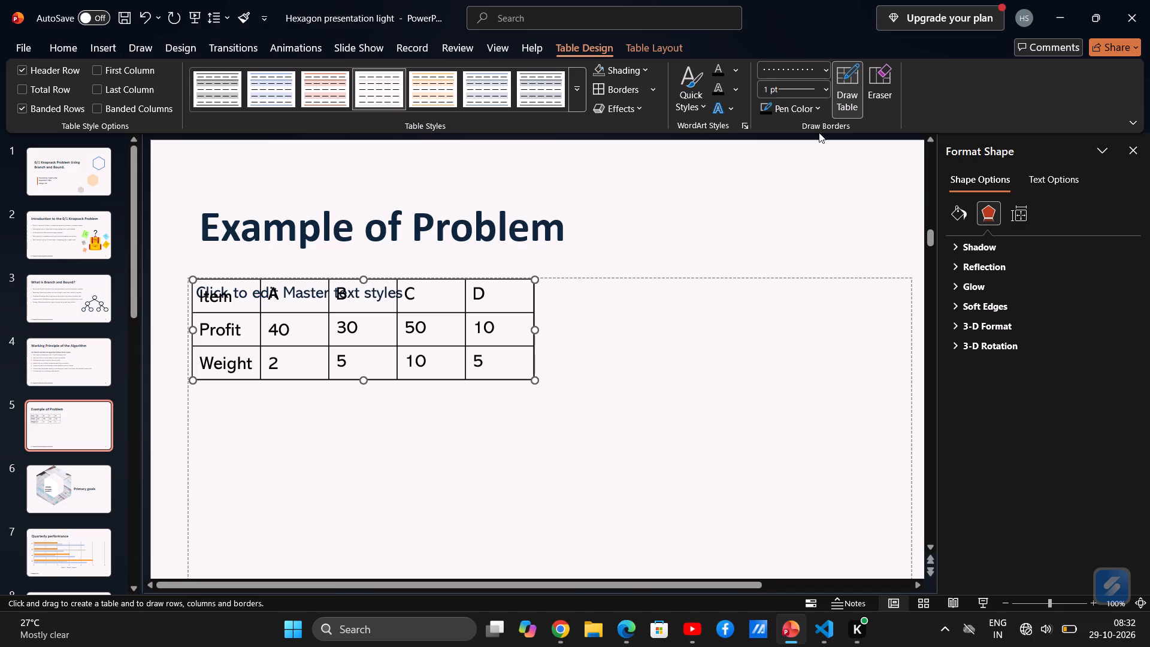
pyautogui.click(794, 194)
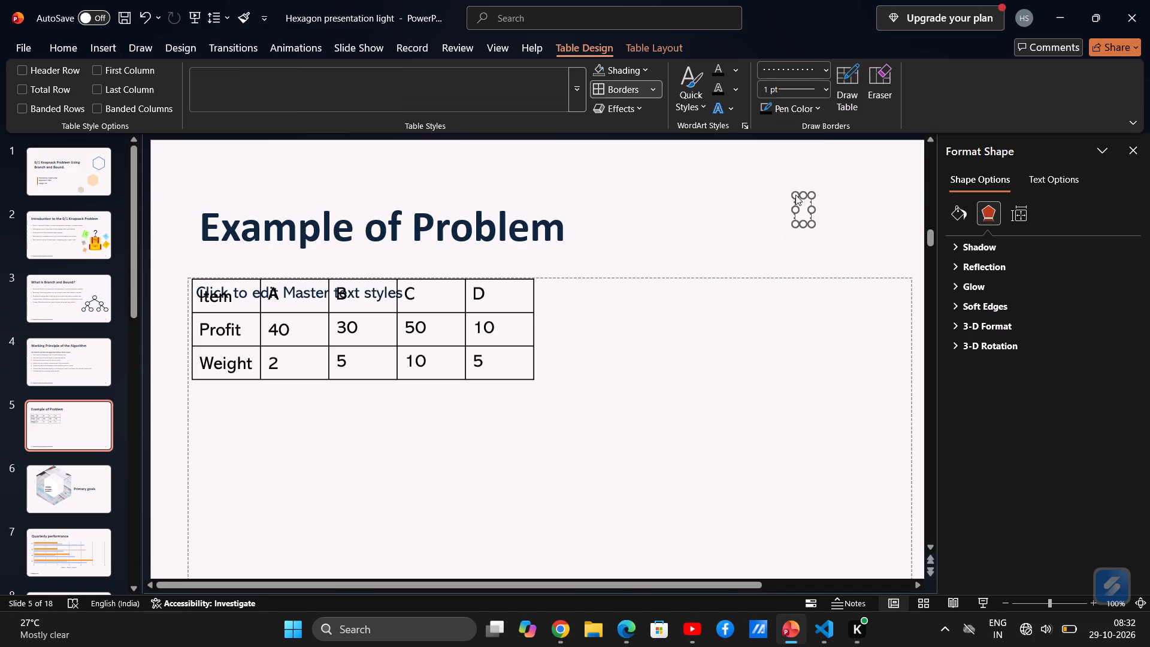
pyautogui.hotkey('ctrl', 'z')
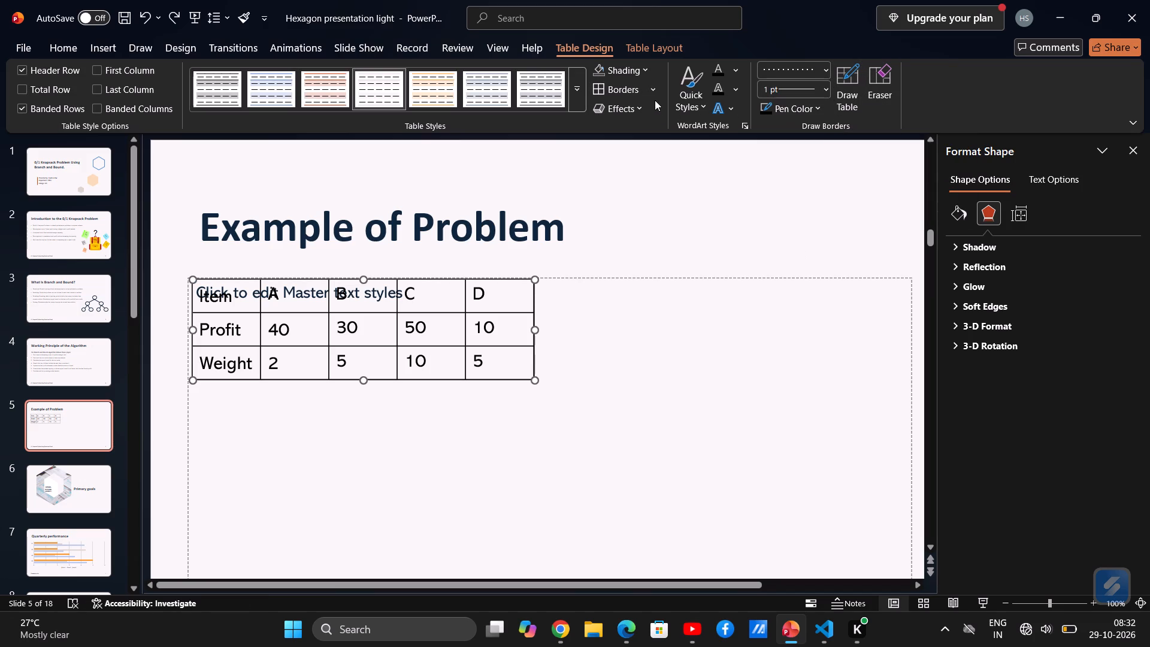
# Recolour the table's text with the Eyedropper, sampling the dark navy of the "Example of Problem" title.
pyautogui.click(1022, 206)
pyautogui.click(1052, 177)
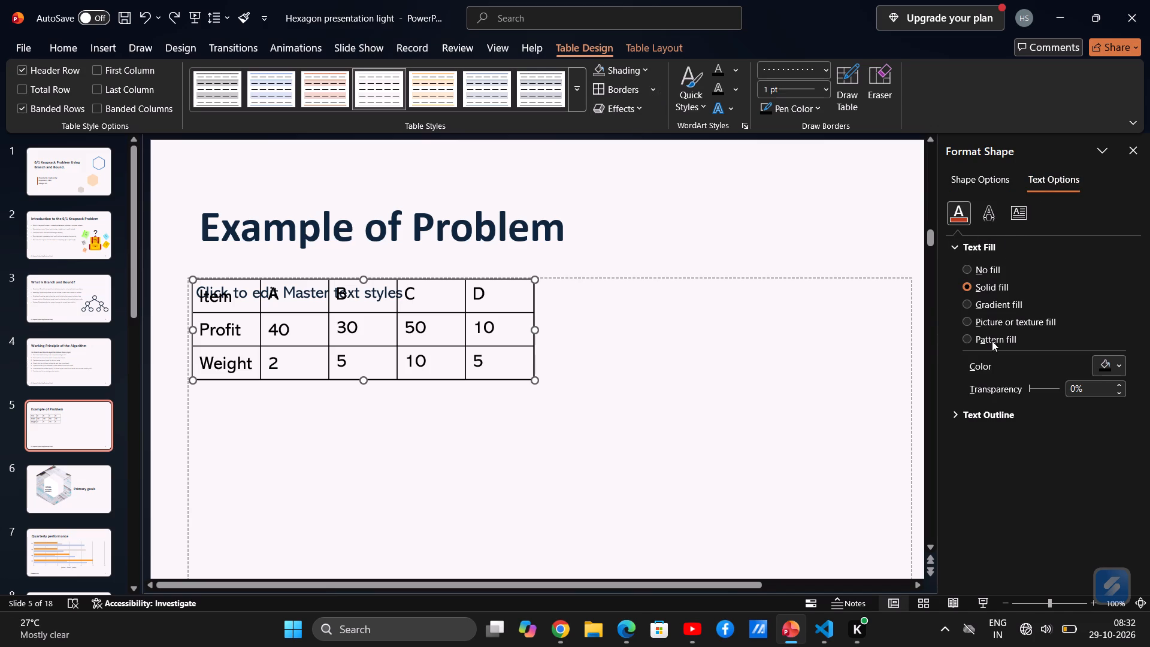
pyautogui.click(1118, 359)
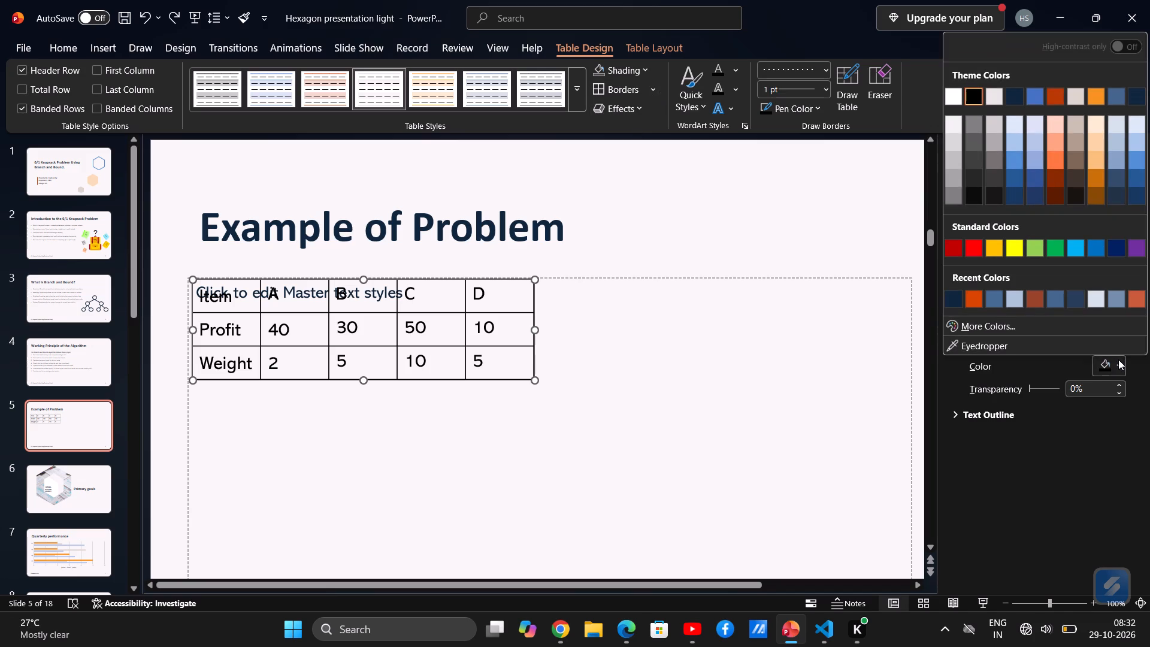
pyautogui.click(1058, 344)
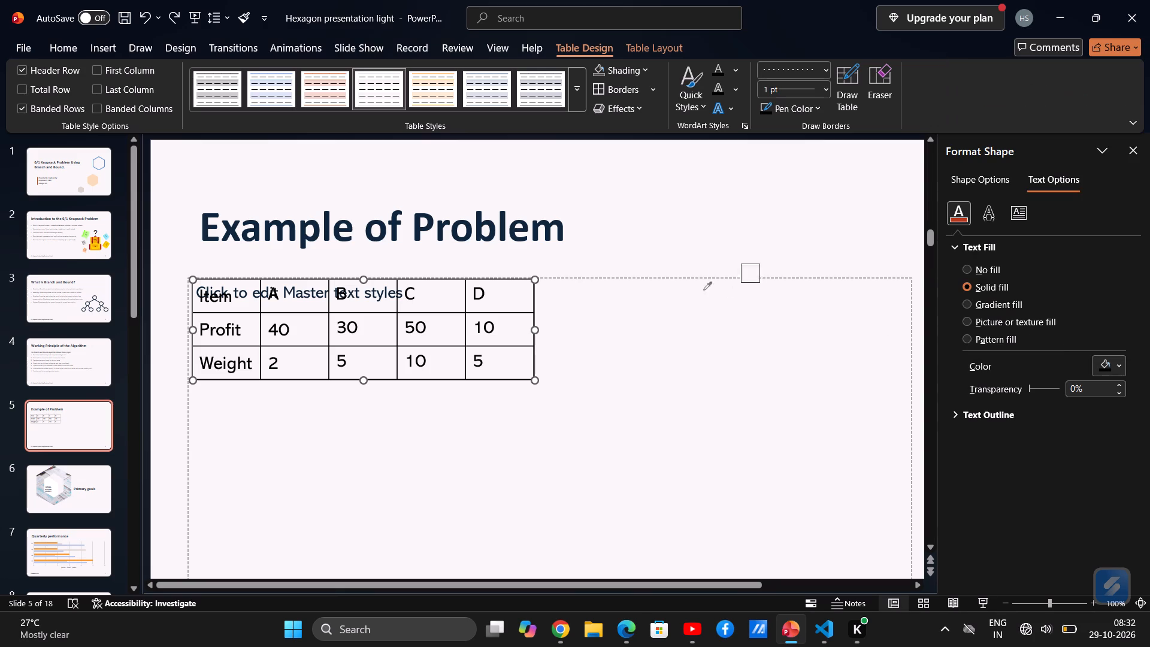
pyautogui.click(560, 228)
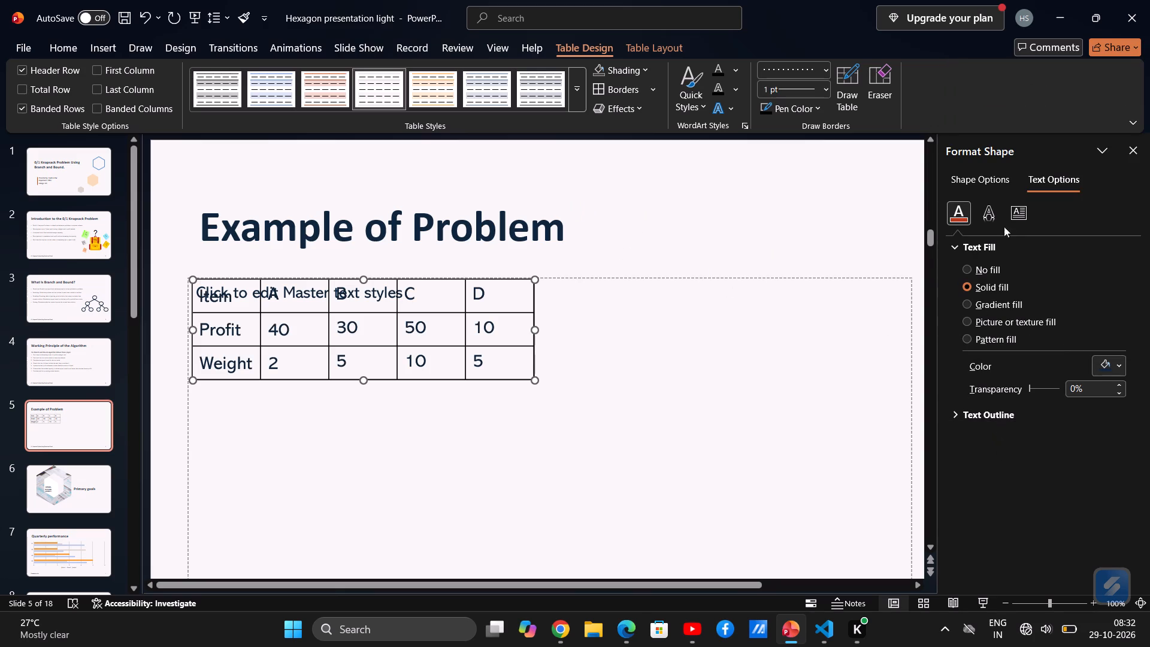
# Give the table's cells a gradient fill.
pyautogui.click(998, 181)
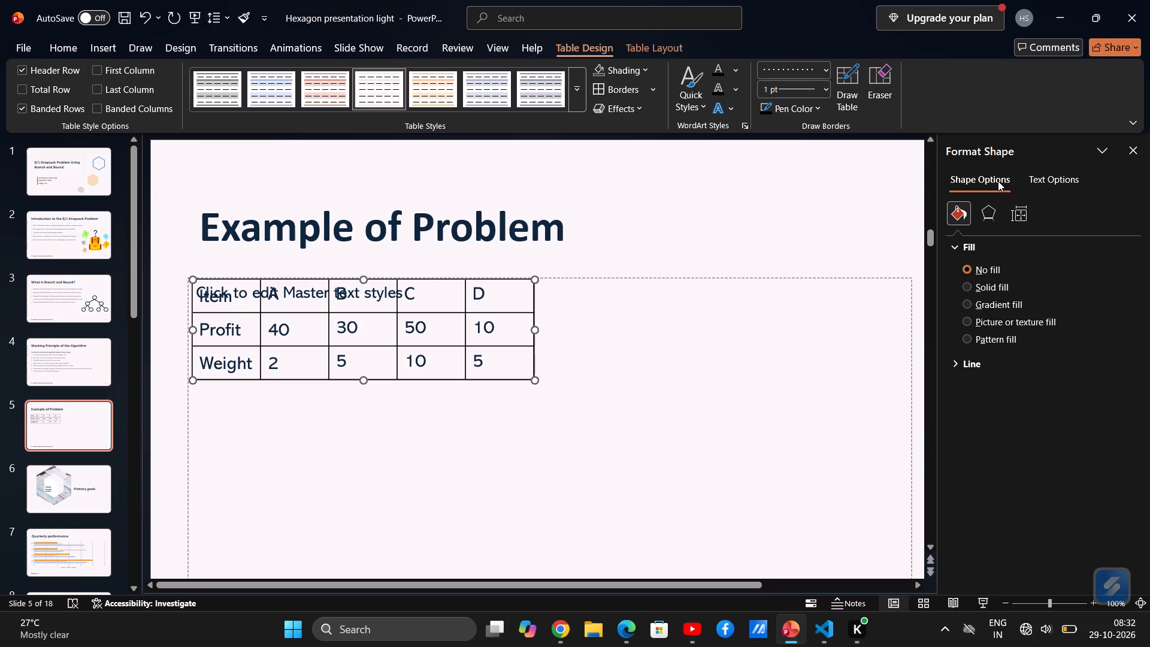
pyautogui.click(1000, 215)
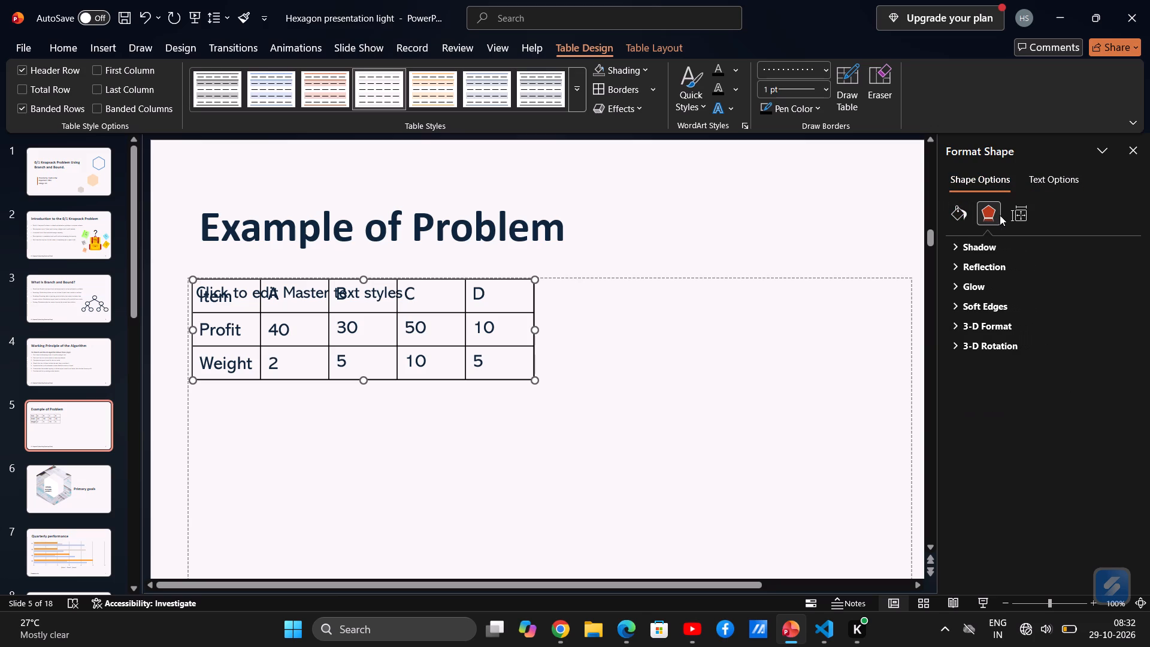
pyautogui.click(1023, 217)
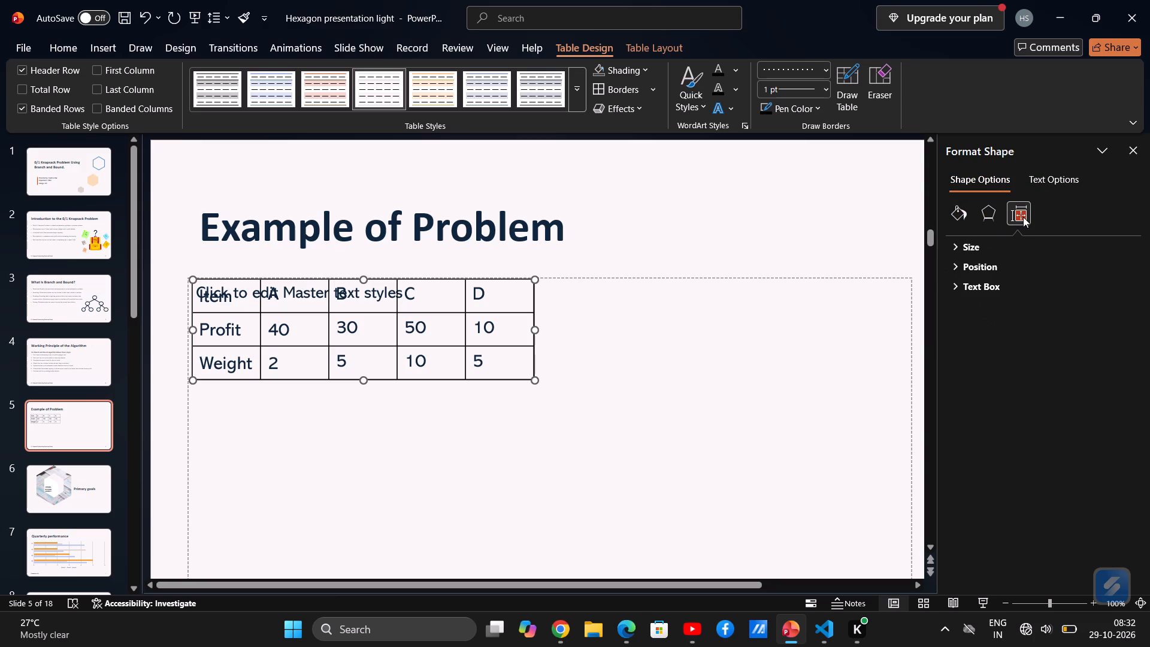
pyautogui.click(1001, 237)
pyautogui.click(964, 216)
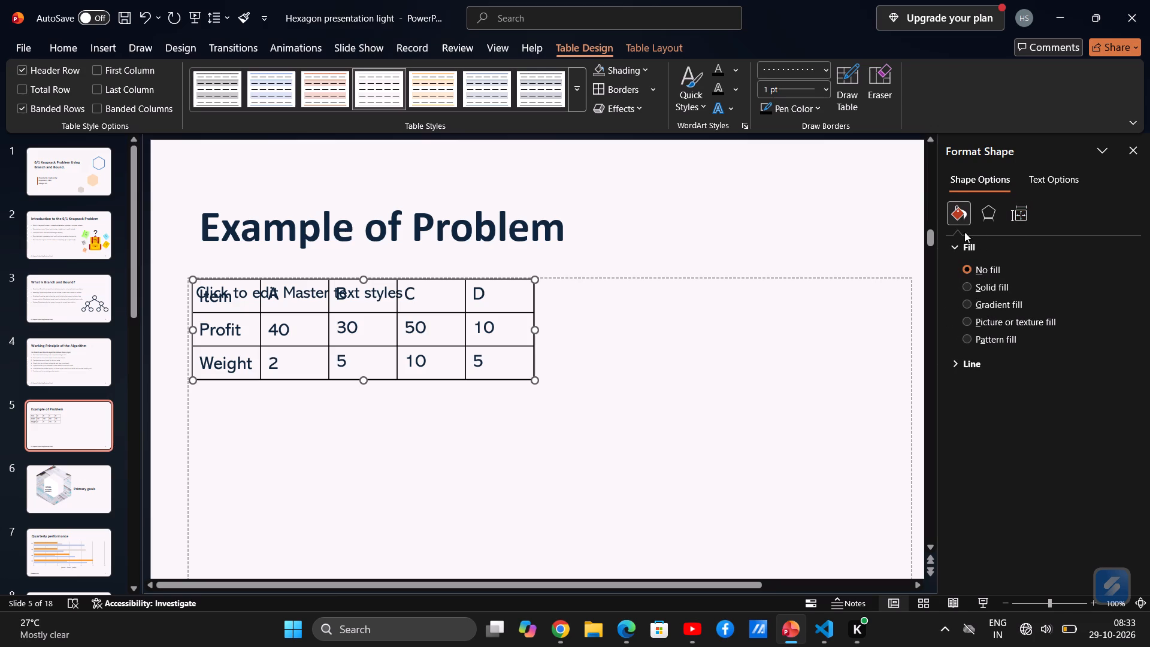
pyautogui.click(975, 290)
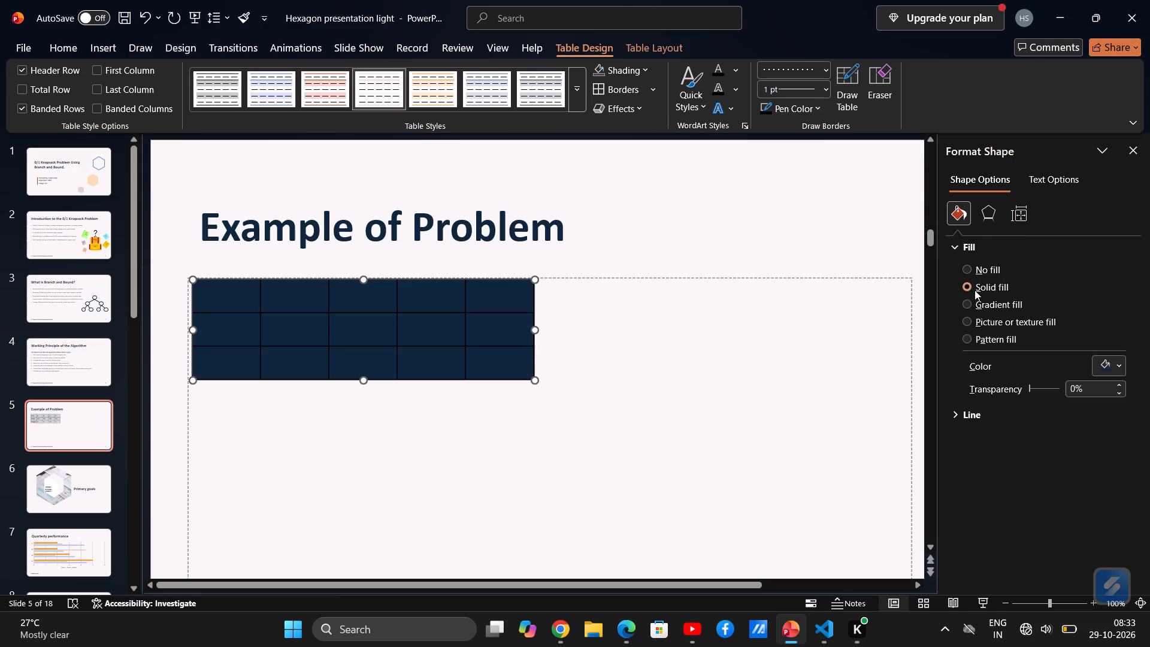
pyautogui.click(972, 306)
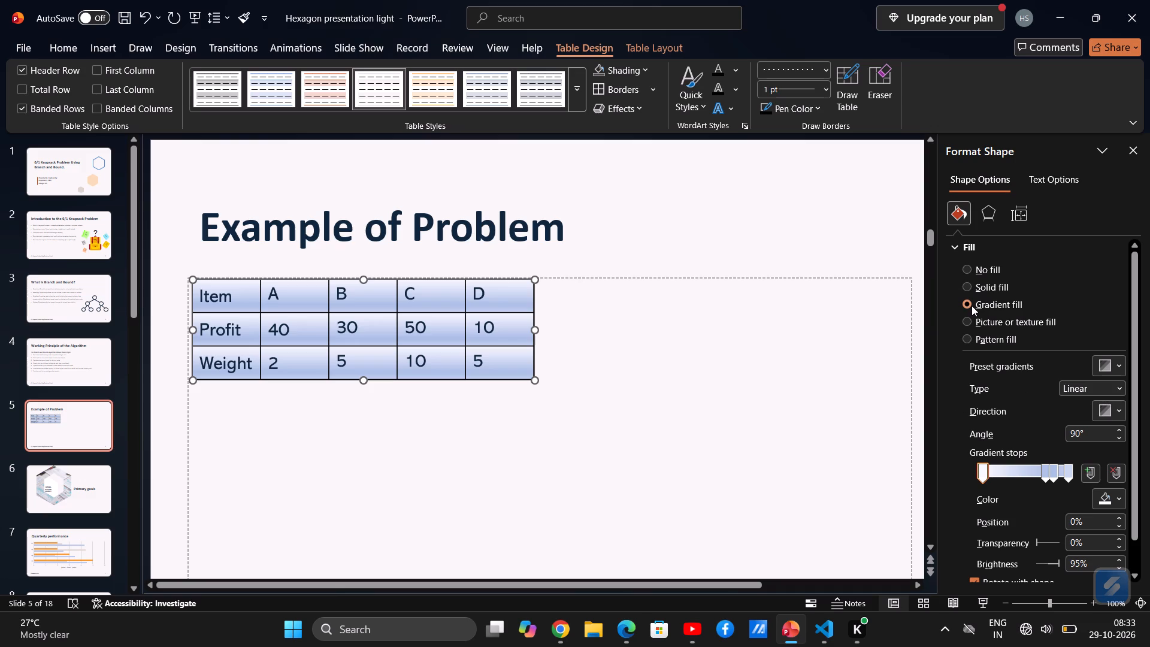
# Move the first stop of the table's gradient fill to 37% and the second stop to 100%.
pyautogui.moveTo(984, 471); pyautogui.dragTo(1039, 476)
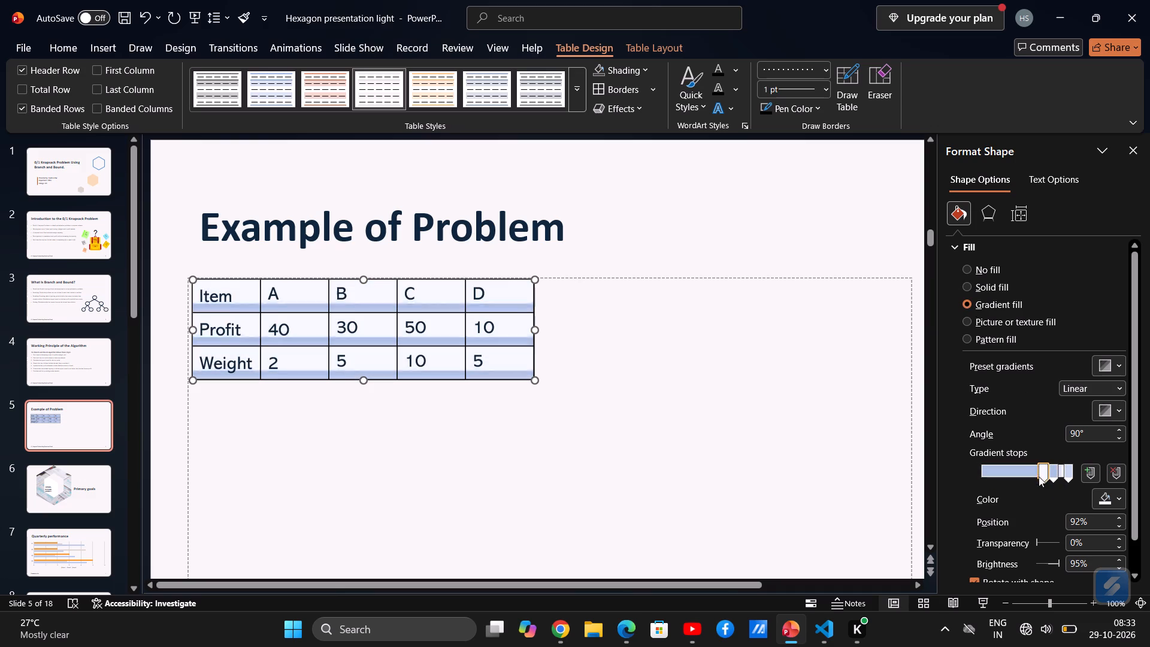
pyautogui.moveTo(1039, 476); pyautogui.dragTo(1015, 476)
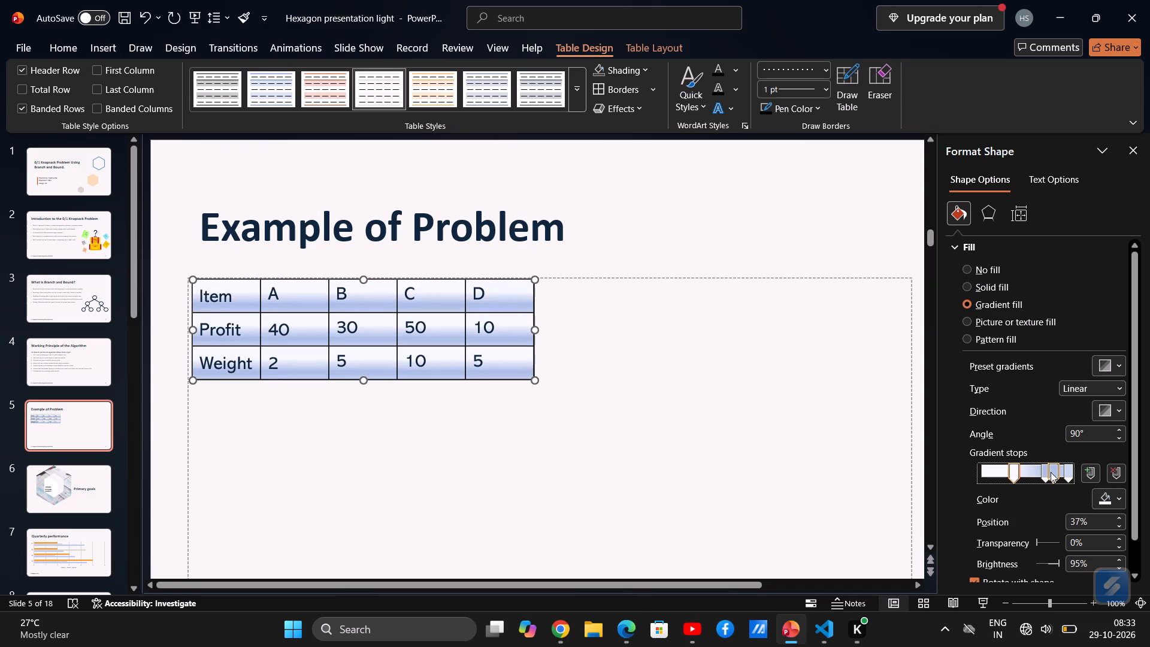
pyautogui.moveTo(1047, 471); pyautogui.dragTo(1040, 471)
pyautogui.moveTo(1040, 471); pyautogui.dragTo(989, 476)
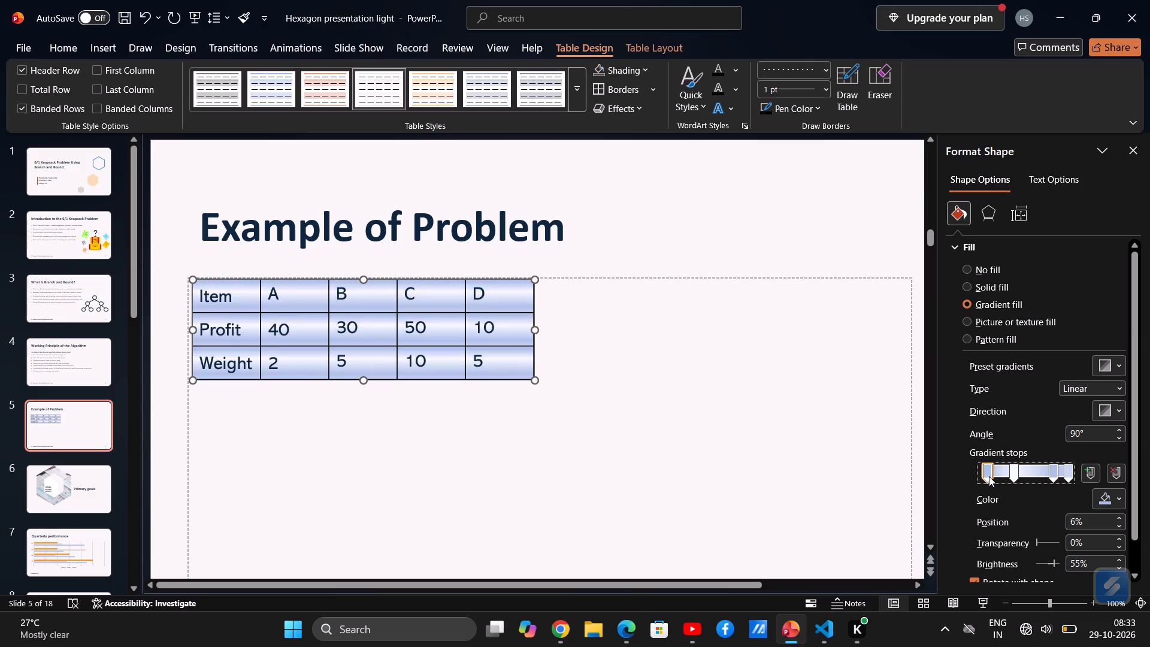
pyautogui.moveTo(989, 476); pyautogui.dragTo(1106, 482)
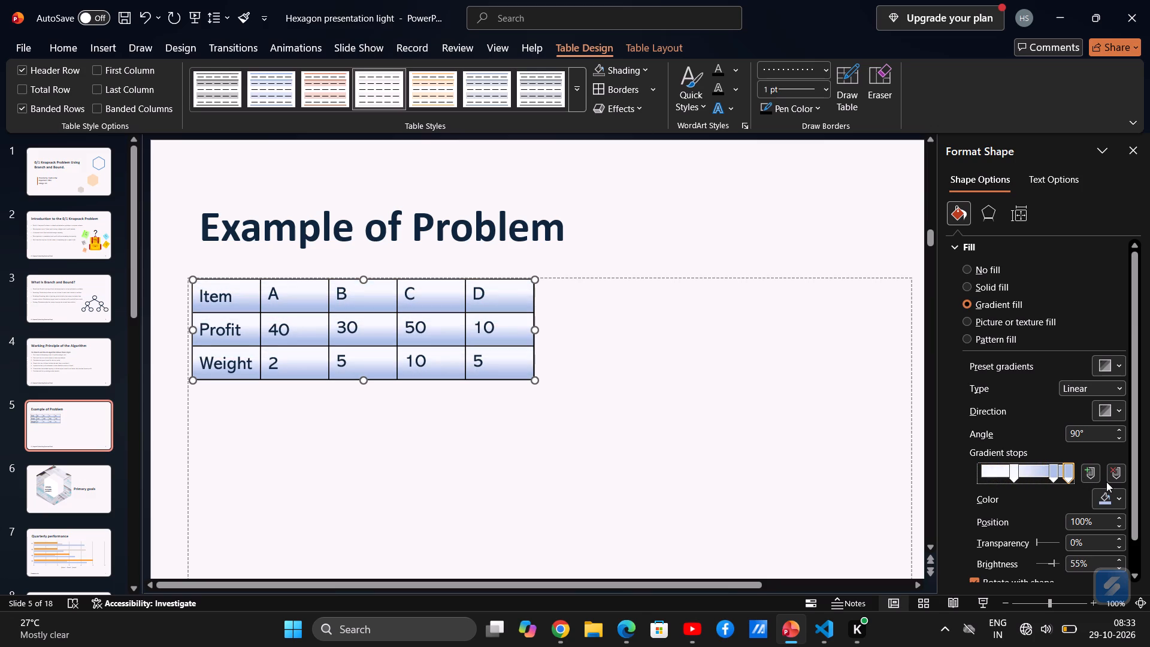
pyautogui.moveTo(1106, 482); pyautogui.dragTo(1036, 496)
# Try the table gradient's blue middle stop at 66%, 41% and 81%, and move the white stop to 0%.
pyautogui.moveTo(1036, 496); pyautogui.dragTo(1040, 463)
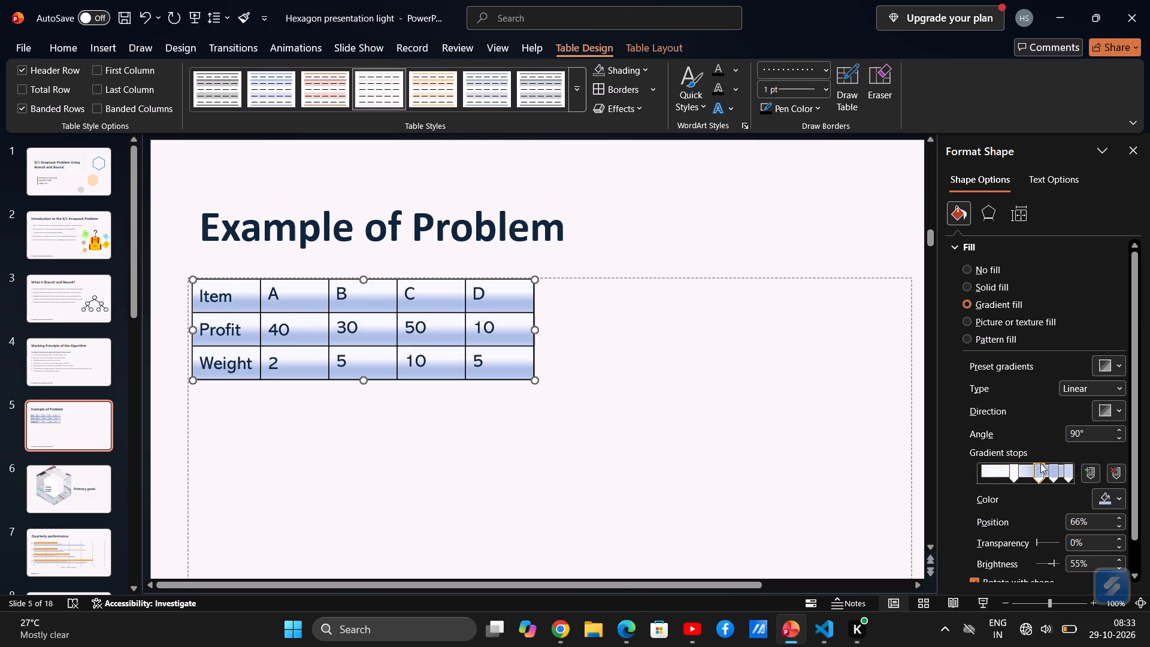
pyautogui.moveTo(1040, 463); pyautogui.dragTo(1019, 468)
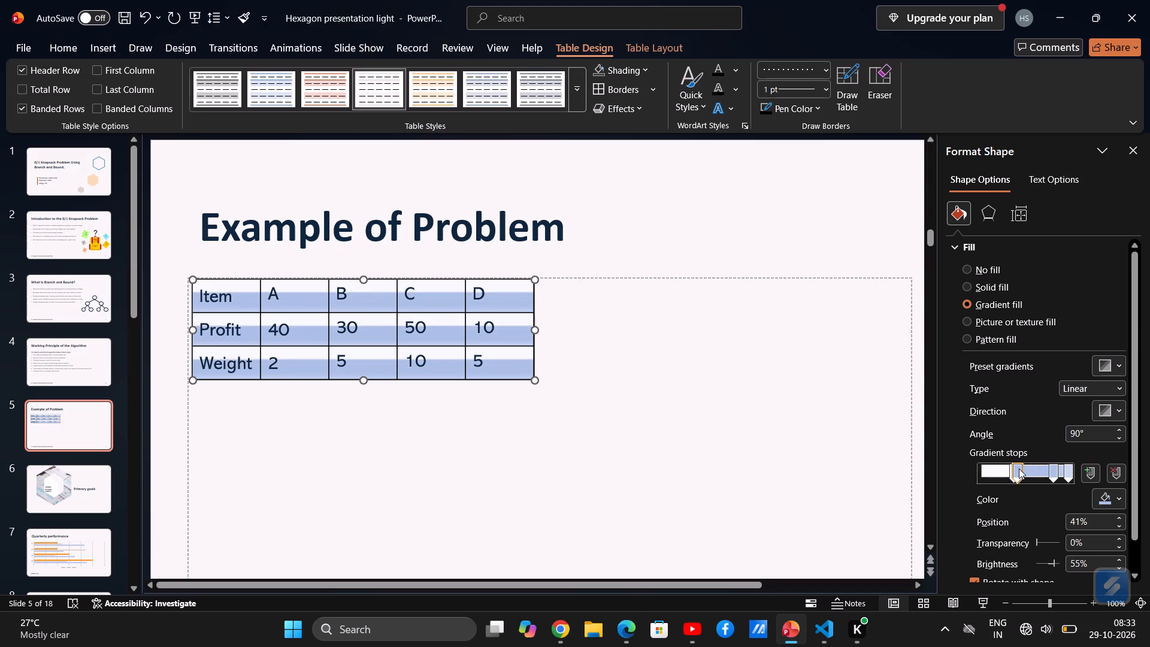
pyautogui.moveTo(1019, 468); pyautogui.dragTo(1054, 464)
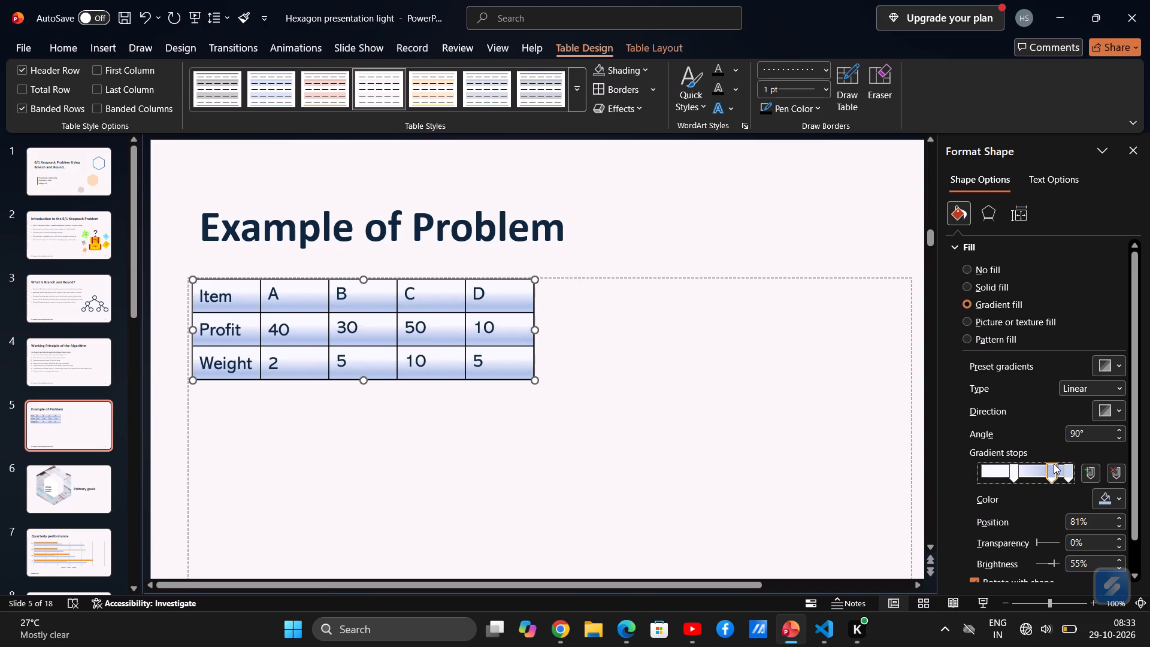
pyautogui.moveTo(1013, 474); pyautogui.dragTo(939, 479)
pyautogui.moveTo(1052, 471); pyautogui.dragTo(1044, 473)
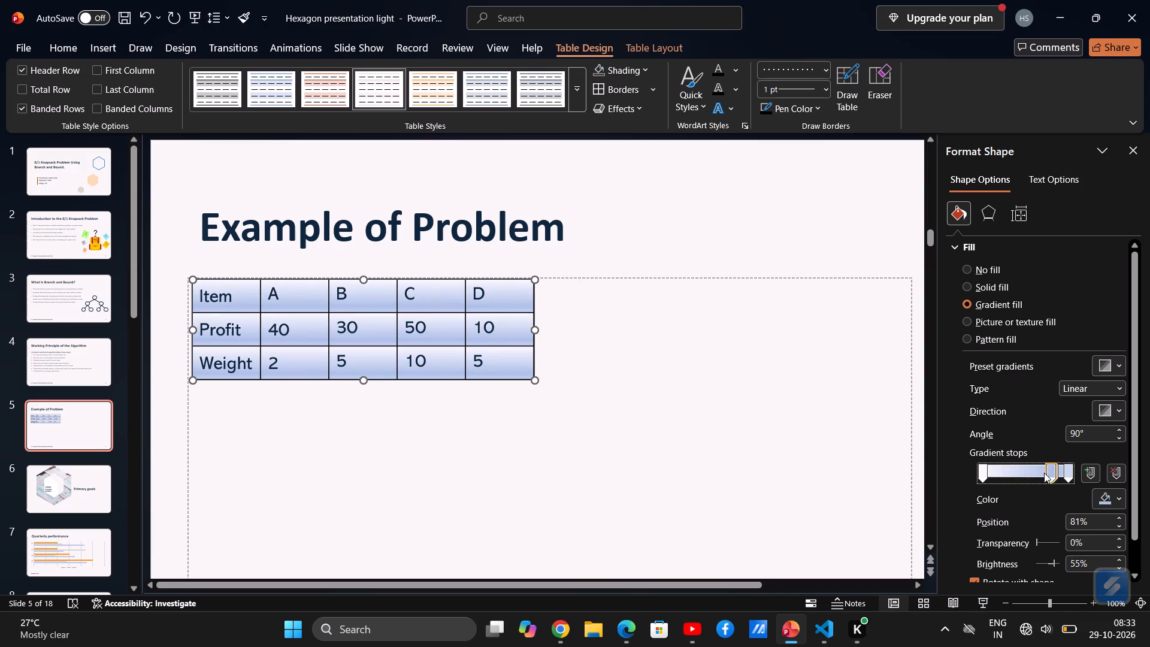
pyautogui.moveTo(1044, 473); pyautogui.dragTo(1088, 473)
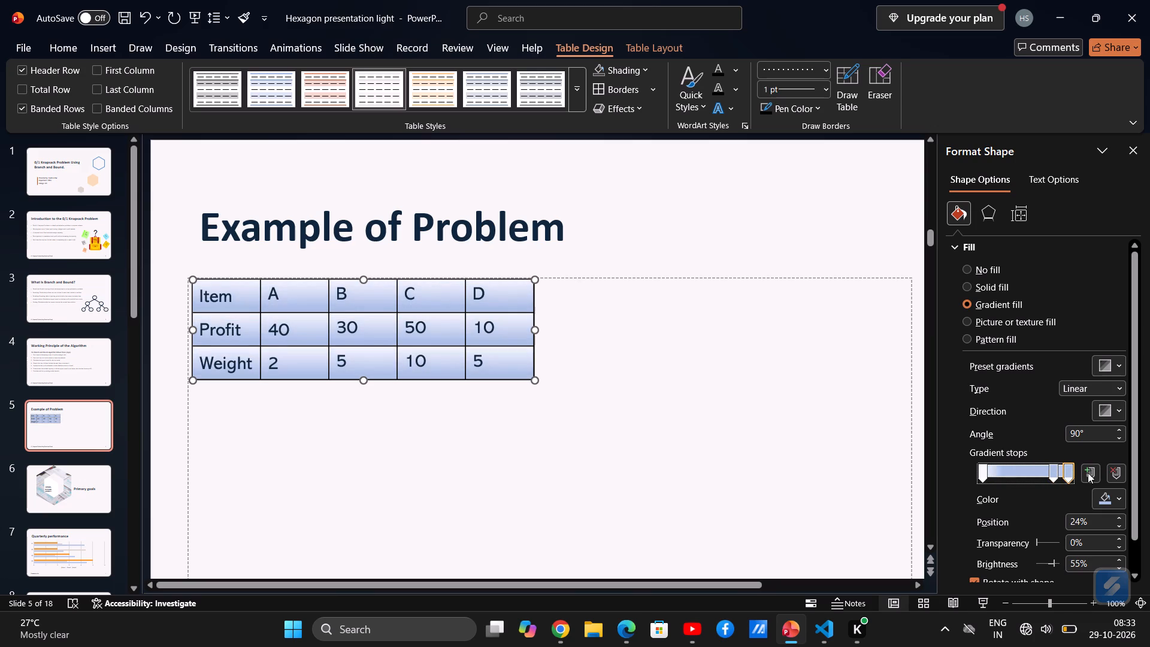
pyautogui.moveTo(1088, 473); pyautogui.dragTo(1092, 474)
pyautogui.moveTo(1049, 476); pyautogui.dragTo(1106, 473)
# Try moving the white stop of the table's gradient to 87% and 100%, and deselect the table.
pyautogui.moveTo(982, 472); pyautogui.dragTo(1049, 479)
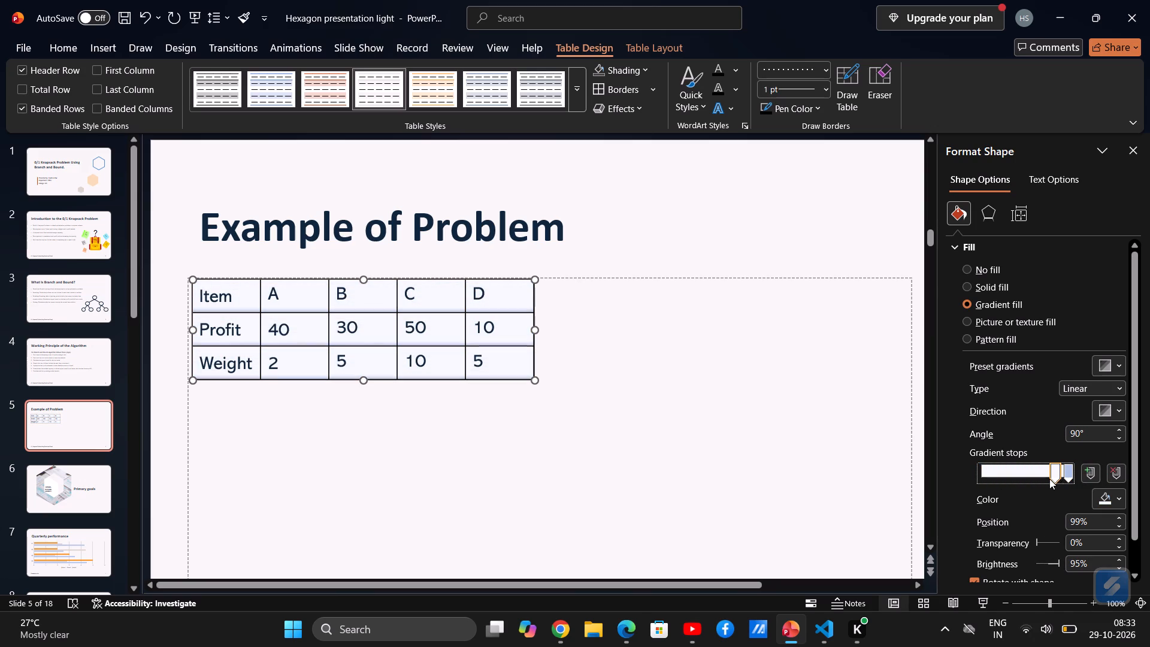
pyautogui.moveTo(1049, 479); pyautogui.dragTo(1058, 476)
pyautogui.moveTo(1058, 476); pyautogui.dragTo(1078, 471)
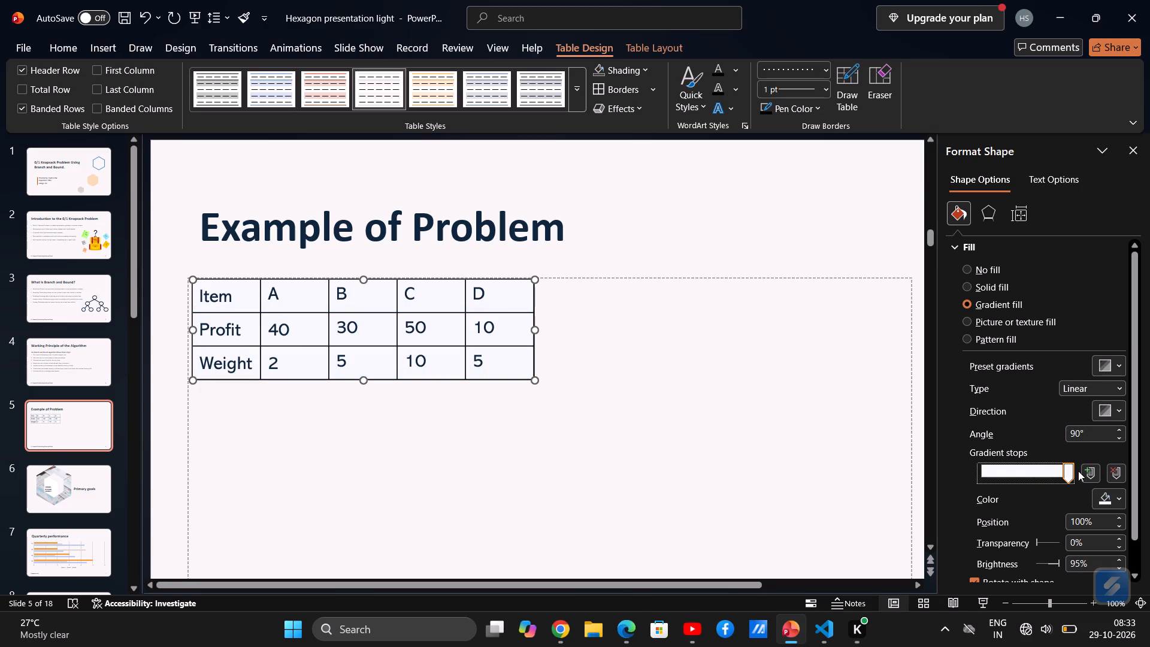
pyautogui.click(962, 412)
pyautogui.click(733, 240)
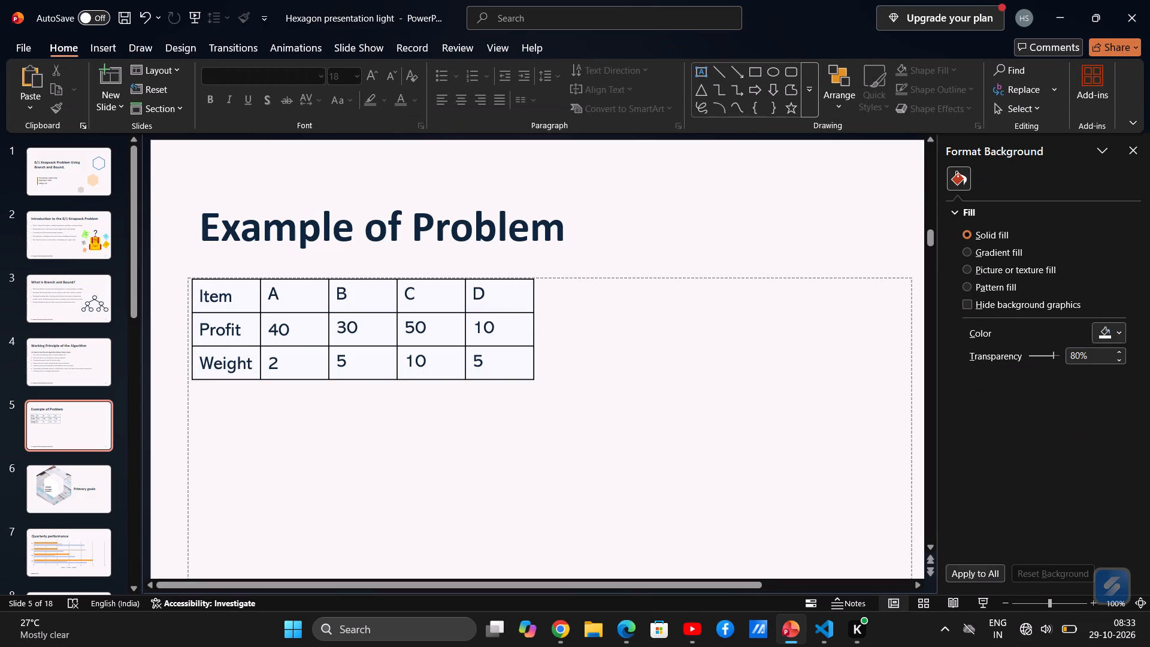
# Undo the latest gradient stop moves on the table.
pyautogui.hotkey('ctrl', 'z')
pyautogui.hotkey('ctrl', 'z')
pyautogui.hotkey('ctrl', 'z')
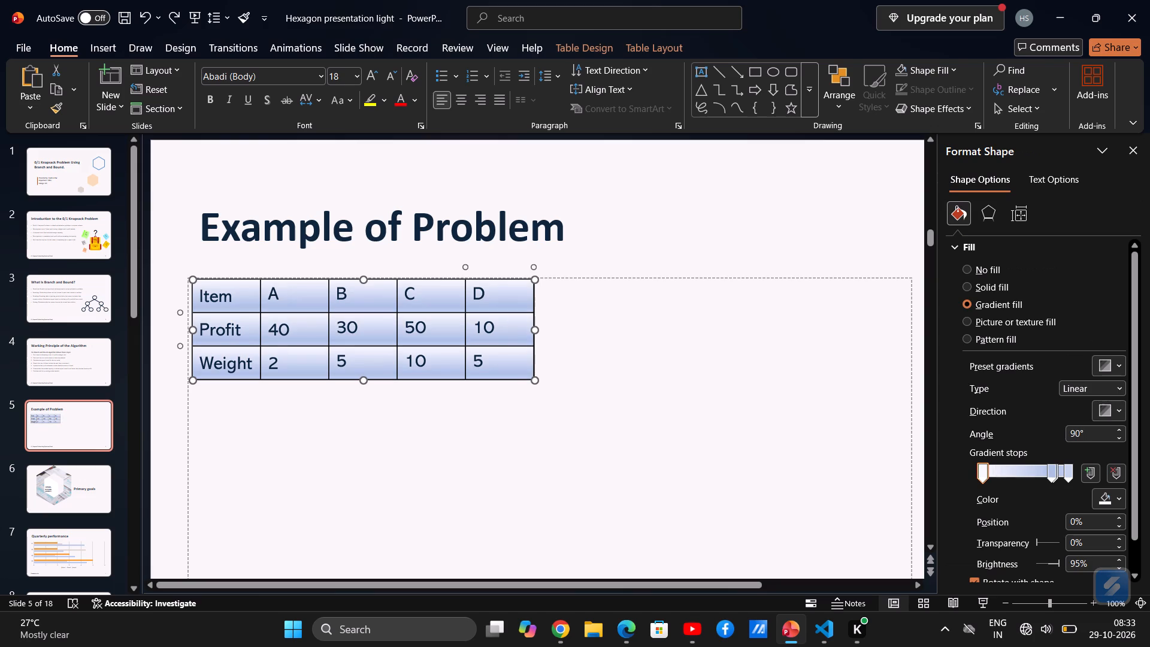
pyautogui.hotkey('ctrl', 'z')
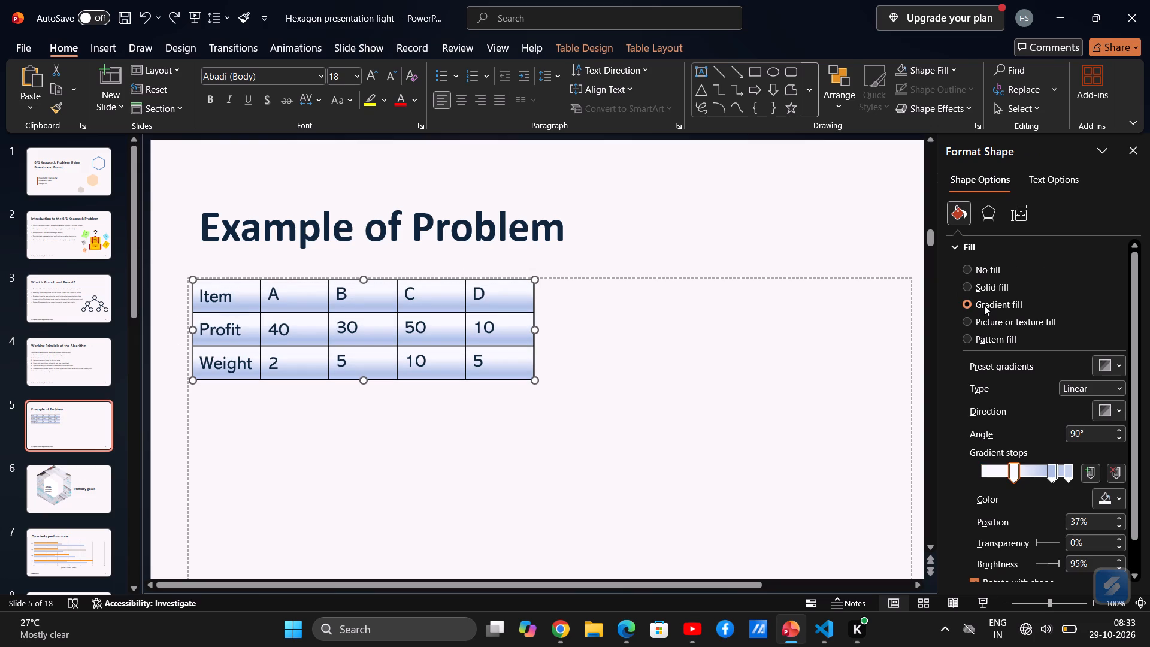
# Try a picture or texture fill on the table, and set all its cells to no fill.
pyautogui.click(986, 321)
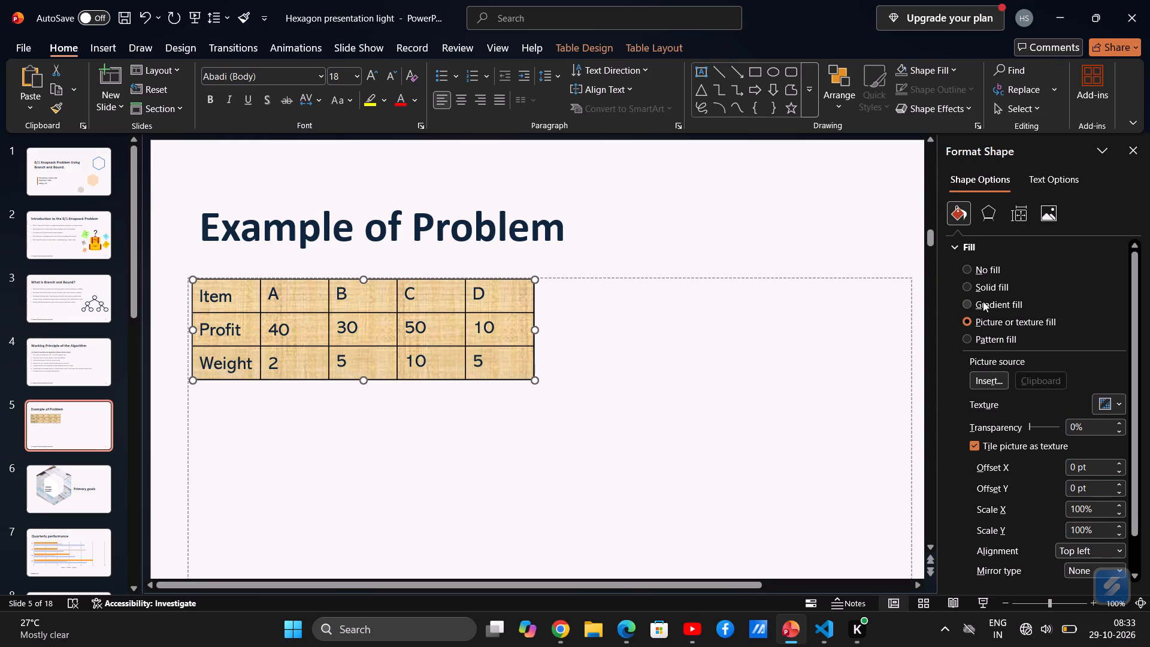
pyautogui.click(971, 267)
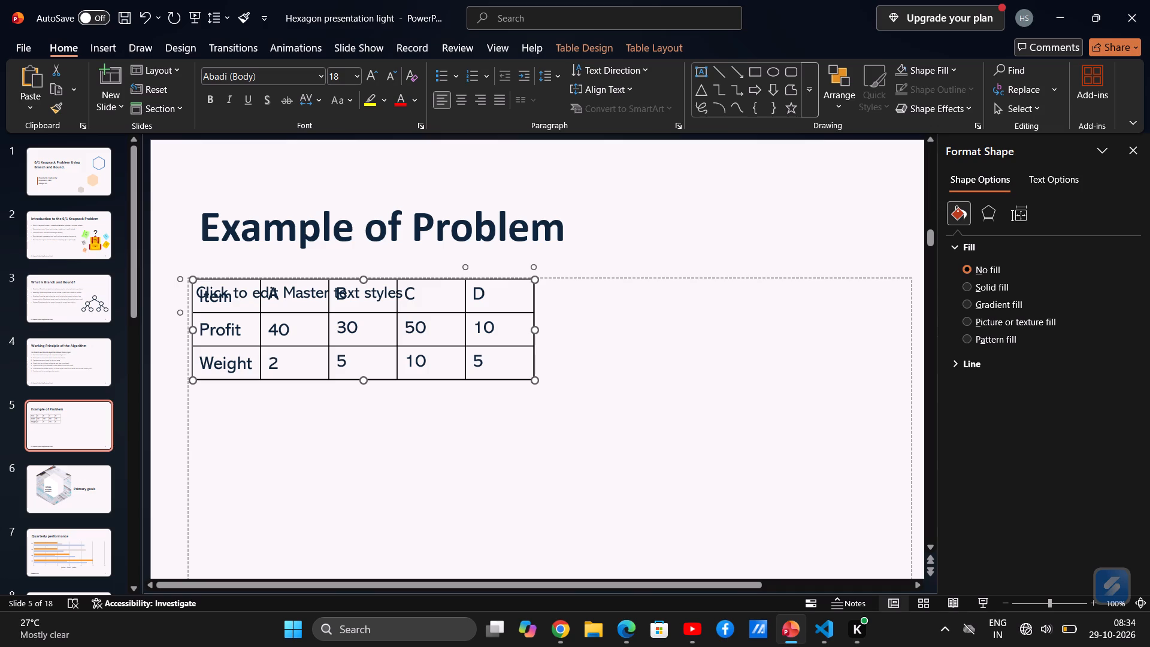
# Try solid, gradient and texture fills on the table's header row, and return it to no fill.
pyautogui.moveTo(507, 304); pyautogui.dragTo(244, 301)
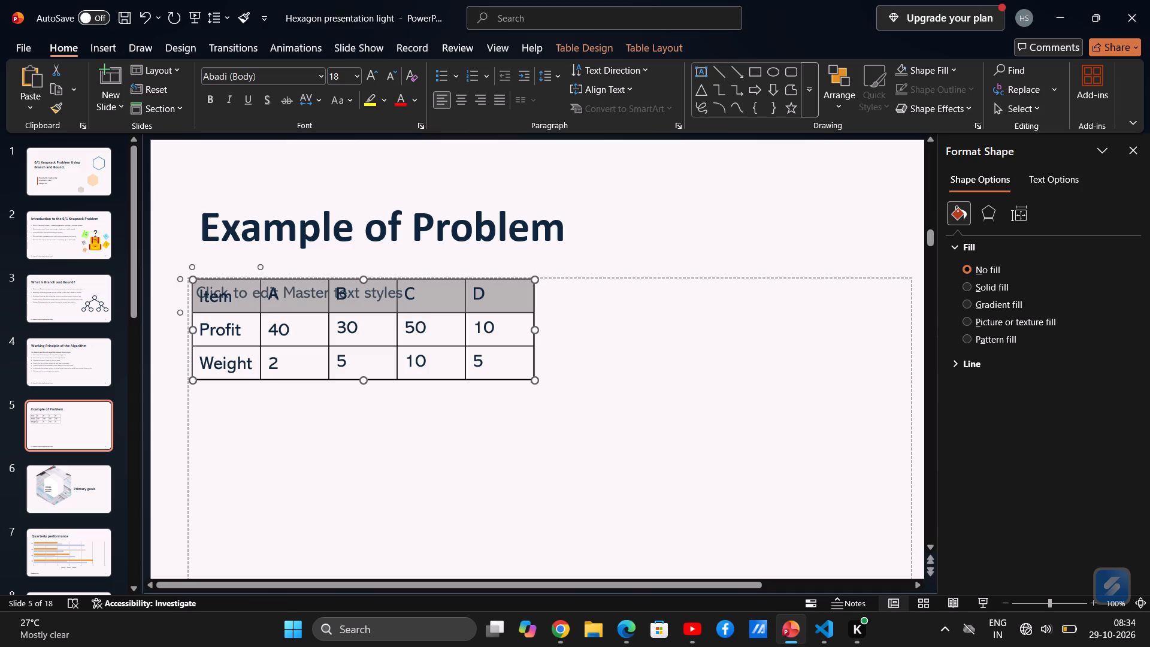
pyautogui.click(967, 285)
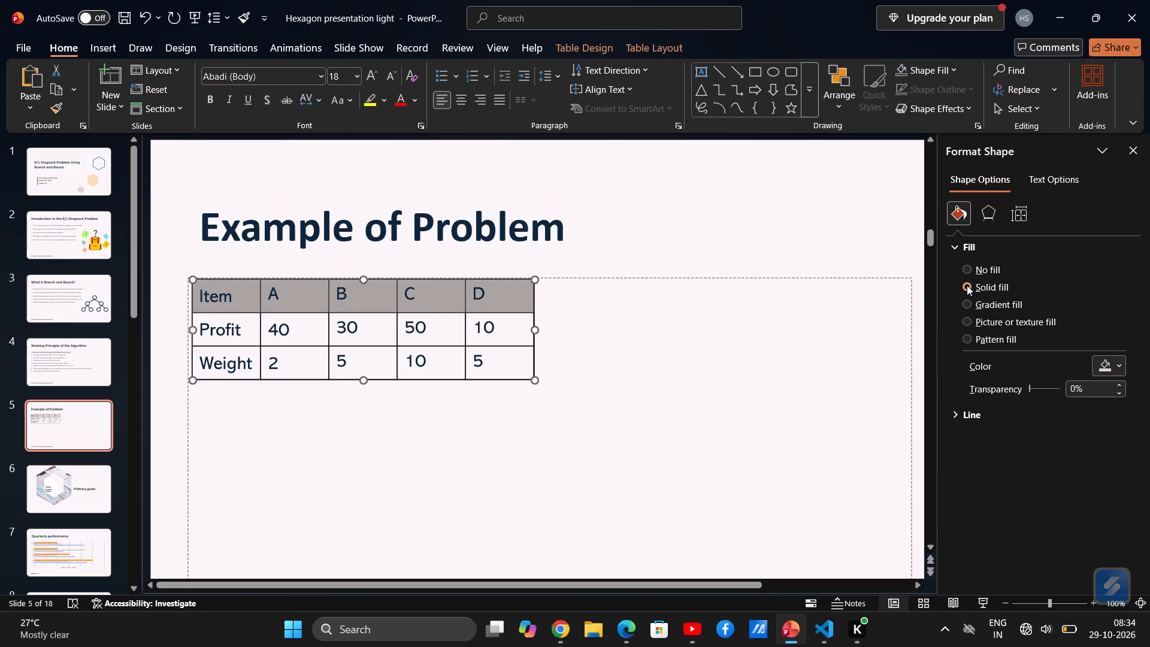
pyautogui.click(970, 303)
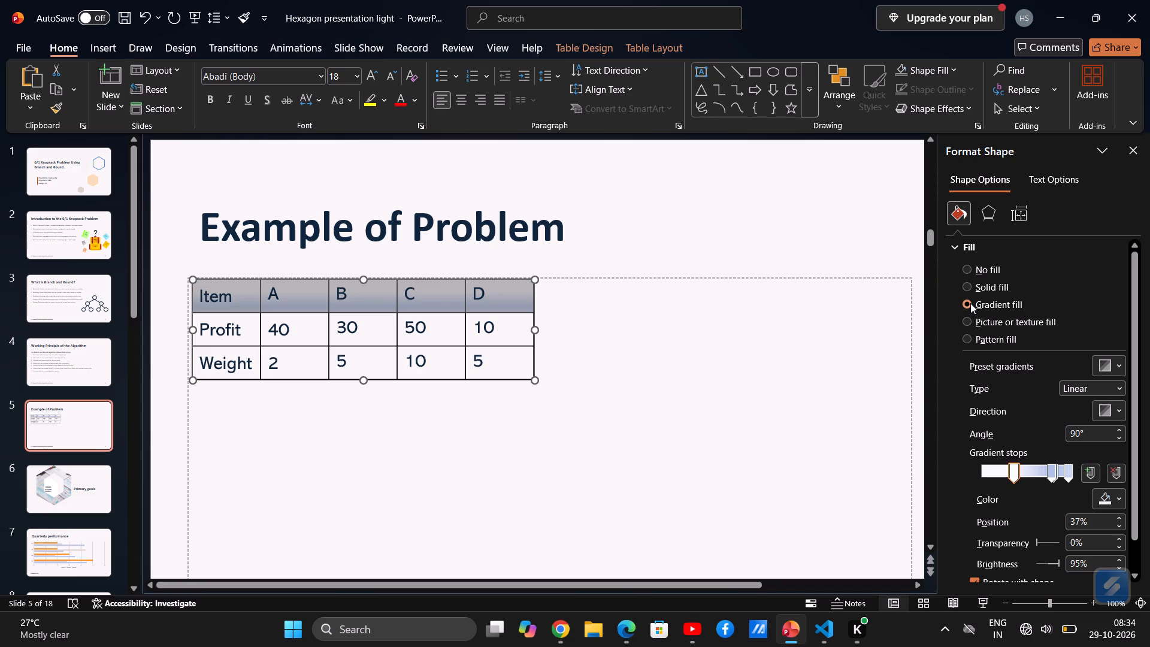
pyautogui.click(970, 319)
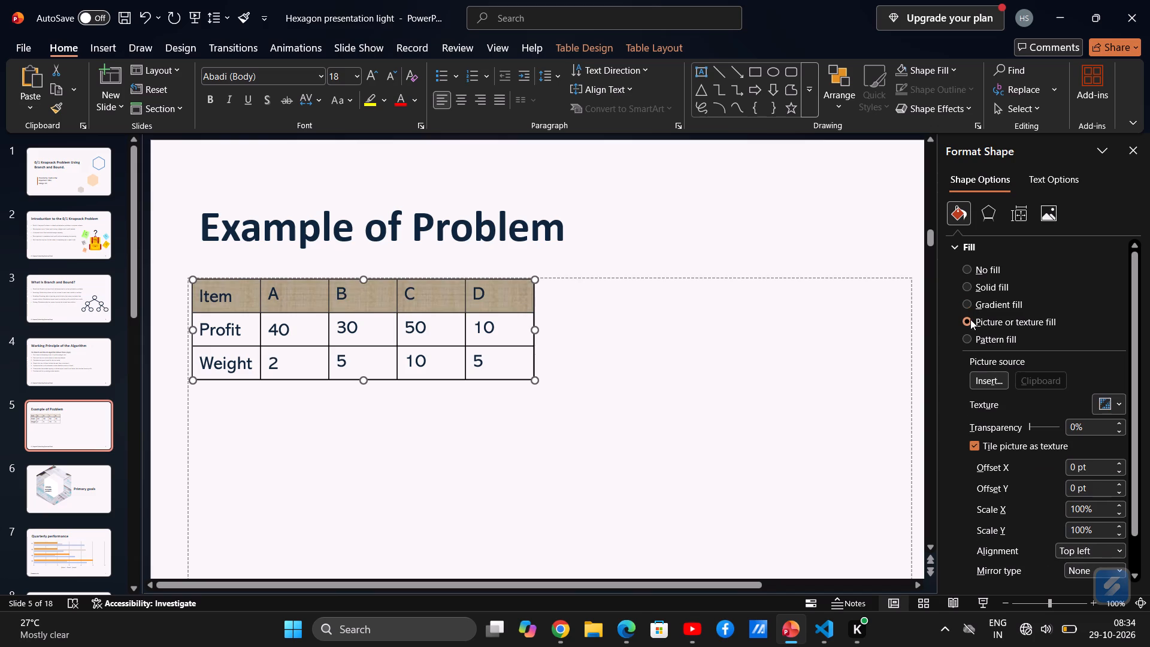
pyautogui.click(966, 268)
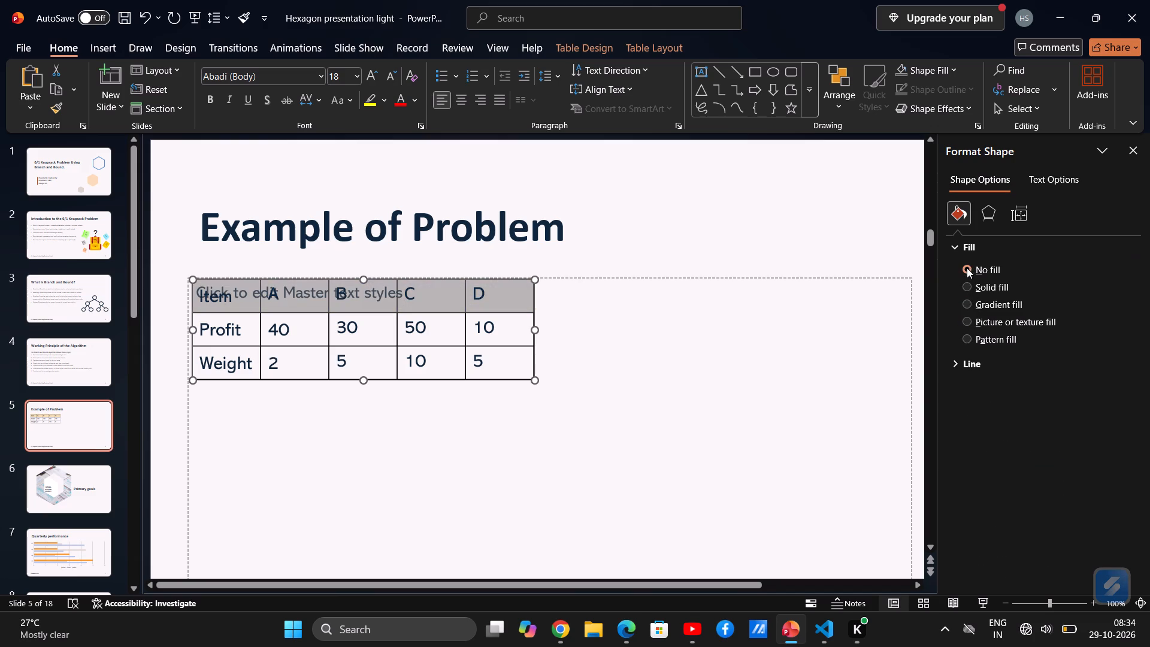
# Set the header row's font size to 20.
pyautogui.click(359, 72)
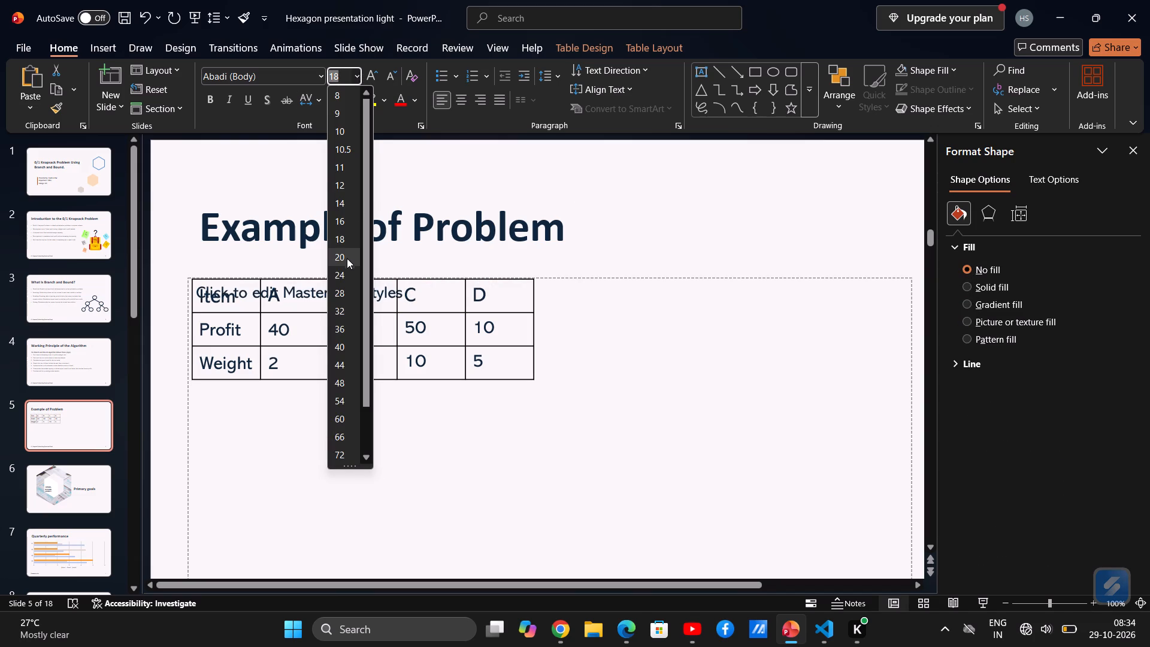
pyautogui.click(347, 258)
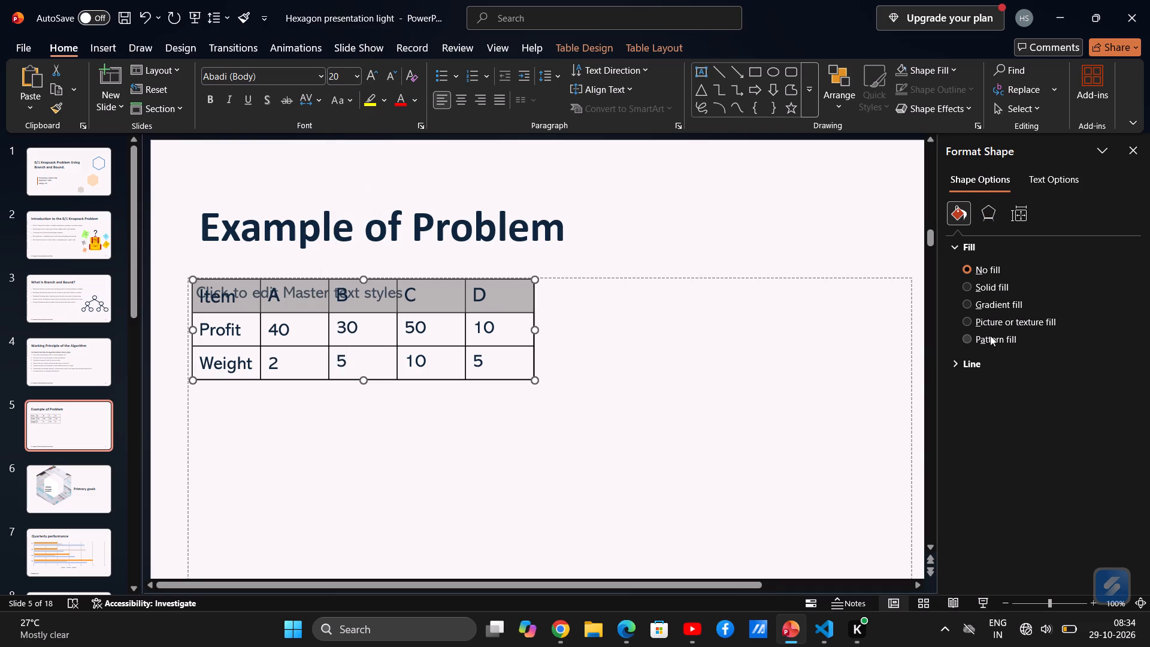
# Give the header row a solid fill in the custom beige-brown colour #C7B8AD, and deselect the table.
pyautogui.click(975, 360)
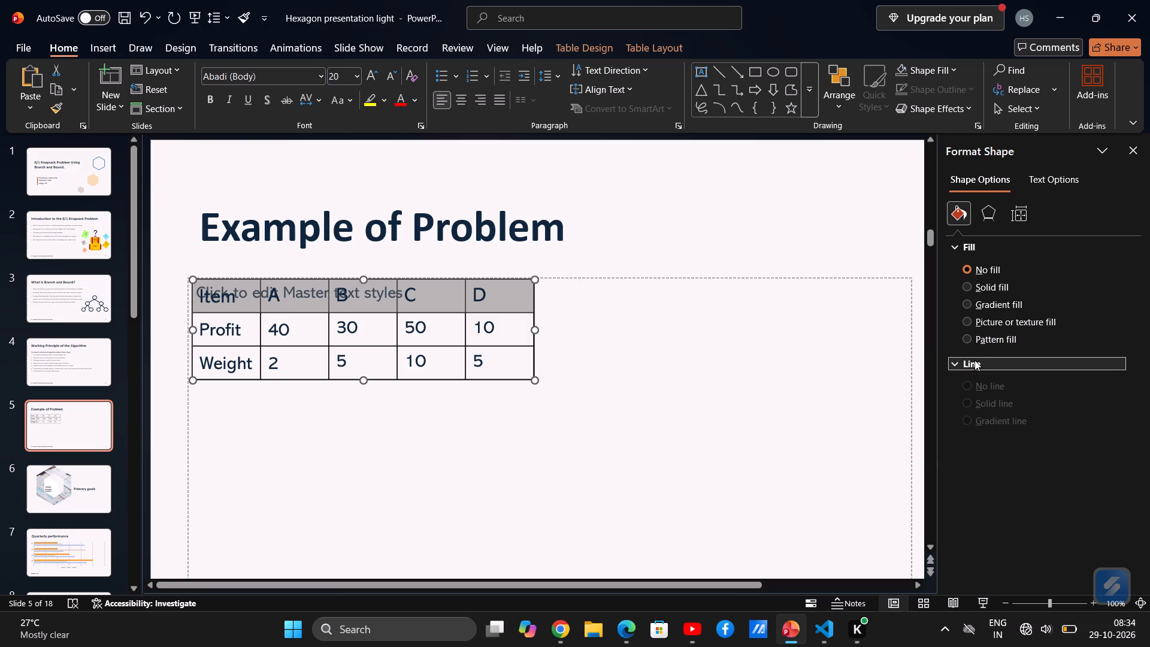
pyautogui.click(999, 288)
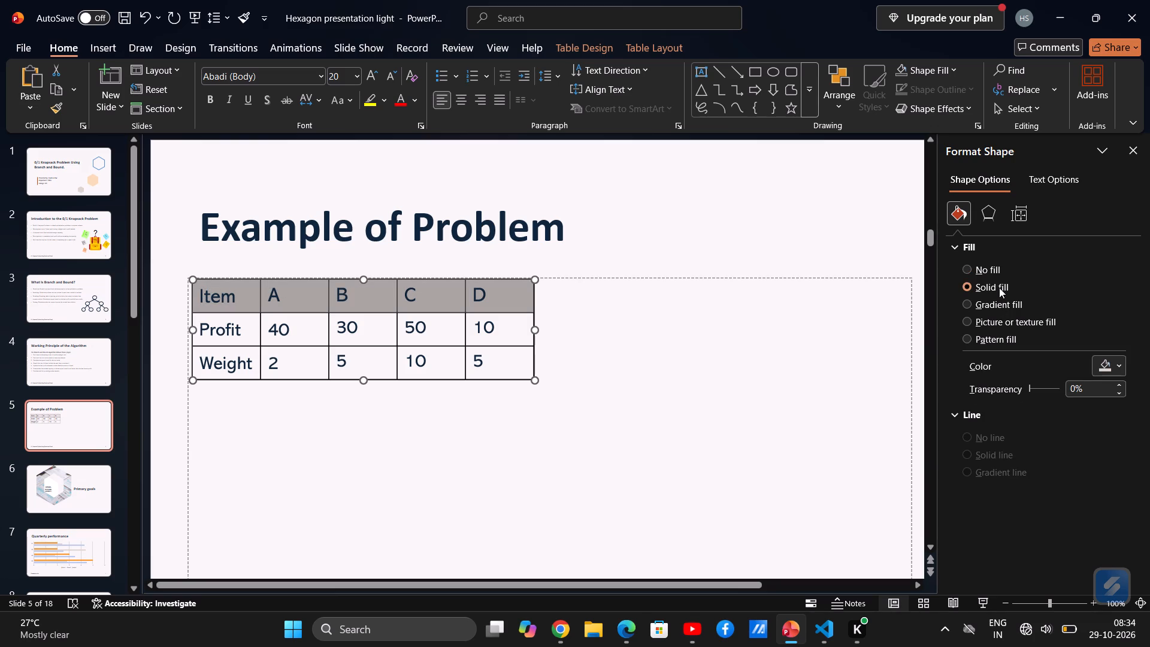
pyautogui.click(1118, 365)
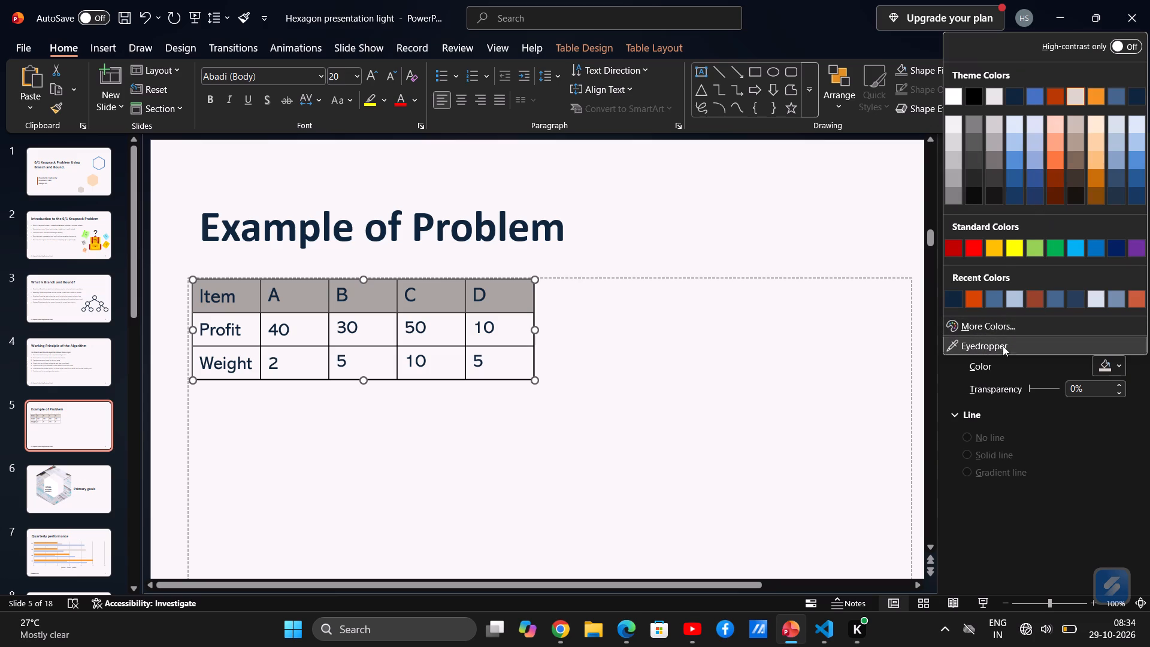
pyautogui.click(1017, 328)
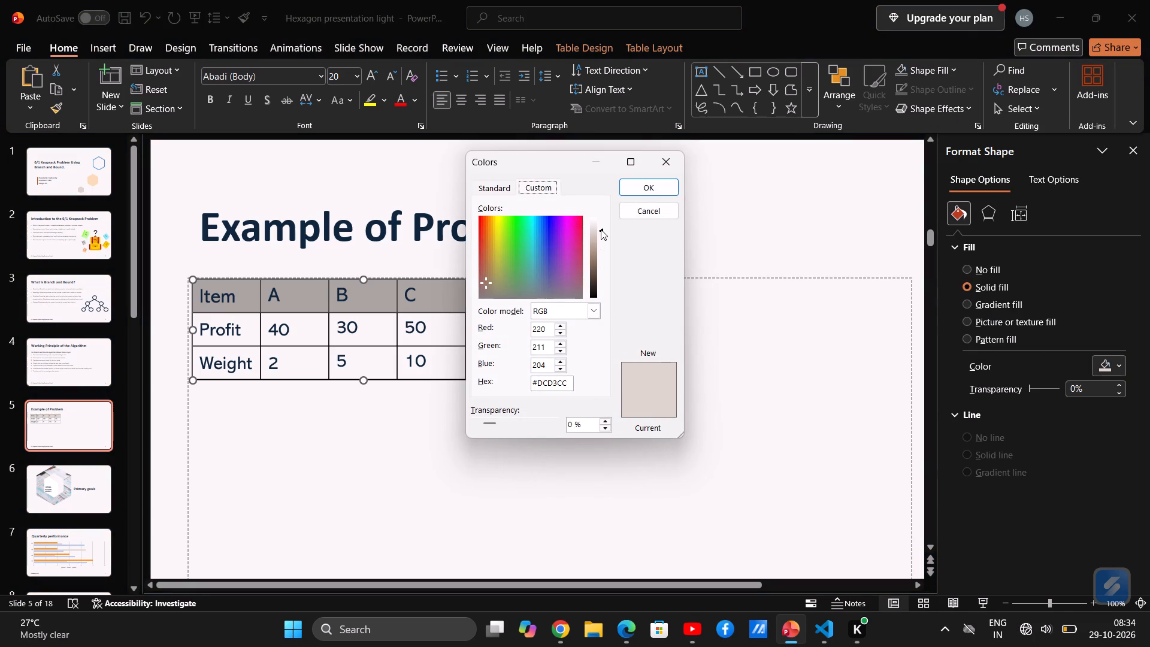
pyautogui.moveTo(601, 229); pyautogui.dragTo(601, 239)
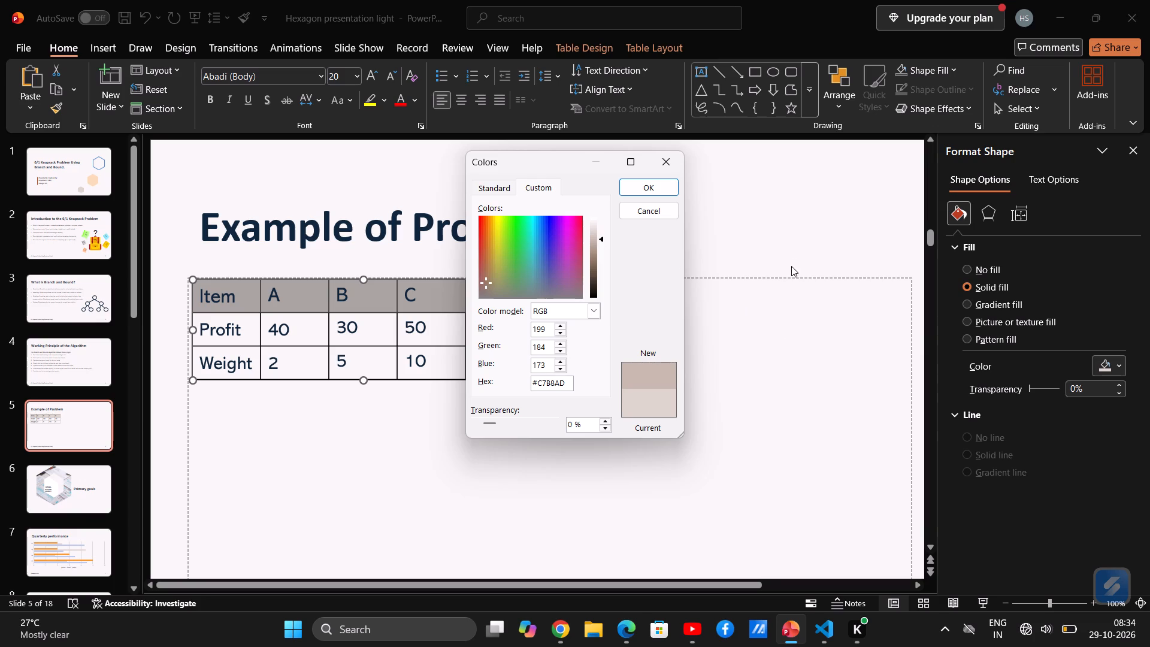
pyautogui.click(791, 255)
pyautogui.click(791, 255)
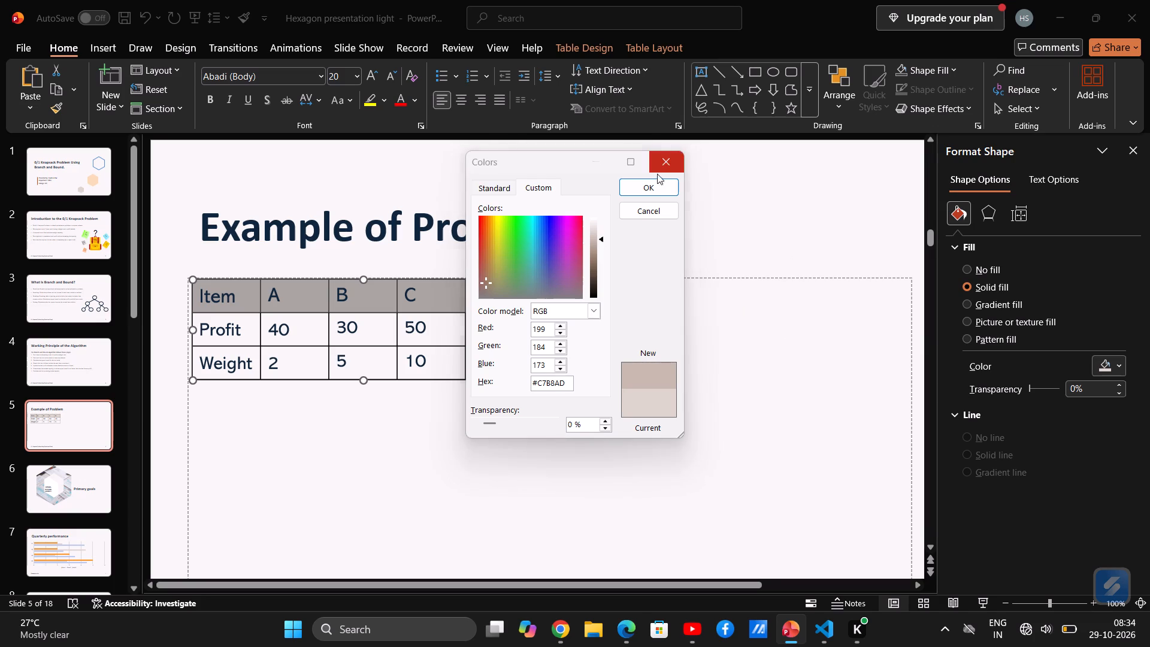
pyautogui.click(657, 183)
pyautogui.click(825, 228)
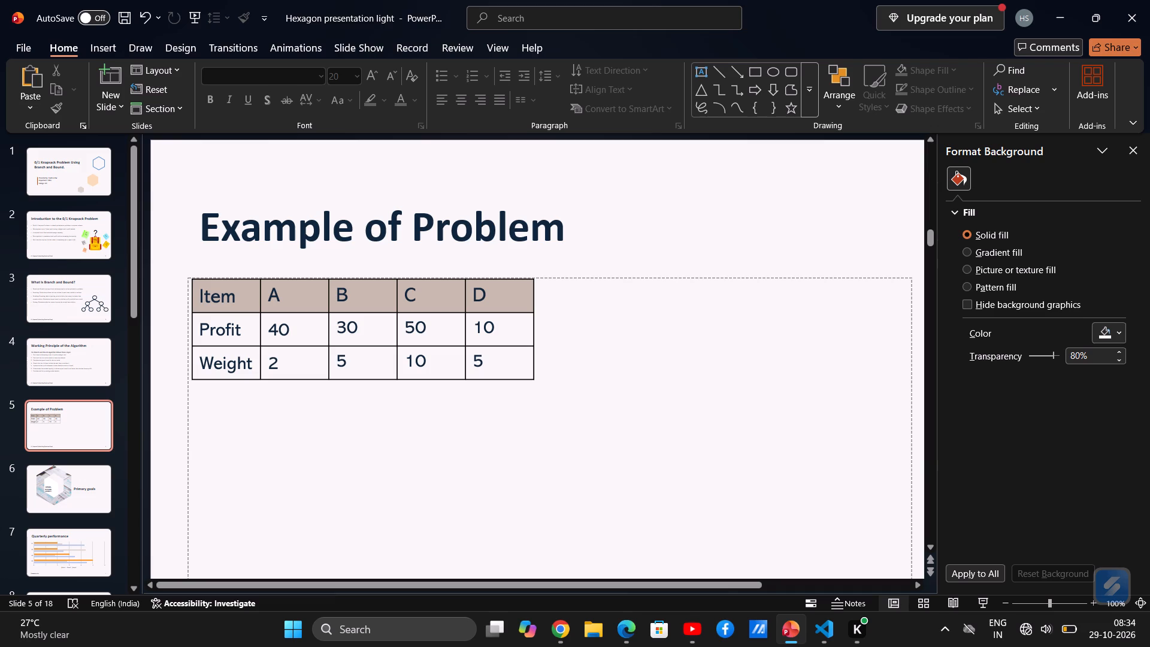
# Switch to the ChatGPT conversation in Chrome and copy the "Knapsack capacity: W = 16" line under Slide 6.
pyautogui.hotkey('alt', 'Tab')
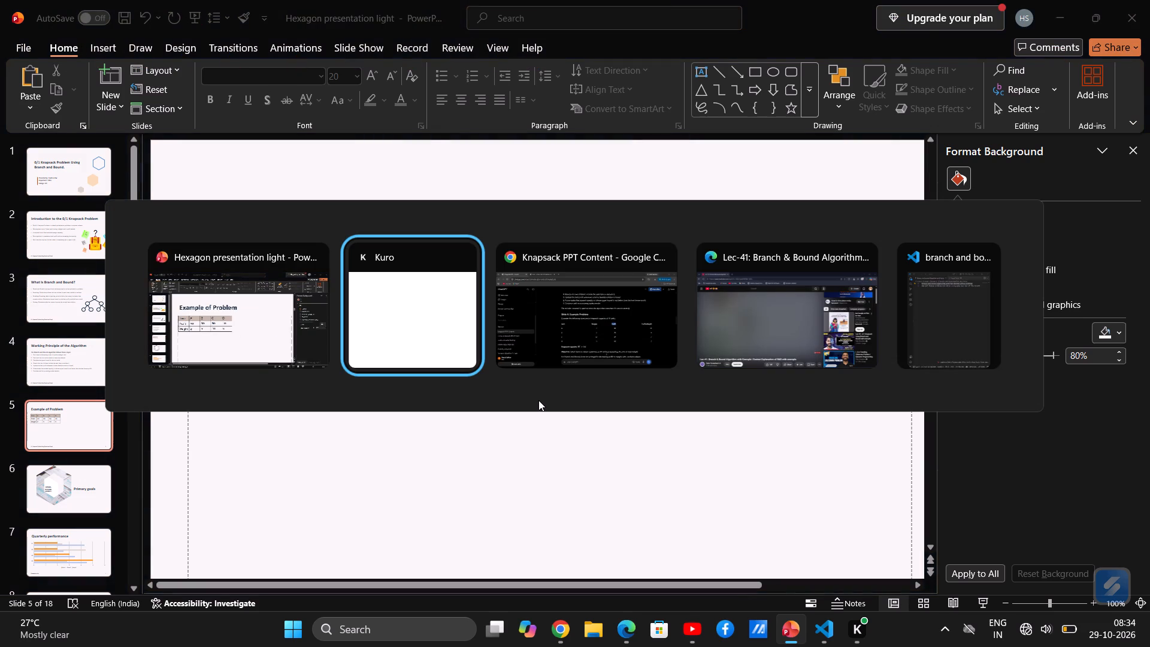
pyautogui.hotkey('alt', 'Tab')
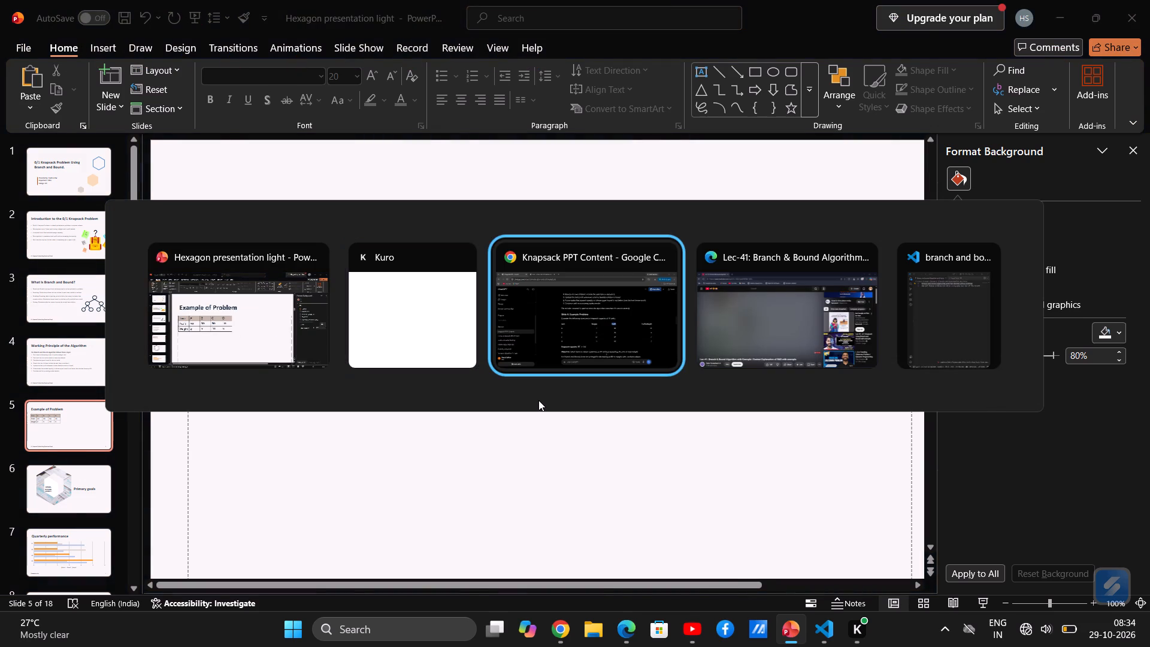
pyautogui.scroll(-1, 597, 437)
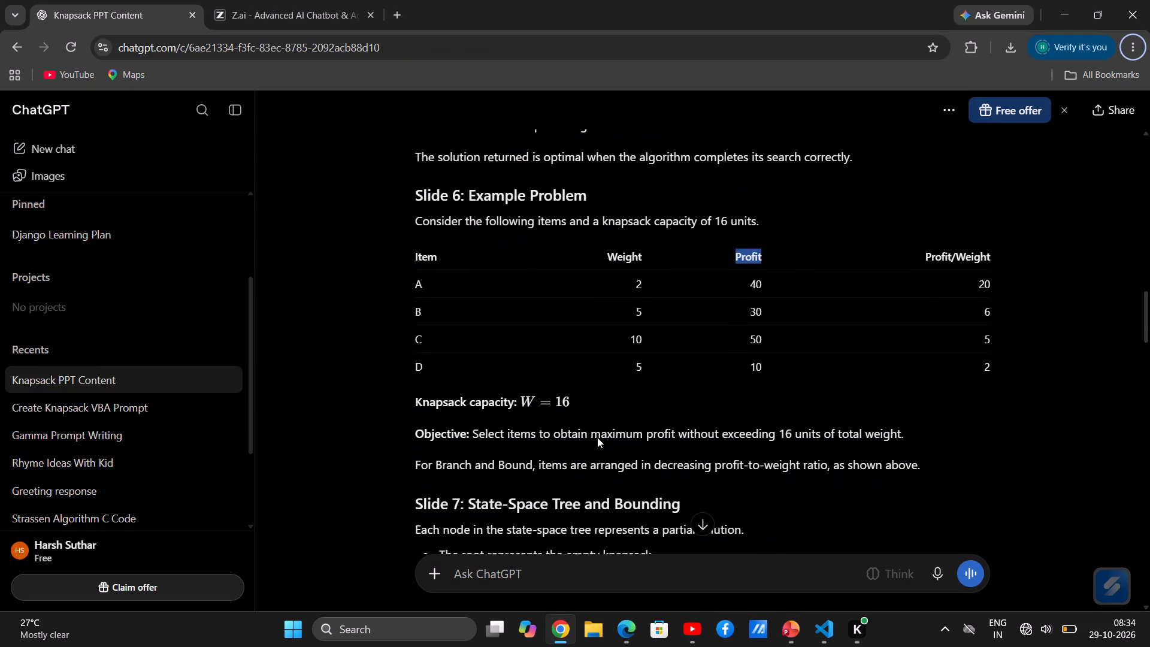
pyautogui.scroll(-1, 597, 437)
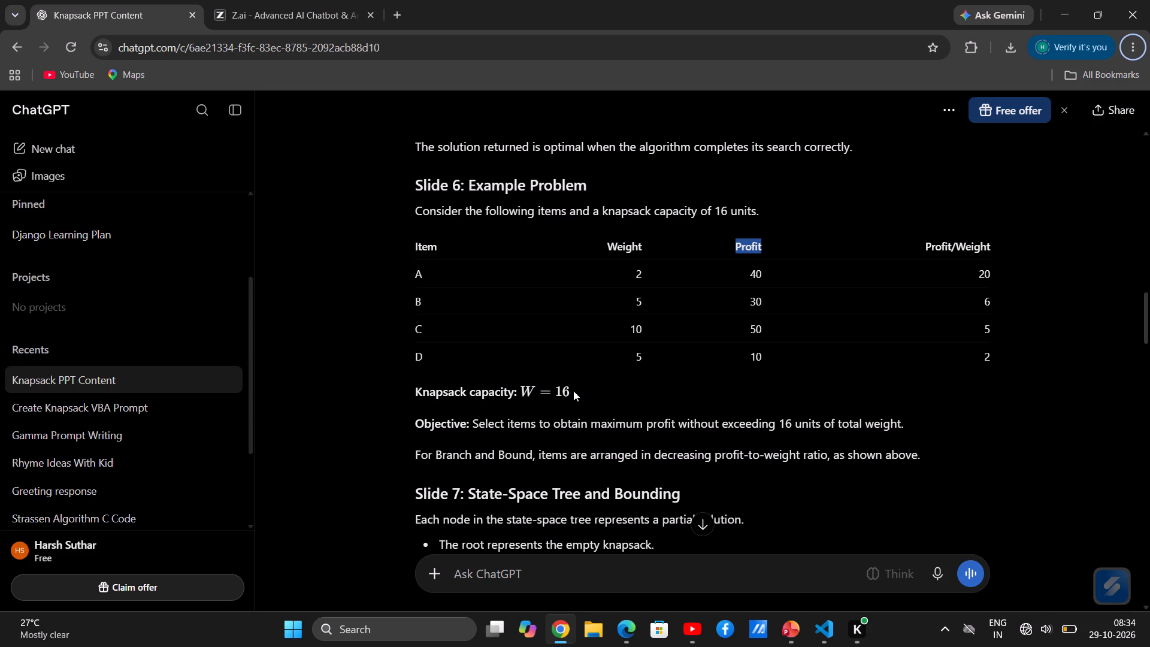
pyautogui.moveTo(573, 391); pyautogui.dragTo(414, 397)
pyautogui.hotkey('ctrl', 'c')
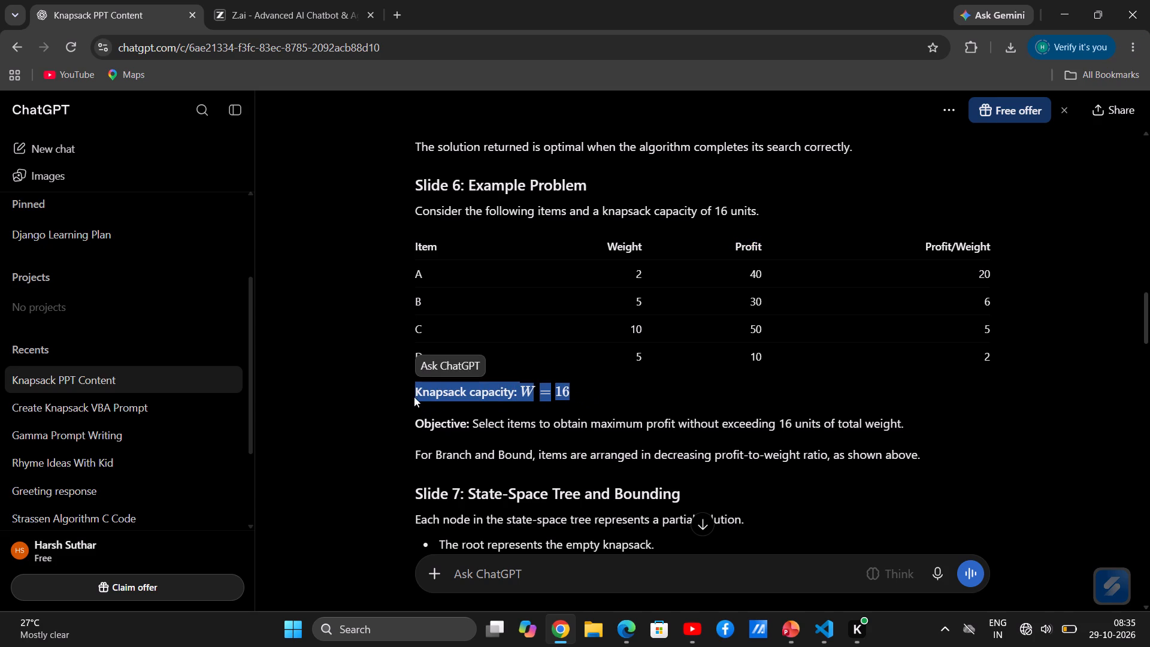
# Switch to PowerPoint and paste the copied knapsack capacity line into the body placeholder, below the Item/Profit/Weight table.
pyautogui.hotkey('alt', 'Tab')
pyautogui.click(377, 409)
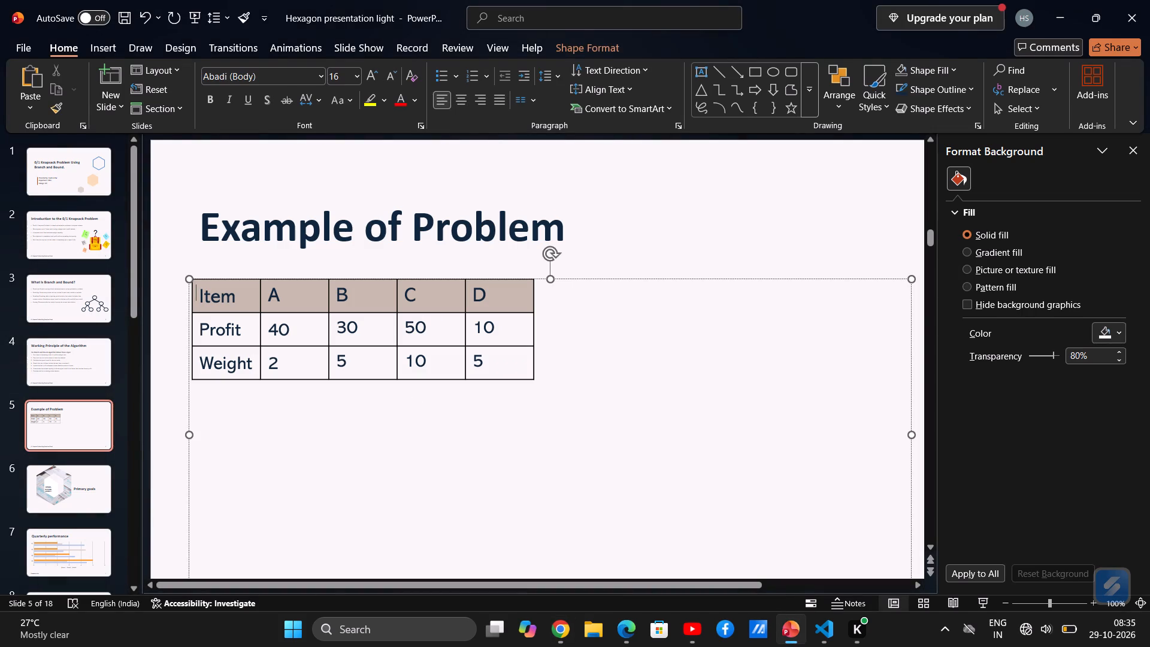
pyautogui.click(577, 365)
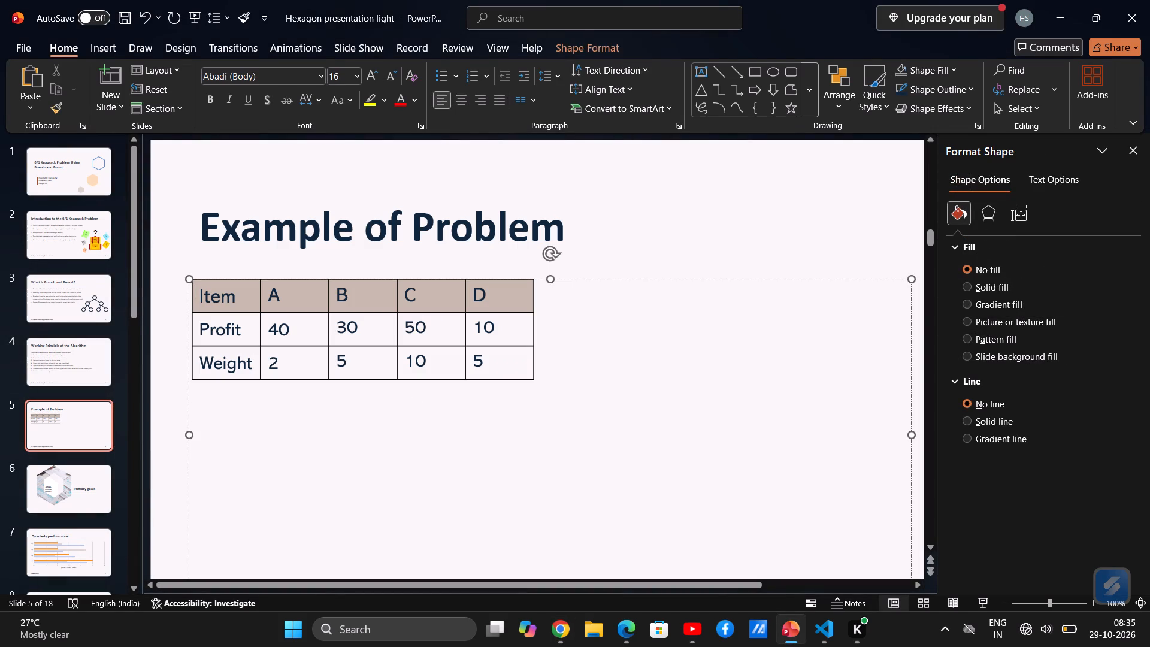
pyautogui.press('Return')
pyautogui.press('Return')
pyautogui.press('Return')
pyautogui.press('Return')
pyautogui.hotkey('ctrl', 'v')
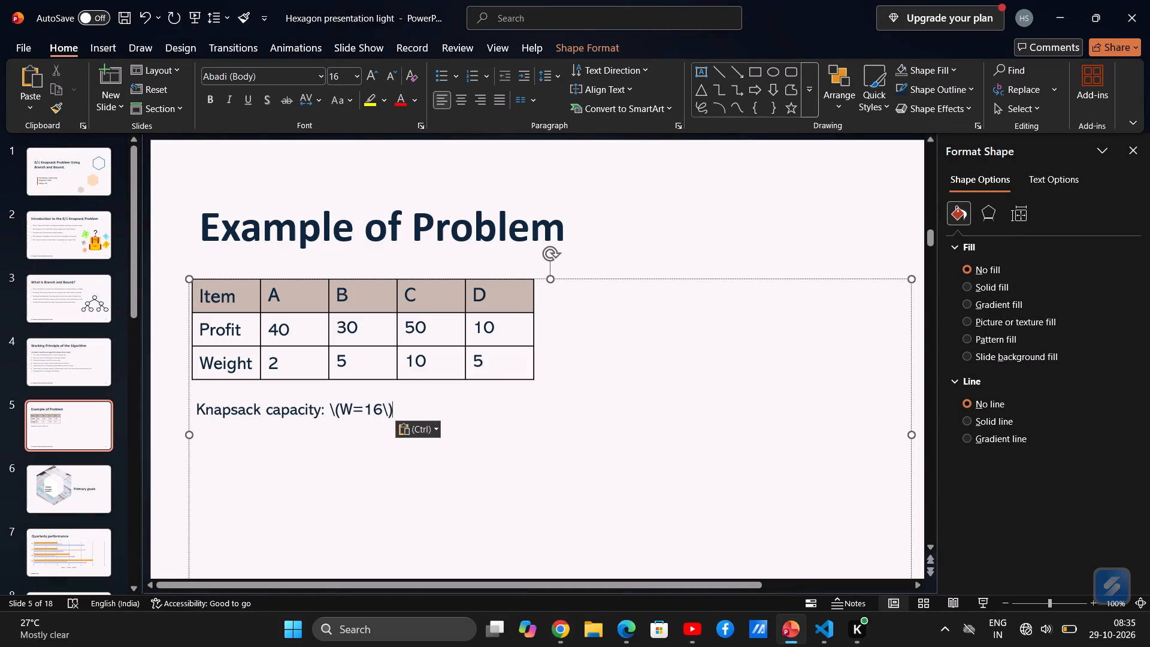
# Delete the two backslashes from the pasted capacity line so it reads "Knapsack capacity: (W=16)".
pyautogui.press('Left')
pyautogui.press('BackSpace')
pyautogui.press('Left')
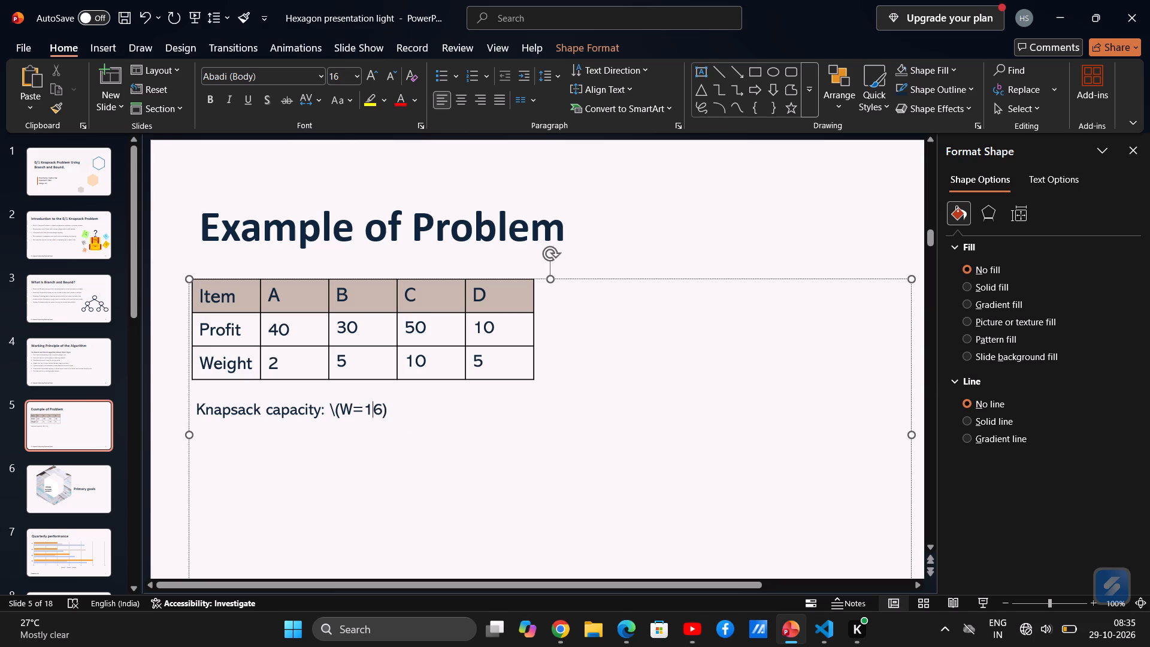
pyautogui.press('Left')
pyautogui.press('Left')
pyautogui.press('Left')
pyautogui.press('Left')
pyautogui.press('BackSpace')
pyautogui.press('Left')
pyautogui.press('Left')
pyautogui.press('Left')
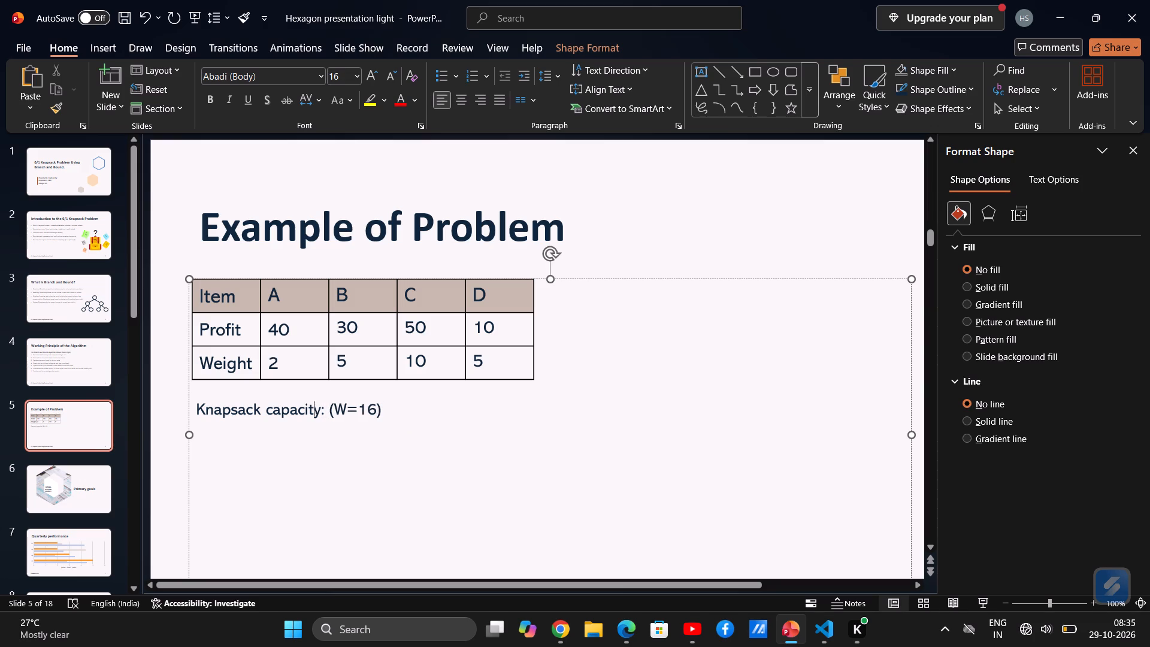
pyautogui.press('Left')
pyautogui.press('Left')
pyautogui.press('Left')
pyautogui.moveTo(401, 410); pyautogui.dragTo(223, 421)
pyautogui.click(458, 435)
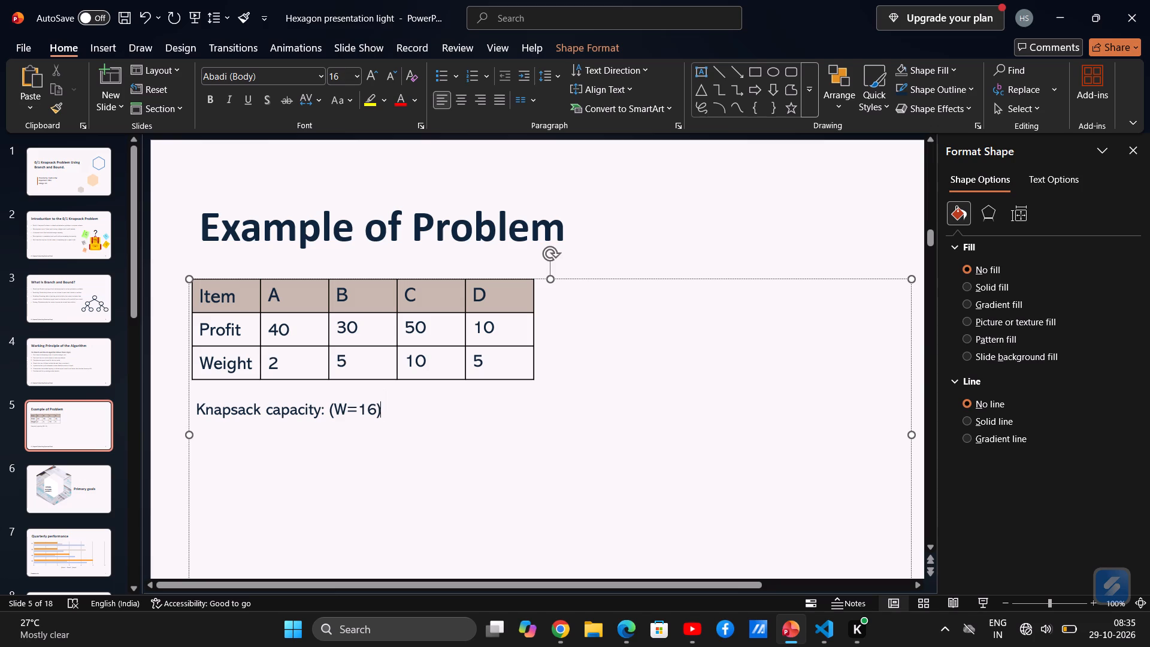
# Copy the objective sentence, "Select items to obtain maximum profit…", from ChatGPT in Chrome and paste it in PowerPoint on a new line below the capacity.
pyautogui.hotkey('alt', 'Tab')
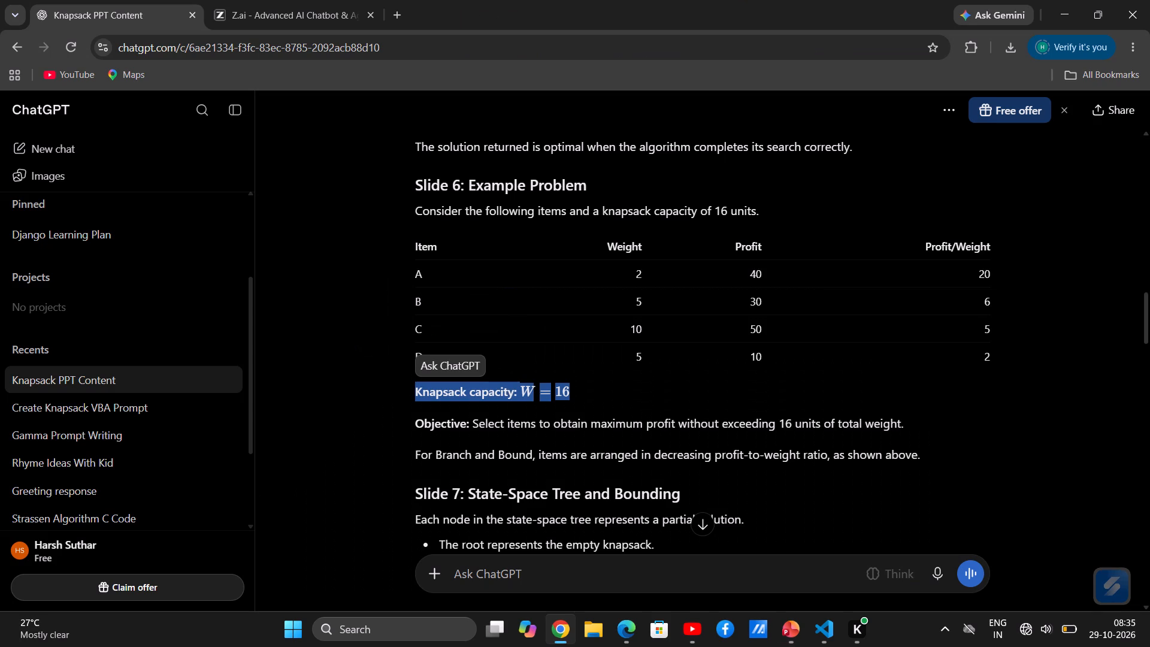
pyautogui.click(596, 437)
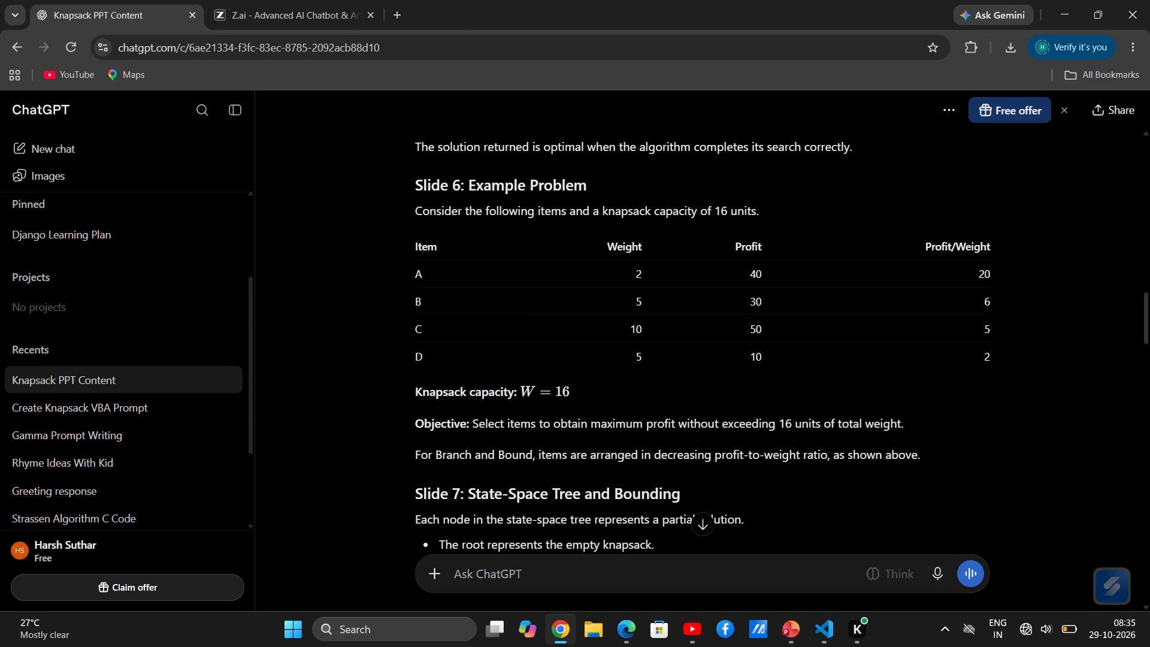
pyautogui.moveTo(471, 425); pyautogui.dragTo(915, 439)
pyautogui.hotkey('ctrl', 'c')
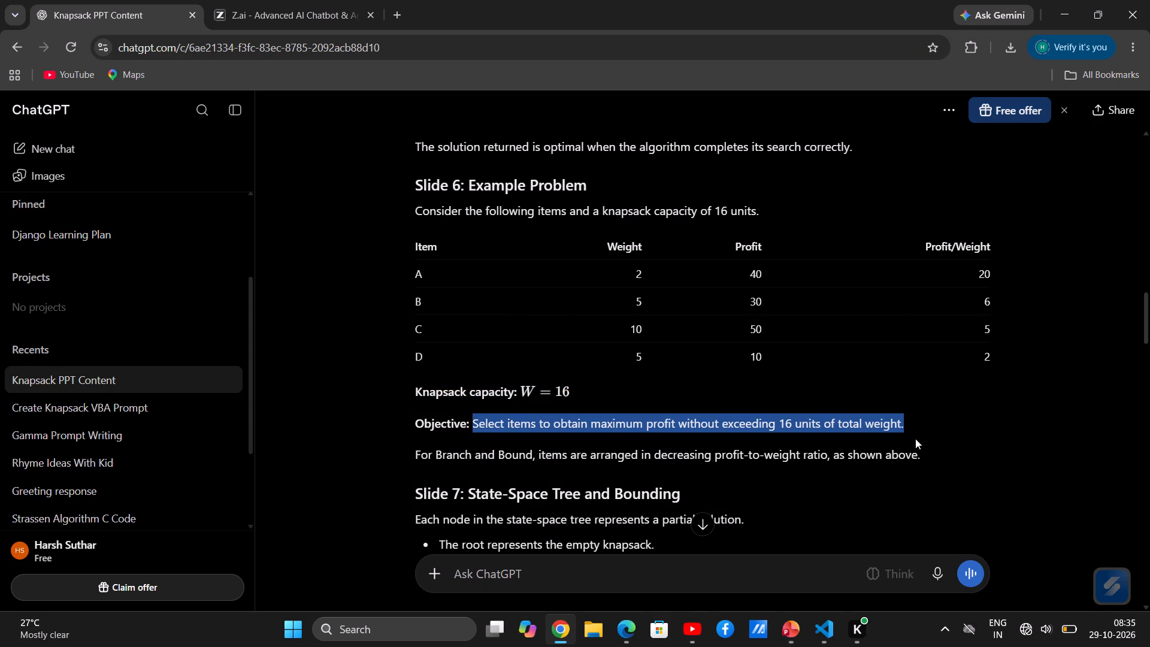
pyautogui.hotkey('alt', 'Tab')
pyautogui.press('Return')
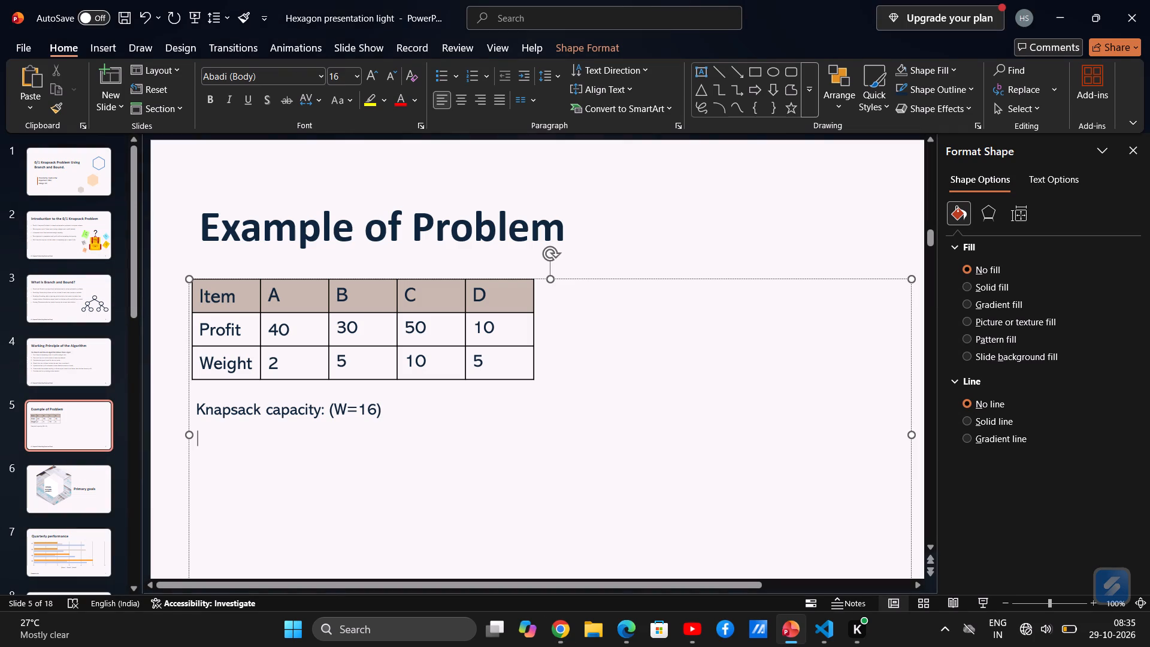
pyautogui.hotkey('ctrl', 'v')
# Select ChatGPT's "For Branch and Bound, items are arranged…" sentence in Chrome, and start a new line below the objective sentence in PowerPoint.
pyautogui.hotkey('alt', 'Tab')
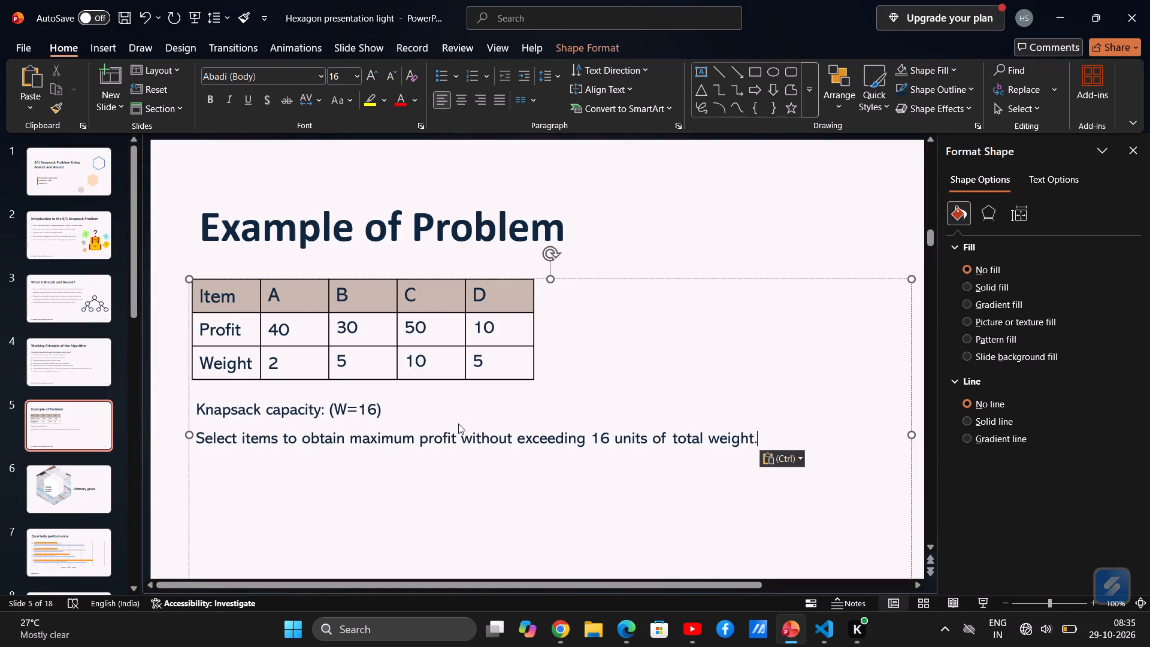
pyautogui.moveTo(416, 451); pyautogui.dragTo(517, 436)
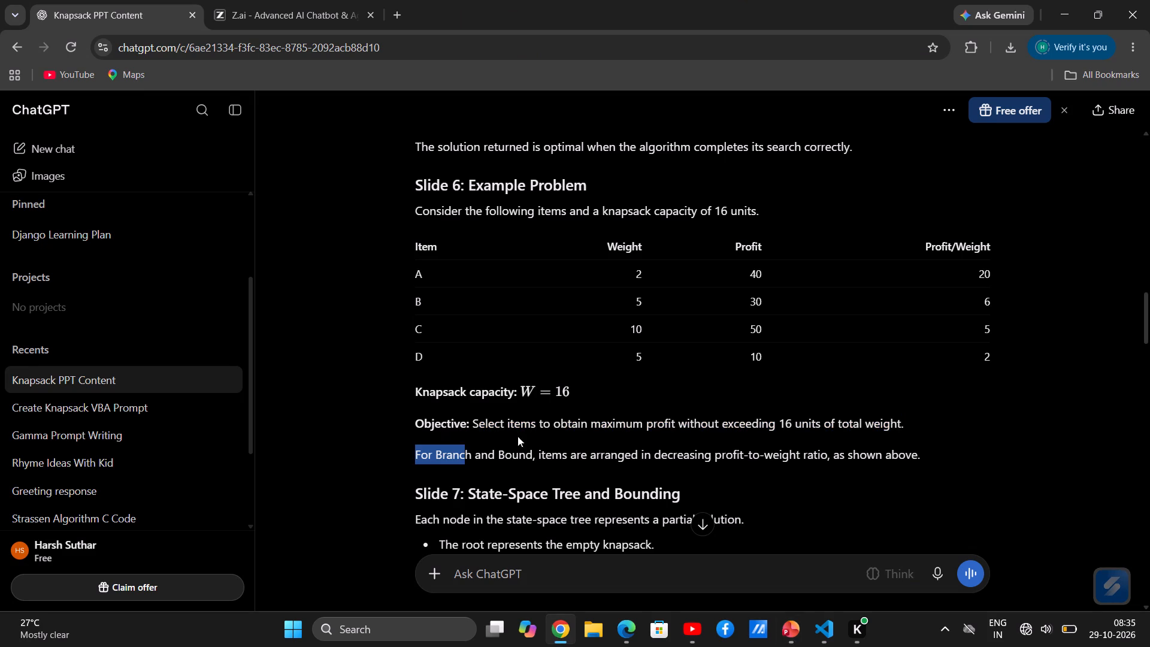
pyautogui.moveTo(517, 436); pyautogui.dragTo(917, 453)
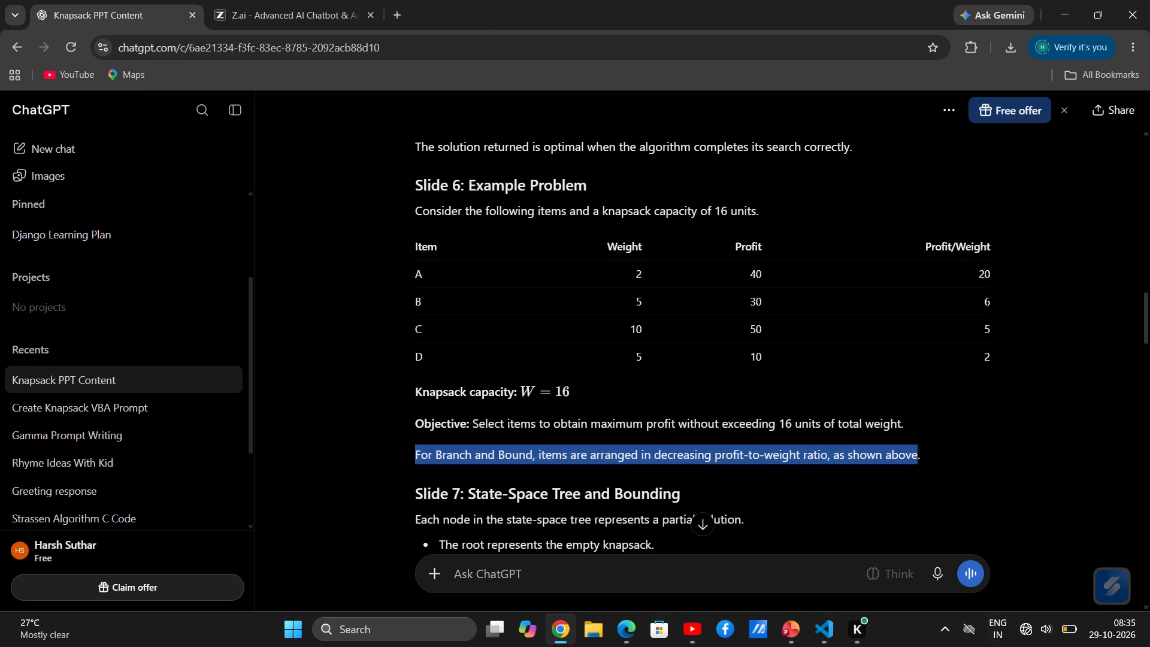
pyautogui.moveTo(917, 453); pyautogui.dragTo(925, 458)
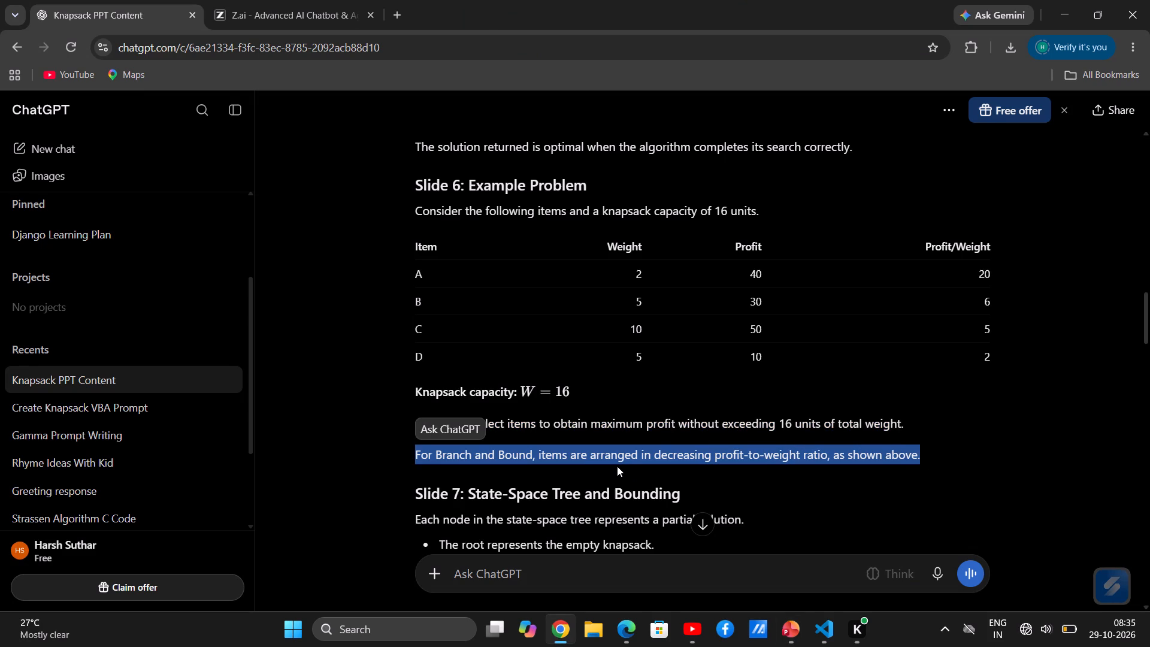
pyautogui.hotkey('alt', 'Tab')
pyautogui.press('Return')
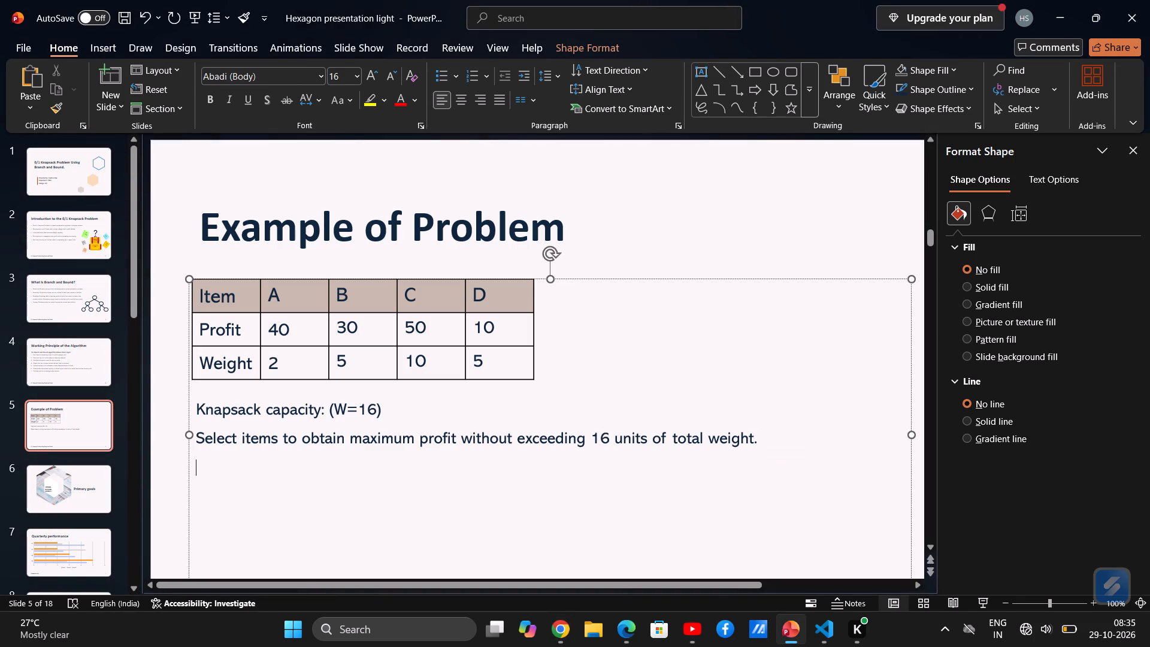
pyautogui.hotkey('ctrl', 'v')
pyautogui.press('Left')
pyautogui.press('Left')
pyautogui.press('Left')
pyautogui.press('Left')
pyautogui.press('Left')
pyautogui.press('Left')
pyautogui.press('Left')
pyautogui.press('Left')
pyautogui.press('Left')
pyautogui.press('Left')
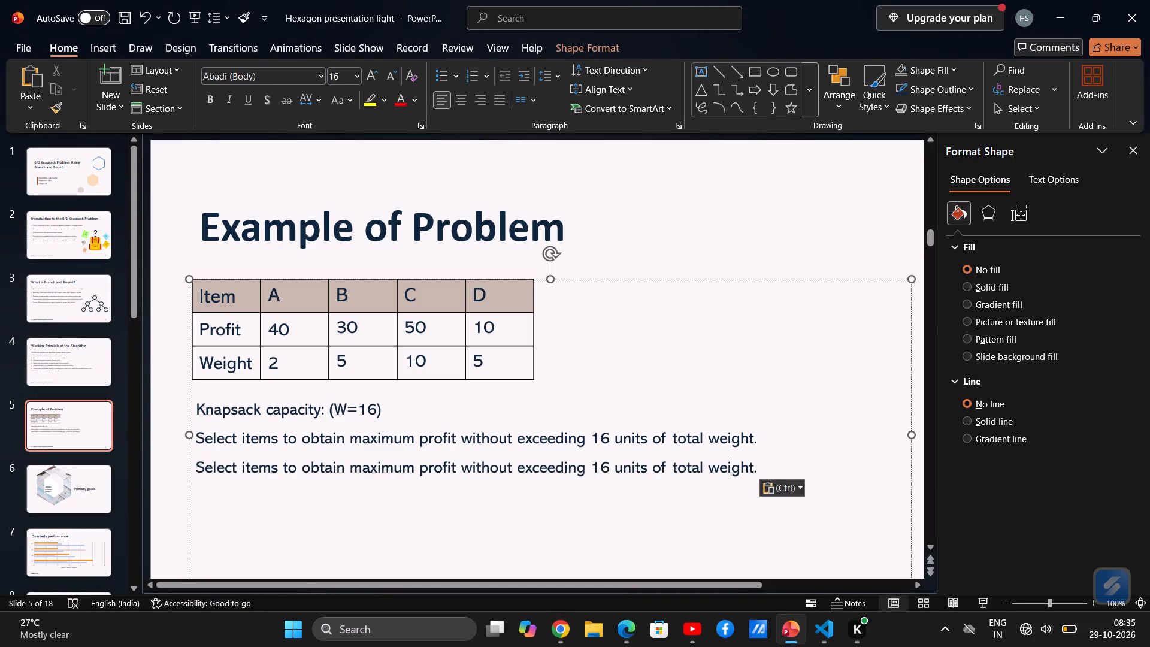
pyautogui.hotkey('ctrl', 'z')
# Copy the selected "For Branch and Bound…" sentence from ChatGPT in Chrome and paste it on the slide's empty last line in PowerPoint.
pyautogui.hotkey('alt', 'Tab')
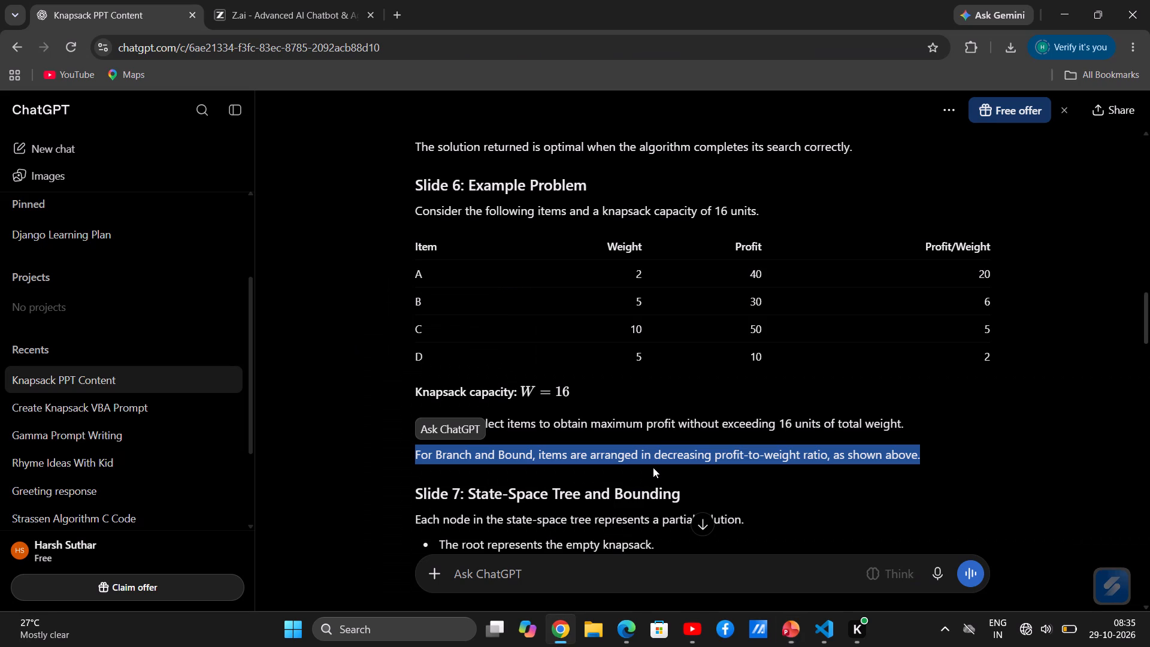
pyautogui.hotkey('ctrl', 'c')
pyautogui.hotkey('alt', 'Tab')
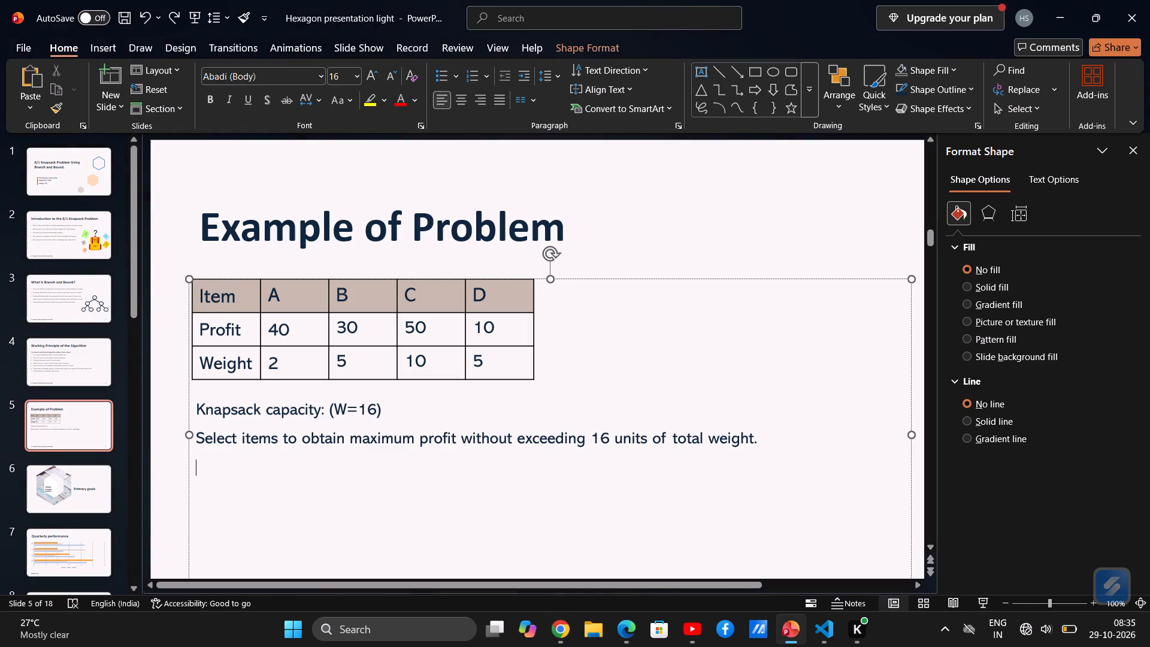
pyautogui.hotkey('ctrl', 'v')
# Delete the word "ratio" after "profit-to-weight" in the slide's last line, keeping a space before the comma.
pyautogui.click(665, 467)
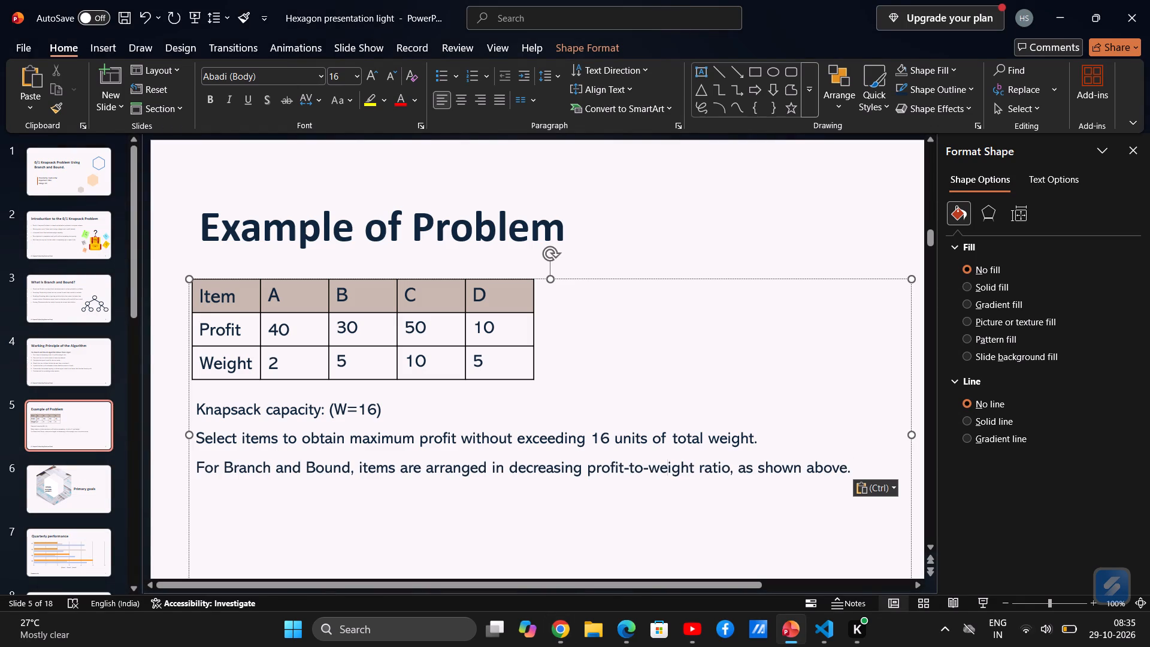
pyautogui.click(730, 467)
pyautogui.press('BackSpace')
pyautogui.press('BackSpace')
pyautogui.press('BackSpace')
pyautogui.press('BackSpace')
pyautogui.press('BackSpace')
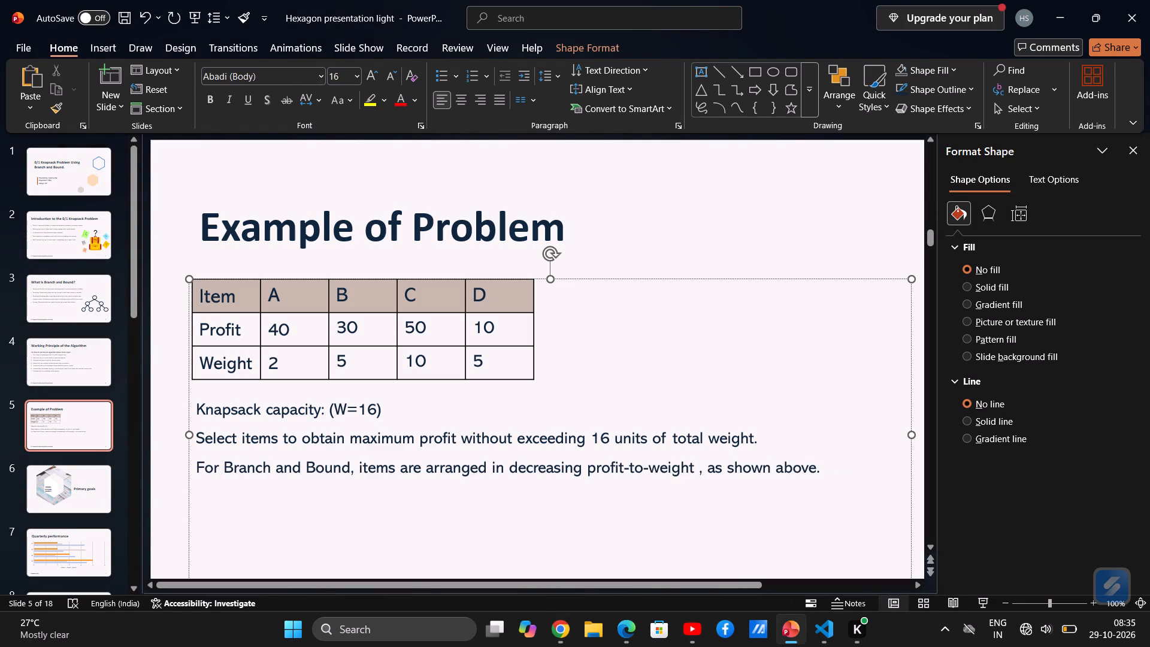
pyautogui.press('BackSpace')
pyautogui.press('space')
# Switch to ChatGPT in Chrome and review the "Slide 7: State-Space Tree and Bounding" content.
pyautogui.hotkey('alt', 'Tab')
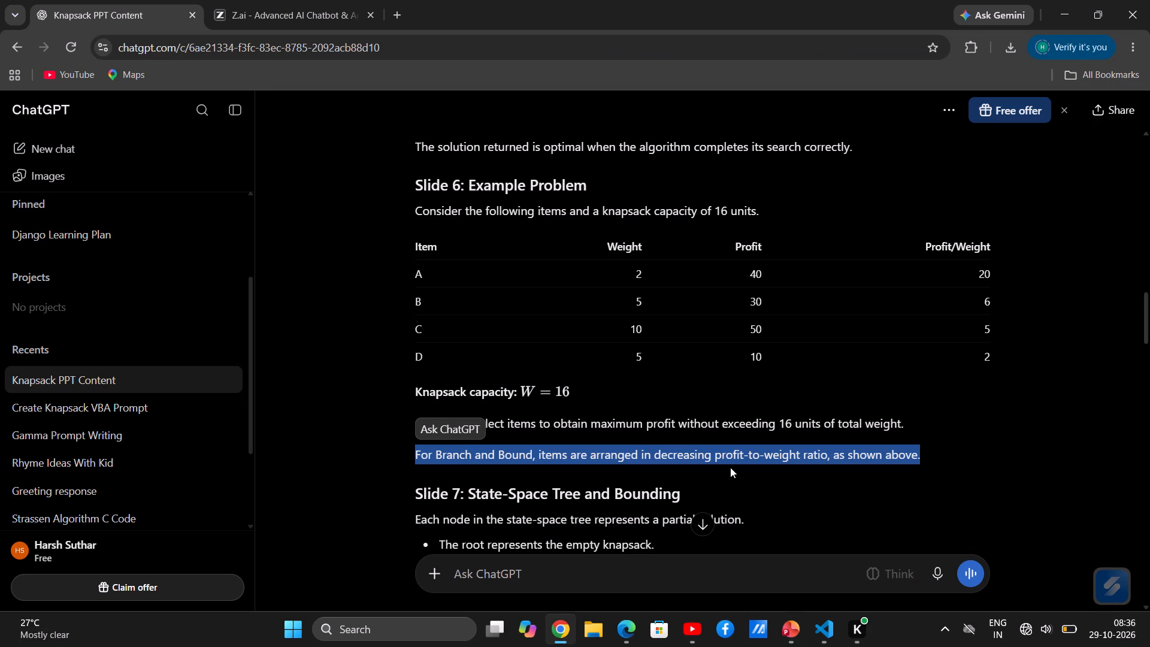
pyautogui.scroll(-3, 731, 473)
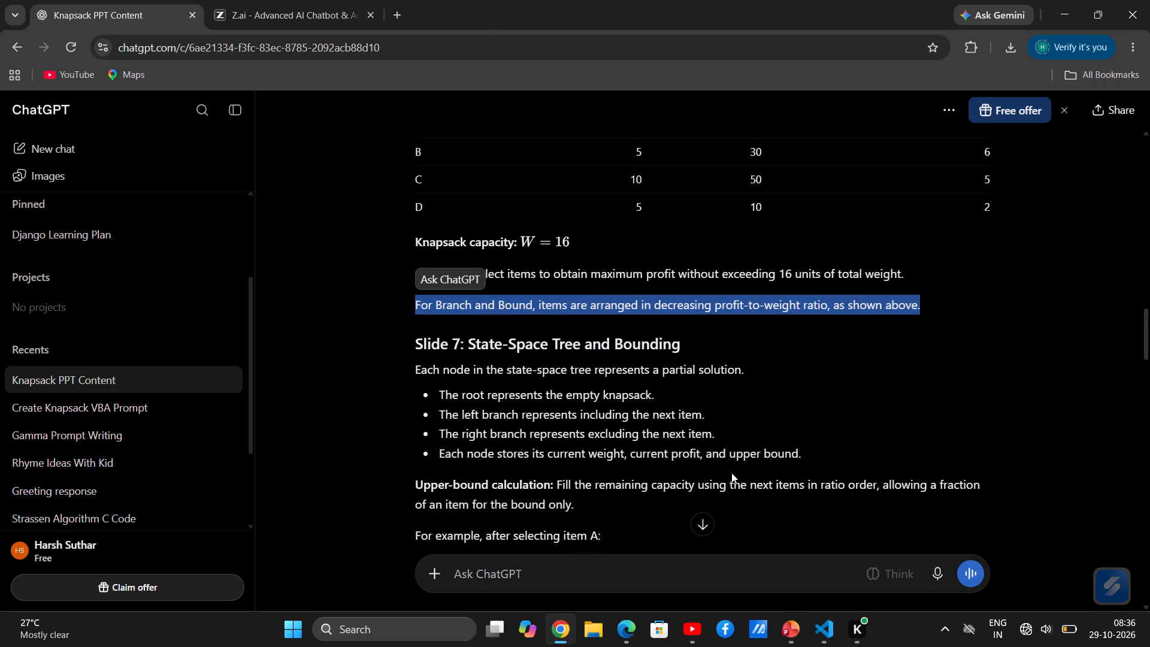
pyautogui.click(601, 403)
pyautogui.scroll(-3, 601, 403)
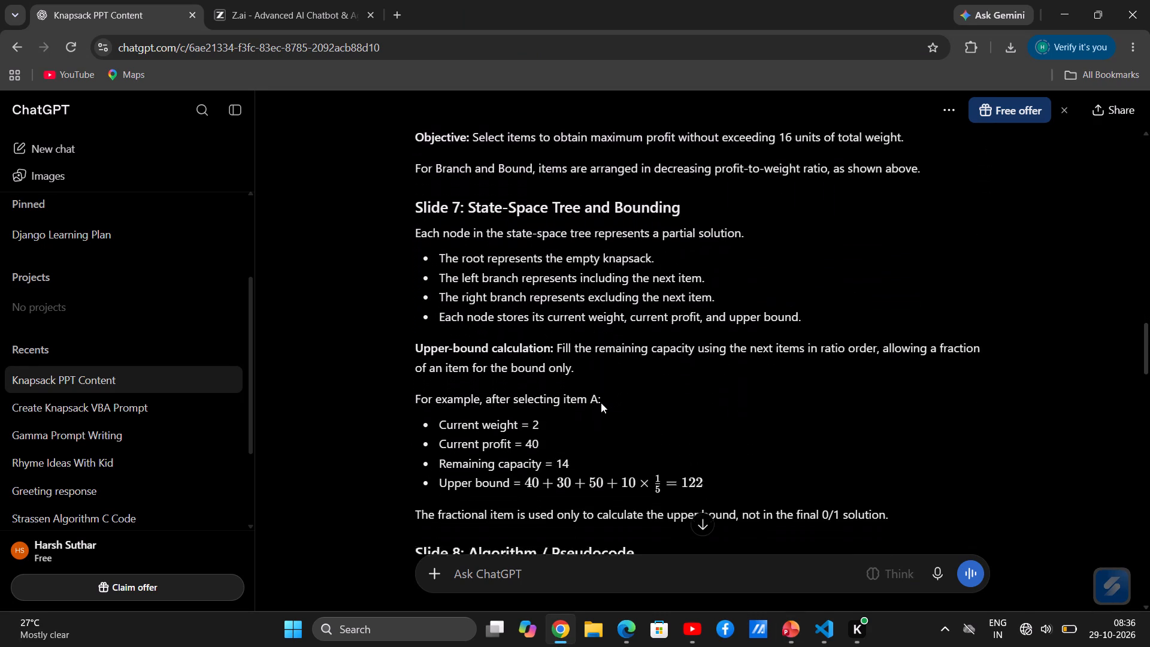
pyautogui.scroll(-1, 601, 403)
pyautogui.scroll(1, 601, 403)
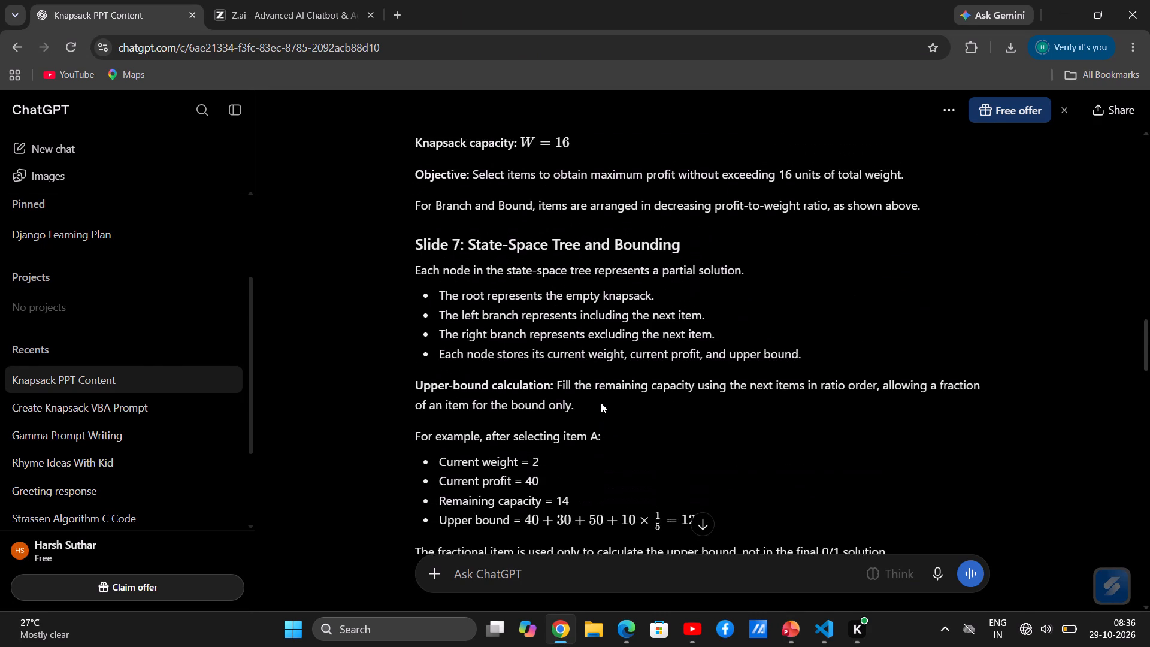
# Switch to PowerPoint, paste a copy of slide 5 directly after it, and select the new slide 6.
pyautogui.hotkey('alt', 'Tab')
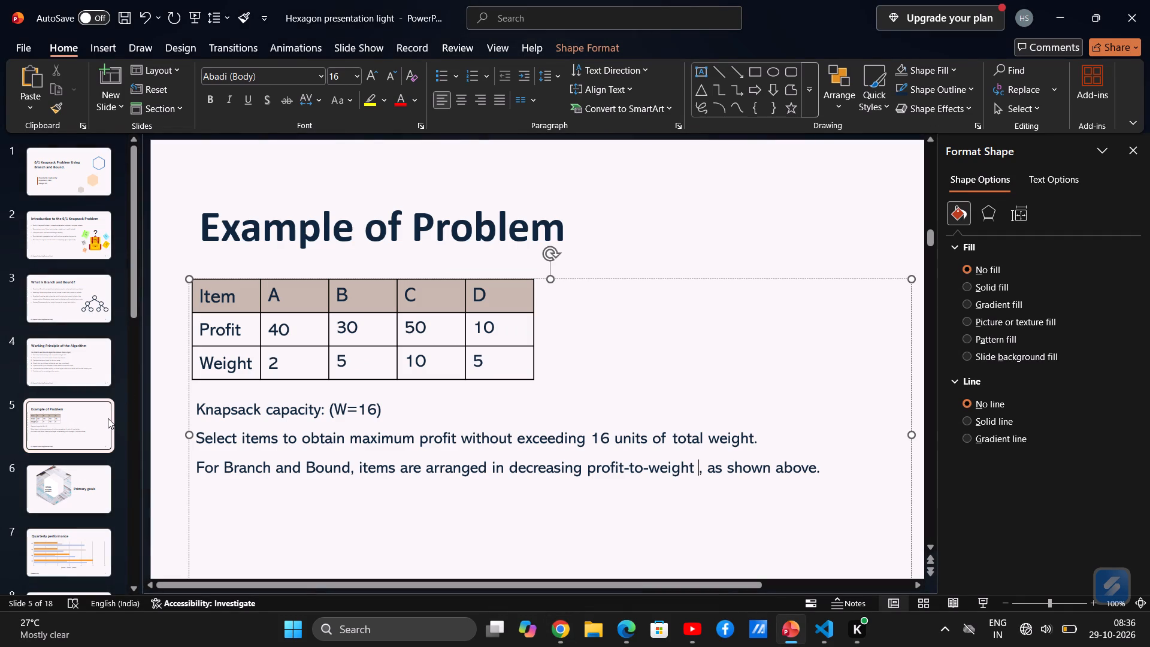
pyautogui.click(108, 418)
pyautogui.hotkey('ctrl', 'c')
pyautogui.hotkey('ctrl', 'v')
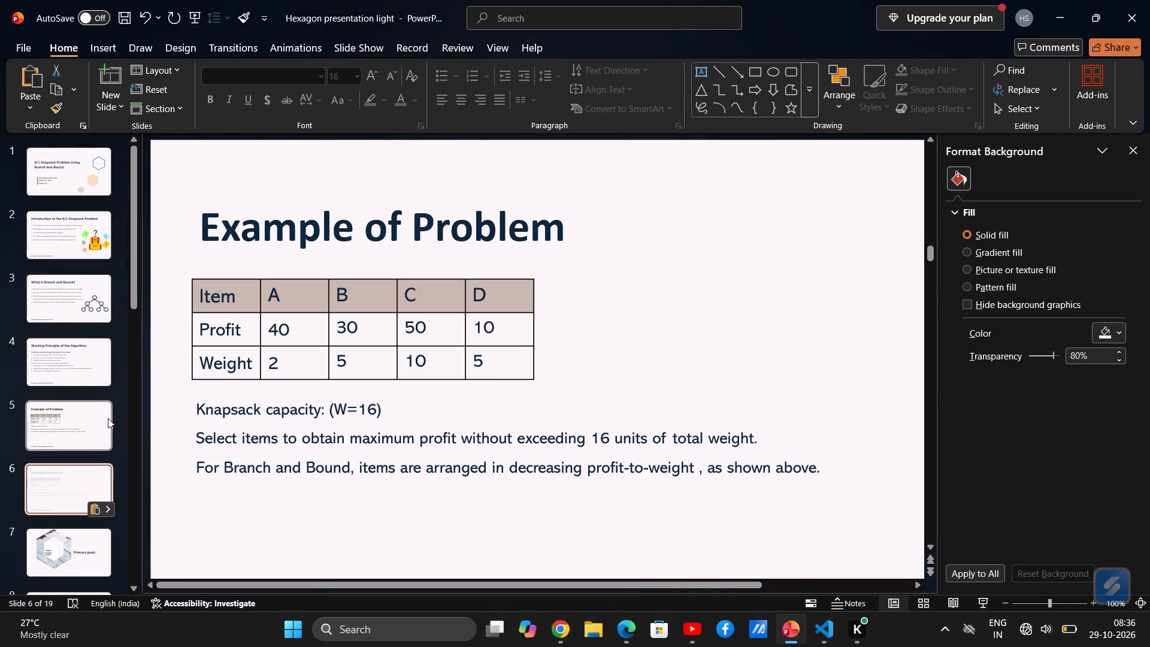
pyautogui.click(97, 466)
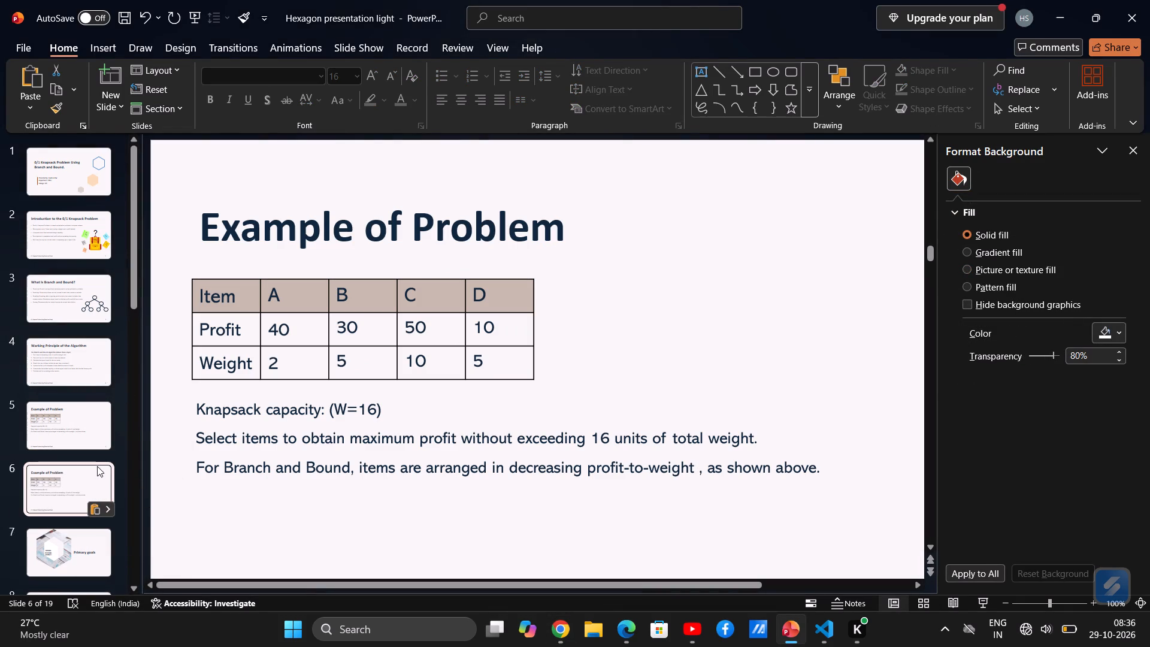
pyautogui.click(97, 466)
pyautogui.click(93, 430)
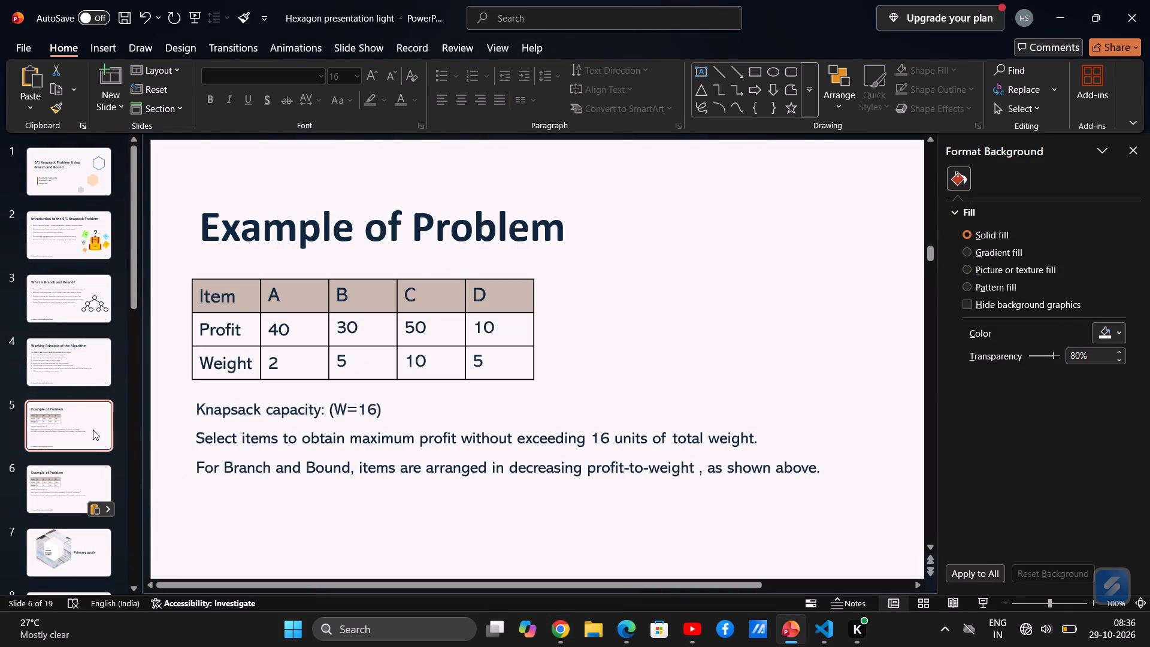
pyautogui.click(87, 480)
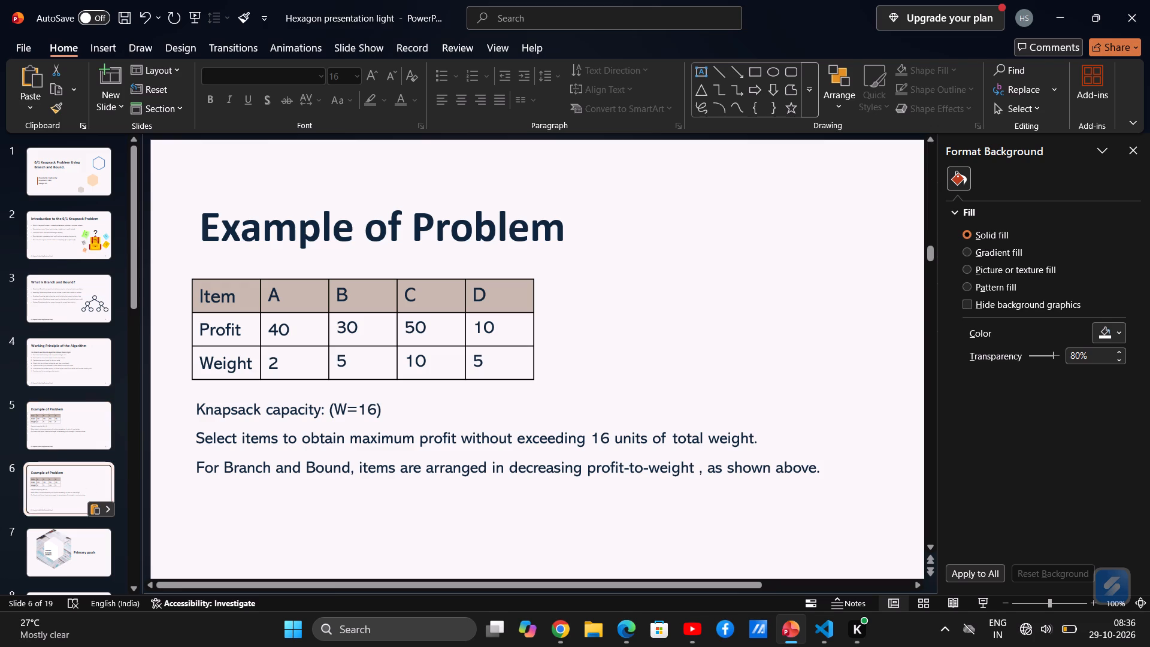
# Clear all the body text below the table on slide 6.
pyautogui.click(258, 458)
pyautogui.hotkey('ctrl', 'a')
pyautogui.press('BackSpace')
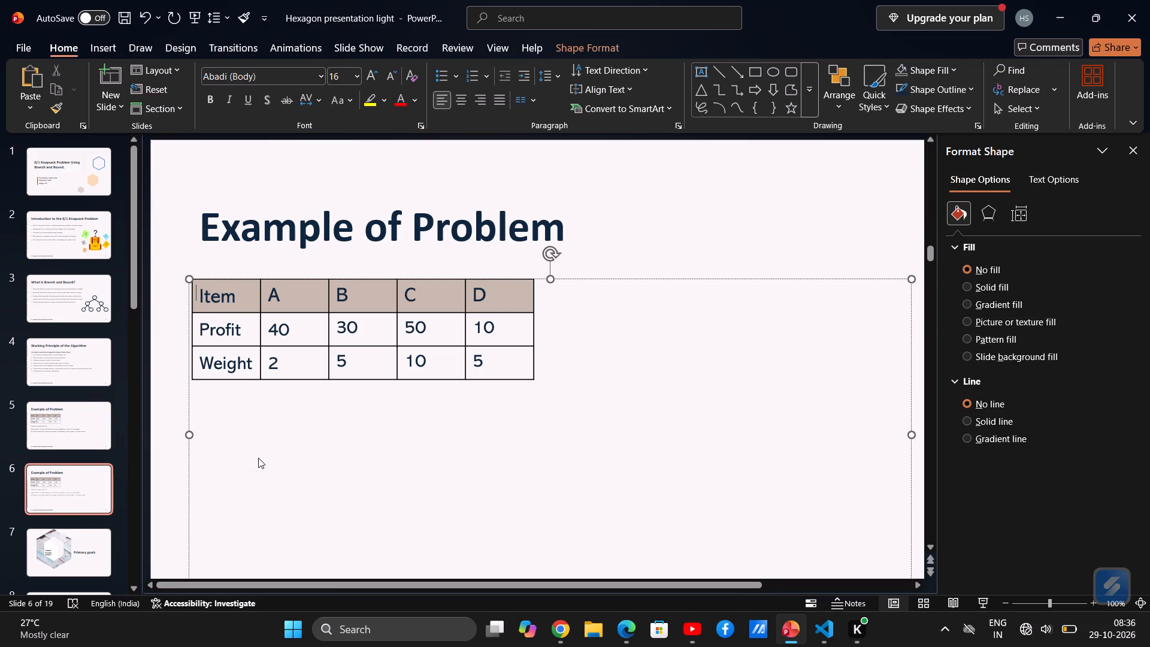
# Delete the profit and weight table from slide 6.
pyautogui.click(535, 377)
pyautogui.press('BackSpace')
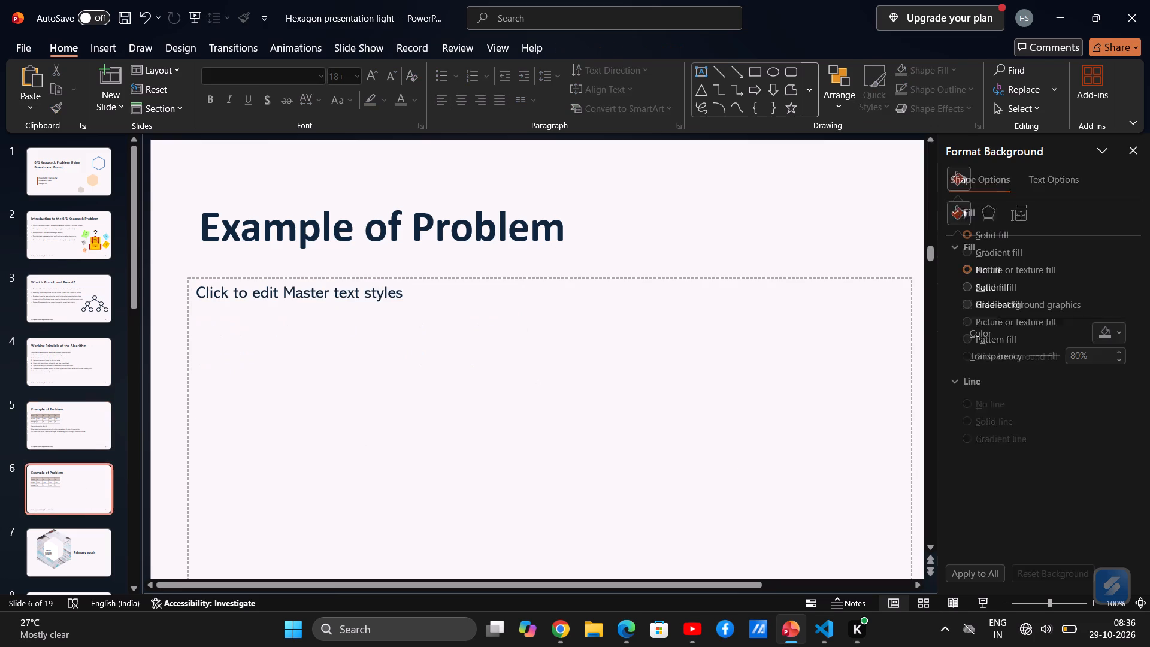
# Replace slide 6's title with "State-Space Tree and Bounding", copied from the Slide 7 heading in ChatGPT.
pyautogui.click(549, 228)
pyautogui.hotkey('alt', 'Tab')
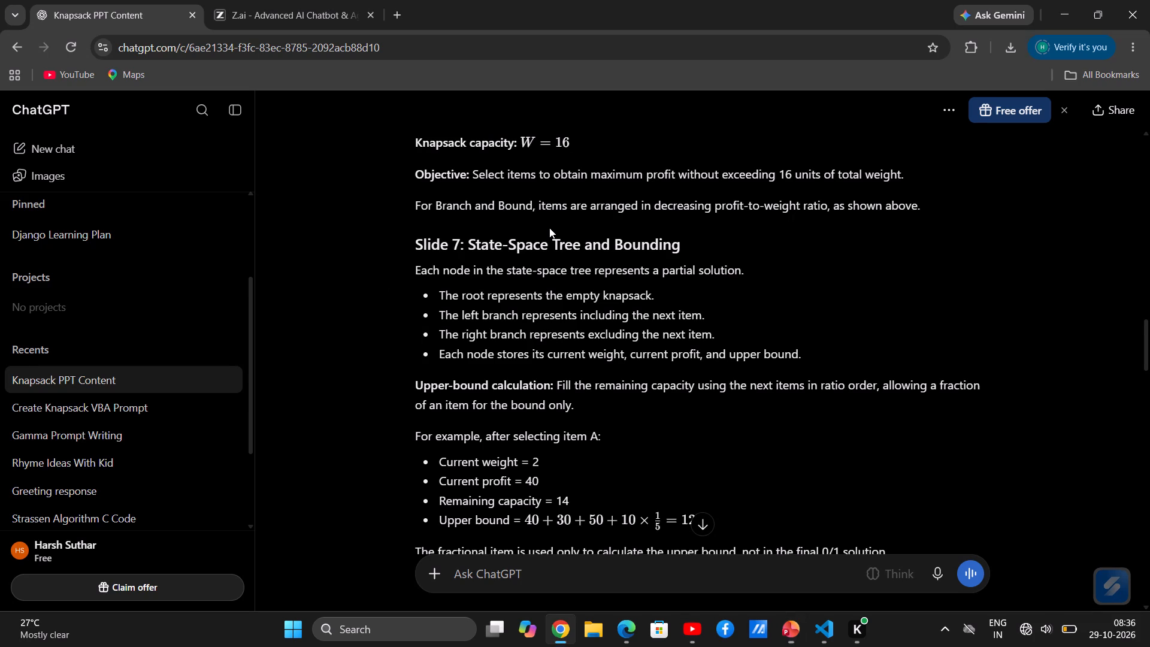
pyautogui.moveTo(690, 244); pyautogui.dragTo(472, 251)
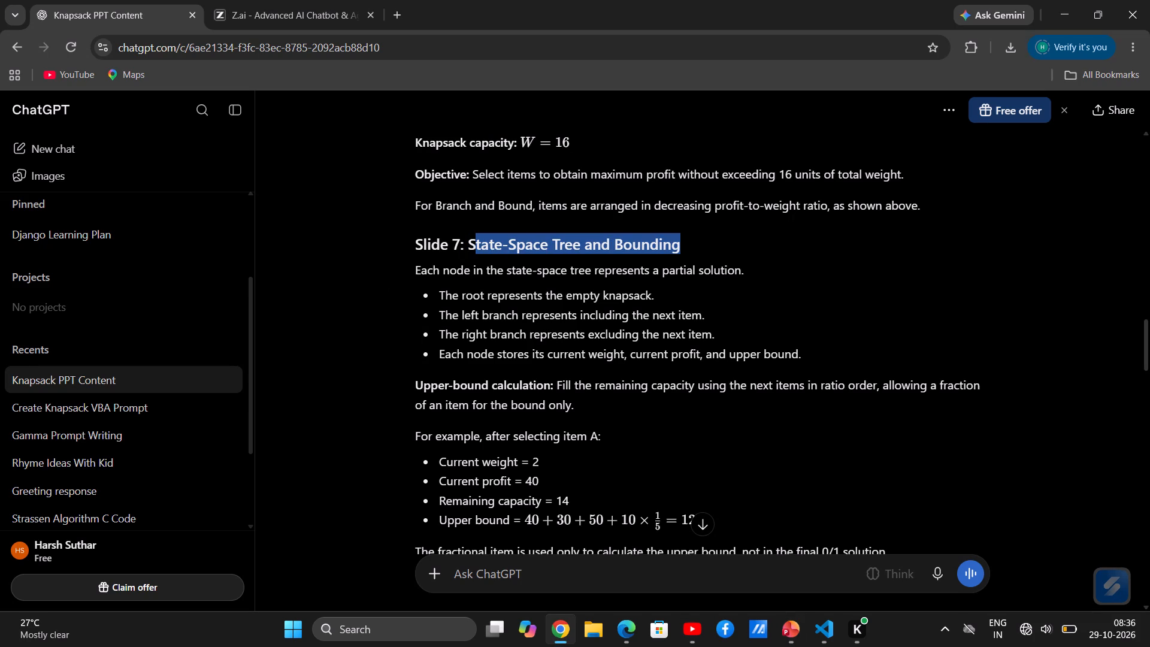
pyautogui.moveTo(472, 251); pyautogui.dragTo(469, 250)
pyautogui.hotkey('ctrl', 'c')
pyautogui.hotkey('alt', 'Tab')
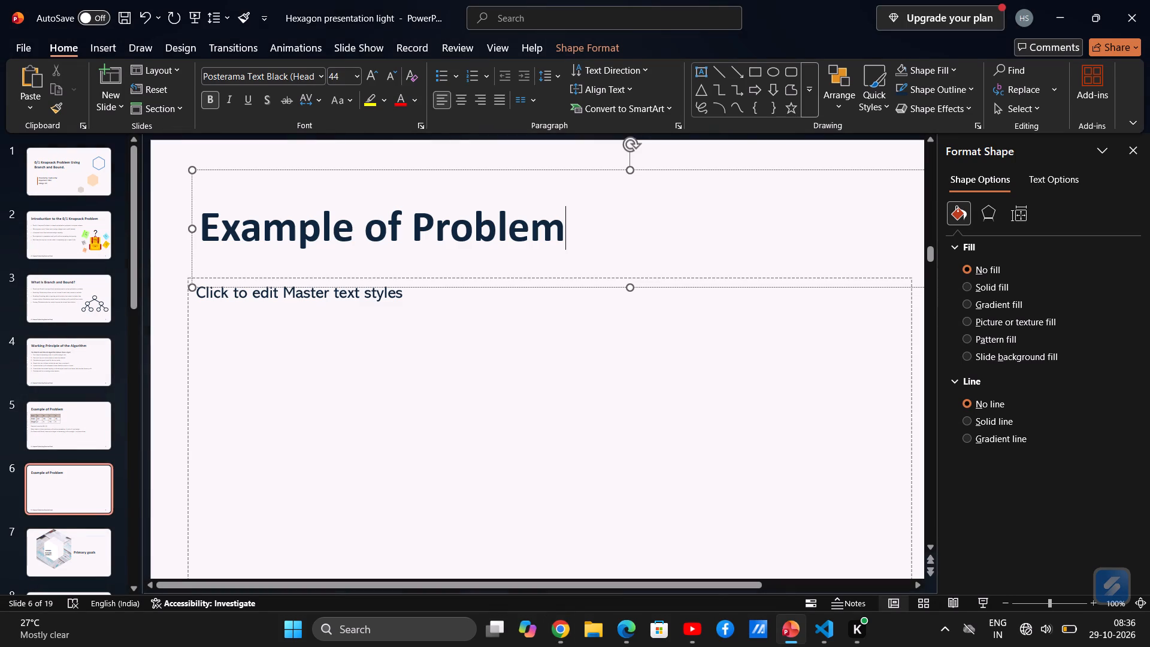
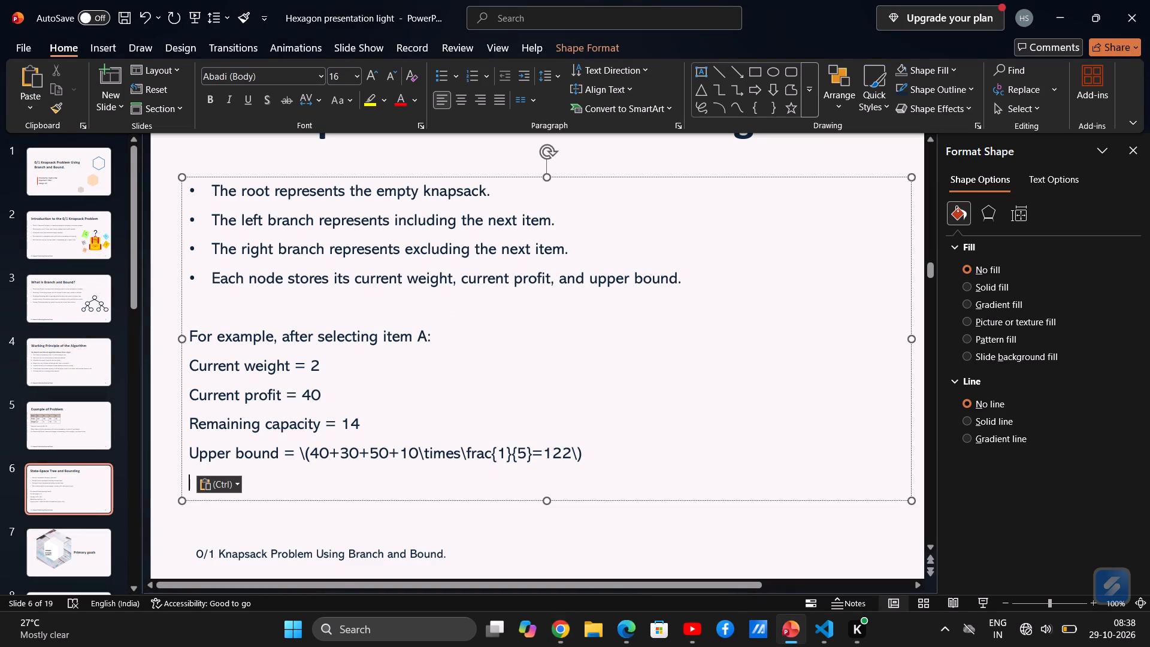
pyautogui.moveTo(592, 462); pyautogui.dragTo(189, 456)
pyautogui.press('BackSpace')
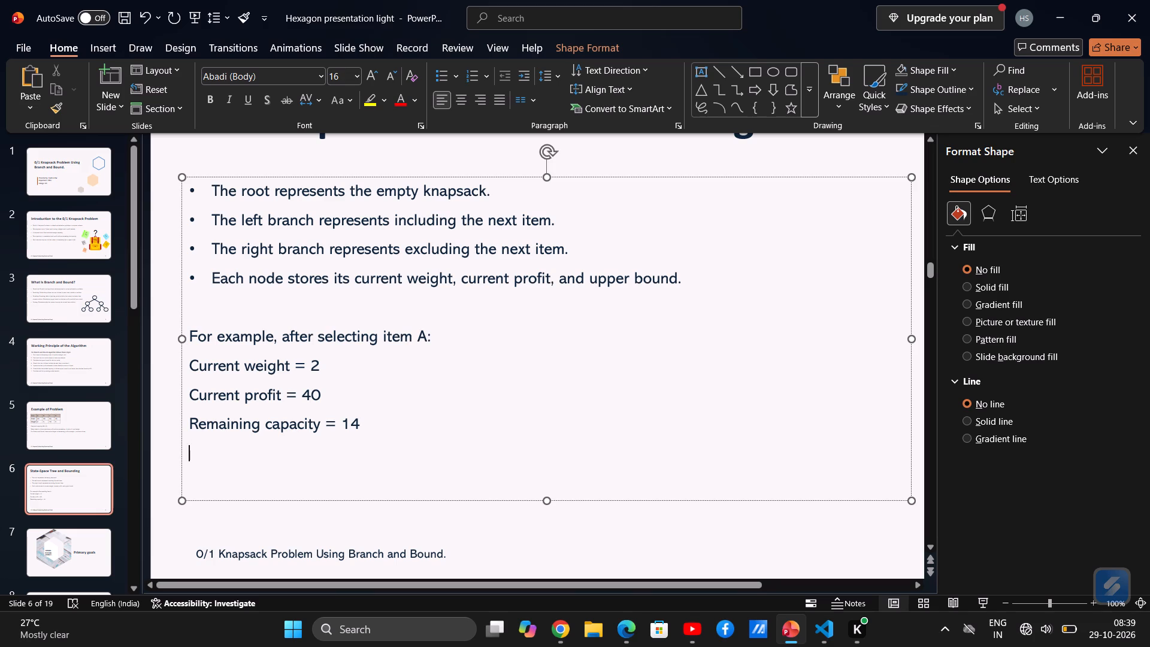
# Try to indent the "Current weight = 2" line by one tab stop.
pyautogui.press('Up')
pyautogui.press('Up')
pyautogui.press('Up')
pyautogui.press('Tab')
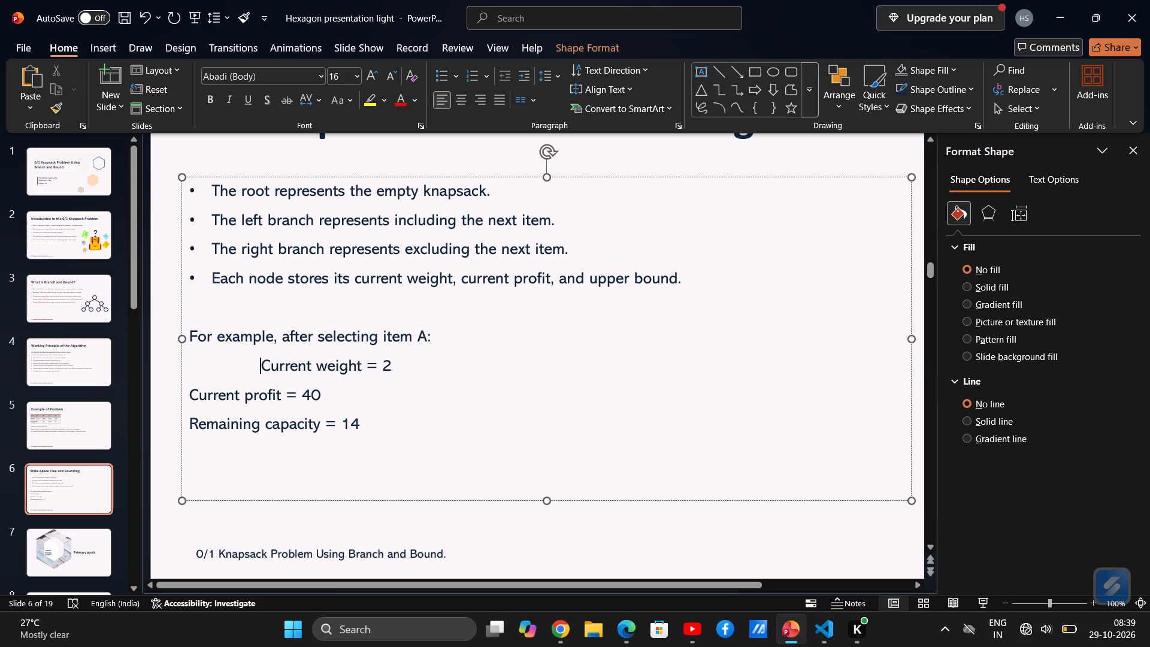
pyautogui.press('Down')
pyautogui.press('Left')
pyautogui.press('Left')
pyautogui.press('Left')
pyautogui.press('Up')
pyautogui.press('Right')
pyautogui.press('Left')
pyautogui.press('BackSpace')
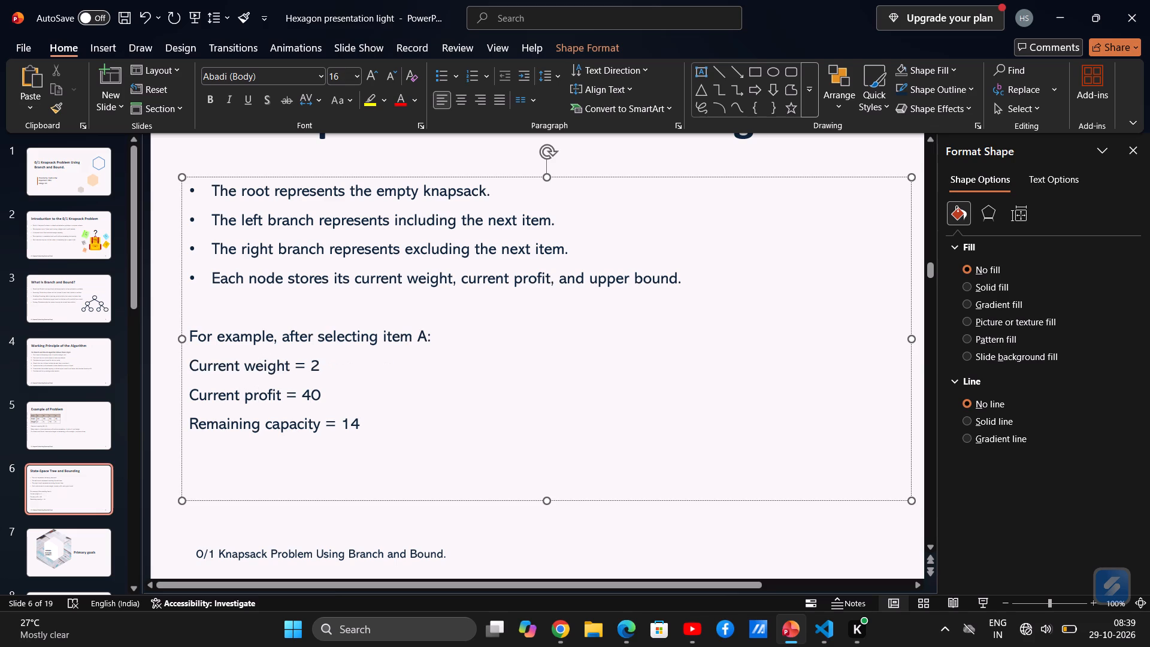
# Indent the "Current weight", "Current profit" and "Remaining capacity" lines by two spaces each.
pyautogui.press('space')
pyautogui.press('space')
pyautogui.press('Down')
pyautogui.press('Left')
pyautogui.press('space')
pyautogui.press('space')
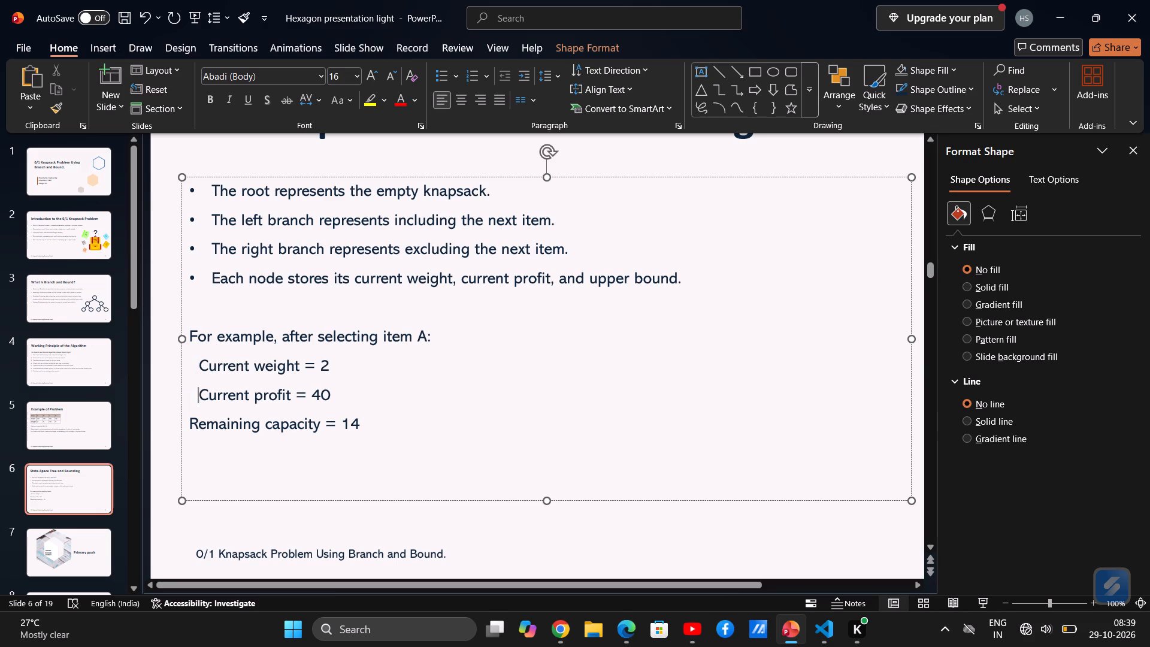
pyautogui.press('Down')
pyautogui.press('Left')
pyautogui.press('space')
pyautogui.press('space')
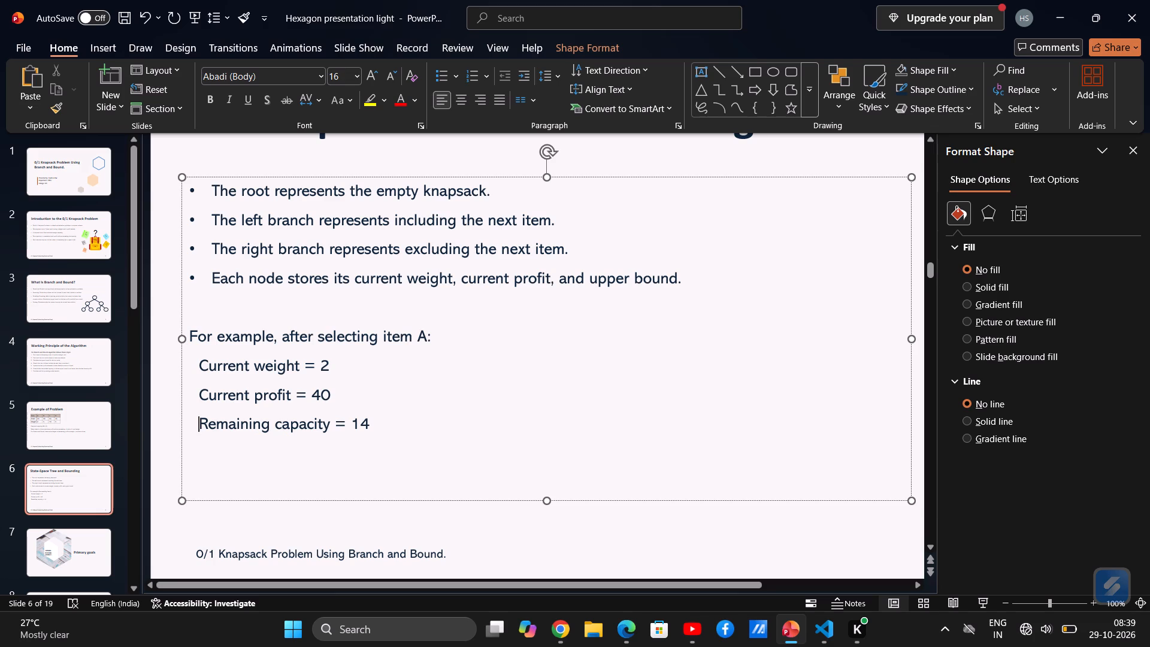
# Indent the empty line below "Remaining capacity = 14" by two spaces.
pyautogui.press('Right')
pyautogui.press('Right')
pyautogui.press('Right')
pyautogui.press('Right')
pyautogui.press('Right')
pyautogui.press('Right')
pyautogui.press('Right')
pyautogui.press('Right')
pyautogui.press('Right')
pyautogui.press('Right')
pyautogui.press('Right')
pyautogui.press('Right')
pyautogui.press('Right')
pyautogui.press('Right')
pyautogui.press('Right')
pyautogui.press('Right')
pyautogui.press('Right')
pyautogui.press('Right')
pyautogui.press('Right')
pyautogui.press('Right')
pyautogui.press('Right')
pyautogui.press('Right')
pyautogui.press('Right')
pyautogui.press('Right')
pyautogui.press('space')
pyautogui.press('space')
# Using item B's values from slide 5's table, write "so now adding B which has weight 5 and profit 30" on the indented last line.
pyautogui.click(87, 413)
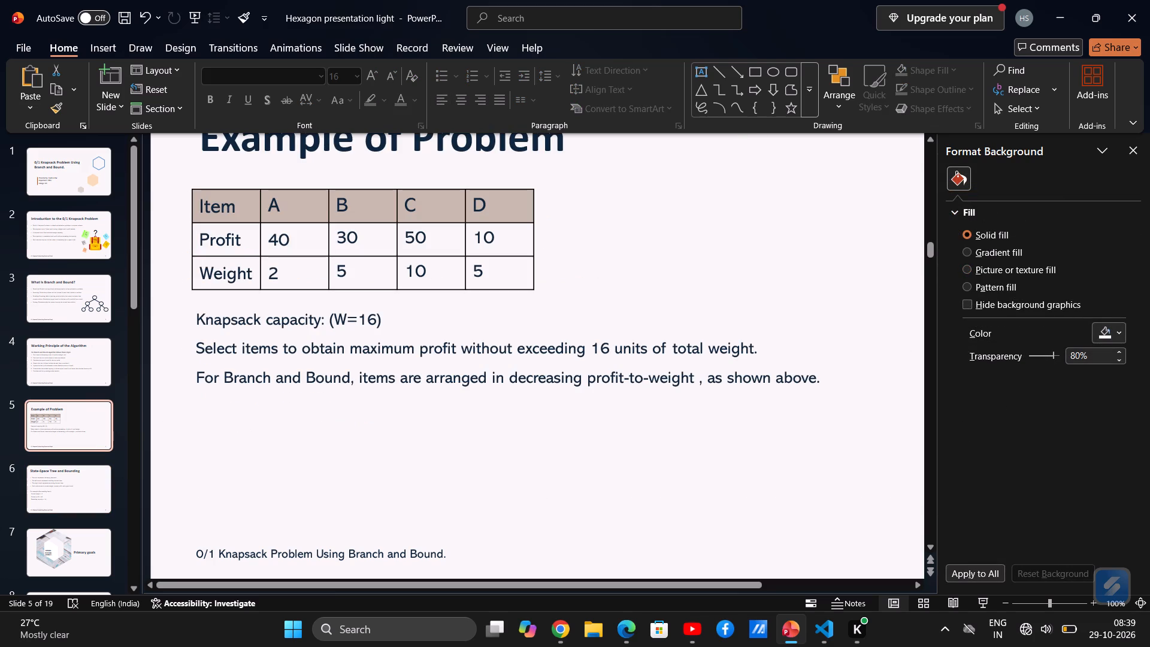
pyautogui.click(92, 488)
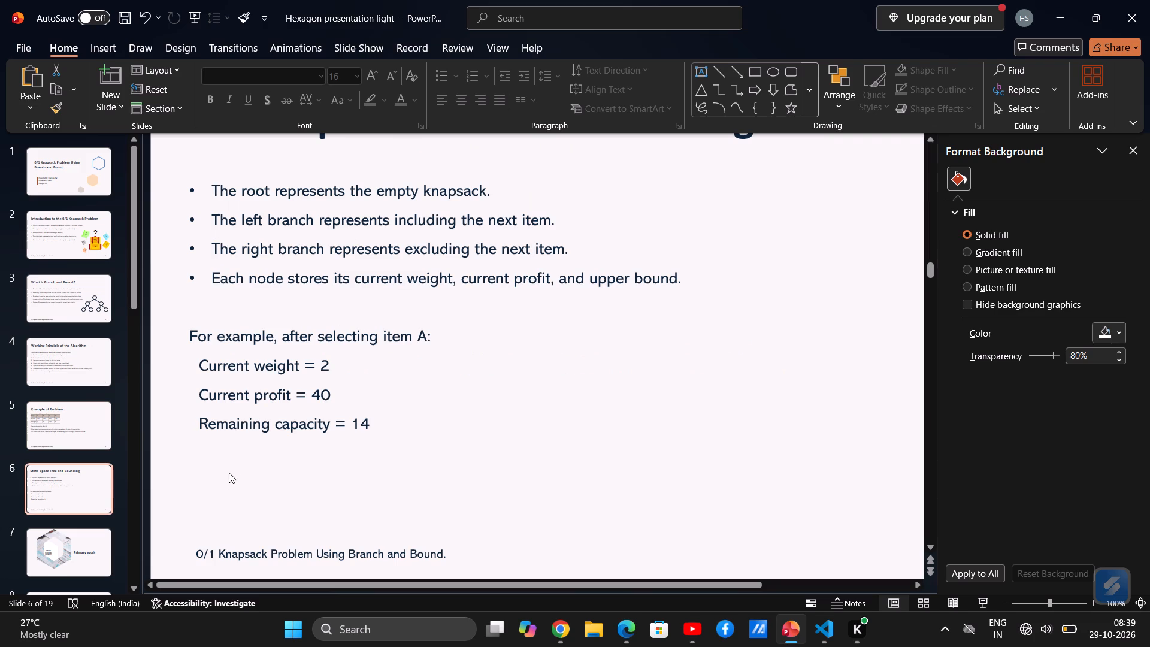
pyautogui.click(232, 445)
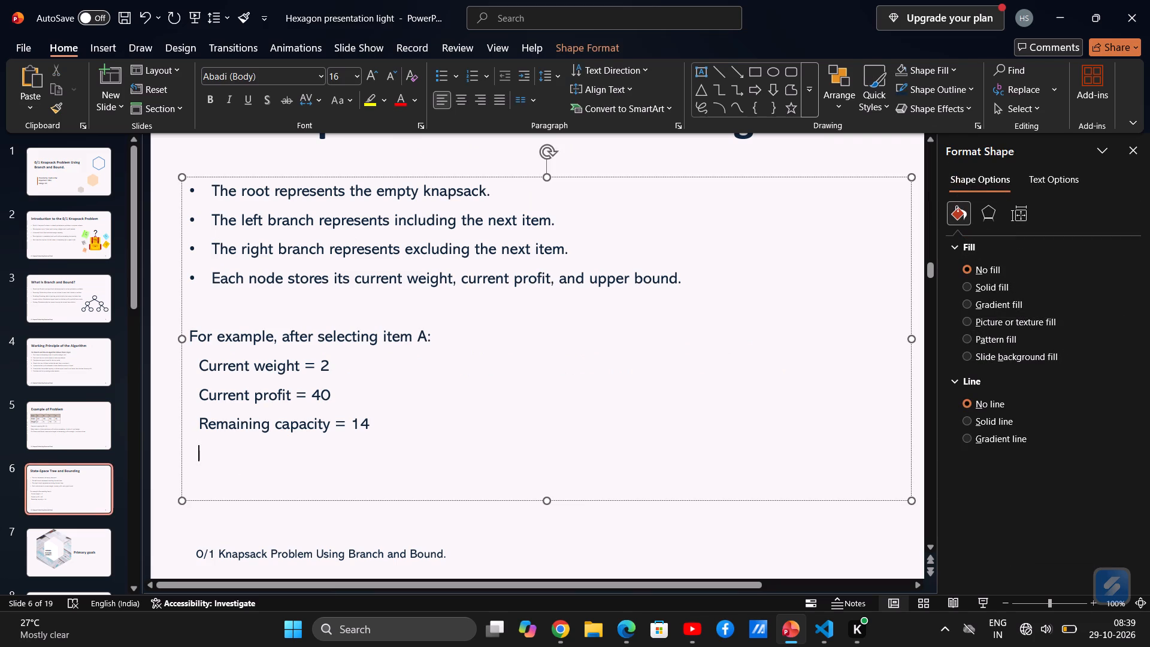
pyautogui.press('o')
pyautogui.press('BackSpace')
pyautogui.write('so now')
pyautogui.press('space')
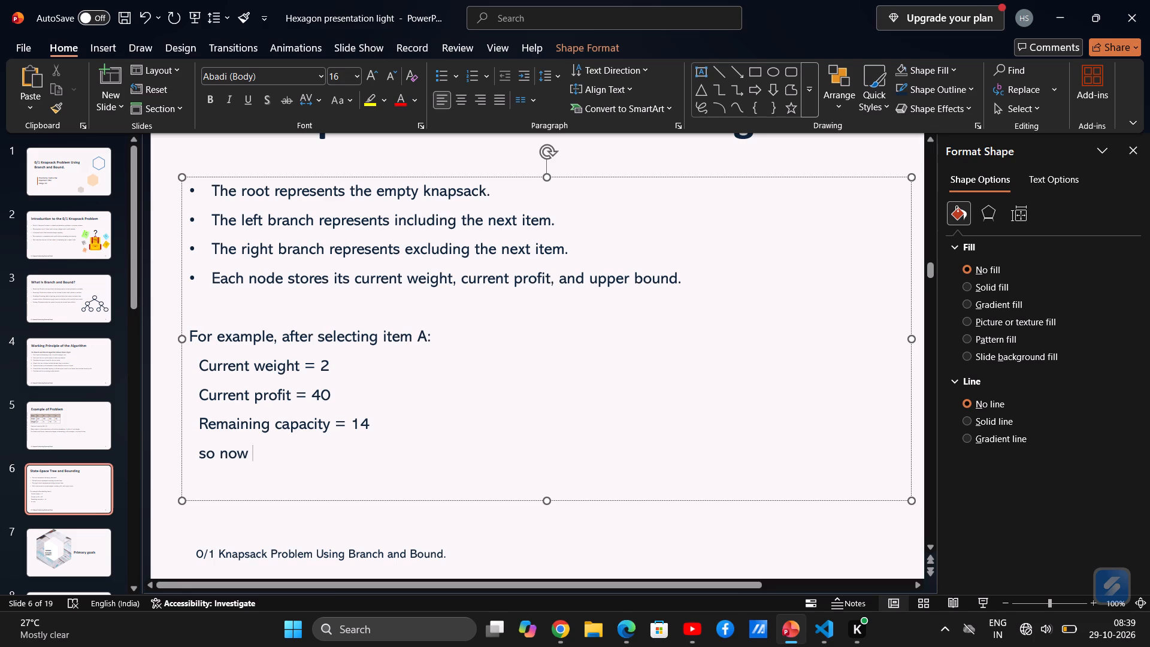
pyautogui.write('add')
pyautogui.press('space')
pyautogui.write('in')
pyautogui.press('BackSpace')
pyautogui.press('BackSpace')
pyautogui.press('BackSpace')
pyautogui.write('ing B')
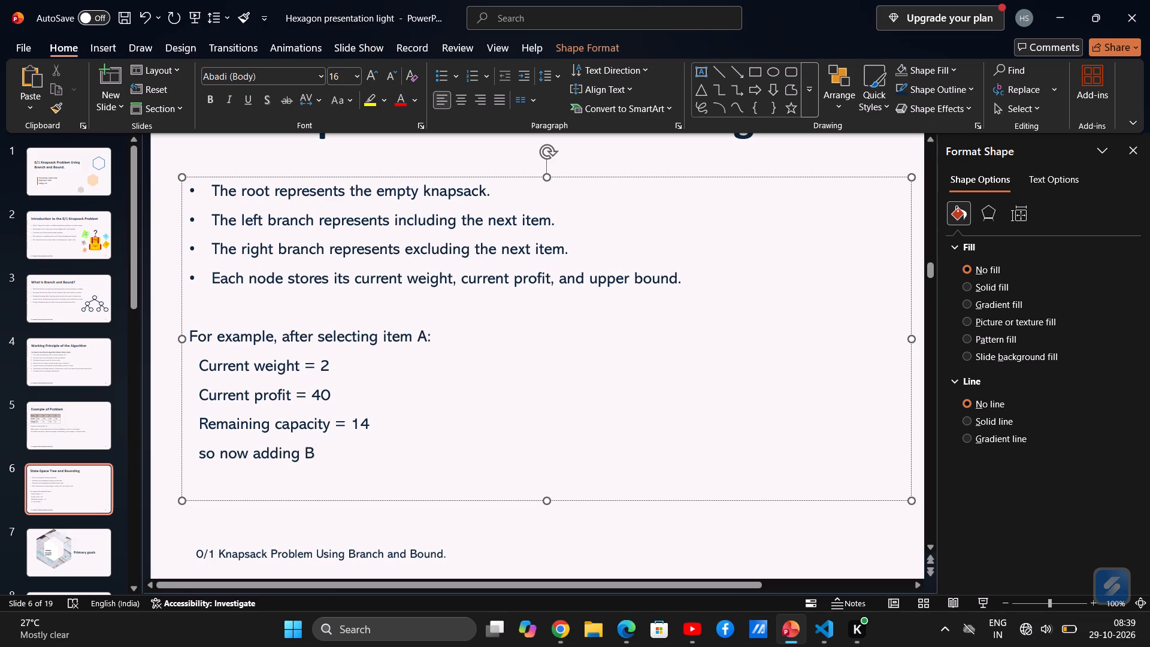
pyautogui.press('space')
pyautogui.write('which hsa')
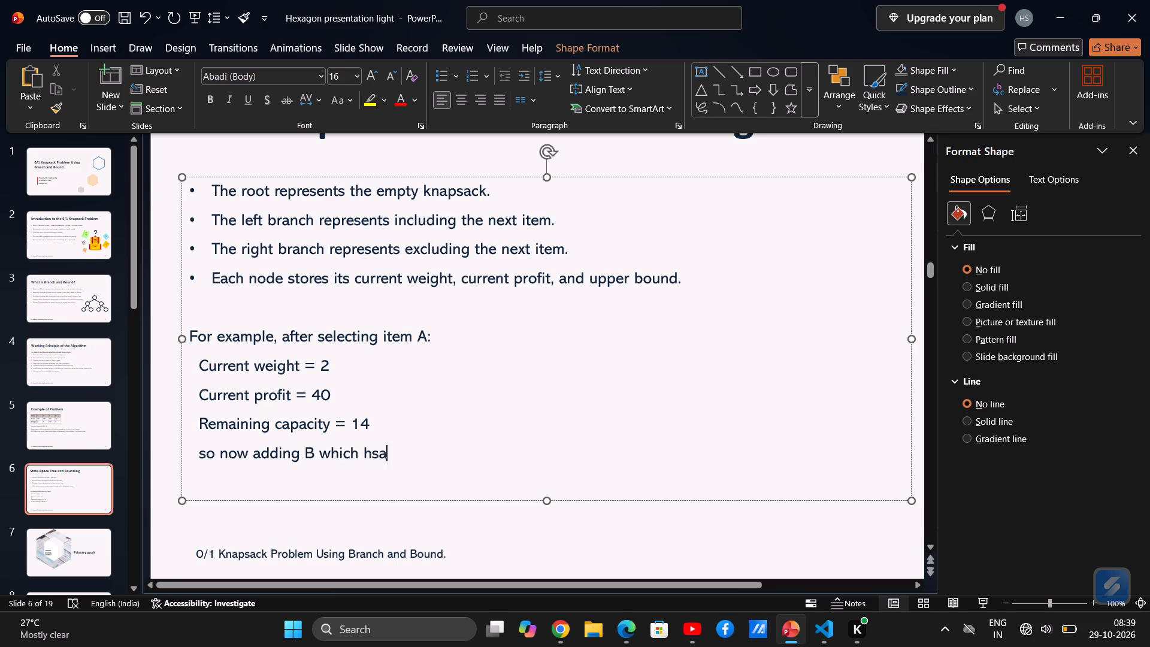
pyautogui.press('BackSpace')
pyautogui.press('BackSpace')
pyautogui.write('as w')
pyautogui.write('eight')
pyautogui.press('space')
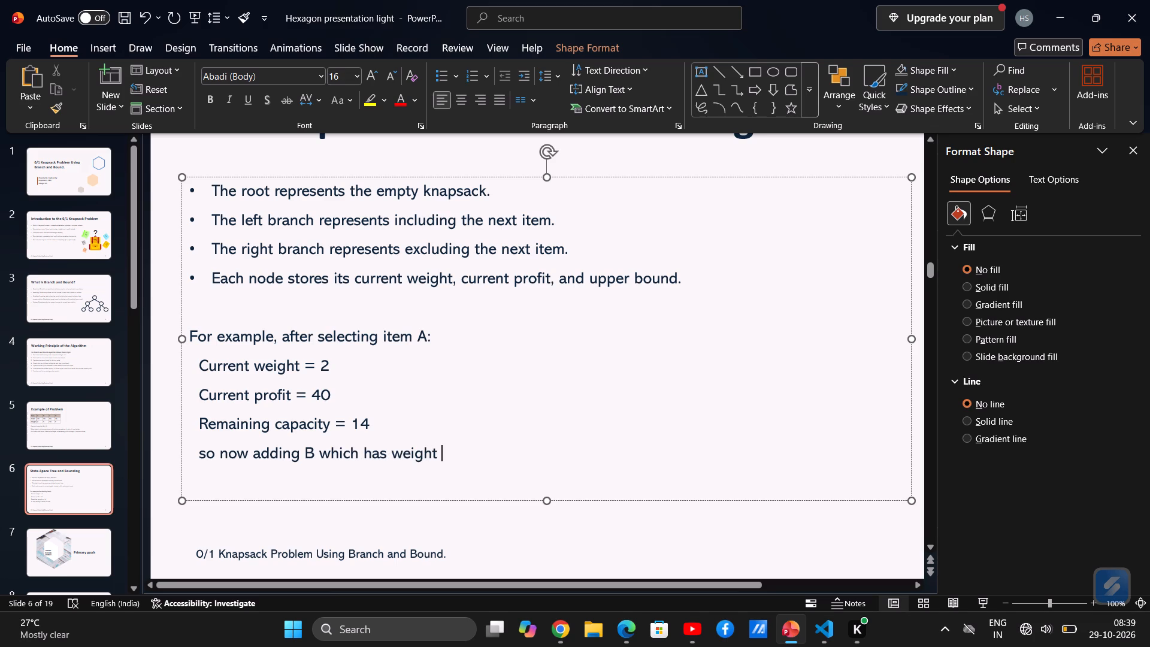
pyautogui.write('5 and profit')
pyautogui.press('space')
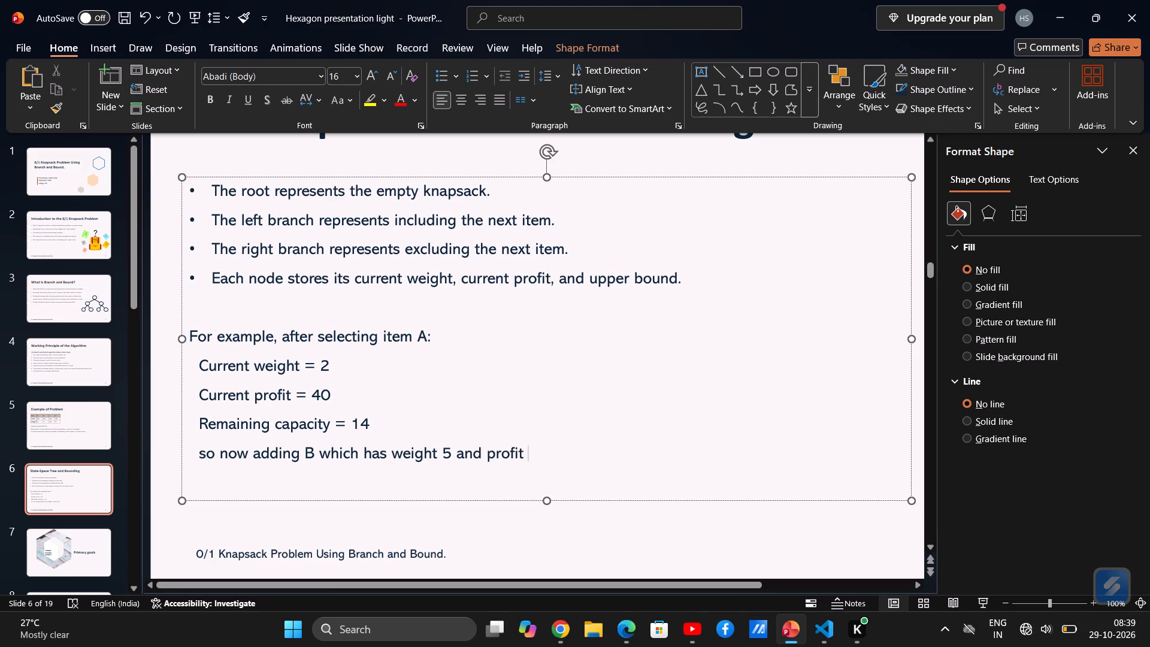
pyautogui.click(73, 428)
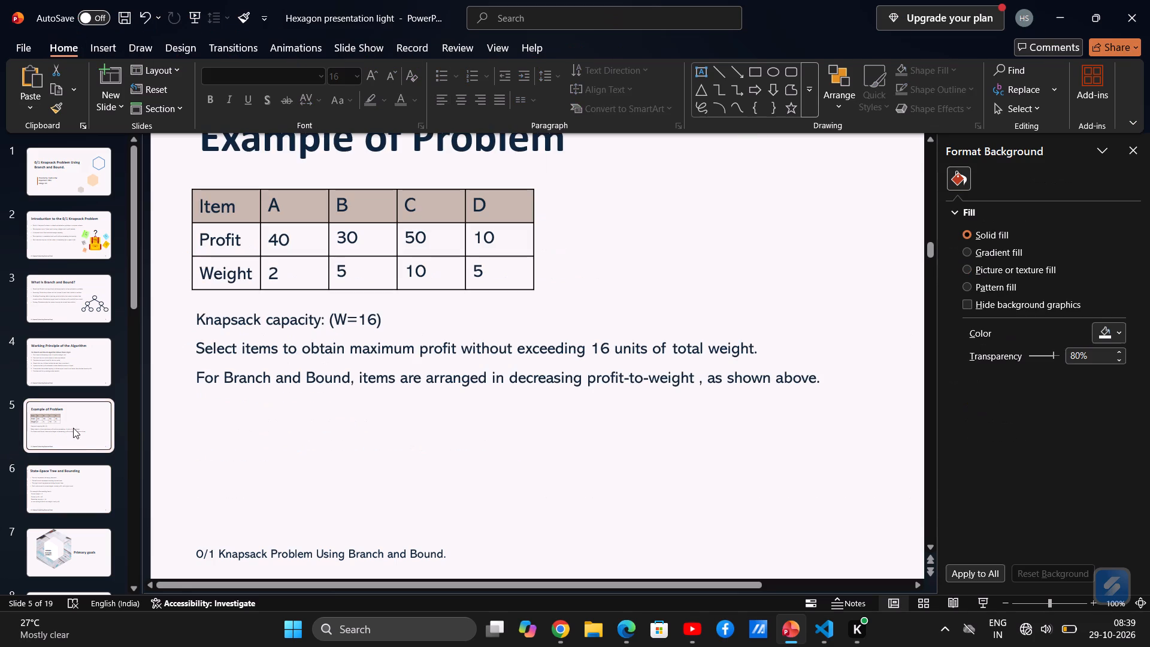
pyautogui.click(70, 477)
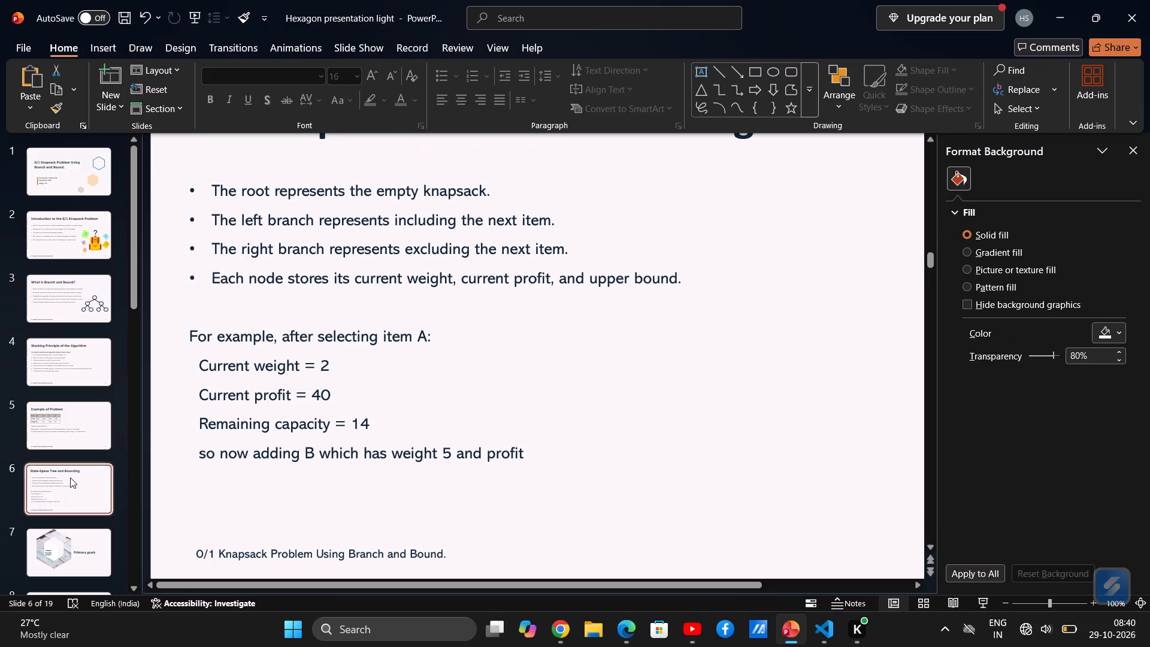
pyautogui.click(535, 455)
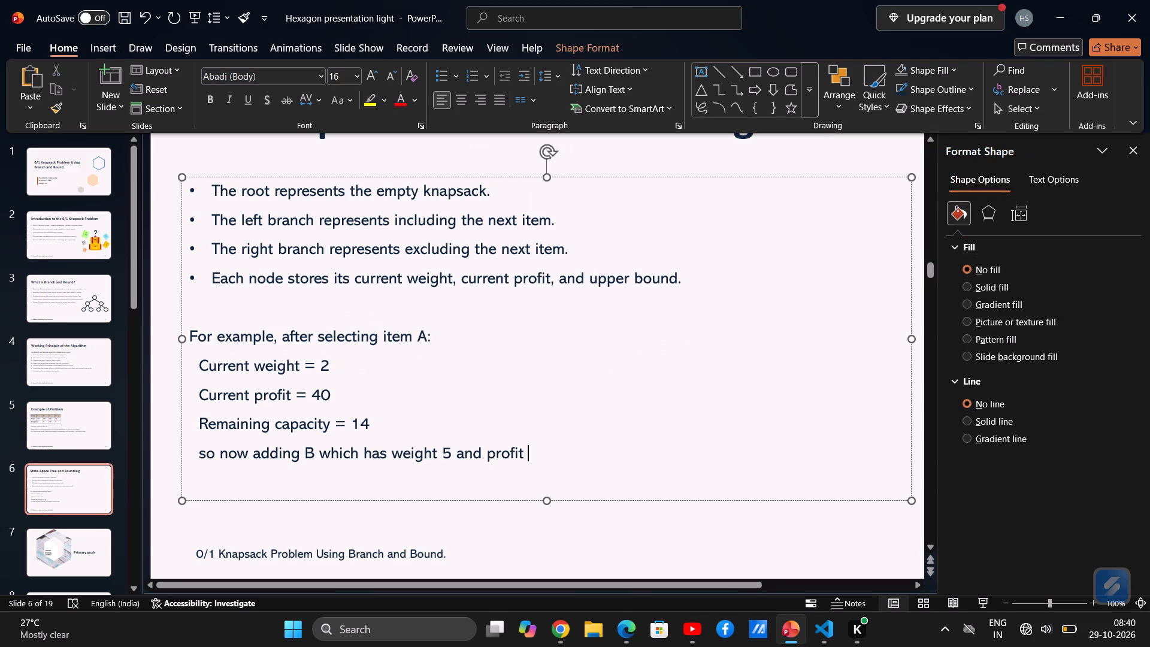
pyautogui.write('30')
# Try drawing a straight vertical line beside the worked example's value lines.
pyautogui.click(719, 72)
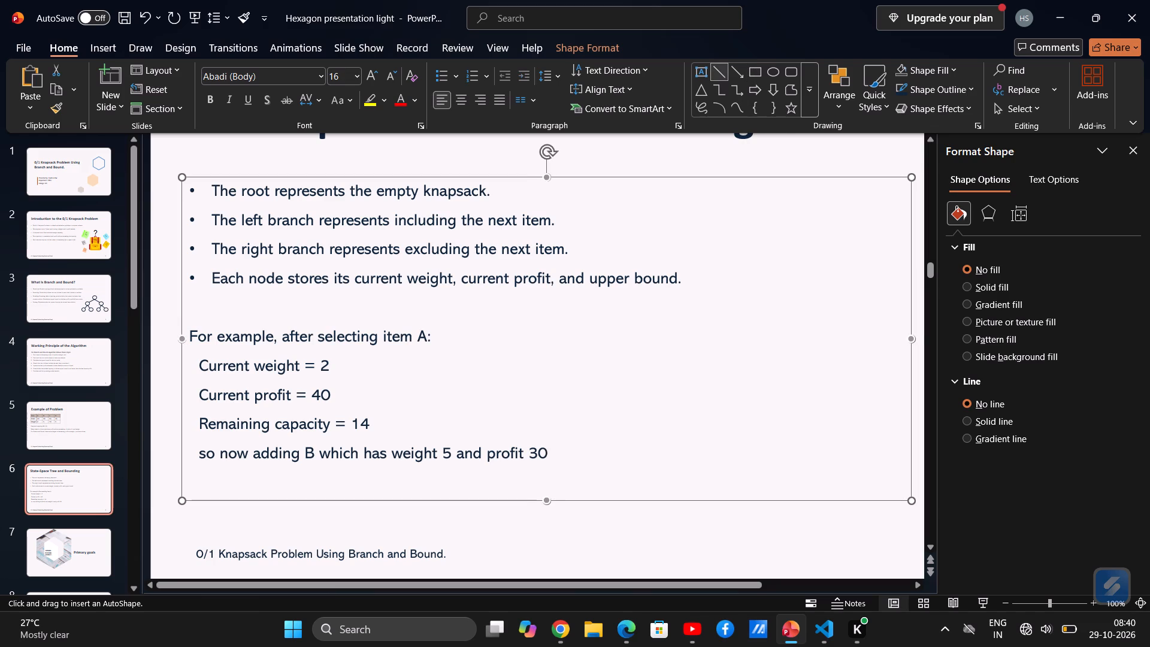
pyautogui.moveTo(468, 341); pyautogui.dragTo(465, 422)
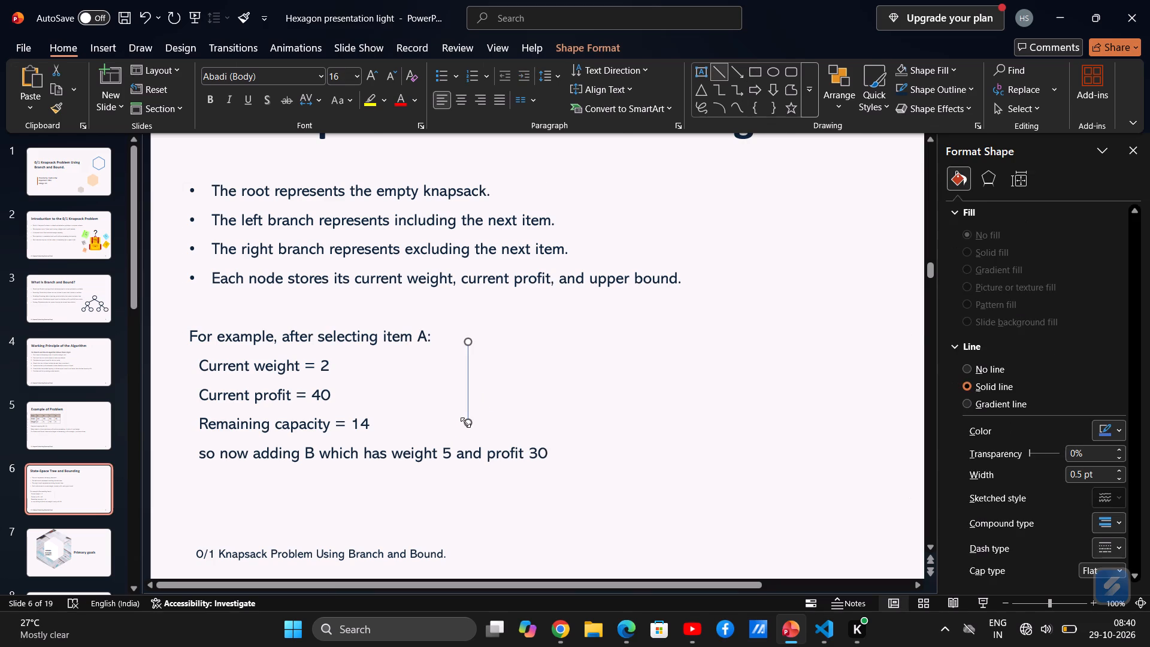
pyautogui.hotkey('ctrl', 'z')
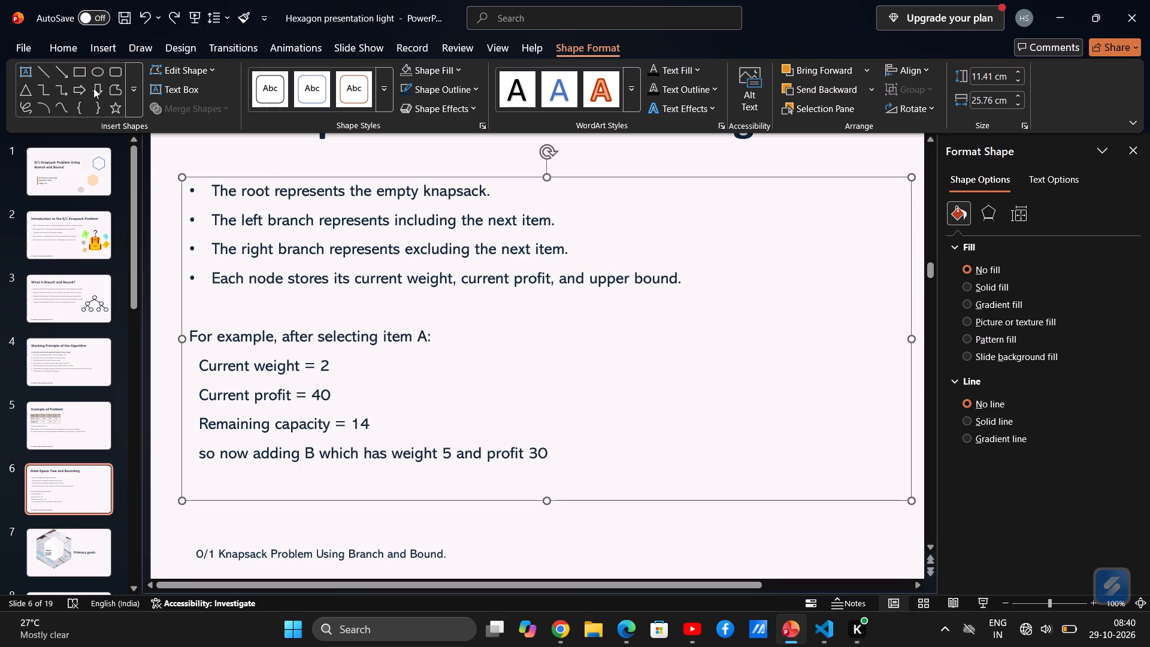
# Set the red ink pen one size thicker than its present thickness.
pyautogui.click(102, 44)
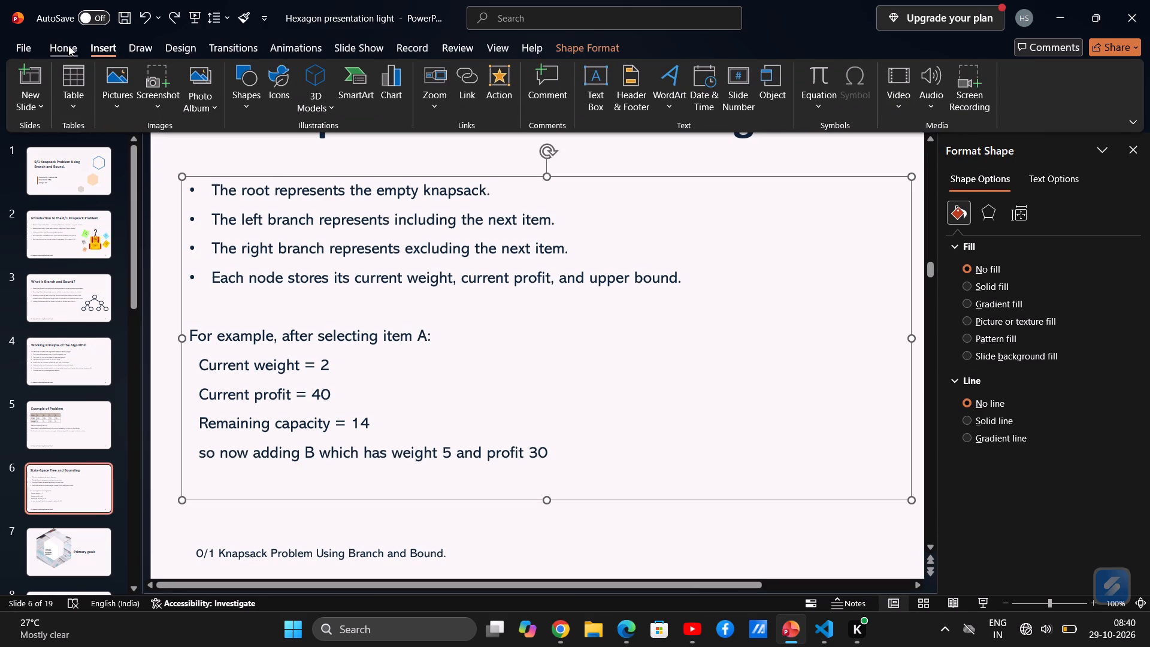
pyautogui.click(68, 46)
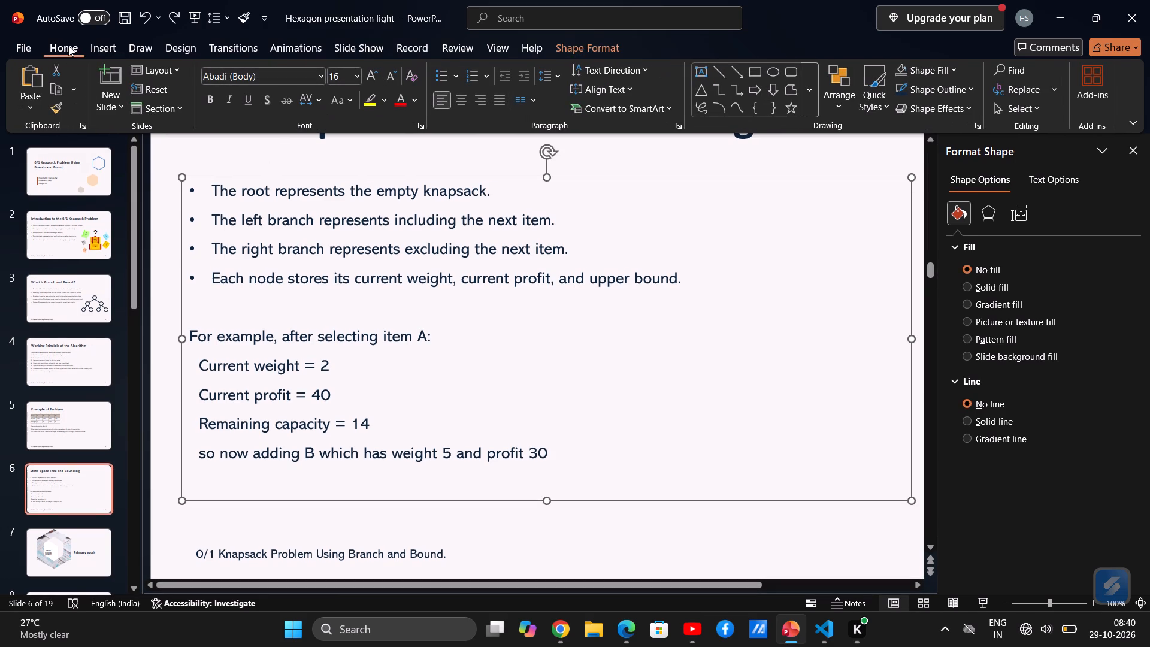
pyautogui.click(108, 43)
pyautogui.click(137, 41)
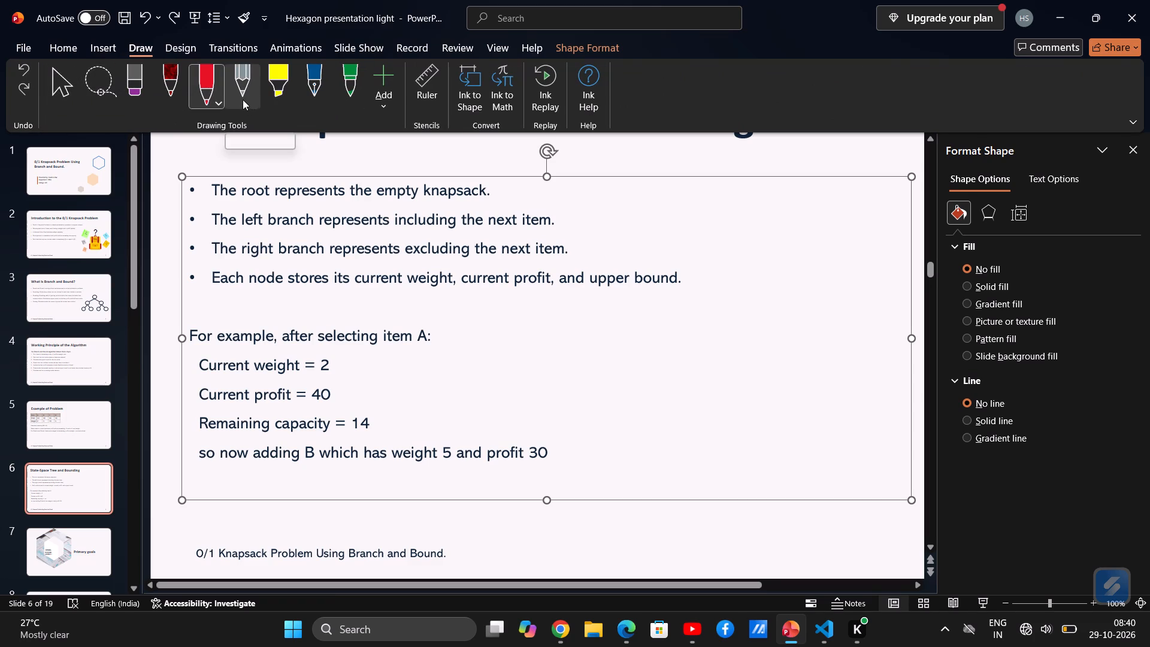
pyautogui.click(213, 92)
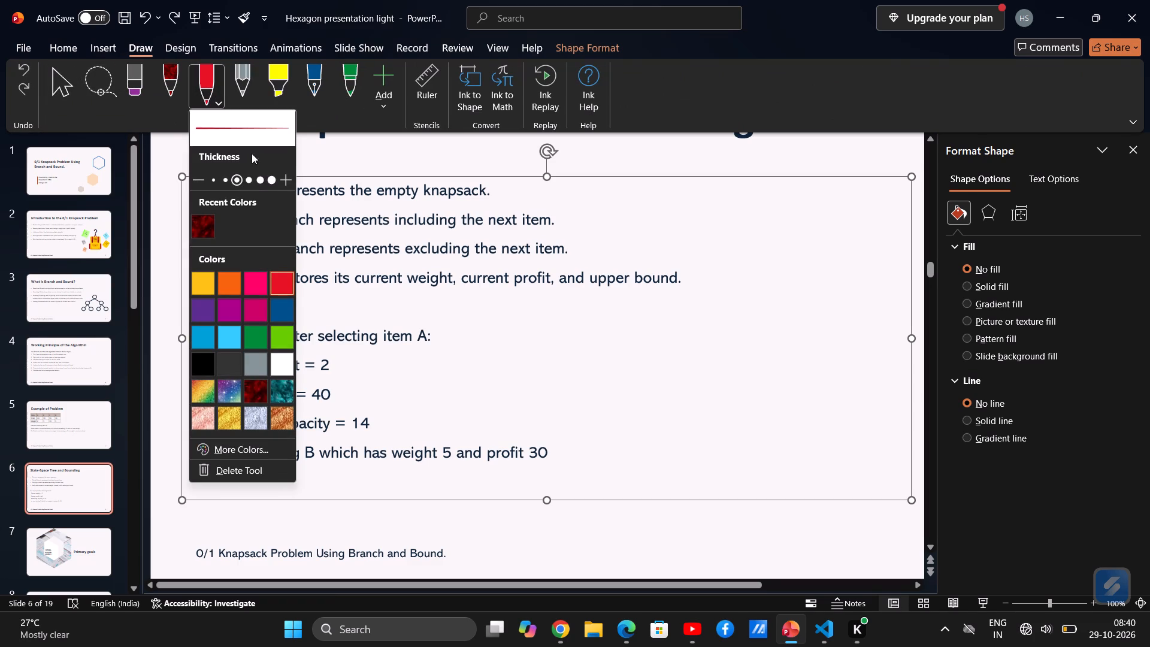
pyautogui.click(272, 180)
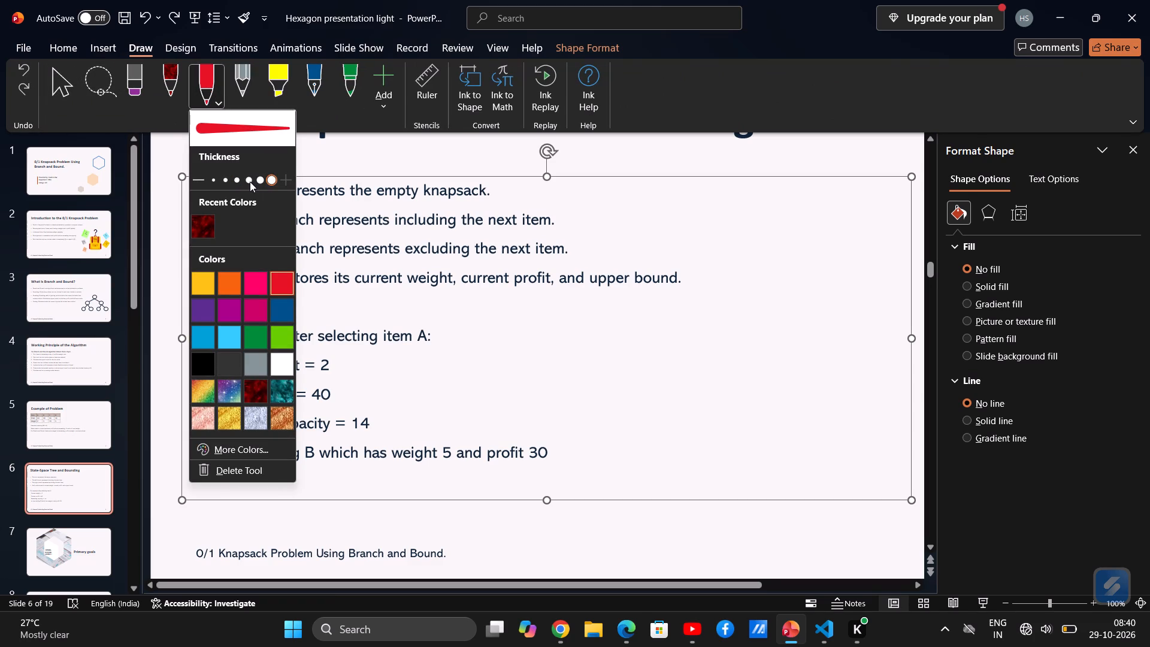
pyautogui.click(246, 181)
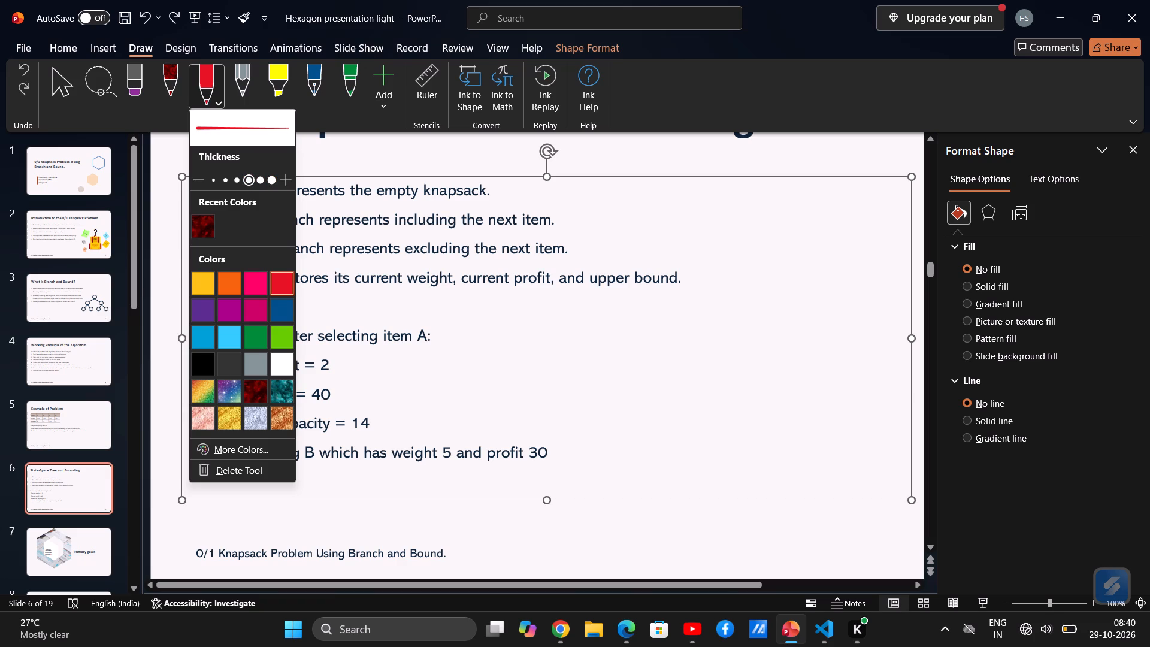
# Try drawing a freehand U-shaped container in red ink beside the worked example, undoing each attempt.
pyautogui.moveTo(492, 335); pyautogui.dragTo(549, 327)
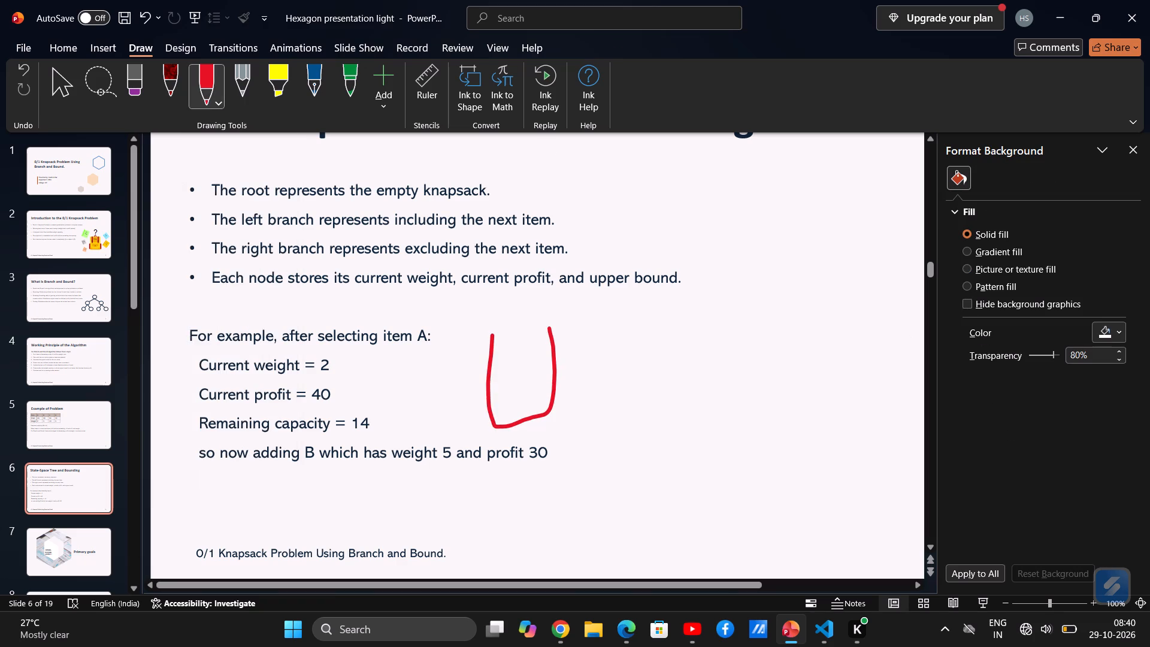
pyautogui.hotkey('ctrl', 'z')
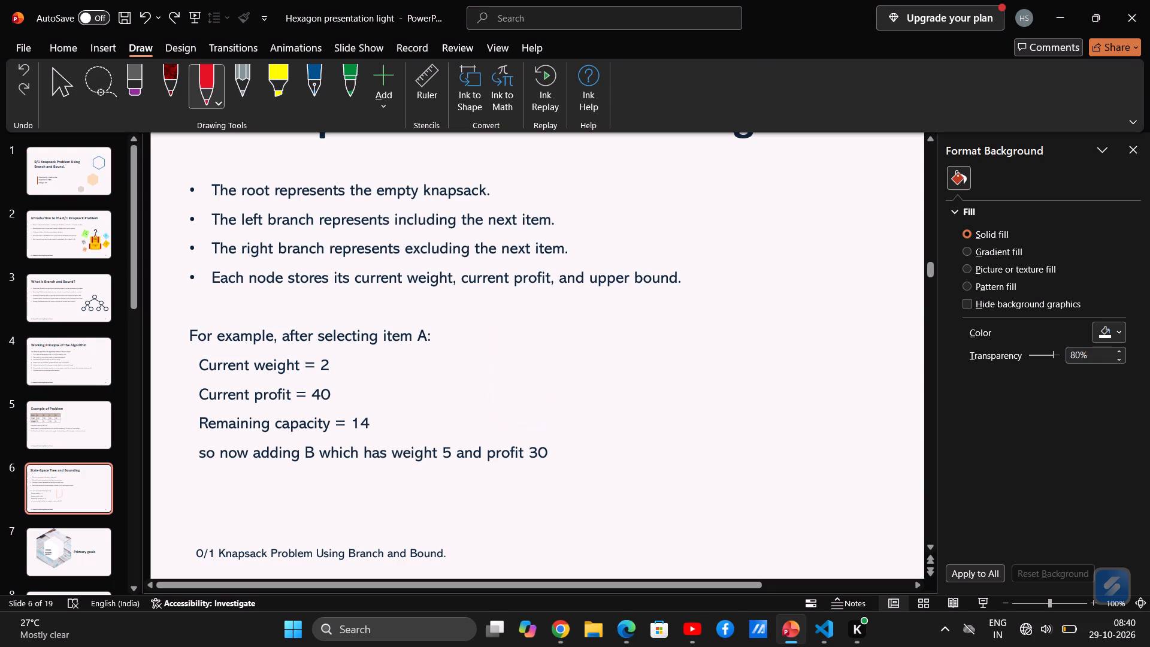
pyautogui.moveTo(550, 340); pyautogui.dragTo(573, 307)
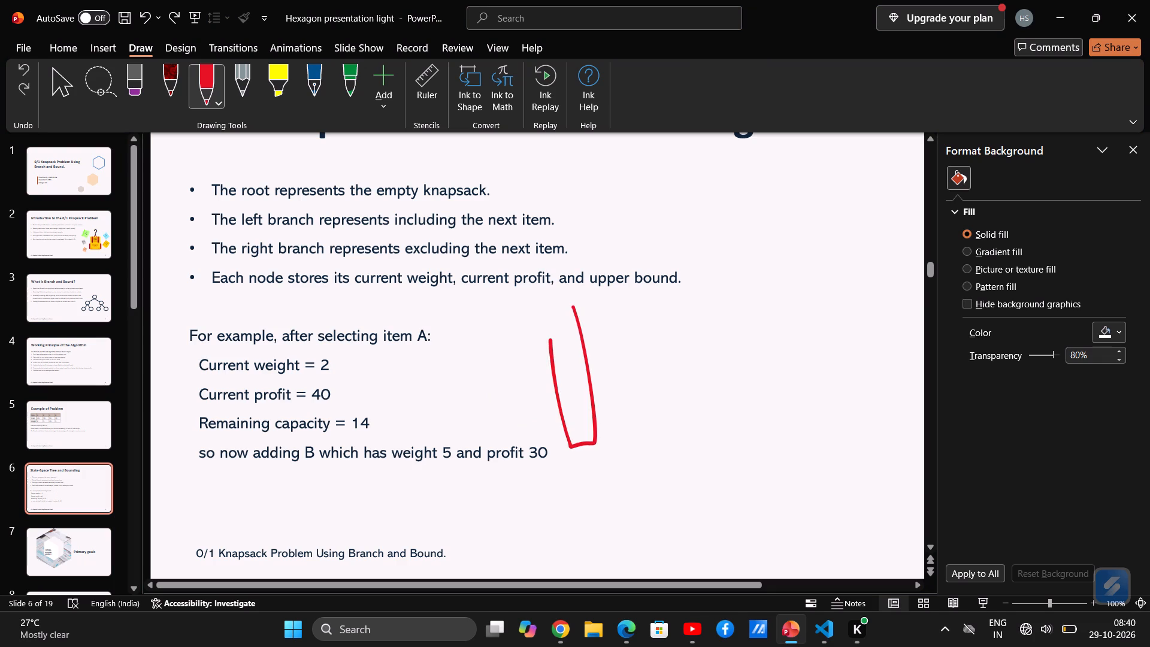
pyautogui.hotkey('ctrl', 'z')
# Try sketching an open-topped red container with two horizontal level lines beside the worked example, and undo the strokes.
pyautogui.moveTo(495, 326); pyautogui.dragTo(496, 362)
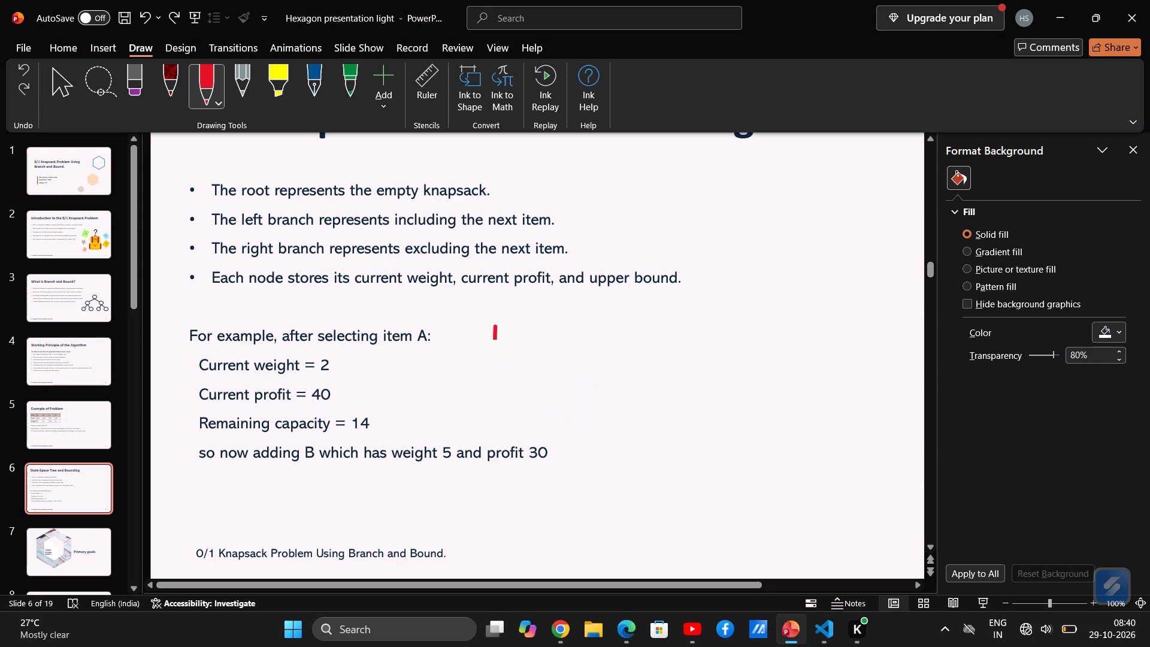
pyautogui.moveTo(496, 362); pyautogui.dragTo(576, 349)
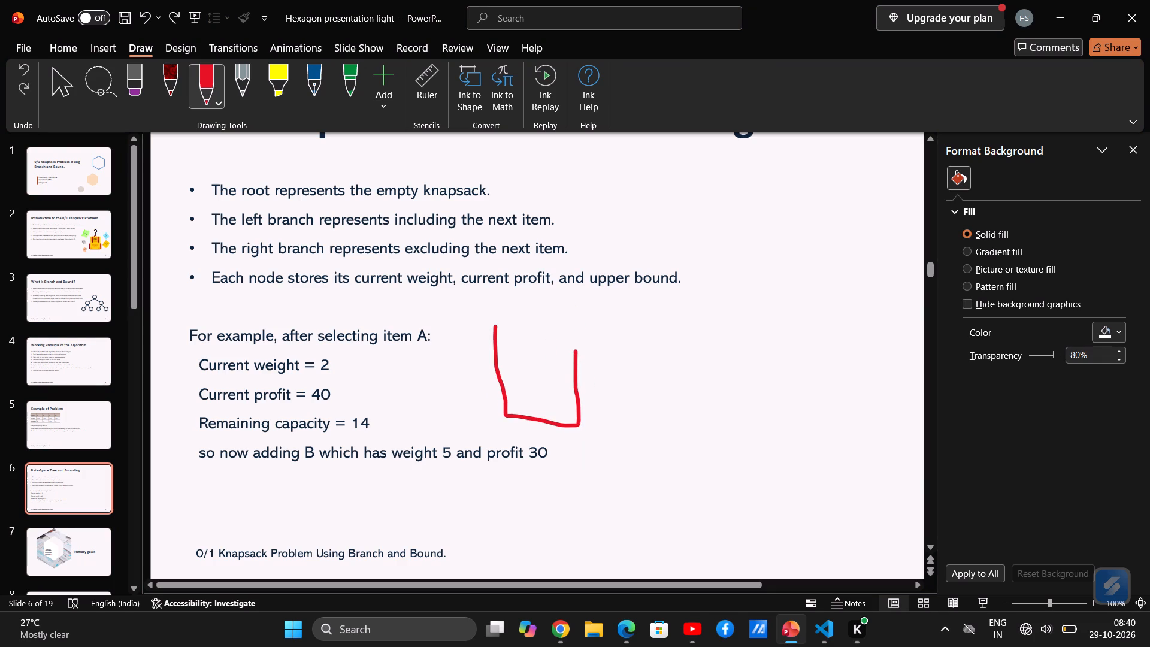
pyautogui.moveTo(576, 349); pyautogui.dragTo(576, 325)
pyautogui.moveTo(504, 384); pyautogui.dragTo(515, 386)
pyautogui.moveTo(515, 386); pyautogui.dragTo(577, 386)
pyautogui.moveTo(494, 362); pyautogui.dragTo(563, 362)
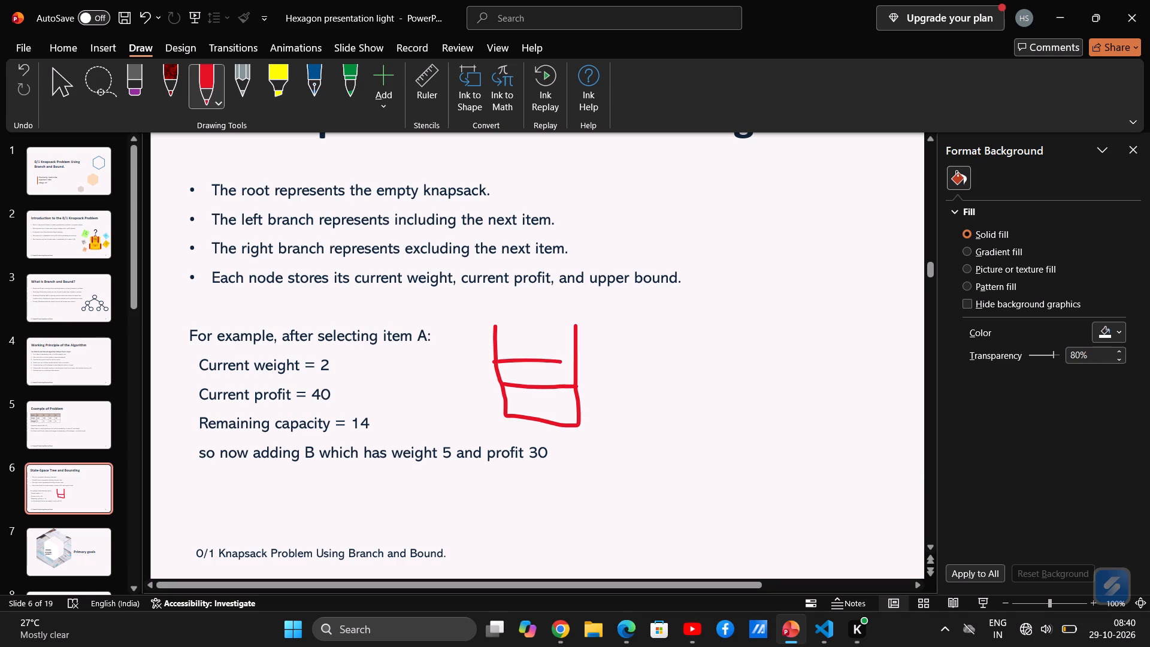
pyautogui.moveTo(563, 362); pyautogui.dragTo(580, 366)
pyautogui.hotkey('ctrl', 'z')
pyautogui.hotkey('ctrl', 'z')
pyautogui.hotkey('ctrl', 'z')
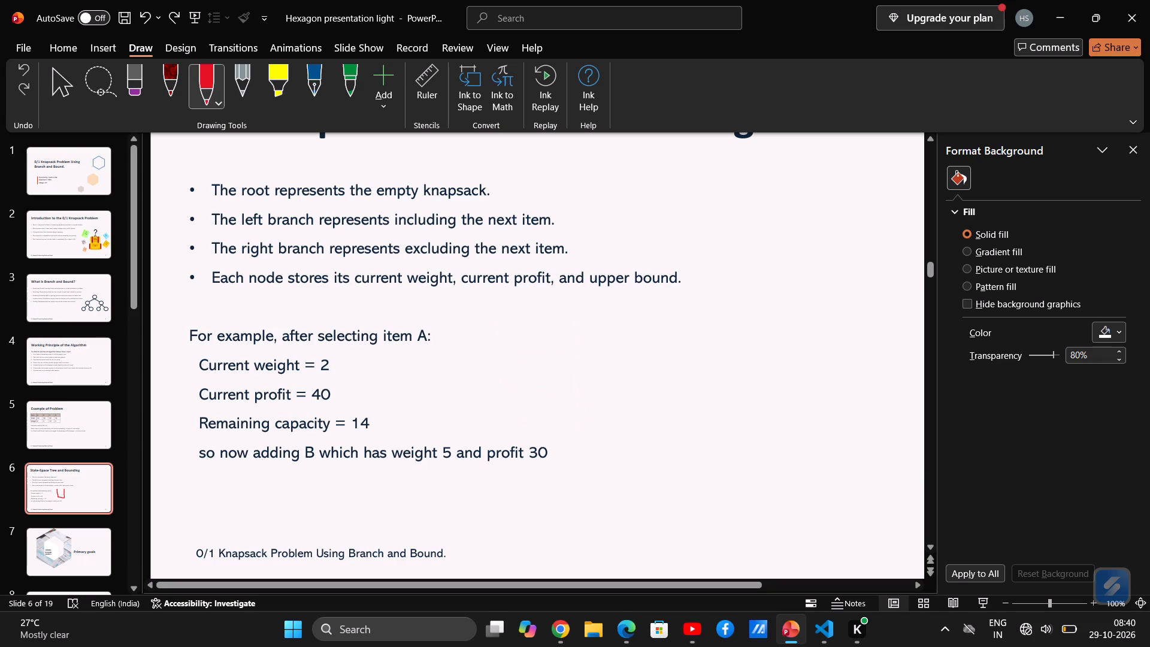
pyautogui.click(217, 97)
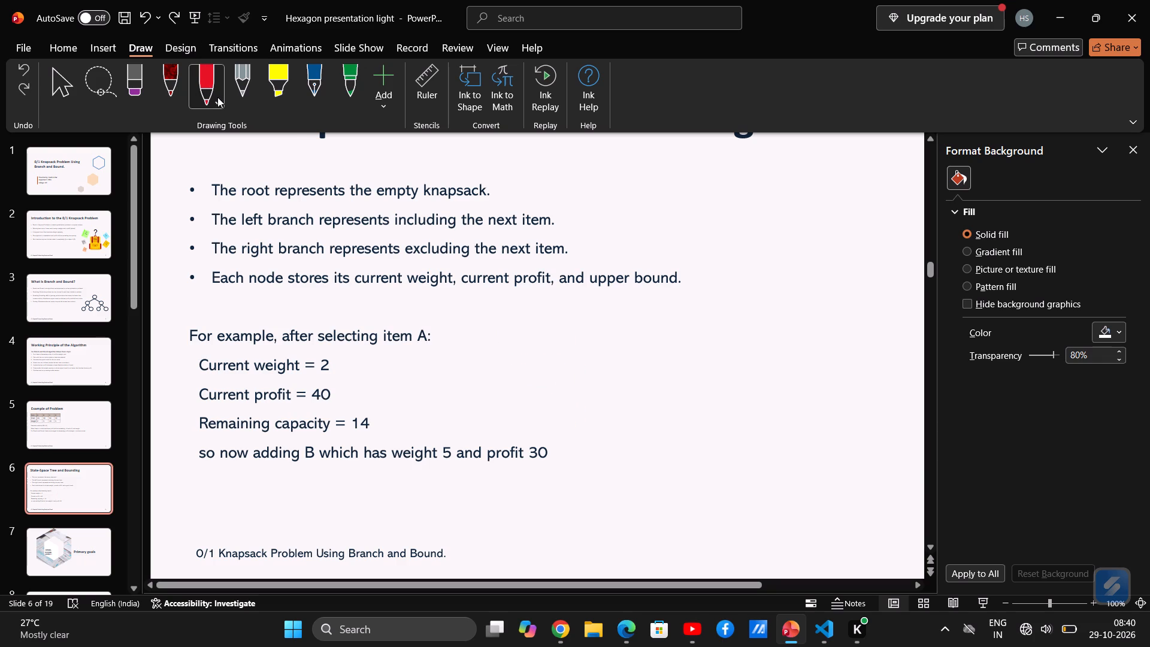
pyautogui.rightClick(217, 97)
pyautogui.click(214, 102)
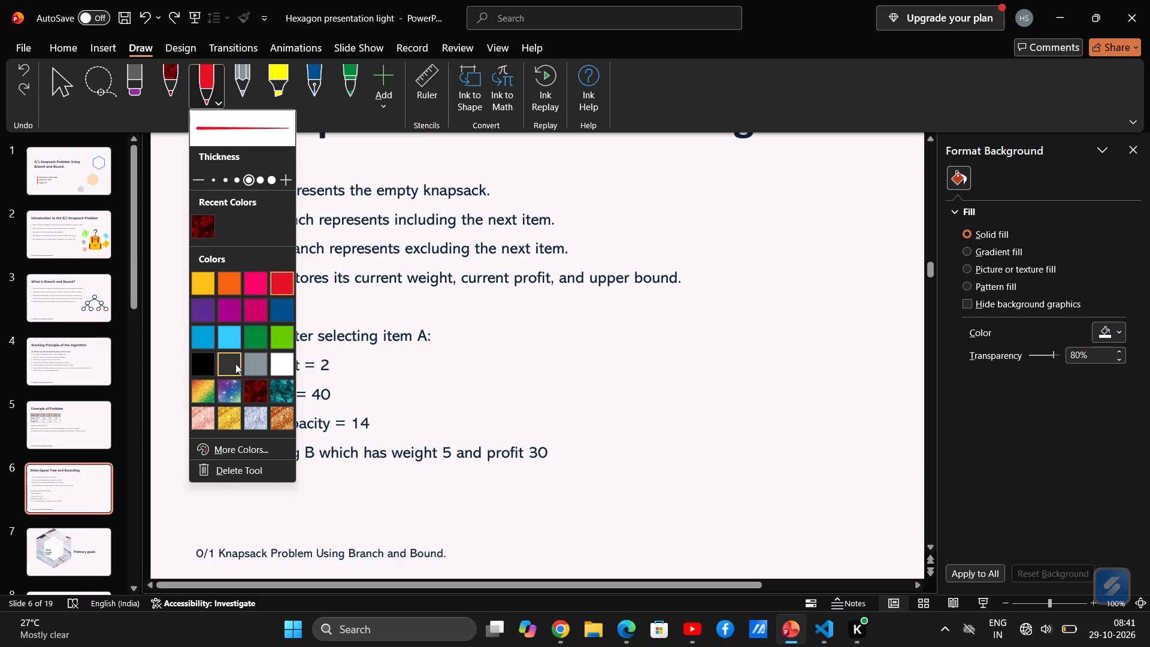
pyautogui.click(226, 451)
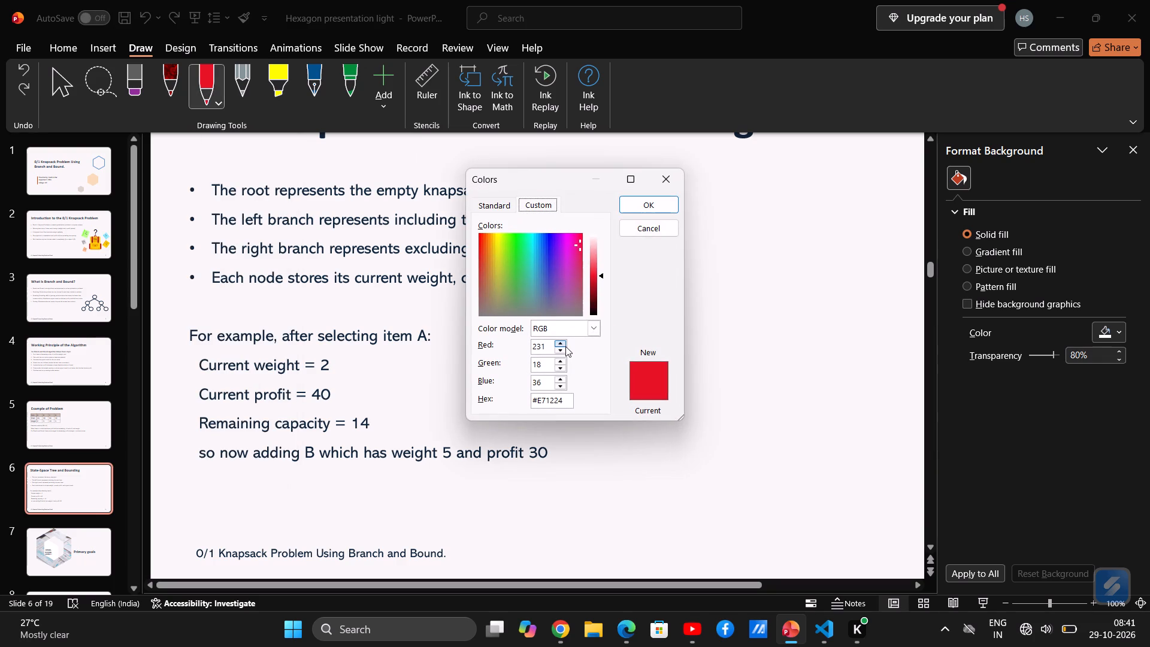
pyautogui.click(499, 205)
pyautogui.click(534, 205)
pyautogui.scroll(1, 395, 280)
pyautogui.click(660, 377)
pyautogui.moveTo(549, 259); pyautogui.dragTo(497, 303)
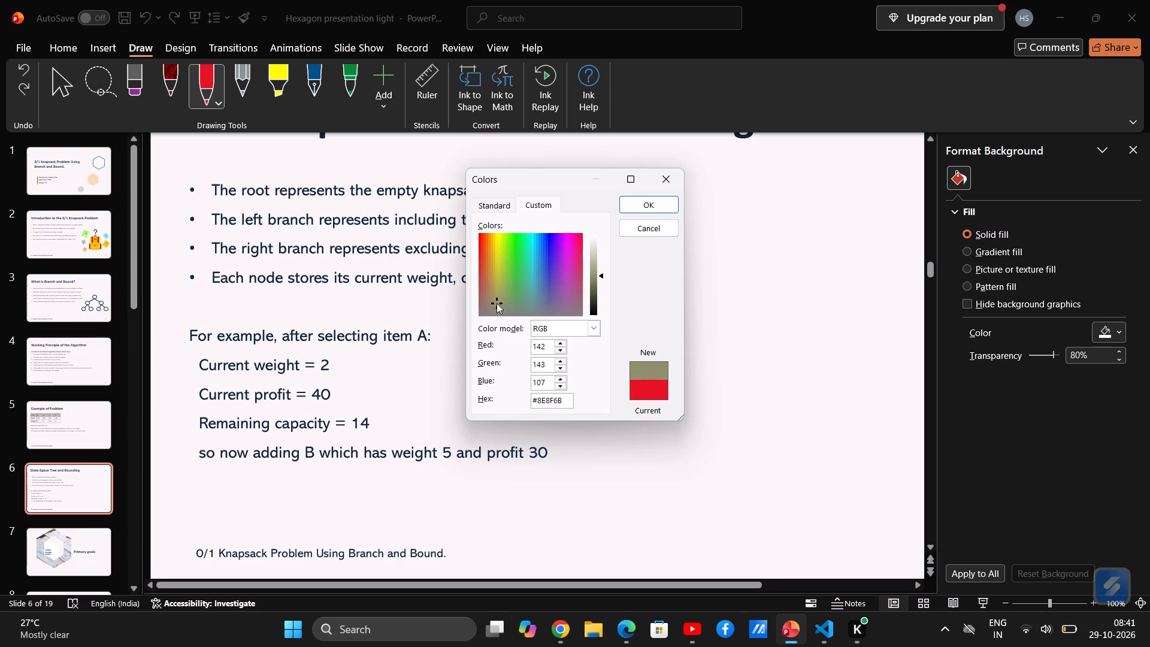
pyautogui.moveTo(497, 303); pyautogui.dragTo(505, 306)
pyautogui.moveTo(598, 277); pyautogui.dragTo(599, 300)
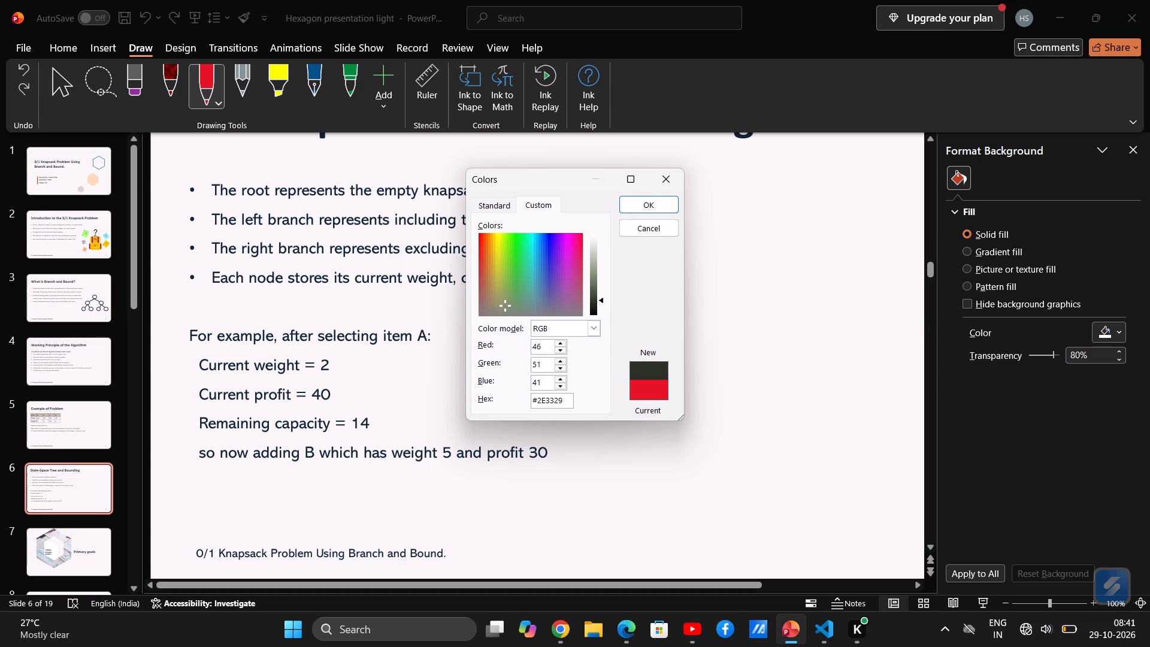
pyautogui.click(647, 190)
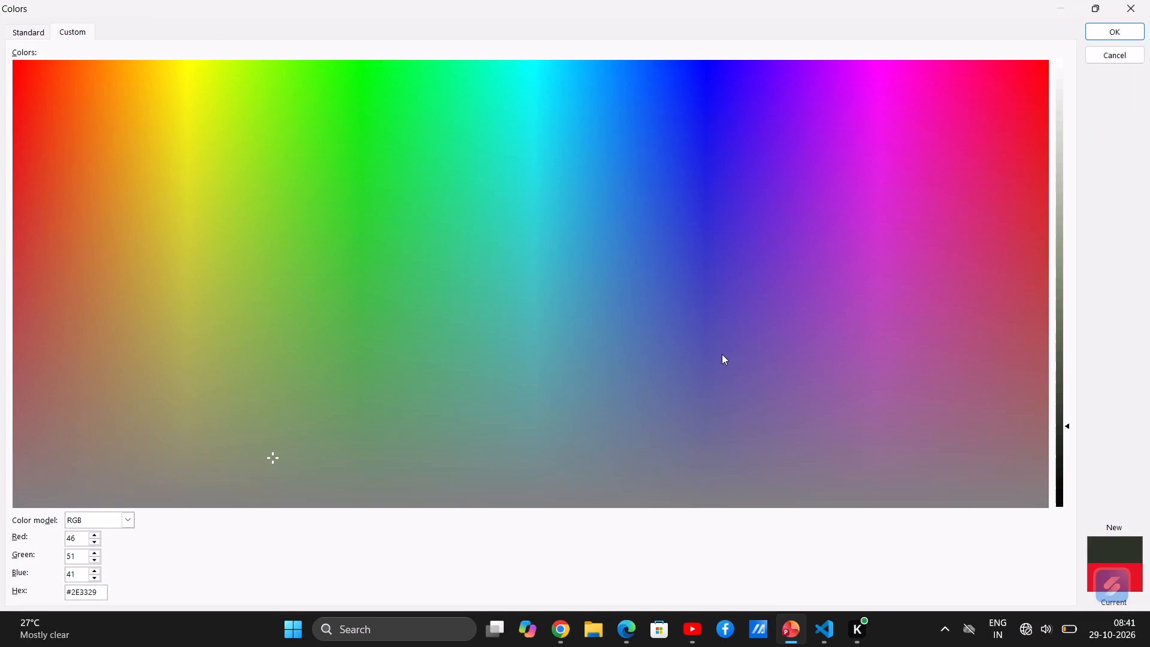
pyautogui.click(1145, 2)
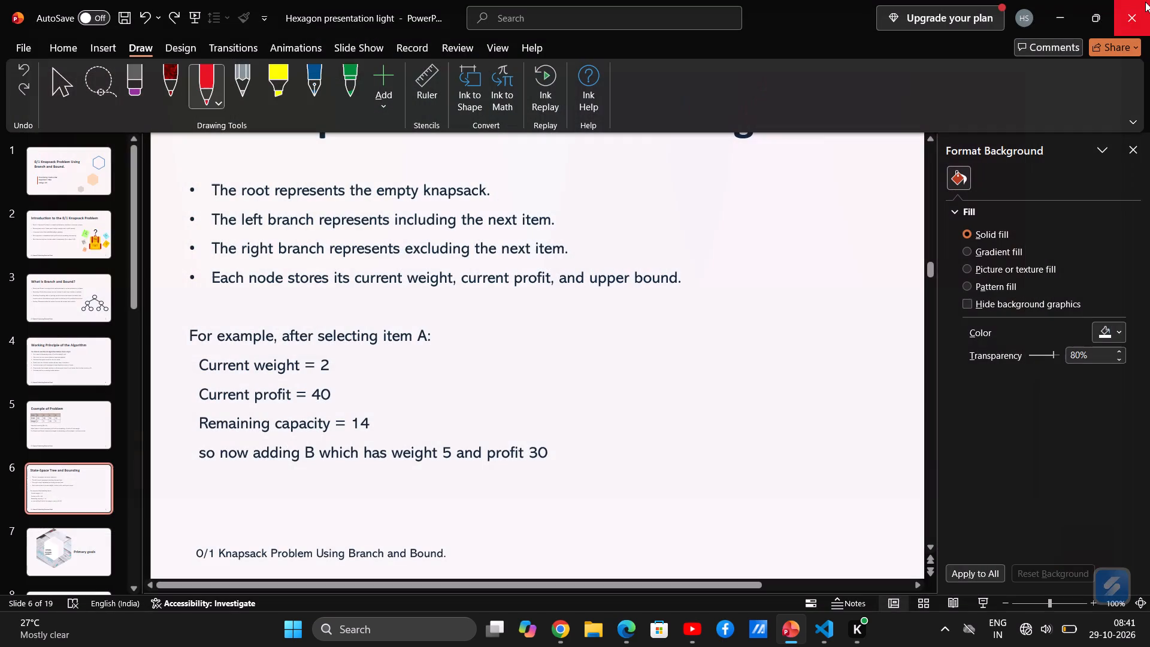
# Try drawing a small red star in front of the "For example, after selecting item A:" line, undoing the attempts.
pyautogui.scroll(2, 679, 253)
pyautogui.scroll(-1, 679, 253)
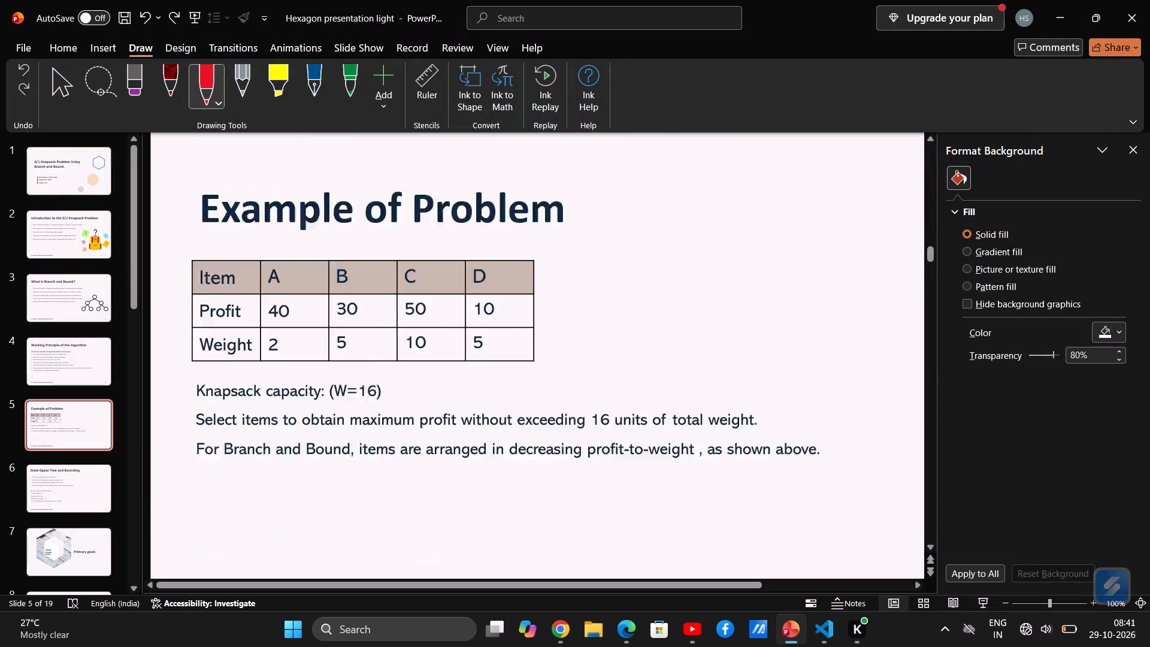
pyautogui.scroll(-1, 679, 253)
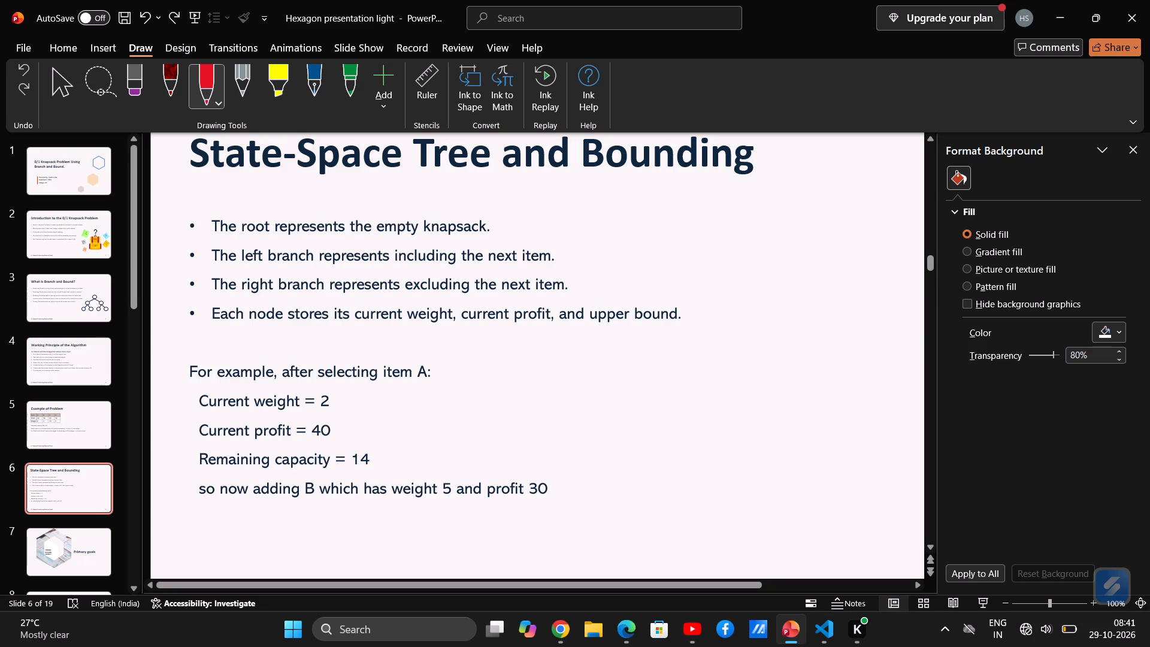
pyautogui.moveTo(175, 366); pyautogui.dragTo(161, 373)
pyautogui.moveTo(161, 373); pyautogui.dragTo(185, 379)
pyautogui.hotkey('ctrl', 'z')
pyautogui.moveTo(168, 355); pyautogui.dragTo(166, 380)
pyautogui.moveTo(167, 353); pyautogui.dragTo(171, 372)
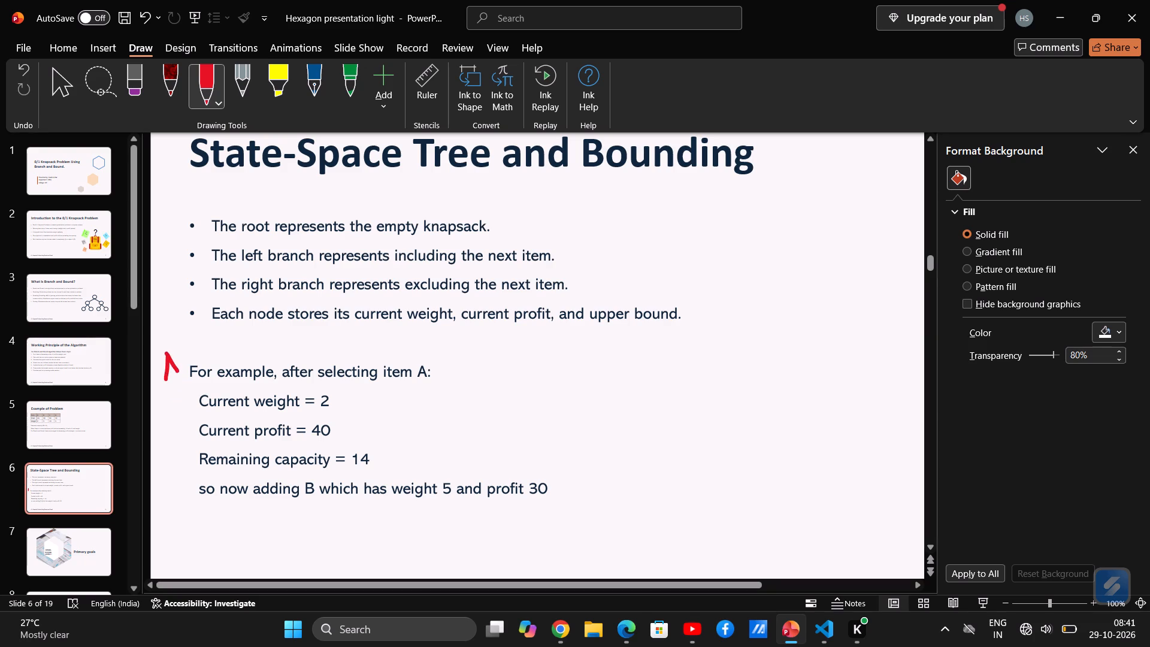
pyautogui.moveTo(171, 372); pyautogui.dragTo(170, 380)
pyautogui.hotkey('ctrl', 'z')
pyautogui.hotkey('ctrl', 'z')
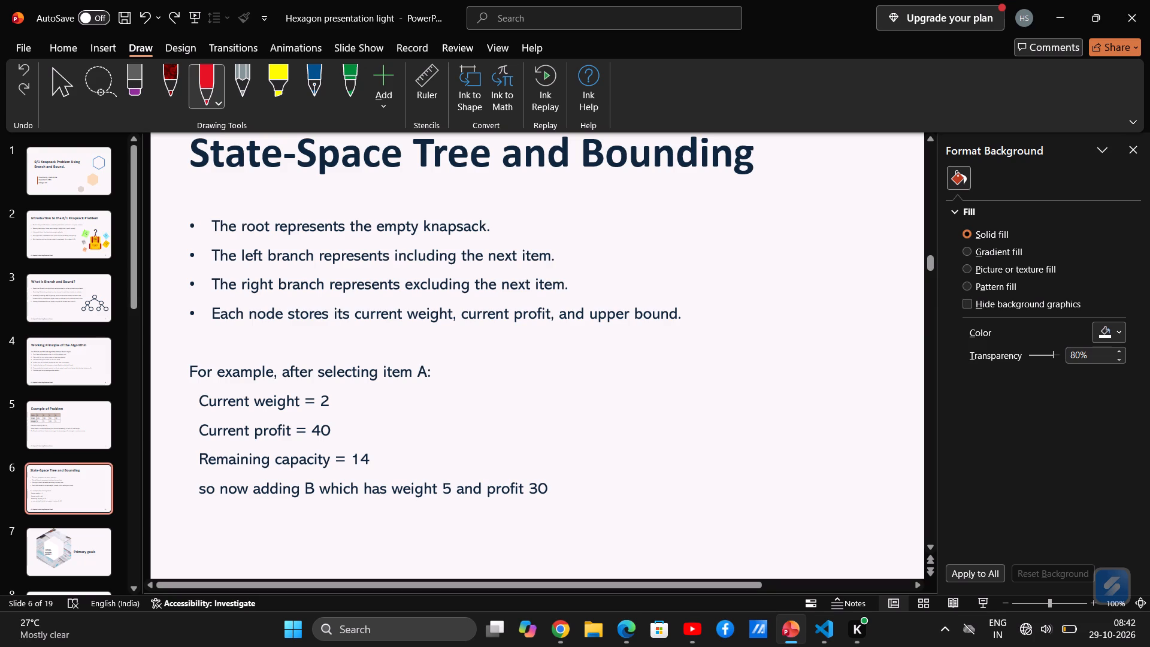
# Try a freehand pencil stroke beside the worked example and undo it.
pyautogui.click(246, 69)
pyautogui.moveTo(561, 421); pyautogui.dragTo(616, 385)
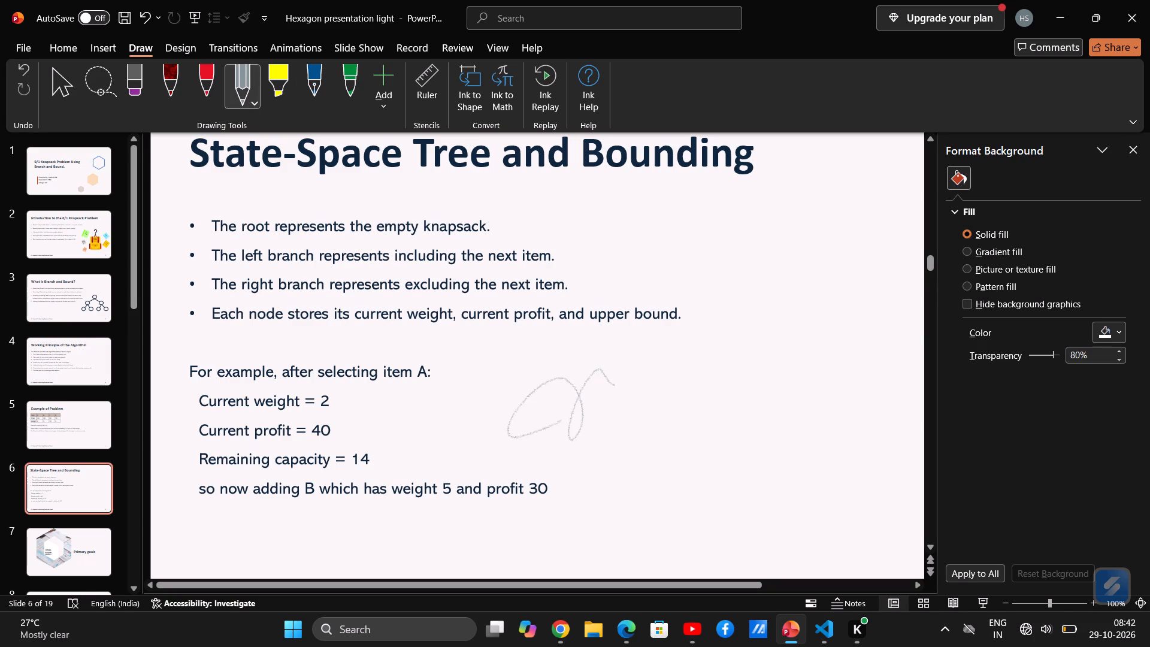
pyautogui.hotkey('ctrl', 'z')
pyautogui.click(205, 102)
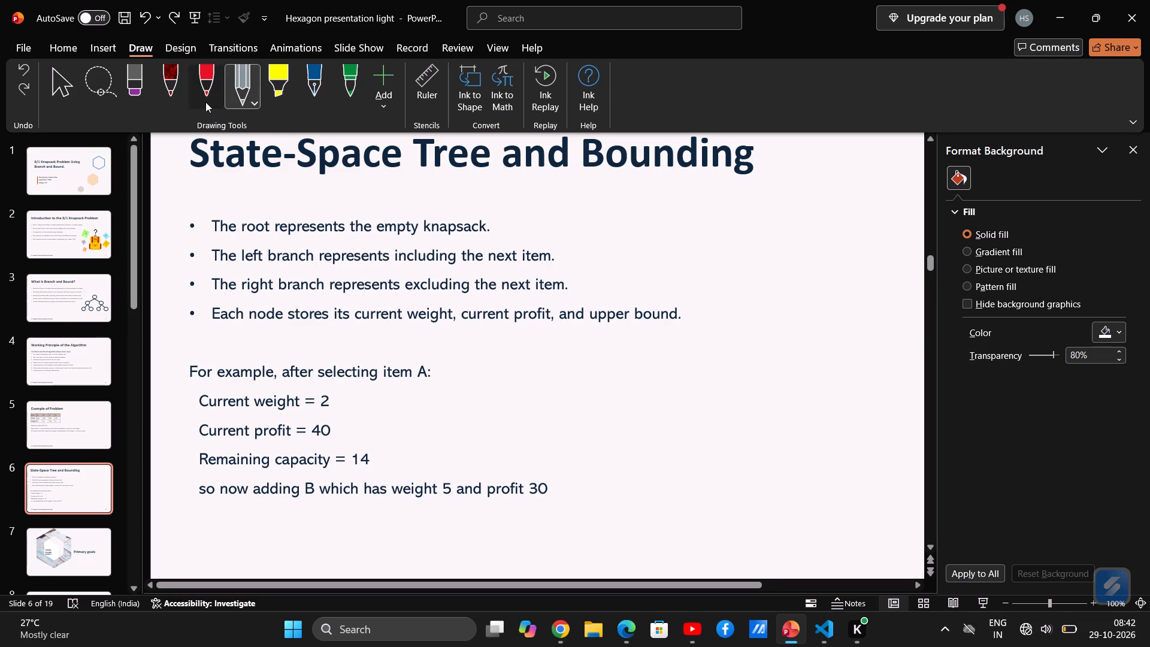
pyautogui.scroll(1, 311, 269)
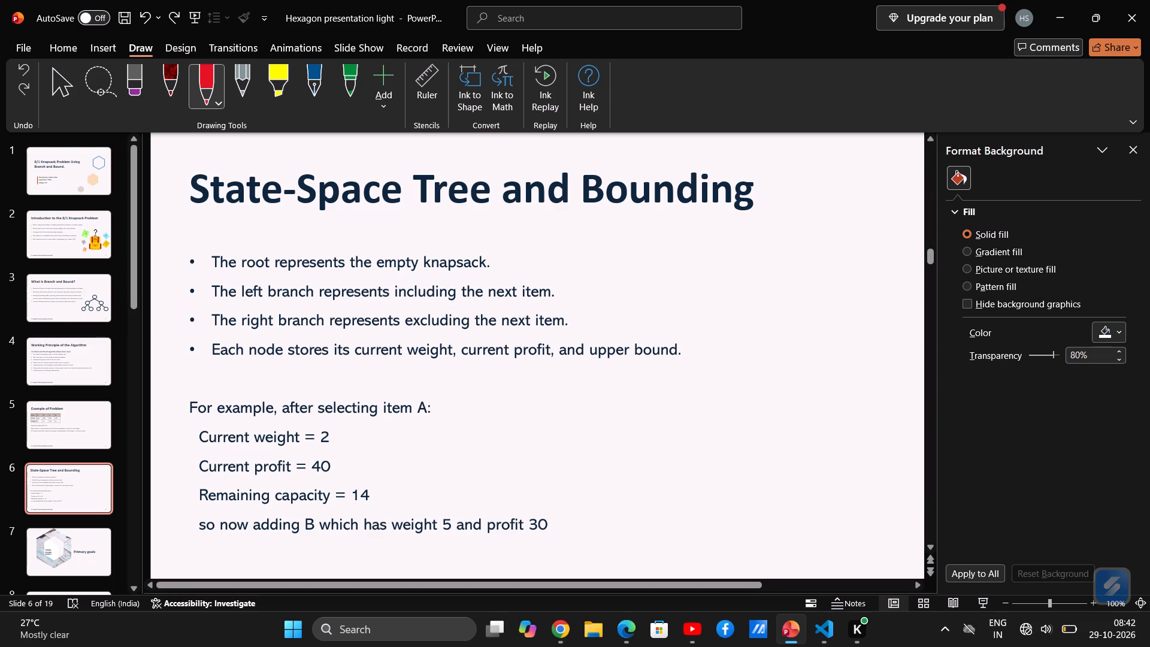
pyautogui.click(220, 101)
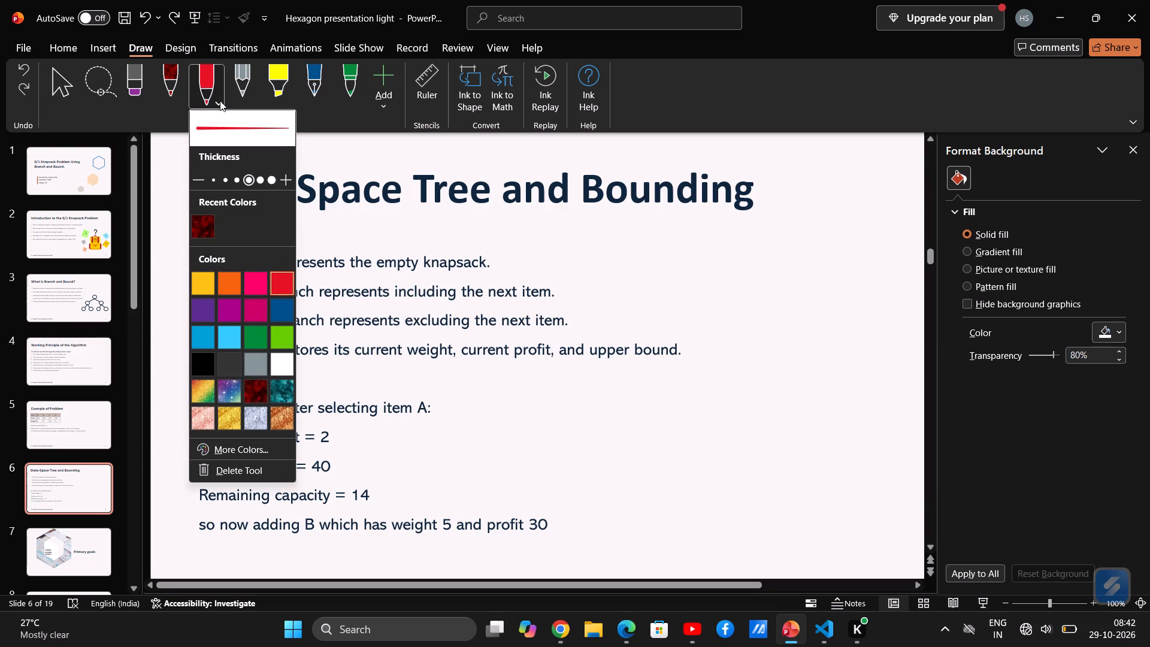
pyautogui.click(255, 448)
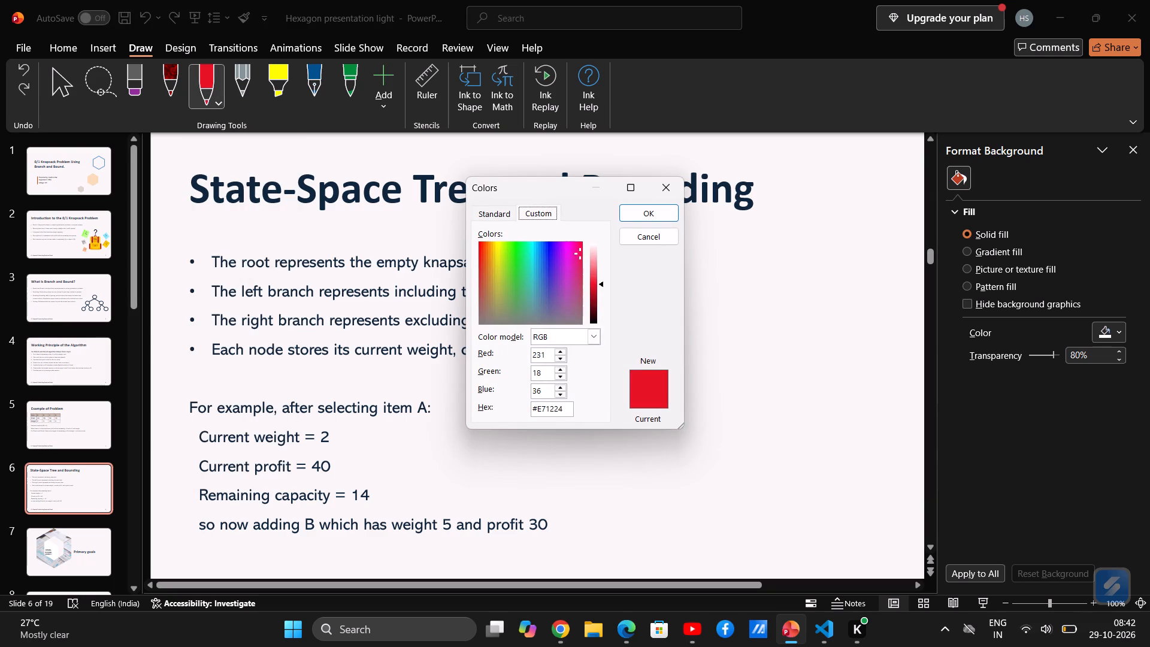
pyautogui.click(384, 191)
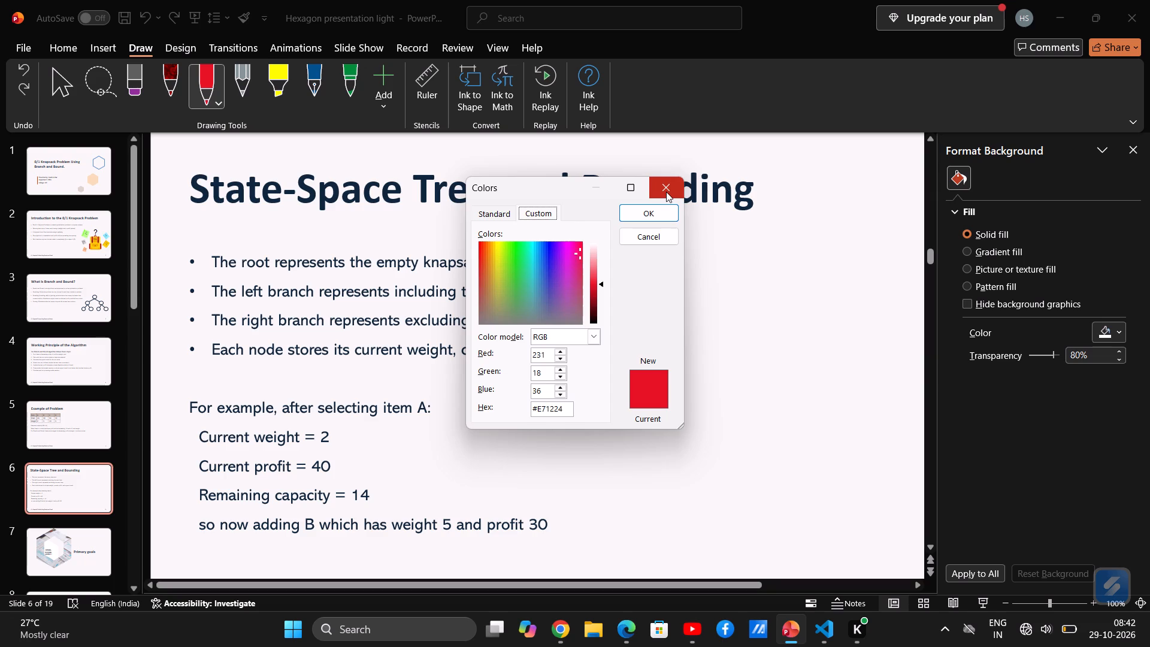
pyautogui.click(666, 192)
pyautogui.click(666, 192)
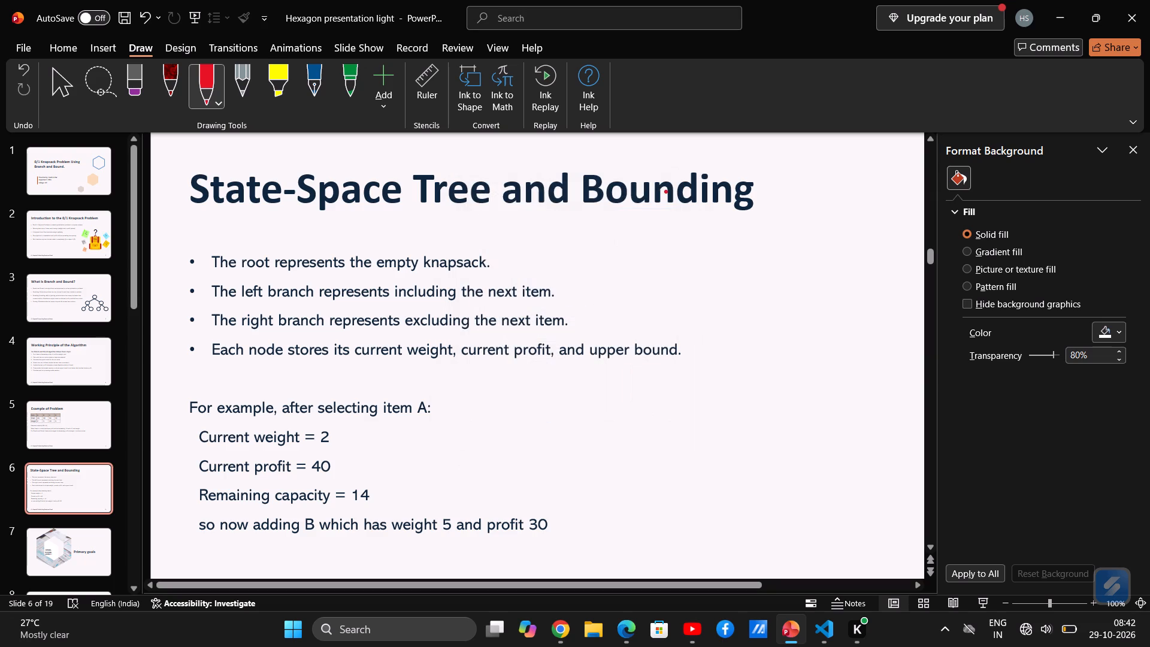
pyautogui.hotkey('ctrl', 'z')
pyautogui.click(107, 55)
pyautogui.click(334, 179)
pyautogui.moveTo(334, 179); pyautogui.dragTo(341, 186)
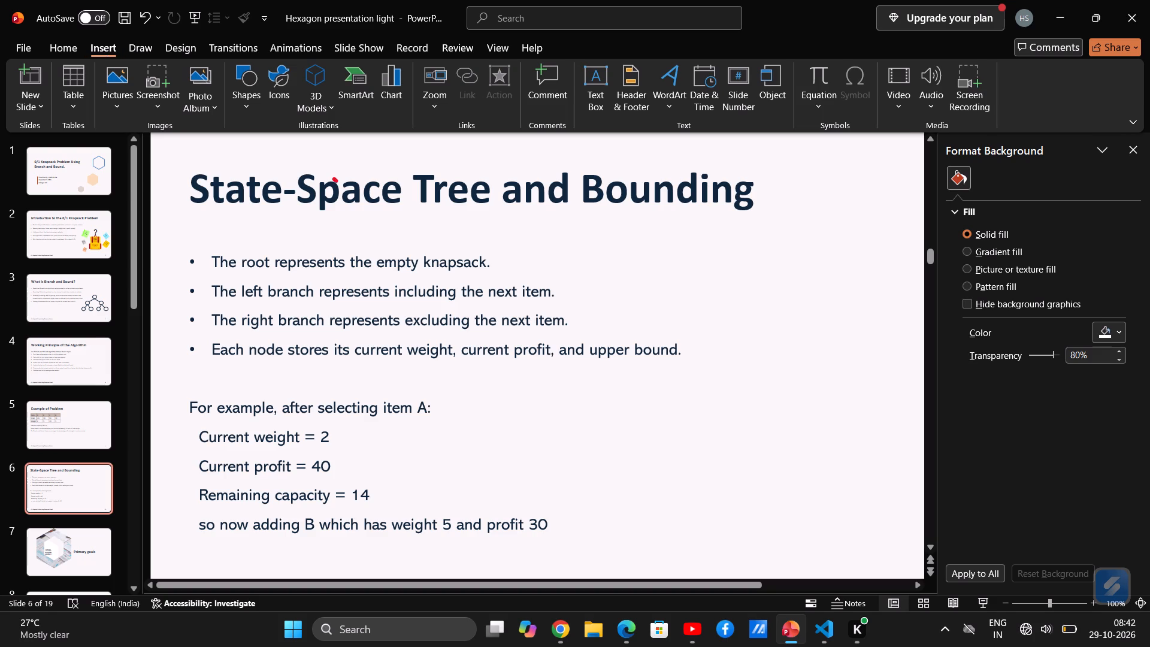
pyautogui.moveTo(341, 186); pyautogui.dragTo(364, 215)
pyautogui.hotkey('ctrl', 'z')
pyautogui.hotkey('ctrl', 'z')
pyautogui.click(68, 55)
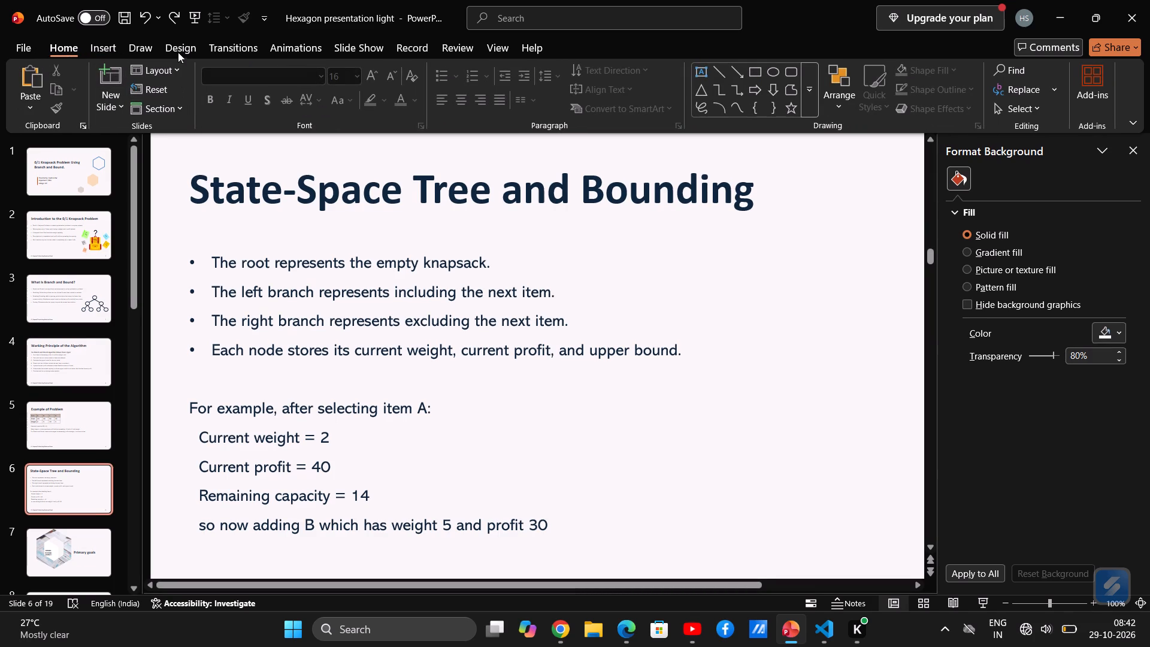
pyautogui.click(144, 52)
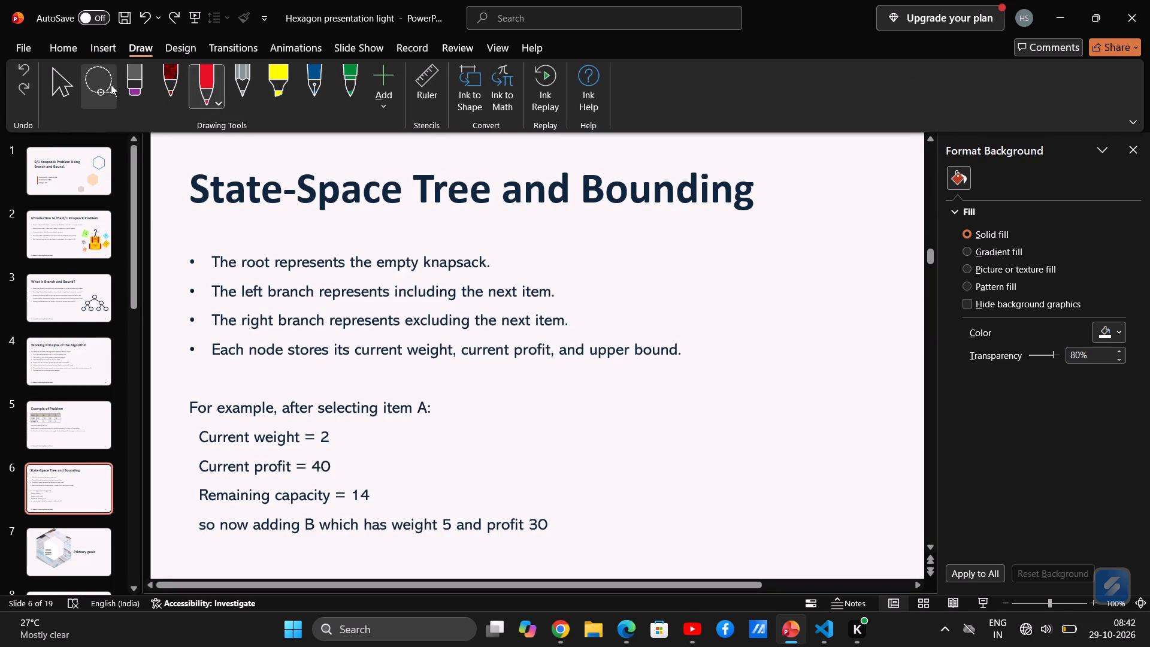
# Copy the hex code #0F253E of the slide title's font colour without changing the title.
pyautogui.click(73, 90)
pyautogui.click(302, 190)
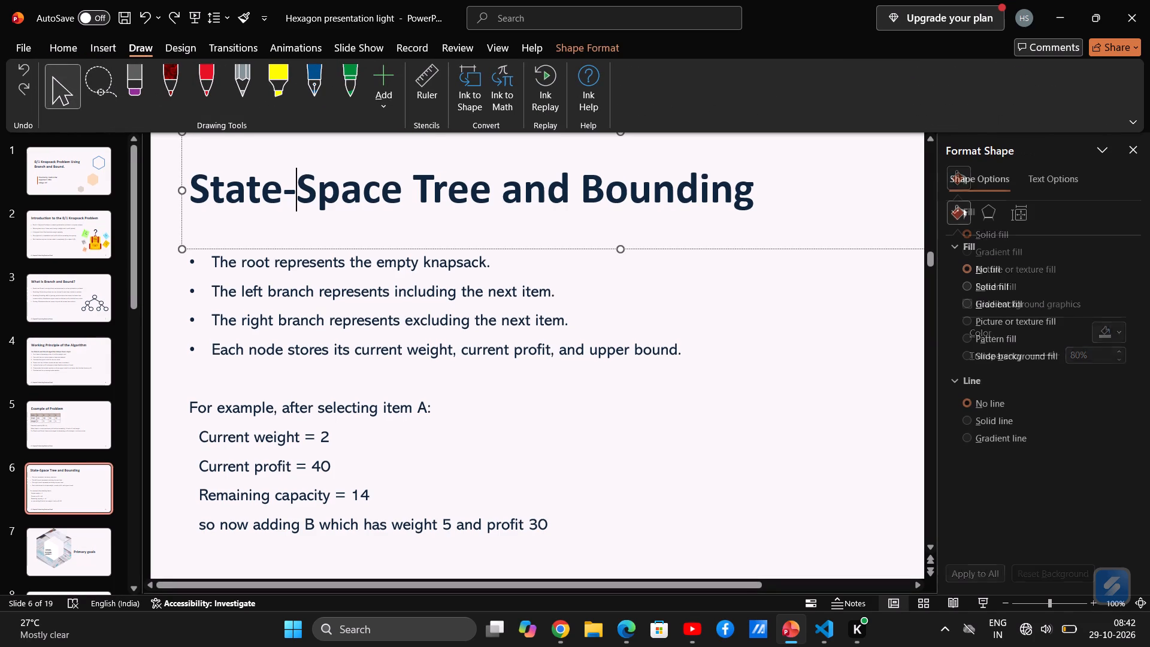
pyautogui.rightClick(302, 190)
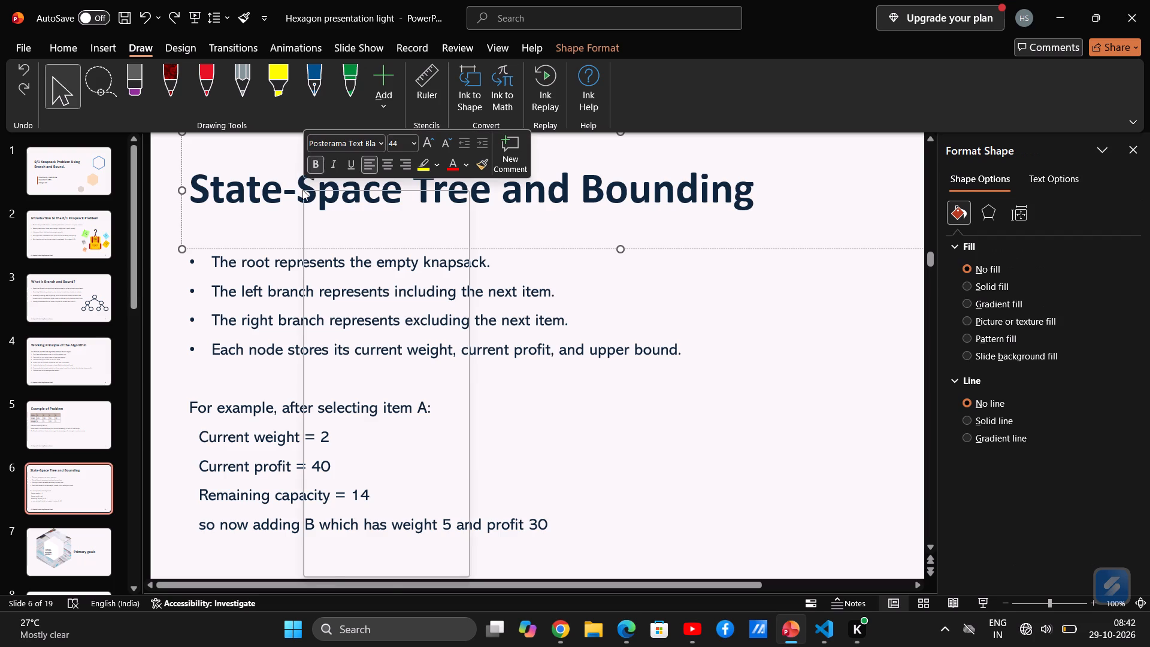
pyautogui.click(464, 165)
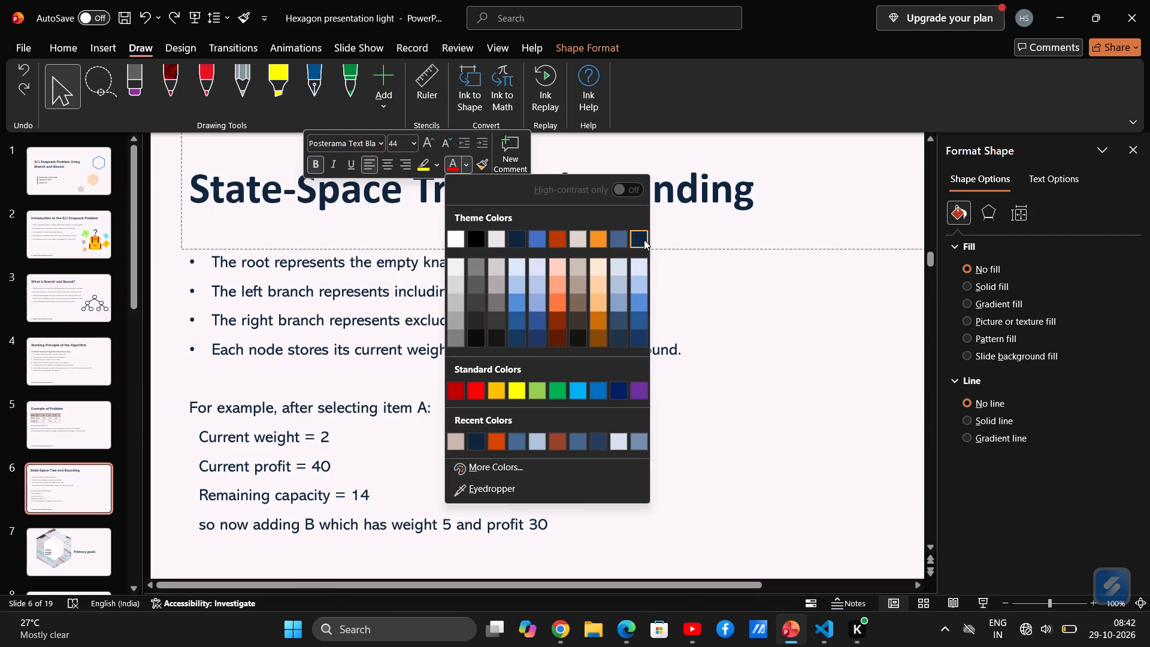
pyautogui.click(690, 192)
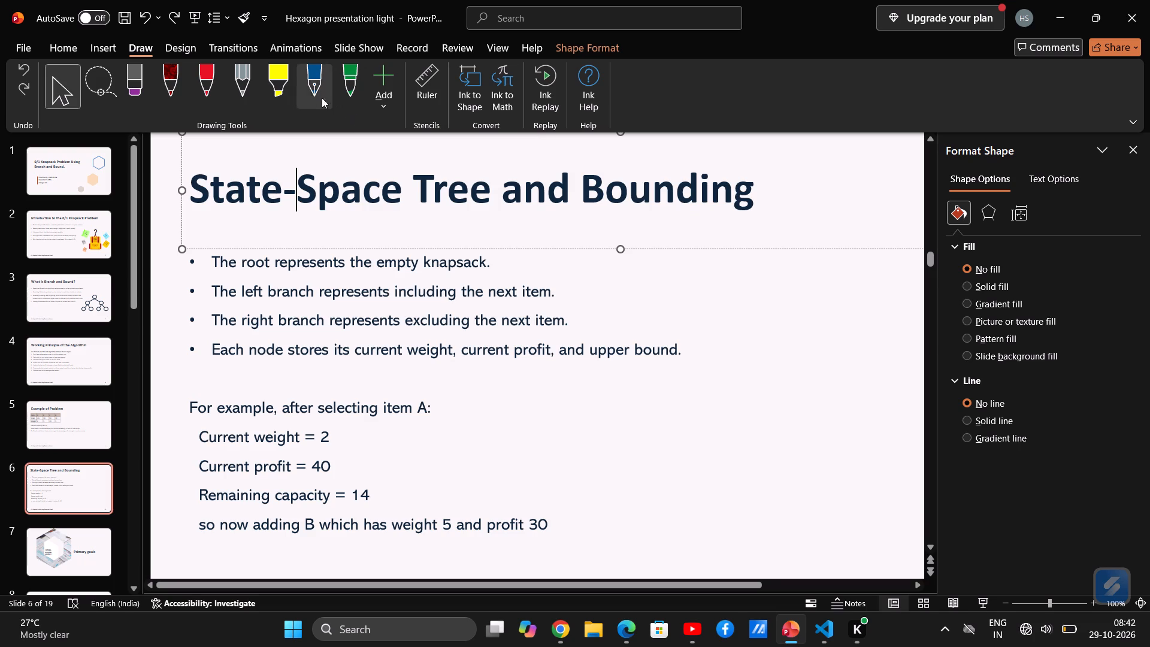
pyautogui.click(580, 189)
pyautogui.rightClick(580, 189)
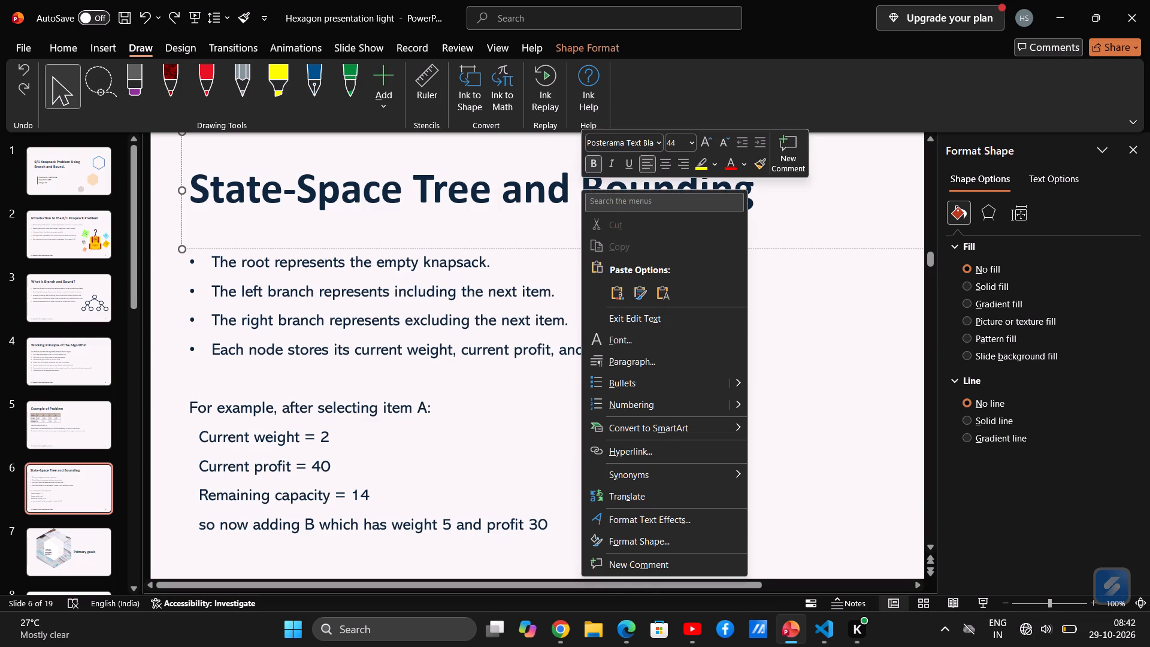
pyautogui.click(742, 167)
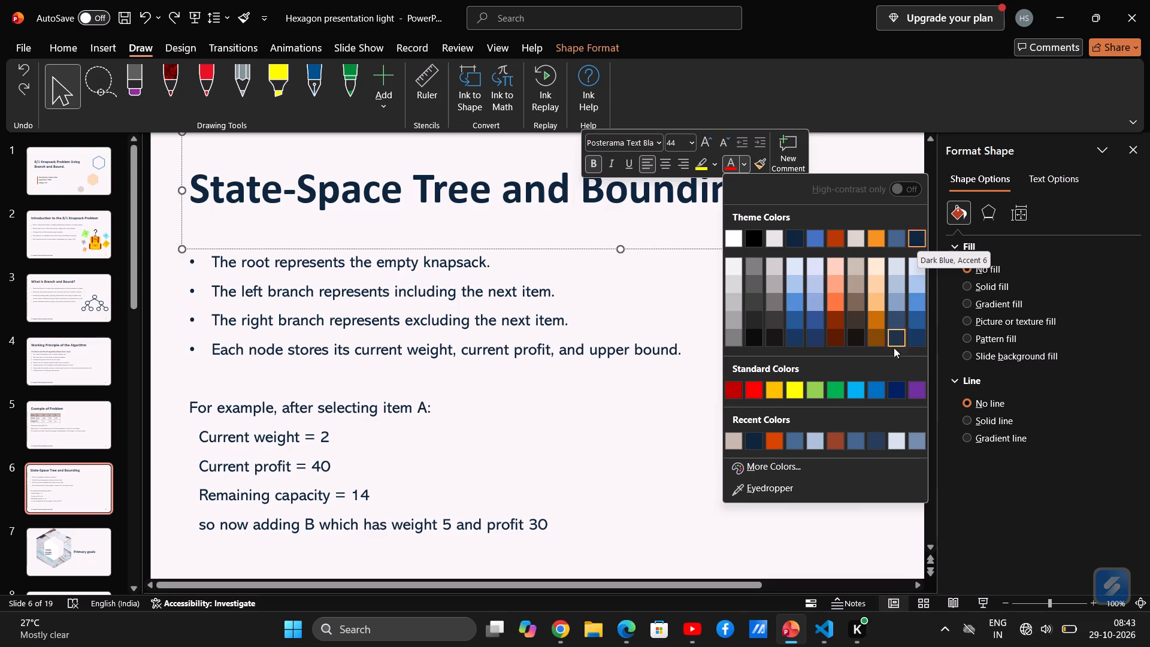
pyautogui.click(773, 465)
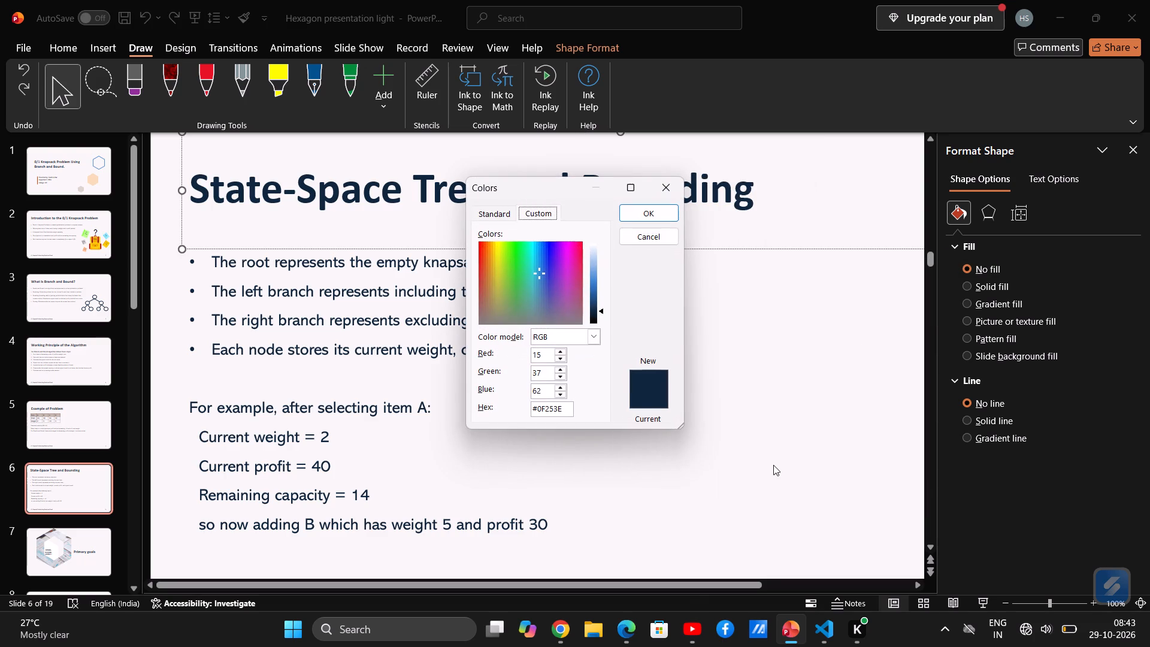
pyautogui.moveTo(565, 409); pyautogui.dragTo(522, 410)
pyautogui.hotkey('ctrl', 'c')
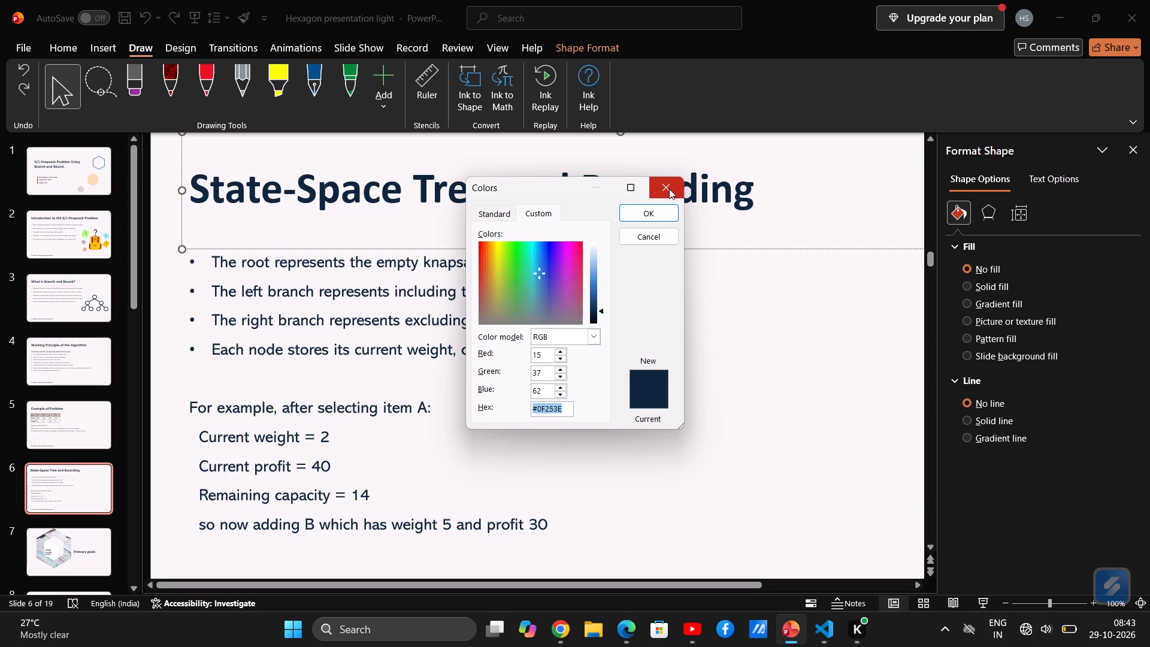
pyautogui.click(667, 189)
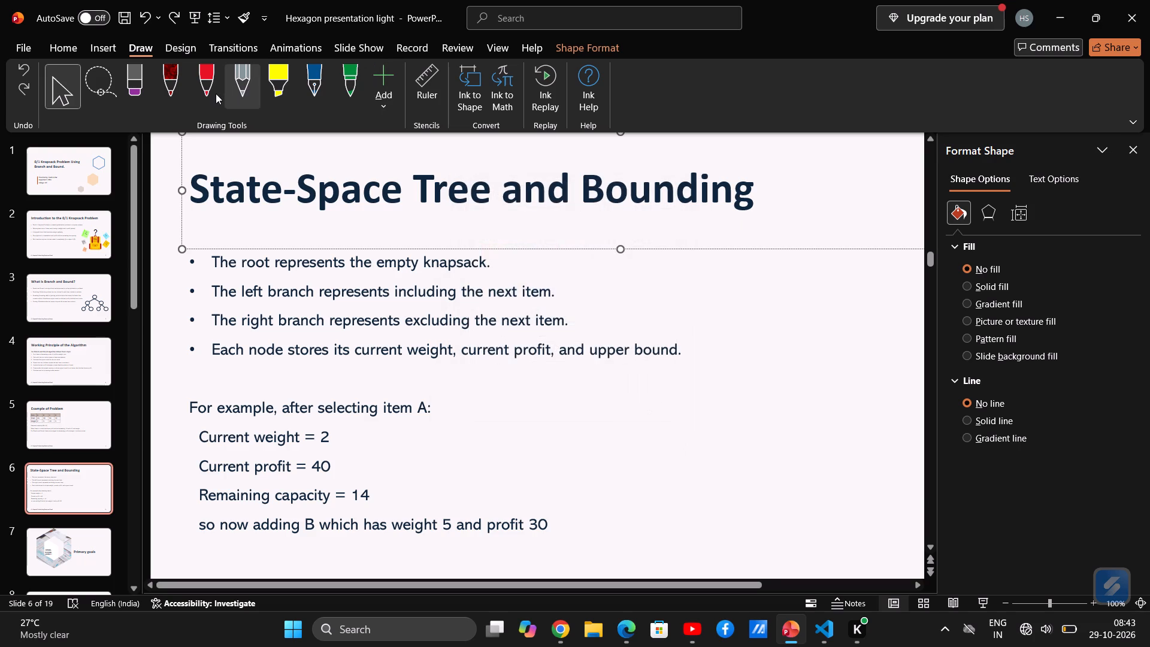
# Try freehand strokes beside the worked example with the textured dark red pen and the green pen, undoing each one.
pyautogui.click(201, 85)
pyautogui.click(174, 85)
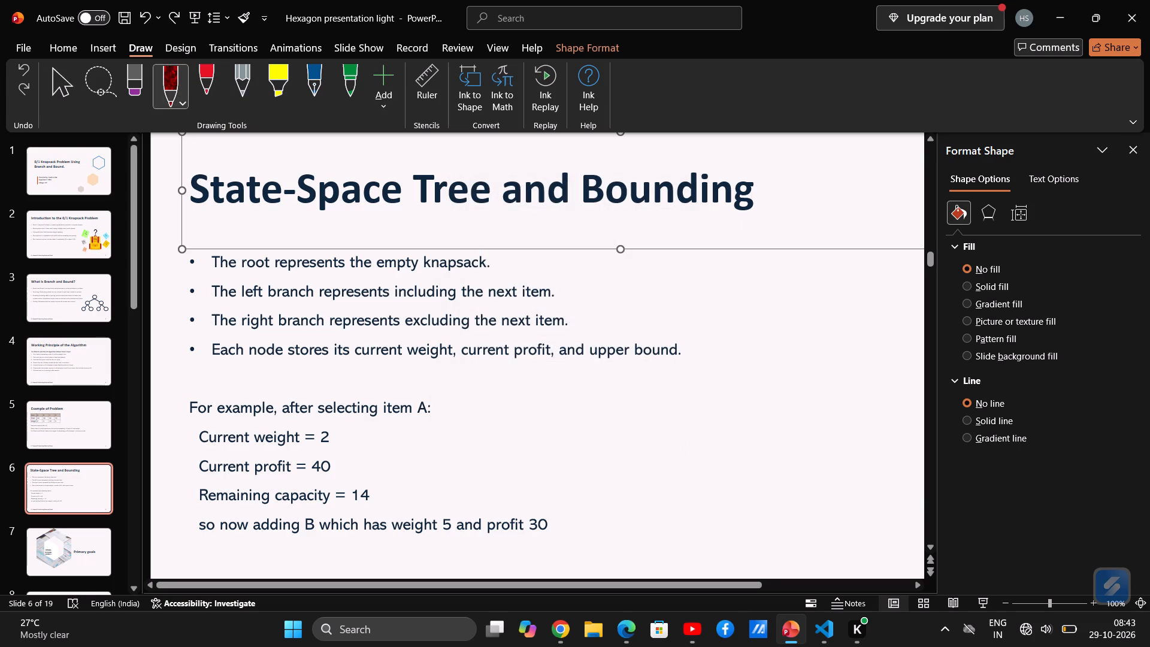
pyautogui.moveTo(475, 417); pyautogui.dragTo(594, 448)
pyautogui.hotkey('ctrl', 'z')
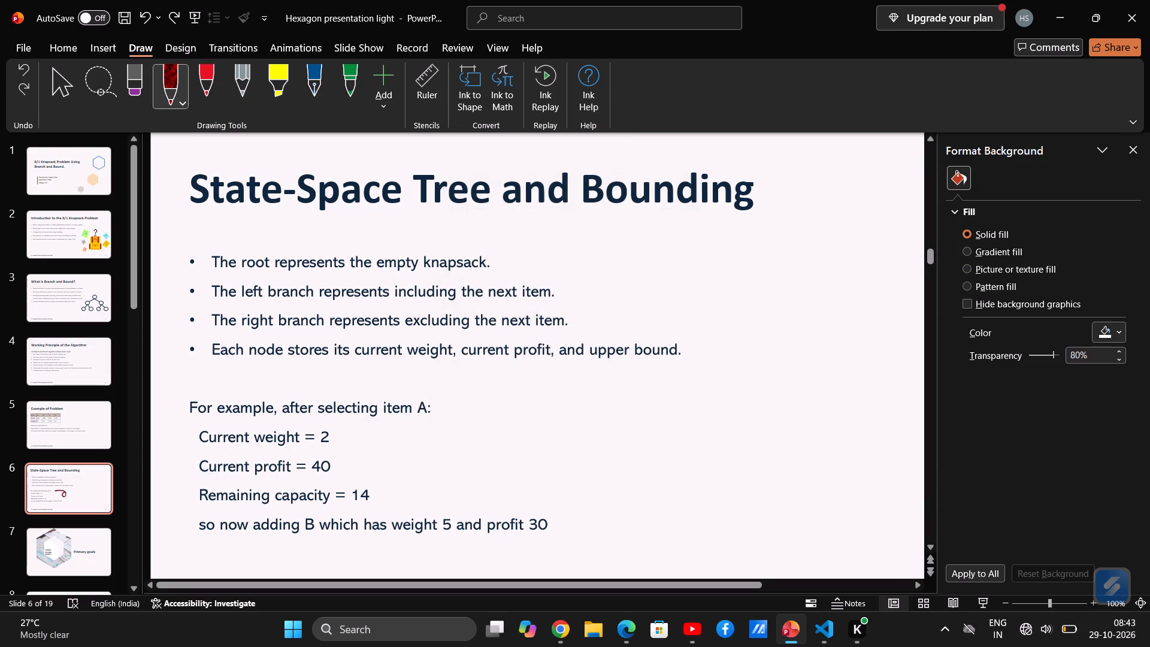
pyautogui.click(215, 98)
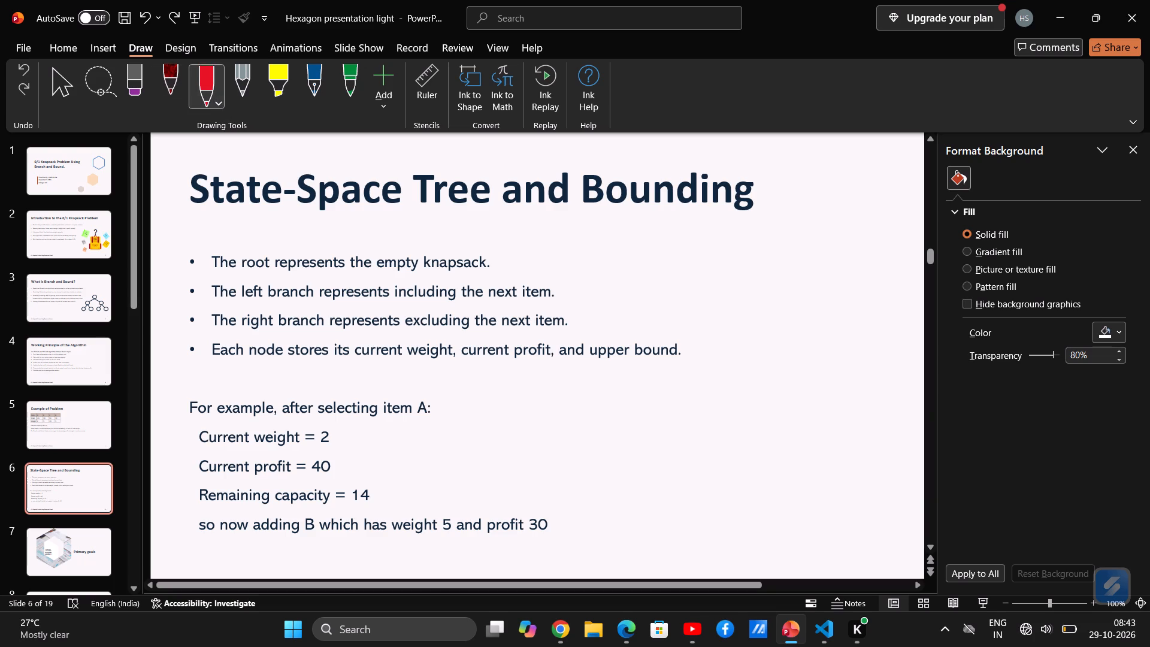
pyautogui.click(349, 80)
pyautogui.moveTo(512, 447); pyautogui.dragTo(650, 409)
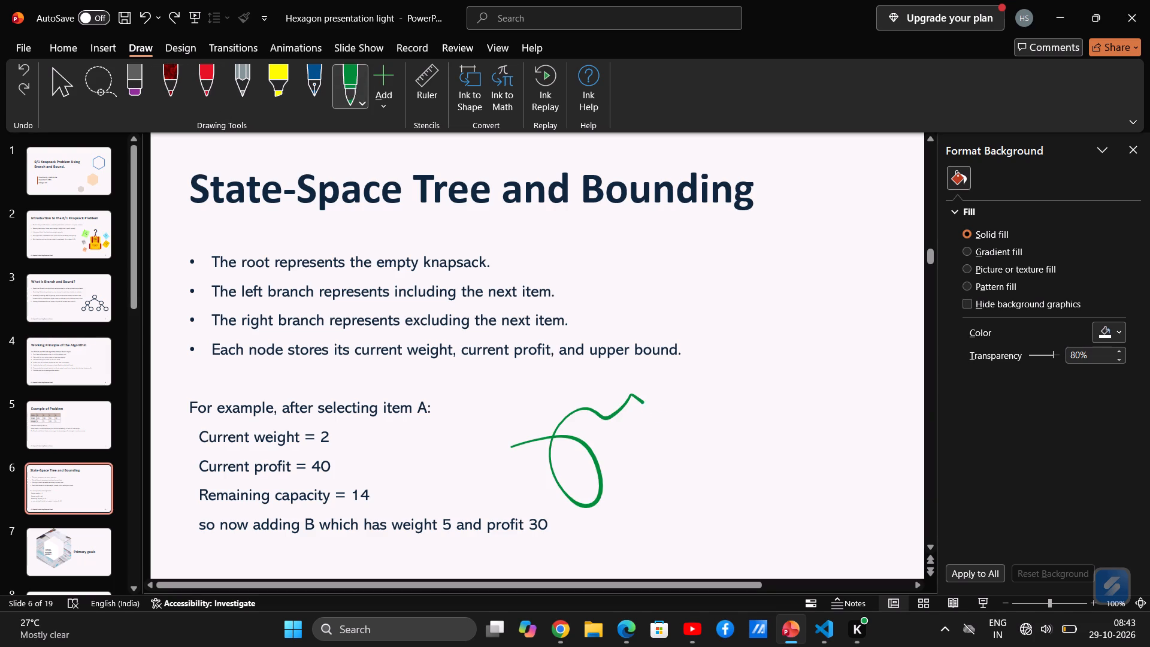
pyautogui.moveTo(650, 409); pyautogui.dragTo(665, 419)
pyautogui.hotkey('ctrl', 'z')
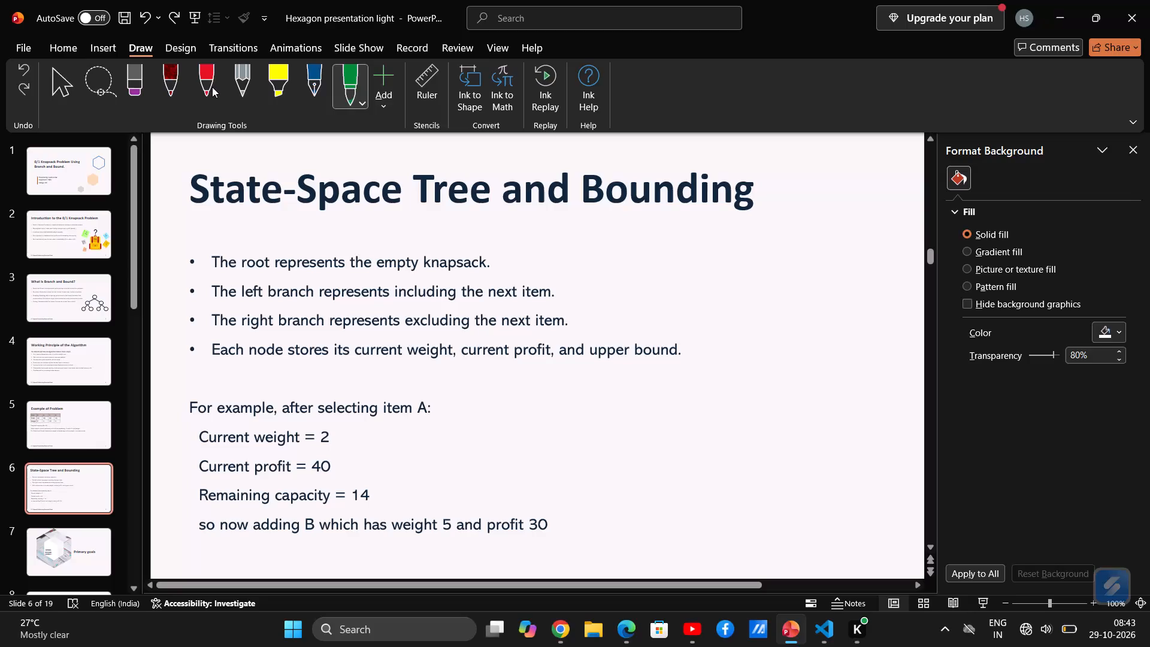
# Change the bright red pen's ink colour to the copied custom colour #0F253E.
pyautogui.click(213, 87)
pyautogui.rightClick(455, 422)
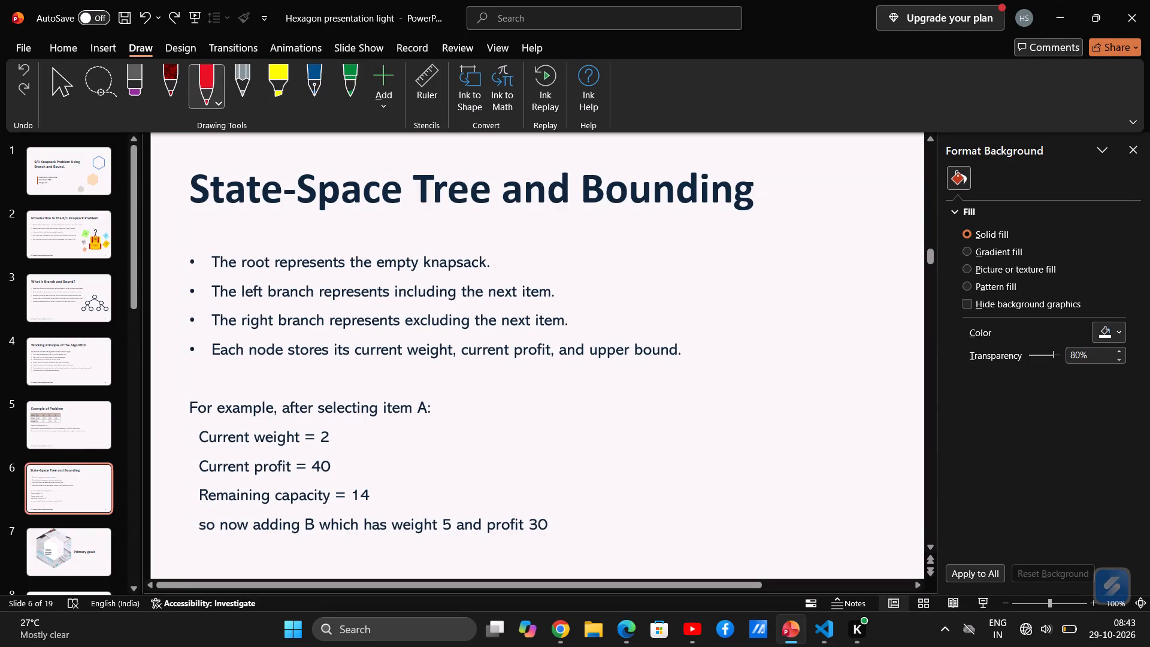
pyautogui.click(220, 101)
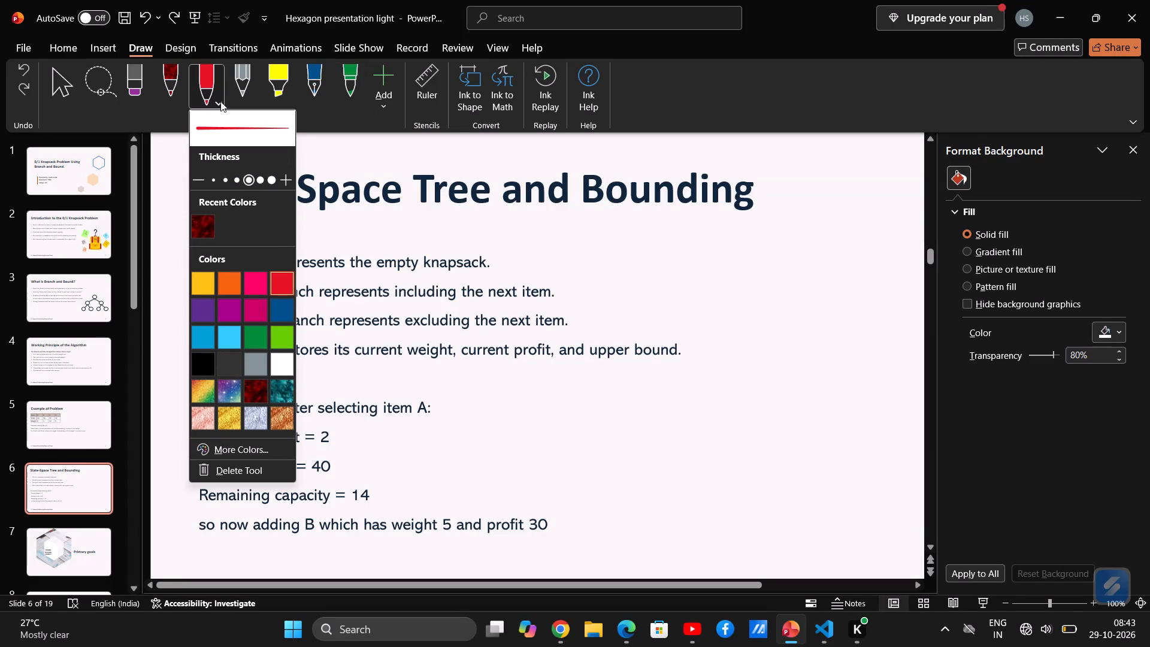
pyautogui.click(254, 451)
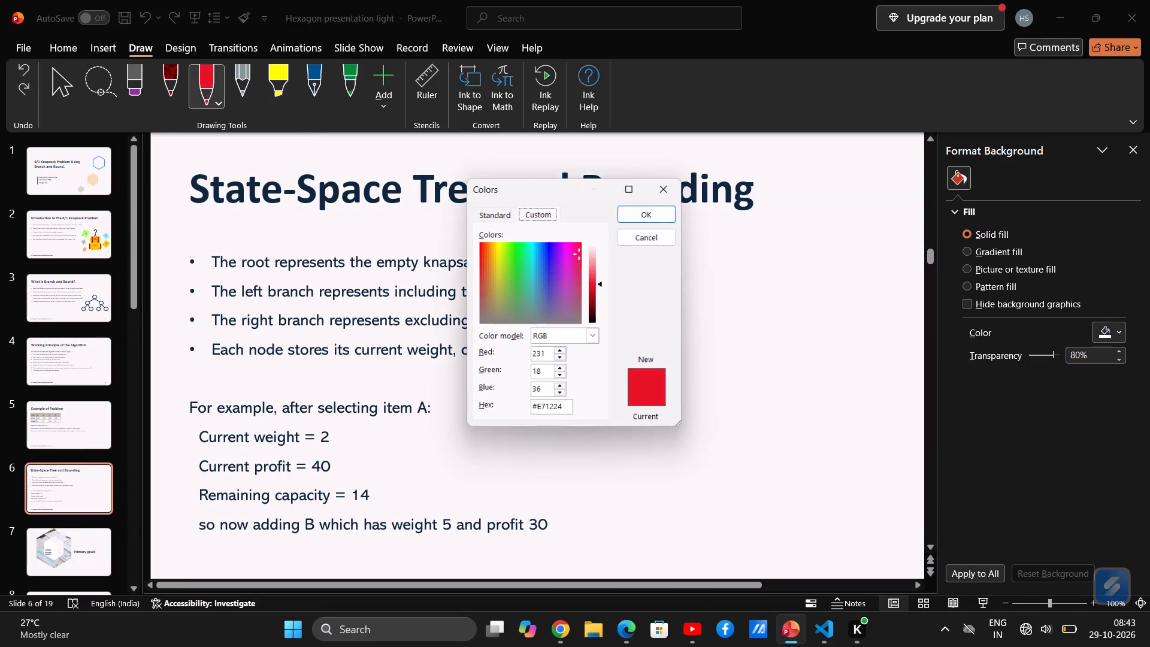
pyautogui.moveTo(569, 407); pyautogui.dragTo(525, 407)
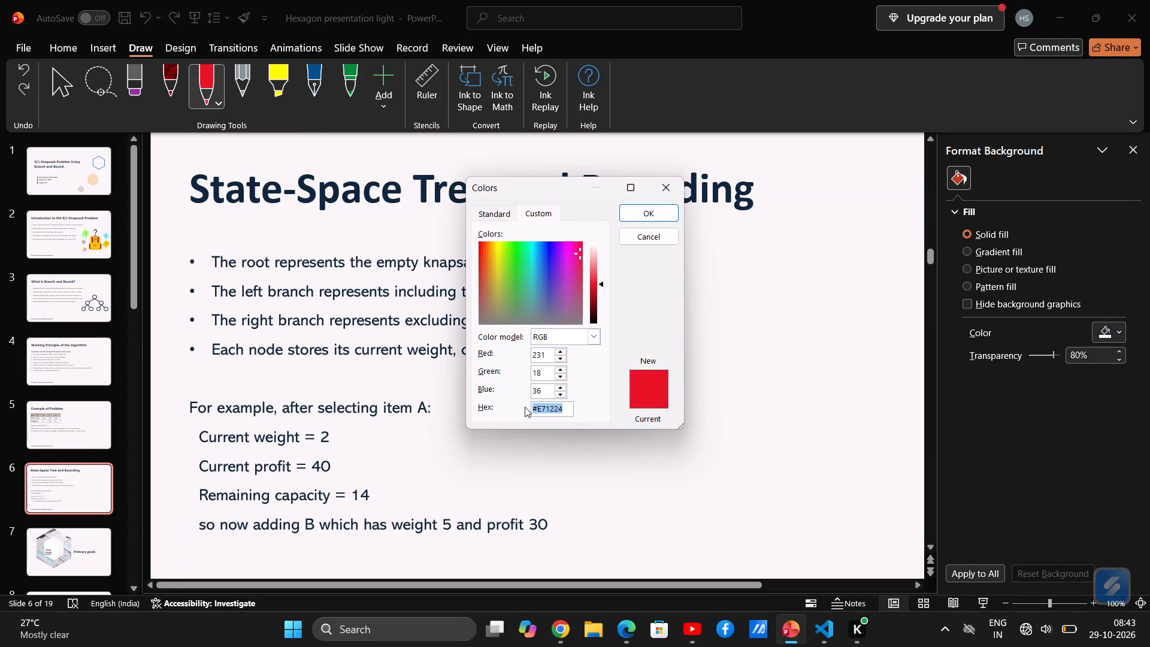
pyautogui.hotkey('ctrl', 'v')
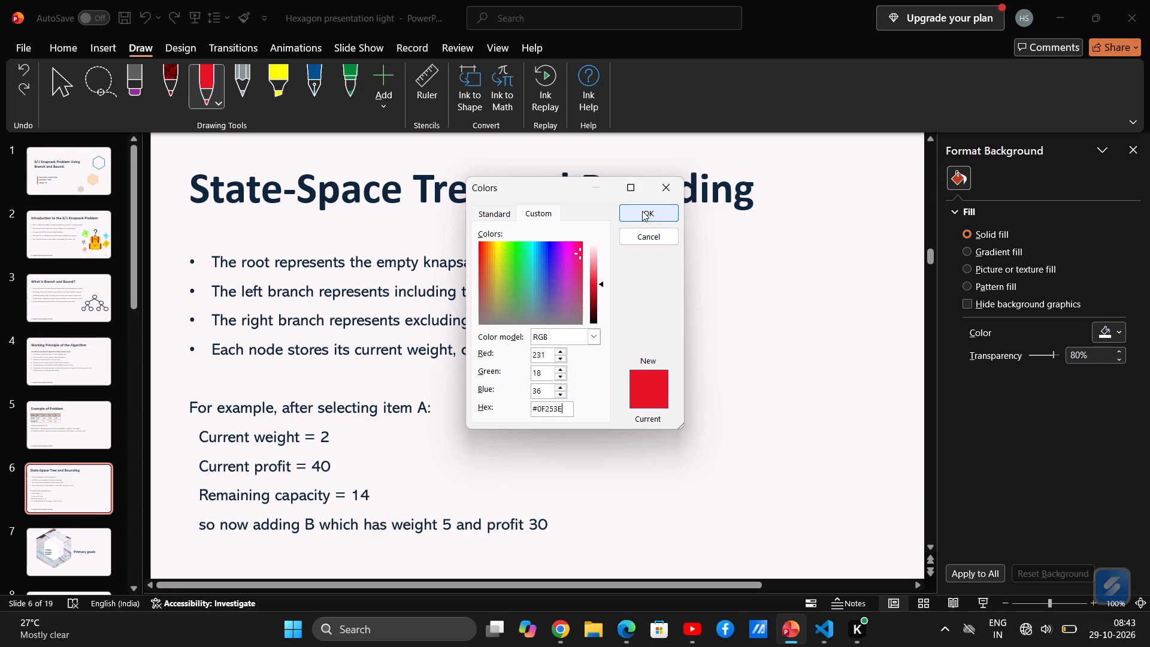
pyautogui.click(642, 211)
# Draw an open-topped container in dark blue ink beside the worked example, with one horizontal level line near its bottom.
pyautogui.moveTo(501, 398); pyautogui.dragTo(565, 392)
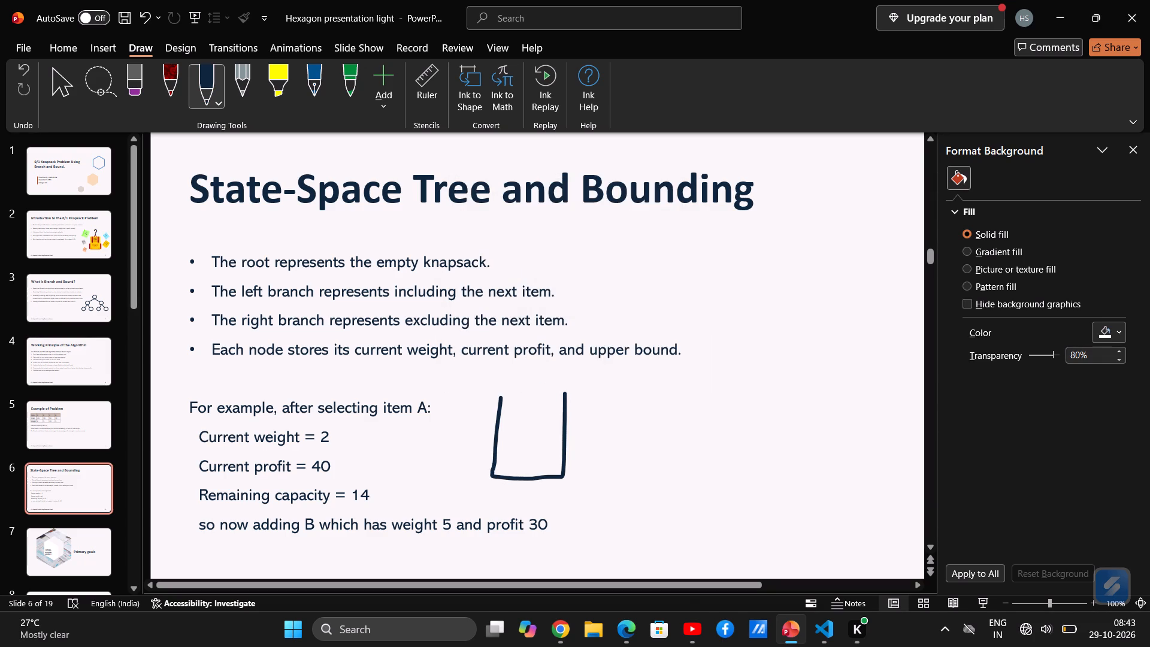
pyautogui.moveTo(492, 451); pyautogui.dragTo(568, 452)
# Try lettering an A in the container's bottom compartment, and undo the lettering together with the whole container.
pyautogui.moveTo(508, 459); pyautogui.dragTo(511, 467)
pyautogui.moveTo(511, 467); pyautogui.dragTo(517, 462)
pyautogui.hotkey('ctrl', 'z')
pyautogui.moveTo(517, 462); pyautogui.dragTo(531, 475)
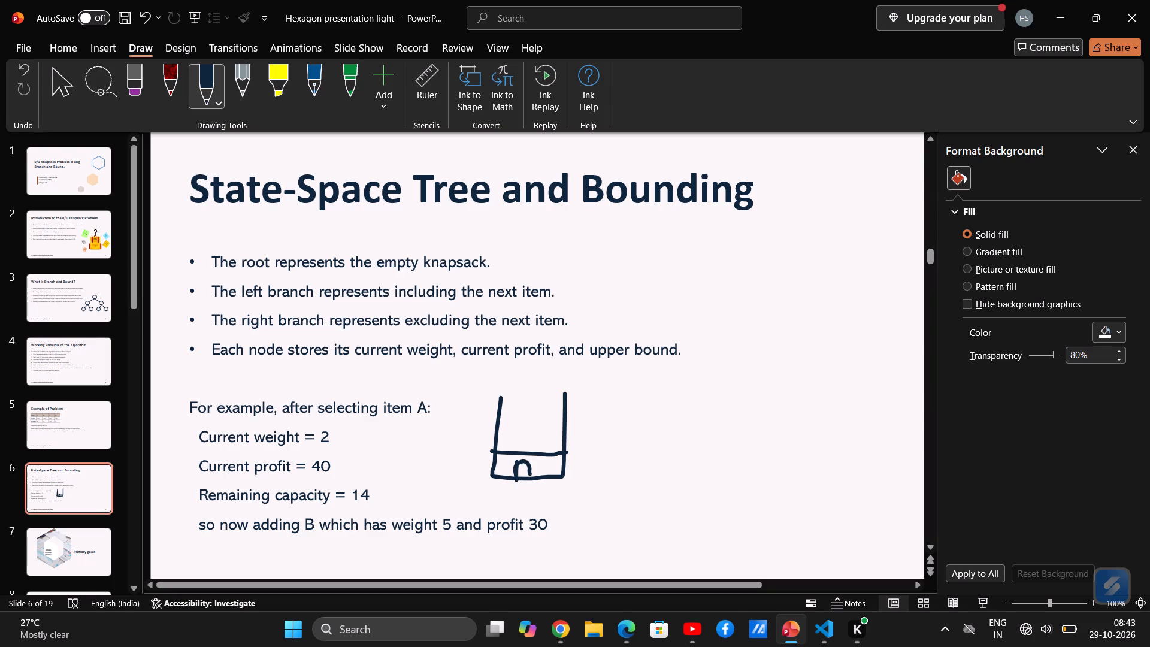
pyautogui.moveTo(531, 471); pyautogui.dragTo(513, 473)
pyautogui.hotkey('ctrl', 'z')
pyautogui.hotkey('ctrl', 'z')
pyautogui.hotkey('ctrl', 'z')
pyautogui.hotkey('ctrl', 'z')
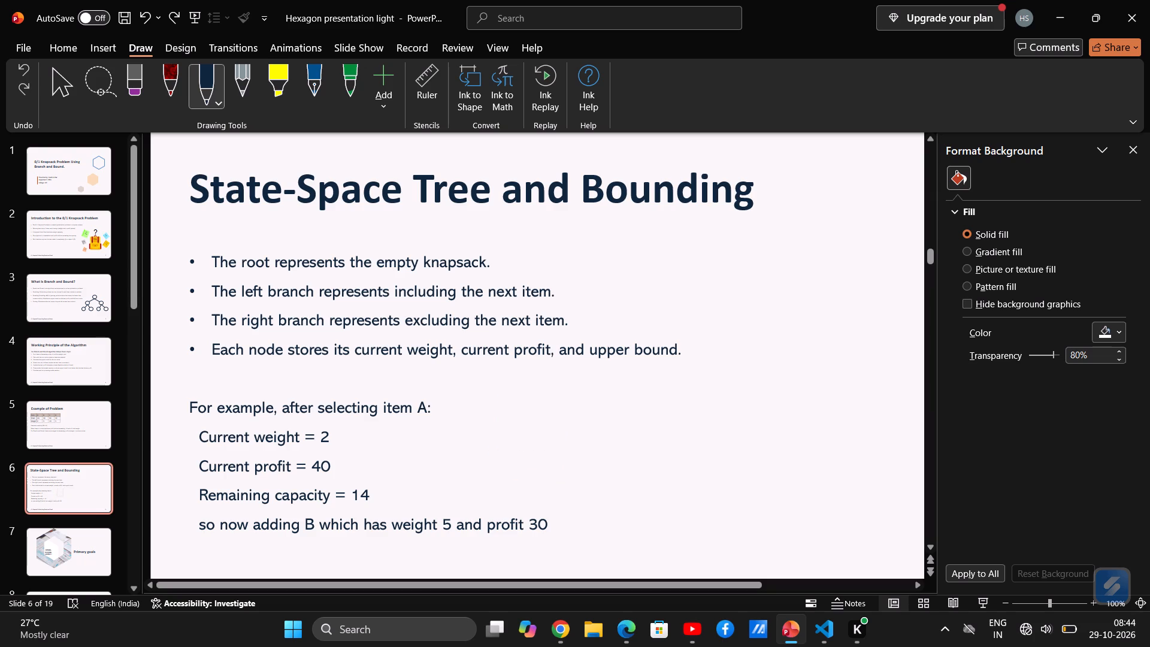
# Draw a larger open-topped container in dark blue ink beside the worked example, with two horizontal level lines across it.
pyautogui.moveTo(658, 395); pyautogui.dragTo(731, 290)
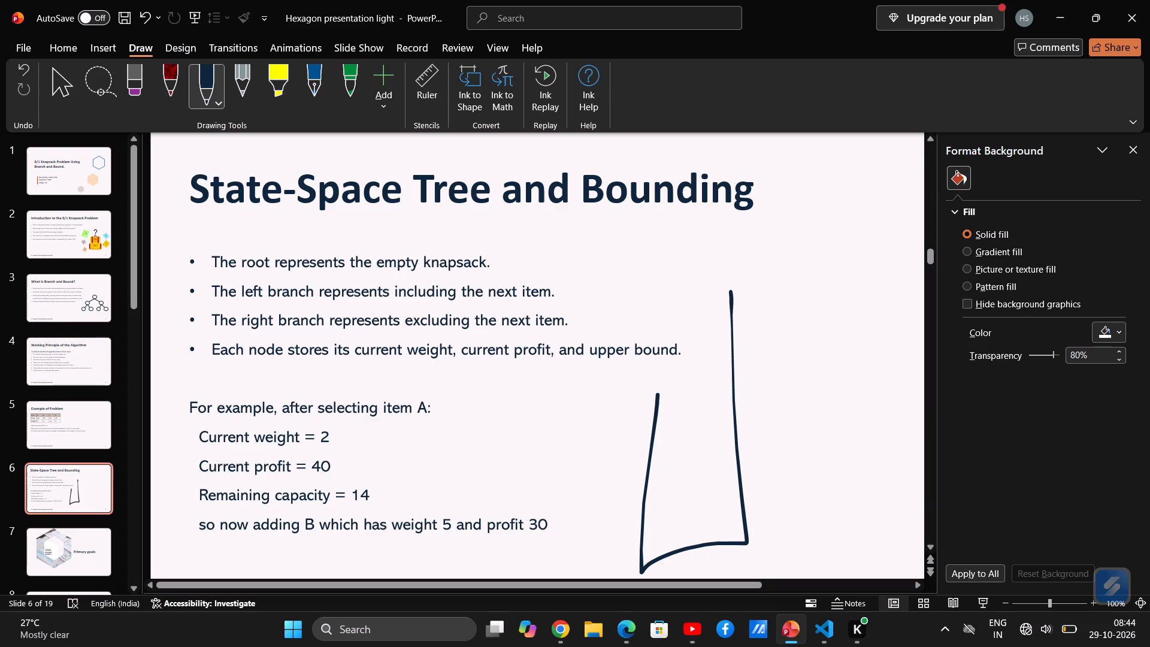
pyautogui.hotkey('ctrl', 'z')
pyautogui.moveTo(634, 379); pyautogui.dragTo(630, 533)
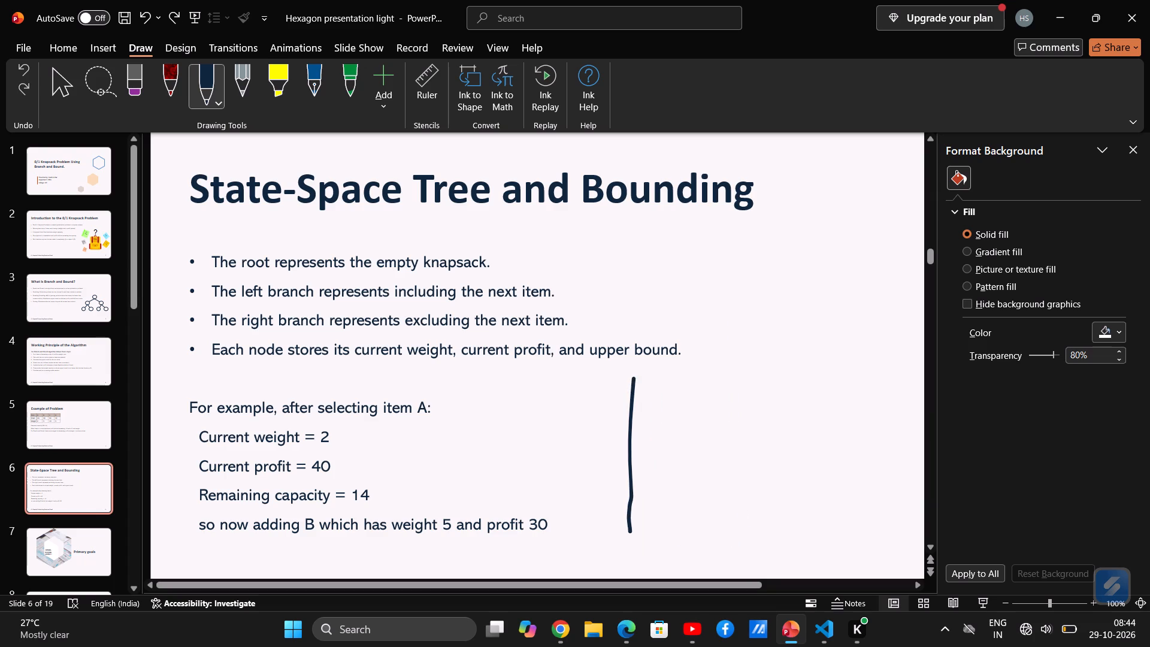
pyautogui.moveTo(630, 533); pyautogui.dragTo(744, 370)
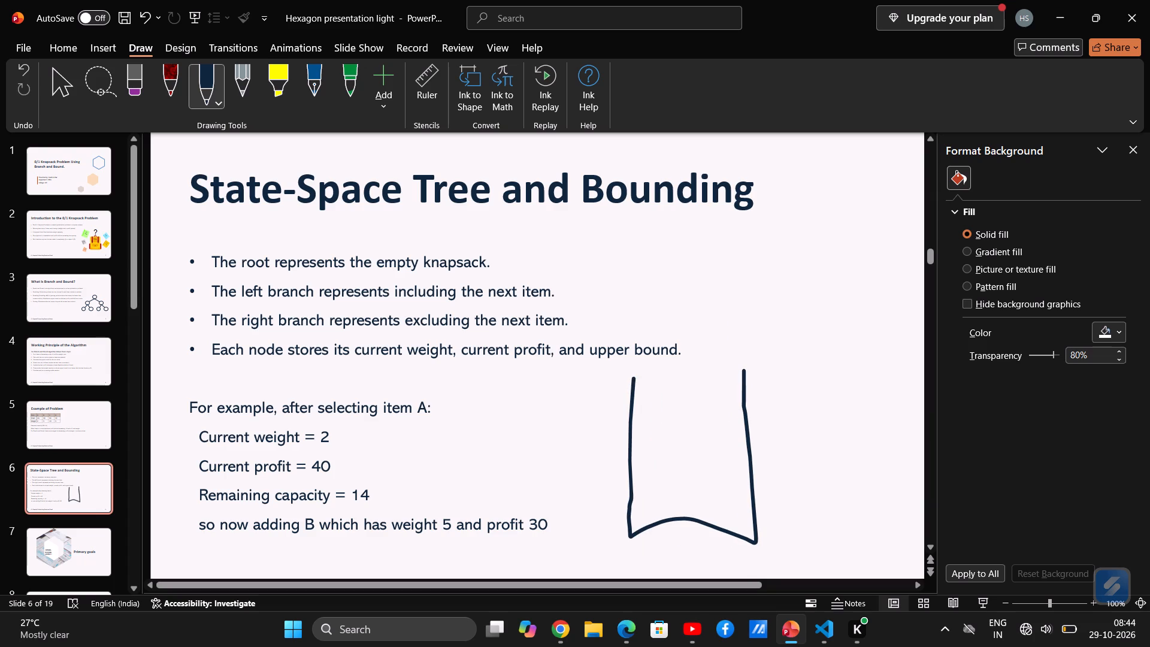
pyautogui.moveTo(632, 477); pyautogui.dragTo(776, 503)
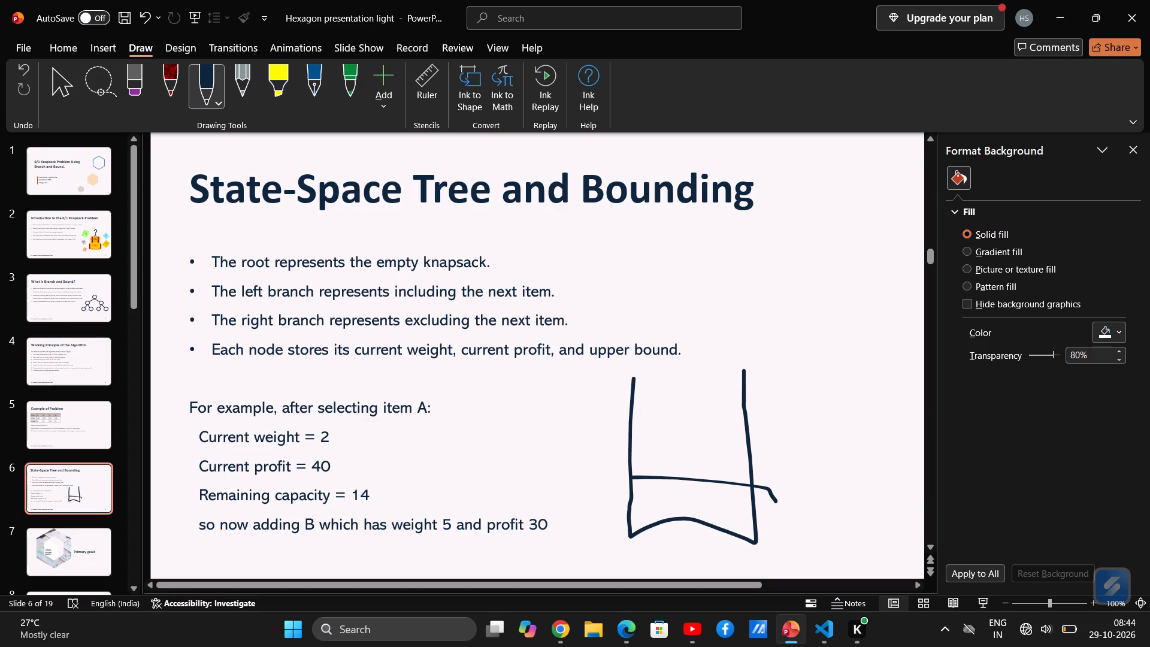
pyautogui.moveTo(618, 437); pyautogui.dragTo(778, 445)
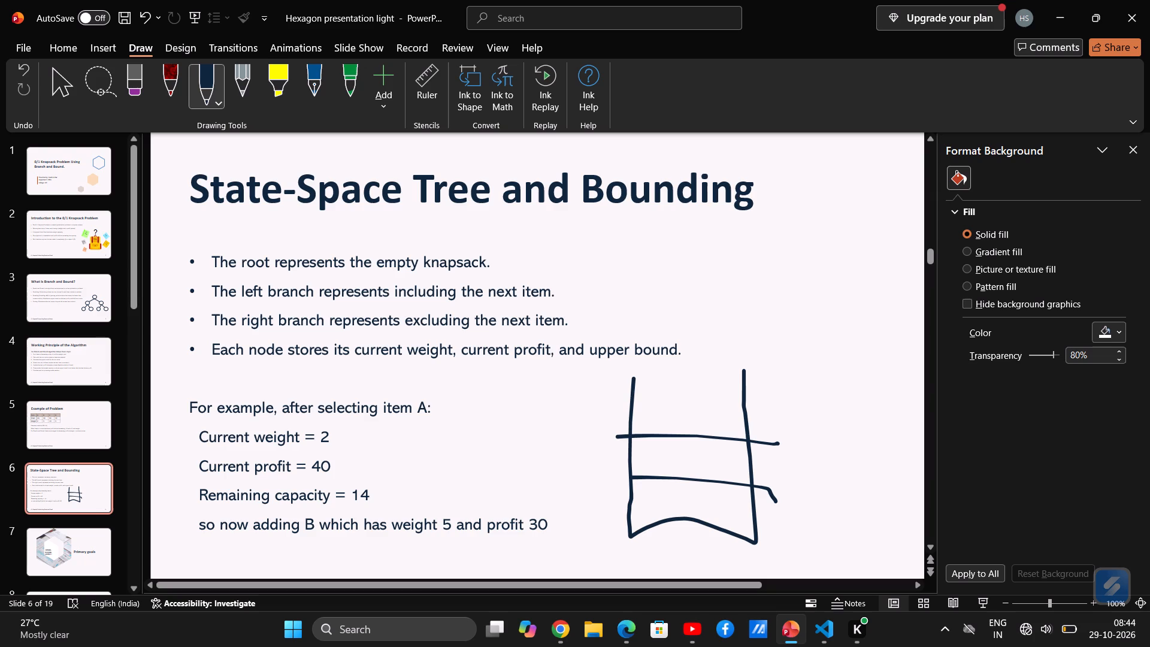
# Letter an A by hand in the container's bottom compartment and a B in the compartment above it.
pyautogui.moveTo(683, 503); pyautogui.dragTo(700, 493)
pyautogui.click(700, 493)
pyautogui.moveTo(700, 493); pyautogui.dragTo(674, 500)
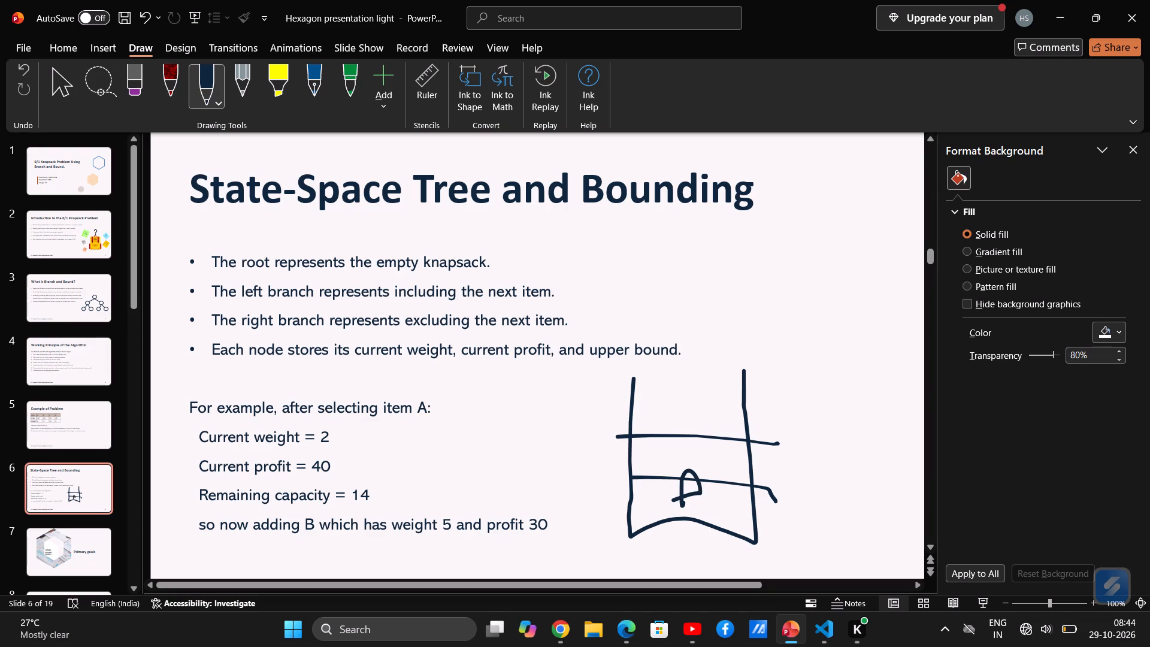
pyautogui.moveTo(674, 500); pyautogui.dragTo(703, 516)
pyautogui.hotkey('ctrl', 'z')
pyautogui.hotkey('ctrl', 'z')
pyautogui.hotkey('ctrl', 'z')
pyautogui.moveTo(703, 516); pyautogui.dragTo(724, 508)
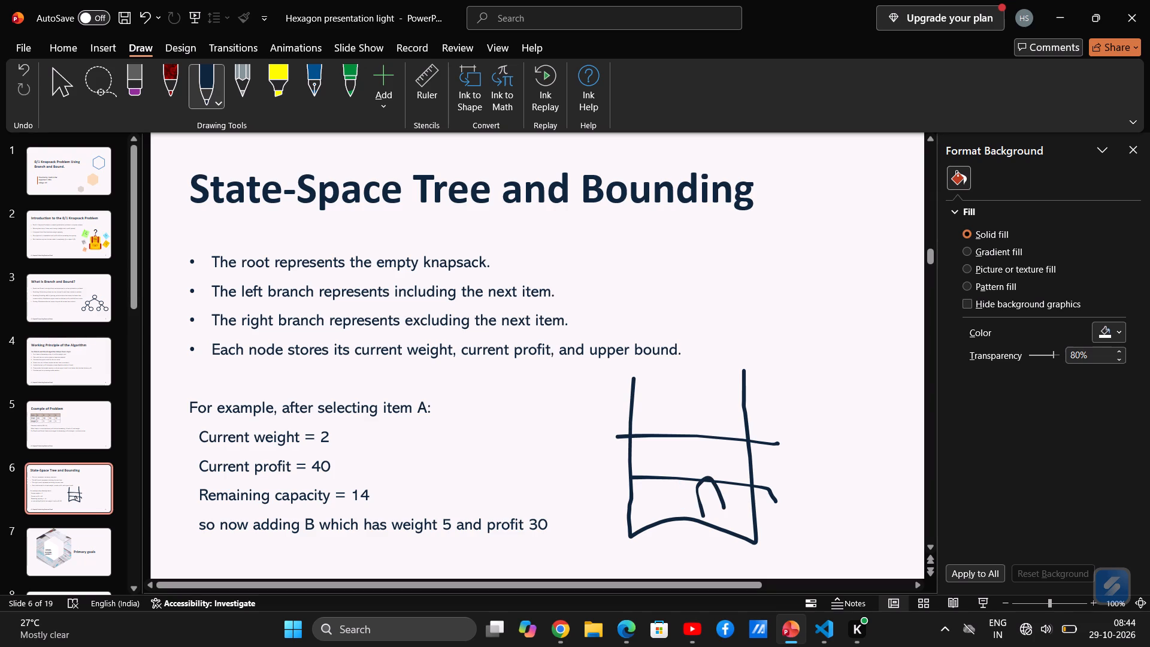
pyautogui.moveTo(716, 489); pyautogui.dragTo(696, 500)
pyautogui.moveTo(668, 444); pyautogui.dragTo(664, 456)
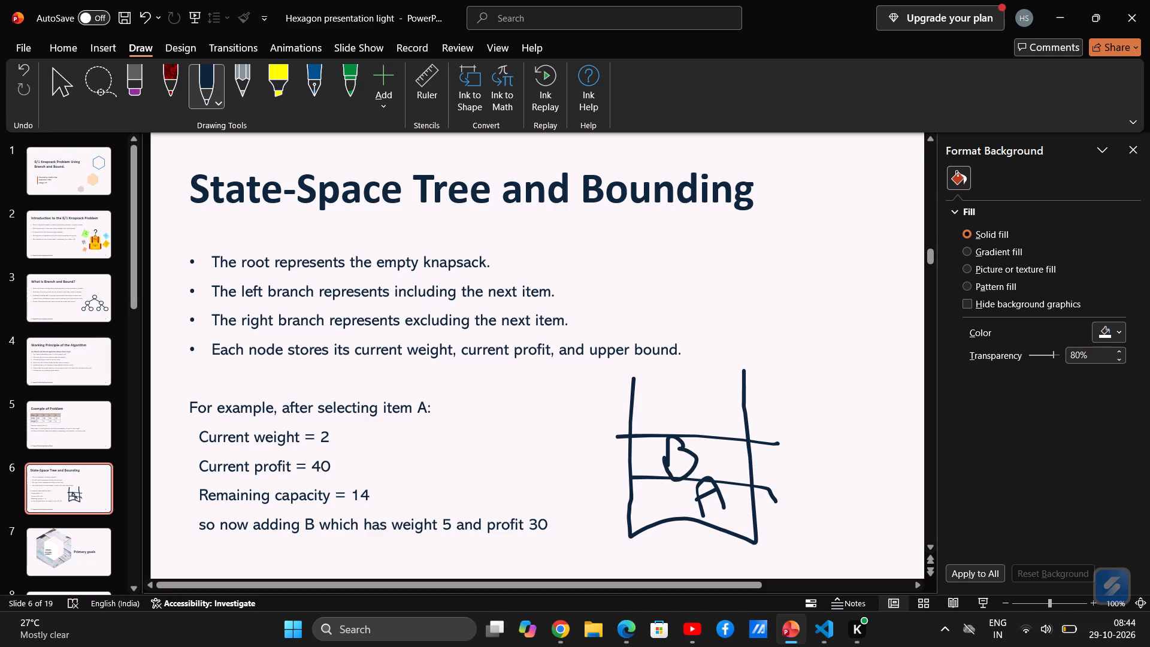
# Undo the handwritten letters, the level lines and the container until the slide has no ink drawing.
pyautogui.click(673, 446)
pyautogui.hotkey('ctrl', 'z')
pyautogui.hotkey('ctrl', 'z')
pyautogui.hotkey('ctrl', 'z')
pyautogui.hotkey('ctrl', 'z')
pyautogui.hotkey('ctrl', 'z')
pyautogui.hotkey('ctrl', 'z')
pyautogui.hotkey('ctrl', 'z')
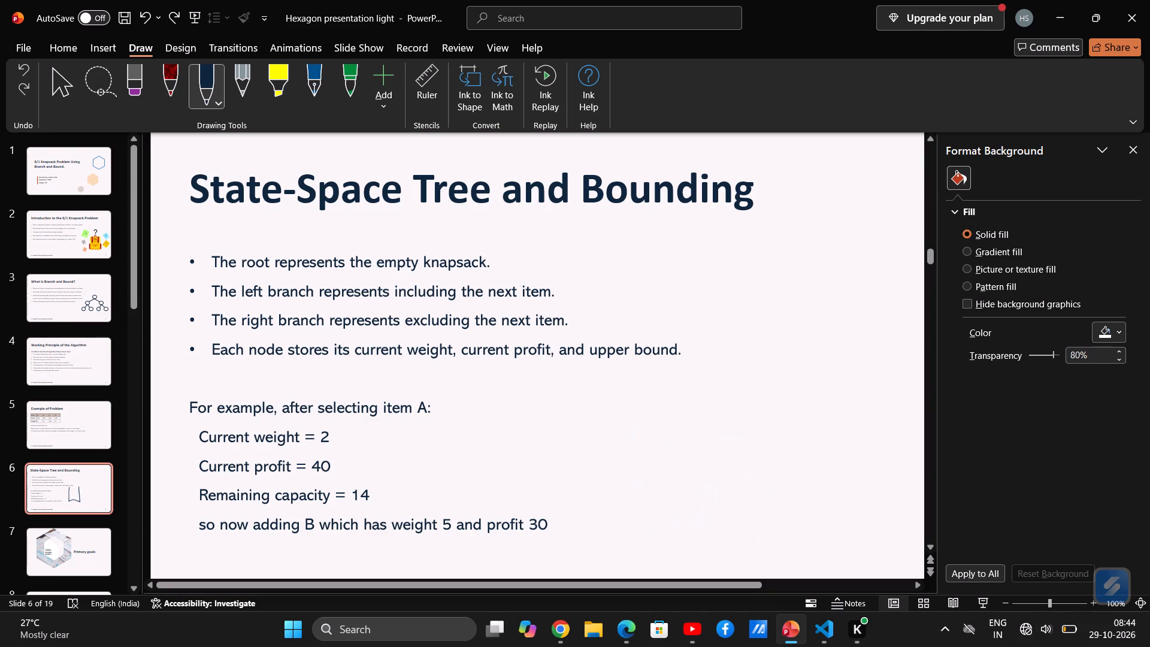
# Draw a rectangle about 5.04 cm high and 3.54 cm wide beside the worked example, using the white-fill, dark-outline preset style.
pyautogui.click(100, 52)
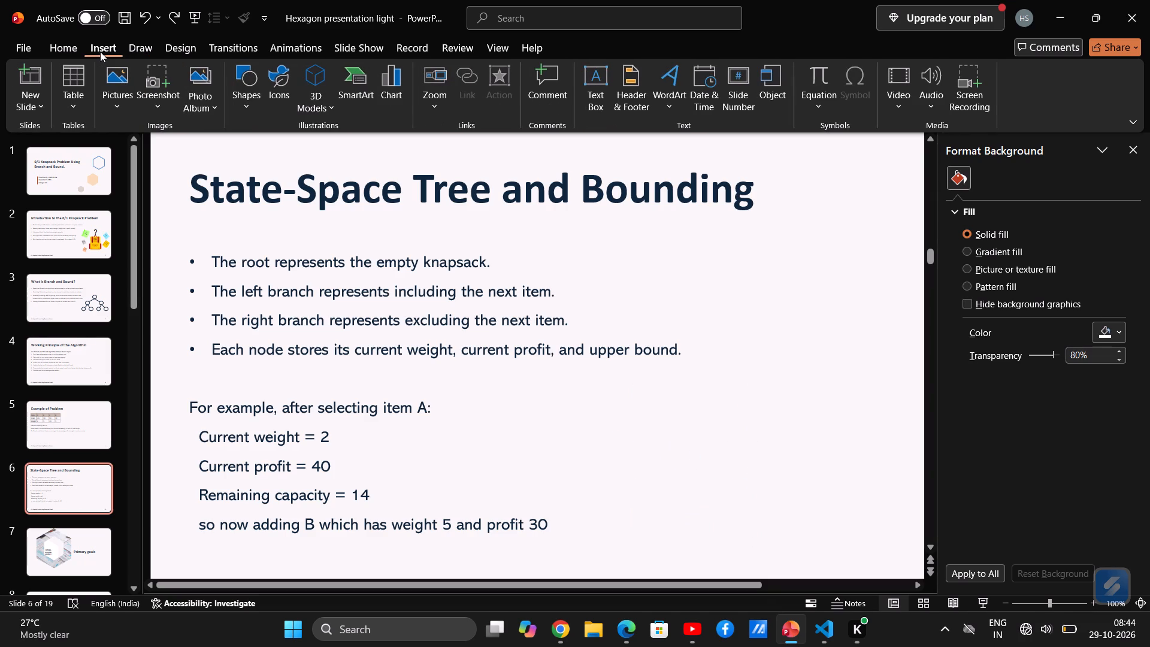
pyautogui.click(145, 44)
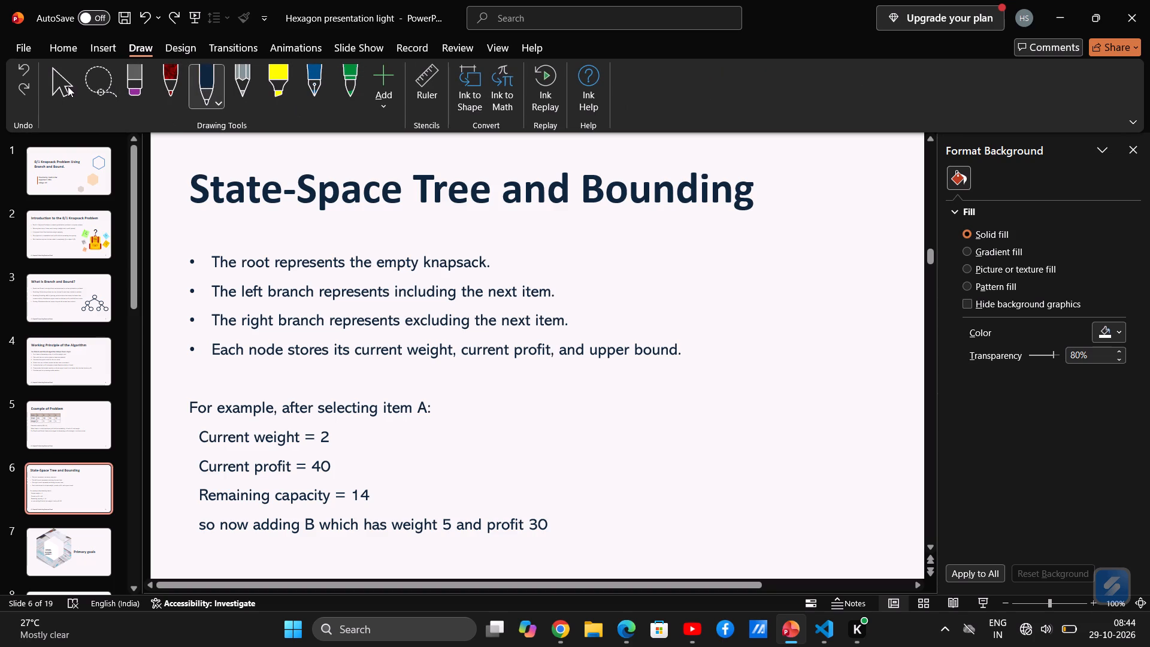
pyautogui.click(68, 86)
pyautogui.click(102, 47)
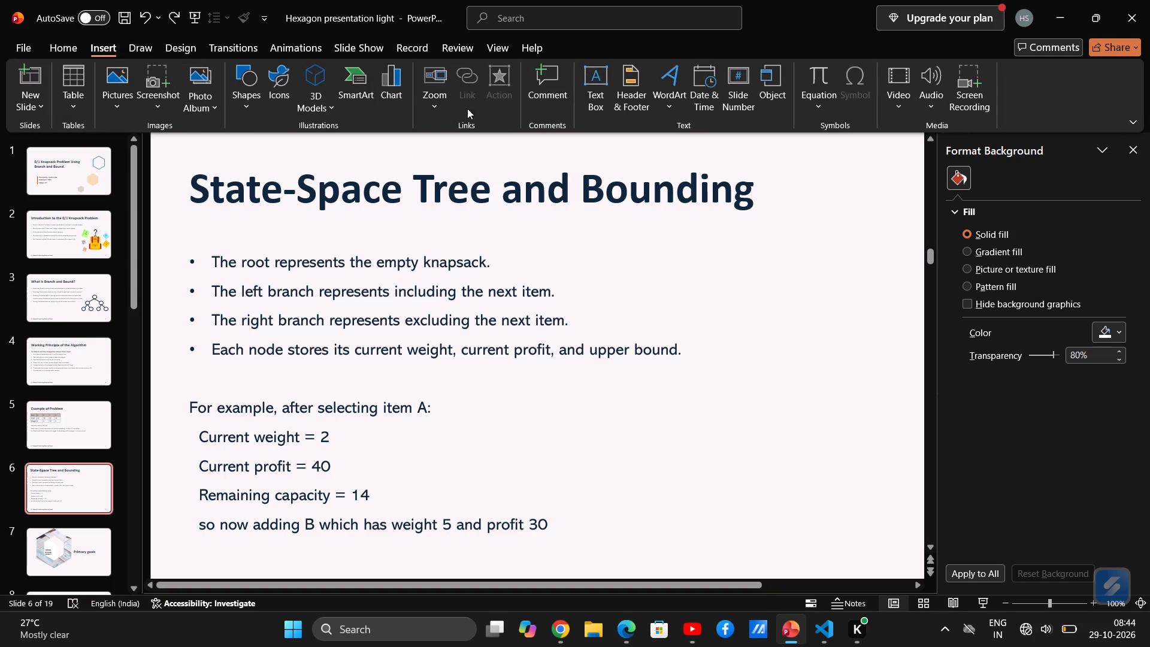
pyautogui.click(56, 50)
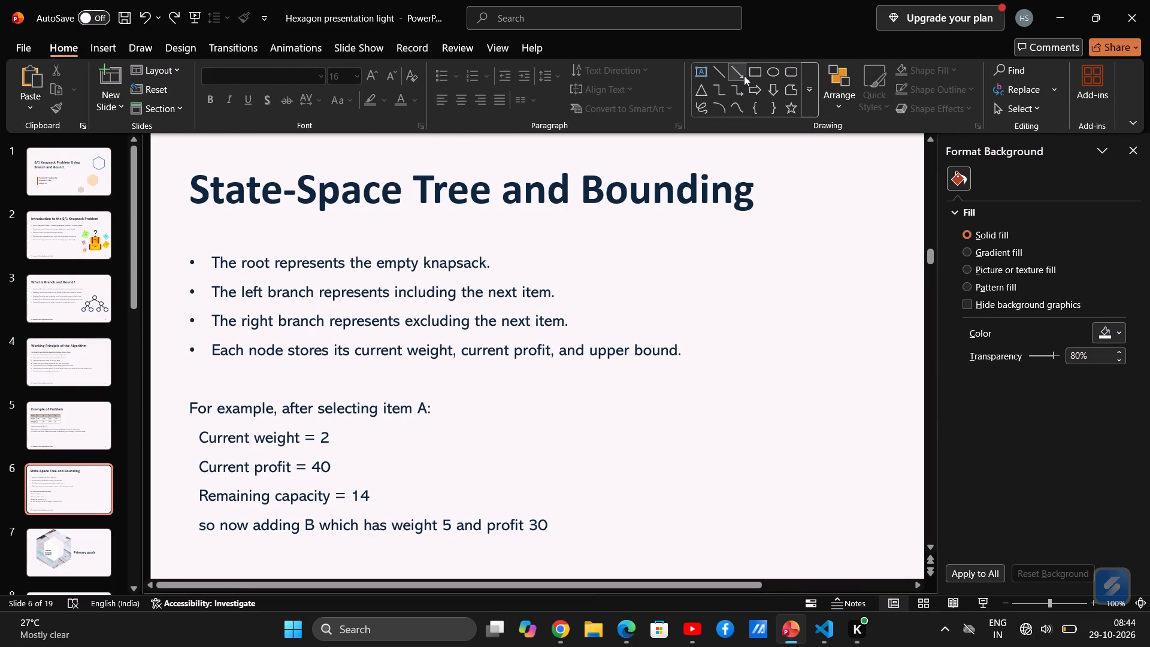
pyautogui.click(756, 74)
pyautogui.moveTo(631, 397); pyautogui.dragTo(731, 540)
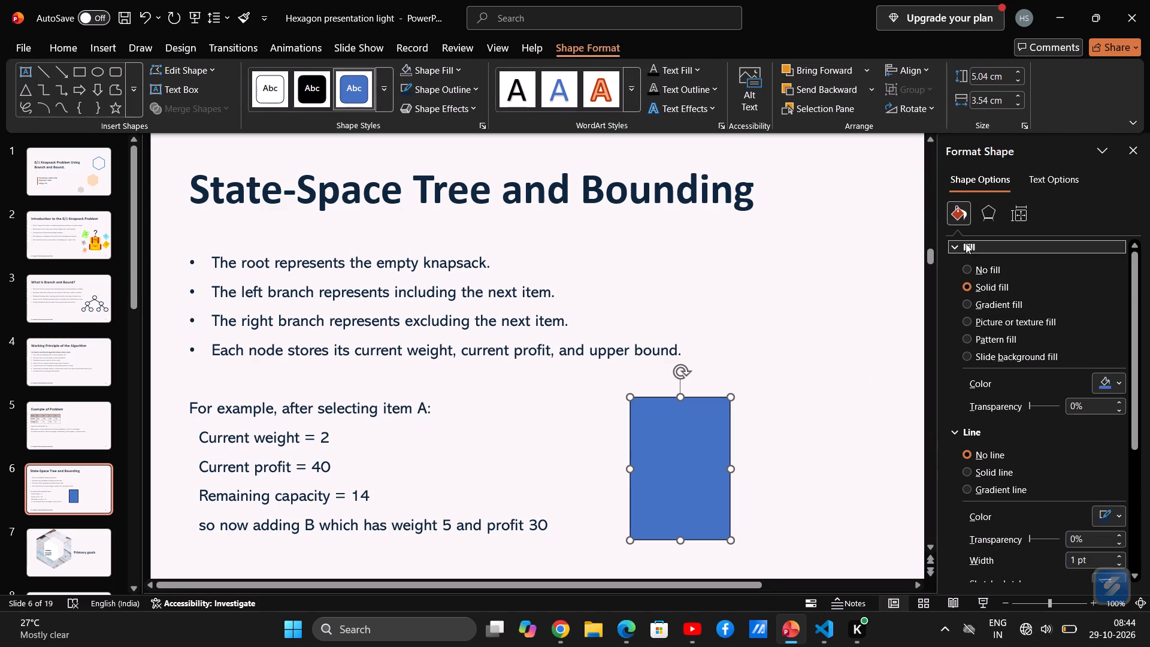
pyautogui.click(273, 82)
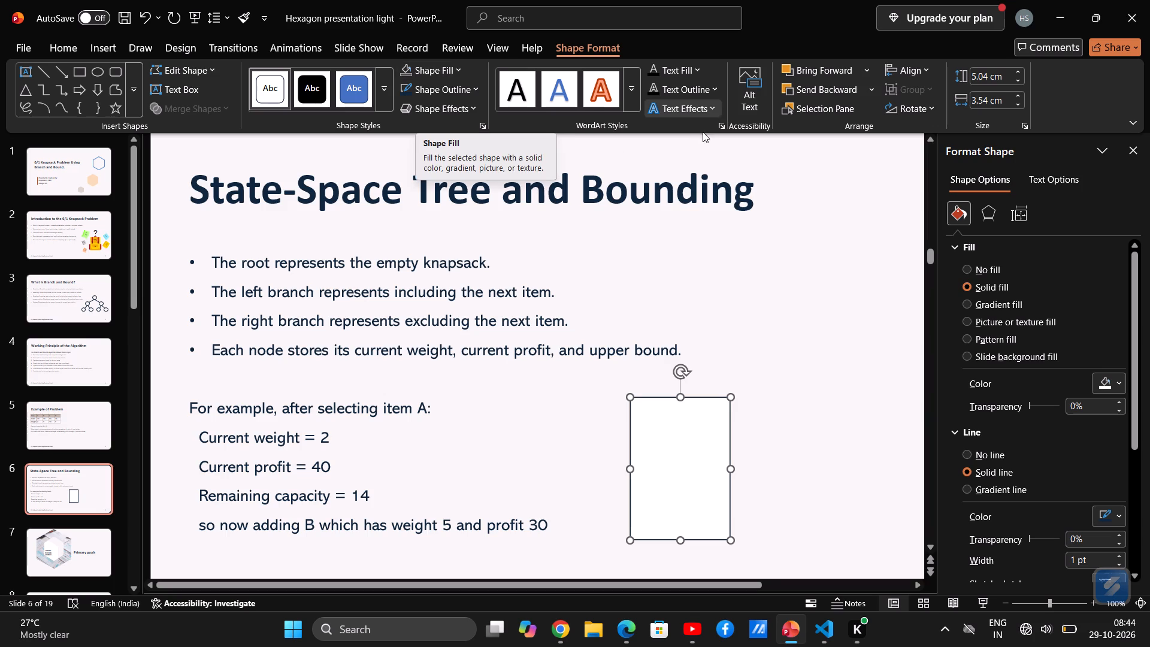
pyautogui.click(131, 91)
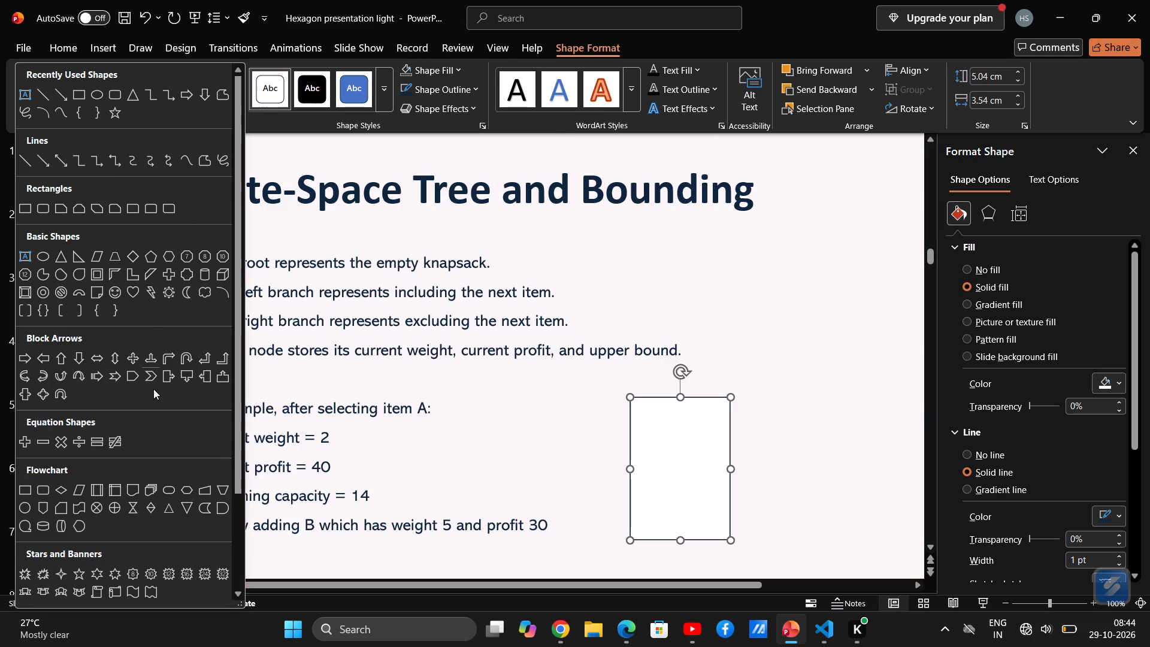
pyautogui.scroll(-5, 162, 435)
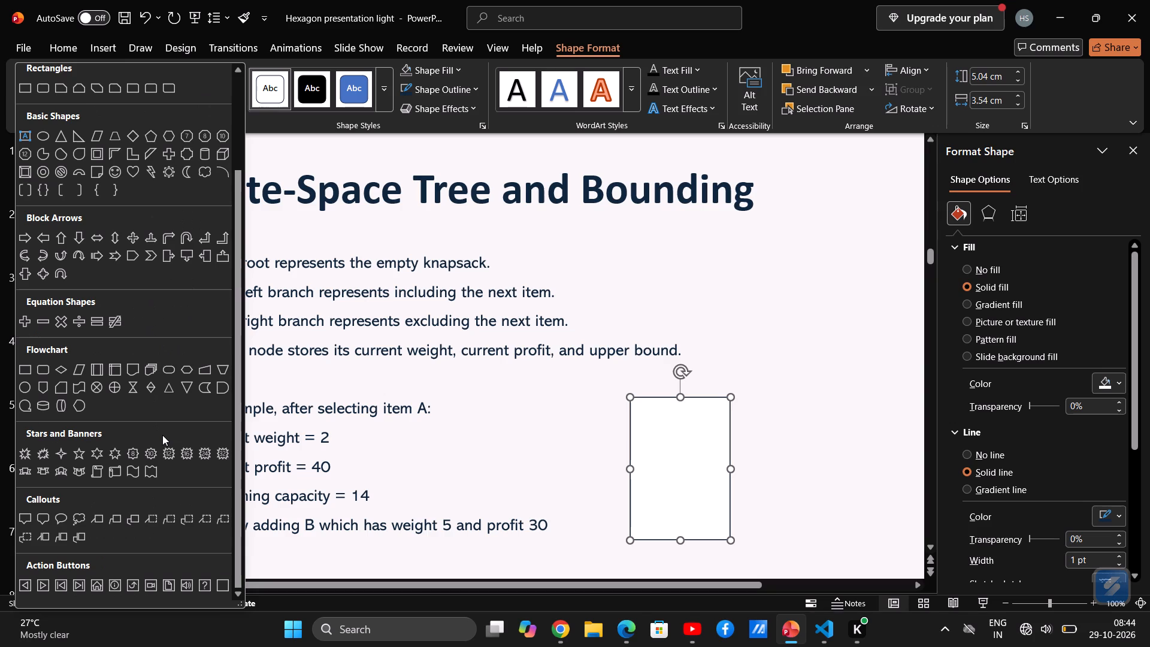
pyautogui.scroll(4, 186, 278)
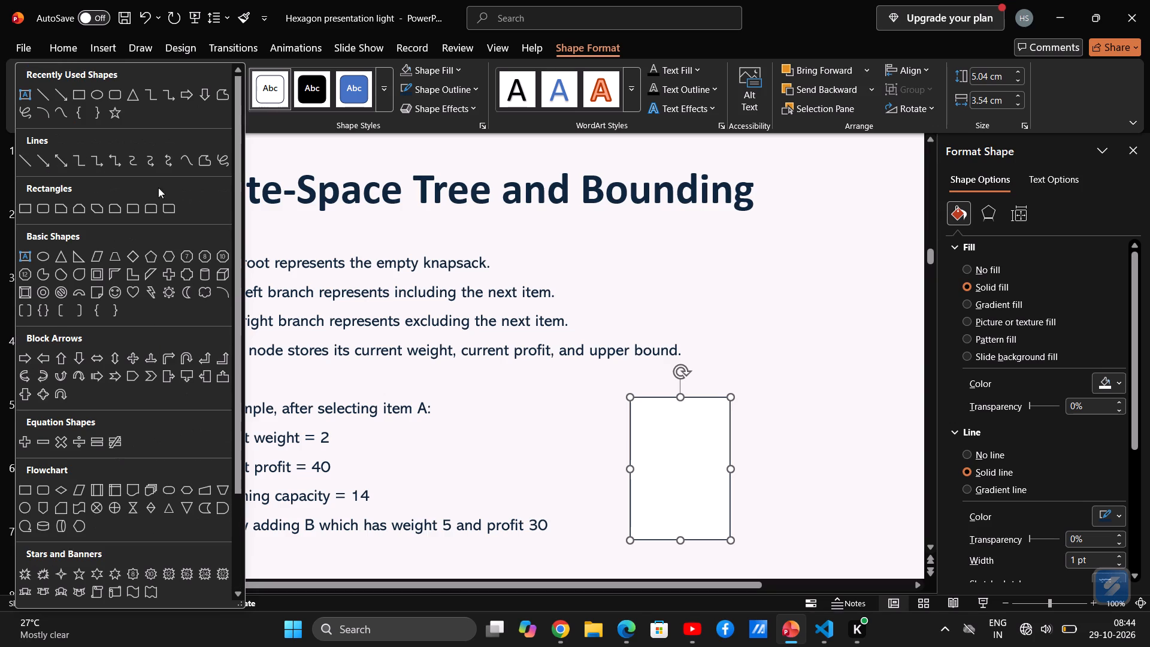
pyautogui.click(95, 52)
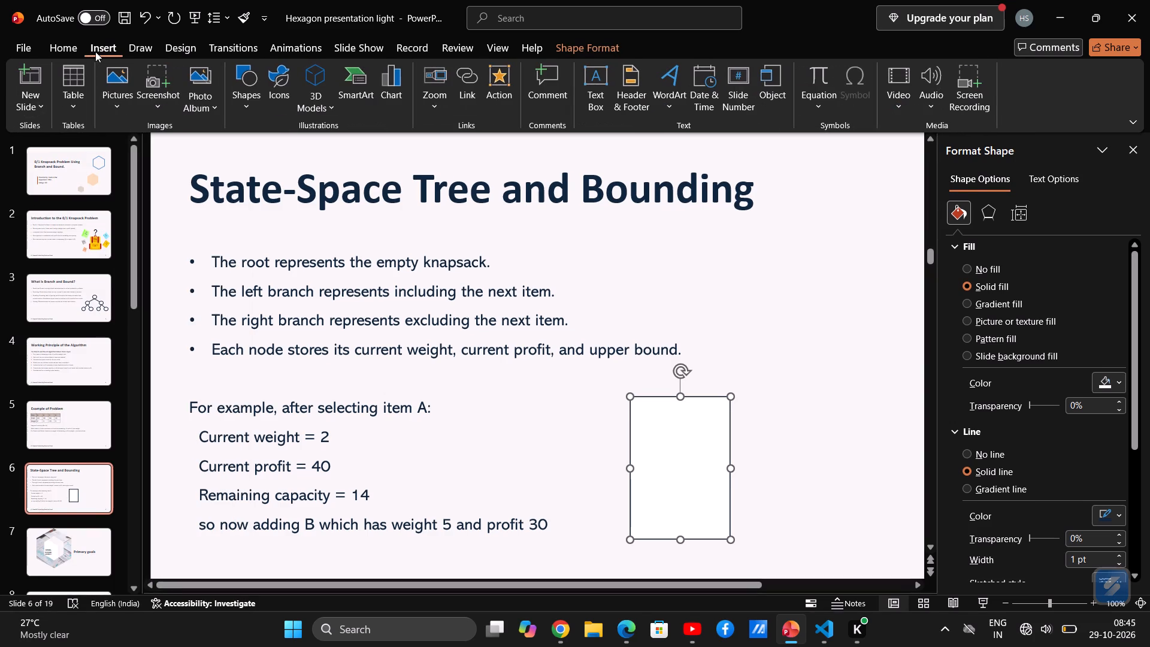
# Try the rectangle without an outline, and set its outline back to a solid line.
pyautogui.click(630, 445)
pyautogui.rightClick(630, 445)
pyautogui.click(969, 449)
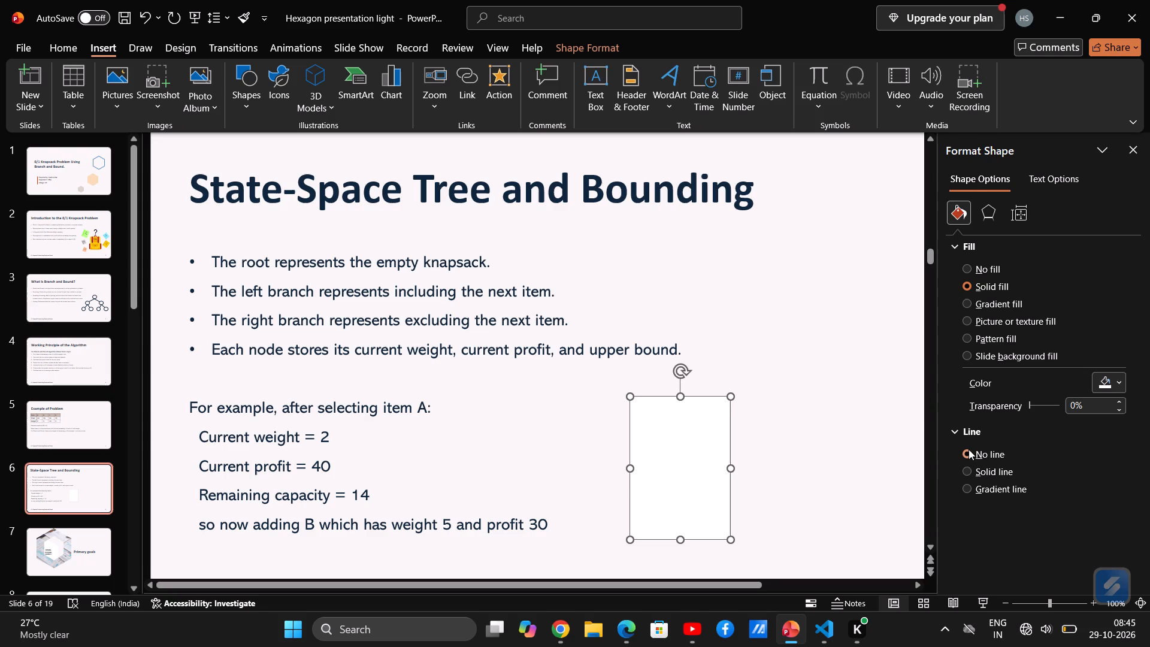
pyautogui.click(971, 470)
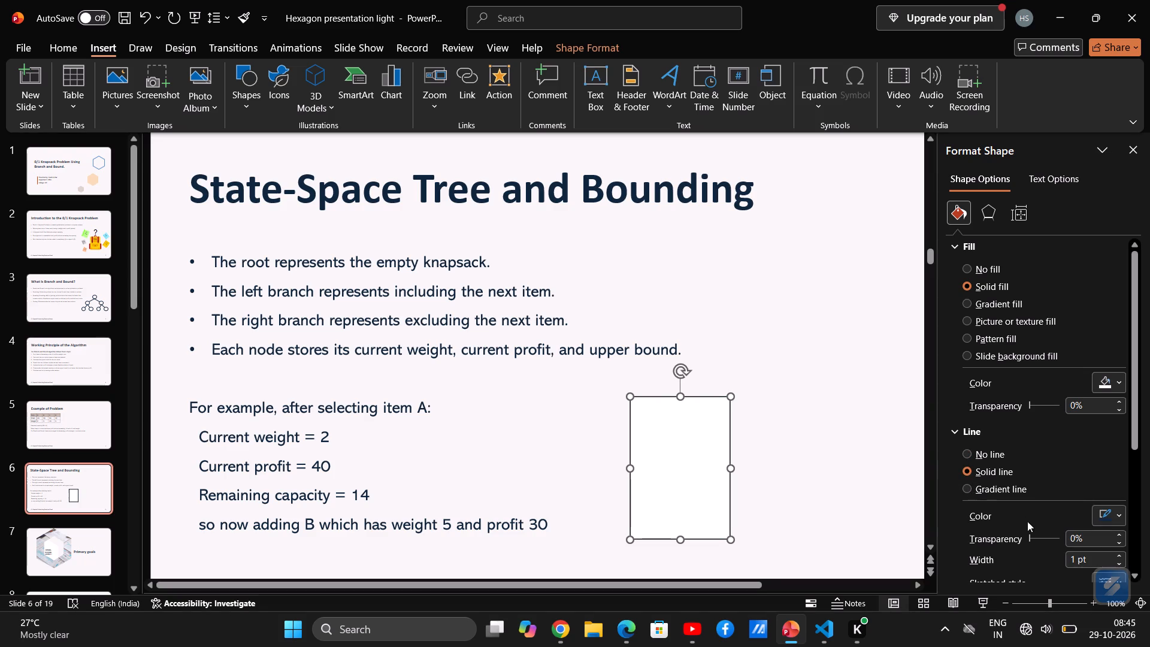
# Give the rectangle a gradient fill and set the colour of its 37% stop to the dark blue theme colour.
pyautogui.click(983, 300)
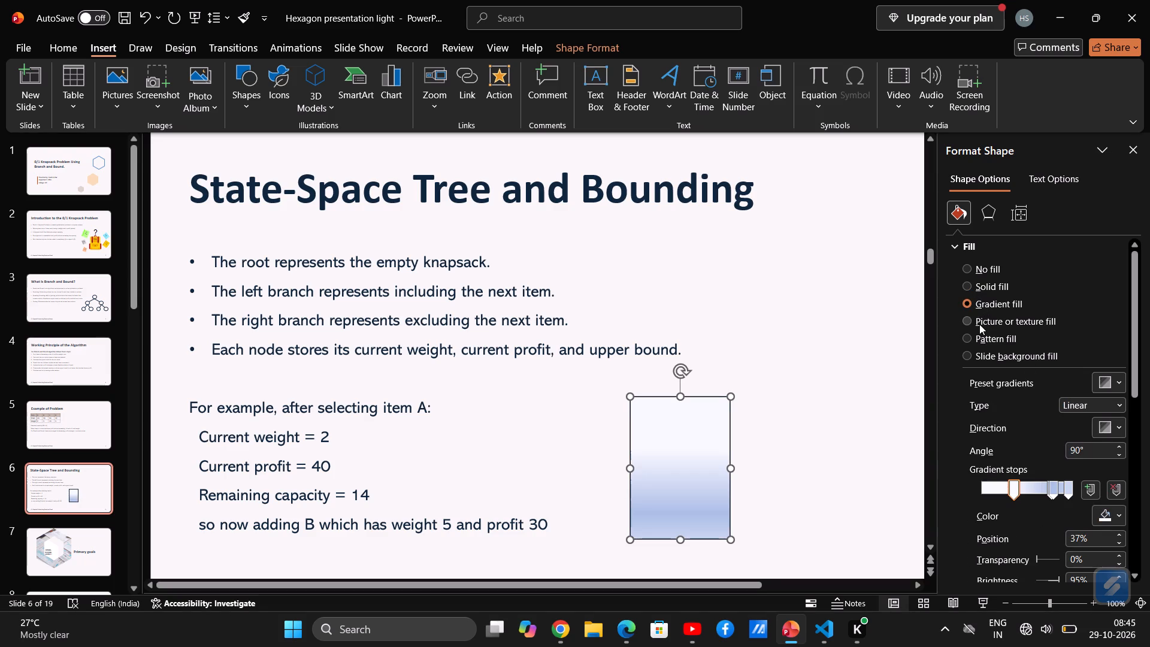
pyautogui.click(1109, 516)
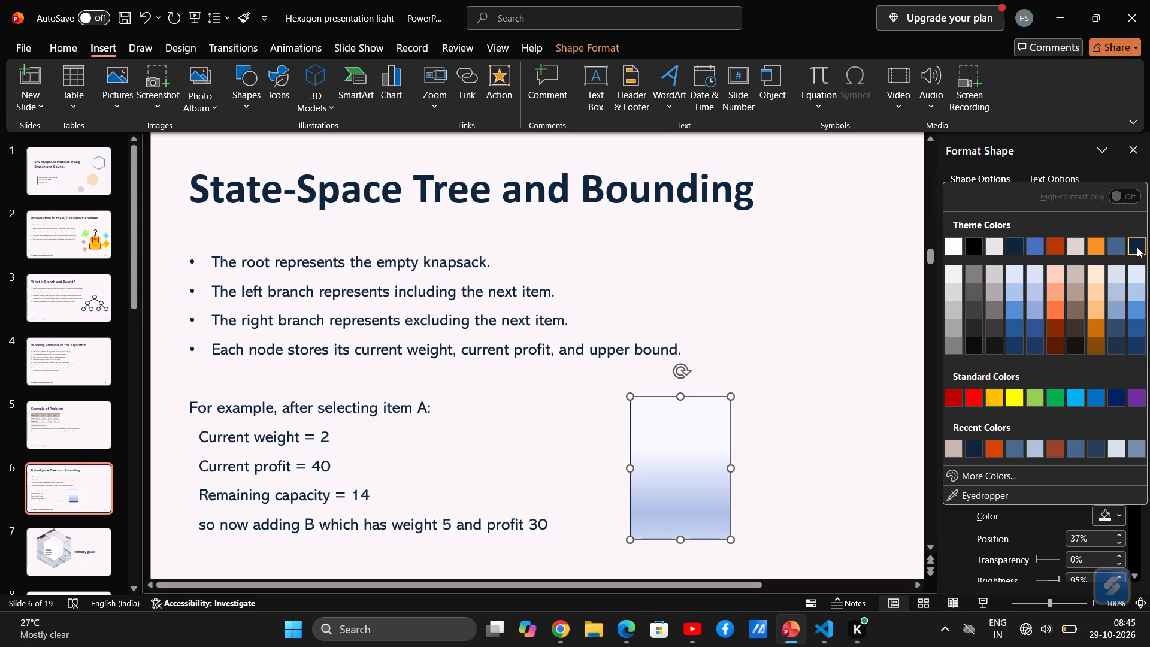
pyautogui.click(1137, 247)
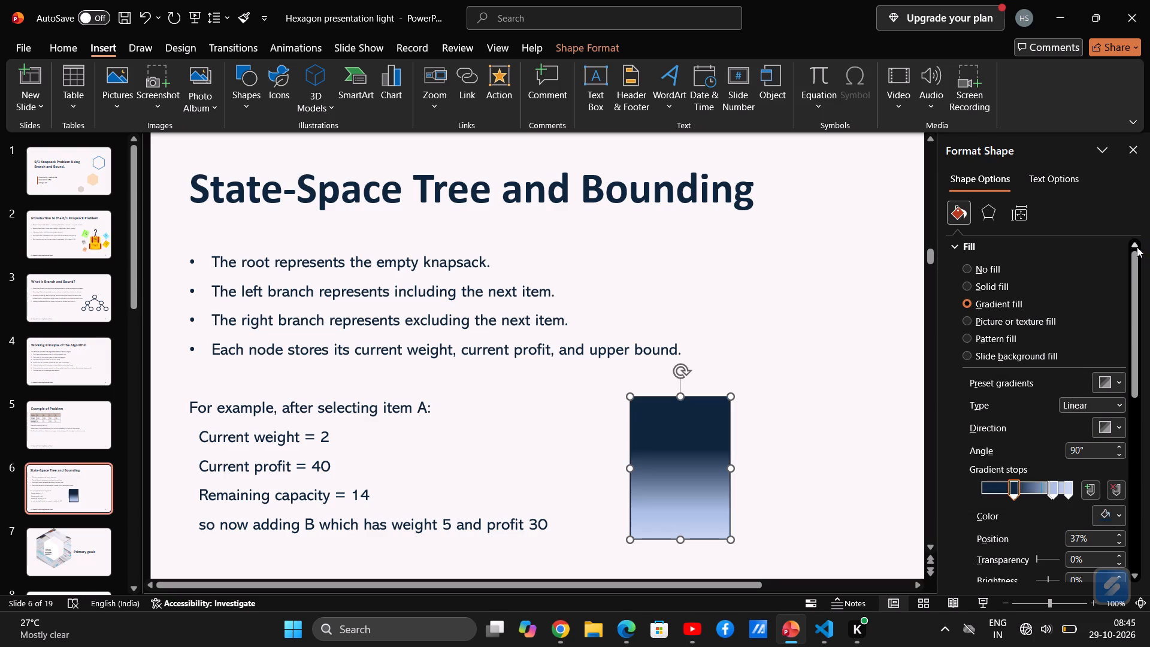
# Reverse the rectangle's gradient by moving the dark blue stop to 100% and a light blue stop to 0%.
pyautogui.moveTo(1012, 488); pyautogui.dragTo(1061, 489)
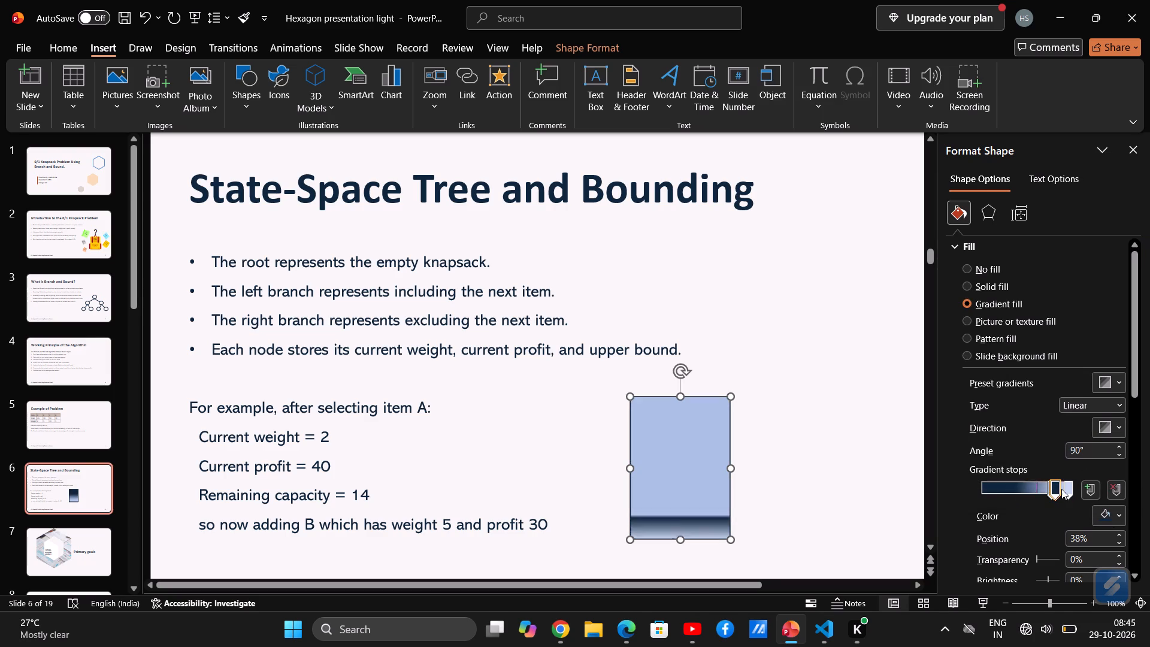
pyautogui.moveTo(1061, 489); pyautogui.dragTo(1079, 486)
pyautogui.moveTo(1054, 488); pyautogui.dragTo(989, 495)
pyautogui.moveTo(1069, 487); pyautogui.dragTo(983, 489)
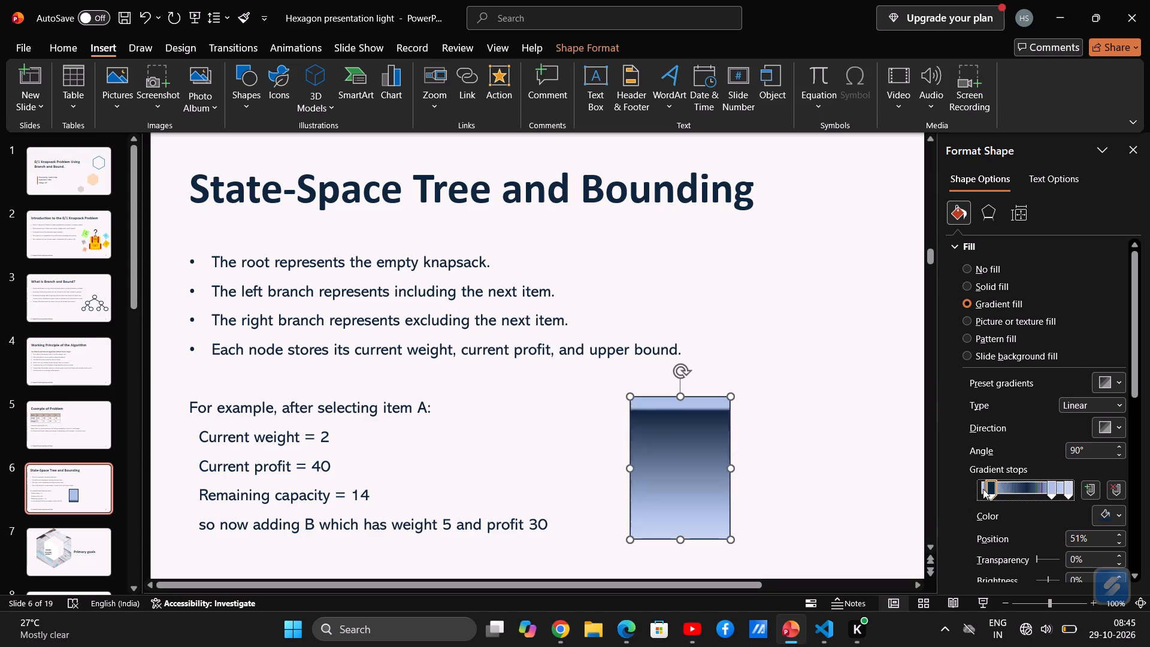
pyautogui.moveTo(983, 489); pyautogui.dragTo(952, 492)
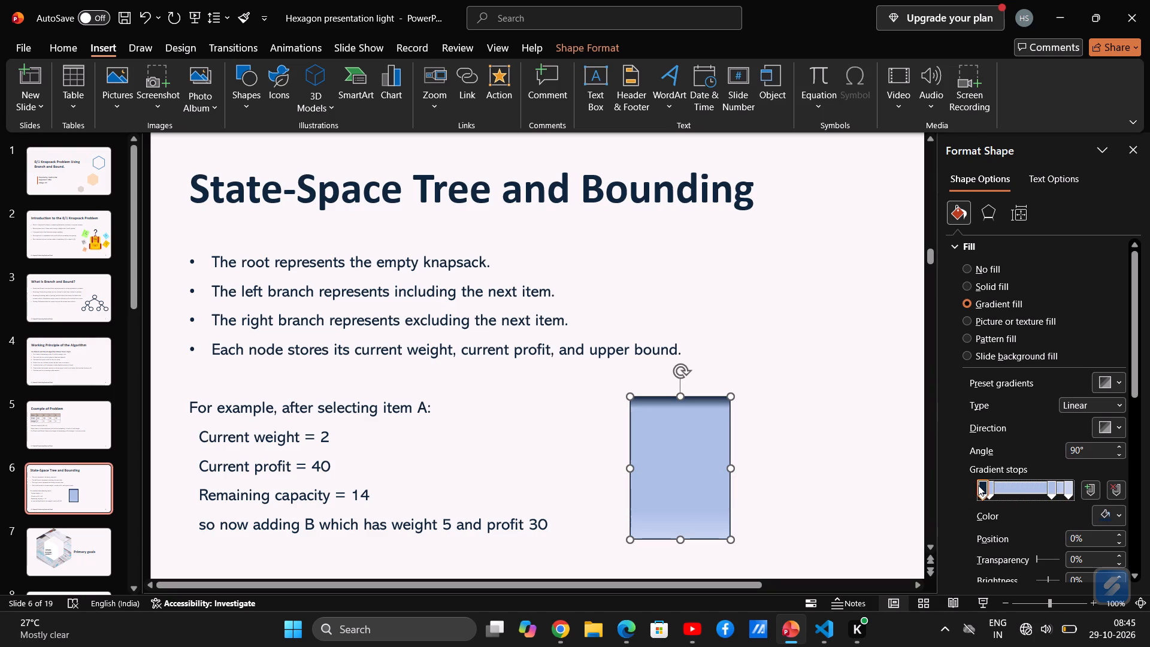
pyautogui.click(978, 485)
pyautogui.moveTo(982, 487); pyautogui.dragTo(1090, 497)
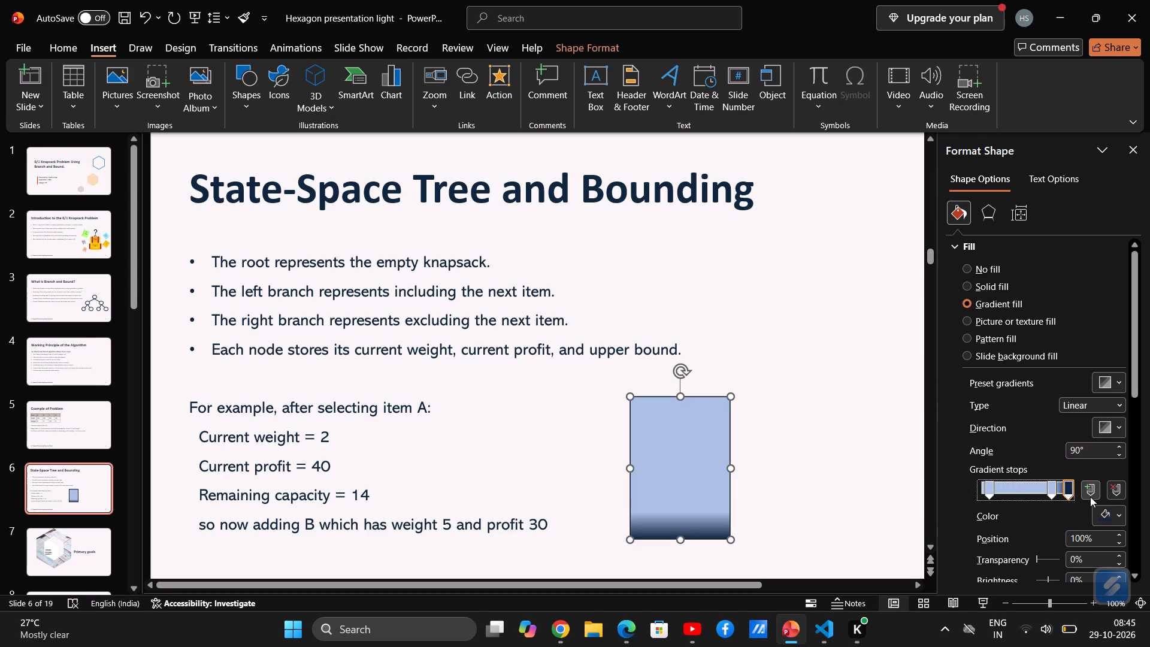
pyautogui.moveTo(1052, 486); pyautogui.dragTo(1058, 489)
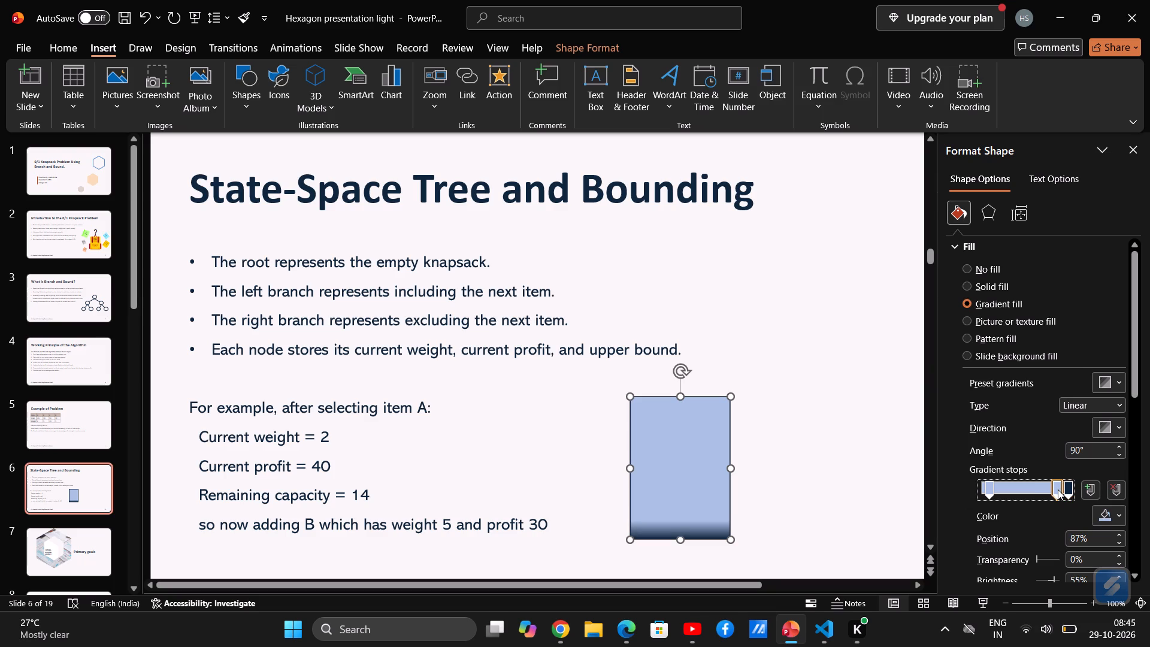
pyautogui.moveTo(1058, 489); pyautogui.dragTo(948, 498)
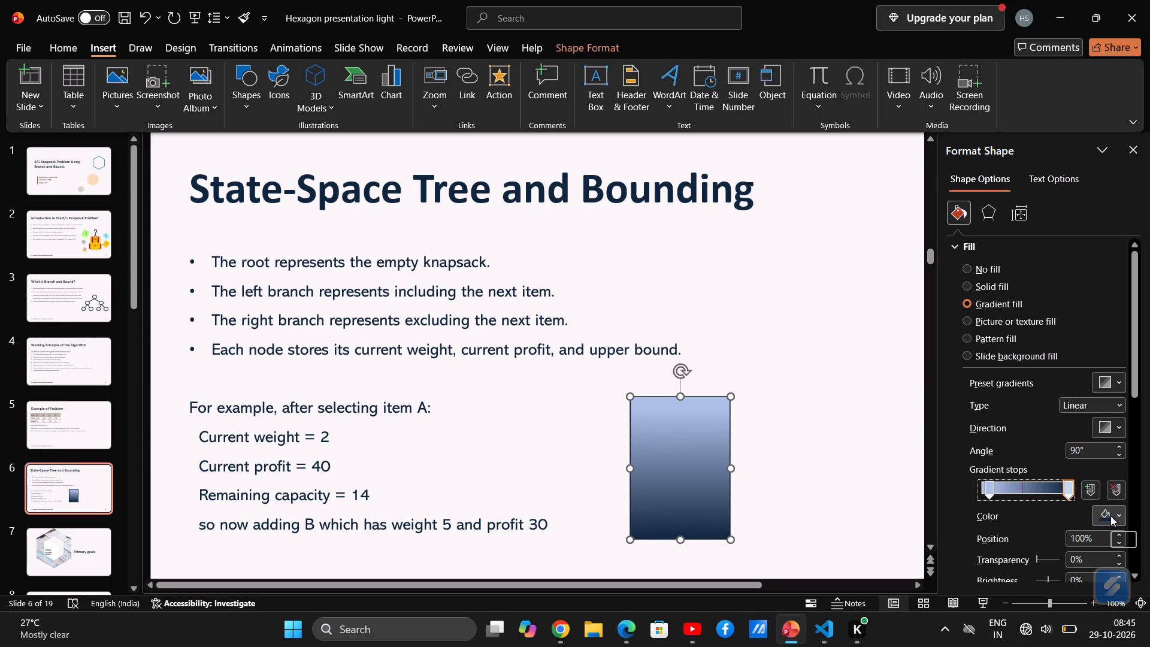
pyautogui.moveTo(989, 489); pyautogui.dragTo(1031, 492)
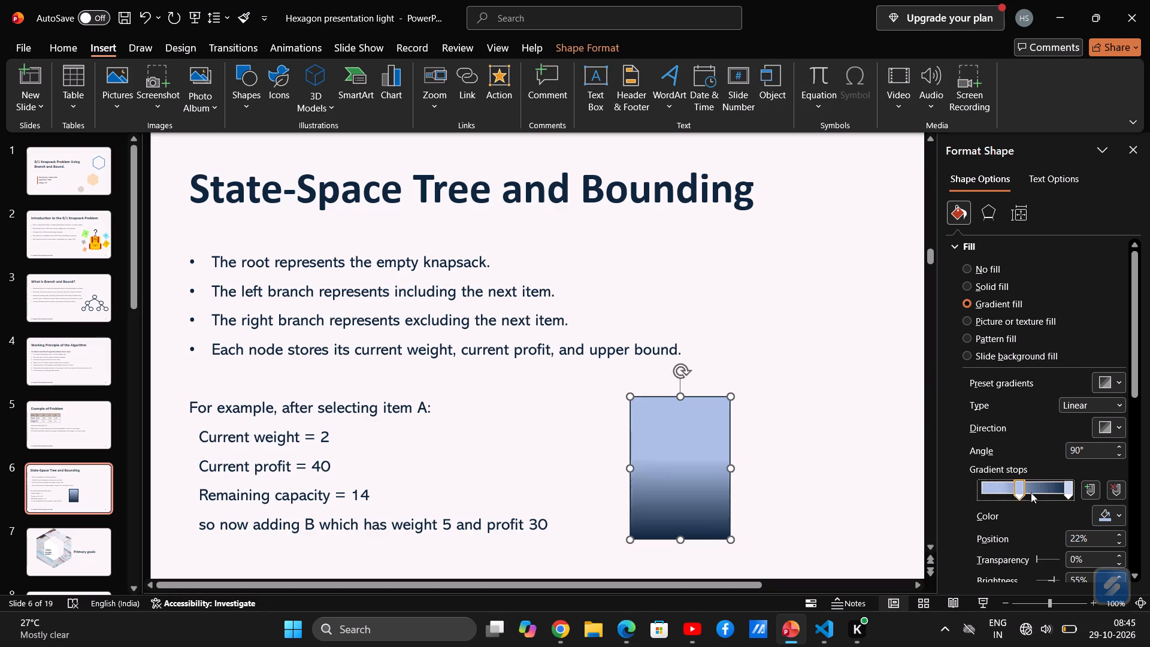
pyautogui.moveTo(1031, 492); pyautogui.dragTo(936, 493)
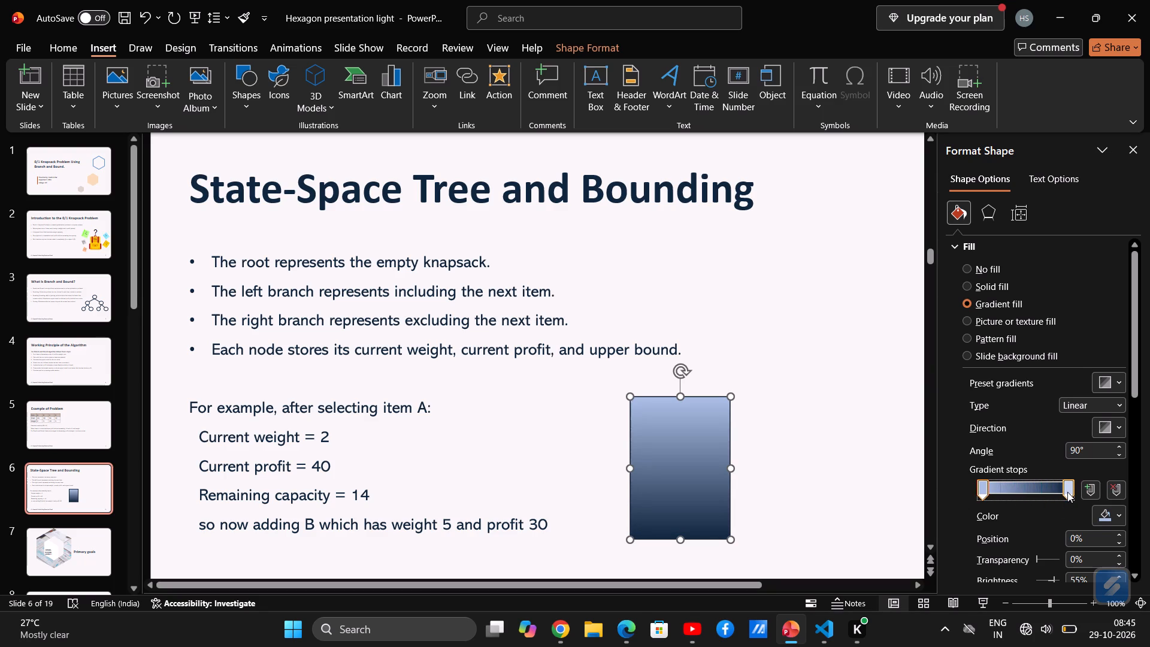
# Recolour the remaining pale blue stop with the dark blue theme colour and leave dark blue stops at 86% and 100%.
pyautogui.moveTo(1067, 491); pyautogui.dragTo(1016, 498)
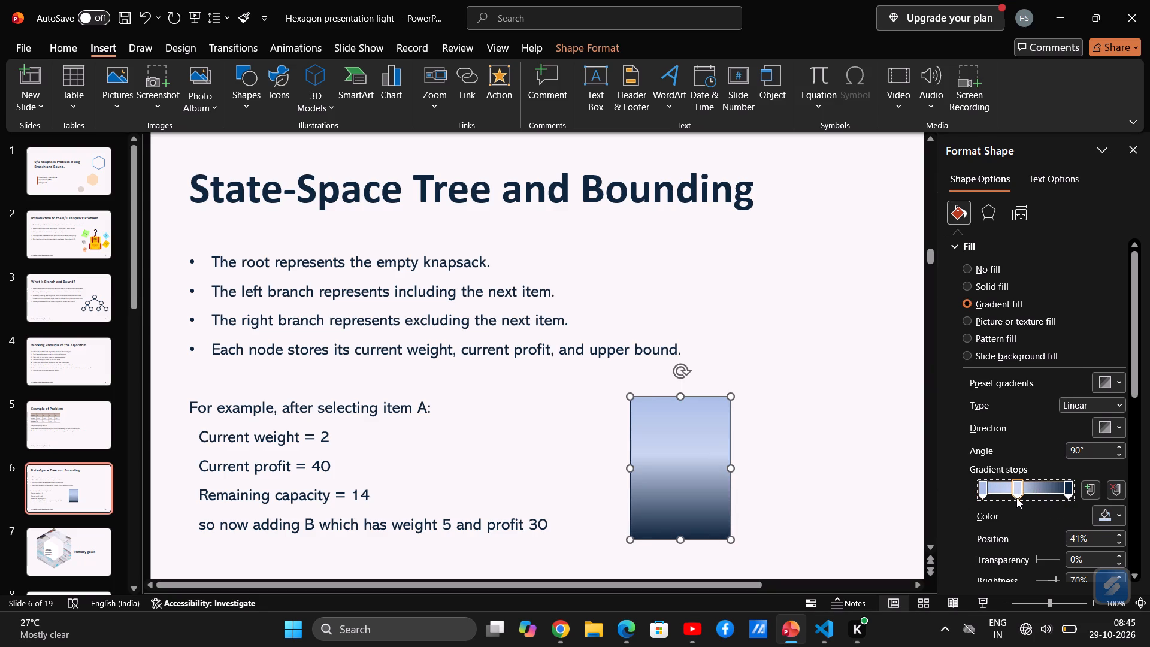
pyautogui.moveTo(1016, 498); pyautogui.dragTo(1094, 508)
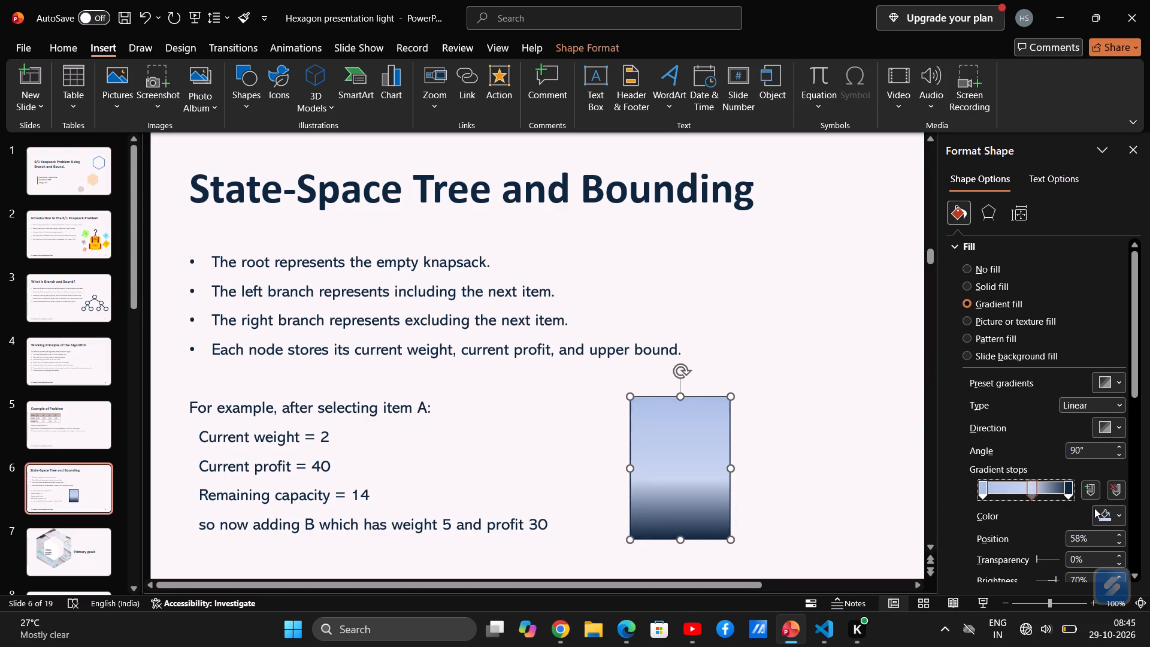
pyautogui.moveTo(1094, 508); pyautogui.dragTo(1028, 489)
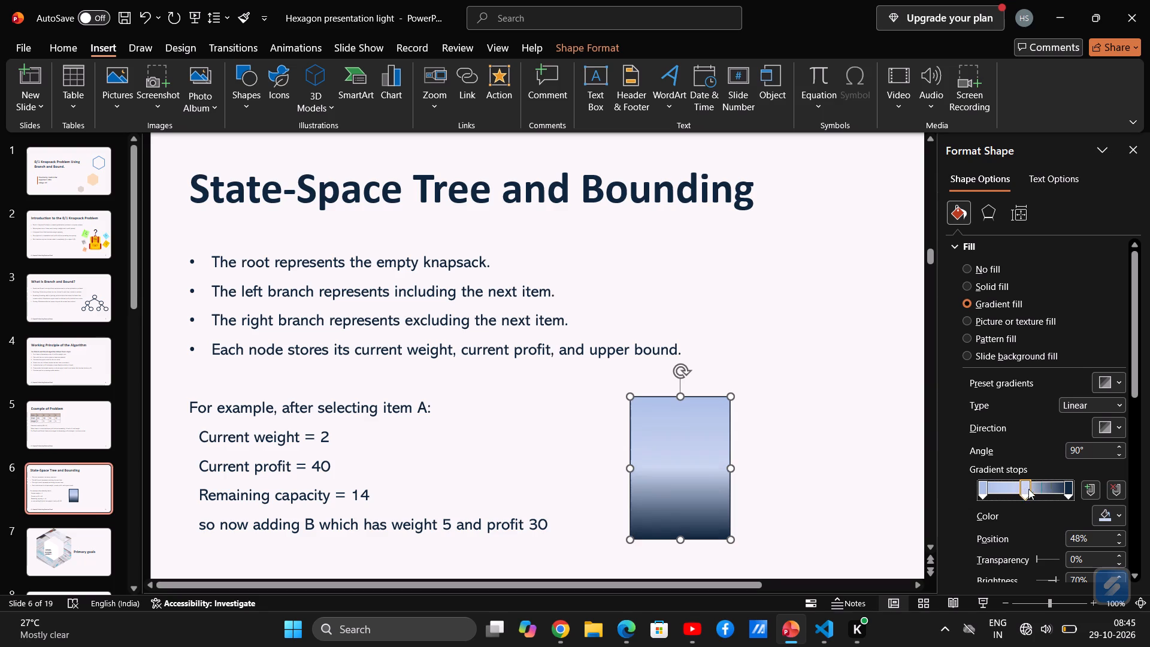
pyautogui.moveTo(1028, 489); pyautogui.dragTo(1036, 489)
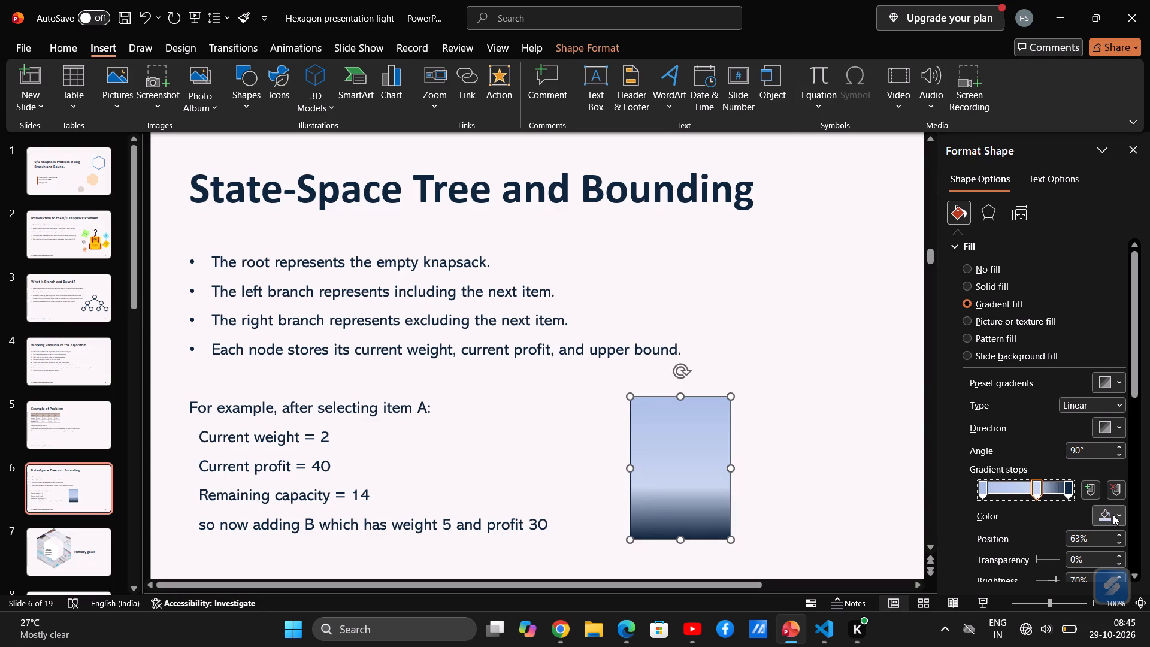
pyautogui.click(1113, 515)
pyautogui.click(1134, 247)
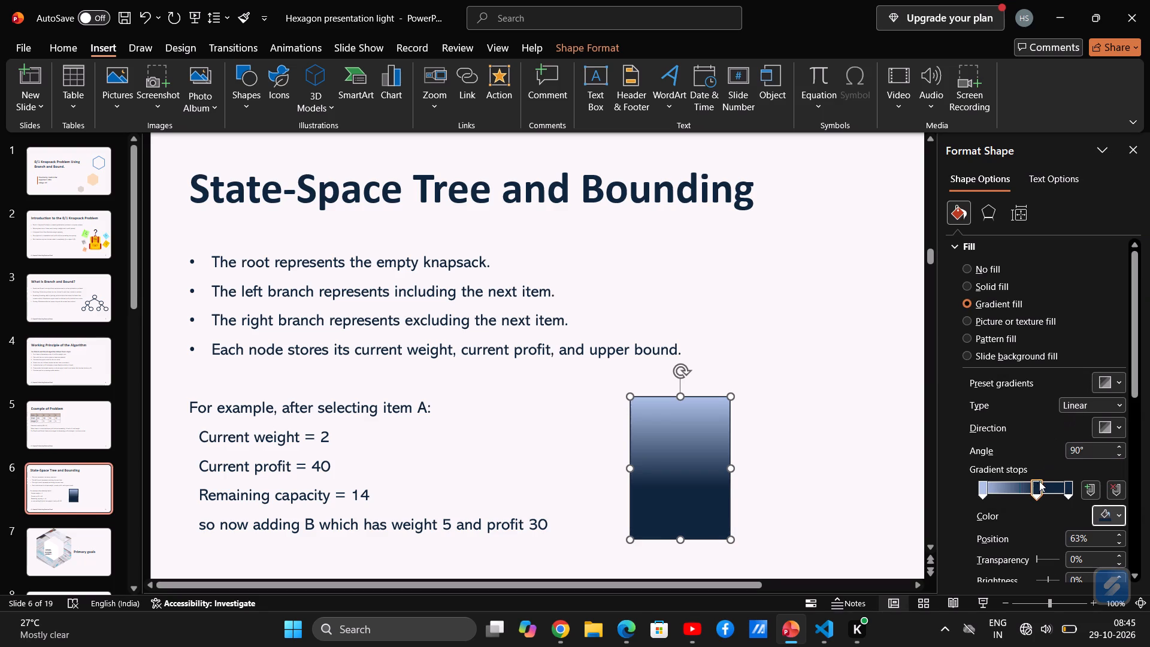
pyautogui.moveTo(1037, 485); pyautogui.dragTo(1052, 489)
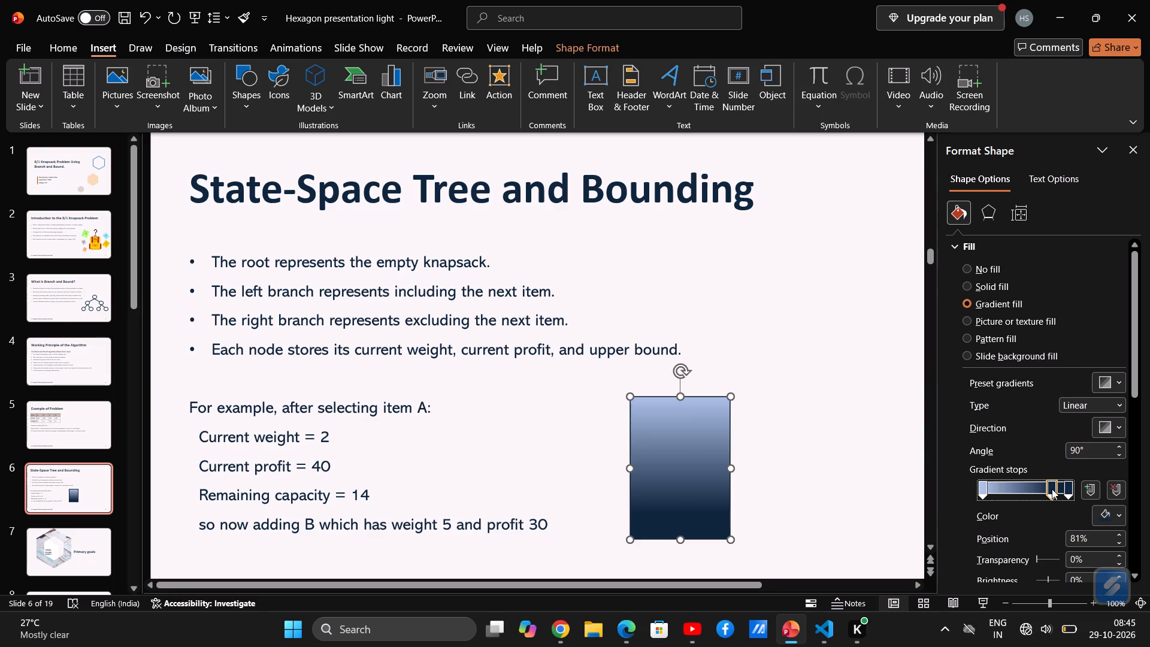
pyautogui.moveTo(1052, 489); pyautogui.dragTo(1069, 489)
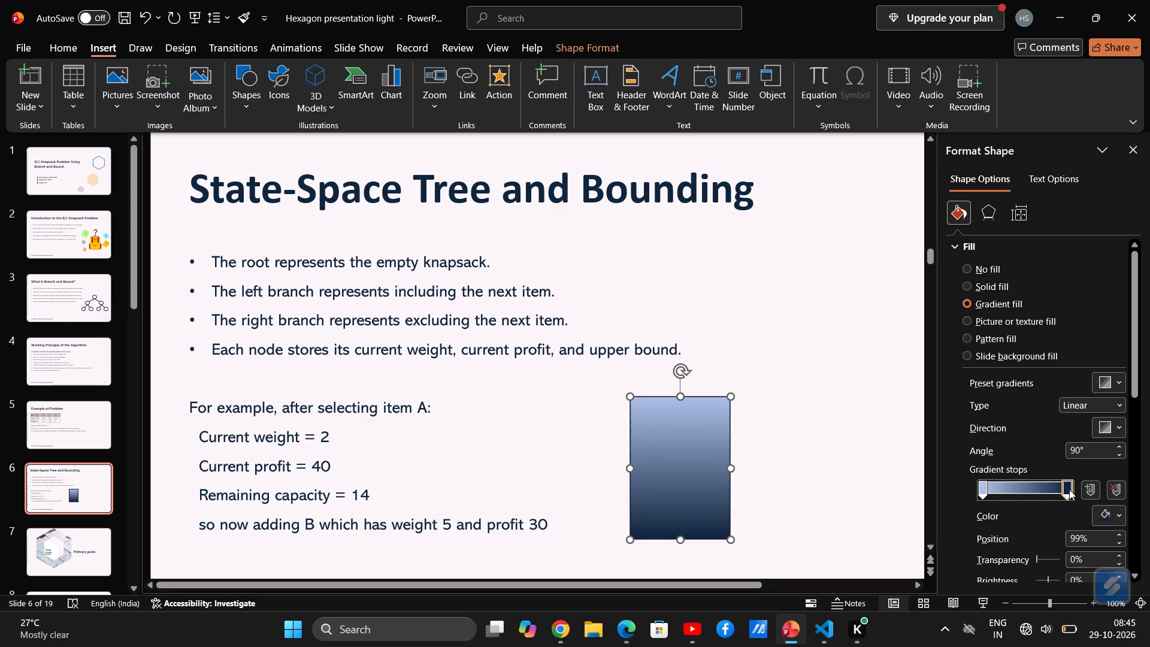
pyautogui.moveTo(1069, 489); pyautogui.dragTo(1071, 489)
pyautogui.moveTo(982, 491); pyautogui.dragTo(1069, 493)
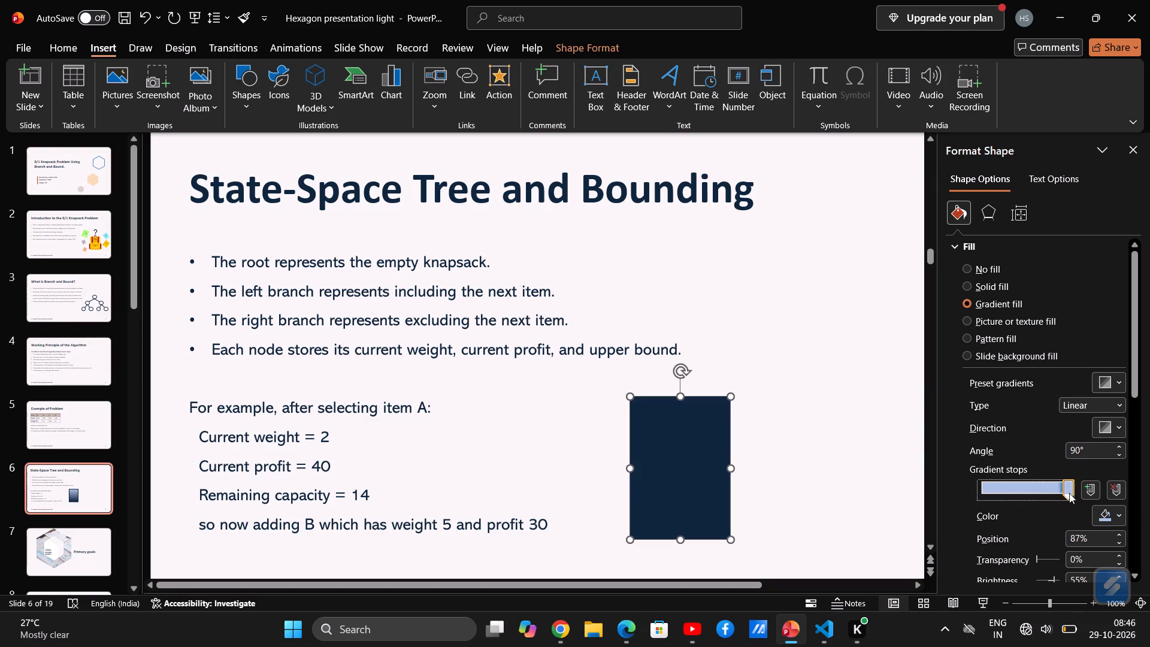
pyautogui.moveTo(1069, 493); pyautogui.dragTo(940, 497)
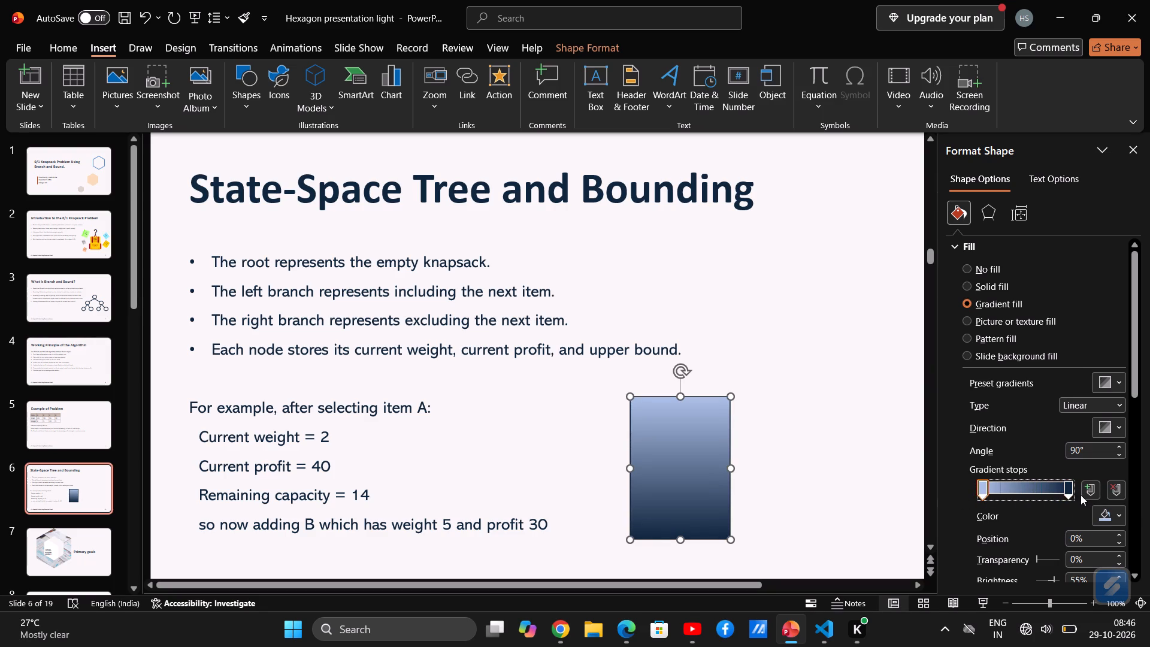
pyautogui.click(1070, 492)
pyautogui.moveTo(1070, 492); pyautogui.dragTo(1063, 492)
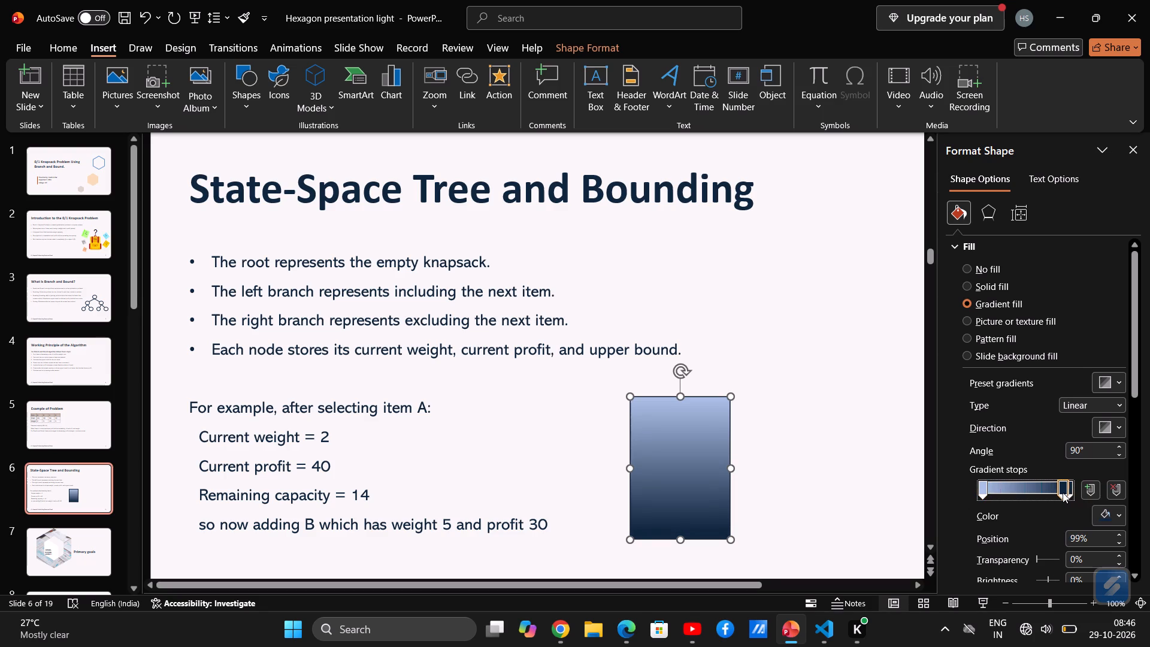
pyautogui.moveTo(1063, 492); pyautogui.dragTo(1058, 493)
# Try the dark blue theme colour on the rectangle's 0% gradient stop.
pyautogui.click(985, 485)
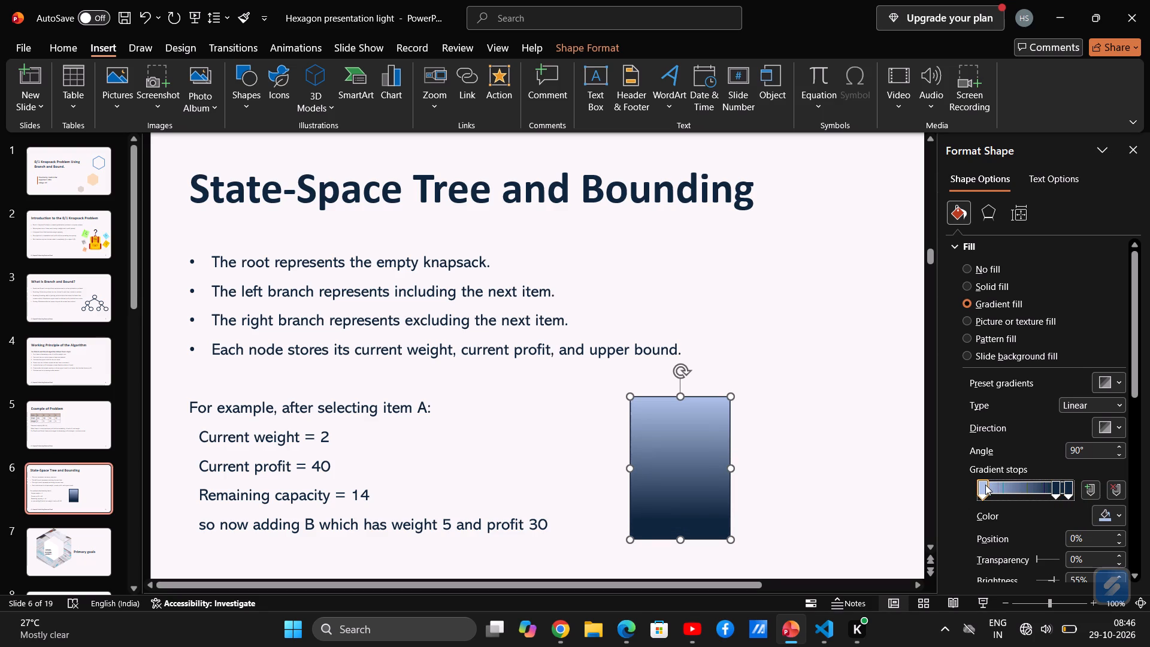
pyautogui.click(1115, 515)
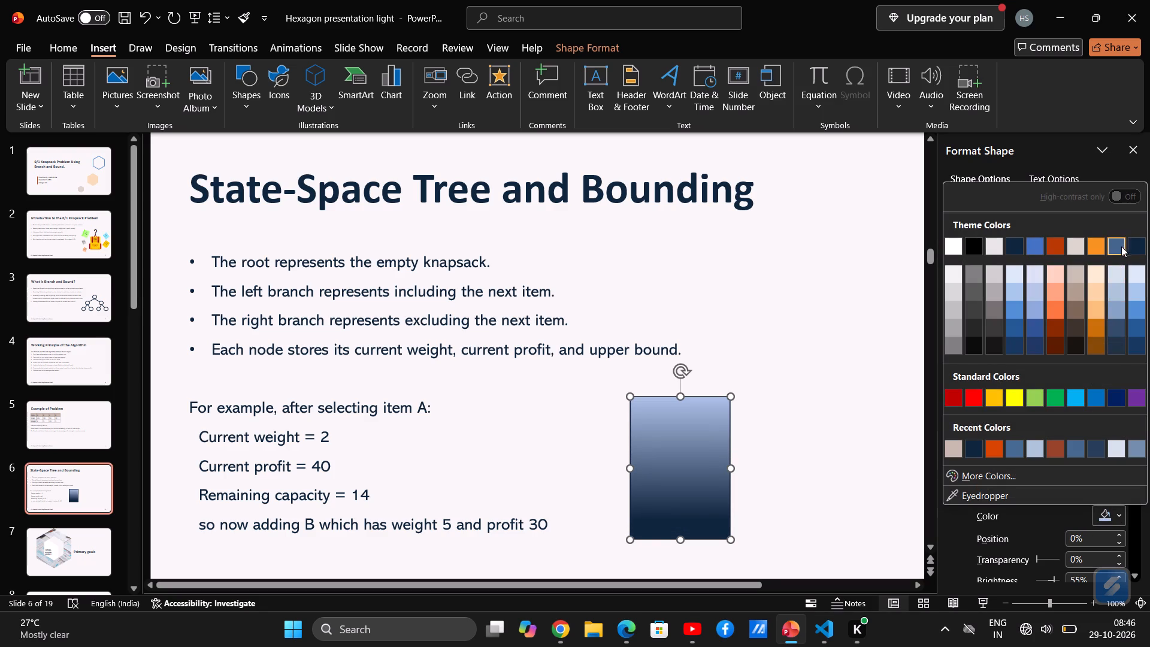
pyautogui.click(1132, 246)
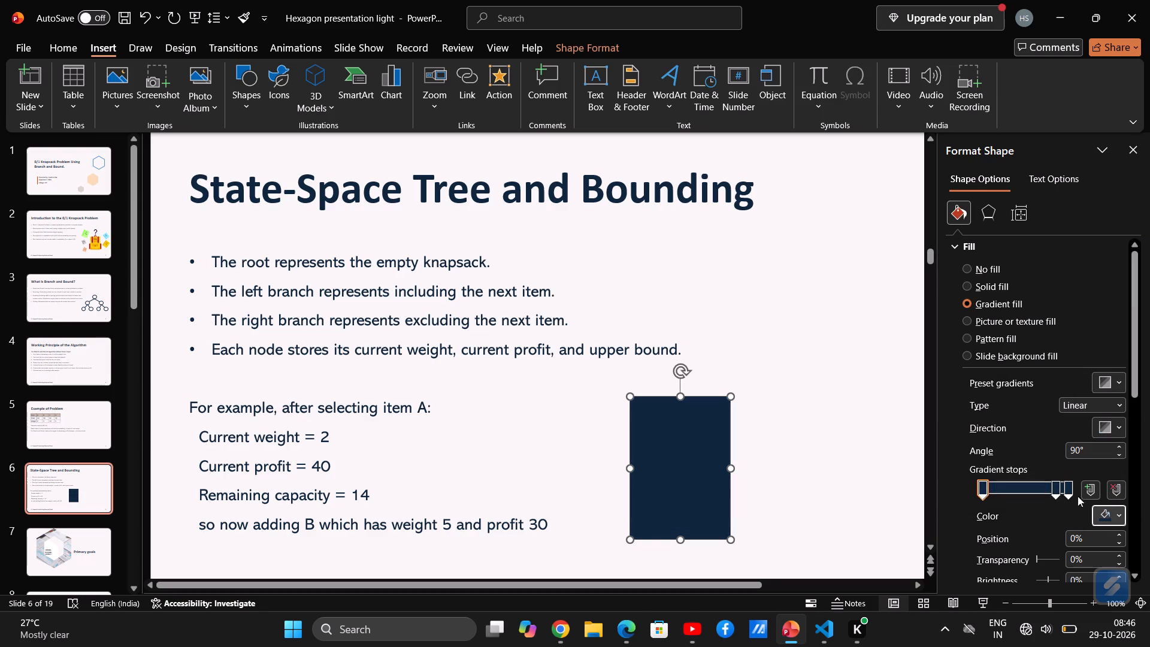
# Set the colour of the rectangle's 0% gradient stop to the white theme colour.
pyautogui.click(982, 488)
pyautogui.click(1117, 514)
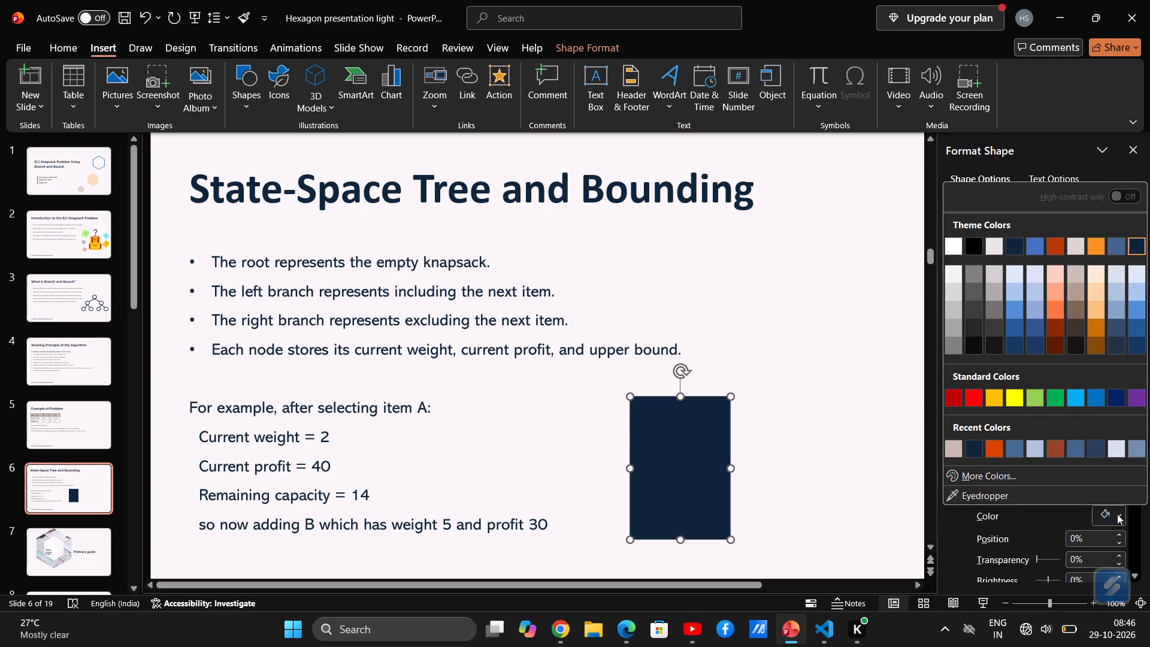
pyautogui.click(954, 247)
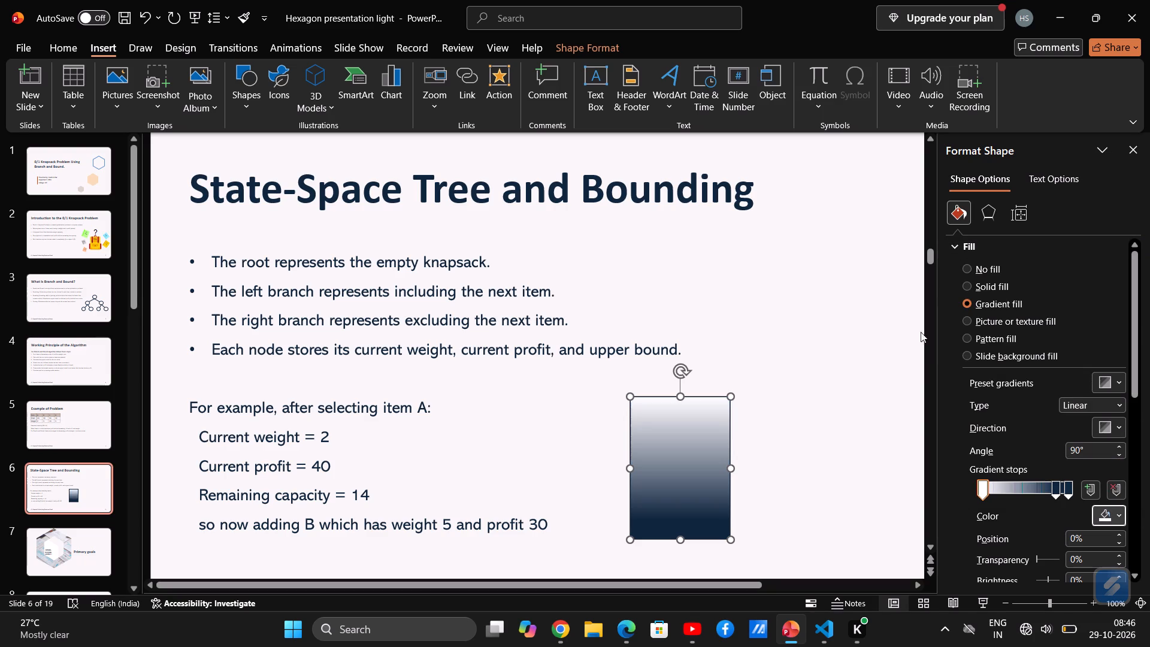
pyautogui.click(917, 352)
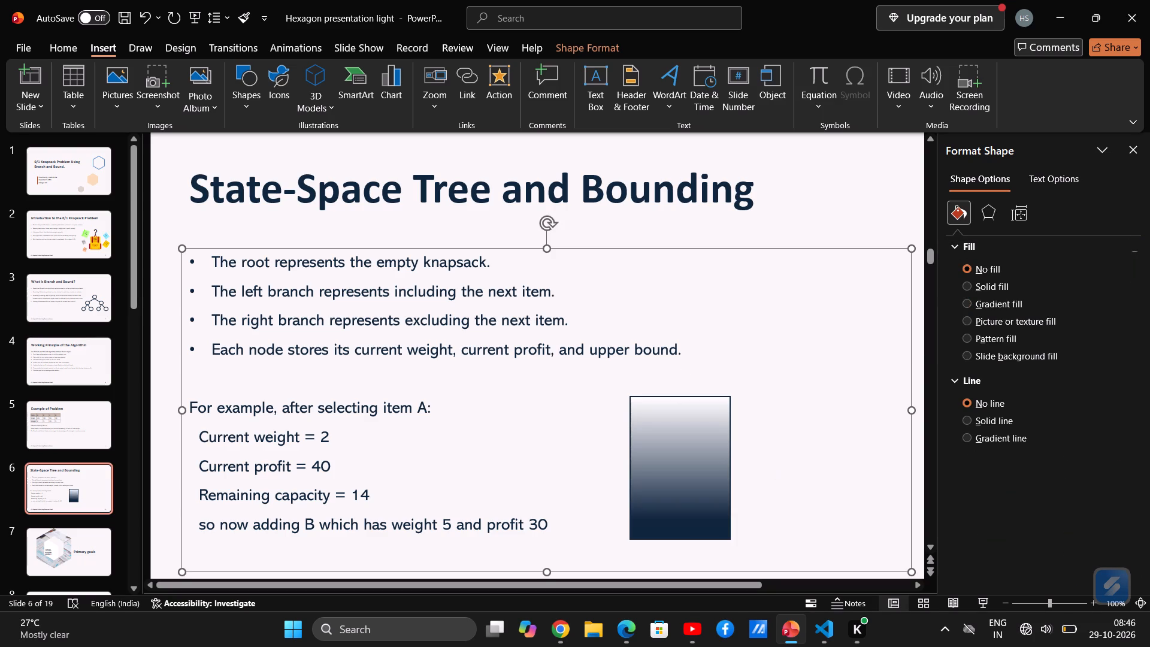
# Recolour the rectangle's 100% and 86% gradient stops to Blue-Gray, Accent 5, Darker 25%.
pyautogui.click(676, 473)
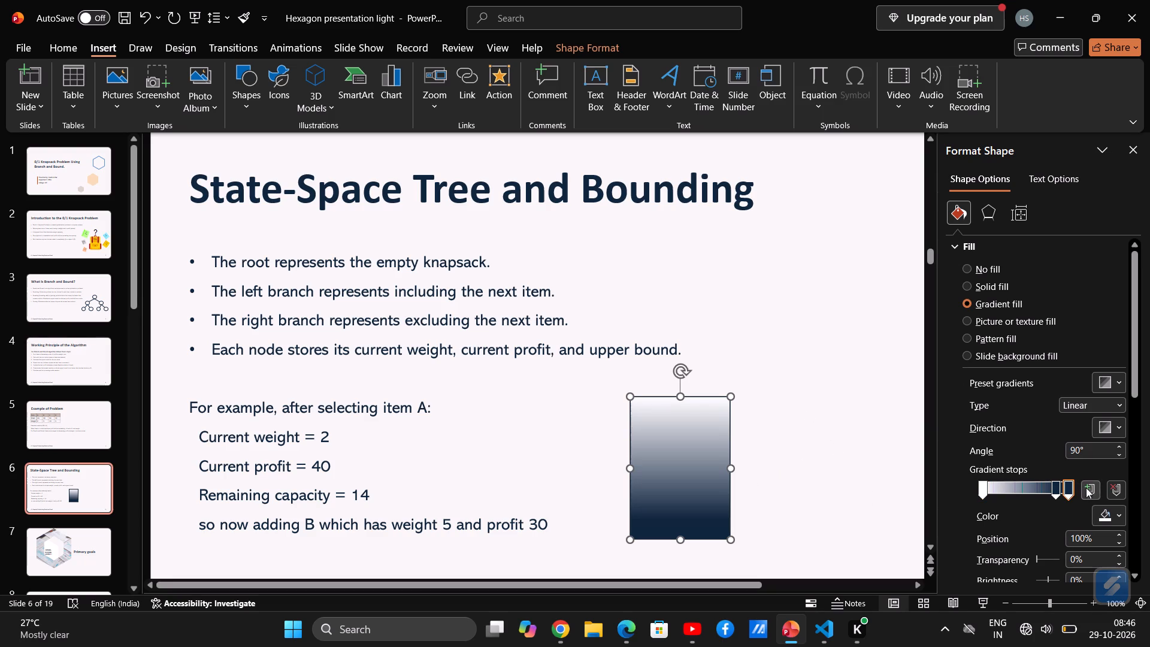
pyautogui.click(1099, 513)
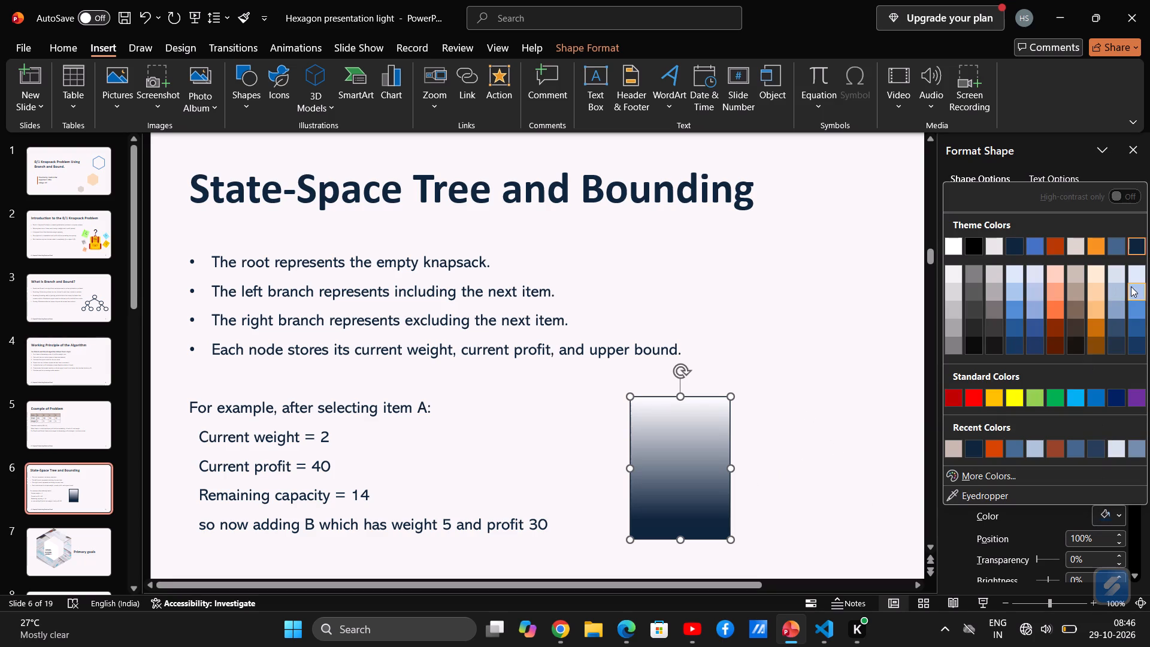
pyautogui.click(1120, 328)
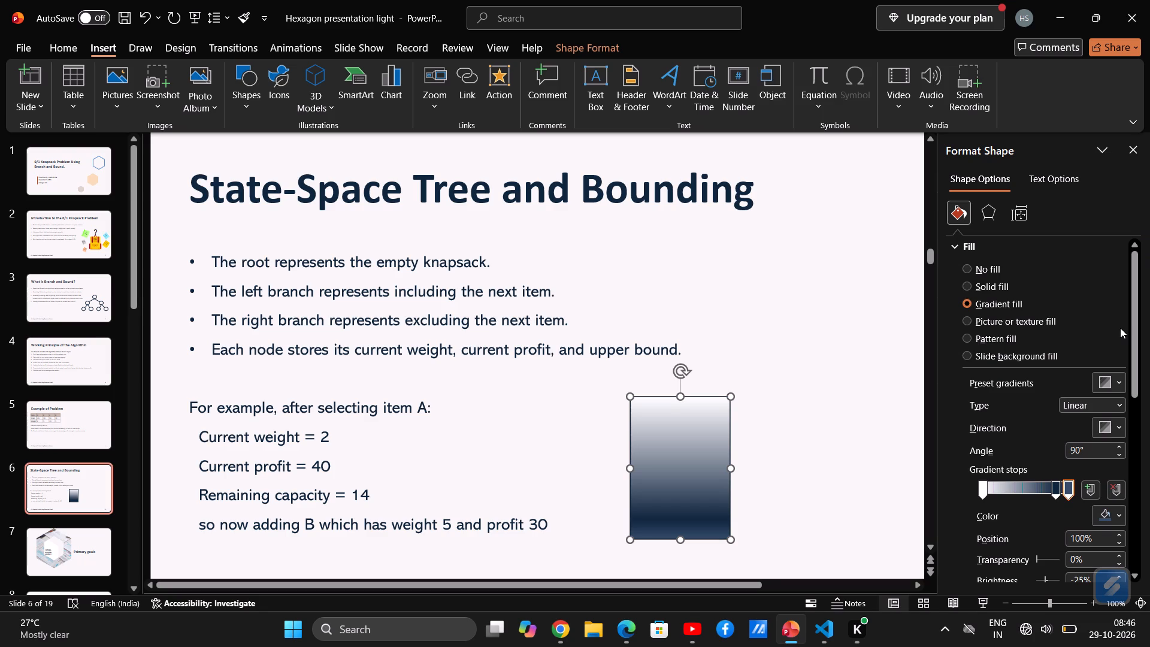
pyautogui.click(1057, 489)
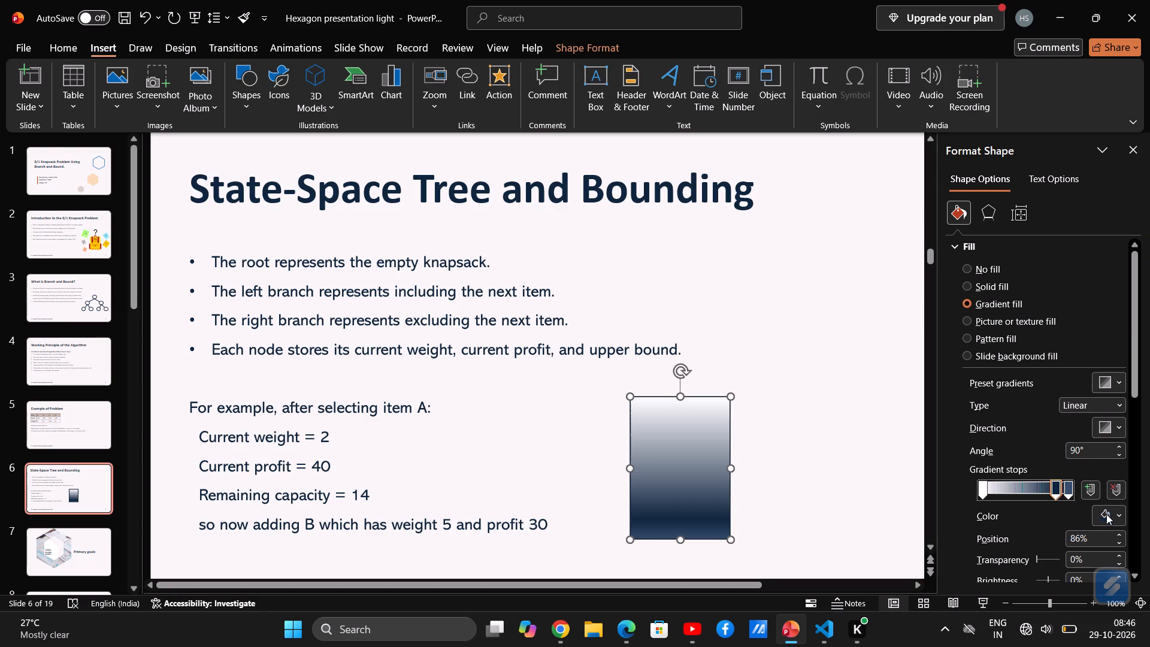
pyautogui.click(1109, 516)
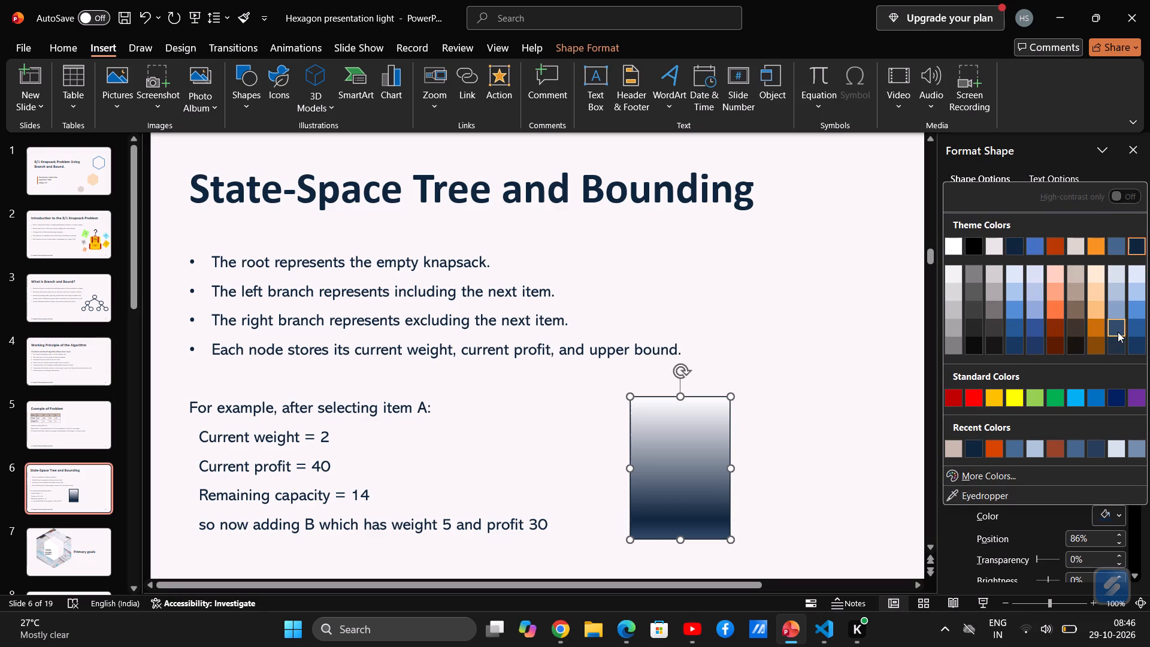
pyautogui.click(1118, 332)
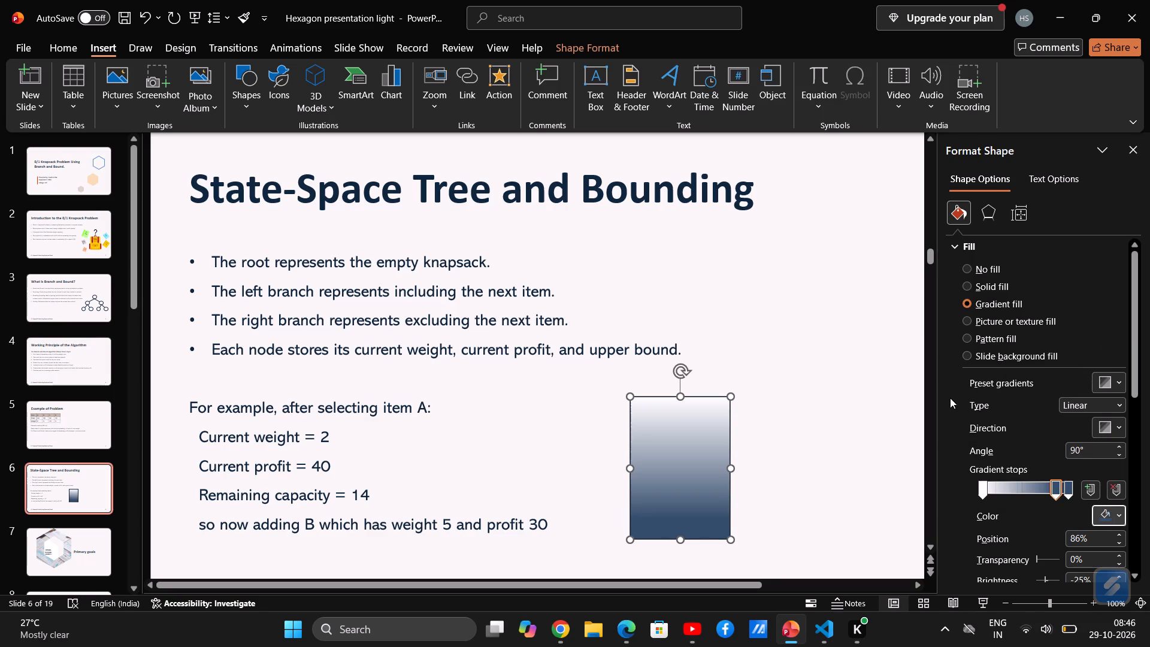
pyautogui.click(948, 400)
# Move the rectangle's 100% blue-grey gradient stop to 60%.
pyautogui.click(1044, 191)
pyautogui.click(986, 180)
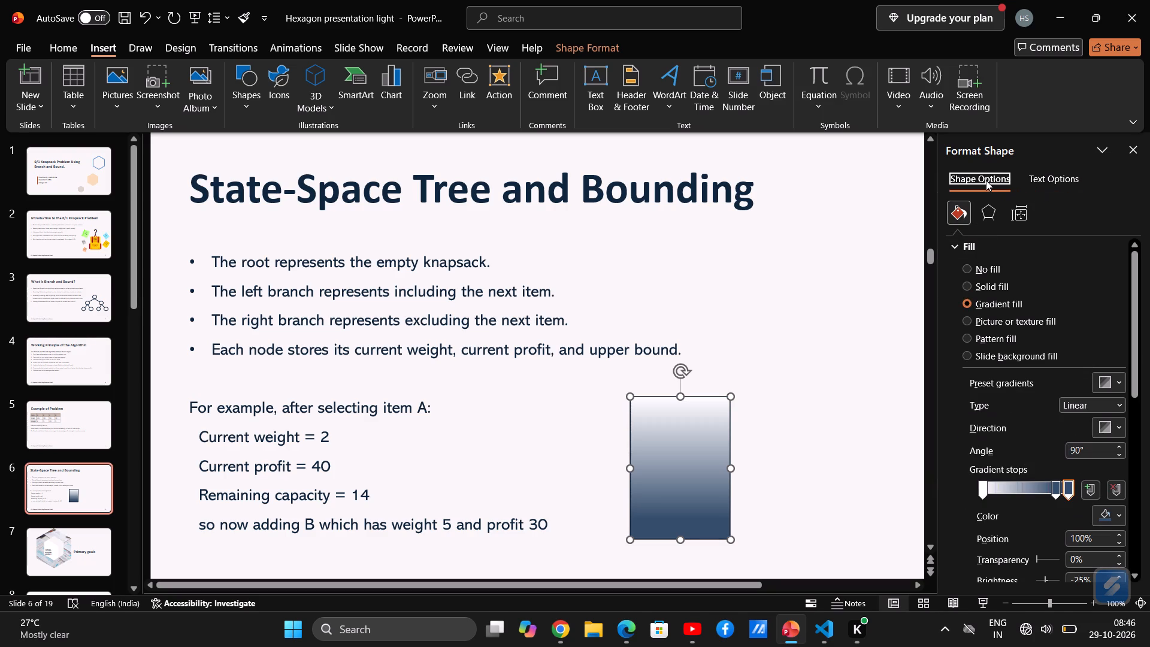
pyautogui.scroll(-4, 1007, 342)
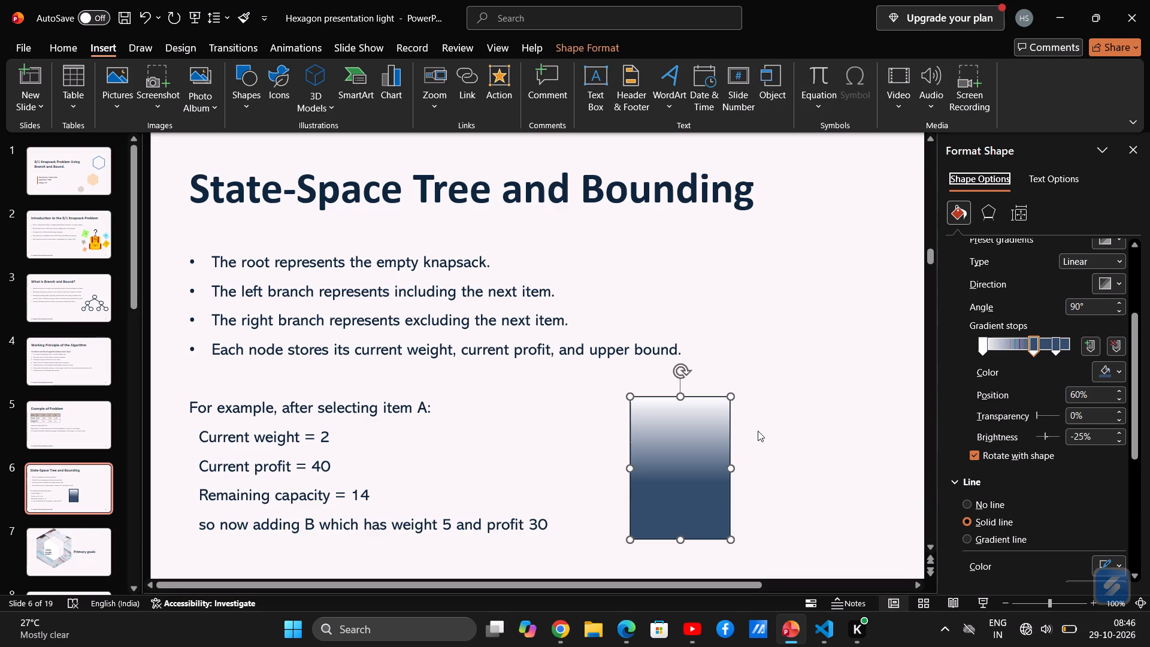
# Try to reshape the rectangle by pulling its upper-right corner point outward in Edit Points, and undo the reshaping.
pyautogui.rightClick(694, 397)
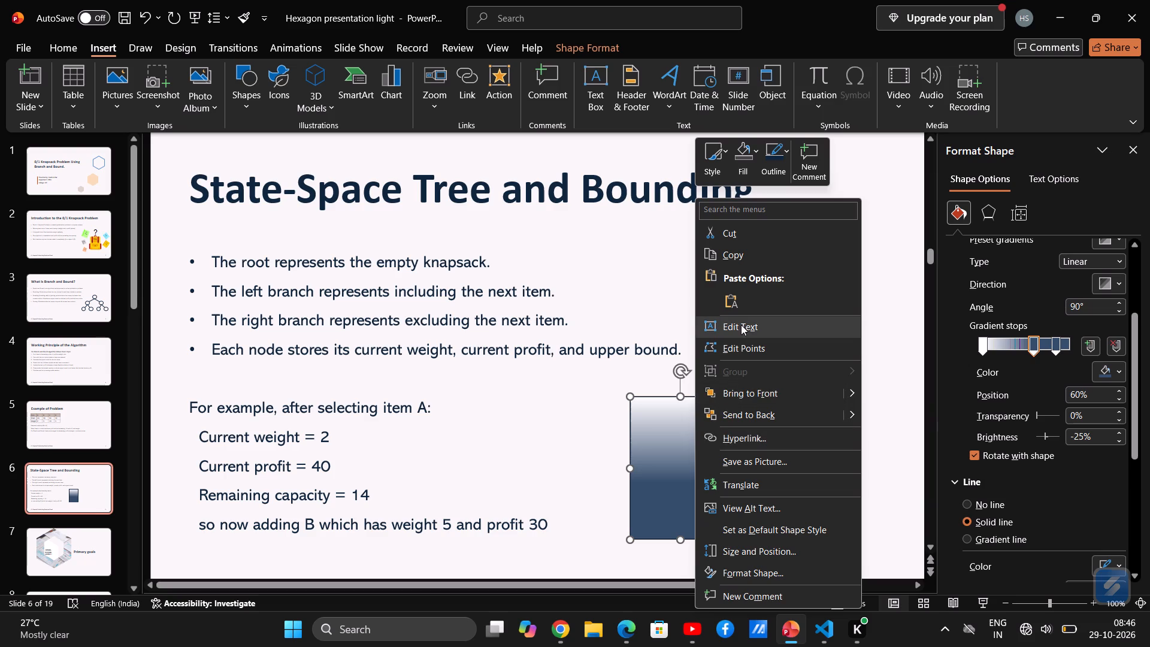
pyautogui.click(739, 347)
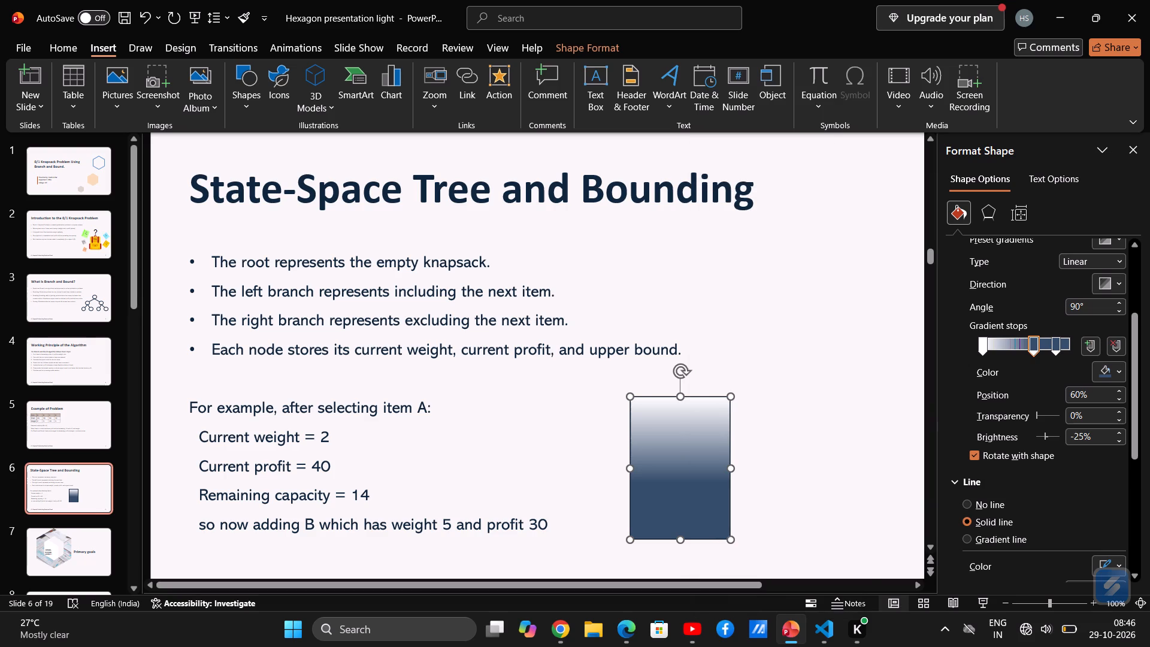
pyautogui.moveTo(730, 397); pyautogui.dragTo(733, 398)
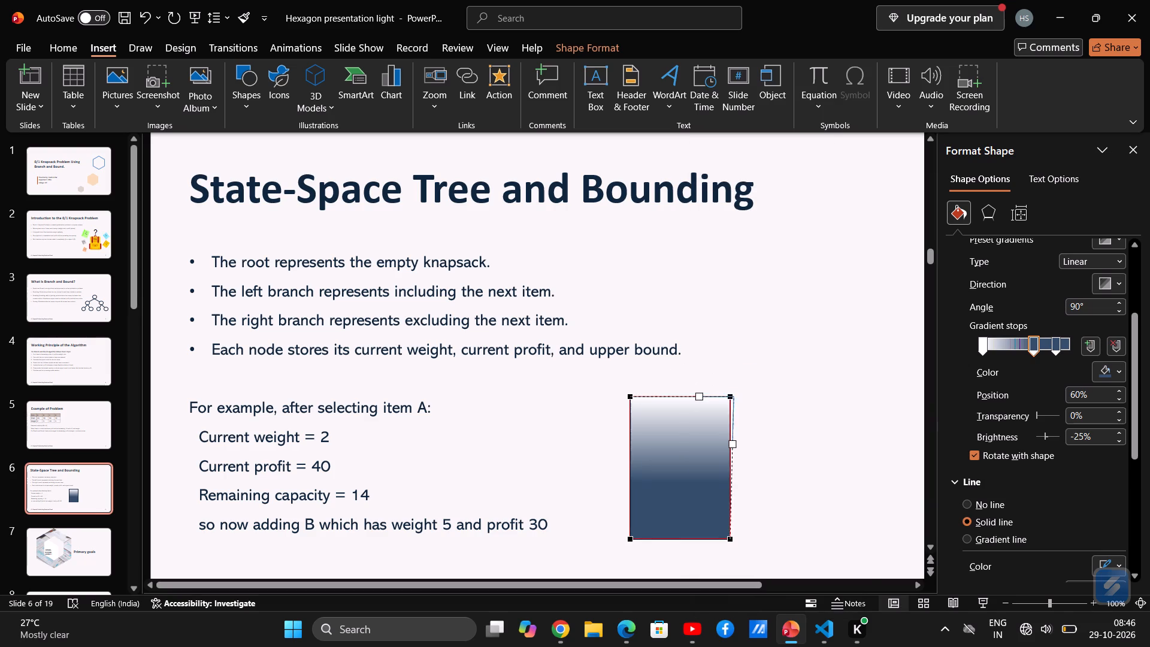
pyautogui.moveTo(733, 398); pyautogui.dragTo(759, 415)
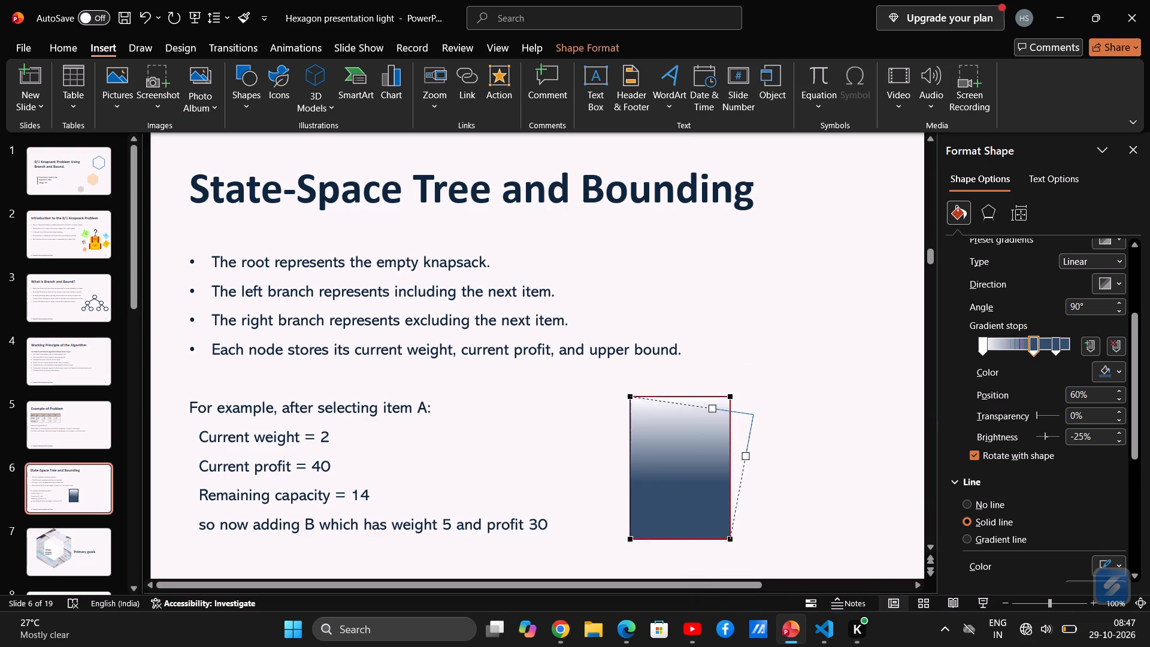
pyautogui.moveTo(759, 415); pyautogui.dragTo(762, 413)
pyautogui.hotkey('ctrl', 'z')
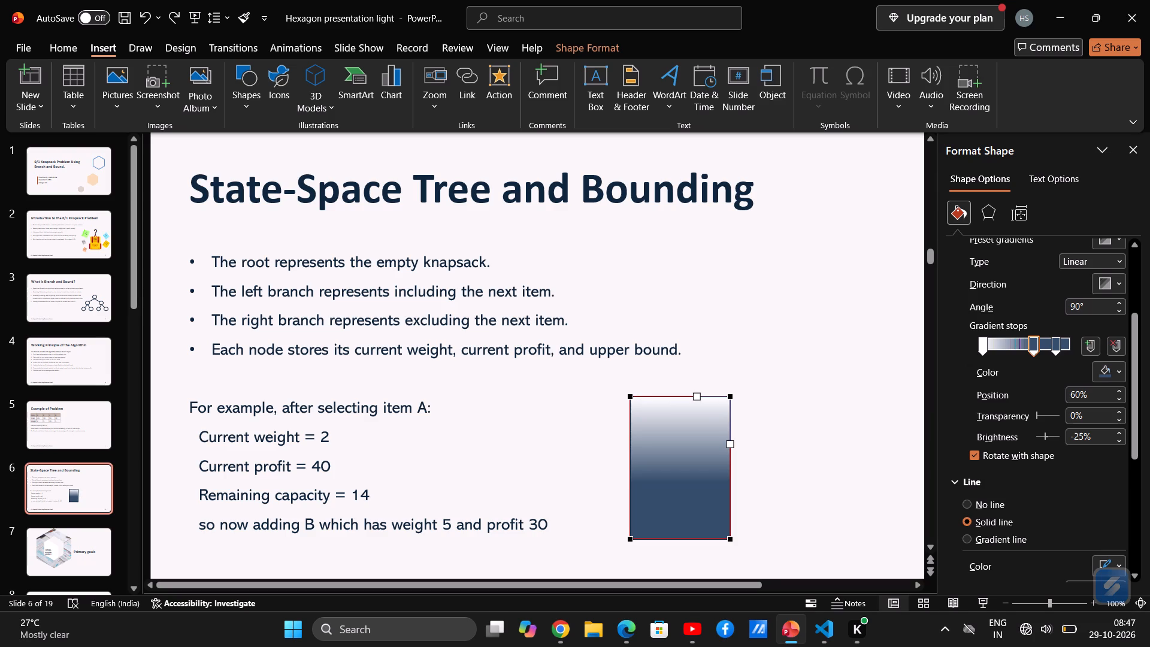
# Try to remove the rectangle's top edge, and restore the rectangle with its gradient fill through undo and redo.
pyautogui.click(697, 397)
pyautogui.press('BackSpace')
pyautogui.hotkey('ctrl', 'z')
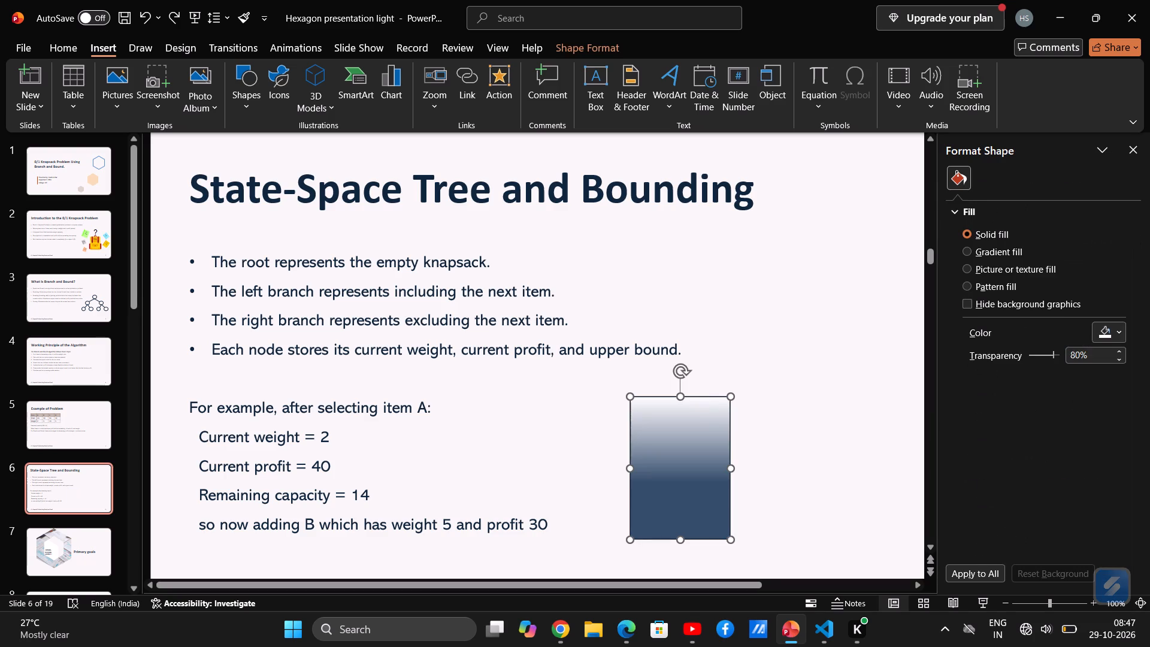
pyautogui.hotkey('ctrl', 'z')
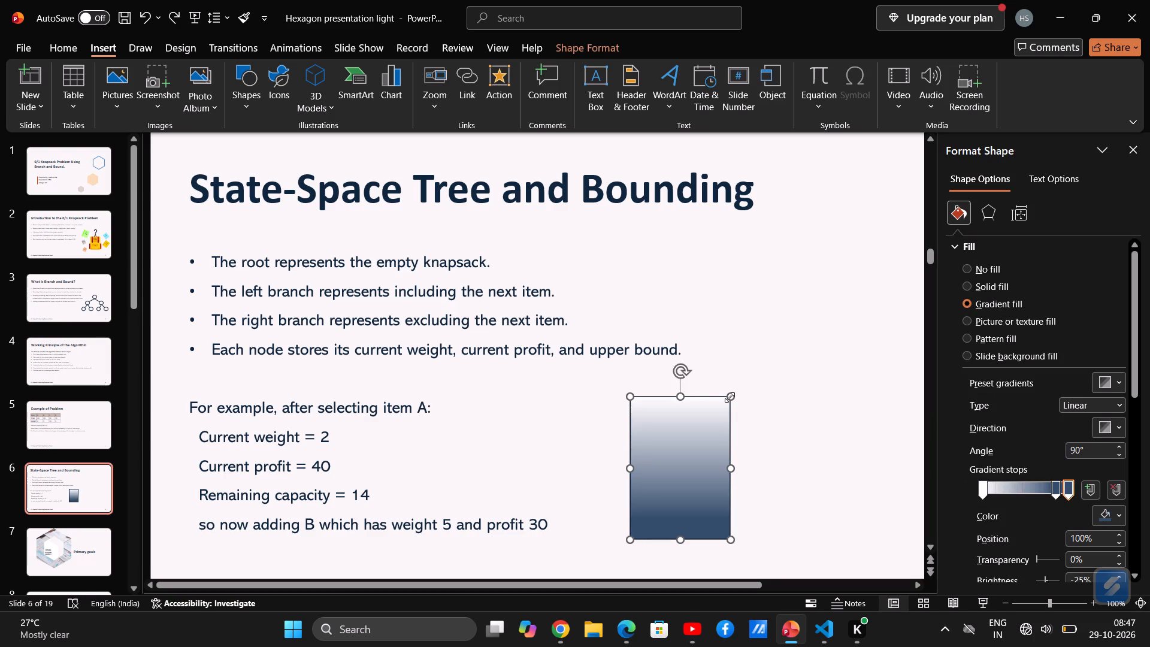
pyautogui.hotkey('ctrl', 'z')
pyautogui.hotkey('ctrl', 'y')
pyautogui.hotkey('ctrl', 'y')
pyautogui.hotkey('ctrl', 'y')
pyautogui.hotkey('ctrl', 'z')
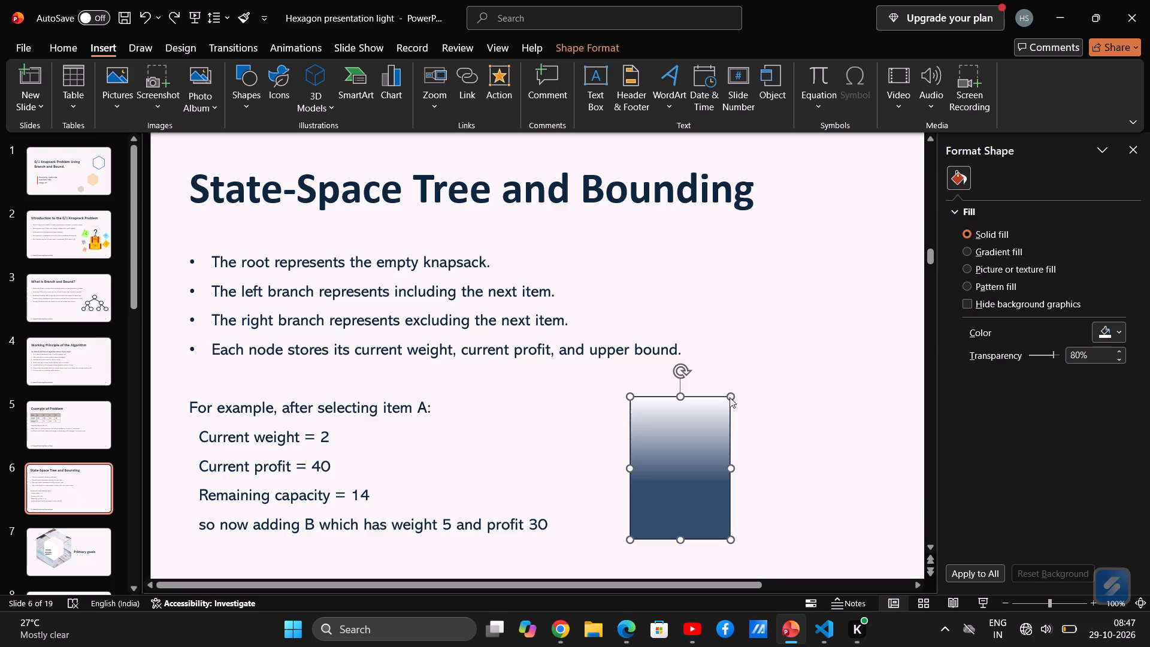
# Delete the gradient-filled rectangle from slide 6.
pyautogui.click(755, 464)
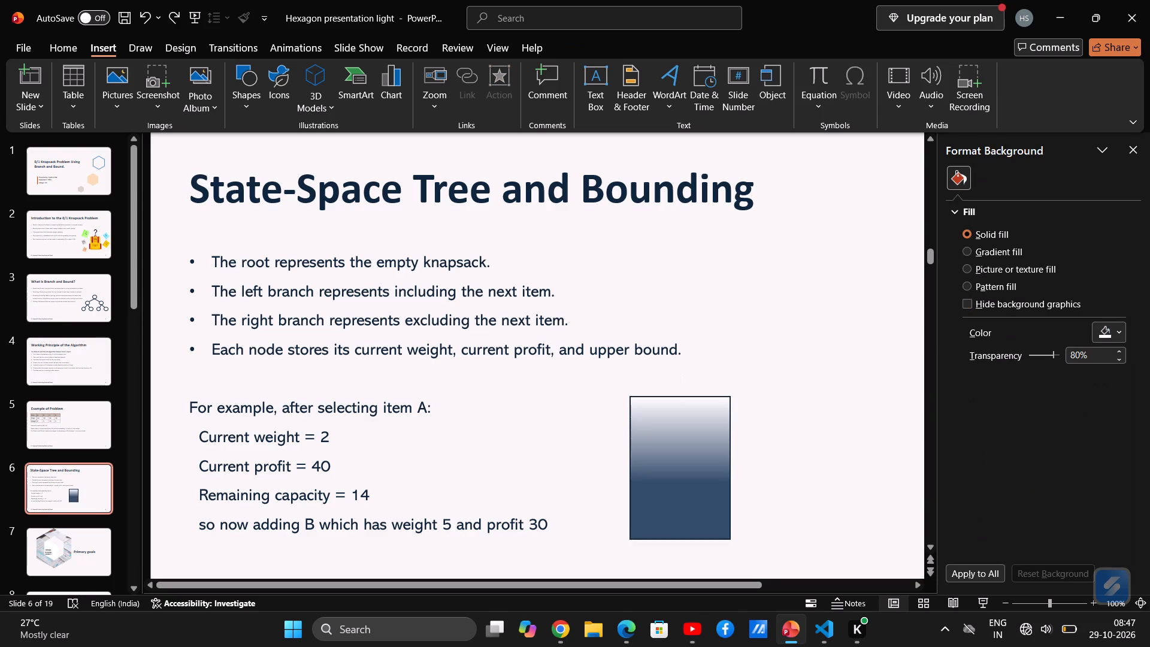
pyautogui.click(700, 463)
pyautogui.press('BackSpace')
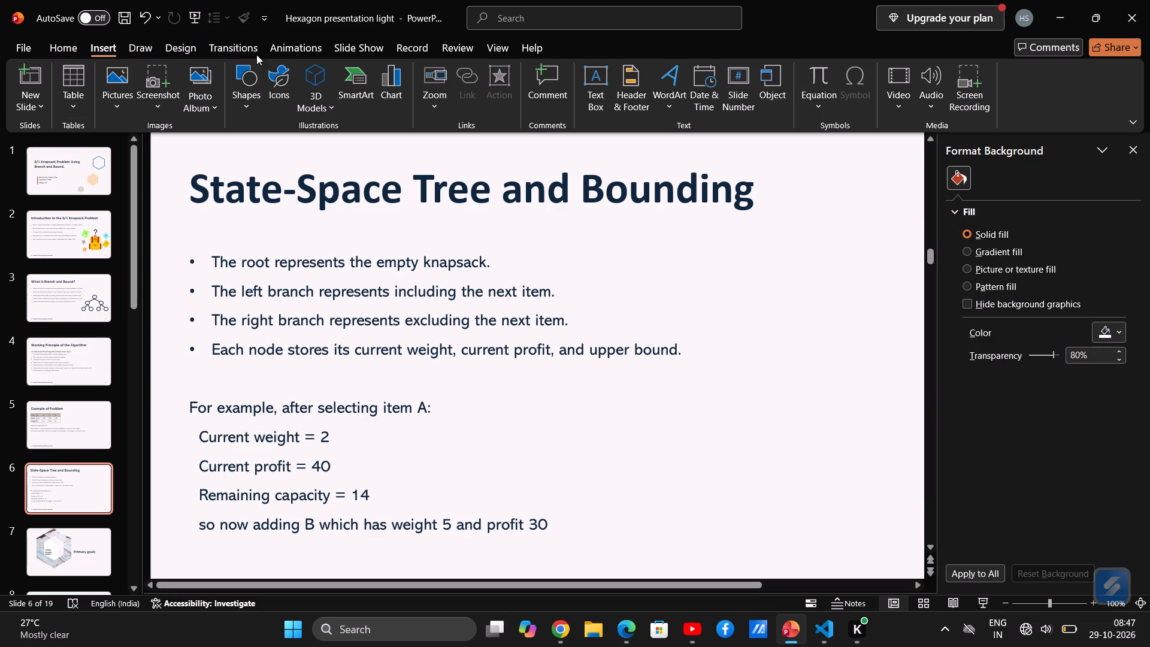
# Draw a straight vertical line about 3.8 cm tall in the empty area beside the worked example.
pyautogui.click(189, 54)
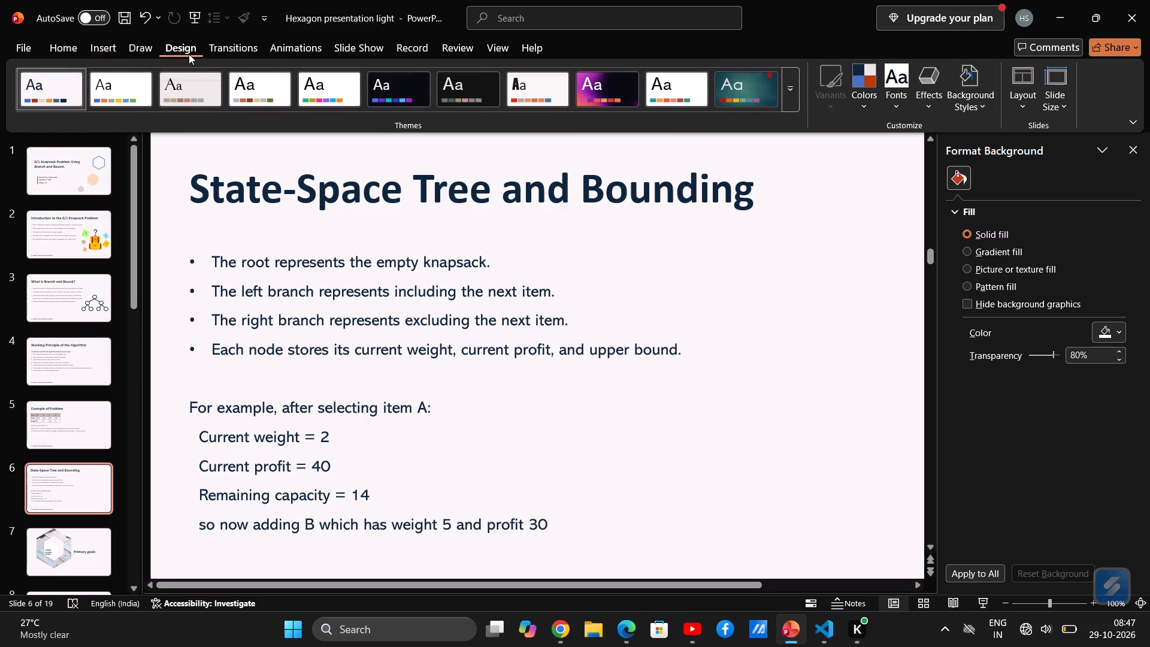
pyautogui.click(149, 53)
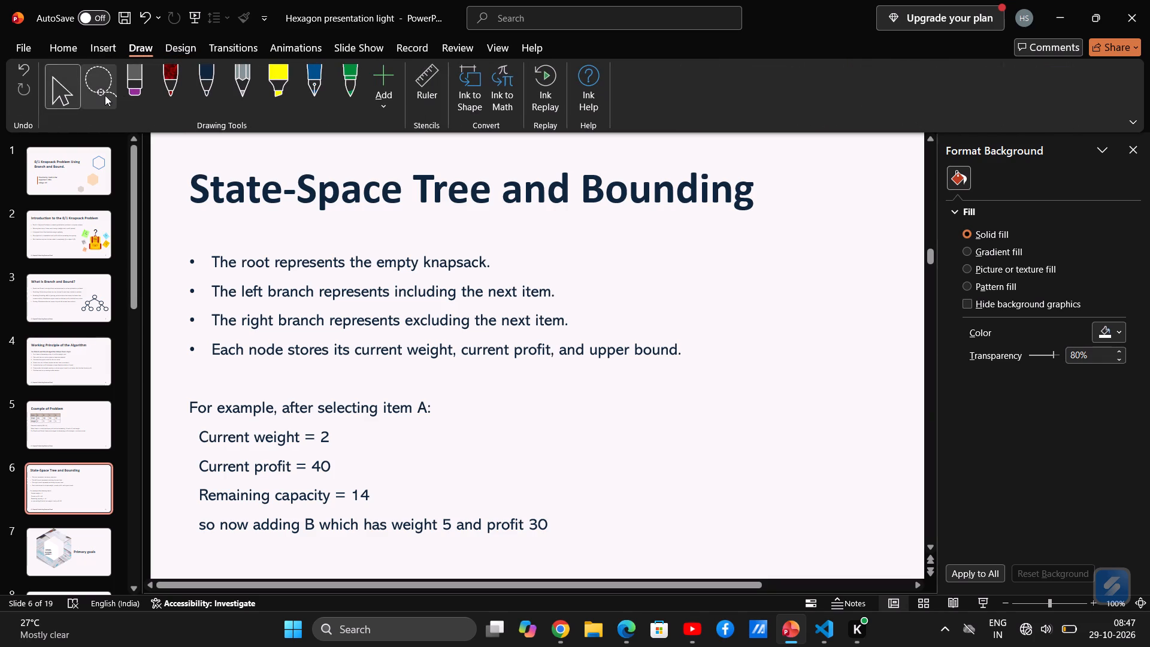
pyautogui.click(98, 44)
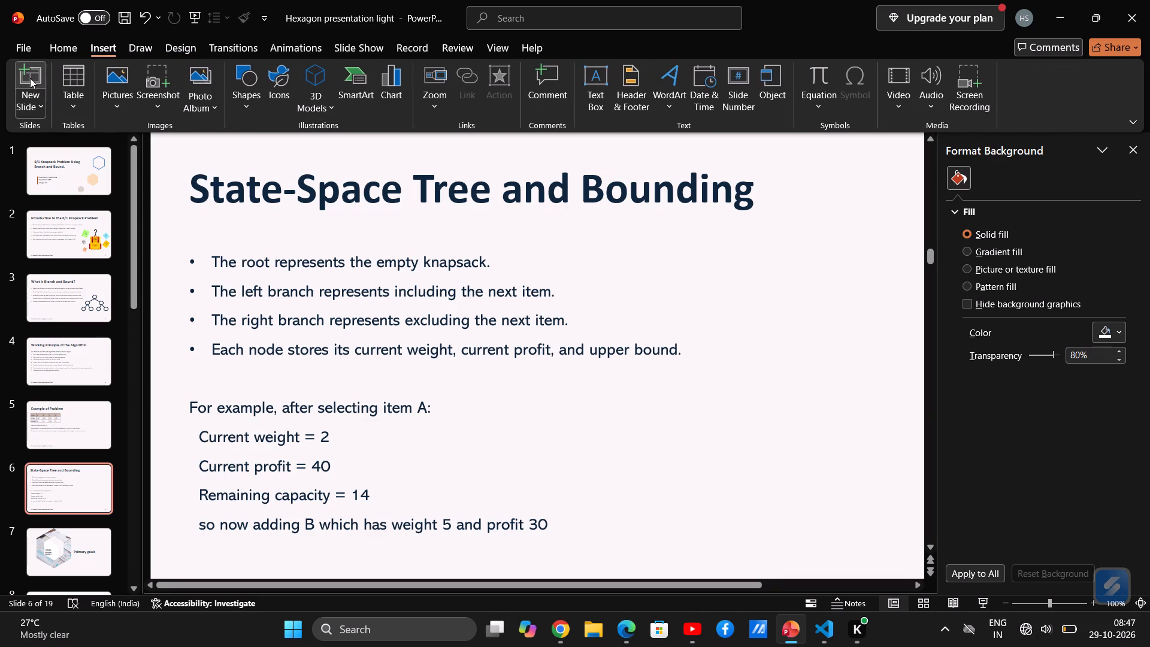
pyautogui.click(56, 48)
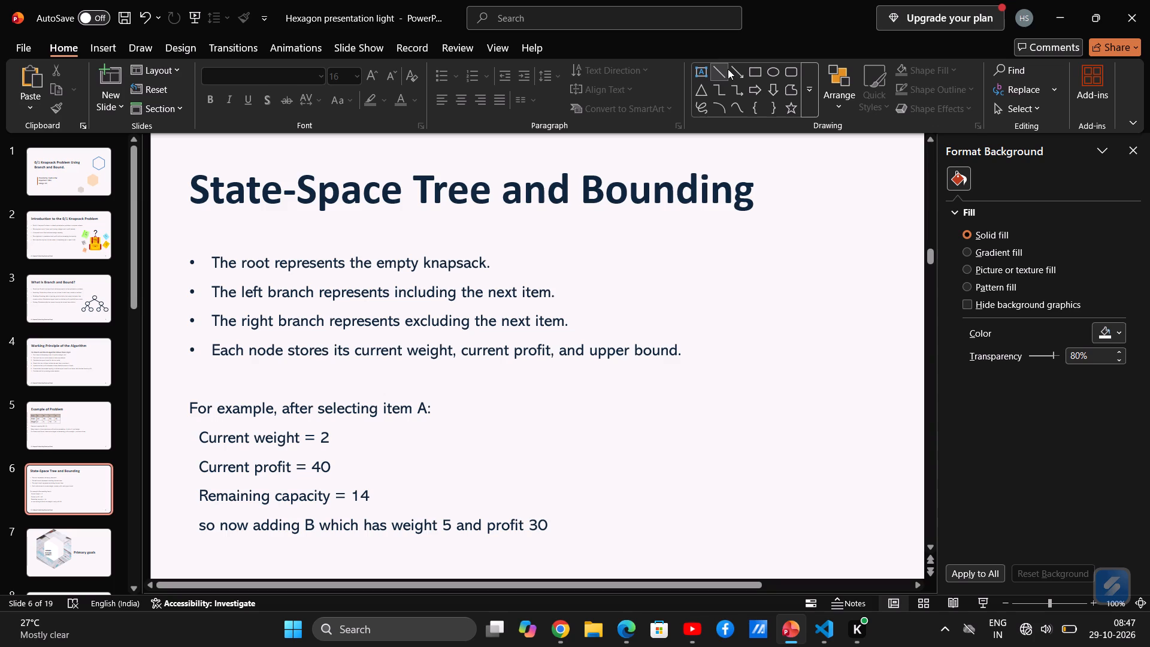
pyautogui.click(807, 106)
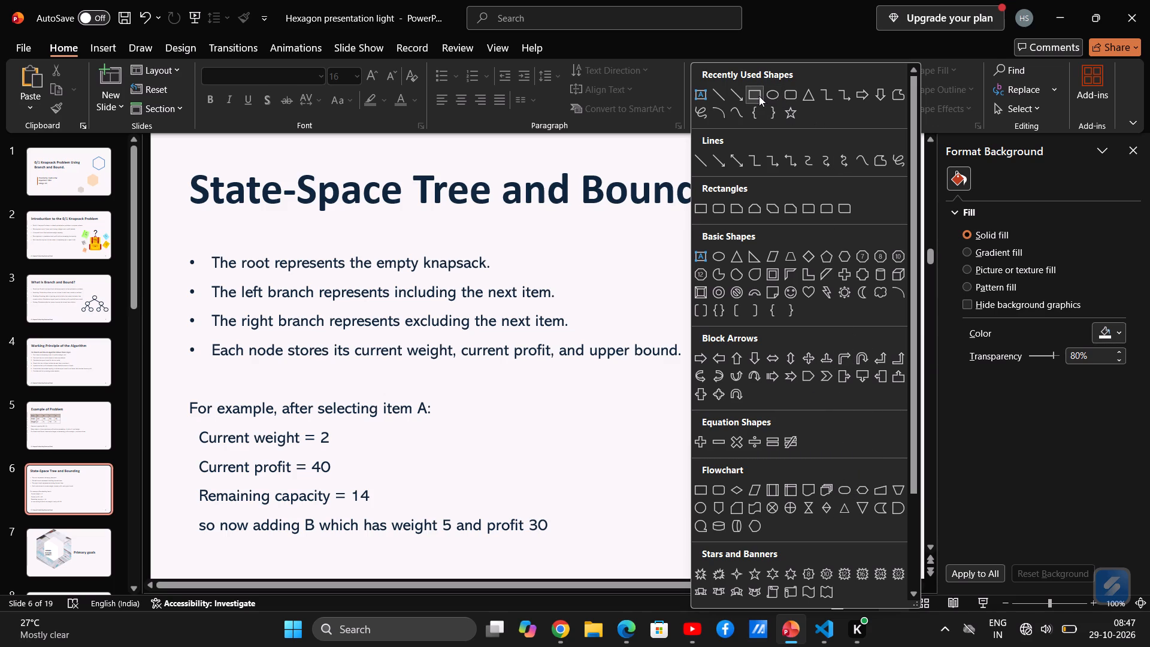
pyautogui.click(724, 93)
pyautogui.moveTo(646, 402); pyautogui.dragTo(645, 510)
pyautogui.moveTo(645, 510); pyautogui.dragTo(655, 519)
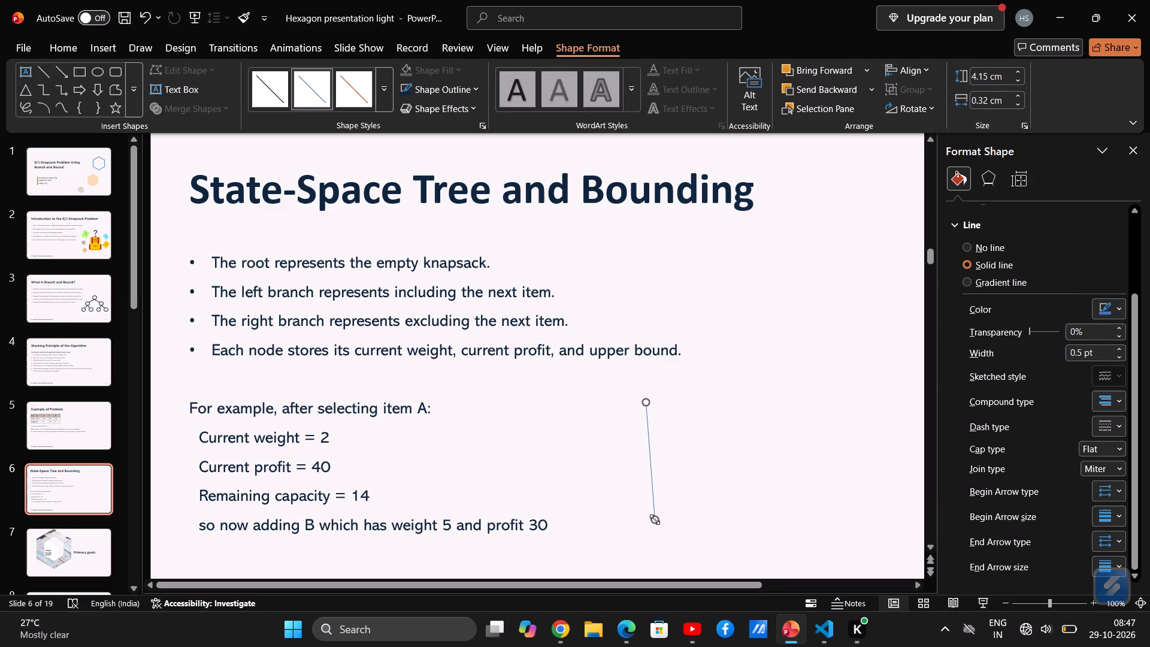
pyautogui.hotkey('ctrl', 'z')
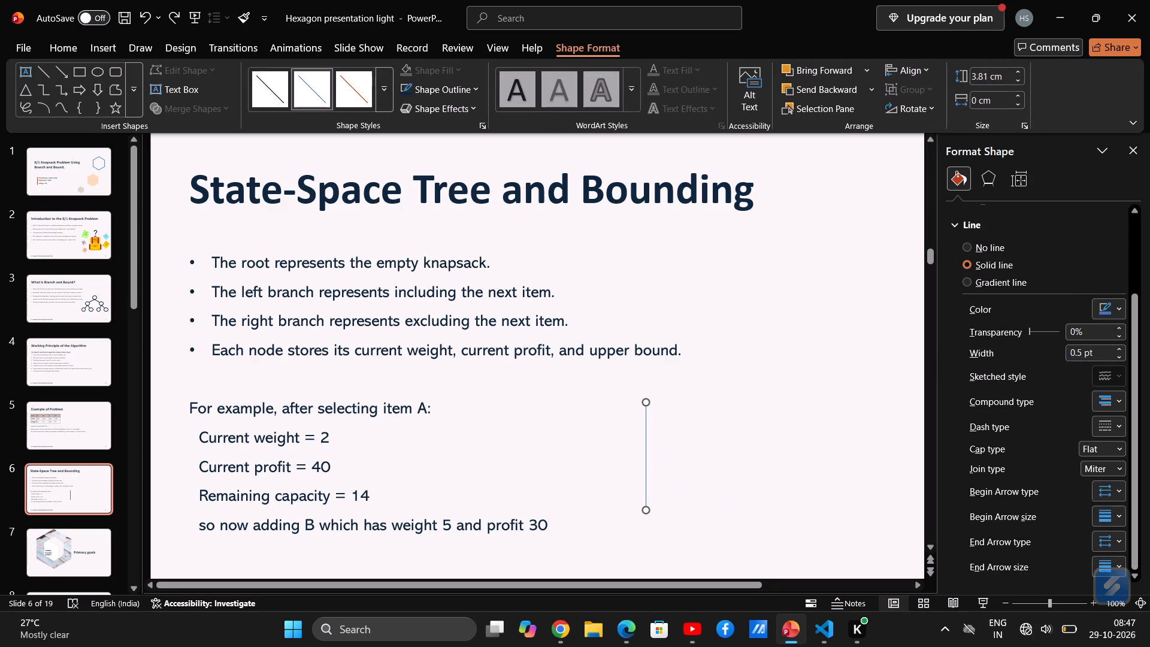
# Apply the heavy orange-red theme line style, 1.5 pt wide, to the vertical line.
pyautogui.rightClick(646, 496)
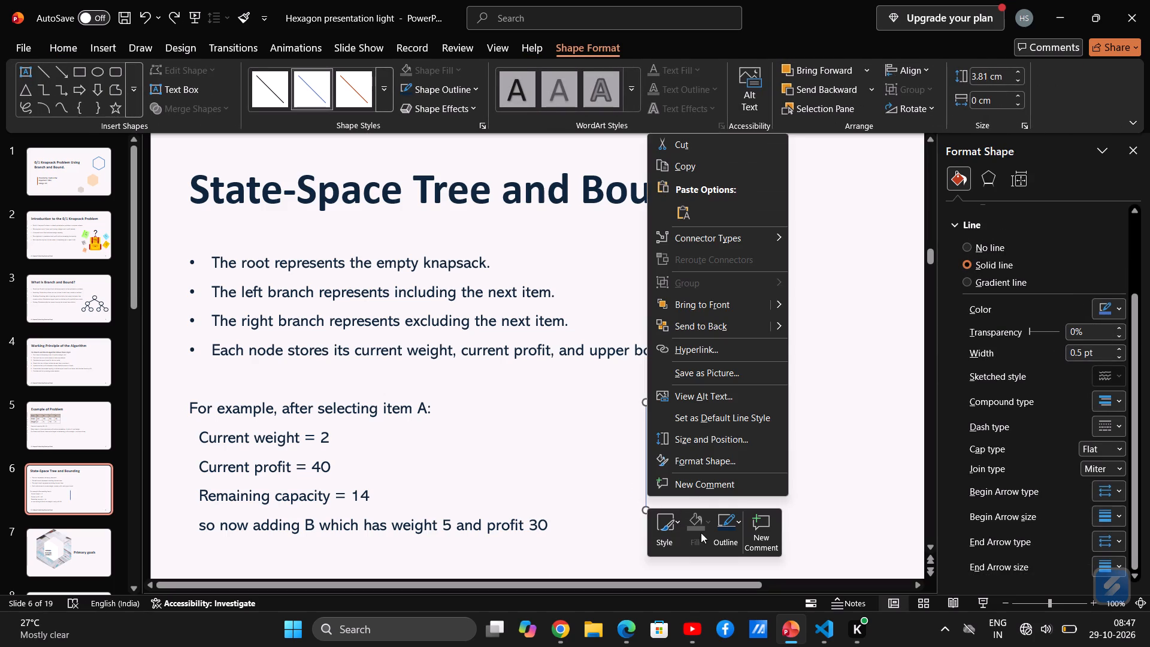
pyautogui.click(708, 521)
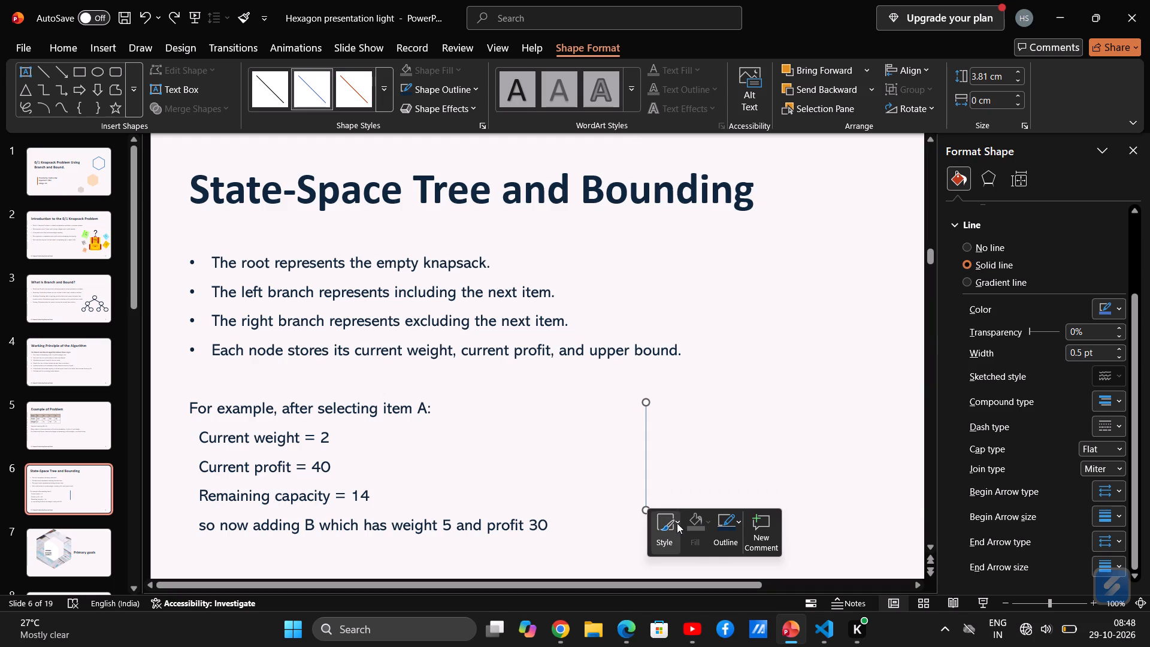
pyautogui.click(677, 523)
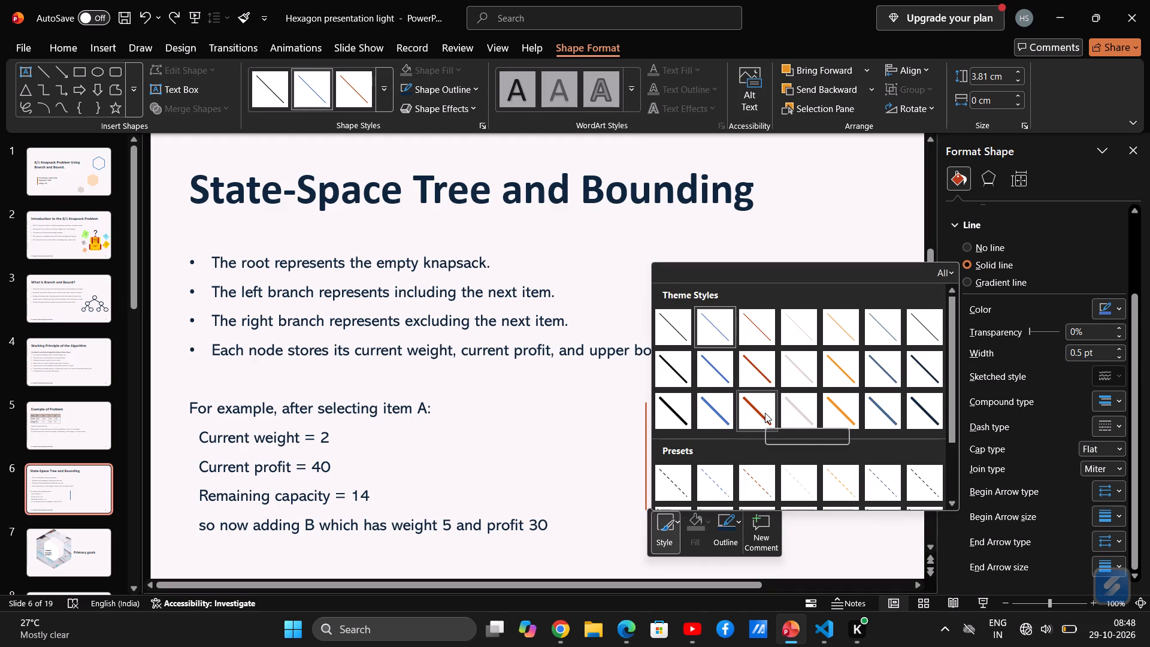
pyautogui.scroll(-1, 765, 413)
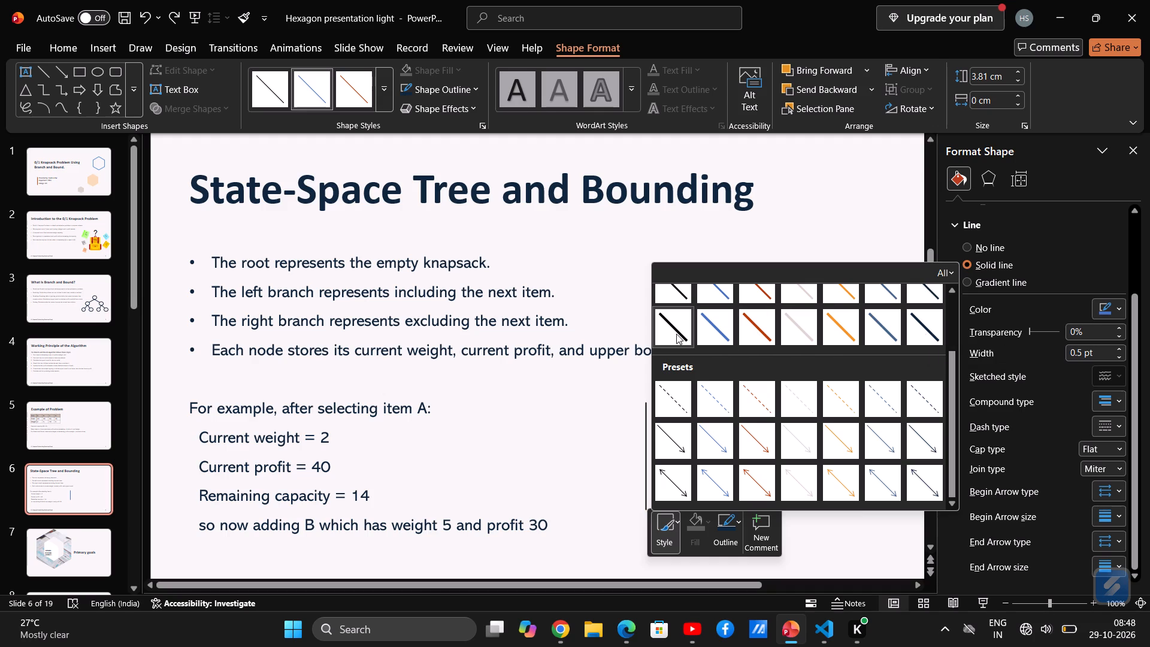
pyautogui.click(758, 334)
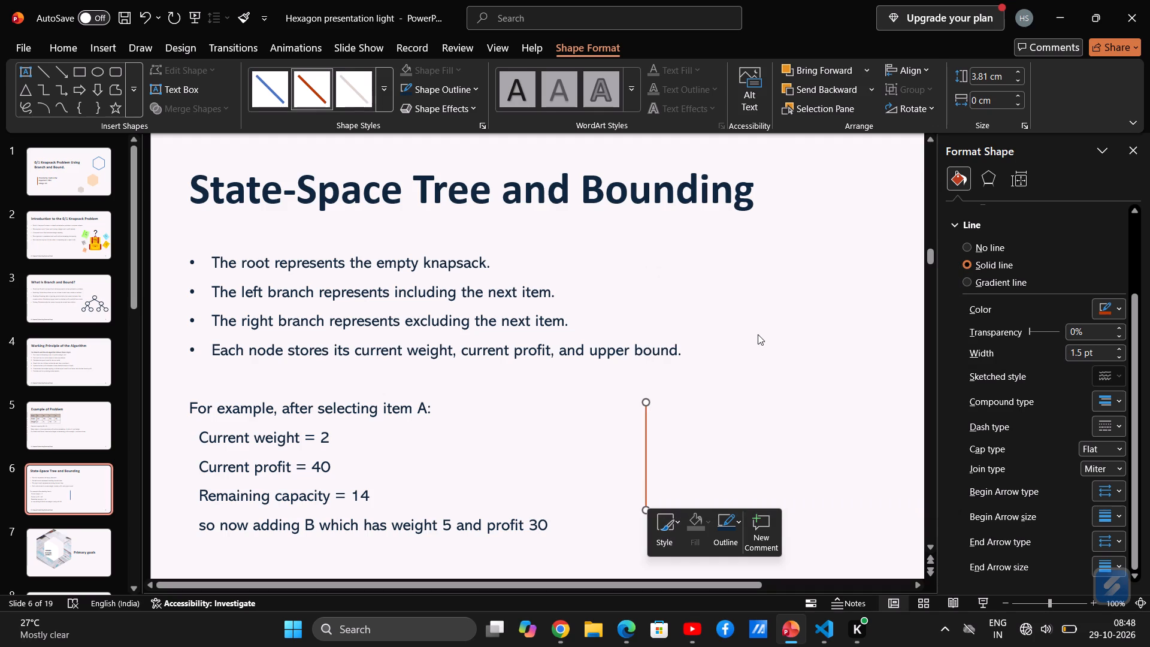
pyautogui.click(674, 478)
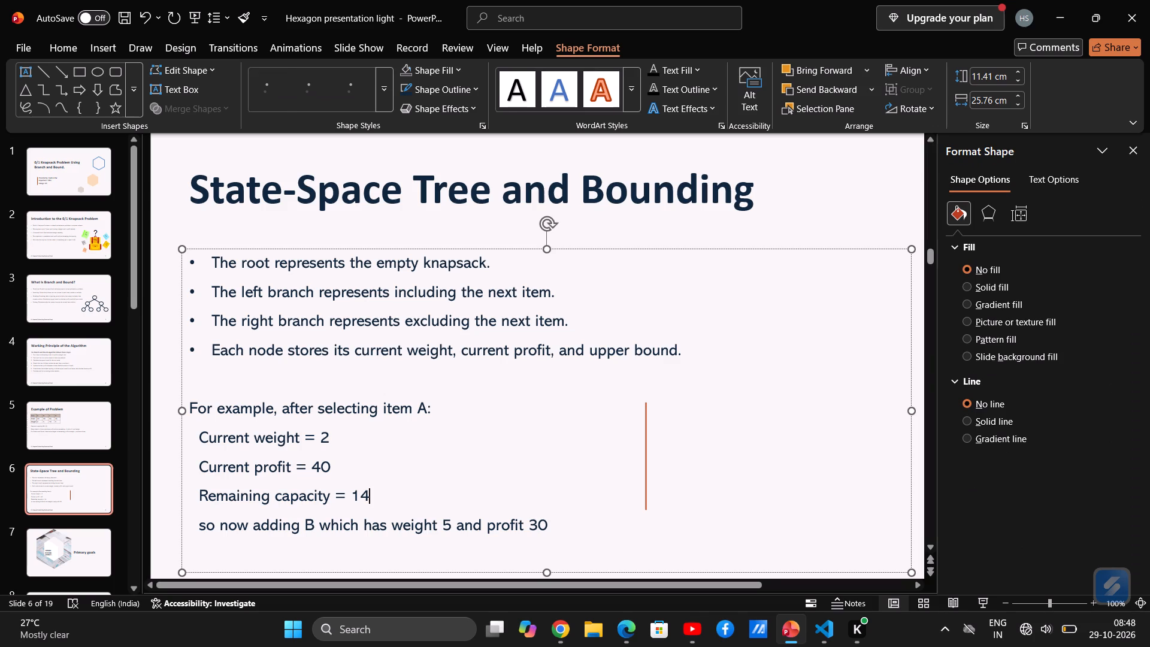
# Duplicate the vertical line and place the copy level with it, about 2.7 cm to its right.
pyautogui.click(643, 474)
pyautogui.hotkey('ctrl', 'c')
pyautogui.hotkey('ctrl', 'v')
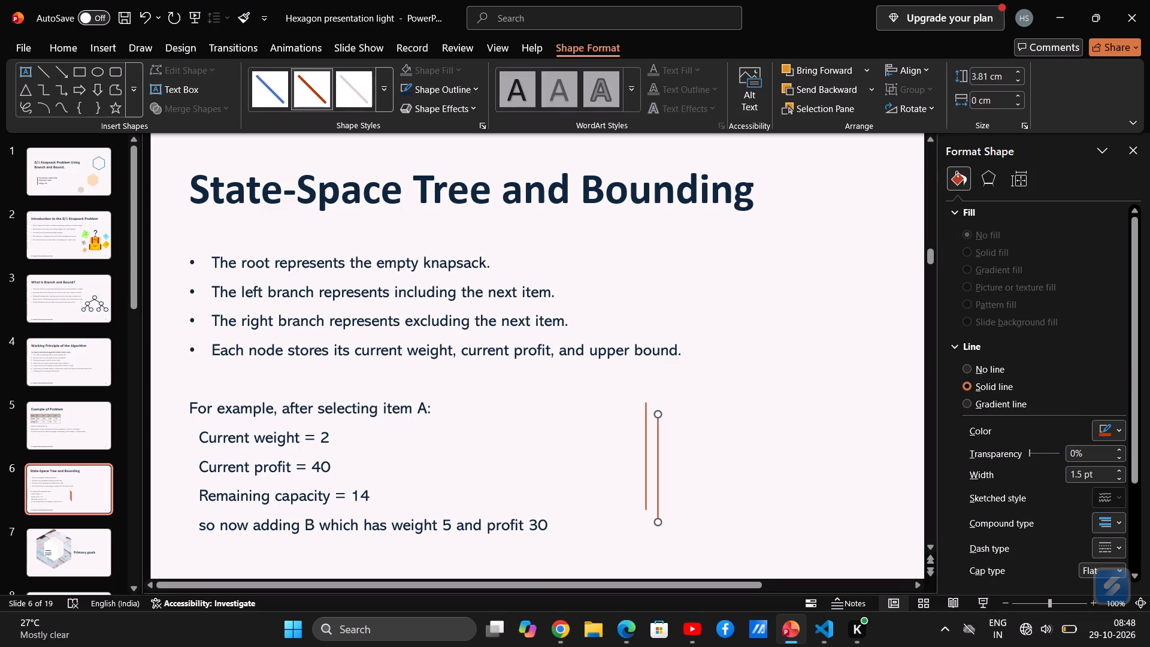
pyautogui.moveTo(661, 477); pyautogui.dragTo(704, 467)
pyautogui.moveTo(704, 467); pyautogui.dragTo(725, 461)
# Duplicate the line again and make it a horizontal base about 2.7 cm long joining the two vertical lines' lower ends.
pyautogui.hotkey('ctrl', 'c')
pyautogui.hotkey('ctrl', 'v')
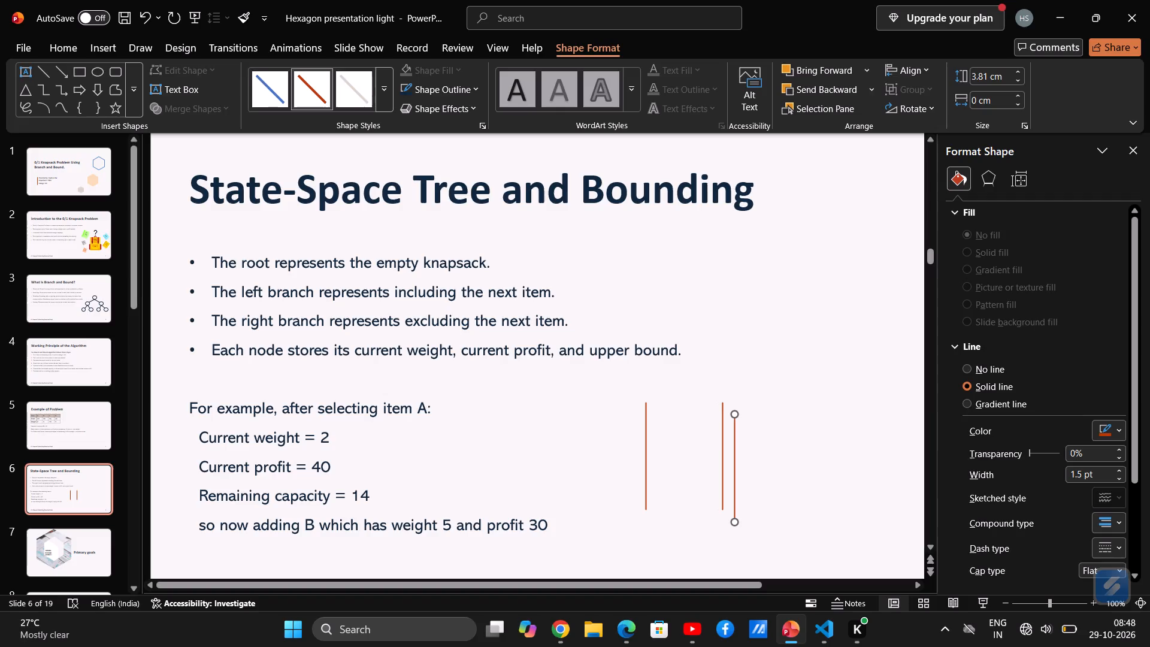
pyautogui.moveTo(736, 521); pyautogui.dragTo(646, 510)
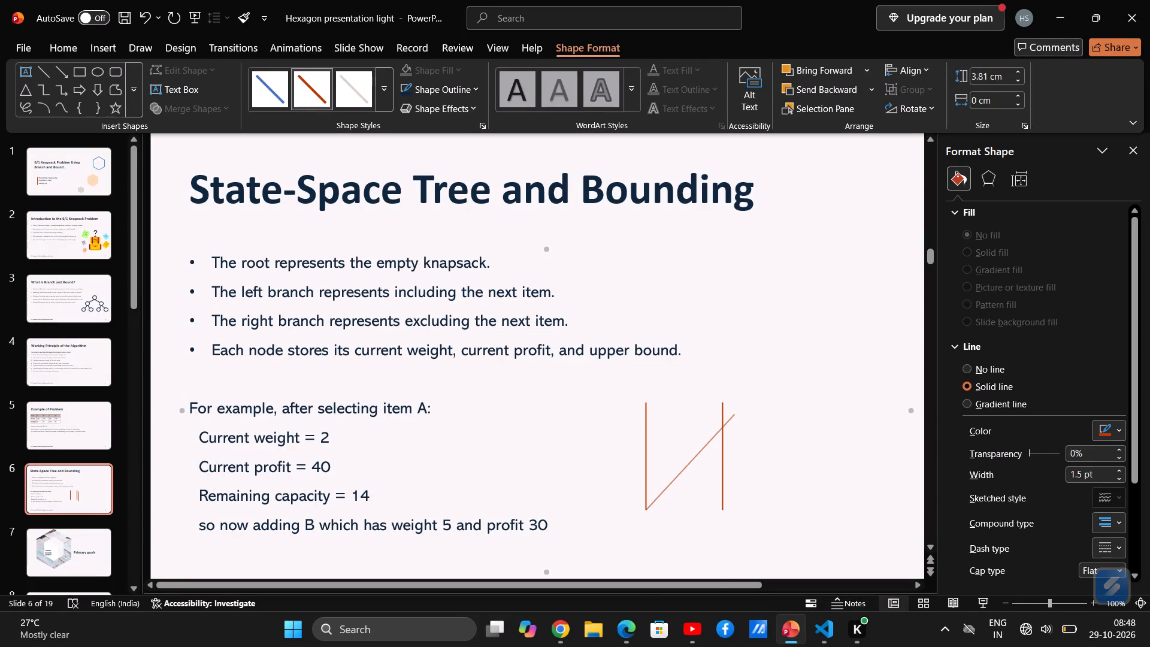
pyautogui.moveTo(646, 510); pyautogui.dragTo(644, 510)
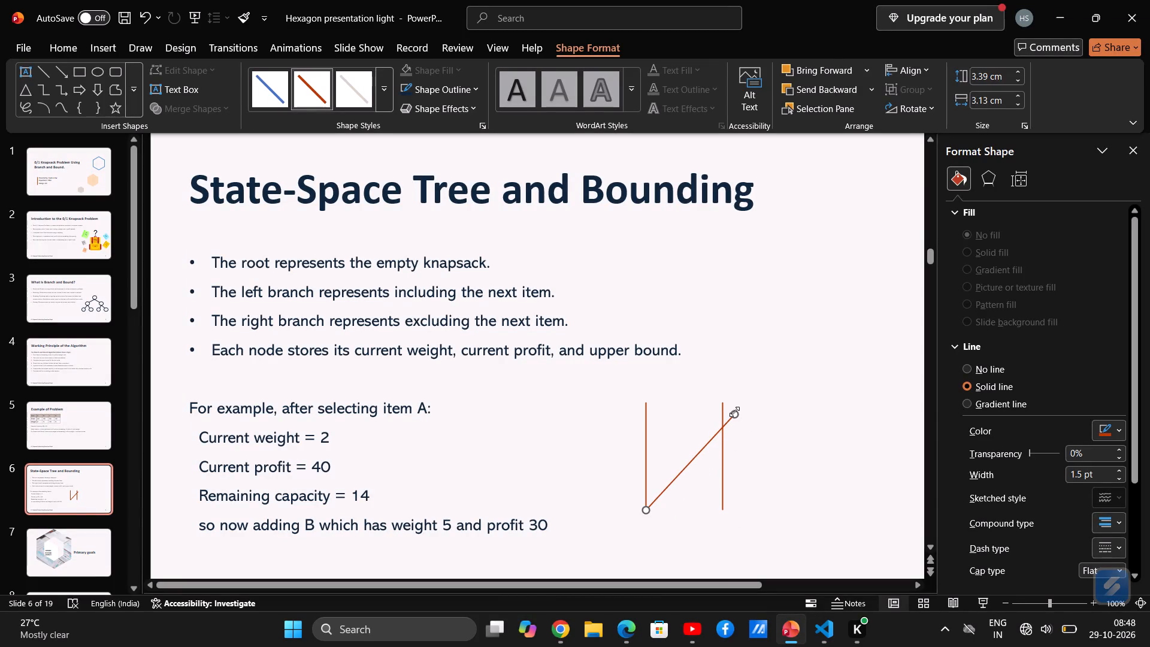
pyautogui.moveTo(734, 412); pyautogui.dragTo(727, 507)
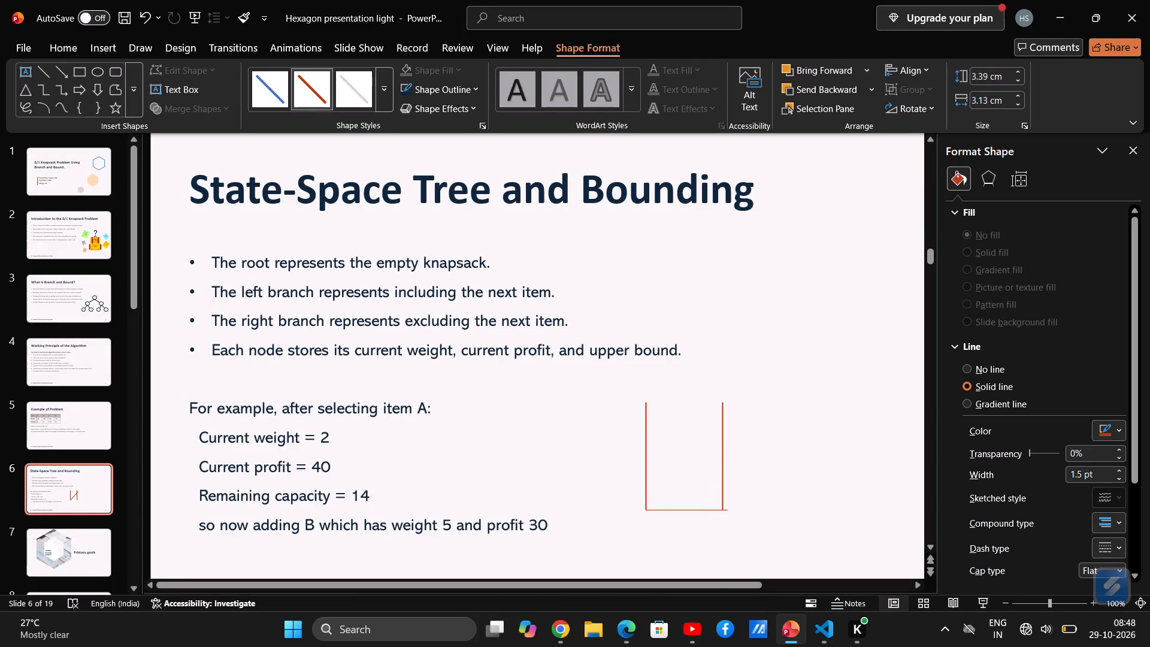
pyautogui.moveTo(727, 507); pyautogui.dragTo(727, 507)
pyautogui.keyDown('ctrl'); pyautogui.scroll(6, 727, 507); pyautogui.keyUp('ctrl')
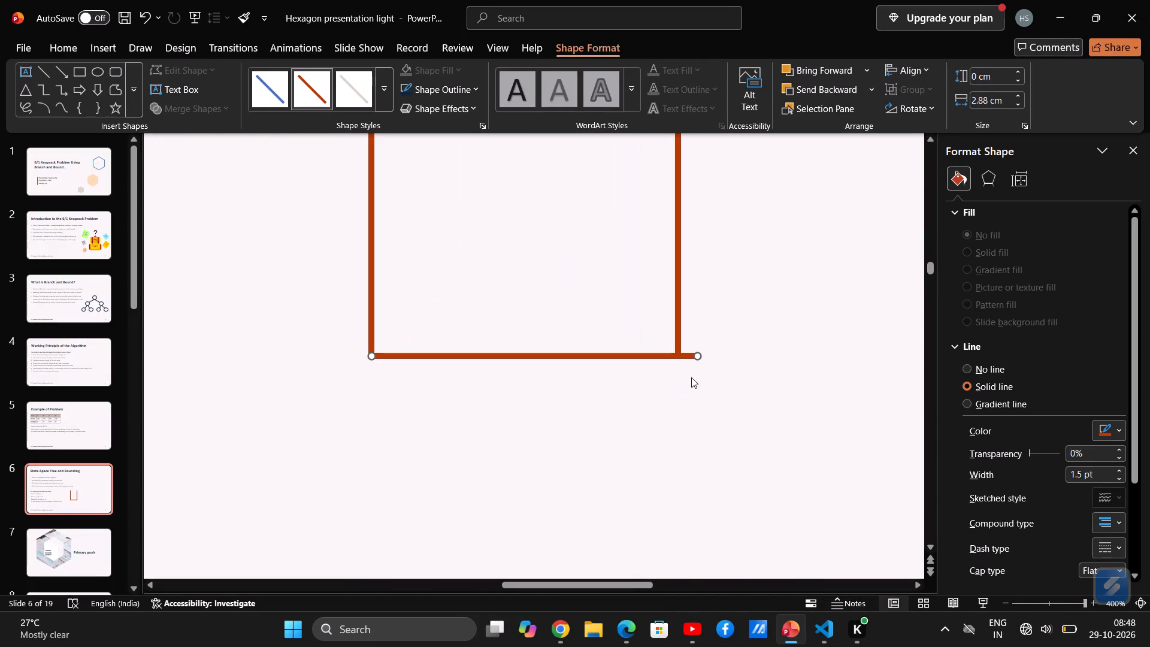
pyautogui.moveTo(700, 353); pyautogui.dragTo(682, 354)
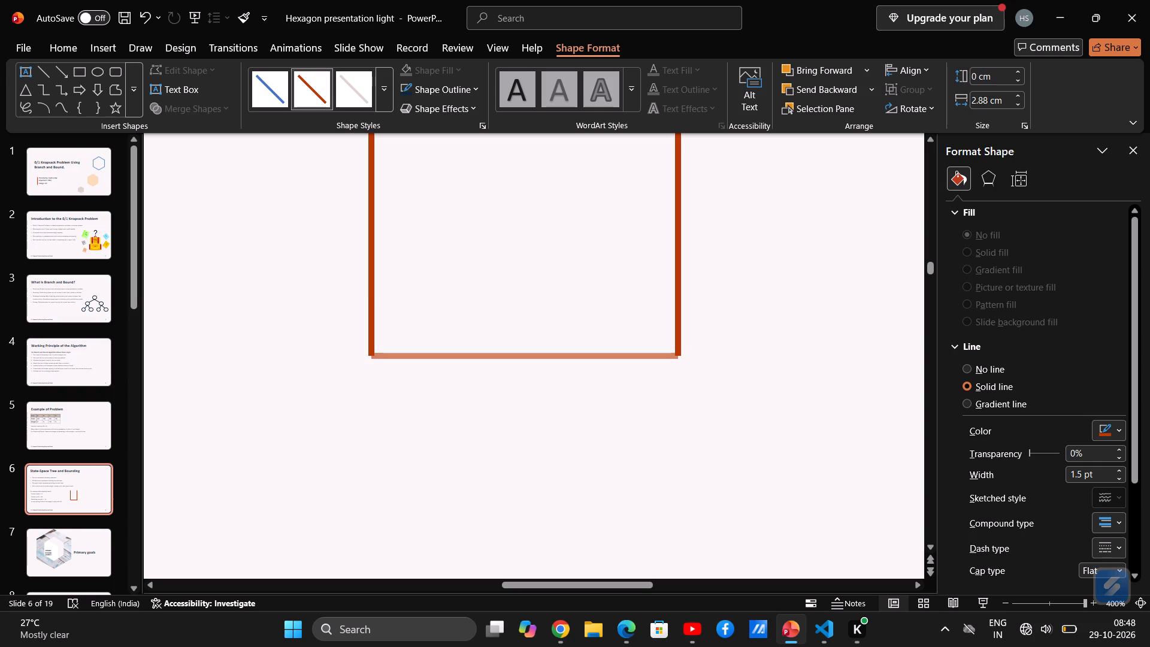
pyautogui.moveTo(682, 354); pyautogui.dragTo(677, 356)
pyautogui.keyDown('ctrl'); pyautogui.scroll(-2, 677, 356); pyautogui.keyUp('ctrl')
pyautogui.click(677, 356)
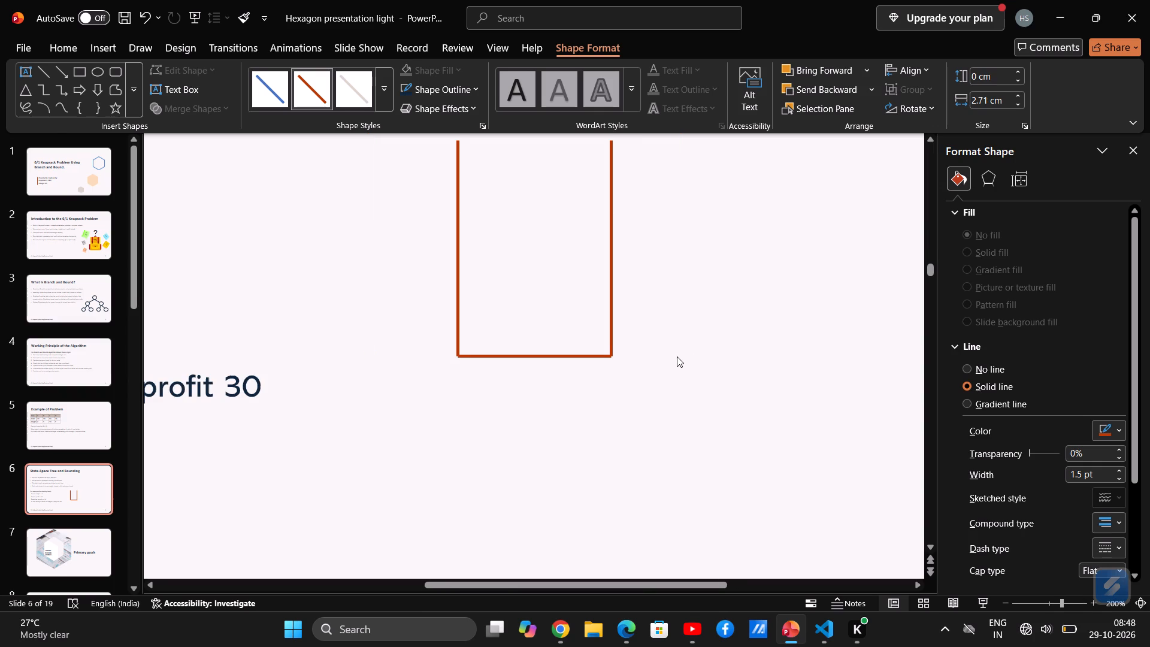
# Duplicate the knapsack's base line and place the copy as a divider between both sides, slightly over a quarter of the way up.
pyautogui.scroll(1, 677, 356)
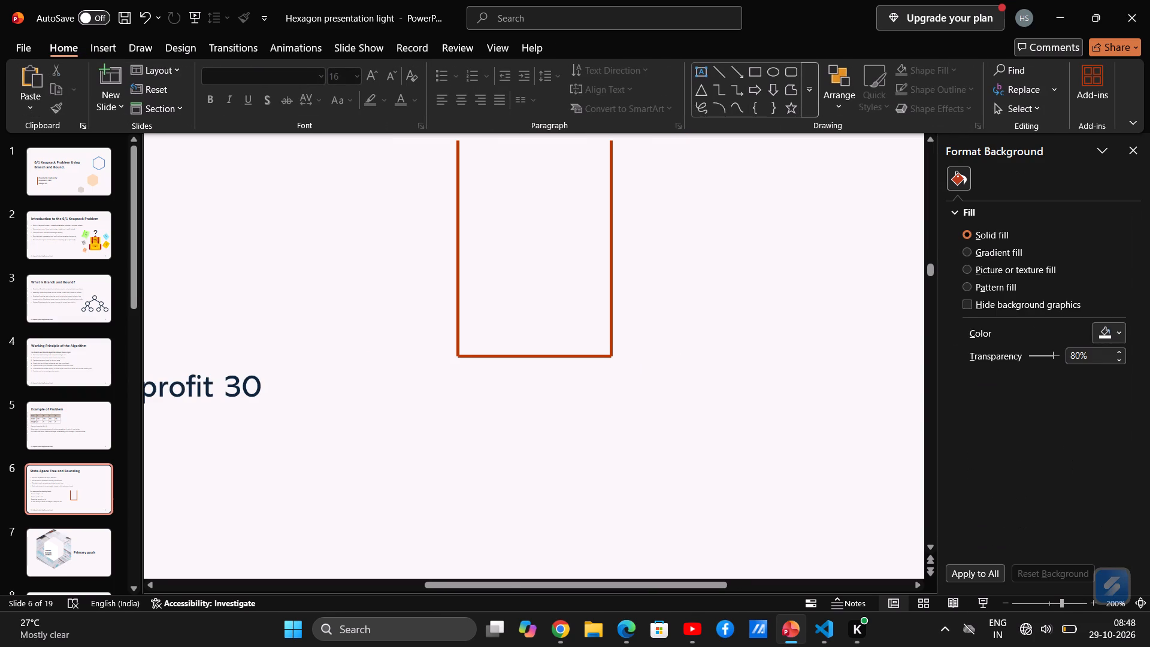
pyautogui.click(566, 357)
pyautogui.hotkey('ctrl', 'c')
pyautogui.hotkey('ctrl', 'v')
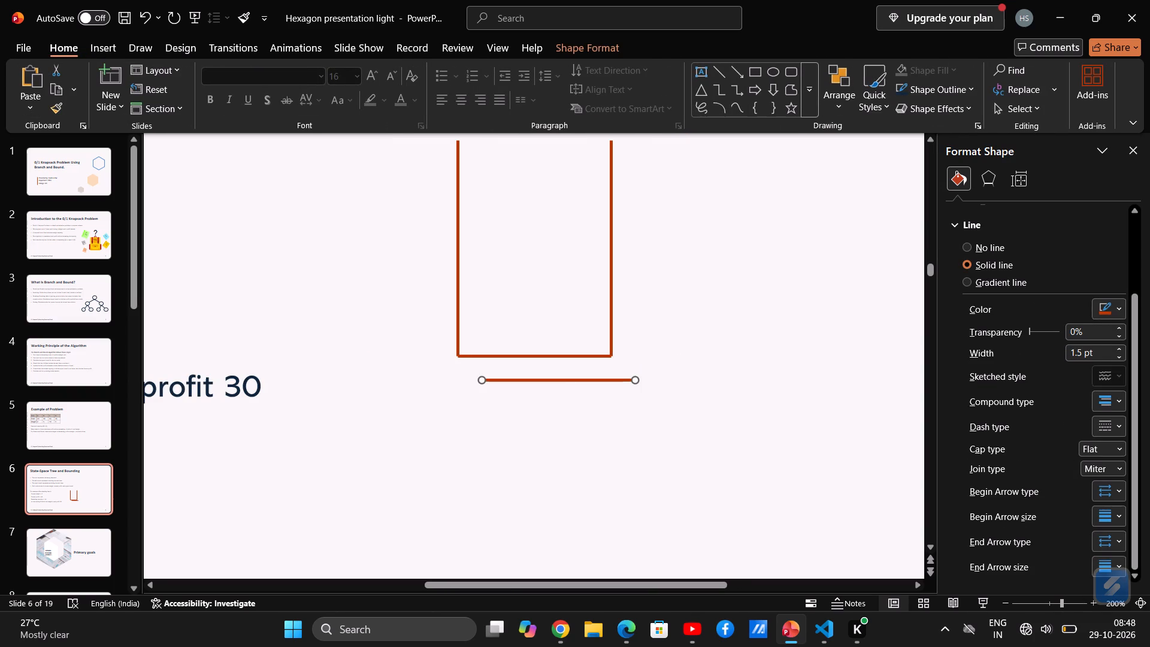
pyautogui.moveTo(556, 383); pyautogui.dragTo(536, 298)
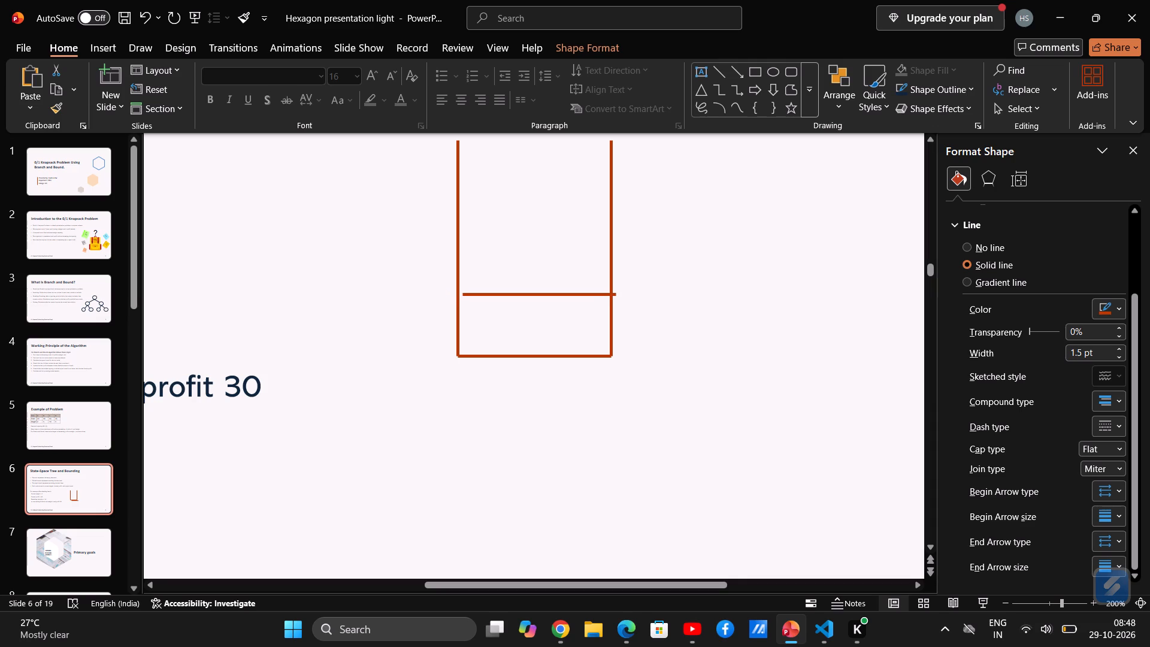
pyautogui.moveTo(536, 298); pyautogui.dragTo(534, 299)
# Duplicate the divider and align the copy between the knapsack's sides, just above mid-height, forming a second compartment of similar height.
pyautogui.hotkey('ctrl', 'c')
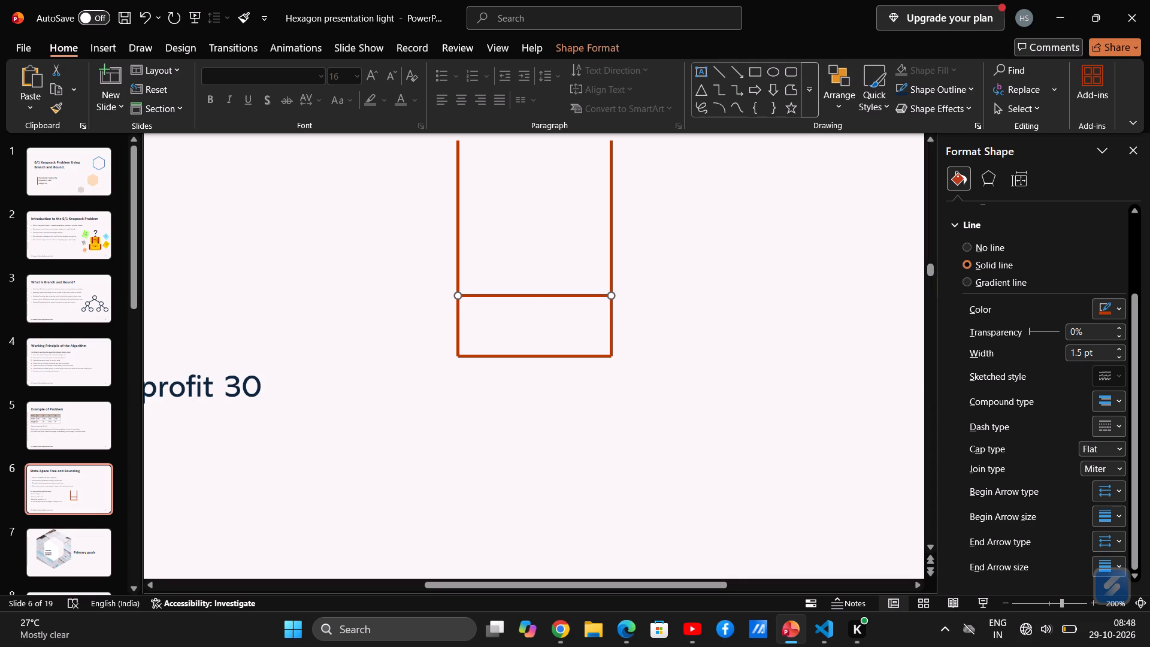
pyautogui.hotkey('ctrl', 'v')
pyautogui.moveTo(540, 318); pyautogui.dragTo(501, 252)
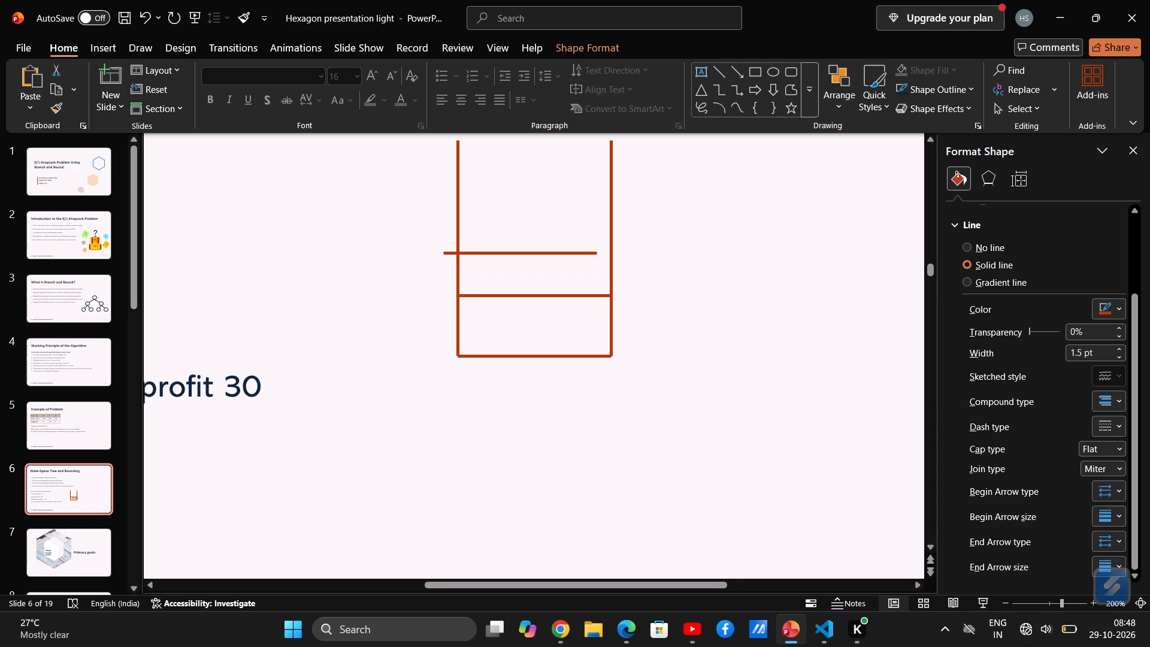
pyautogui.moveTo(501, 252); pyautogui.dragTo(515, 235)
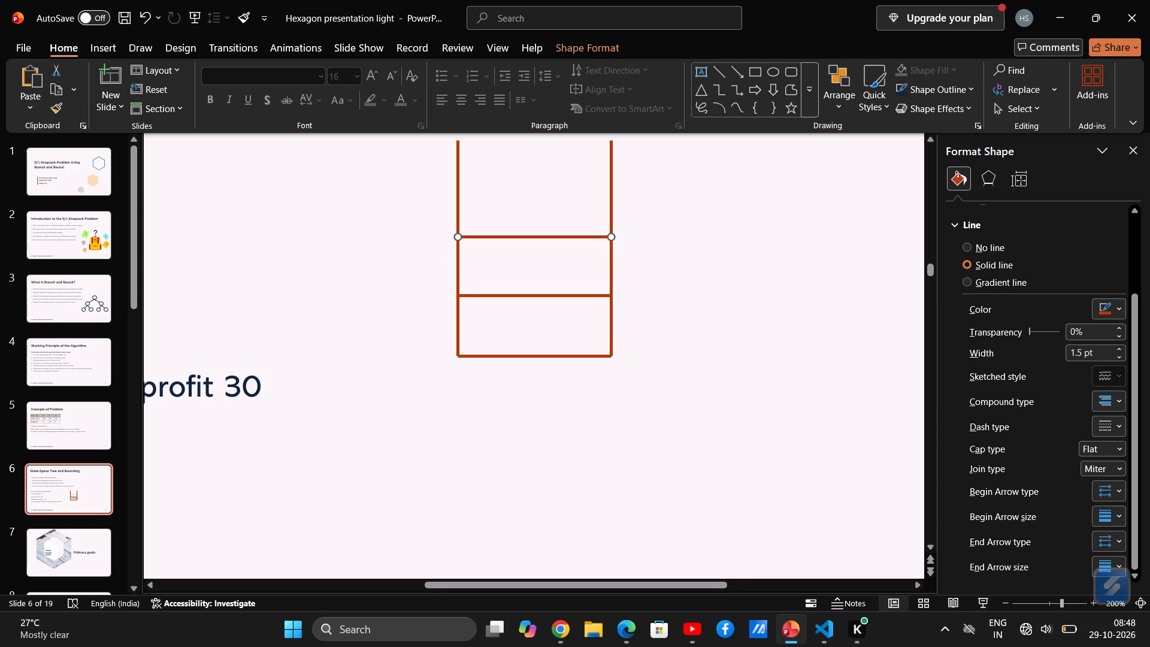
# Insert a small text box inside the knapsack's lower part and enter the letter A.
pyautogui.click(100, 47)
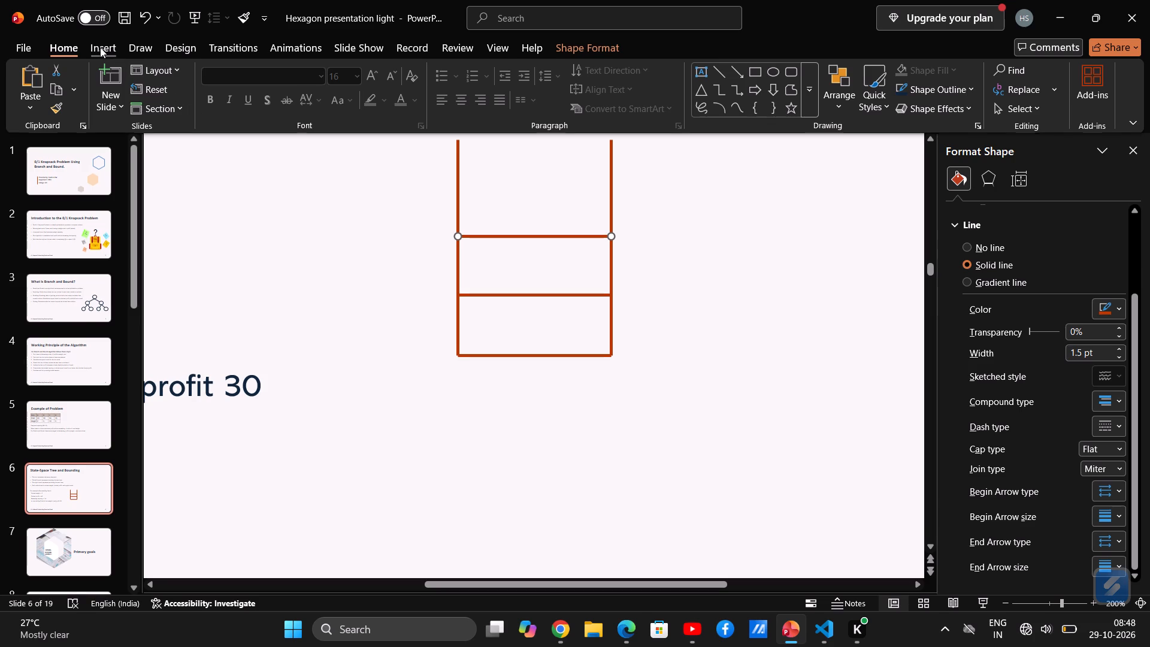
pyautogui.click(591, 87)
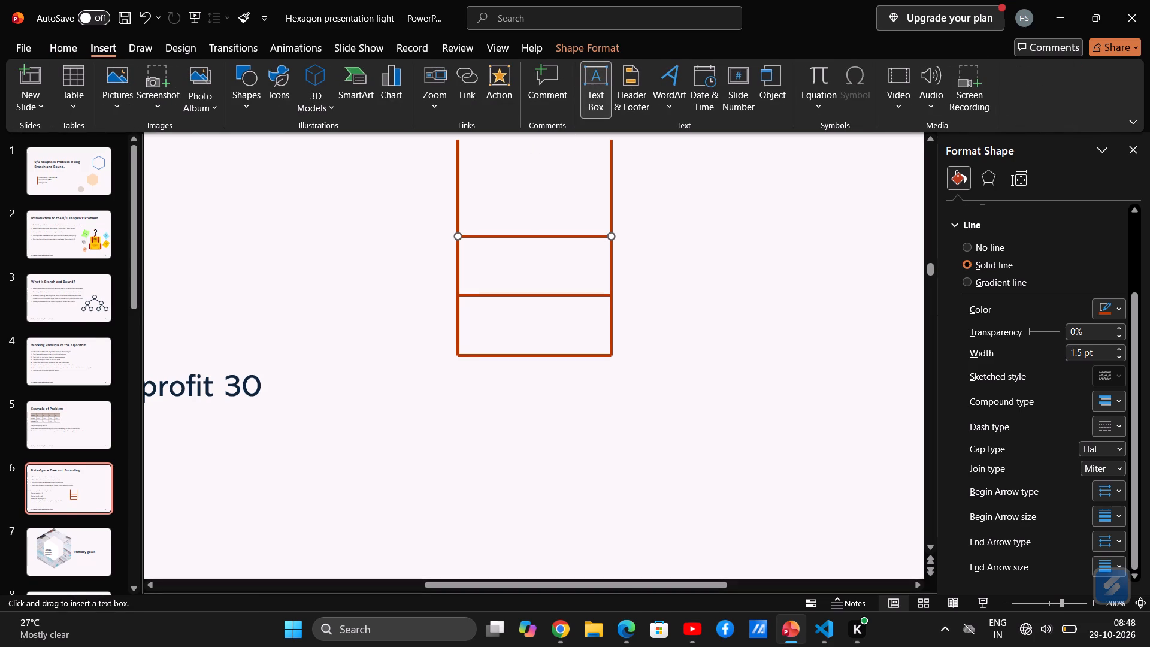
pyautogui.moveTo(503, 262); pyautogui.dragTo(555, 286)
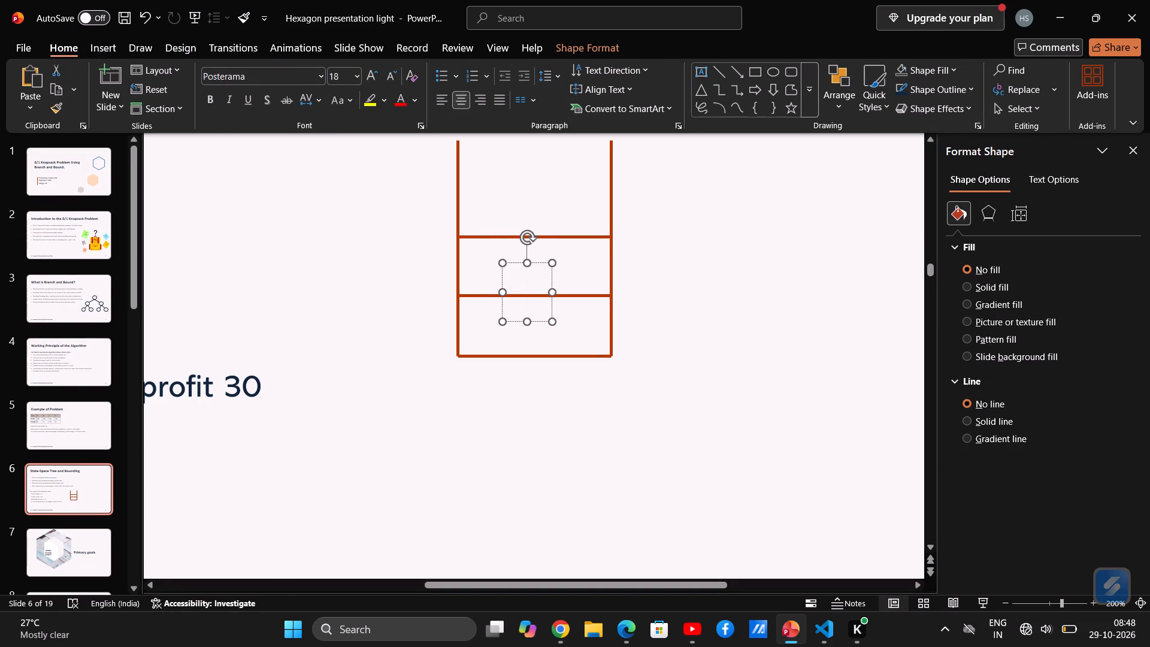
pyautogui.hotkey('shift', 'a')
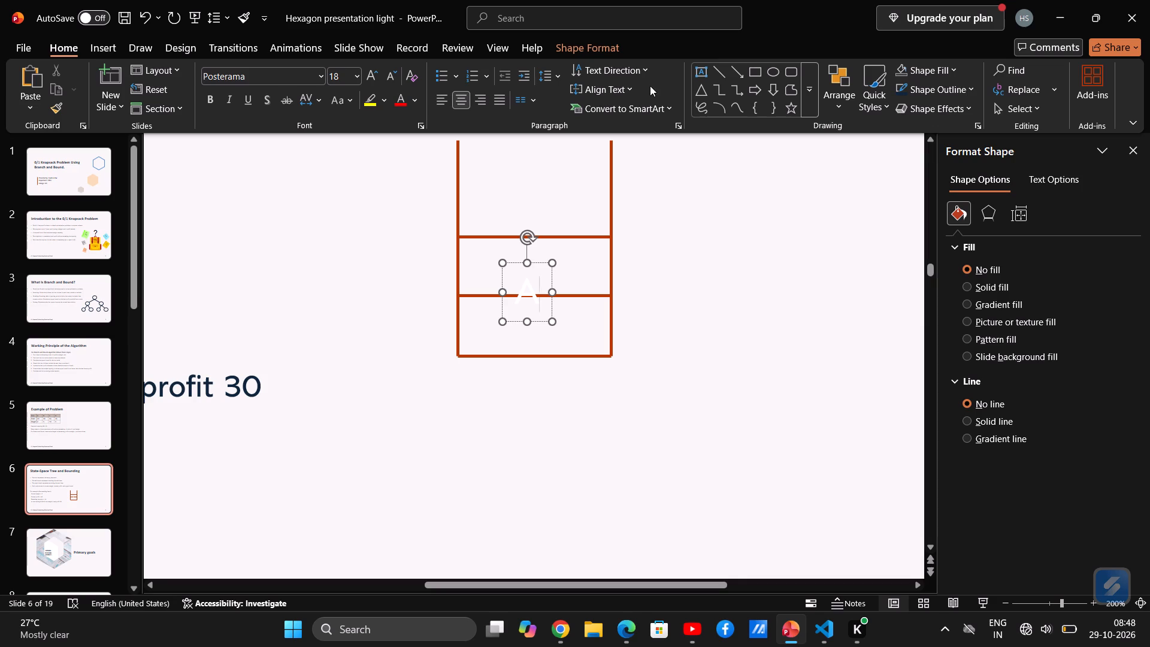
# Widen the A text box slightly and centre it in the knapsack's bottom compartment.
pyautogui.click(549, 316)
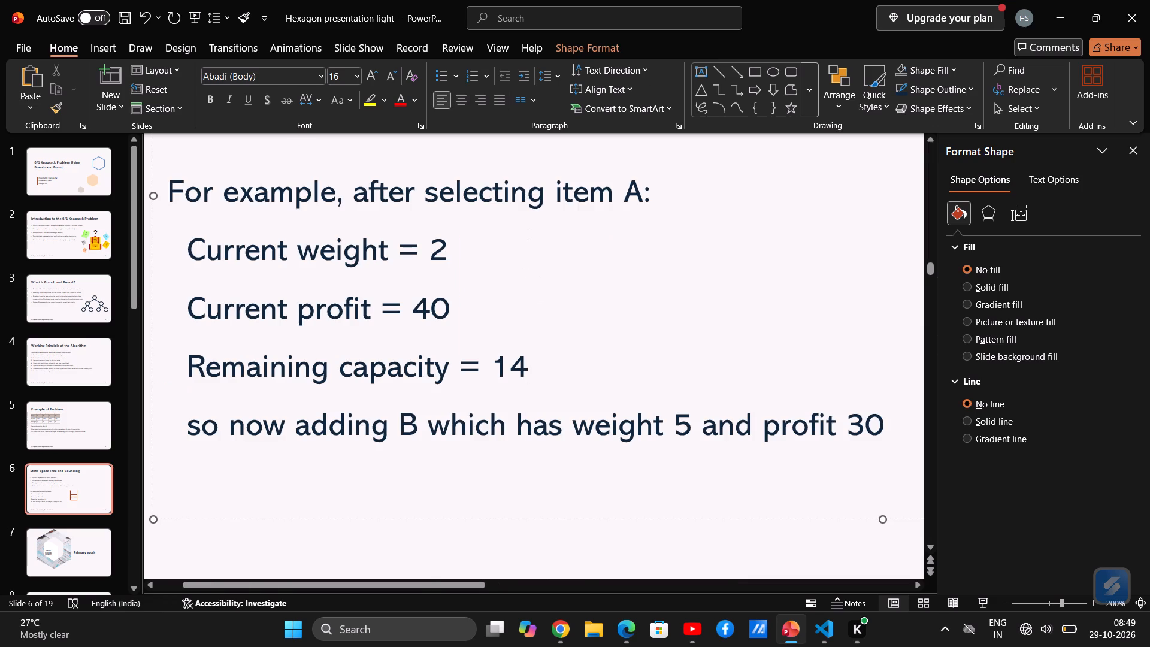
pyautogui.hscroll(-8, 549, 316)
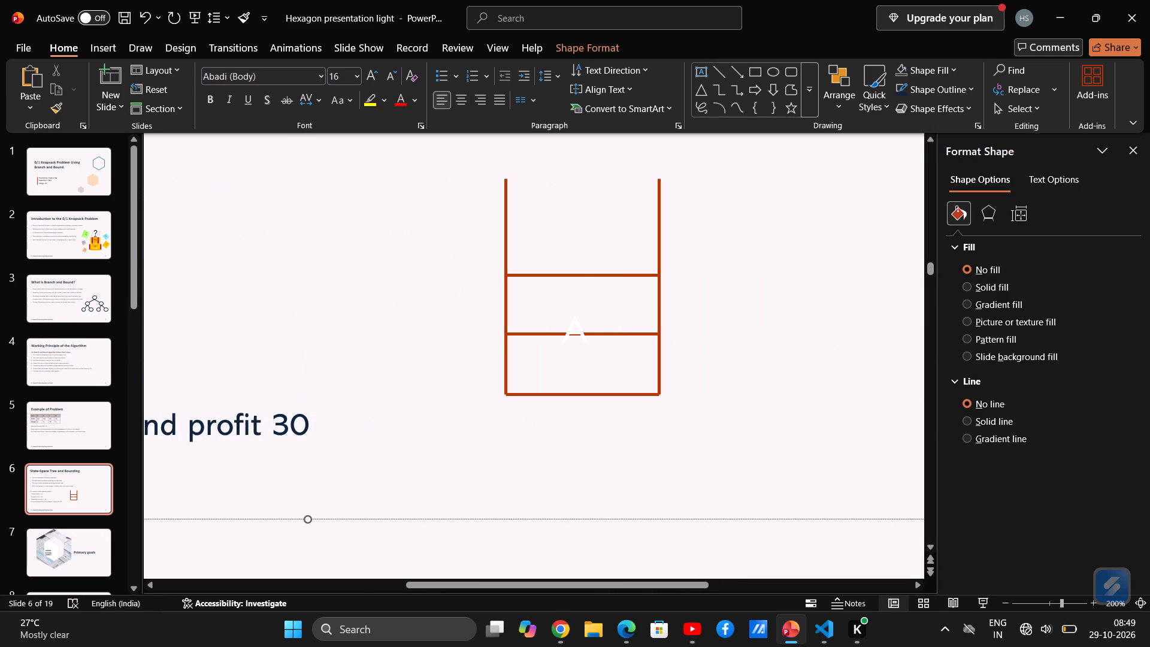
pyautogui.click(577, 333)
pyautogui.click(596, 352)
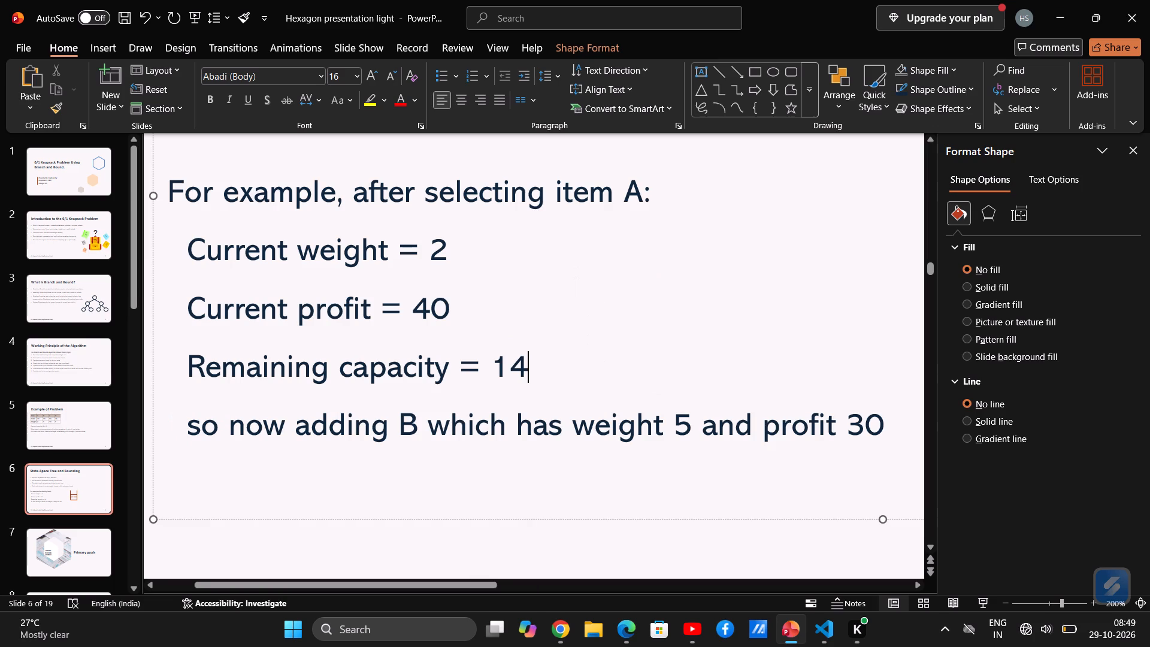
pyautogui.hscroll(-9, 596, 352)
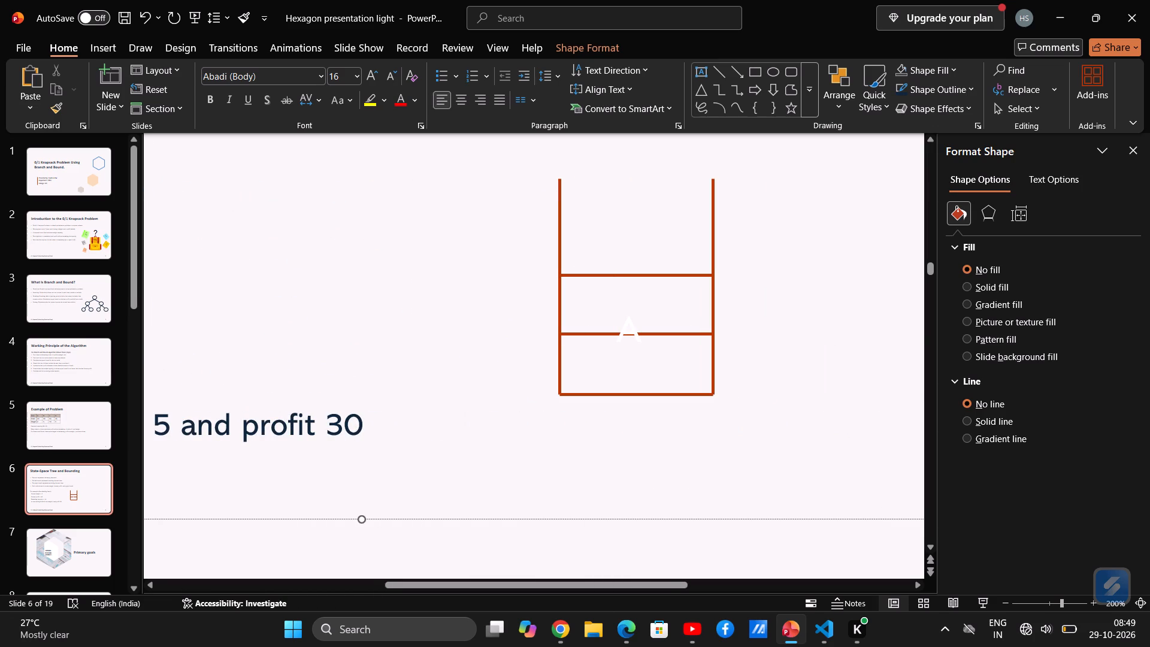
pyautogui.click(646, 334)
pyautogui.click(638, 334)
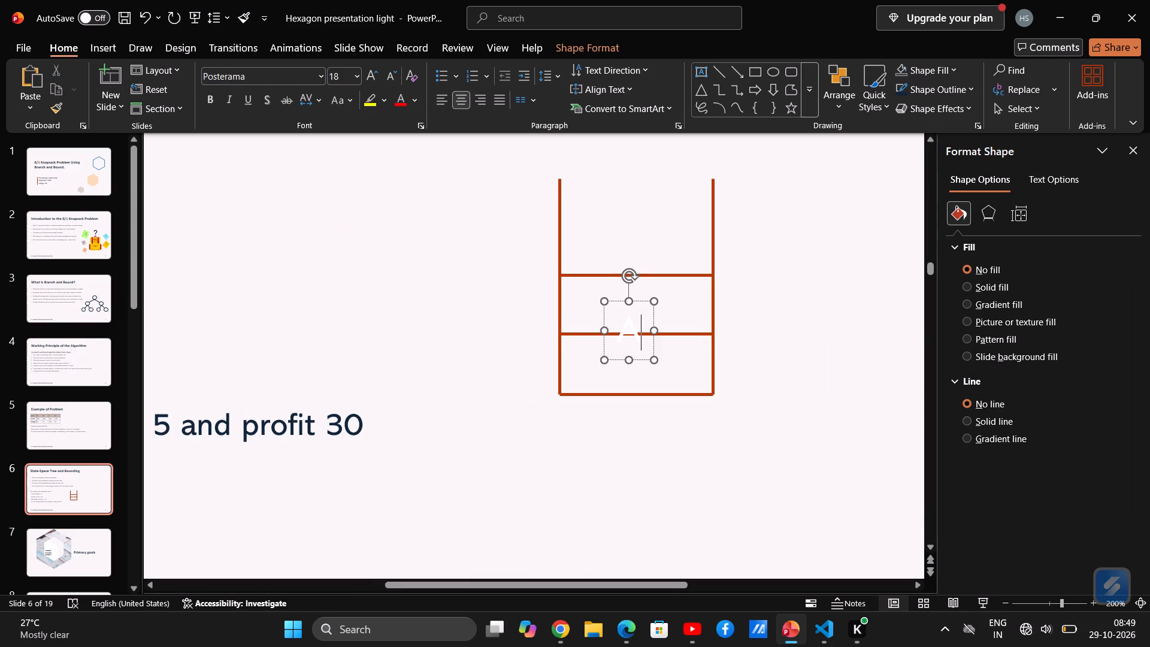
pyautogui.moveTo(656, 359); pyautogui.dragTo(662, 367)
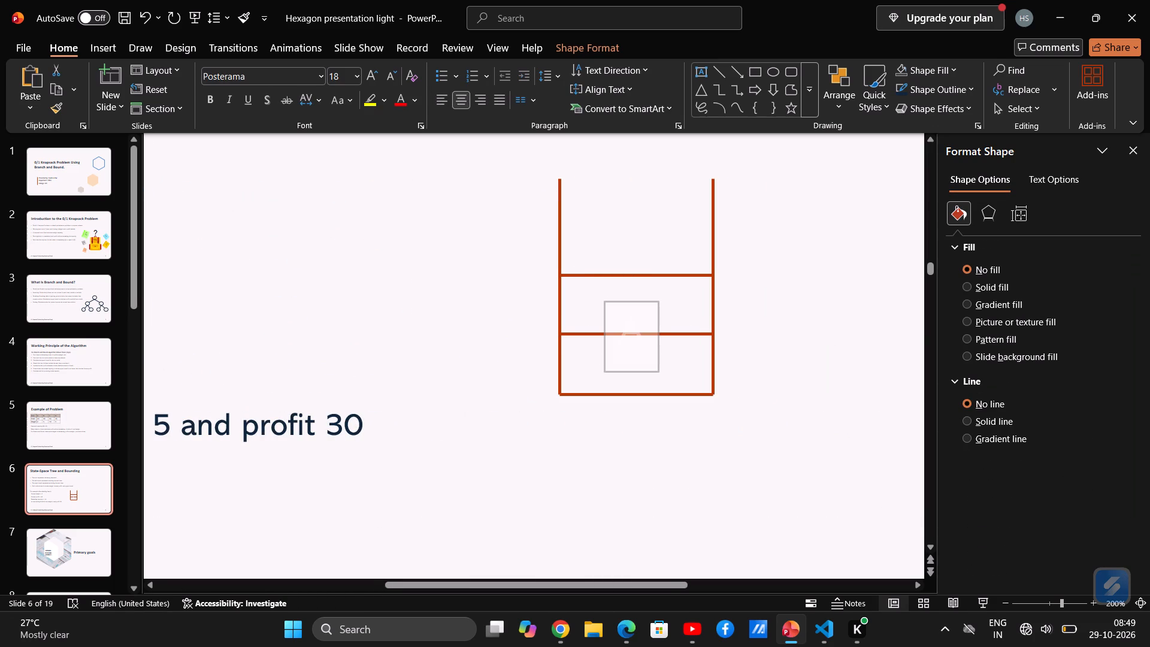
pyautogui.moveTo(662, 367); pyautogui.dragTo(662, 354)
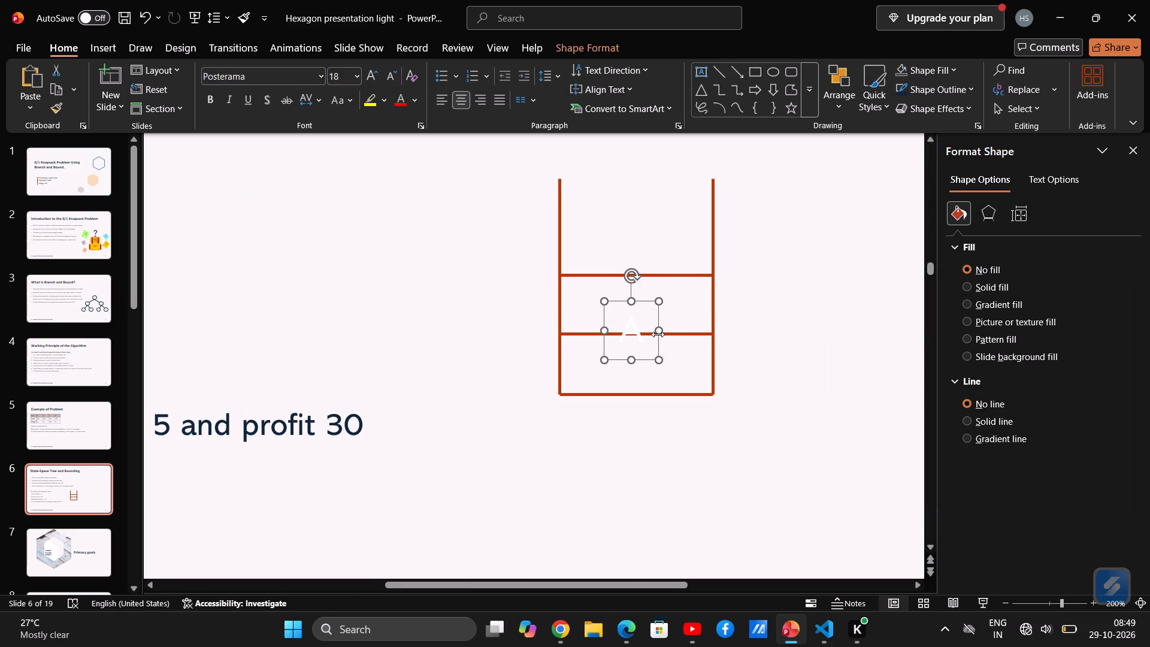
pyautogui.moveTo(658, 341); pyautogui.dragTo(664, 372)
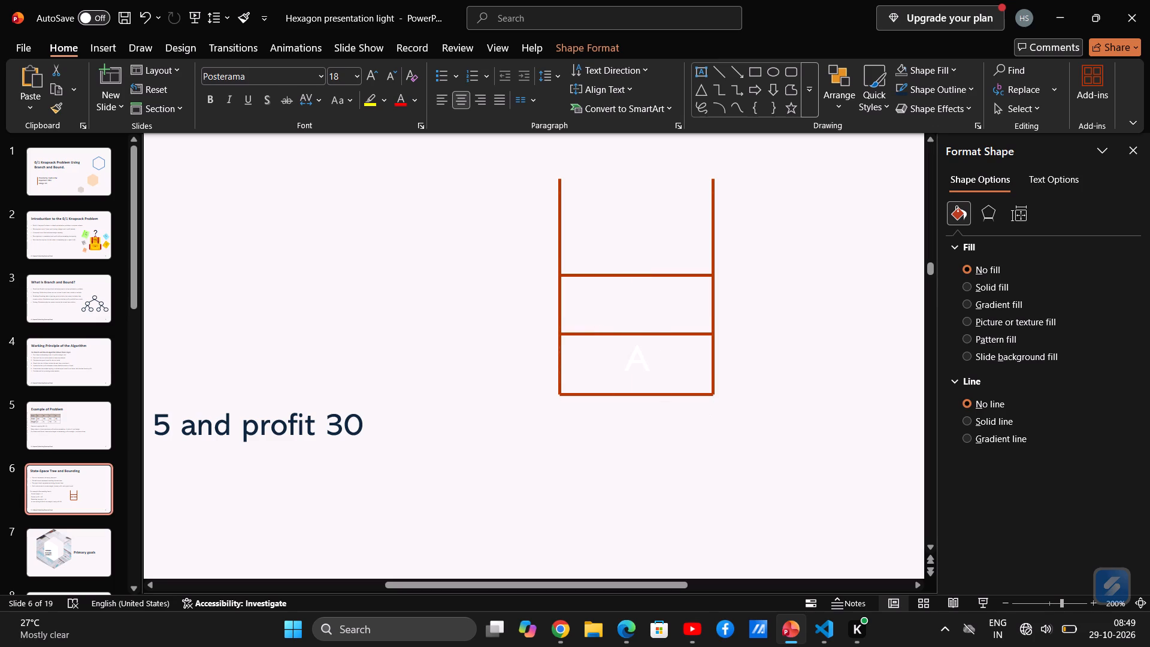
pyautogui.moveTo(664, 372); pyautogui.dragTo(659, 373)
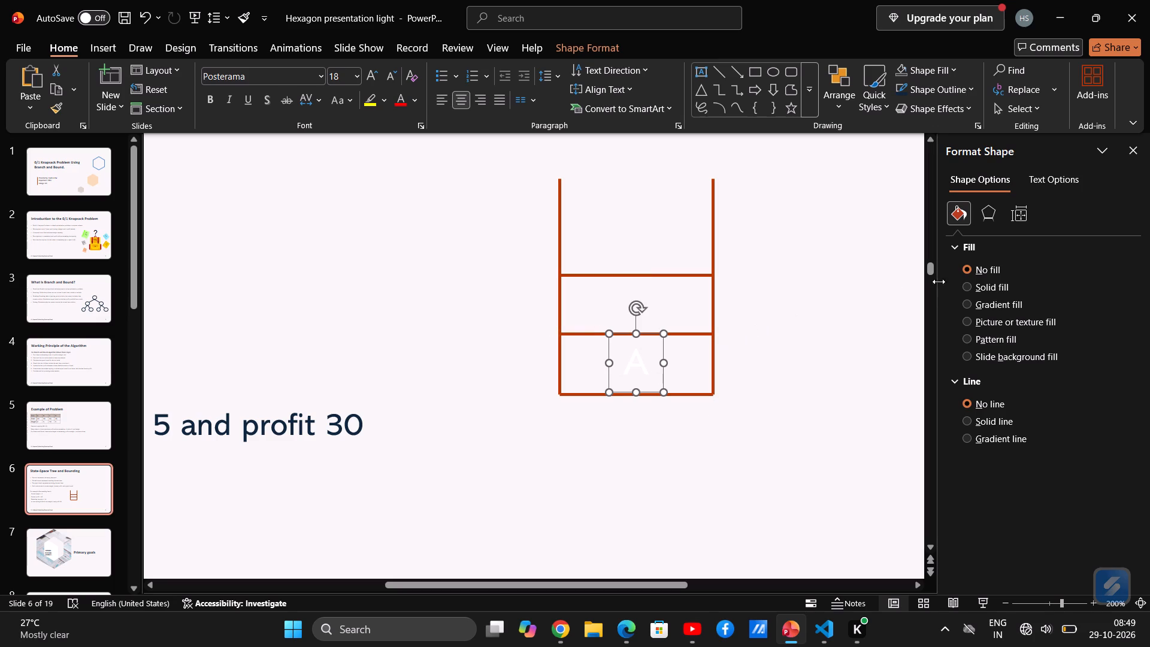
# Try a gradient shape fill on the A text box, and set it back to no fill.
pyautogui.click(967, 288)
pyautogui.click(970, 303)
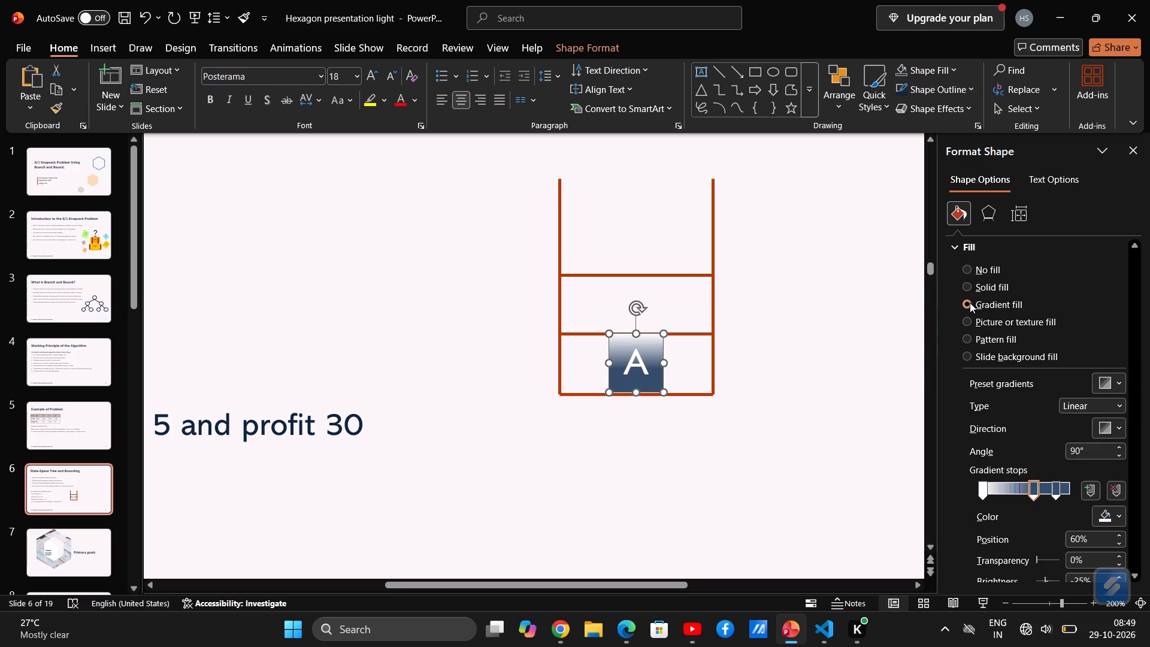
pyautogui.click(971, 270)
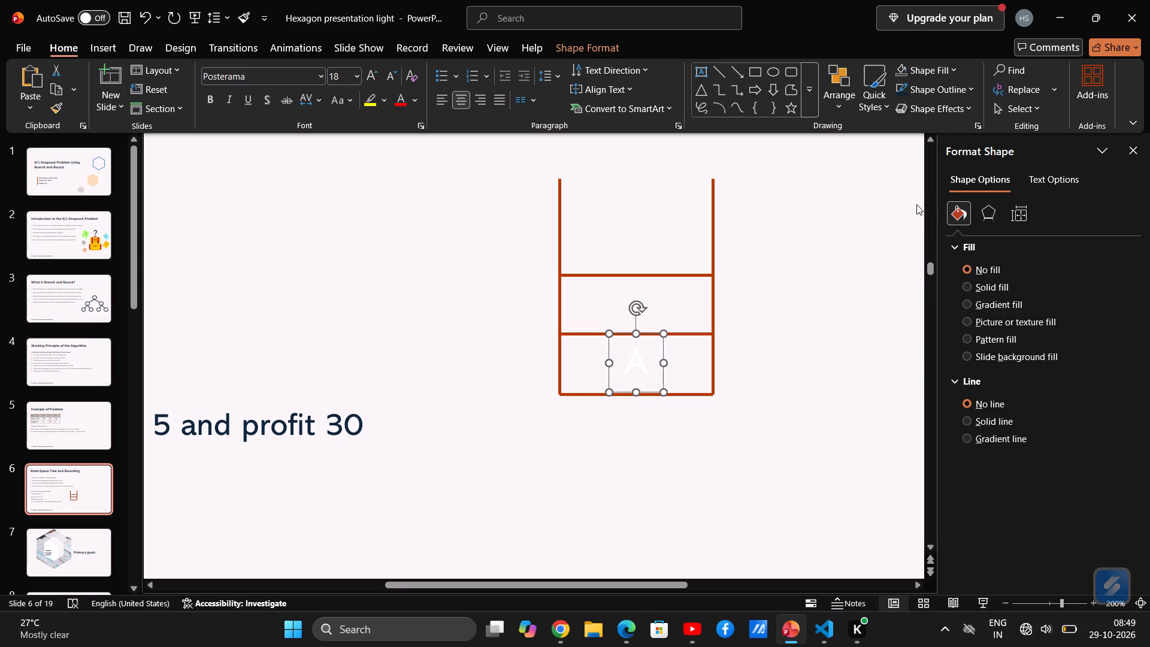
# Give the letter A a solid text fill in the dark navy theme colour.
pyautogui.click(1052, 182)
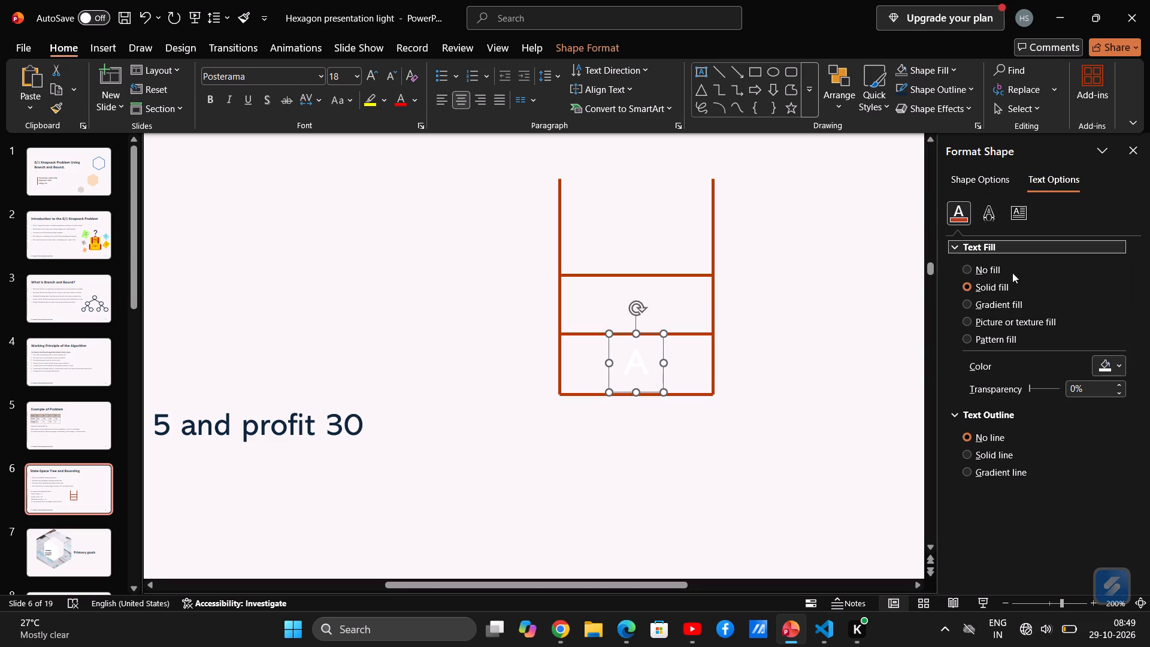
pyautogui.click(983, 304)
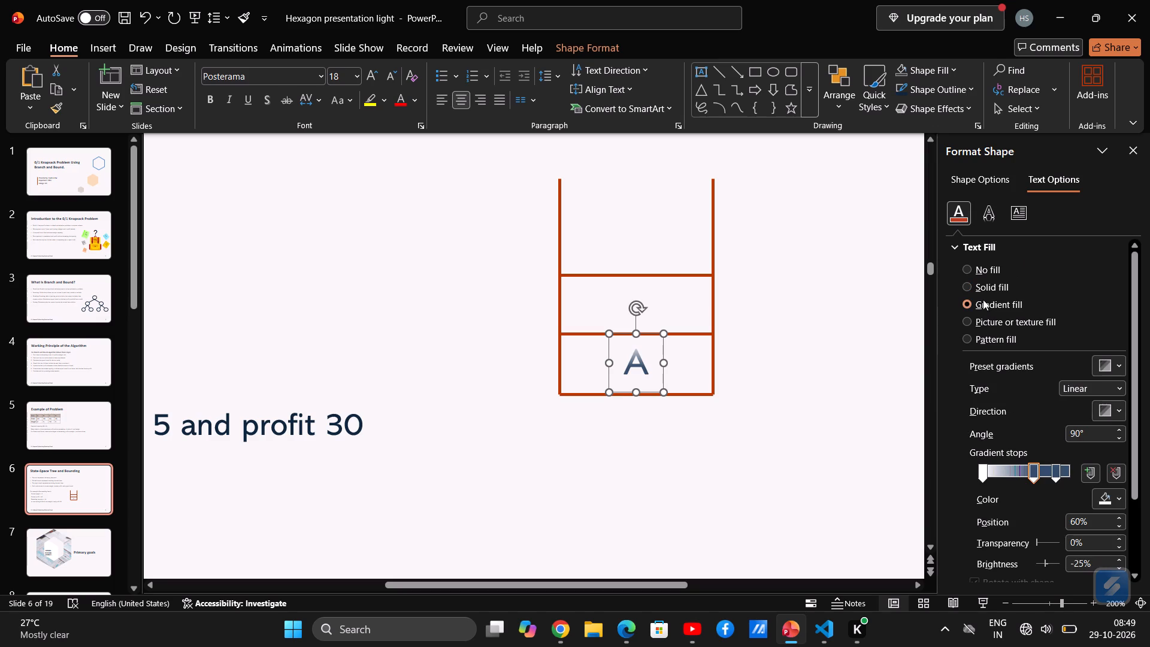
pyautogui.click(980, 280)
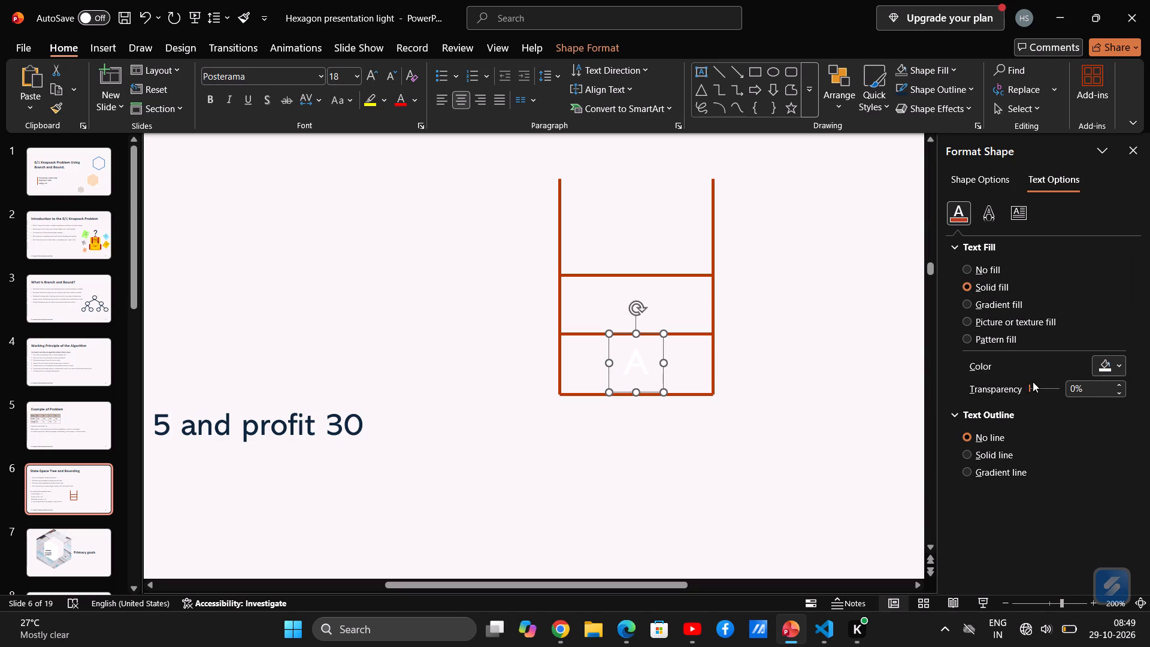
pyautogui.click(1113, 362)
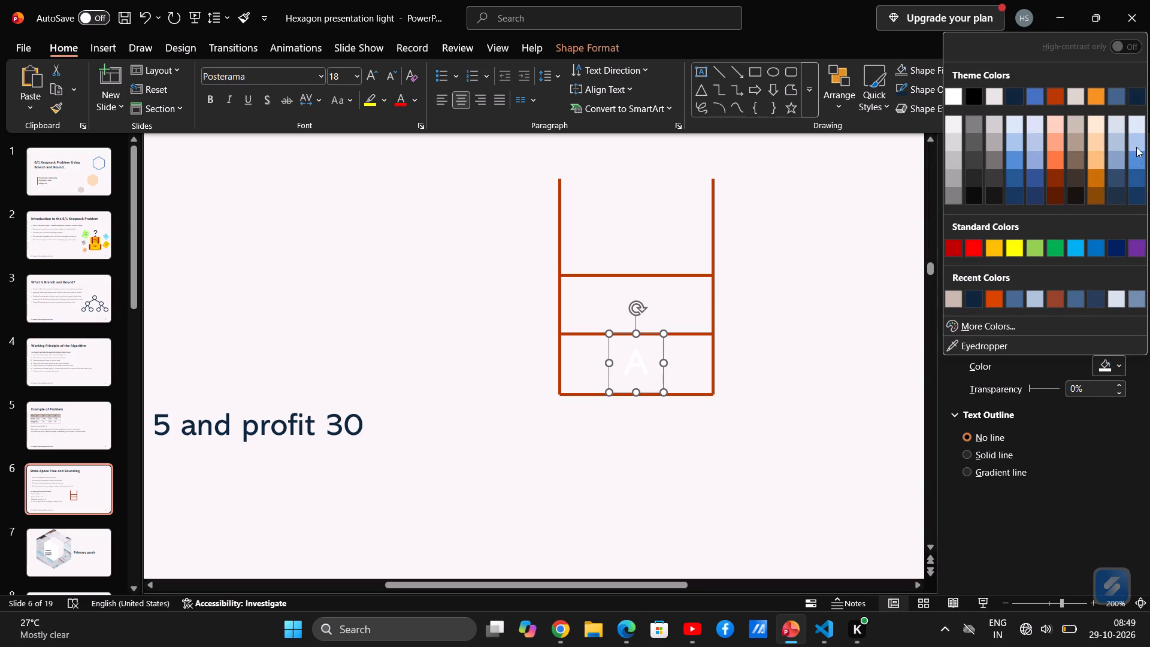
pyautogui.click(1133, 92)
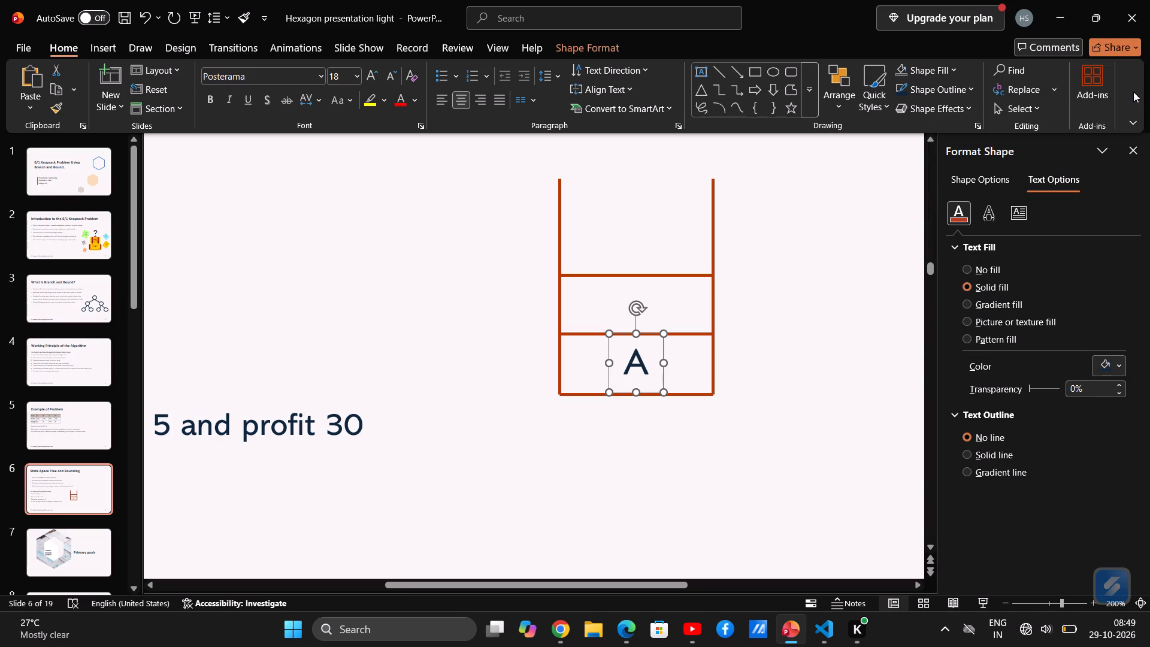
# Duplicate the A label into the compartment above it and change the copy's letter to B.
pyautogui.hotkey('ctrl', 'c')
pyautogui.hotkey('ctrl', 'v')
pyautogui.moveTo(686, 362); pyautogui.dragTo(660, 283)
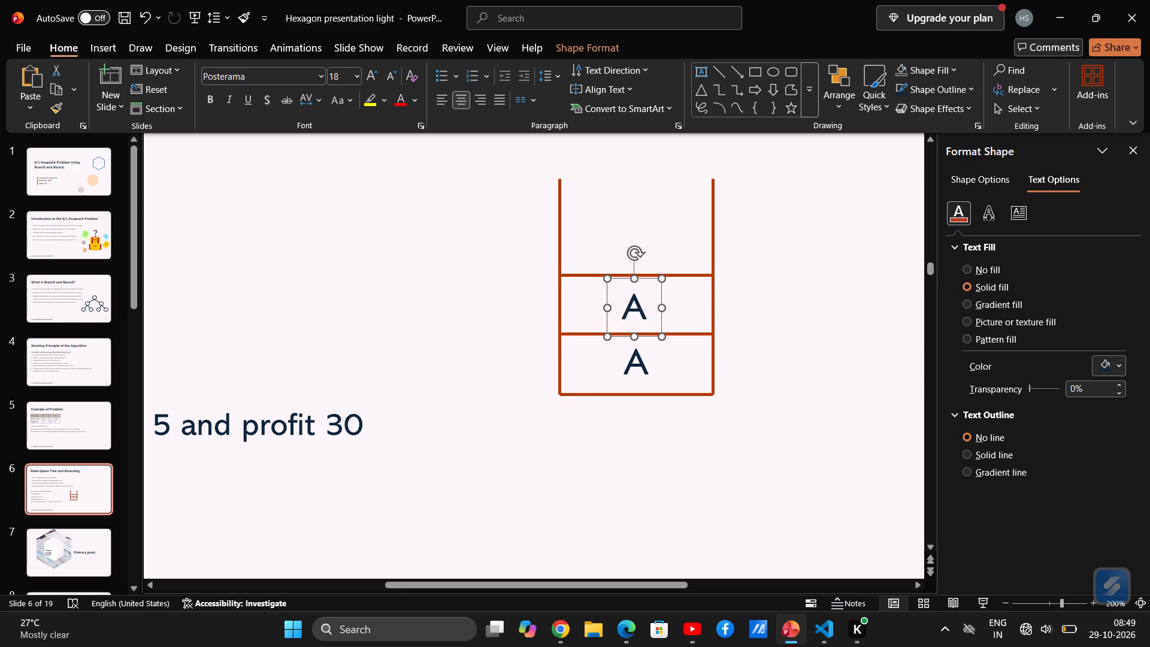
pyautogui.click(645, 313)
pyautogui.press('BackSpace')
pyautogui.hotkey('shift', 'b')
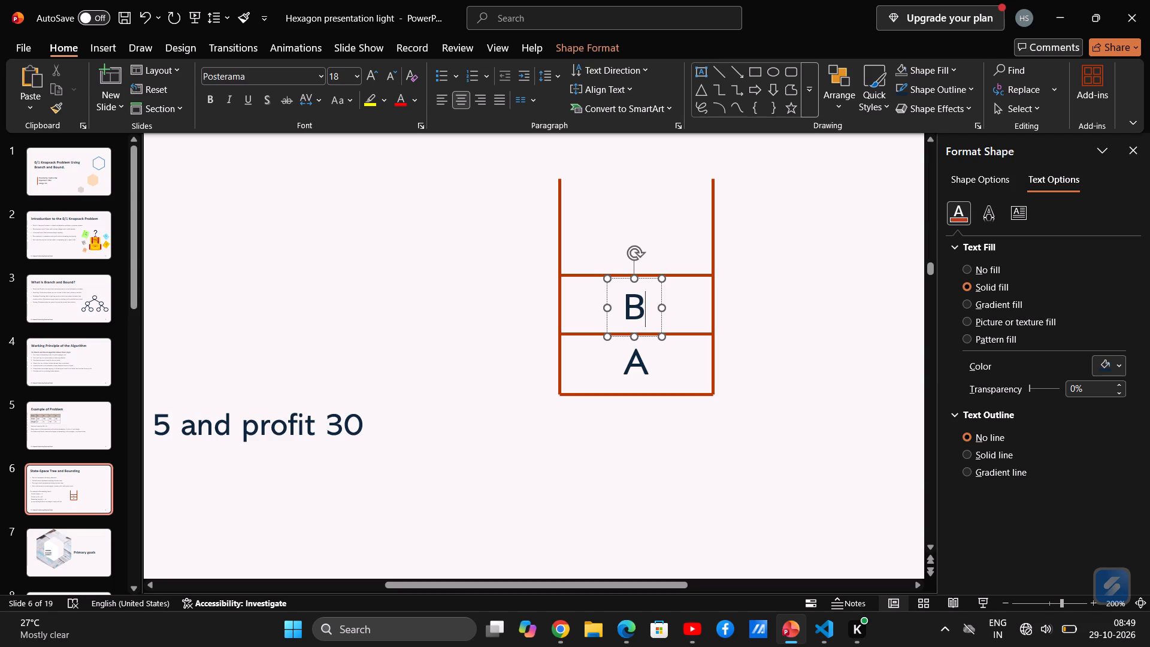
pyautogui.click(733, 341)
pyautogui.keyDown('ctrl'); pyautogui.scroll(-6, 733, 341); pyautogui.keyUp('ctrl')
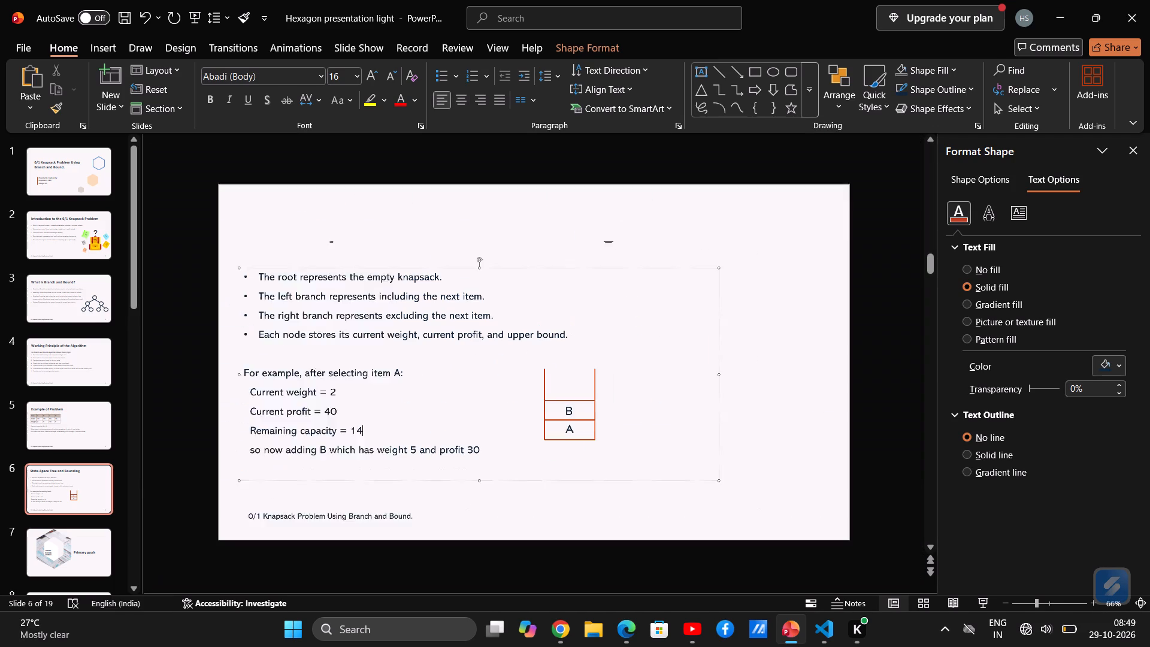
pyautogui.click(853, 428)
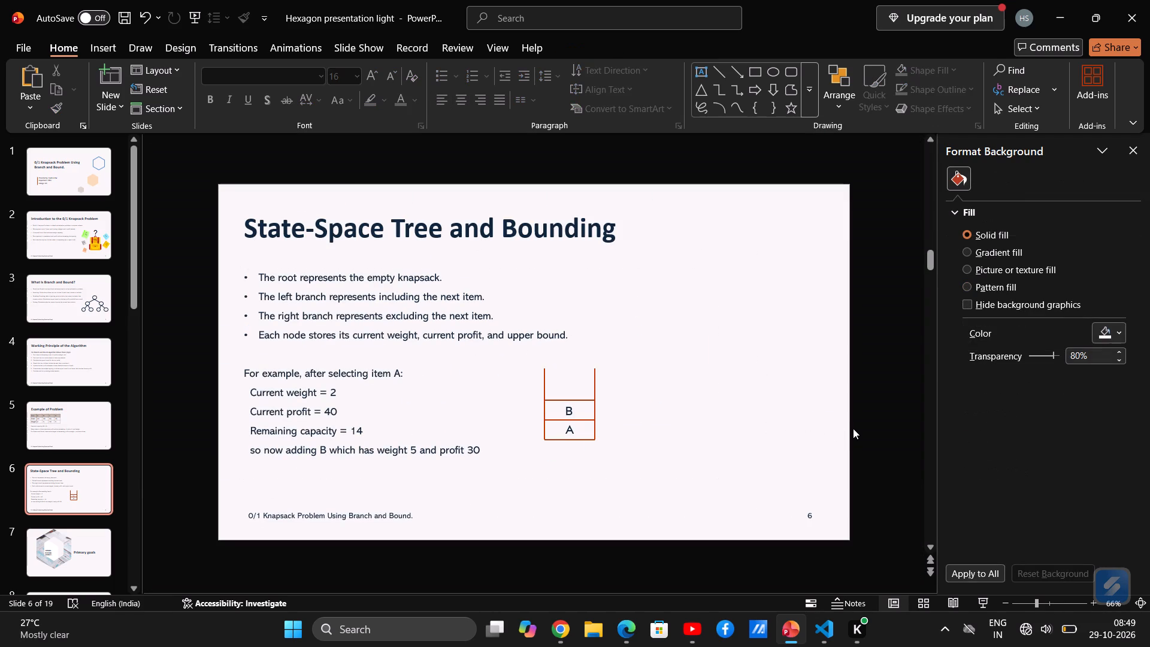
# Duplicate the A label, change the copy's text to 16, and place it centred just beneath the knapsack drawing.
pyautogui.keyDown('ctrl'); pyautogui.scroll(2, 591, 443); pyautogui.keyUp('ctrl')
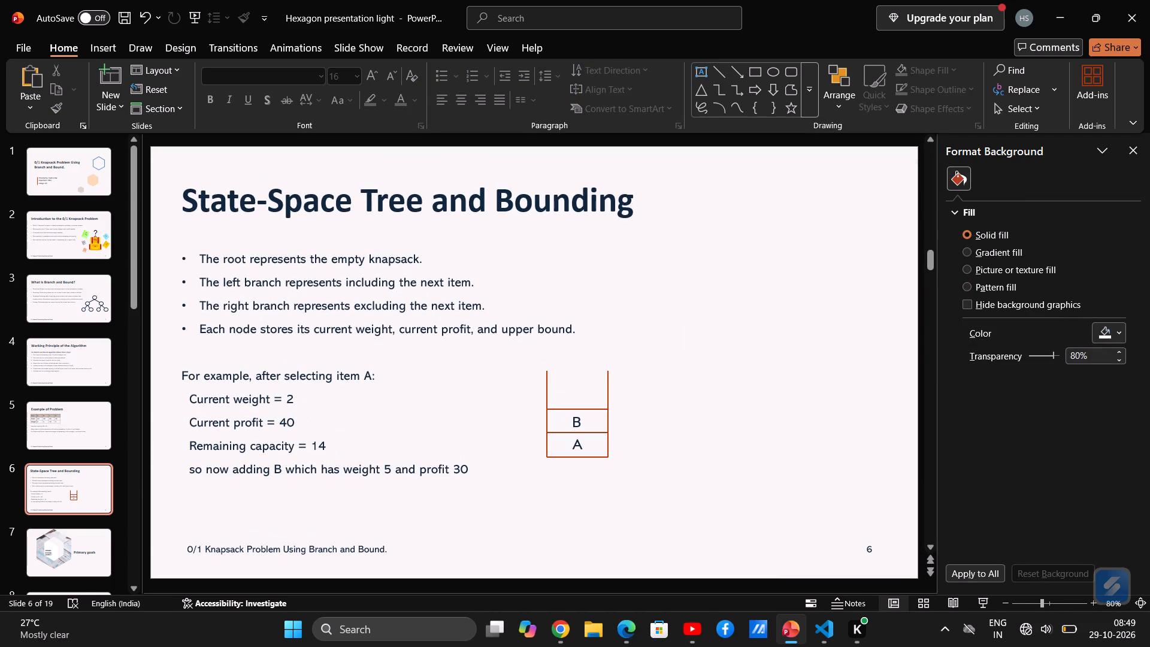
pyautogui.click(579, 421)
pyautogui.hotkey('ctrl', 'c')
pyautogui.hotkey('ctrl', 'v')
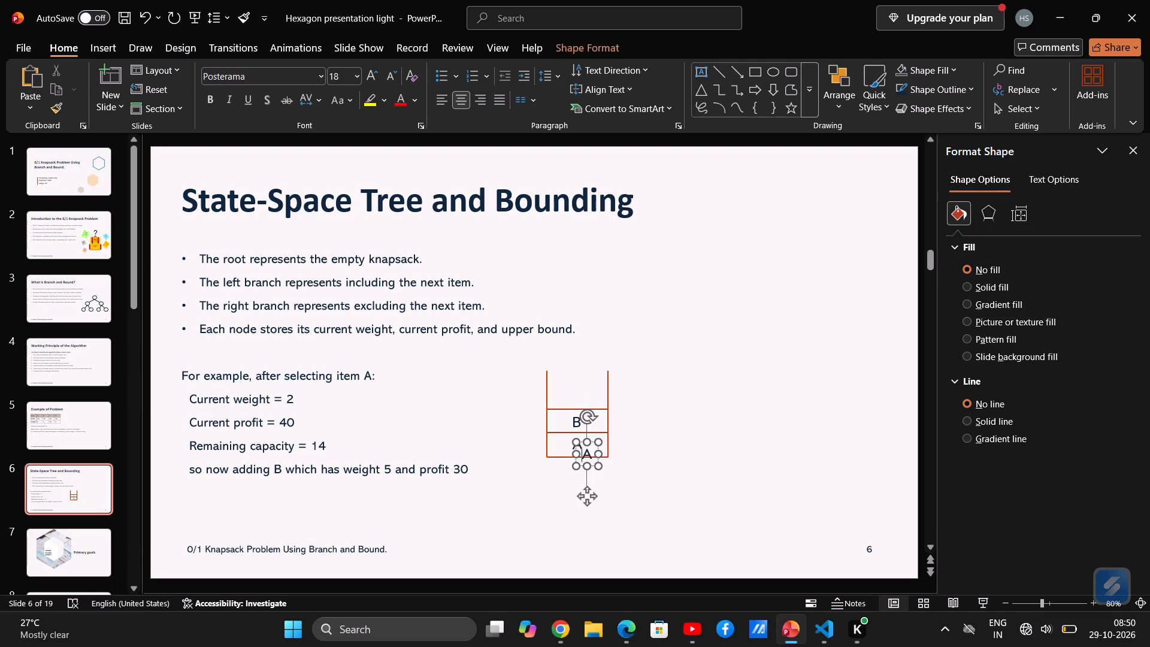
pyautogui.moveTo(596, 445); pyautogui.dragTo(614, 433)
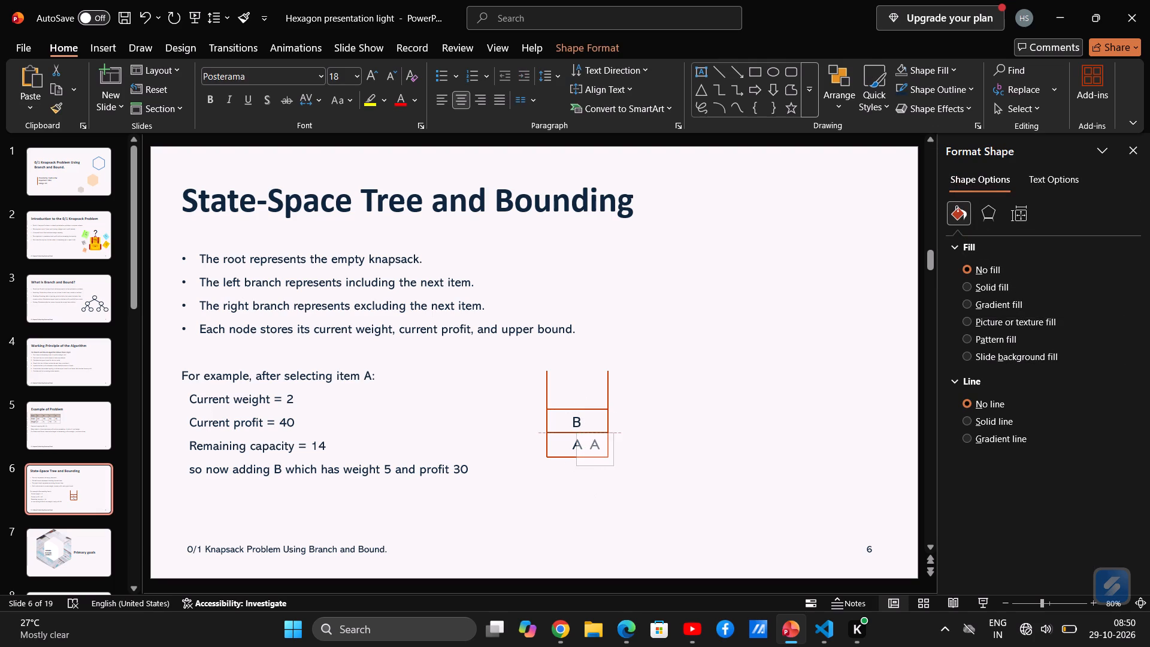
pyautogui.moveTo(614, 433); pyautogui.dragTo(607, 443)
pyautogui.click(597, 455)
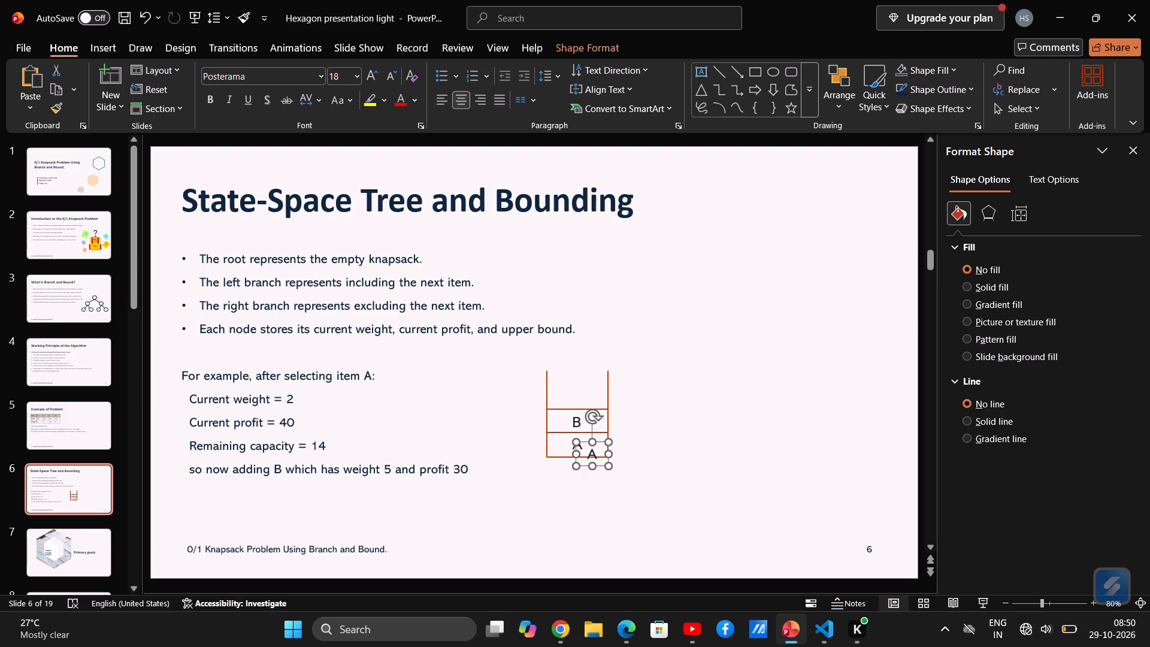
pyautogui.click(594, 455)
pyautogui.press('BackSpace')
pyautogui.press('End')
pyautogui.press('Right')
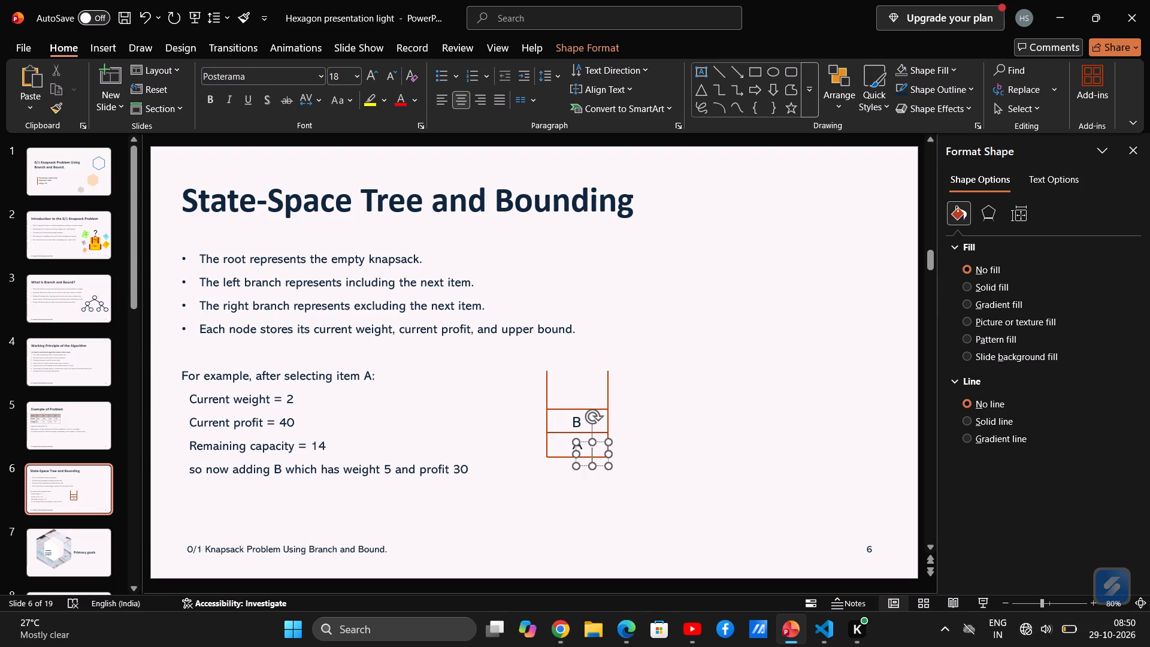
pyautogui.write('16')
pyautogui.moveTo(600, 465); pyautogui.dragTo(592, 479)
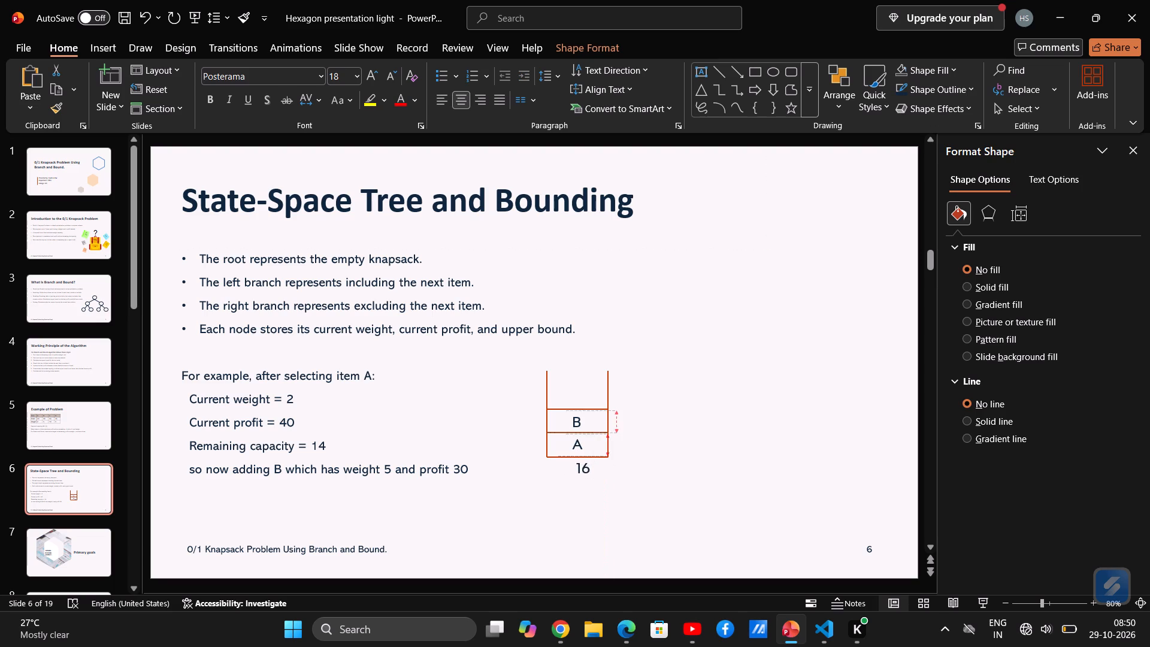
pyautogui.moveTo(592, 479); pyautogui.dragTo(584, 481)
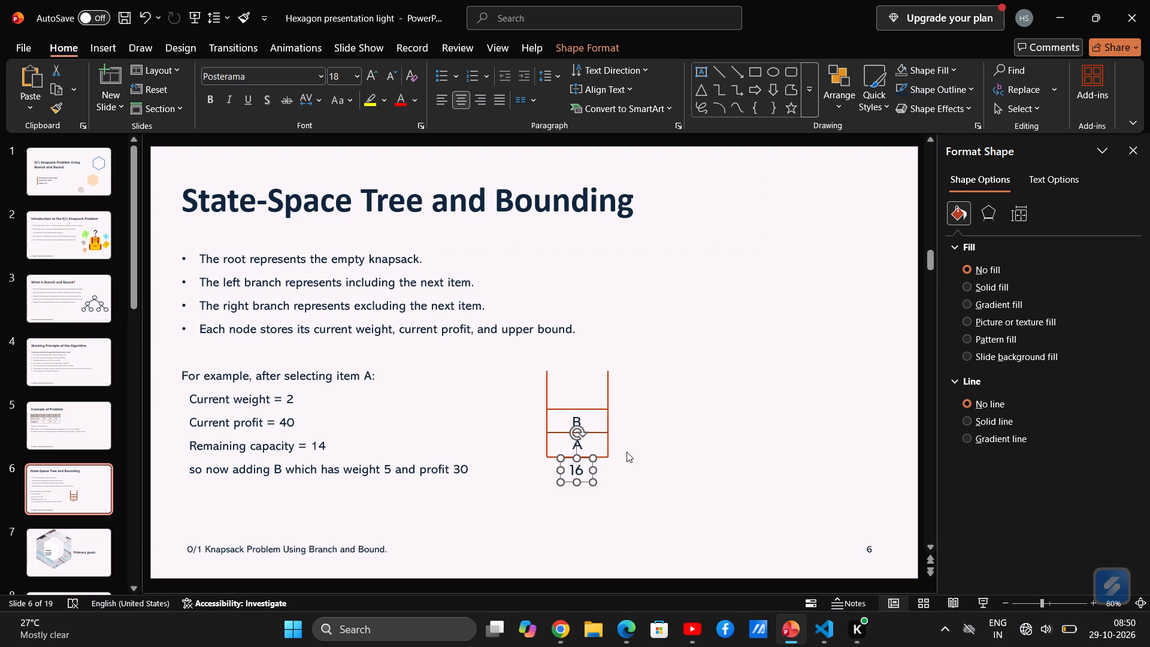
# Place two copies of the 16 label just outside the knapsack's right side, one beside compartment A and one beside B.
pyautogui.hotkey('ctrl', 'c')
pyautogui.hotkey('ctrl', 'v')
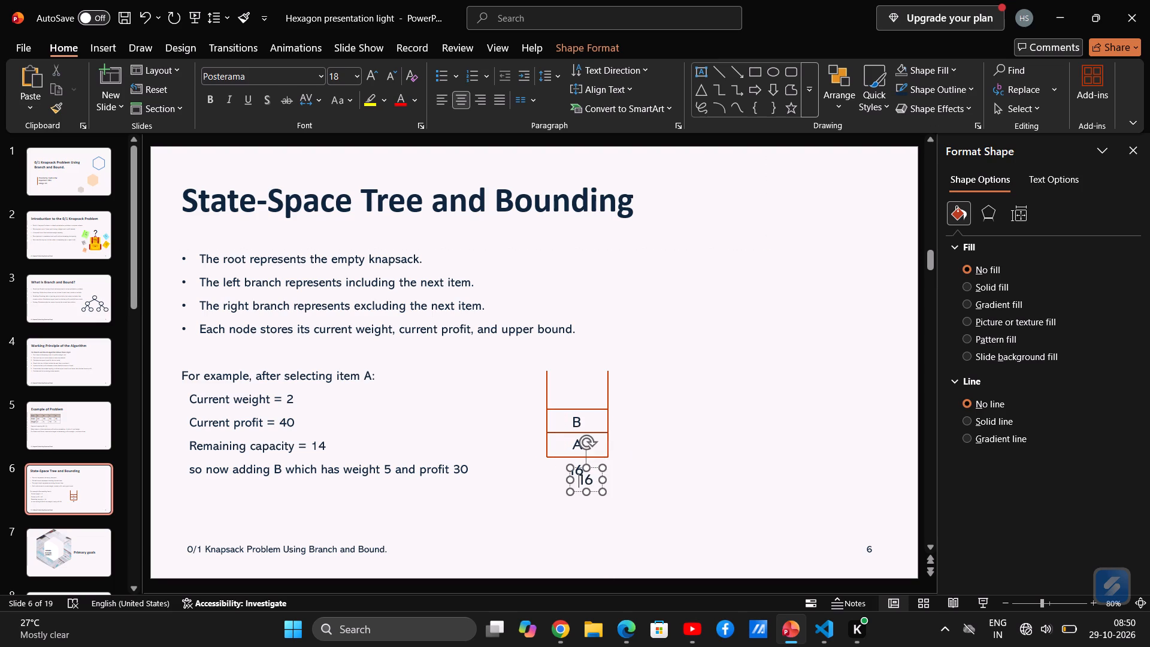
pyautogui.moveTo(595, 483); pyautogui.dragTo(635, 450)
pyautogui.hotkey('ctrl', 'c')
pyautogui.hotkey('ctrl', 'v')
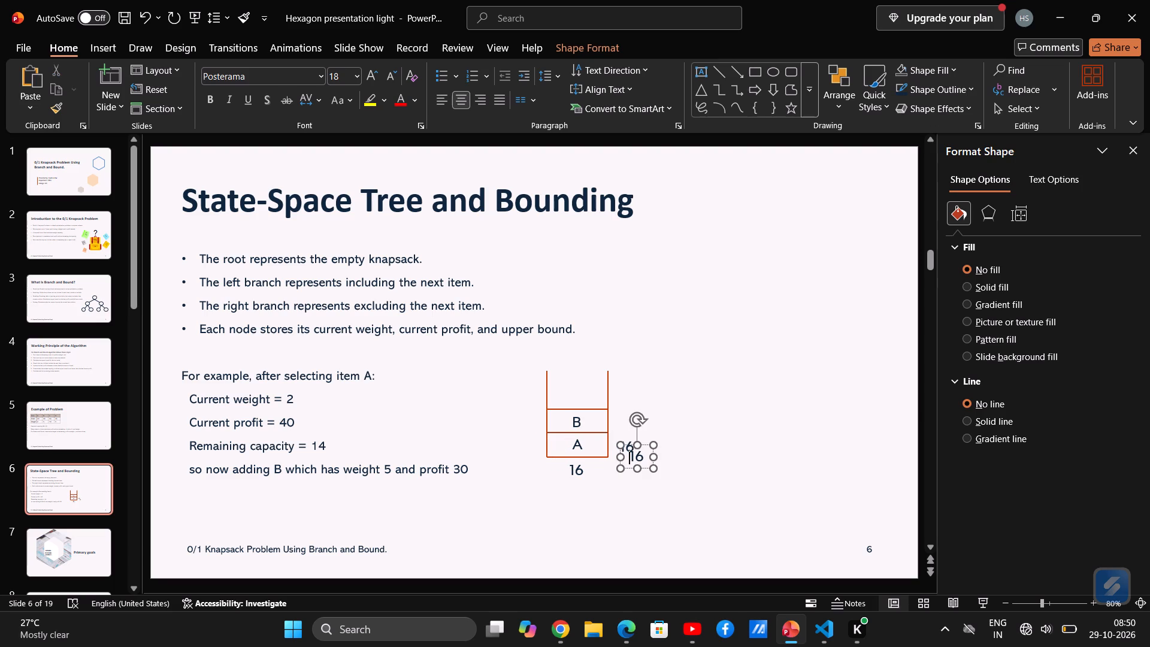
pyautogui.moveTo(647, 464); pyautogui.dragTo(636, 427)
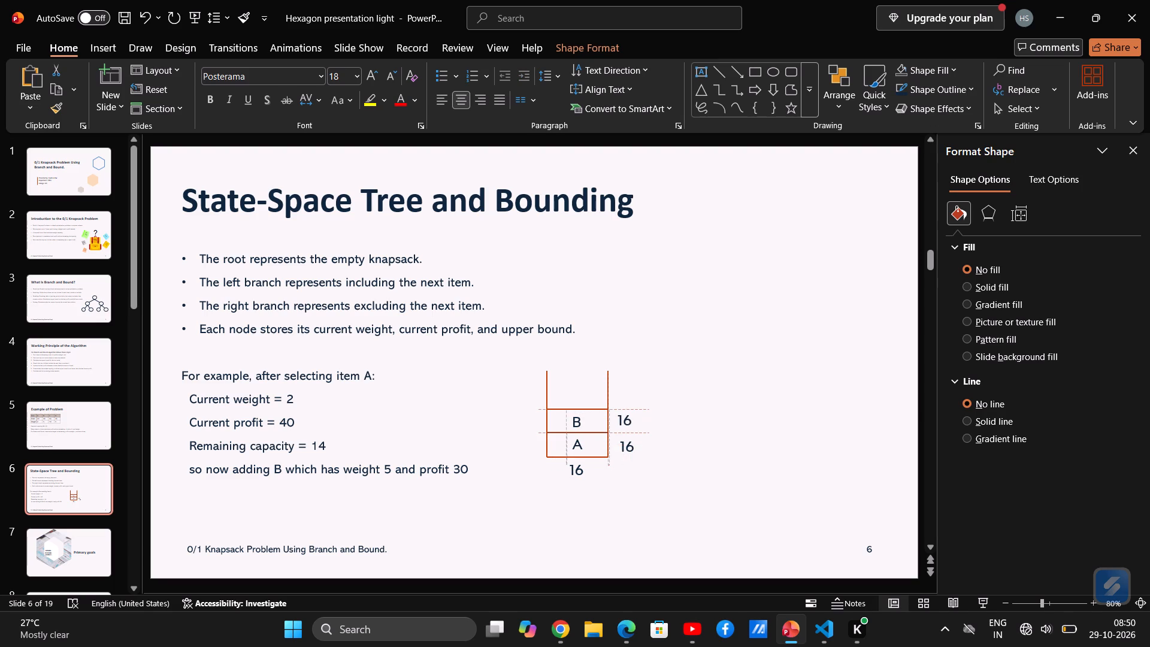
pyautogui.moveTo(636, 427); pyautogui.dragTo(638, 427)
# Change the label beside compartment A to 2 and the label beside compartment B to 5.
pyautogui.click(630, 446)
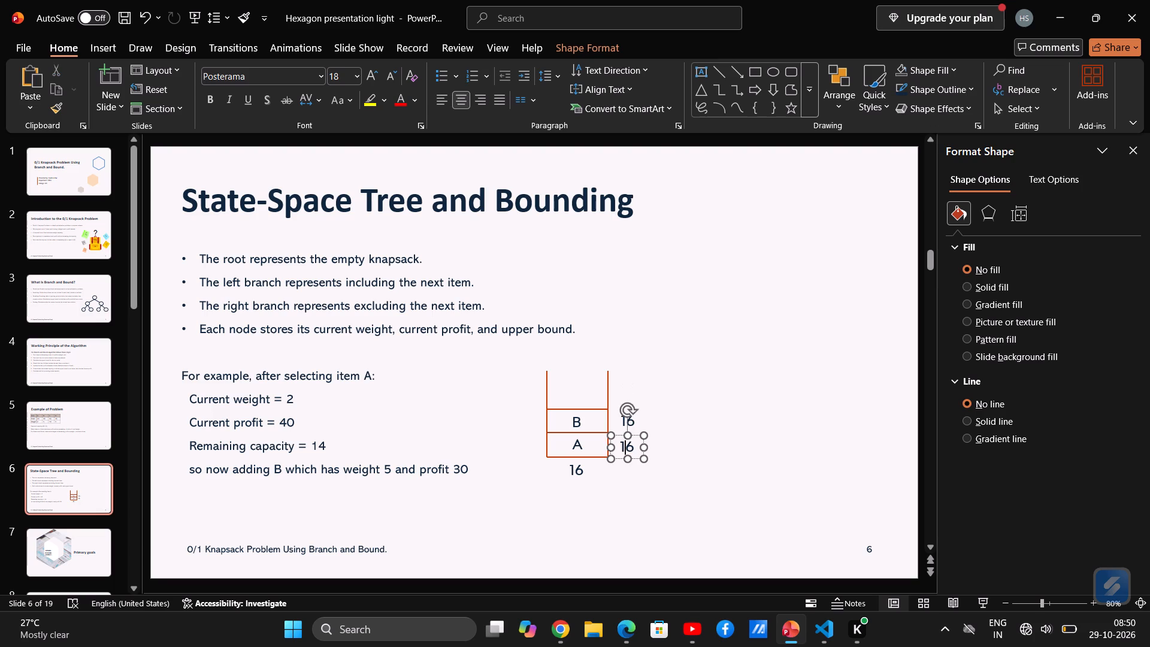
pyautogui.press('Right')
pyautogui.press('BackSpace')
pyautogui.press('BackSpace')
pyautogui.press('2')
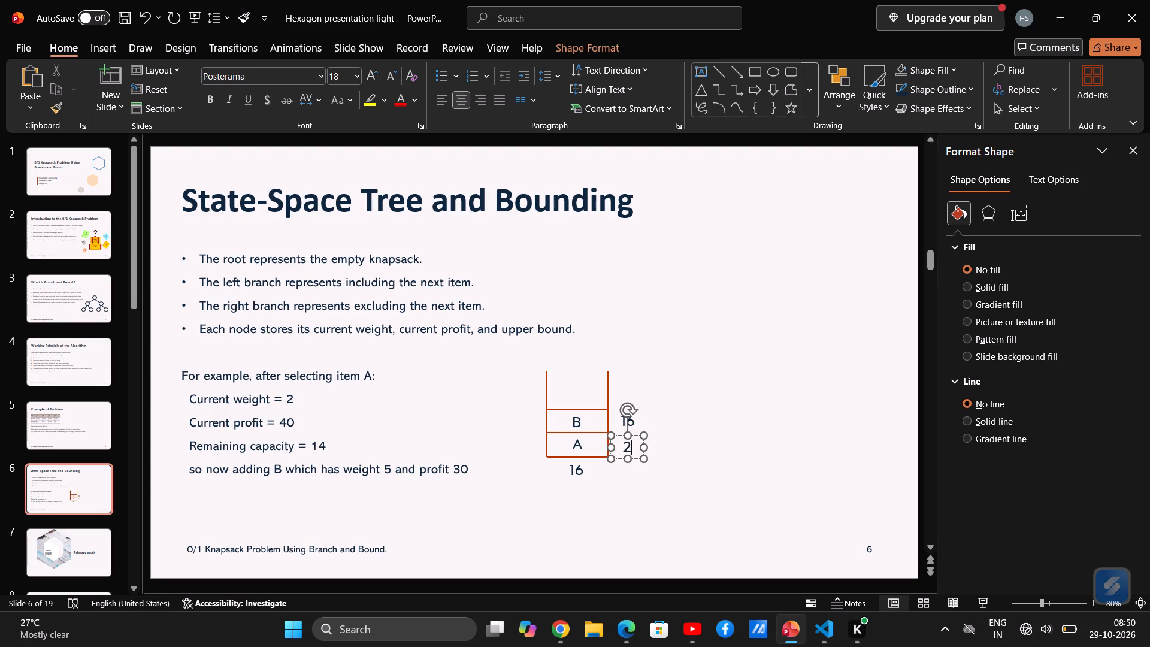
pyautogui.click(634, 423)
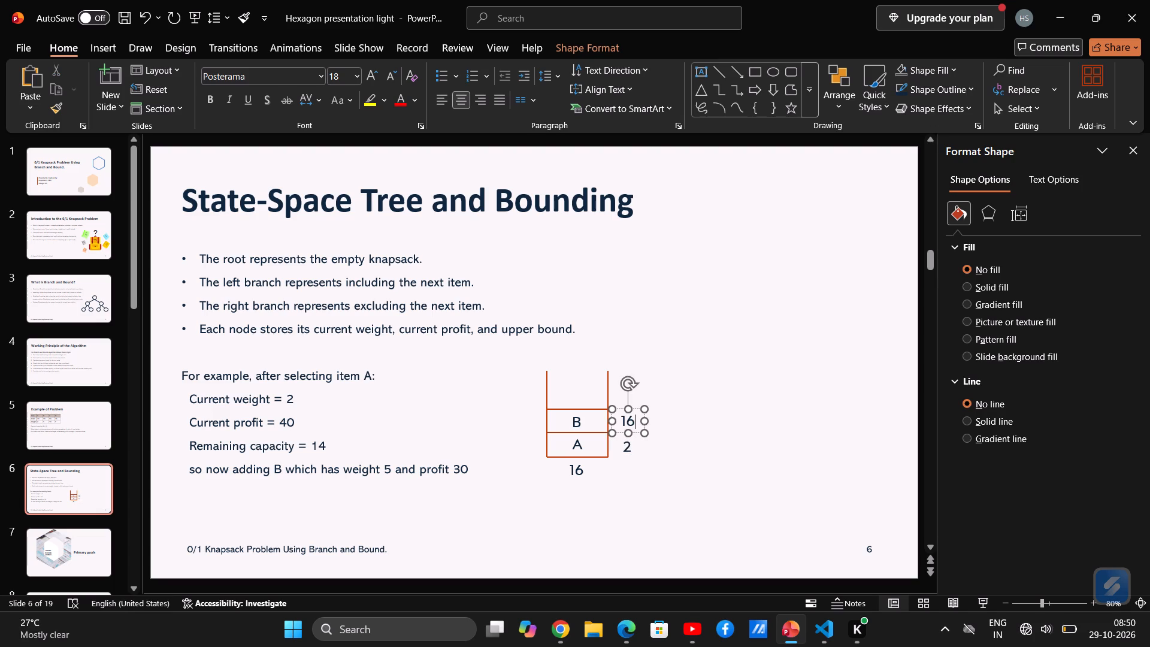
pyautogui.press('BackSpace')
pyautogui.press('BackSpace')
pyautogui.press('5')
# Duplicate the 16 label to the right of the 5 and 2 labels and replace its text with "Current total weight was 7".
pyautogui.click(586, 471)
pyautogui.hotkey('ctrl', 'c')
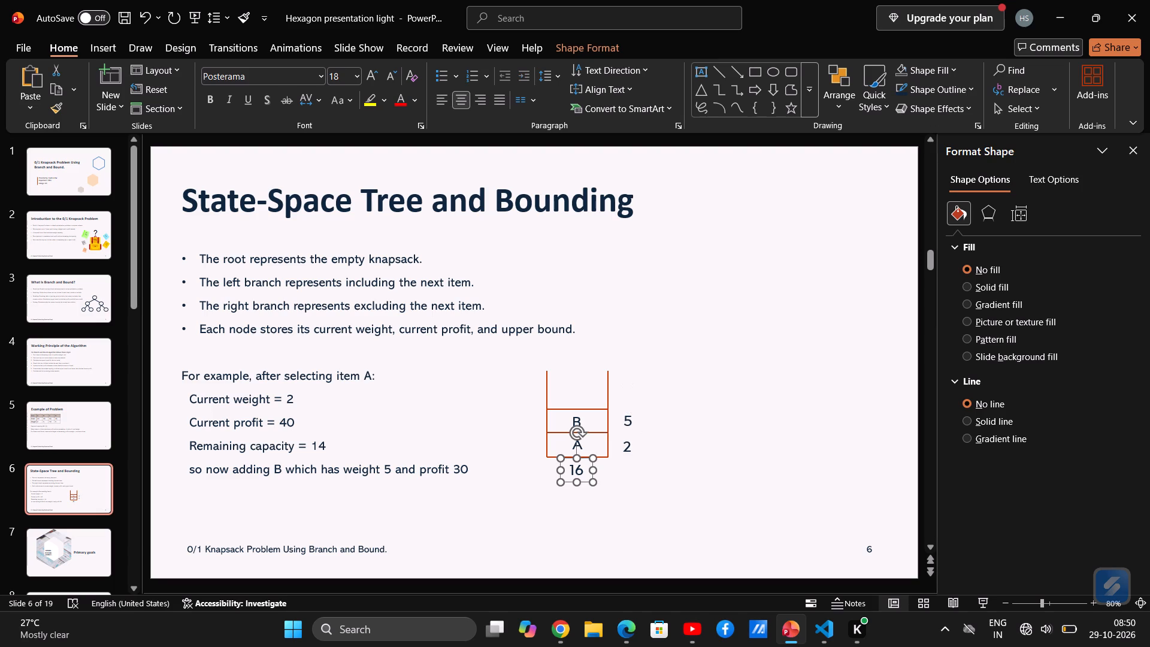
pyautogui.hotkey('ctrl', 'v')
pyautogui.moveTo(596, 492); pyautogui.dragTo(672, 442)
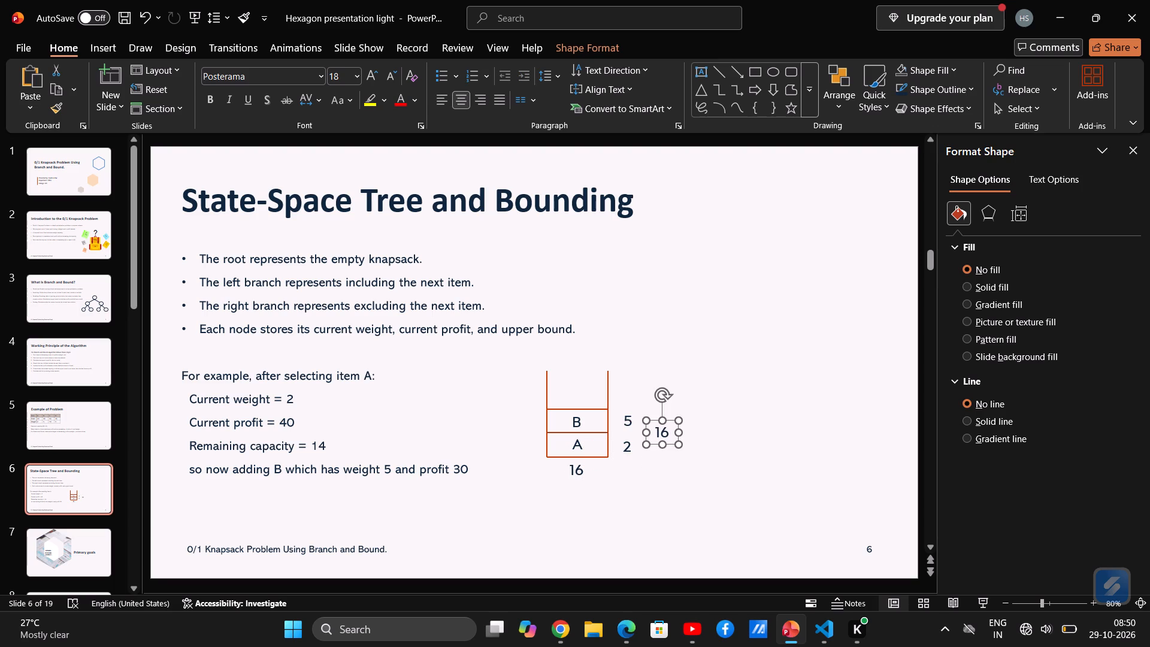
pyautogui.click(662, 433)
pyautogui.press('Right')
pyautogui.press('BackSpace')
pyautogui.press('BackSpace')
pyautogui.write('curr')
pyautogui.write('ent total wa')
pyautogui.press('BackSpace')
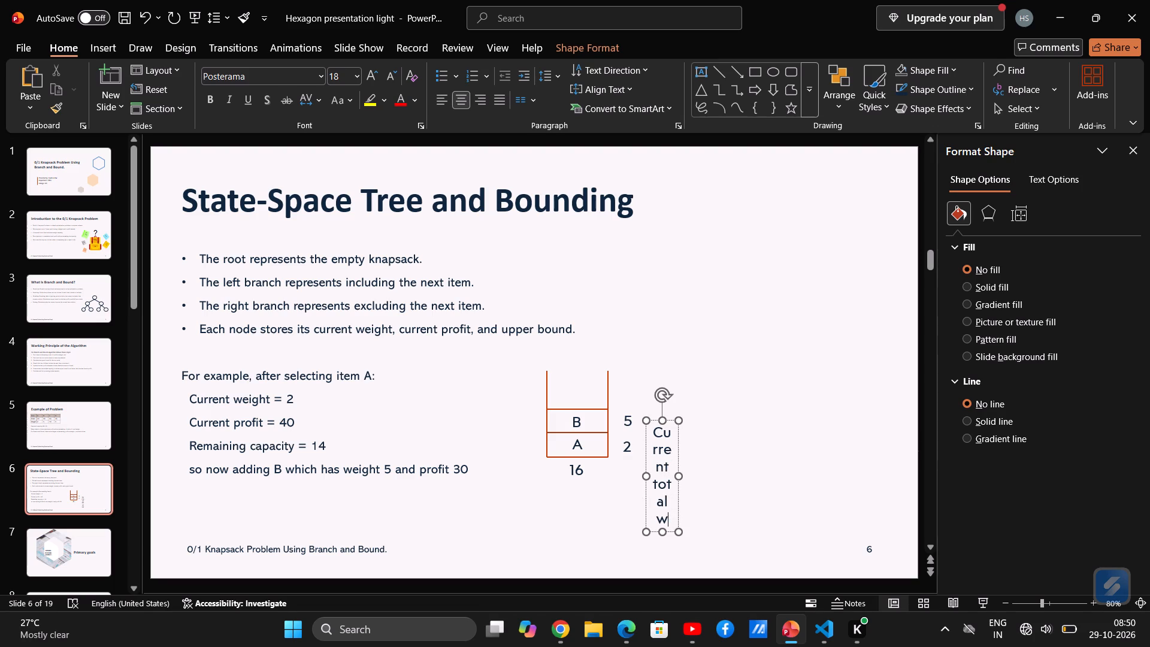
pyautogui.write('ei')
pyautogui.write('ght was')
pyautogui.press('space')
pyautogui.press('7')
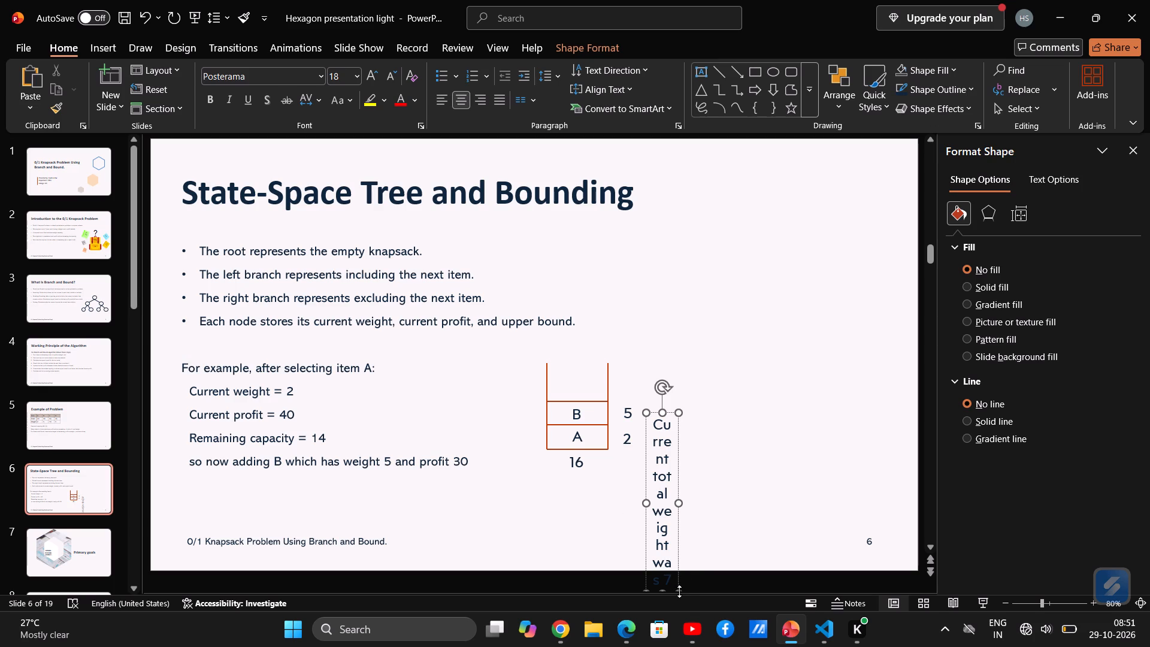
# Widen and shorten the "Current total weight was 7" text box so its text fits on two lines.
pyautogui.moveTo(679, 591); pyautogui.dragTo(765, 528)
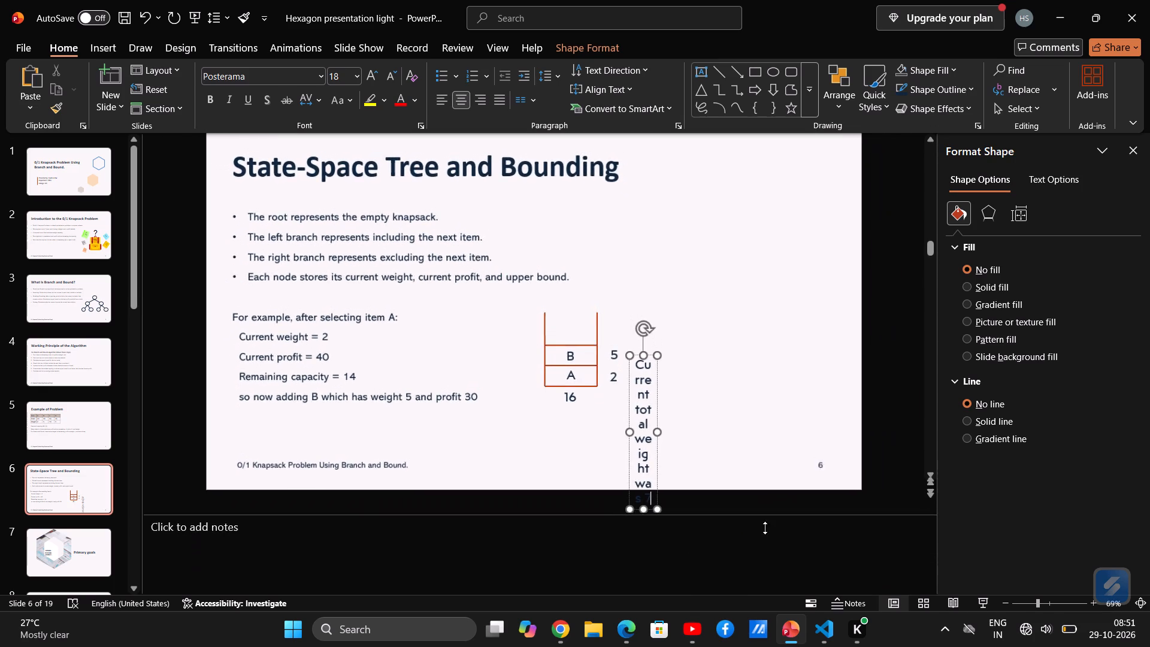
pyautogui.moveTo(765, 528); pyautogui.dragTo(765, 531)
pyautogui.moveTo(661, 520); pyautogui.dragTo(773, 355)
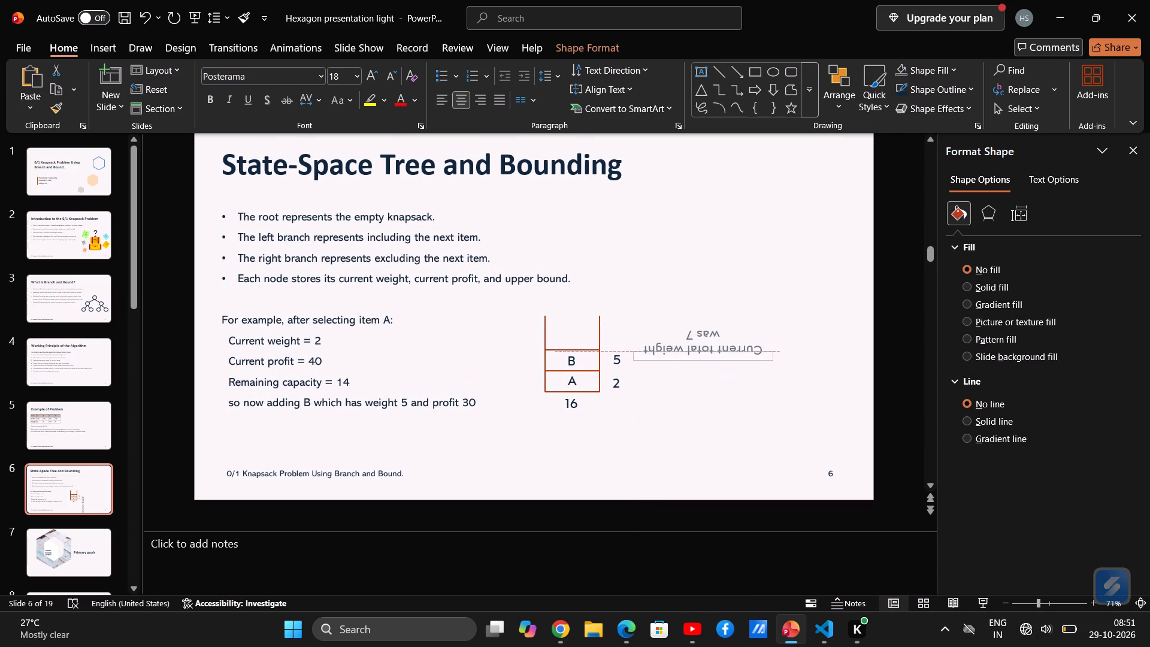
pyautogui.moveTo(773, 355); pyautogui.dragTo(779, 384)
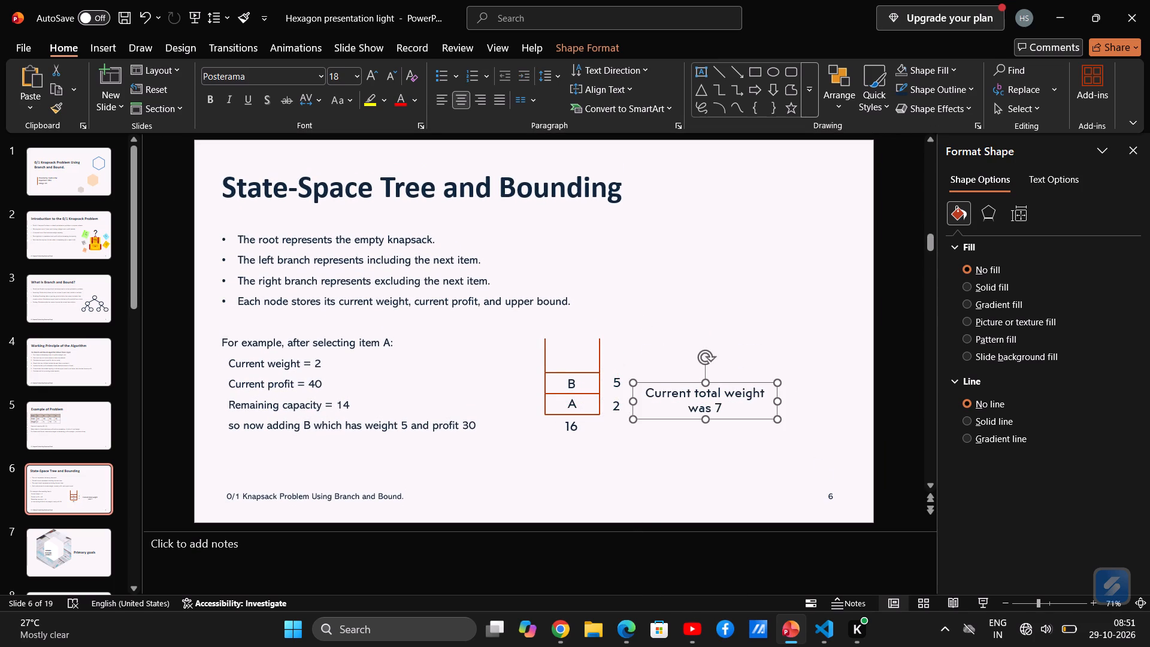
pyautogui.click(887, 380)
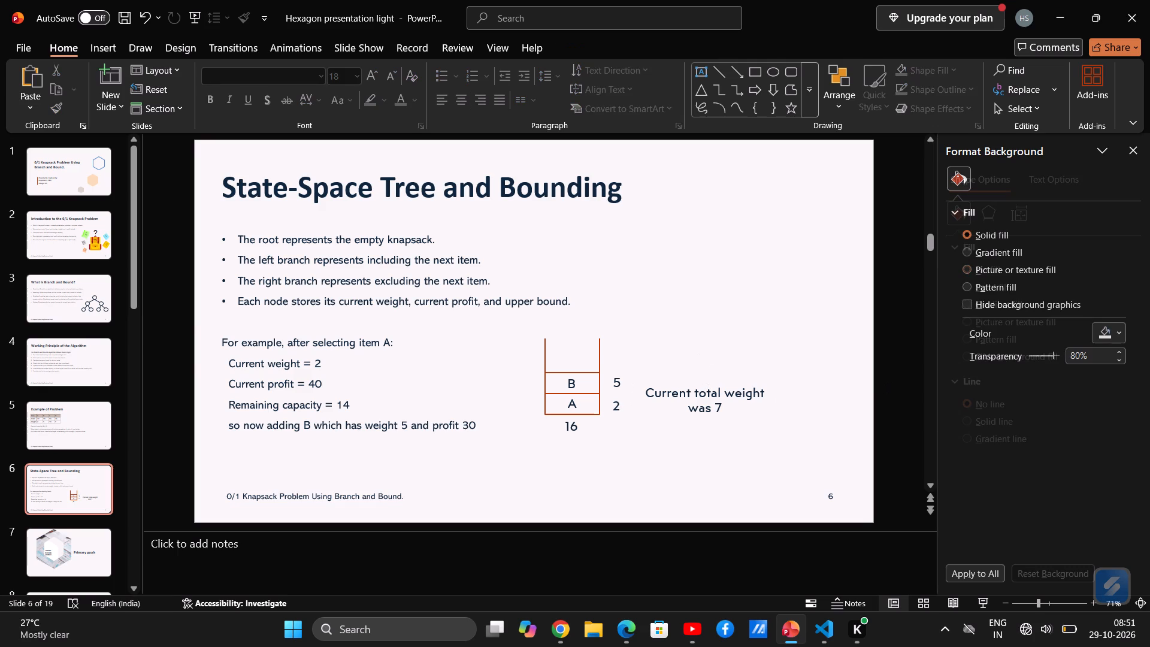
pyautogui.click(703, 395)
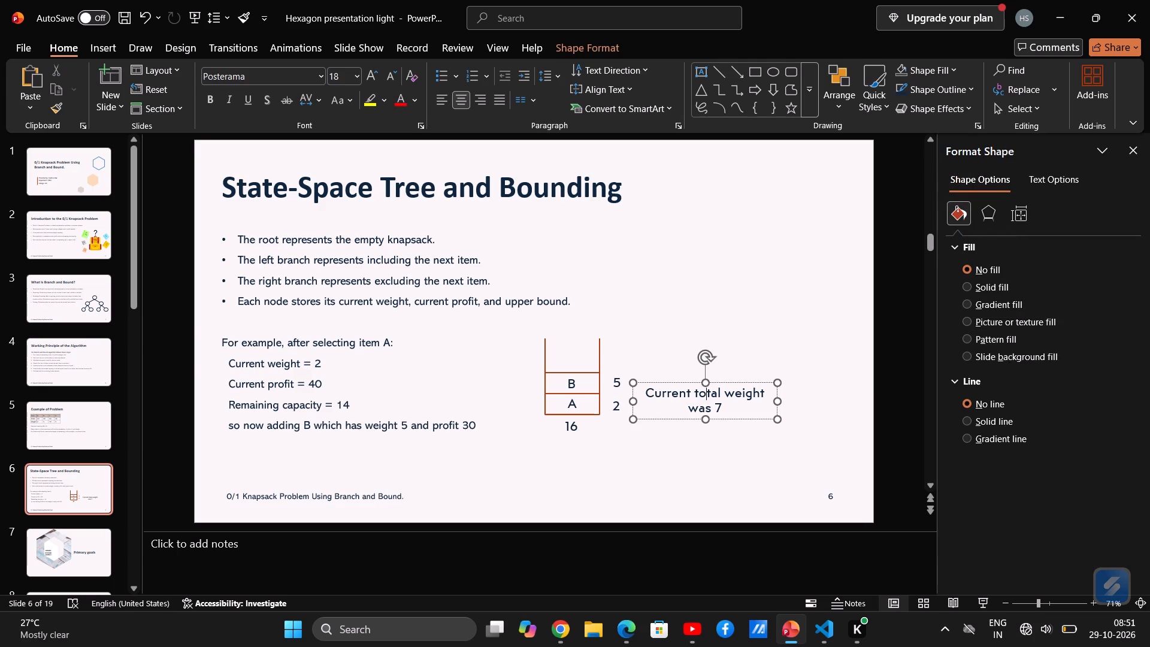
pyautogui.moveTo(679, 383); pyautogui.dragTo(675, 377)
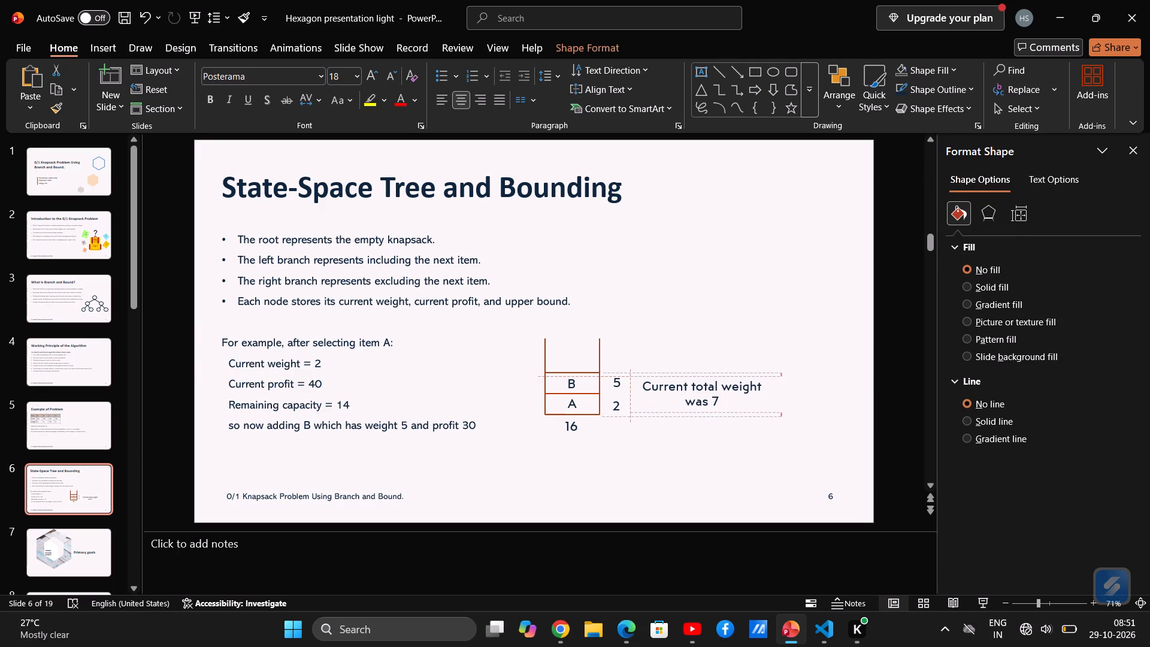
pyautogui.moveTo(675, 377); pyautogui.dragTo(675, 378)
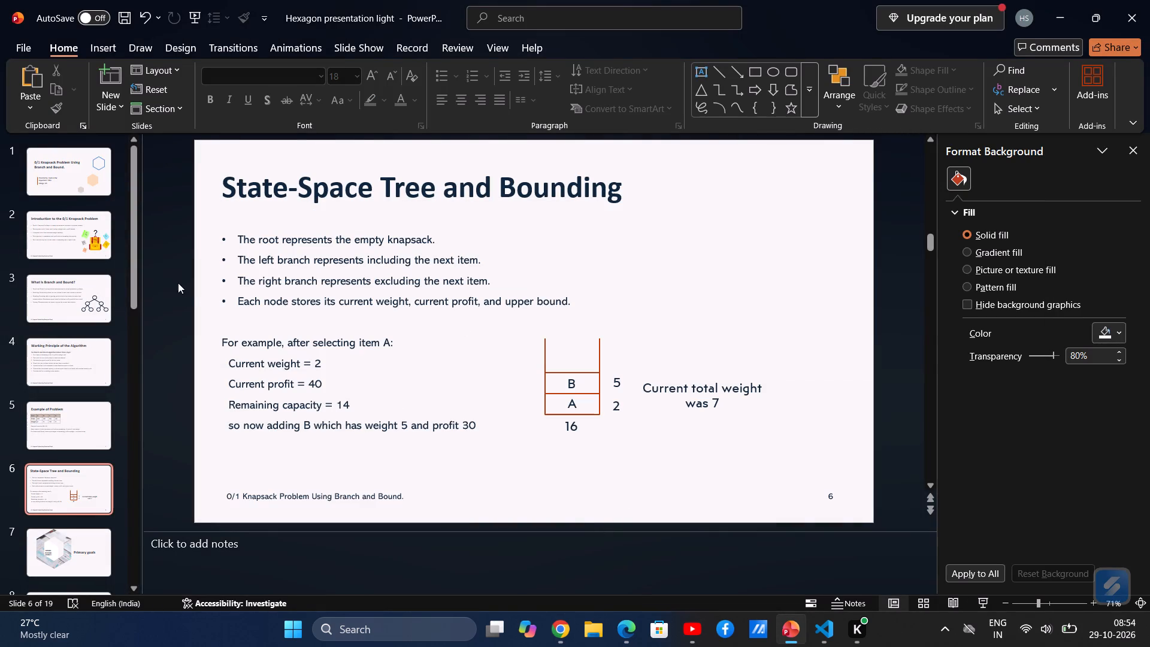
pyautogui.click(81, 425)
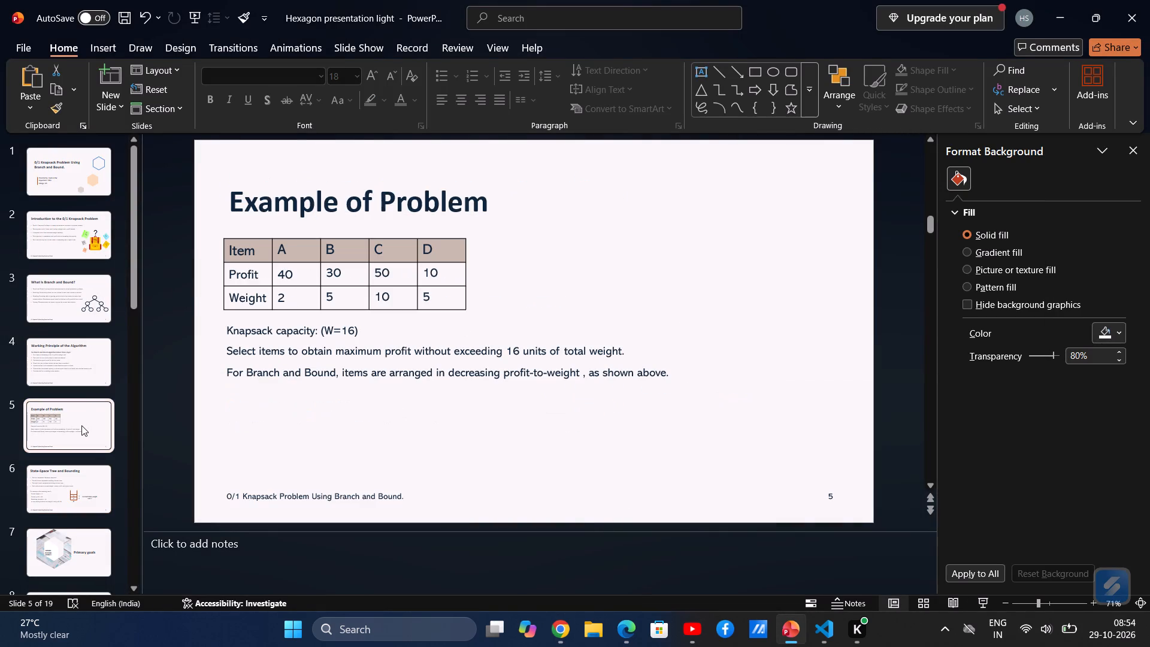
pyautogui.click(61, 504)
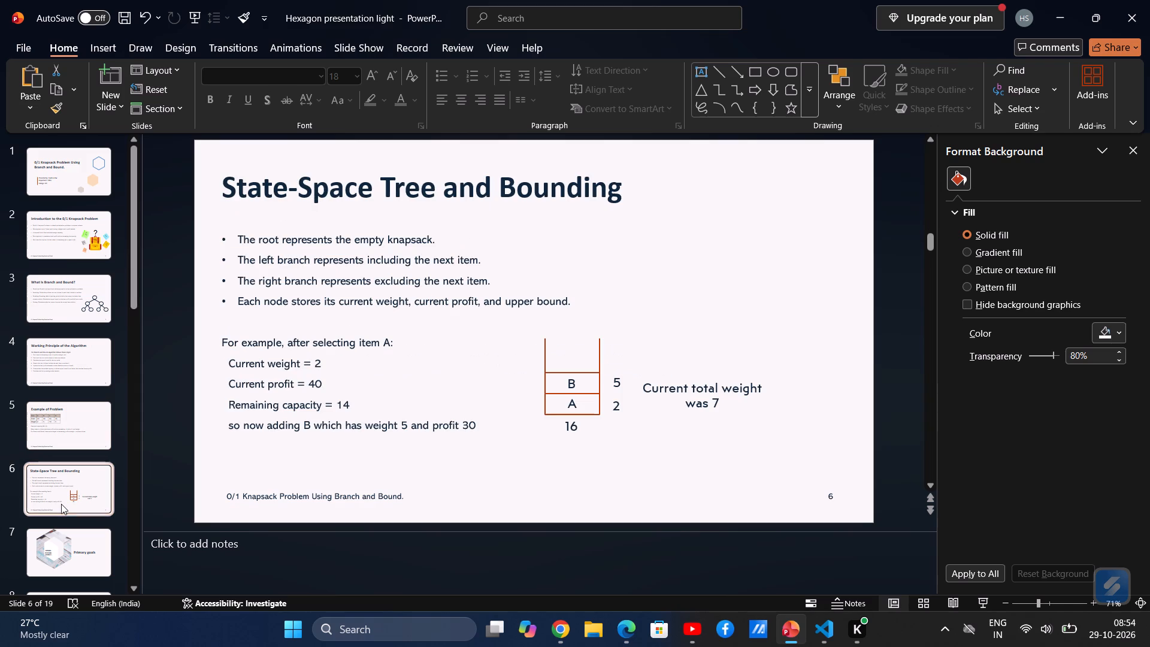
pyautogui.keyDown('ctrl'); pyautogui.scroll(2, 588, 385); pyautogui.keyUp('ctrl')
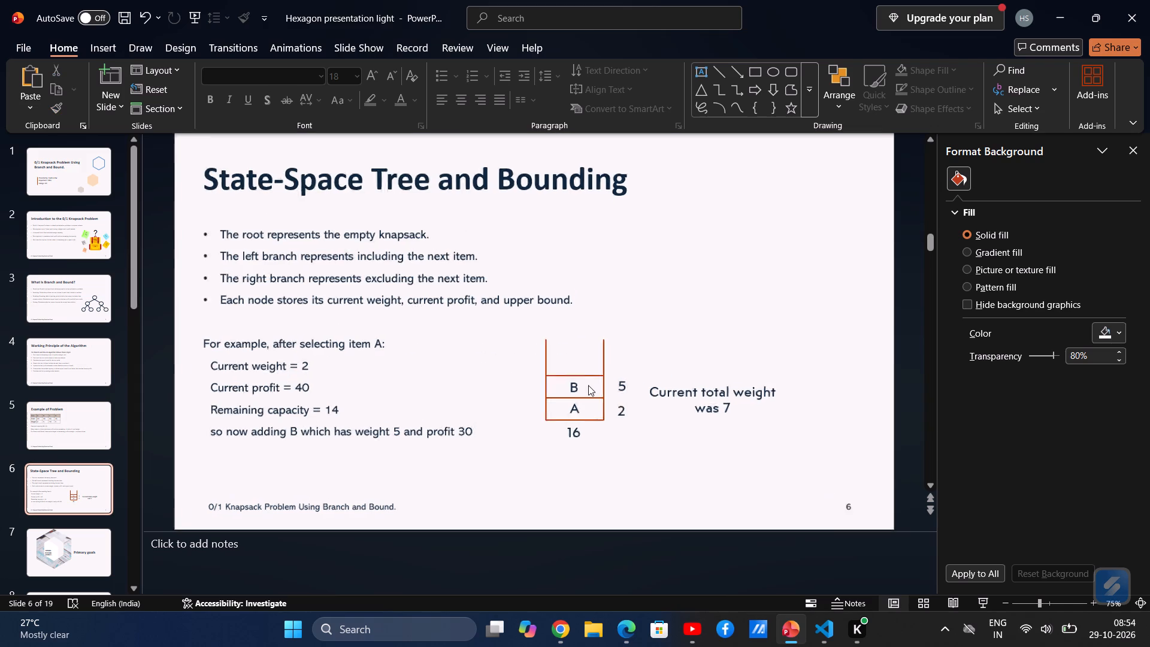
pyautogui.keyDown('ctrl'); pyautogui.scroll(4, 588, 385); pyautogui.keyUp('ctrl')
pyautogui.scroll(-1, 588, 385)
pyautogui.moveTo(647, 353); pyautogui.dragTo(682, 404)
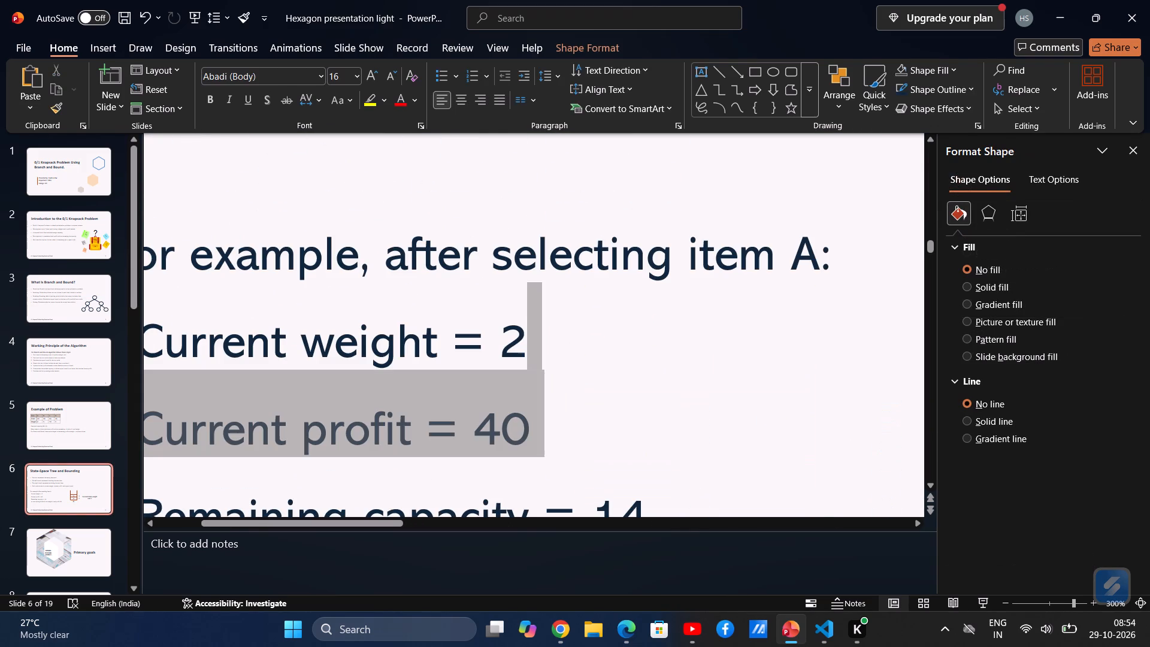
pyautogui.moveTo(682, 404); pyautogui.dragTo(685, 411)
pyautogui.hscroll(-10, 685, 411)
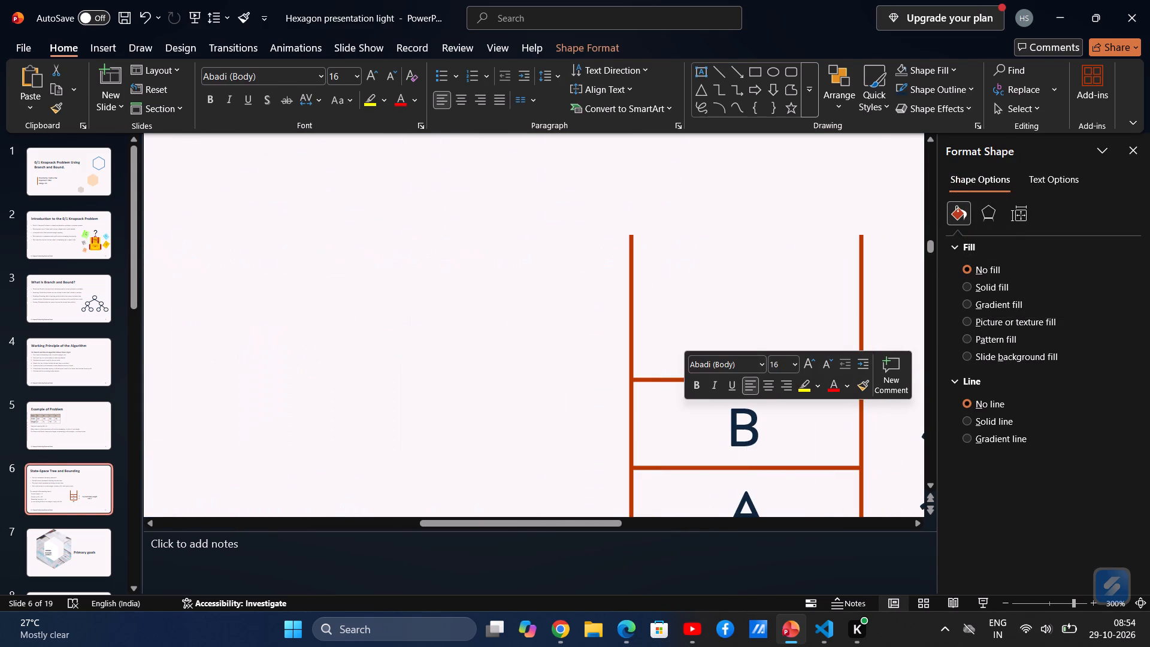
pyautogui.click(740, 418)
pyautogui.hotkey('ctrl', 'c')
pyautogui.hotkey('ctrl', 'v')
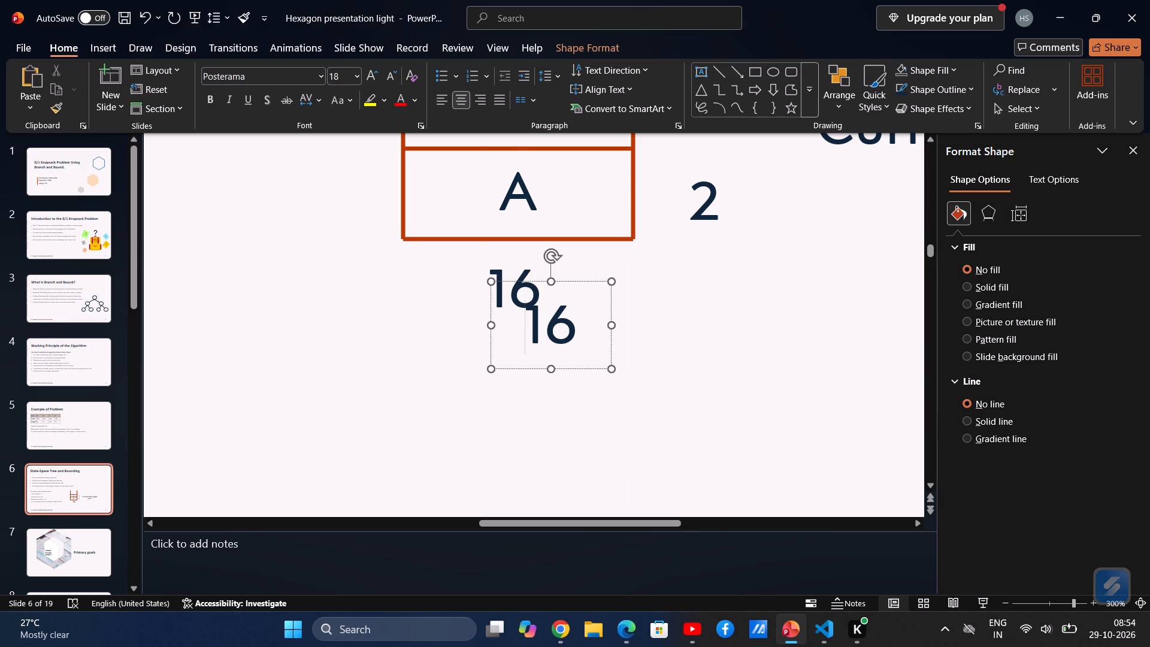
pyautogui.moveTo(610, 364); pyautogui.dragTo(594, 129)
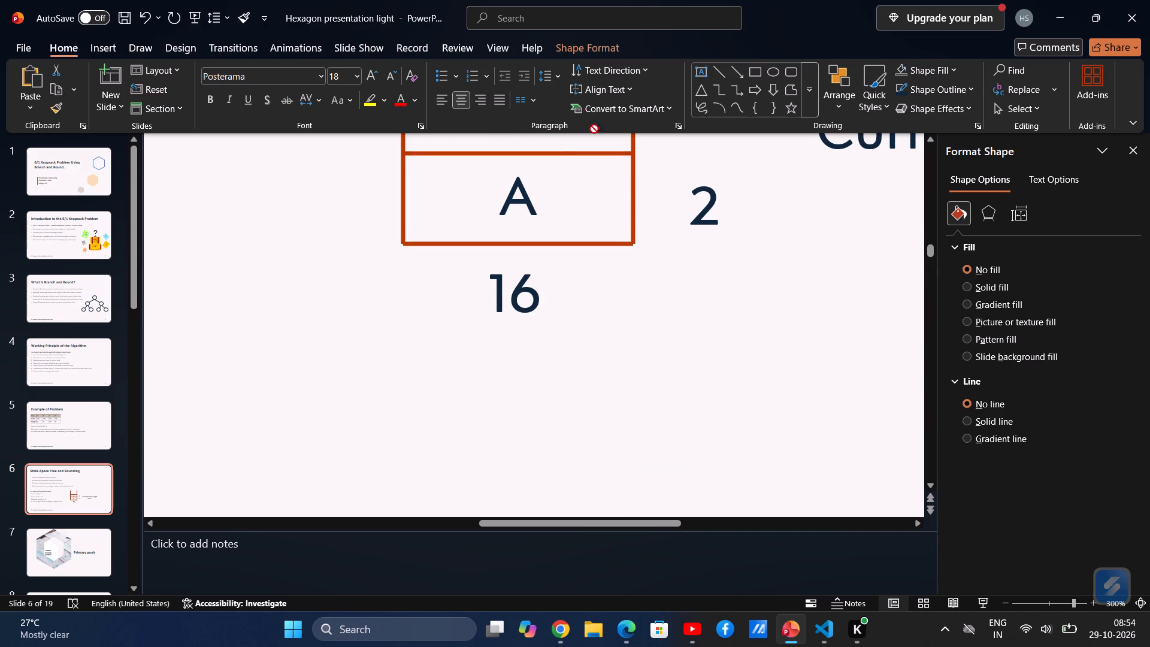
pyautogui.moveTo(594, 129); pyautogui.dragTo(585, 151)
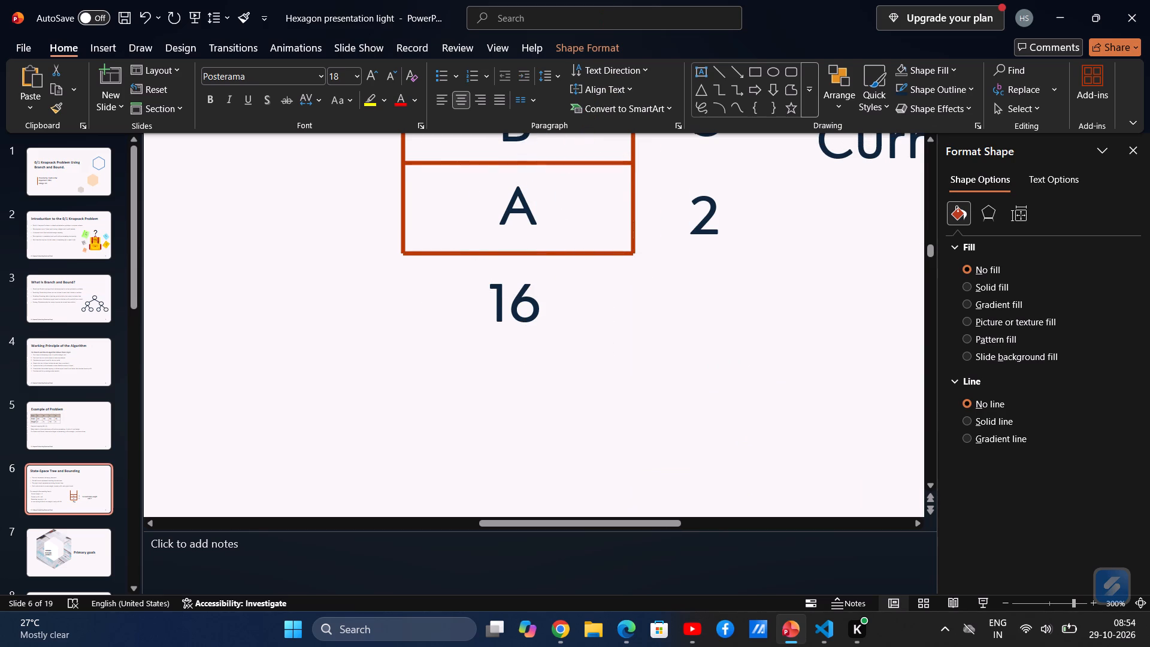
pyautogui.moveTo(585, 151); pyautogui.dragTo(584, 158)
pyautogui.scroll(2, 584, 158)
pyautogui.moveTo(578, 266); pyautogui.dragTo(574, 179)
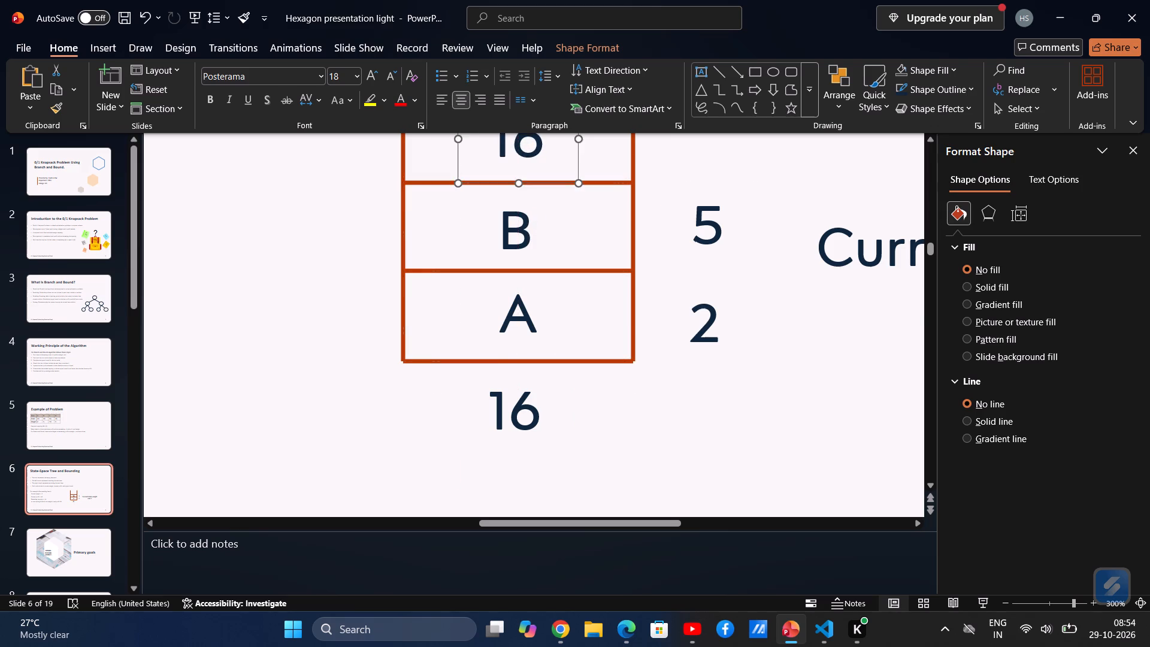
# Change the pasted label in the compartment above B to "D".
pyautogui.scroll(2, 574, 179)
pyautogui.click(541, 211)
pyautogui.press('BackSpace')
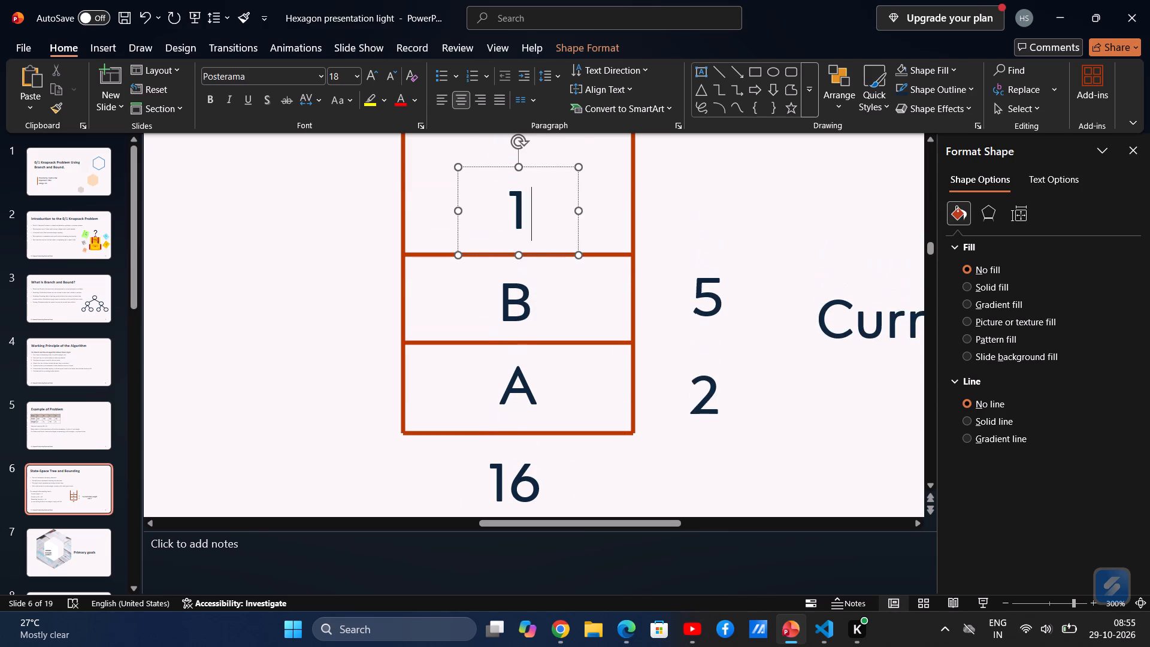
pyautogui.press('BackSpace')
pyautogui.hotkey('shift', 'd')
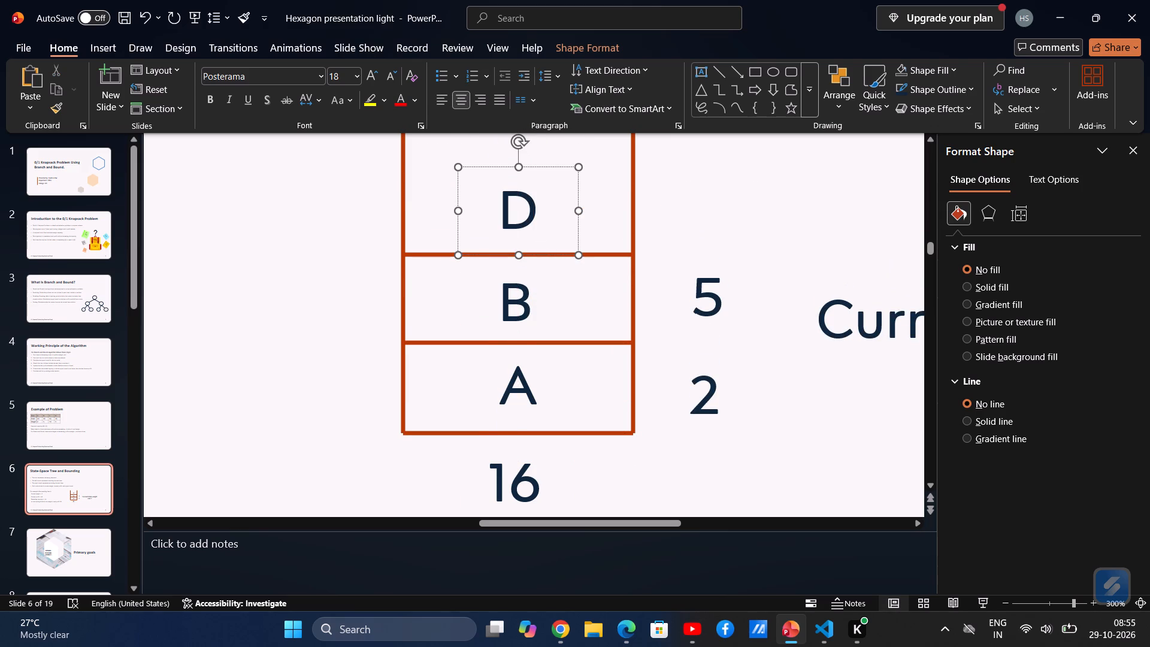
# Paste another copy of the 16 label and align it beside D, directly above B's weight label.
pyautogui.click(662, 222)
pyautogui.hscroll(-2, 662, 222)
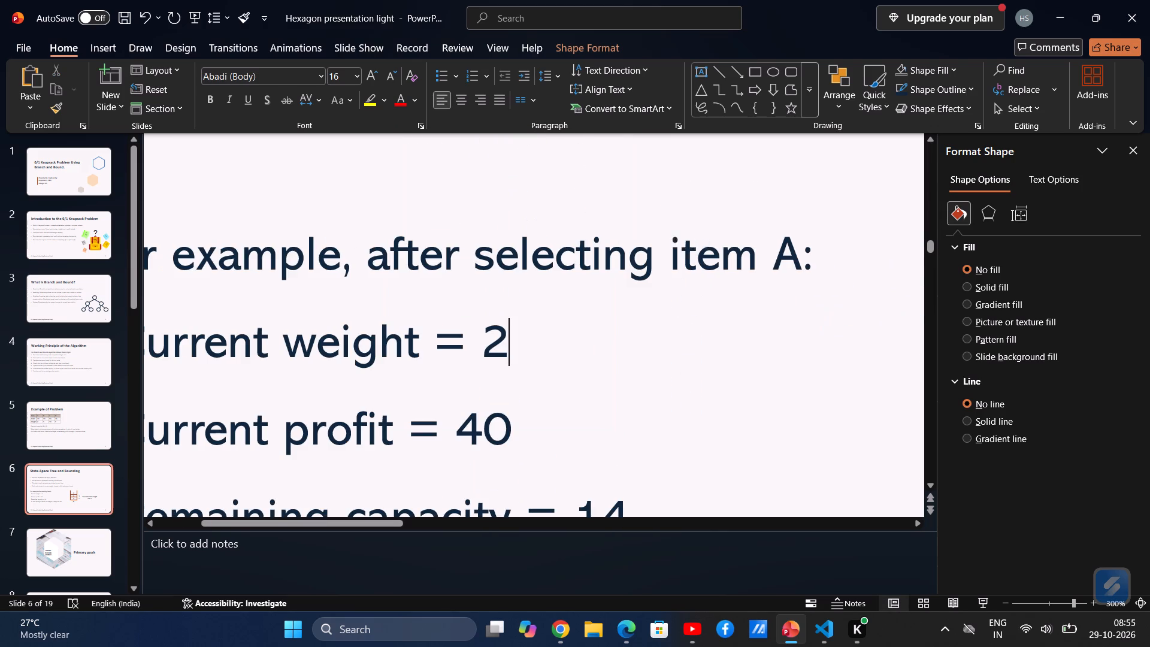
pyautogui.hscroll(-14, 662, 222)
pyautogui.click(573, 409)
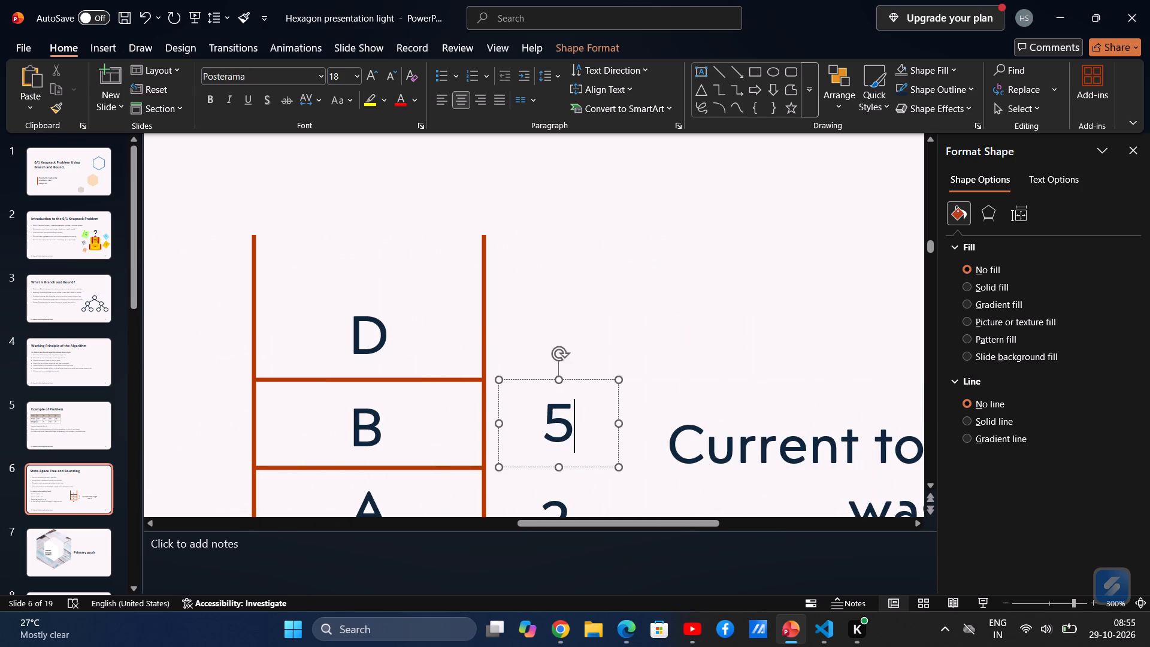
pyautogui.hotkey('ctrl', 'c')
pyautogui.hotkey('ctrl', 'v')
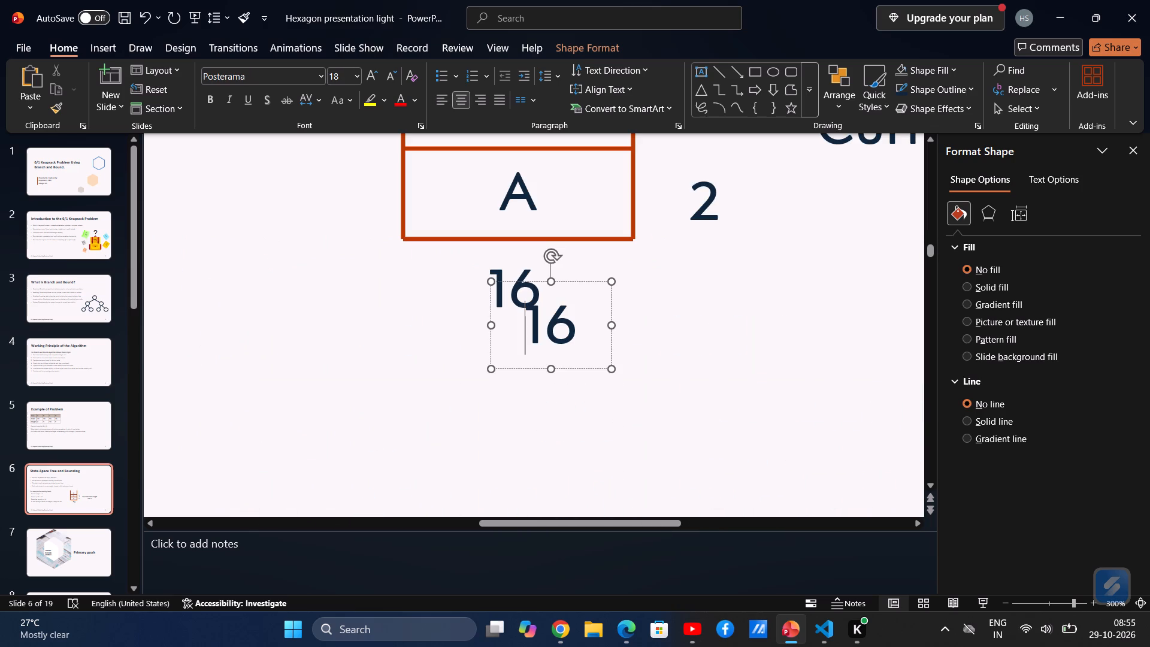
pyautogui.click(607, 368)
pyautogui.moveTo(599, 368); pyautogui.dragTo(753, 194)
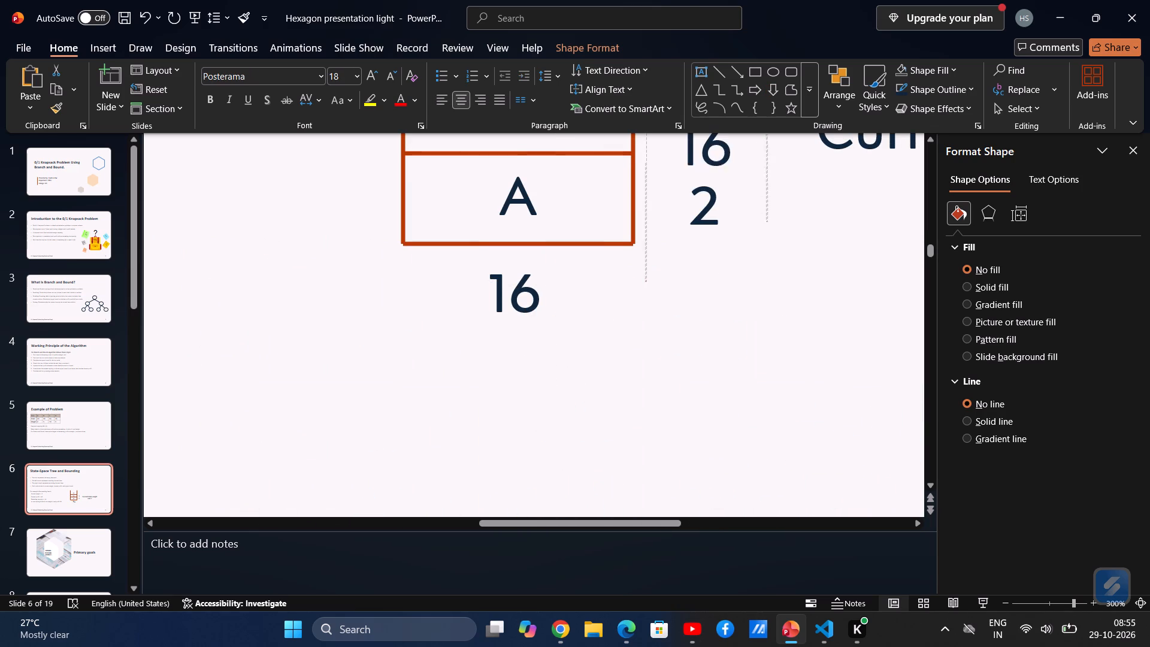
pyautogui.moveTo(753, 194); pyautogui.dragTo(752, 195)
pyautogui.scroll(3, 752, 195)
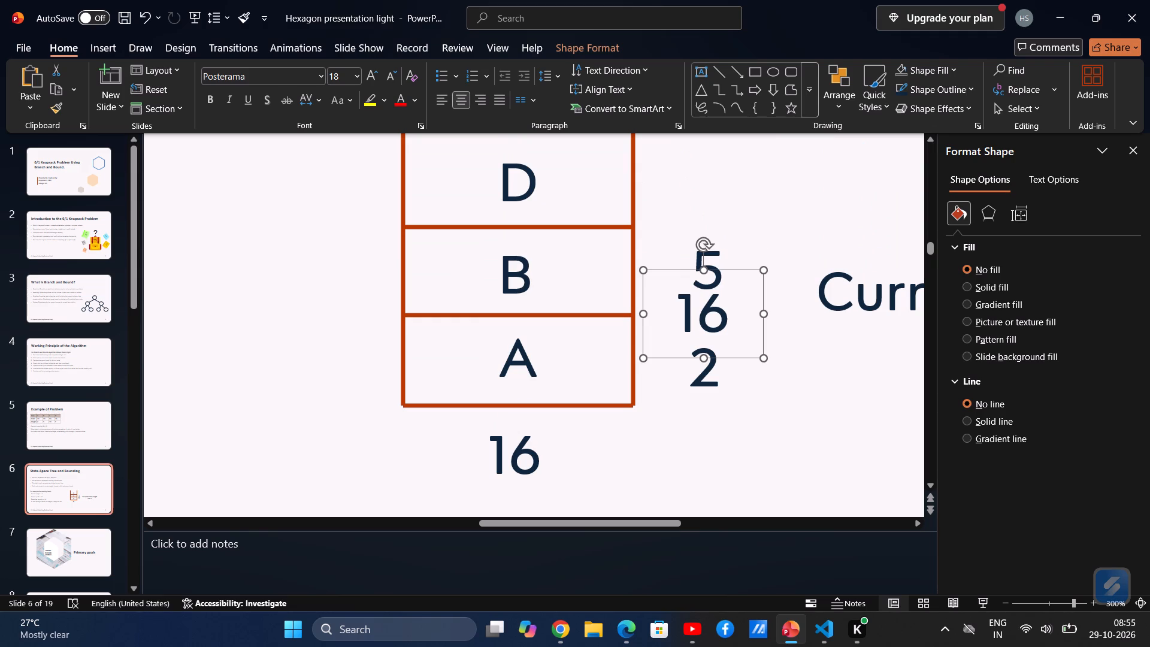
pyautogui.moveTo(753, 359); pyautogui.dragTo(747, 229)
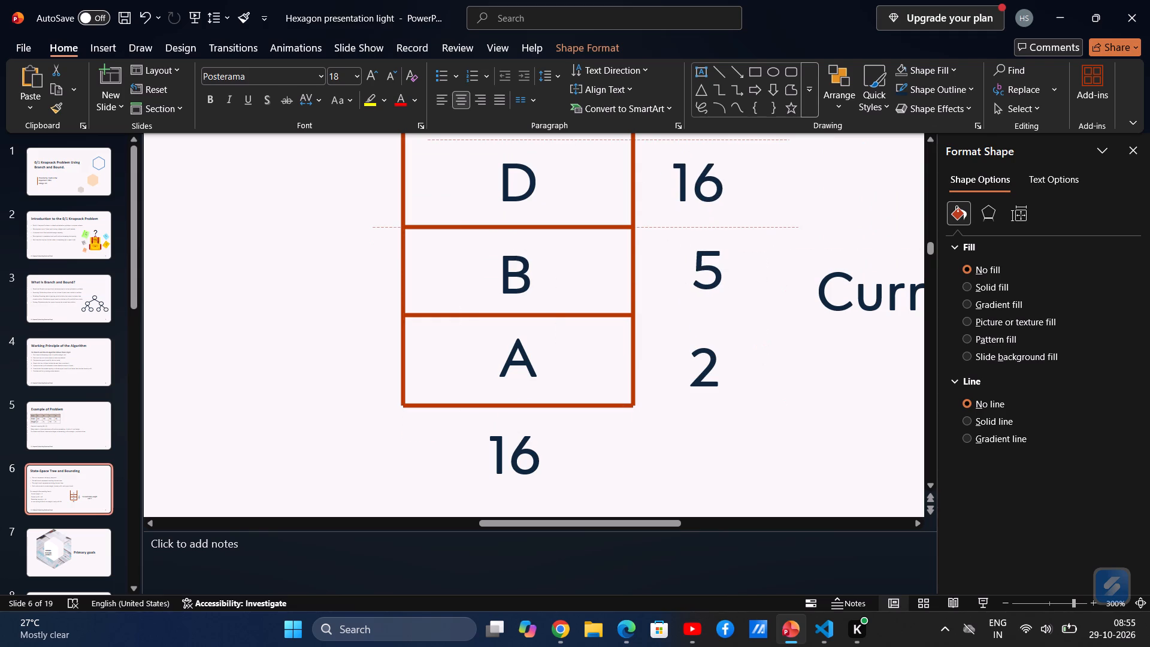
pyautogui.moveTo(747, 229); pyautogui.dragTo(755, 229)
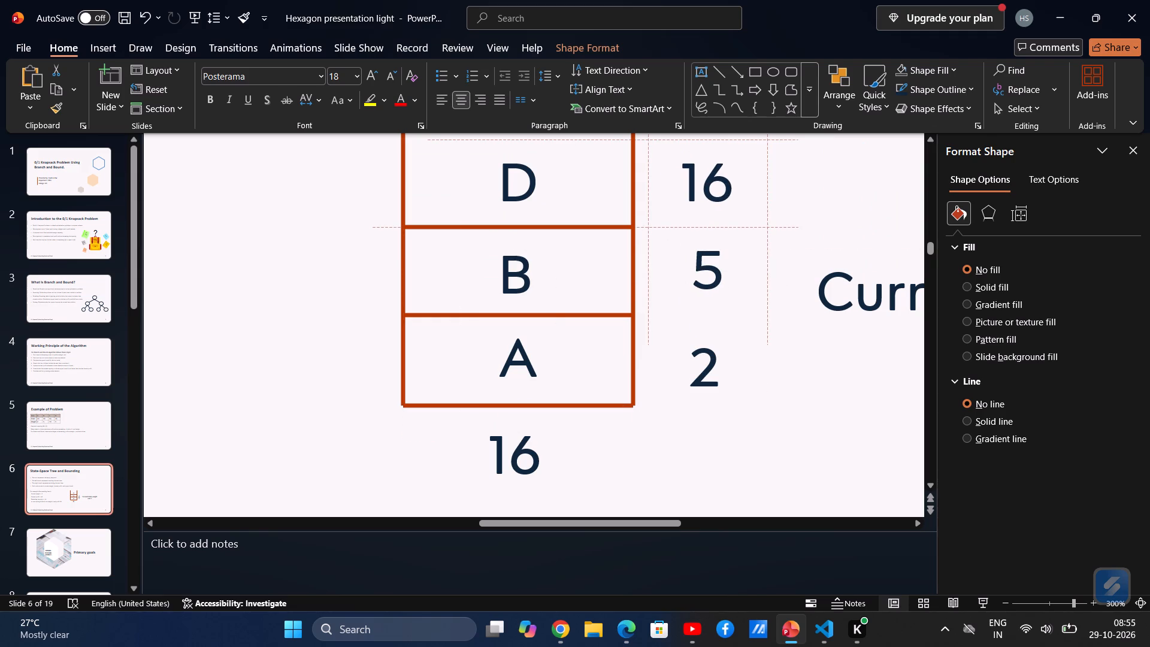
# Change the pasted weight label beside D to 5.
pyautogui.click(730, 191)
pyautogui.press('BackSpace')
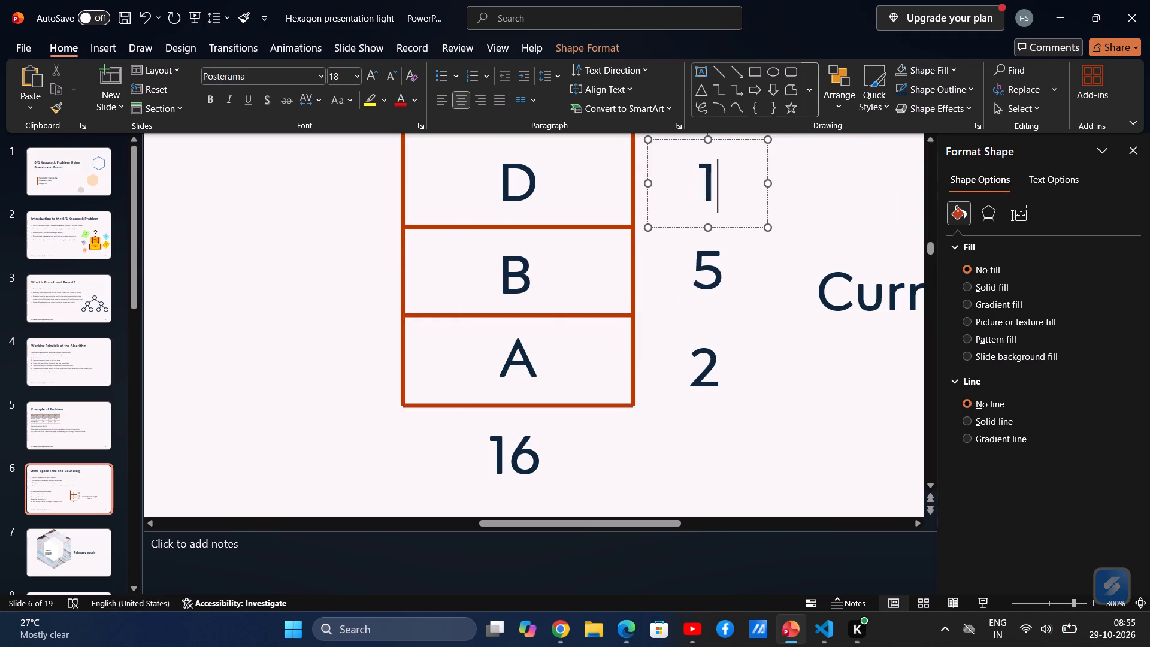
pyautogui.press('BackSpace')
pyautogui.press('5')
# Update the note beside the knapsack drawing to read "Current total weight was 12".
pyautogui.hscroll(-5, 730, 191)
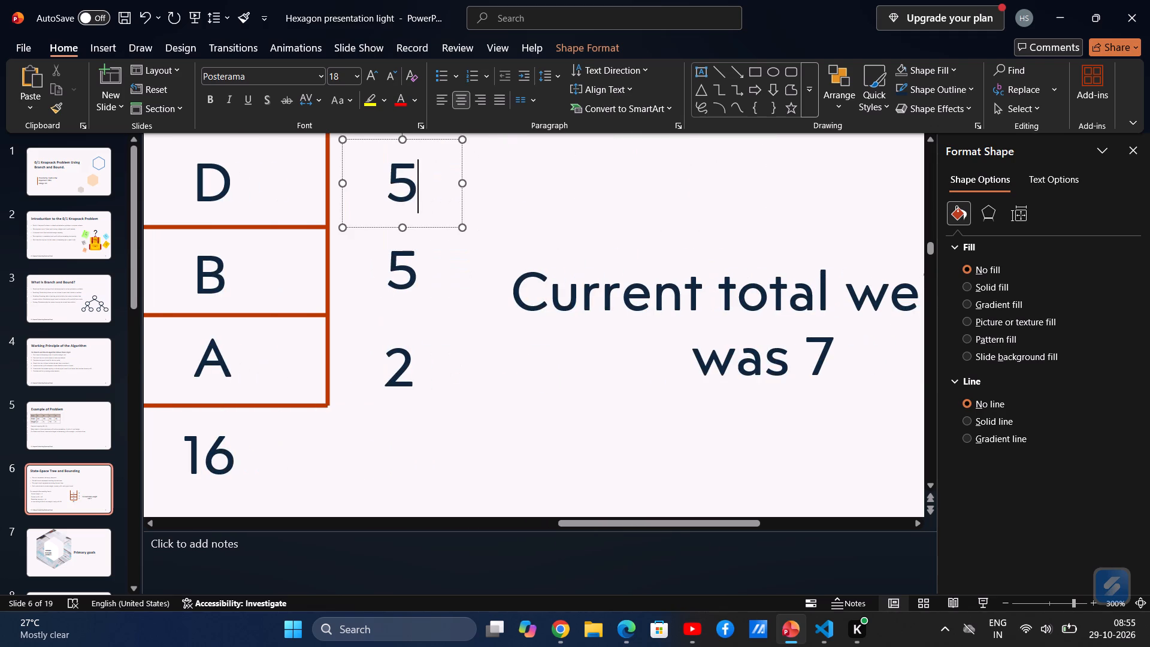
pyautogui.click(839, 347)
pyautogui.press('BackSpace')
pyautogui.write('12')
pyautogui.keyDown('ctrl'); pyautogui.scroll(-7, 839, 347); pyautogui.keyUp('ctrl')
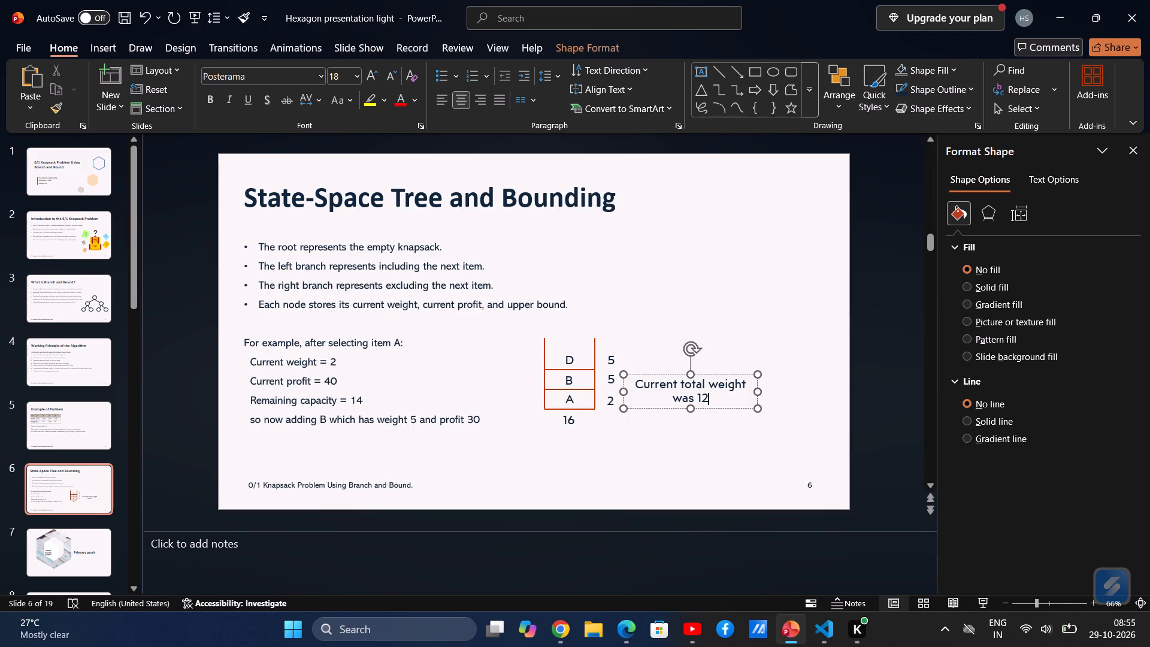
pyautogui.click(879, 410)
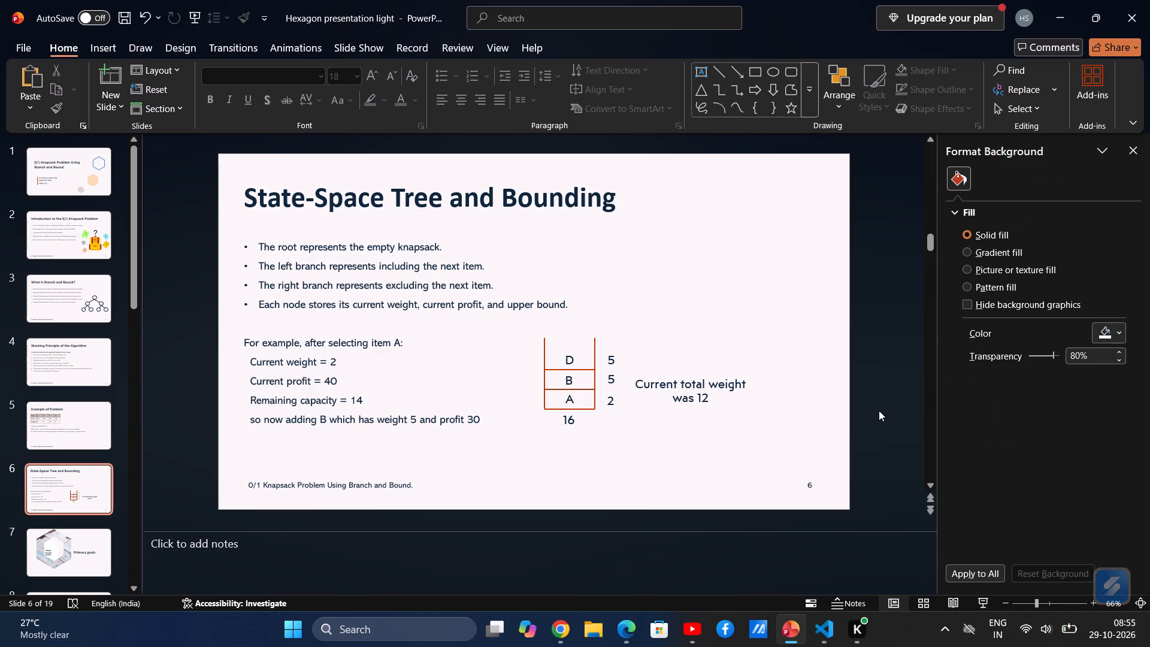
# Add an indented line below the sentence about adding B, starting with "and now chack for C that weight".
pyautogui.keyDown('ctrl'); pyautogui.scroll(2, 409, 382); pyautogui.keyUp('ctrl')
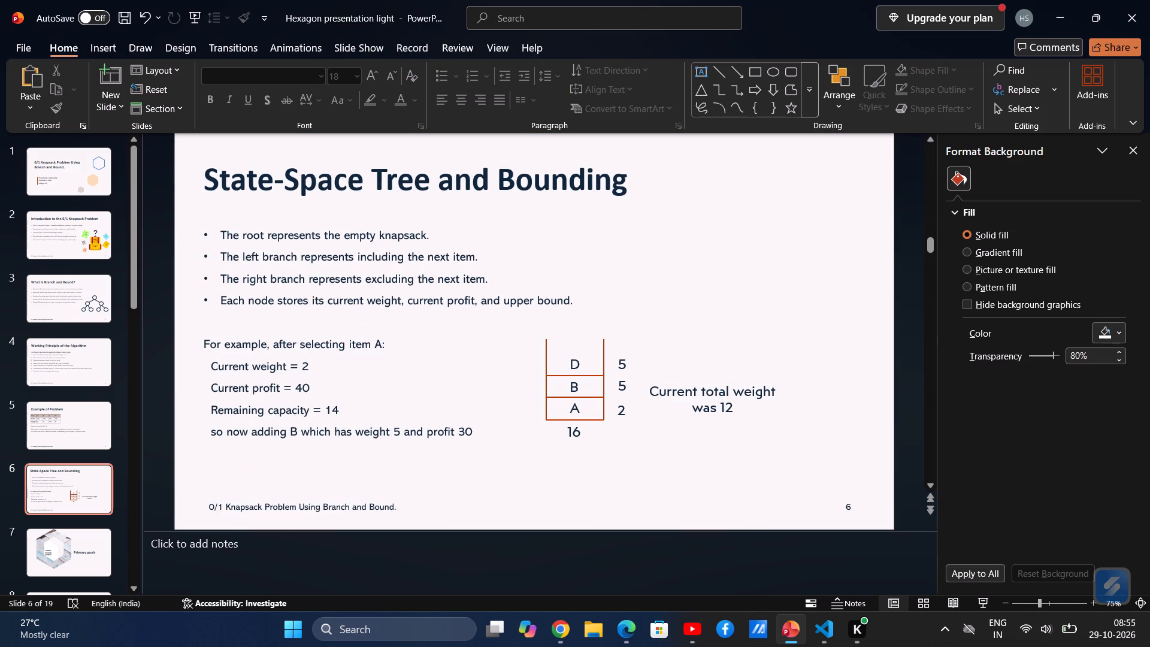
pyautogui.click(474, 437)
pyautogui.hotkey('shift', 'Return')
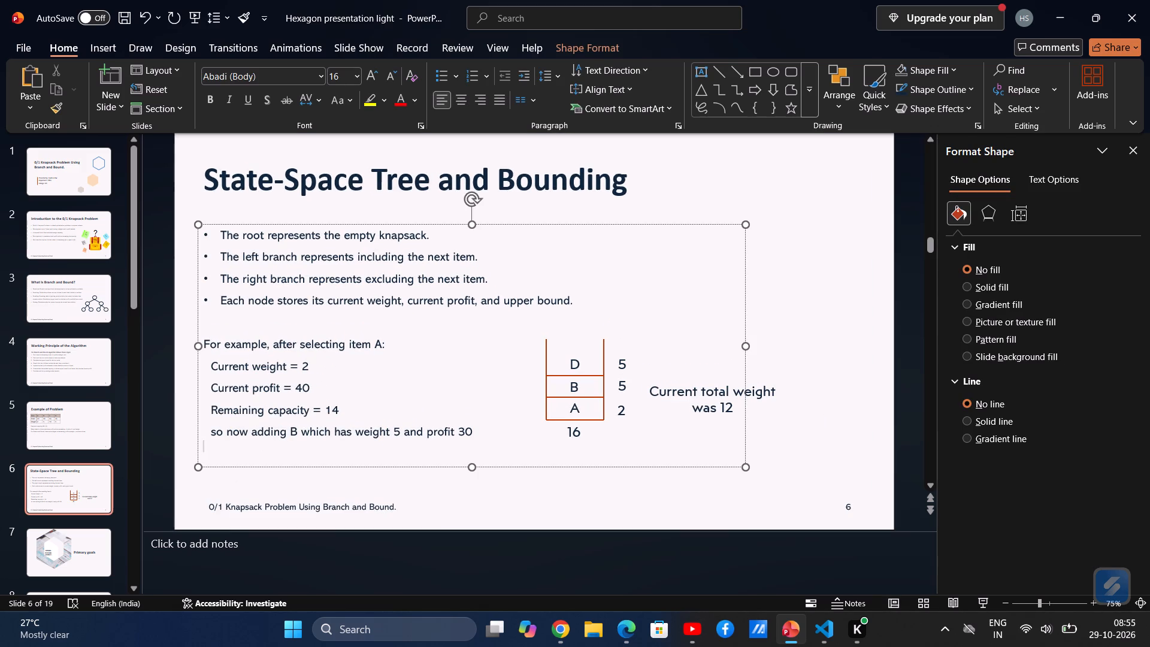
pyautogui.press('space')
pyautogui.press('space')
pyautogui.write('and now chack for')
pyautogui.press('space')
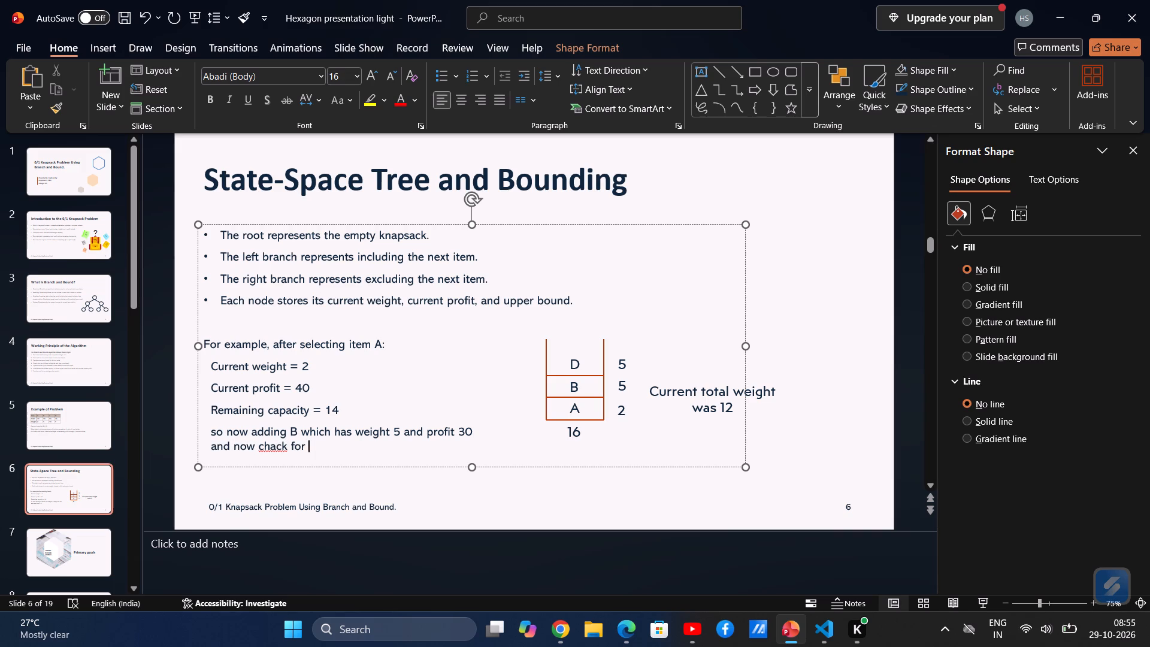
pyautogui.write('C')
pyautogui.press('space')
pyautogui.write('that')
pyautogui.press('space')
pyautogui.write('wei')
pyautogui.write('ght')
pyautogui.press('space')
# Continue the line about checking item C with "more than current available weight".
pyautogui.write('more than current avalable')
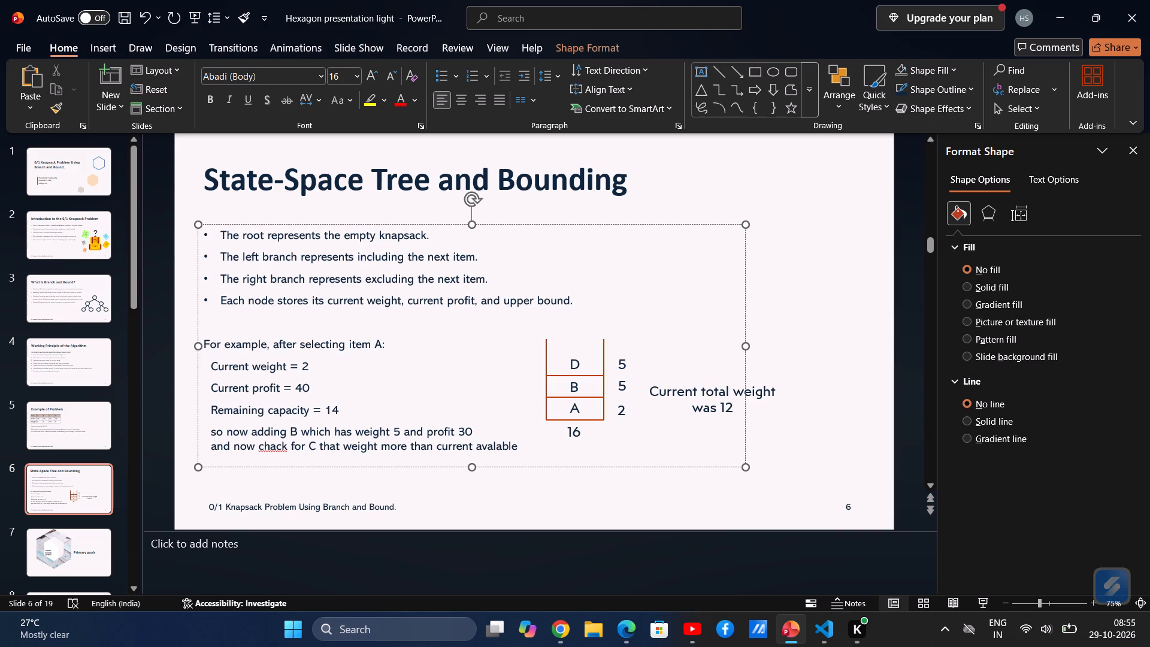
pyautogui.press('BackSpace')
pyautogui.press('BackSpace')
pyautogui.press('BackSpace')
pyautogui.press('BackSpace')
pyautogui.press('BackSpace')
pyautogui.press('BackSpace')
pyautogui.write('ilable')
pyautogui.press('space')
pyautogui.write('weight')
pyautogui.press('space')
# Extend the sentence about item C's weight with "which was 9".
pyautogui.write('whihch')
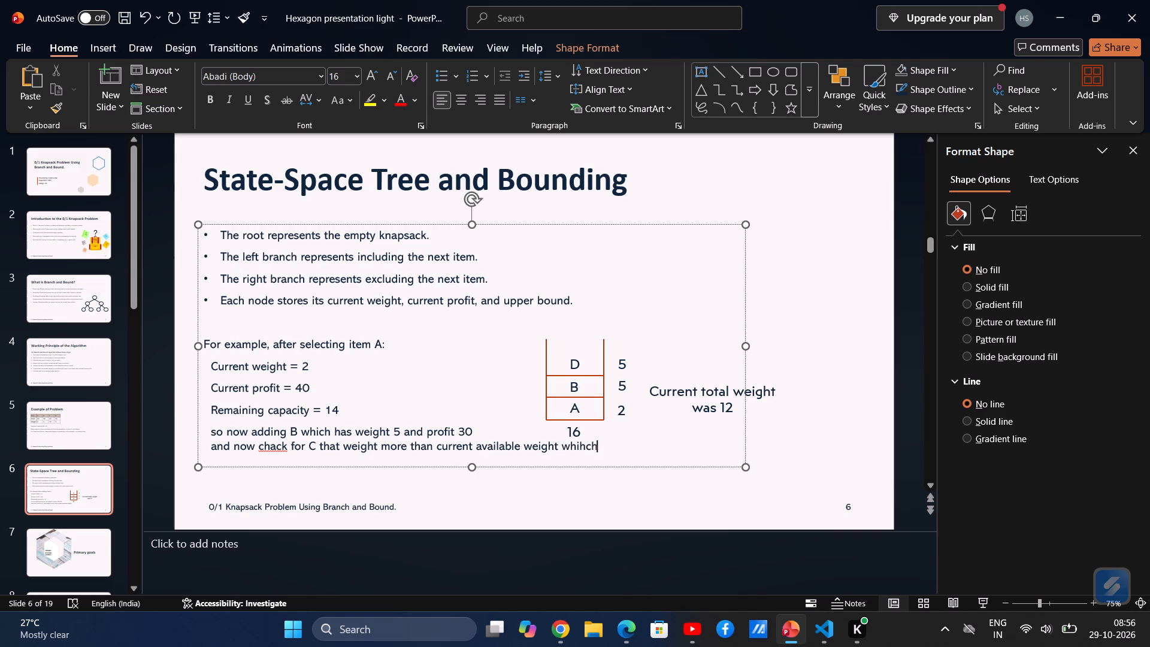
pyautogui.press('BackSpace')
pyautogui.press('BackSpace')
pyautogui.press('BackSpace')
pyautogui.write('ch a')
pyautogui.press('BackSpace')
pyautogui.write('was')
pyautogui.press('space')
pyautogui.press('9')
pyautogui.press('space')
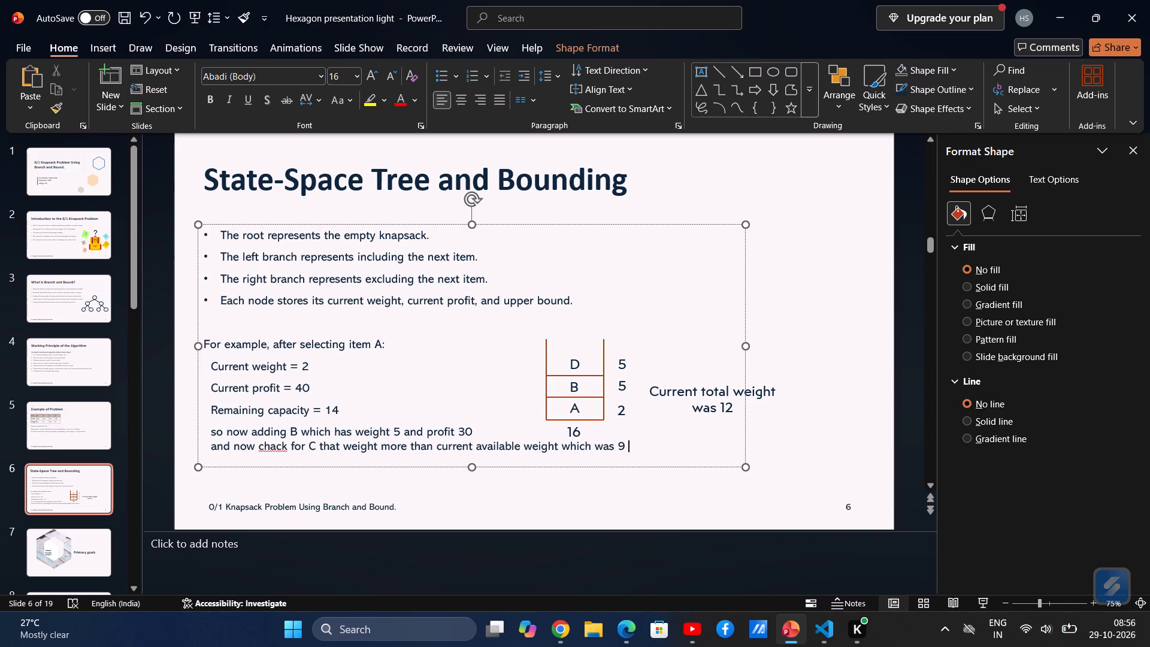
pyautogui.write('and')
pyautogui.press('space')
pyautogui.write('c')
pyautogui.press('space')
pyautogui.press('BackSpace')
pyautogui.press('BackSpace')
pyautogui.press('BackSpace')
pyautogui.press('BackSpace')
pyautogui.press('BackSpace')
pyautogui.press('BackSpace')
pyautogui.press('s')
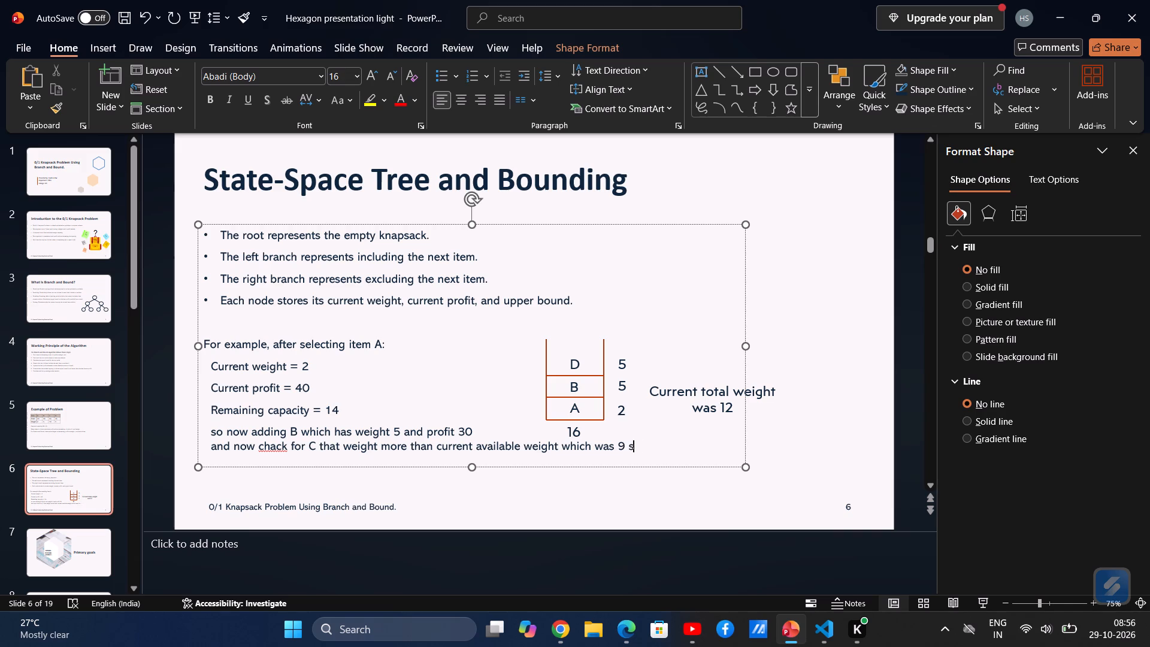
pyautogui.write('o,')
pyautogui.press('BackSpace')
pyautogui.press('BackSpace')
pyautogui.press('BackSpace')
# Break the sentence about item C before "which was 9" so those words start a new line.
pyautogui.press('Left')
pyautogui.press('Left')
pyautogui.press('Left')
pyautogui.press('Left')
pyautogui.press('Left')
pyautogui.press('Left')
pyautogui.press('Left')
pyautogui.press('Left')
pyautogui.press('Left')
pyautogui.press('Left')
pyautogui.press('Left')
pyautogui.press('Left')
pyautogui.press('Left')
pyautogui.press('Left')
pyautogui.press('Left')
pyautogui.press('Left')
pyautogui.press('Left')
pyautogui.press('Left')
pyautogui.press('Left')
pyautogui.press('Left')
pyautogui.press('Left')
pyautogui.press('Left')
pyautogui.press('Left')
pyautogui.press('Left')
pyautogui.press('Left')
pyautogui.press('Left')
pyautogui.press('Left')
pyautogui.press('Left')
pyautogui.press('Left')
pyautogui.press('Left')
pyautogui.press('Left')
pyautogui.press('Left')
pyautogui.press('Left')
pyautogui.press('Left')
pyautogui.press('Left')
pyautogui.press('Left')
pyautogui.press('Right')
pyautogui.press('Right')
pyautogui.press('Right')
pyautogui.press('Right')
pyautogui.press('Right')
pyautogui.press('Right')
pyautogui.press('Right')
pyautogui.press('Right')
pyautogui.press('Right')
pyautogui.press('Right')
pyautogui.press('Right')
pyautogui.press('Right')
pyautogui.press('Right')
pyautogui.press('Right')
pyautogui.press('Right')
pyautogui.press('Right')
pyautogui.press('Right')
pyautogui.press('Right')
pyautogui.press('Right')
pyautogui.press('Right')
pyautogui.press('Left')
pyautogui.press('Left')
pyautogui.press('Left')
pyautogui.press('Right')
pyautogui.press('Return')
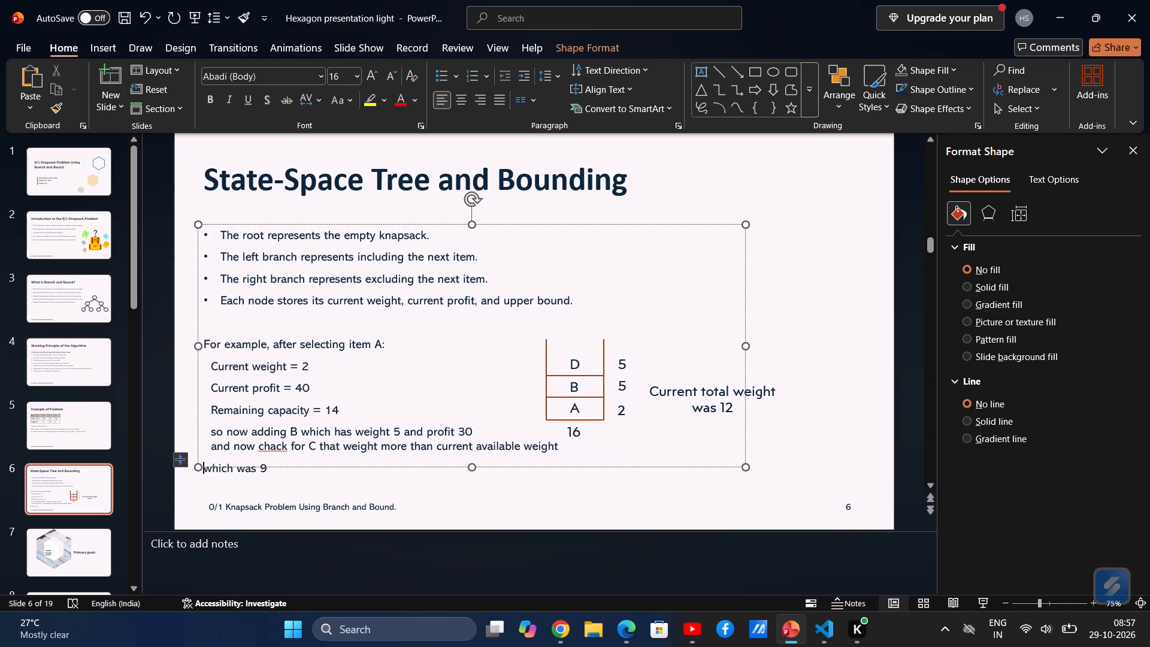
# Extend the body text box's lower edge down to the slide footer to make room for more lines.
pyautogui.moveTo(474, 468); pyautogui.dragTo(474, 494)
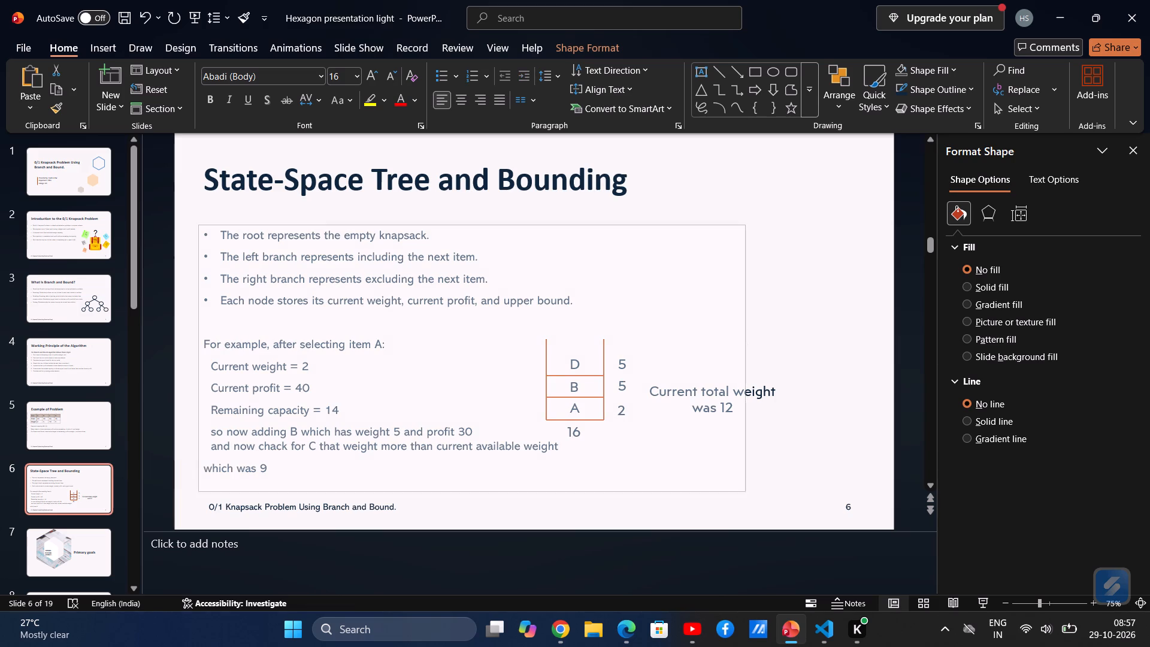
pyautogui.moveTo(474, 494); pyautogui.dragTo(475, 512)
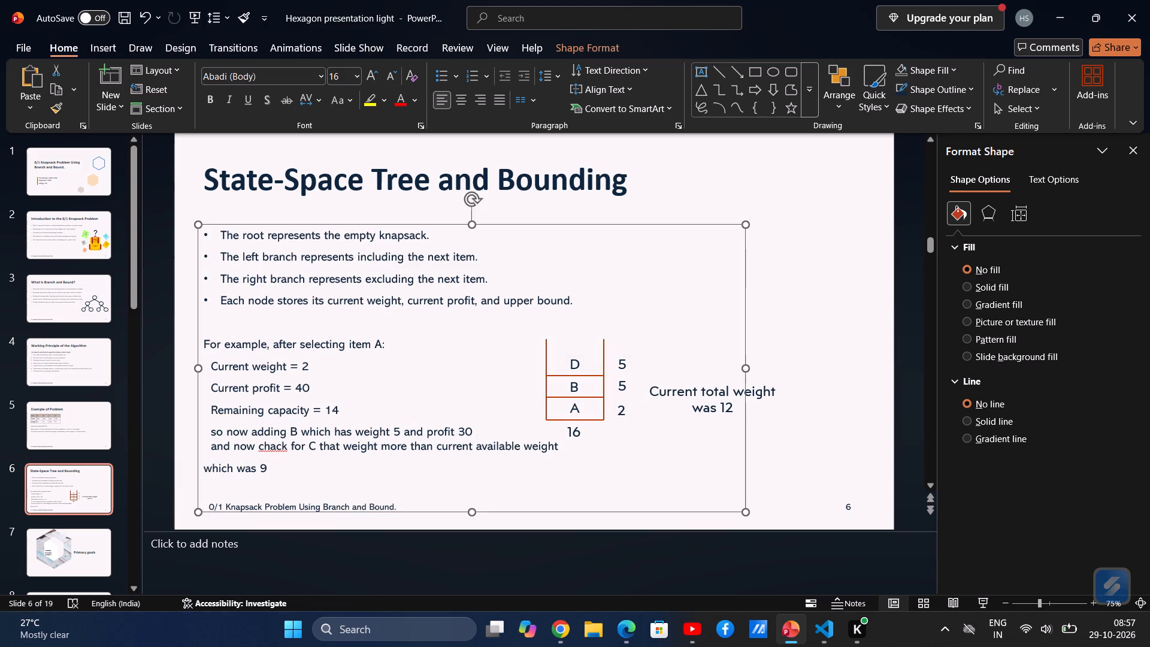
# Redo the line break before "which was 9" and apply 1.0 line spacing to that line.
pyautogui.click(210, 470)
pyautogui.press('Left')
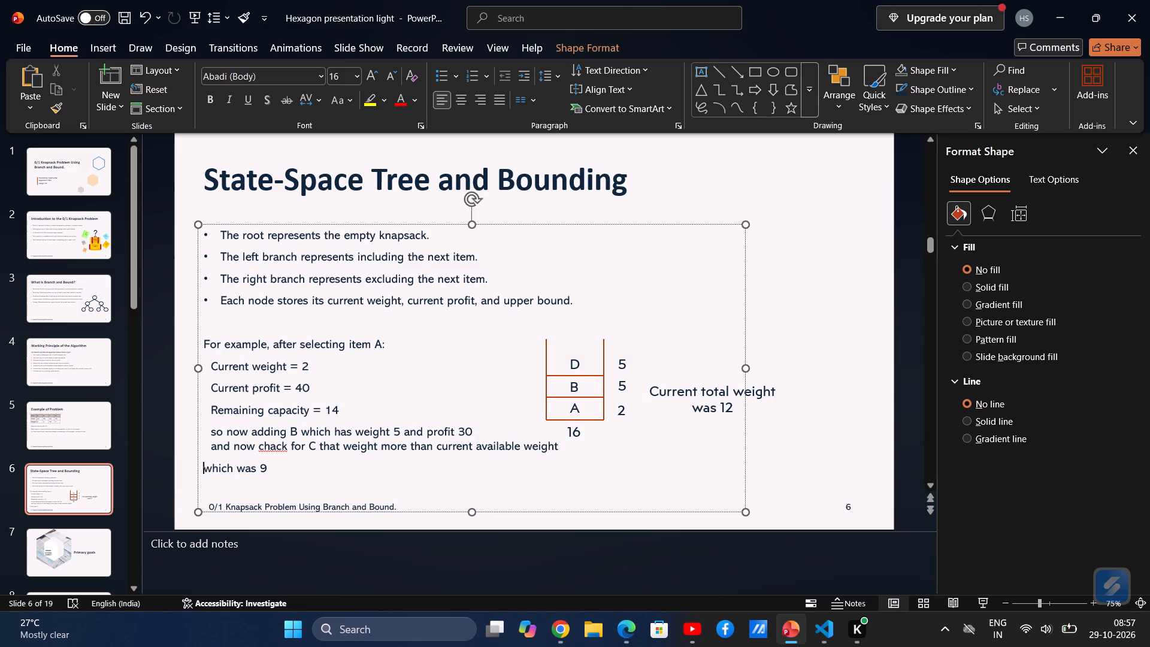
pyautogui.press('Up')
pyautogui.press('Down')
pyautogui.press('BackSpace')
pyautogui.press('Return')
pyautogui.click(549, 86)
pyautogui.click(555, 76)
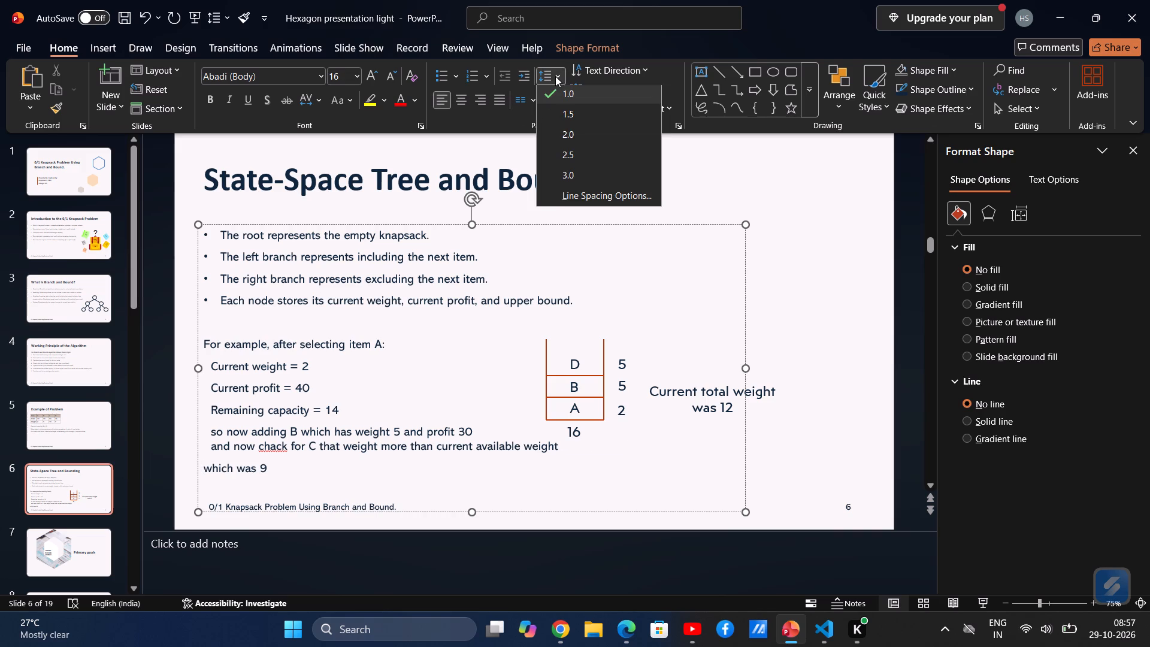
pyautogui.click(564, 102)
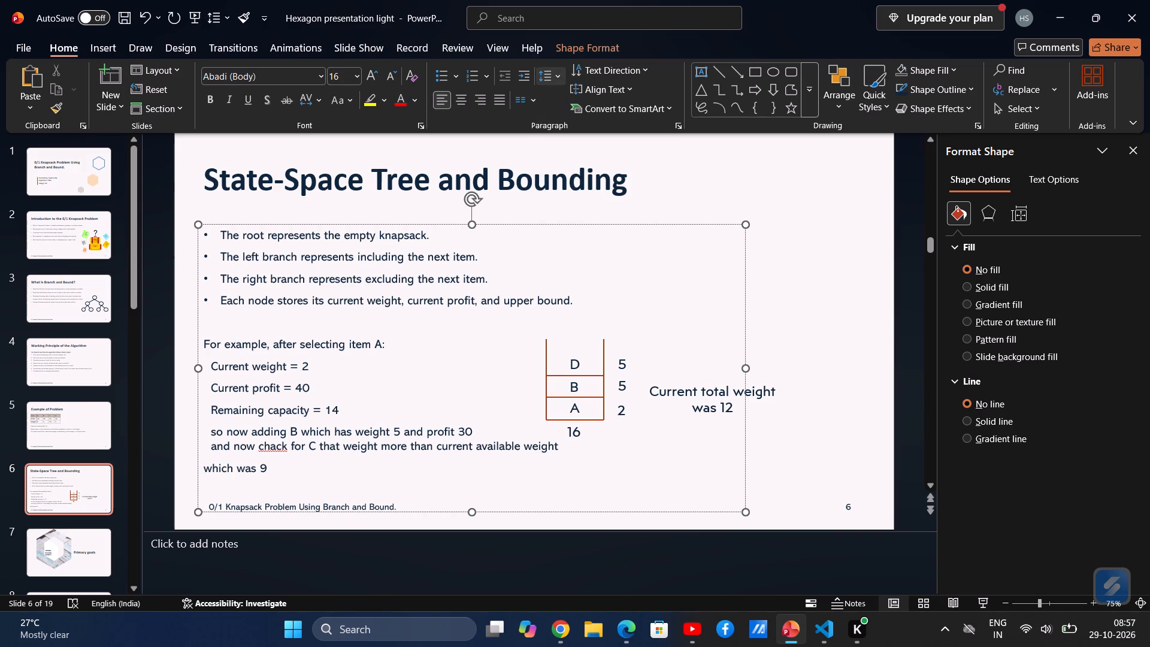
# Indent the "which was 9" line by two spaces to align it with the lines above.
pyautogui.press('Tab')
pyautogui.press('BackSpace')
pyautogui.press('space')
pyautogui.press('space')
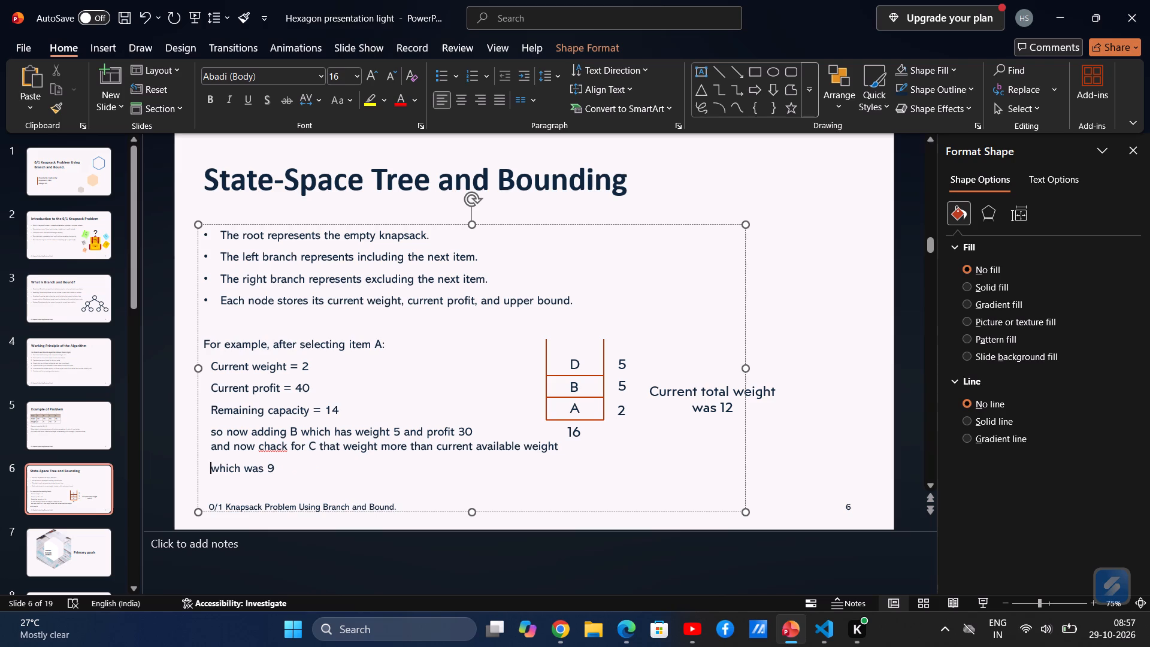
pyautogui.press('space')
pyautogui.press('BackSpace')
# Set the line spacing of the two lines about adding B and checking C to 1.5.
pyautogui.moveTo(564, 444); pyautogui.dragTo(210, 439)
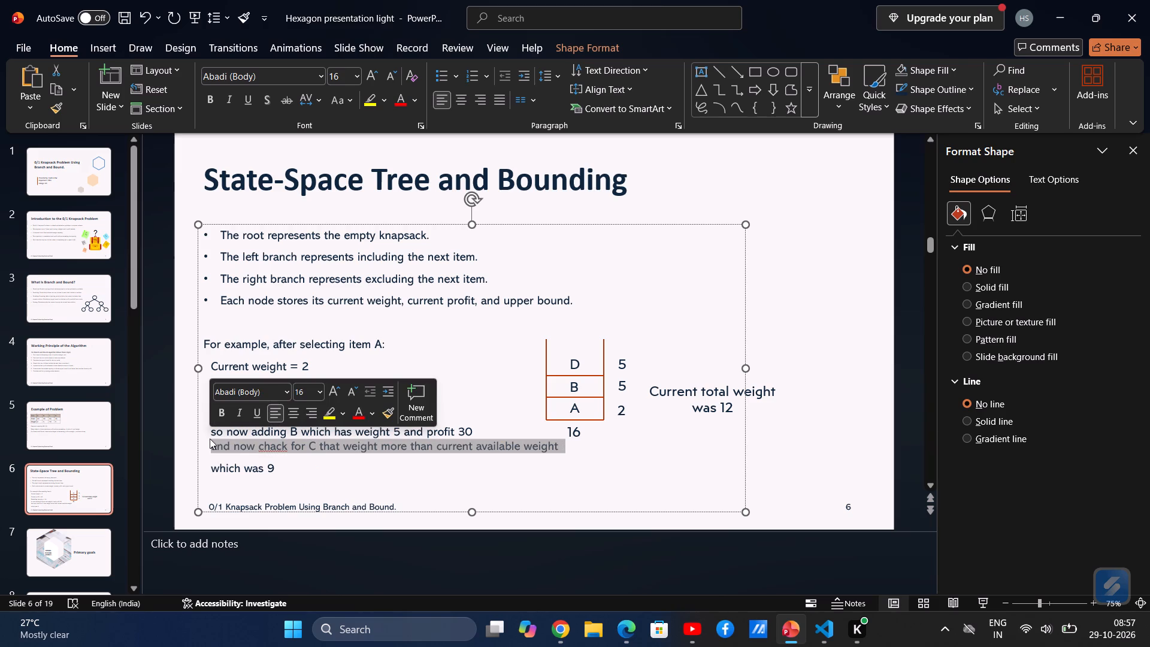
pyautogui.hotkey('shift', 'Up')
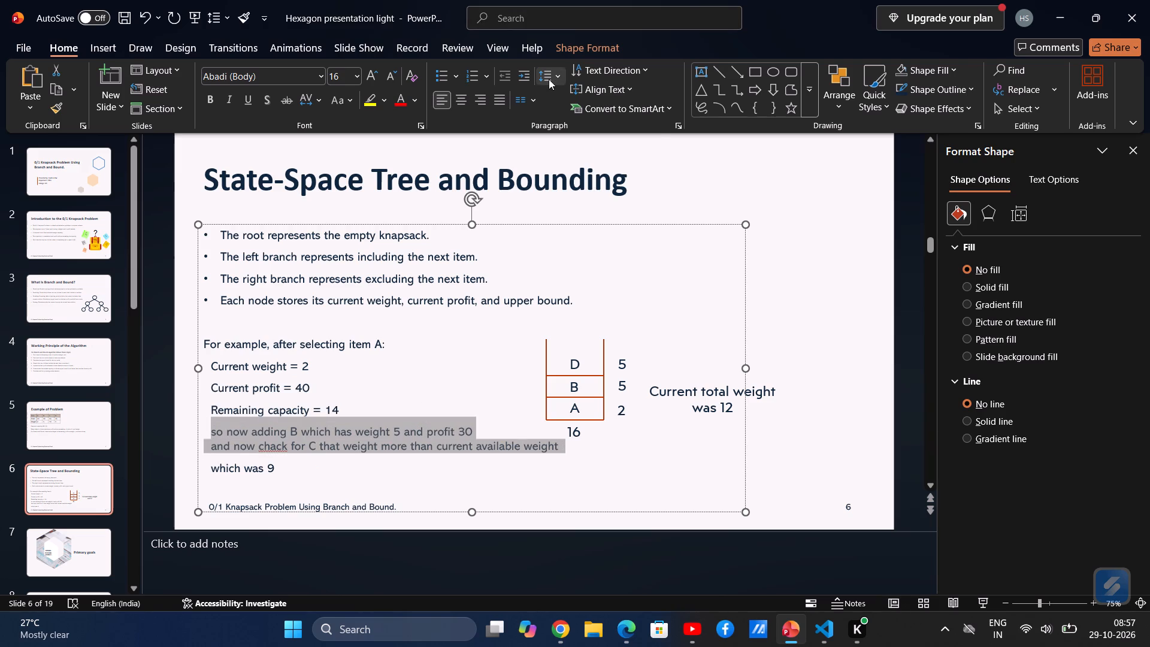
pyautogui.click(549, 79)
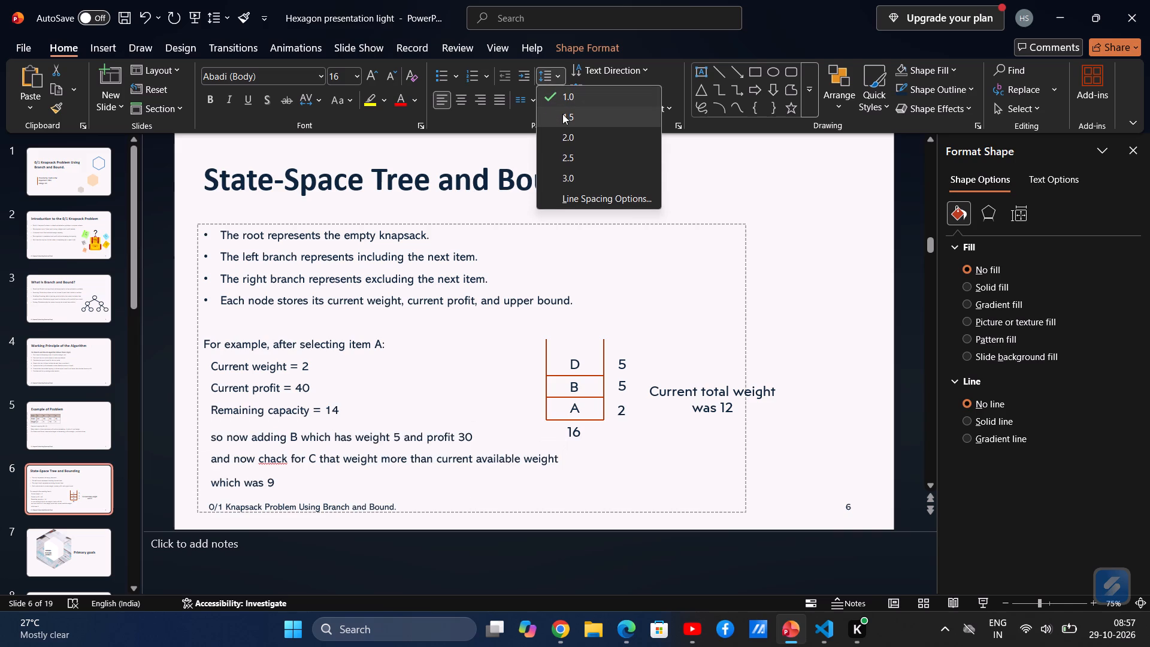
pyautogui.click(574, 113)
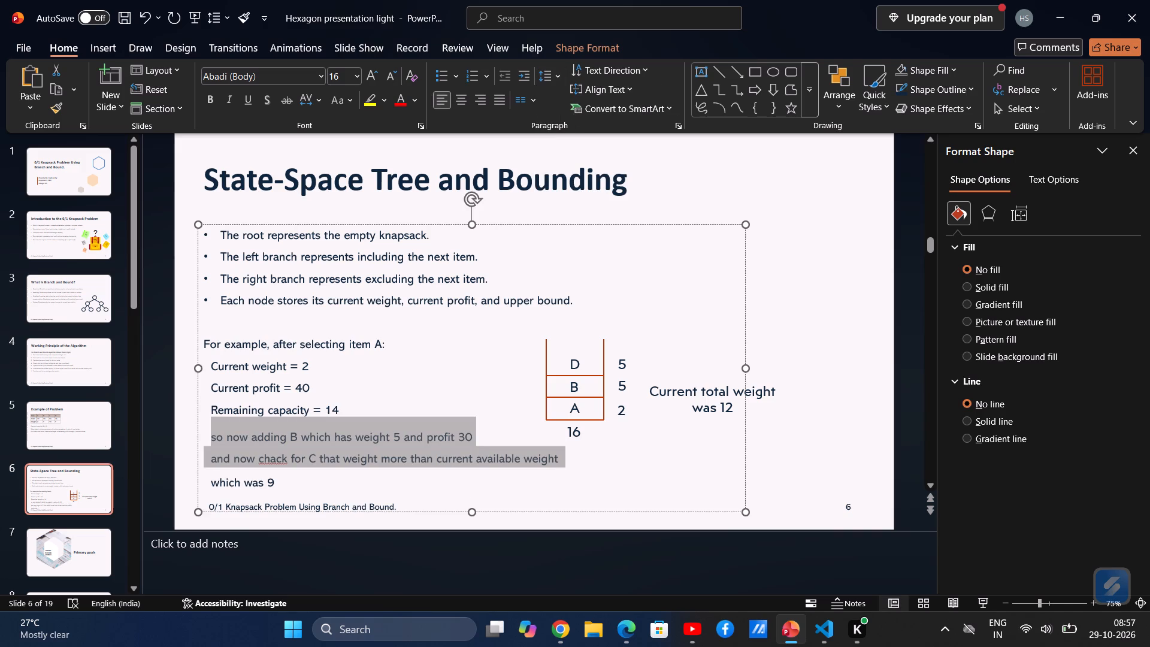
pyautogui.click(295, 396)
# Continue the "which was 9" line with "so, move and chack D weight that".
pyautogui.click(281, 486)
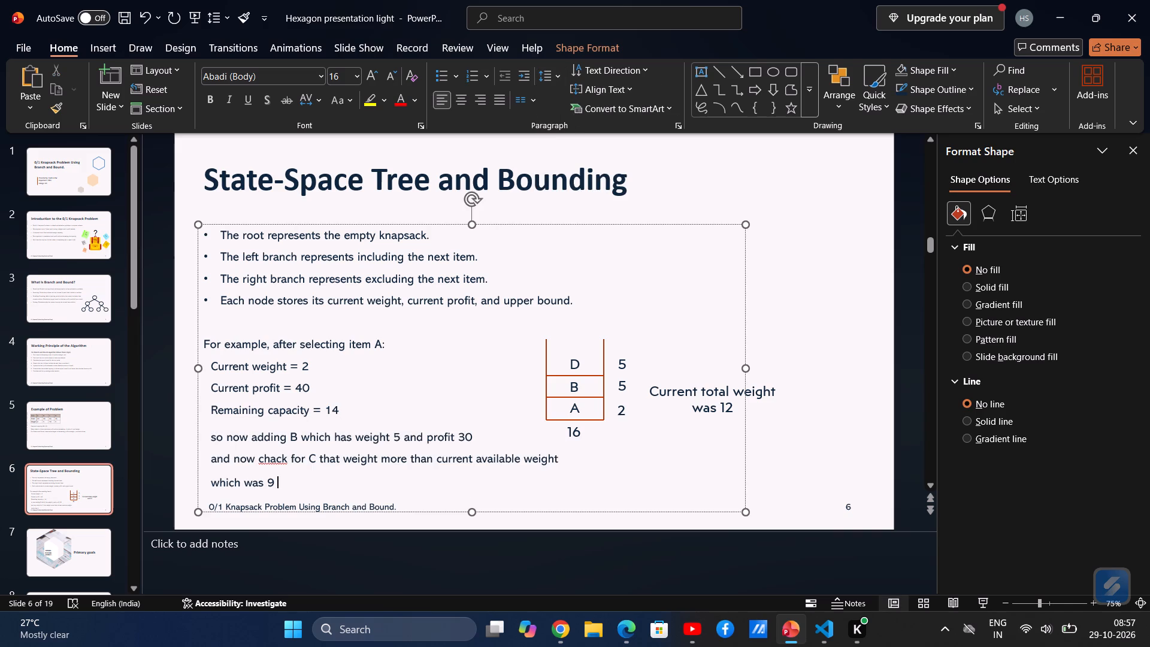
pyautogui.write('so')
pyautogui.press('space')
pyautogui.press('BackSpace')
pyautogui.write(', move and cha')
pyautogui.write('ck')
pyautogui.press('space')
pyautogui.write('D')
pyautogui.press('space')
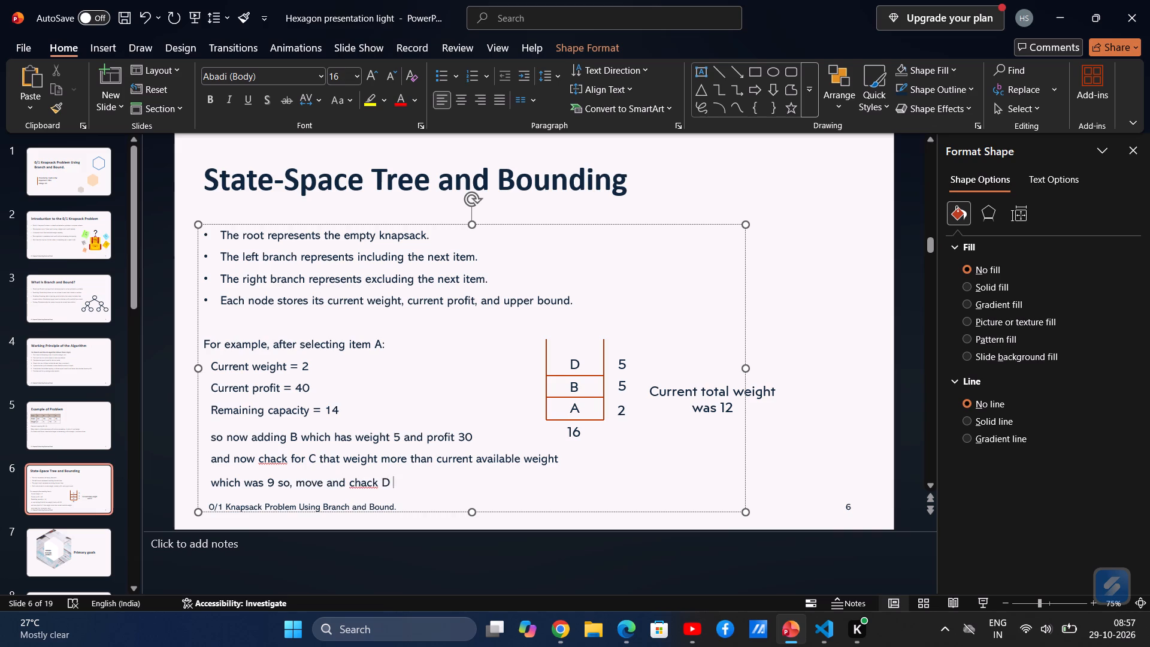
pyautogui.write('weight')
pyautogui.press('space')
pyautogui.write('thai')
pyautogui.press('space')
pyautogui.press('BackSpace')
pyautogui.press('BackSpace')
pyautogui.press('t')
# Add "add because D weight was 5" to the end of the line about checking D.
pyautogui.press('space')
pyautogui.write('s')
pyautogui.press('BackSpace')
pyautogui.write('add')
pyautogui.press('space')
pyautogui.write('because')
pyautogui.press('space')
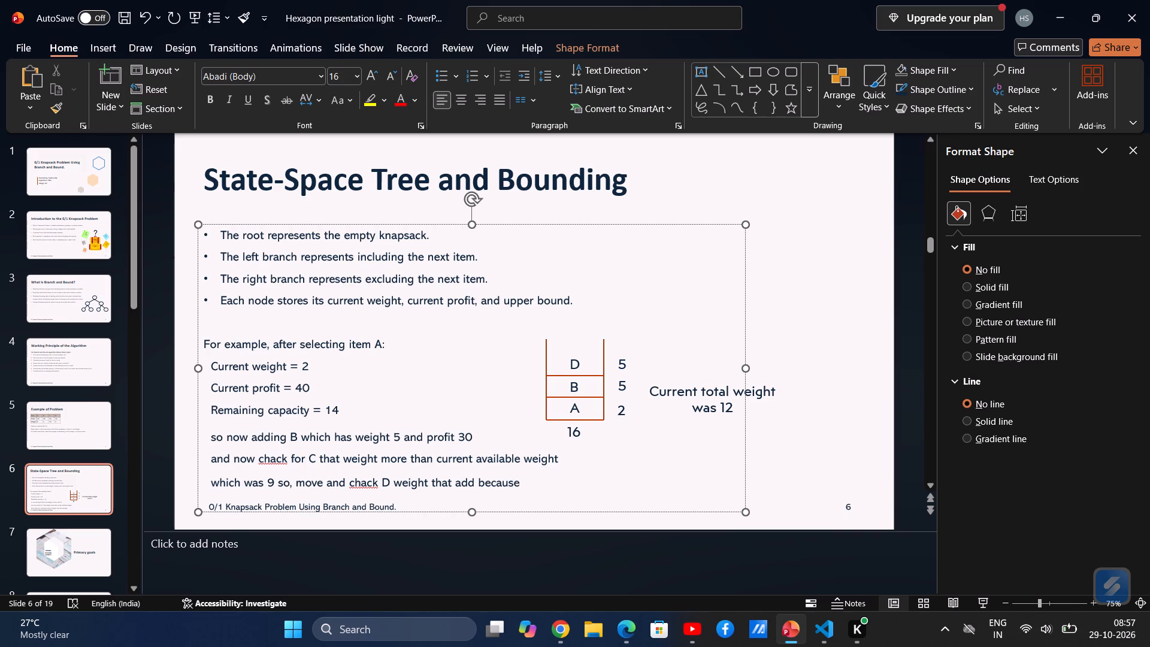
pyautogui.write('D we')
pyautogui.write('ight was')
pyautogui.press('space')
pyautogui.write('5')
pyautogui.press('space')
# Set the line spacing to 1.0 for all lines from "For example, after selecting item A:" to the end of the text.
pyautogui.click(234, 426)
pyautogui.click(216, 426)
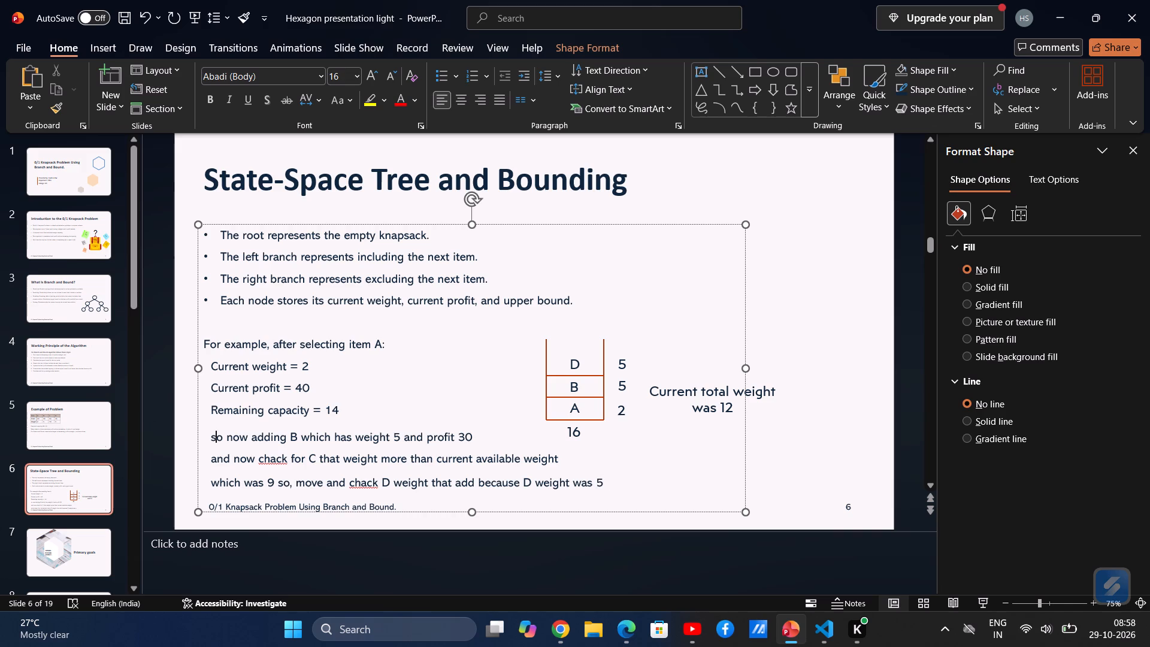
pyautogui.moveTo(202, 340); pyautogui.dragTo(627, 512)
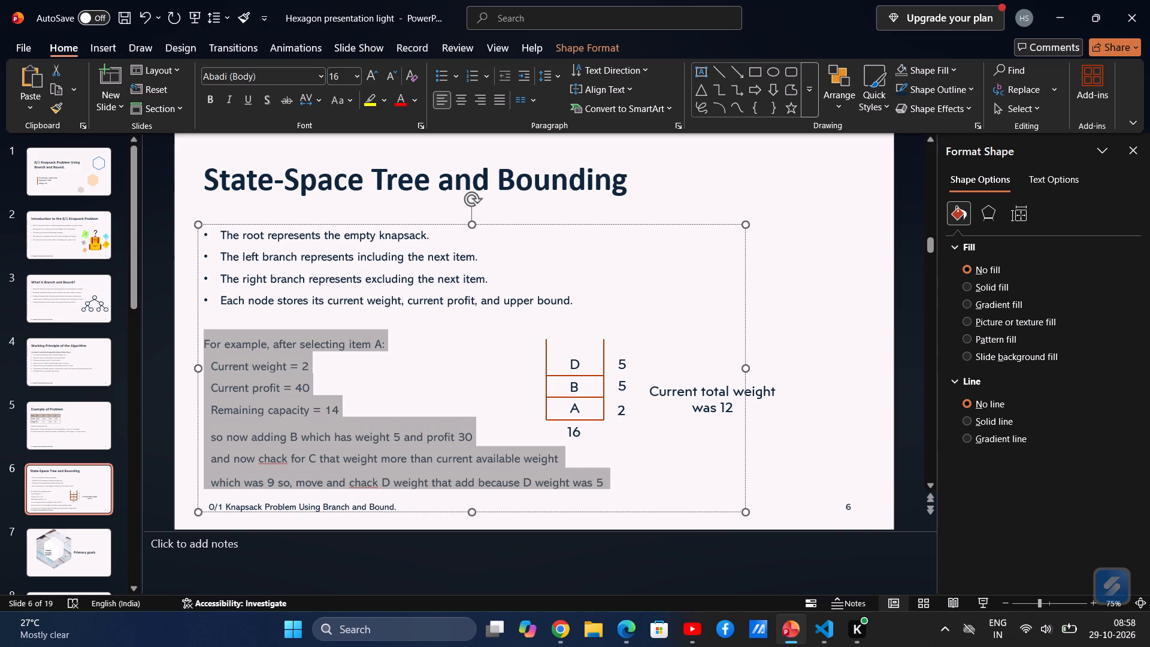
pyautogui.moveTo(627, 512); pyautogui.dragTo(634, 509)
pyautogui.click(561, 68)
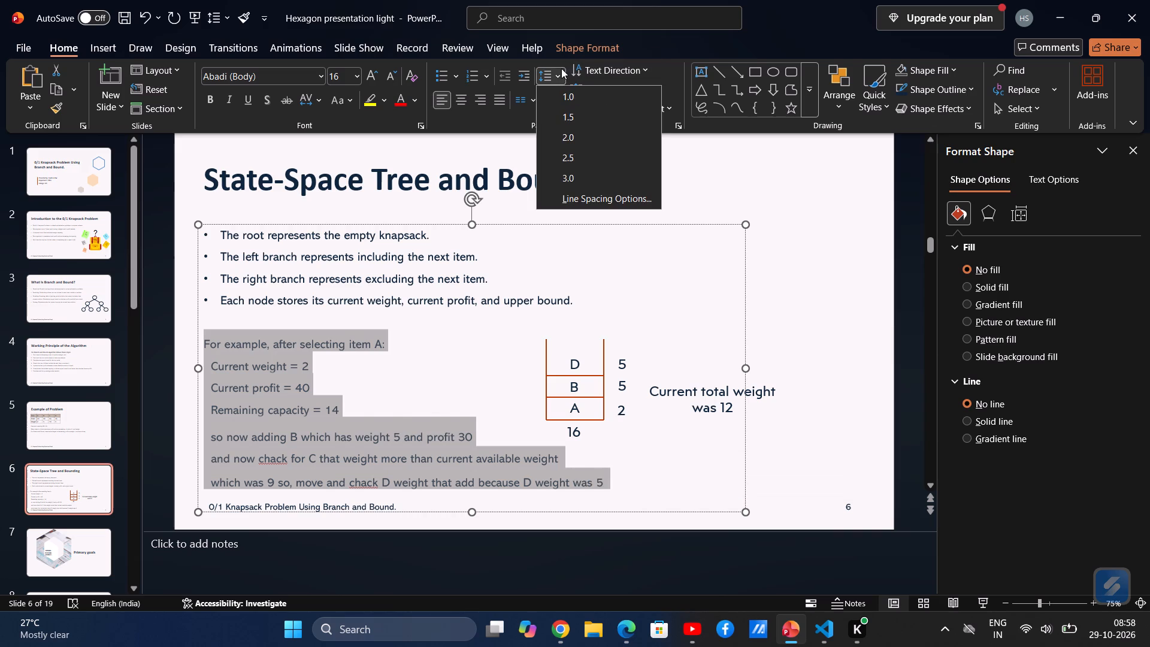
pyautogui.click(573, 99)
pyautogui.click(377, 318)
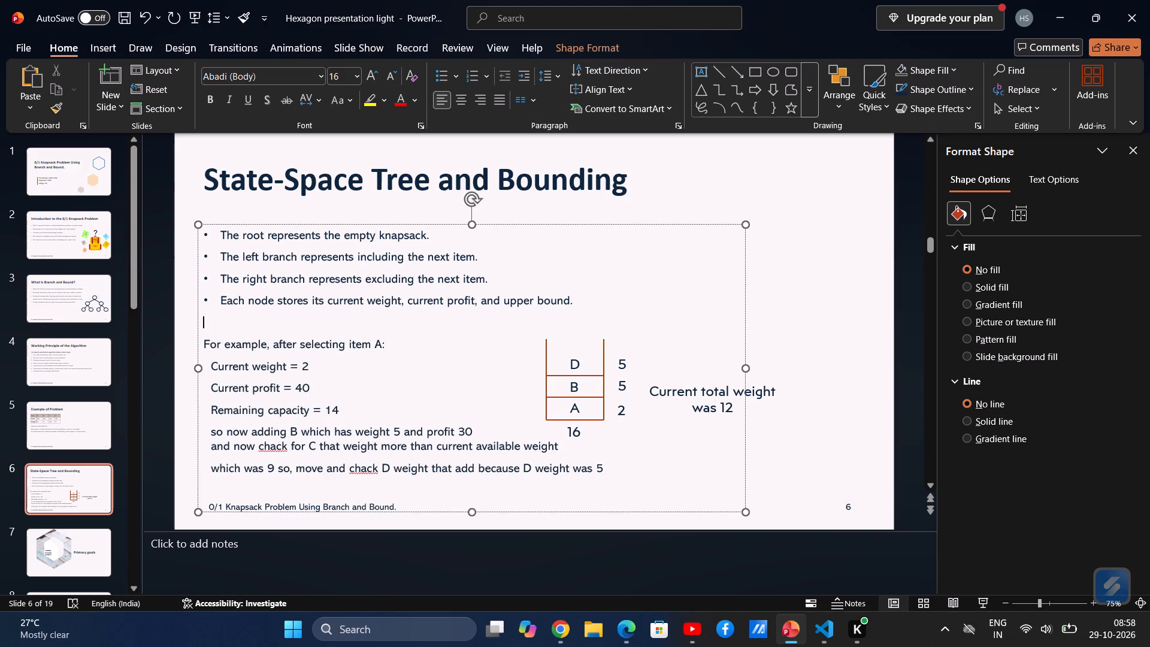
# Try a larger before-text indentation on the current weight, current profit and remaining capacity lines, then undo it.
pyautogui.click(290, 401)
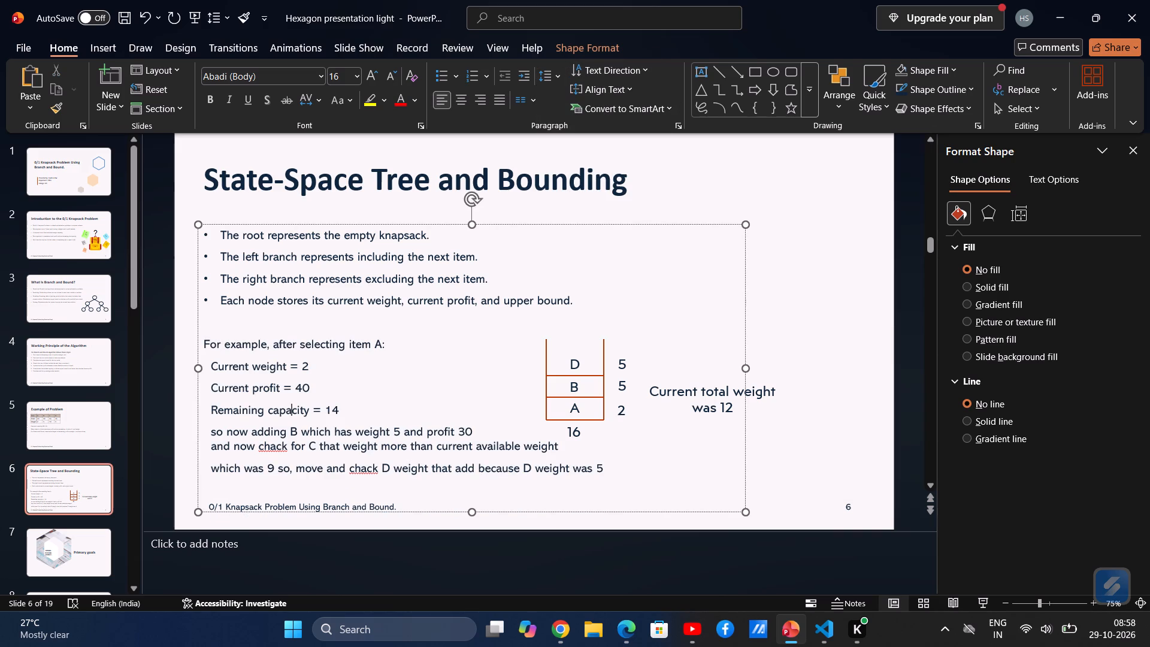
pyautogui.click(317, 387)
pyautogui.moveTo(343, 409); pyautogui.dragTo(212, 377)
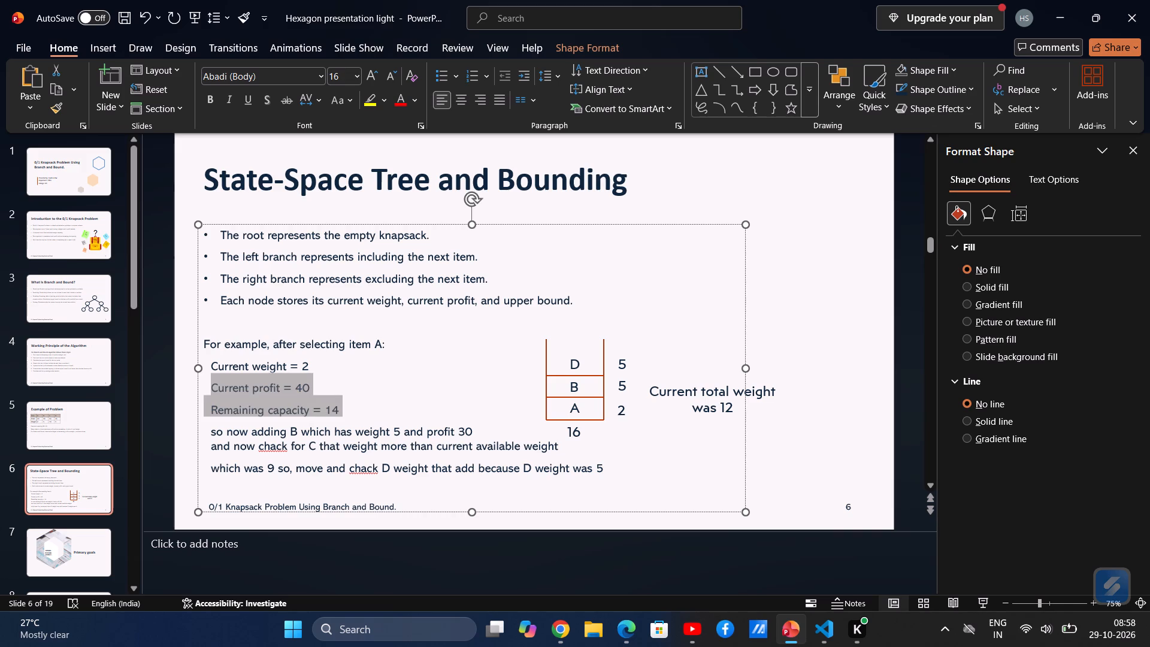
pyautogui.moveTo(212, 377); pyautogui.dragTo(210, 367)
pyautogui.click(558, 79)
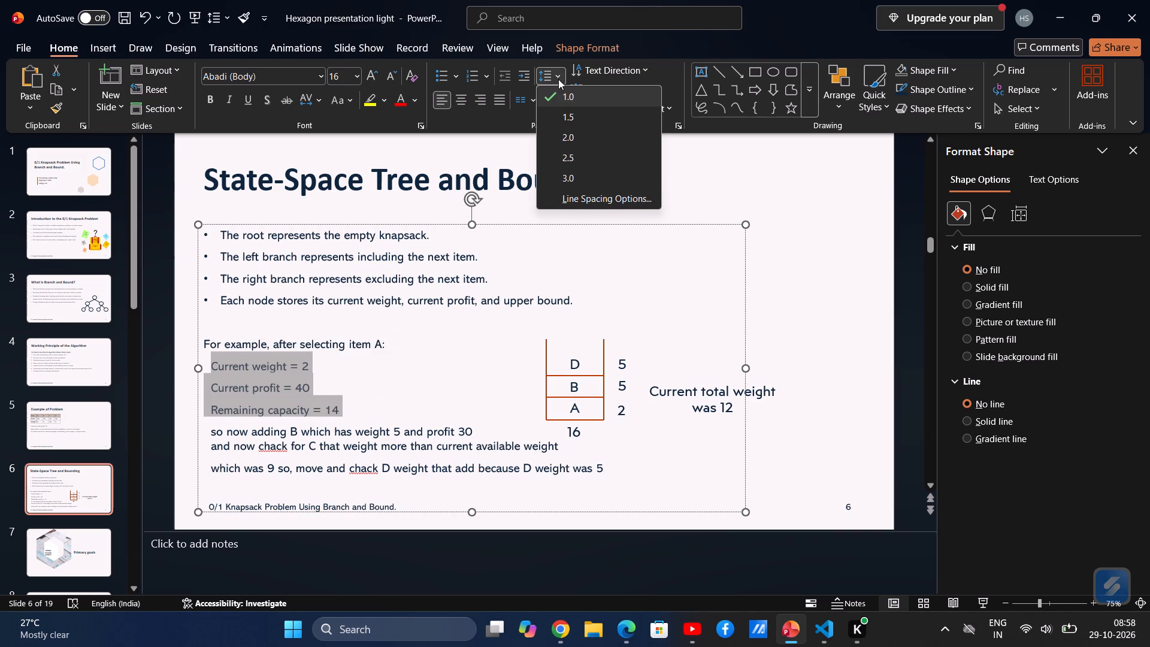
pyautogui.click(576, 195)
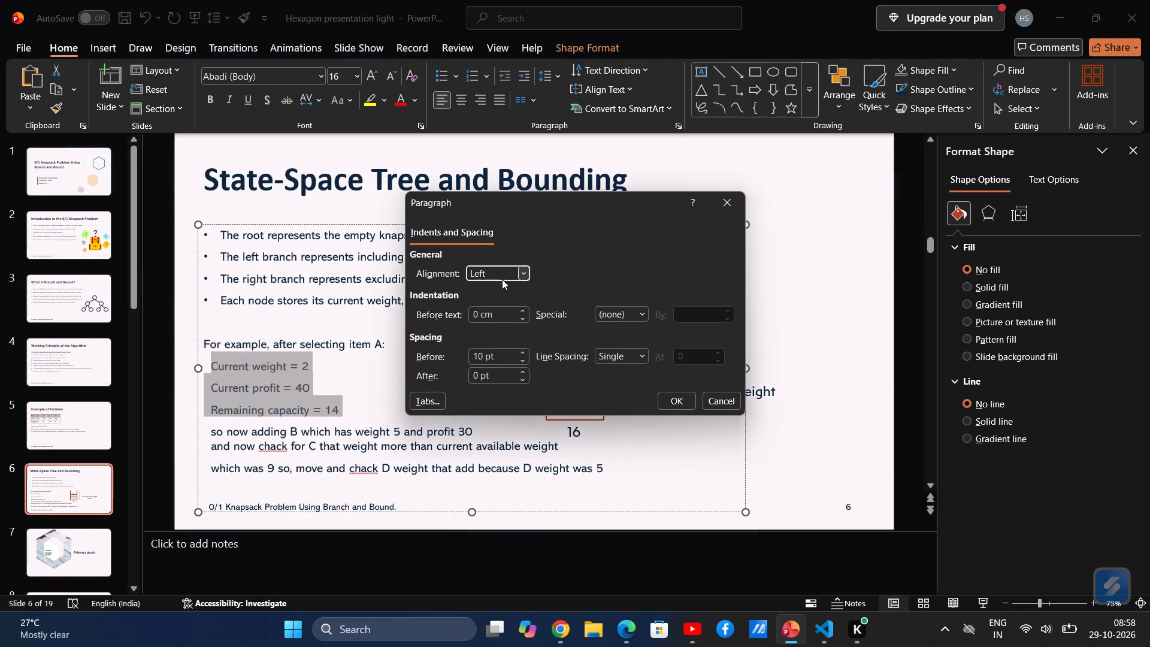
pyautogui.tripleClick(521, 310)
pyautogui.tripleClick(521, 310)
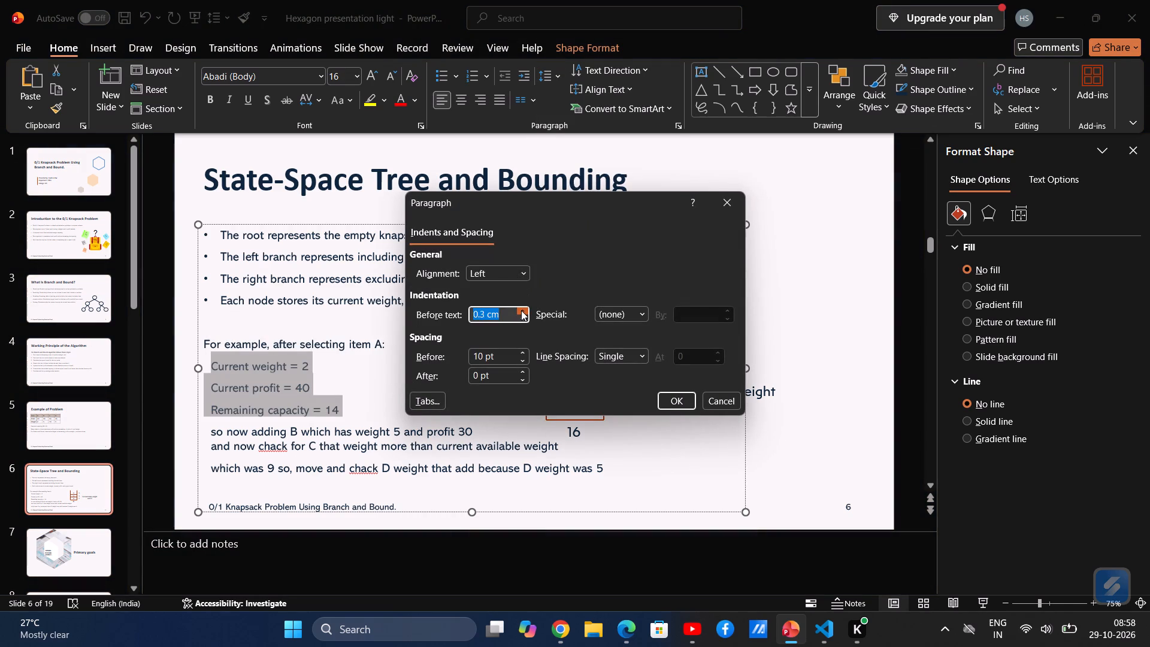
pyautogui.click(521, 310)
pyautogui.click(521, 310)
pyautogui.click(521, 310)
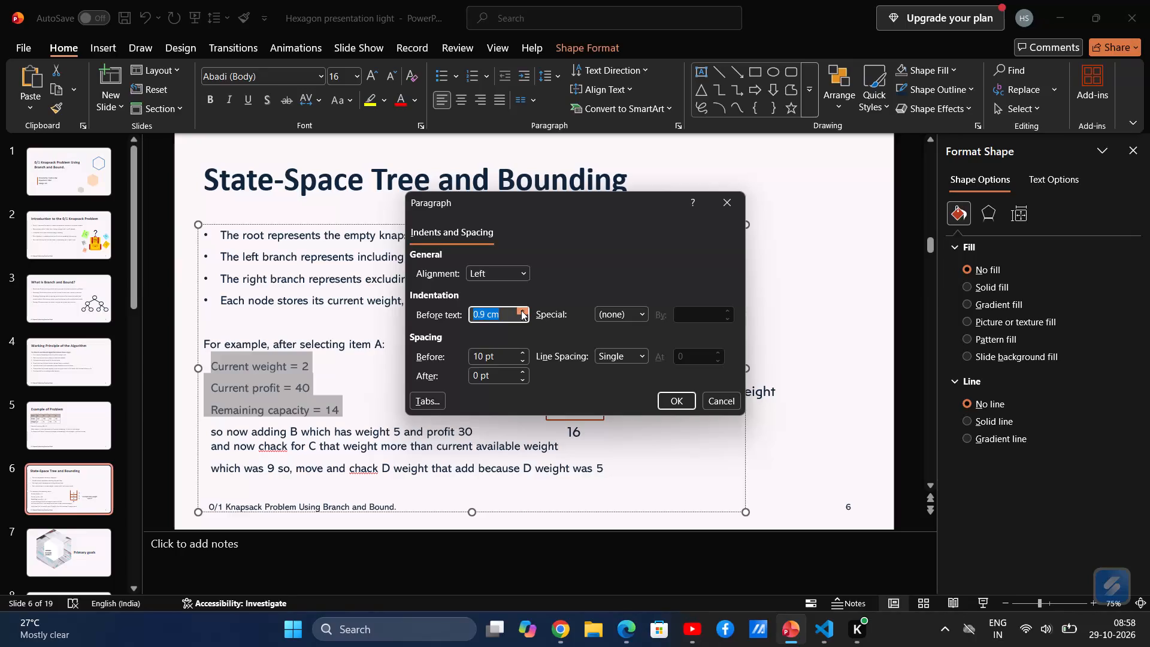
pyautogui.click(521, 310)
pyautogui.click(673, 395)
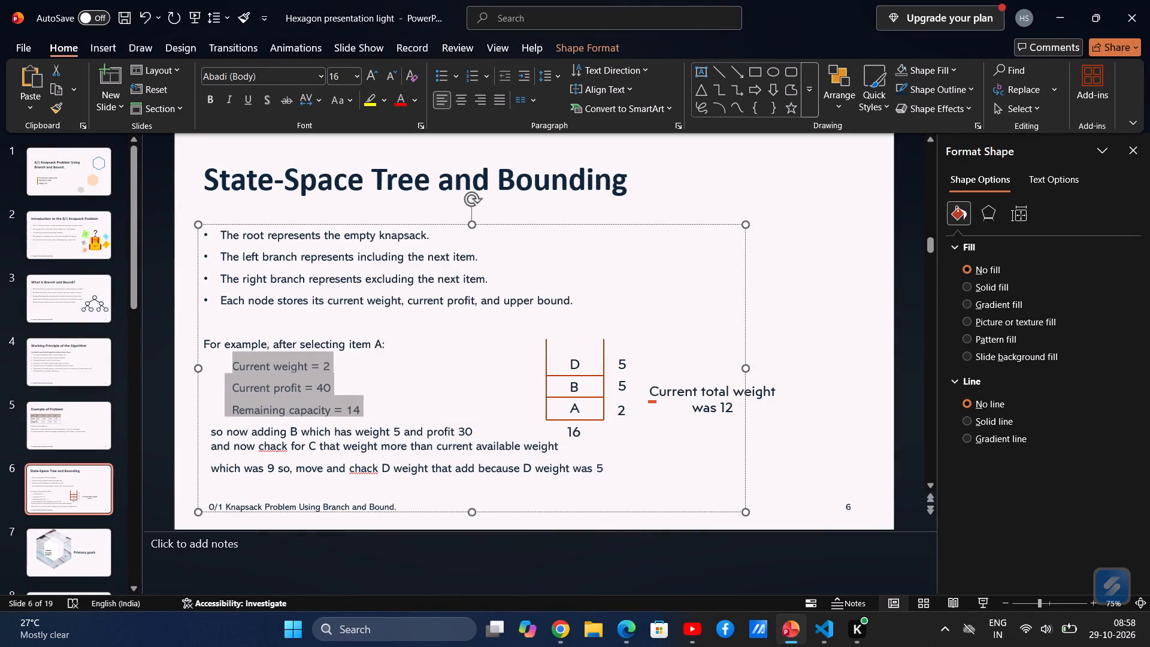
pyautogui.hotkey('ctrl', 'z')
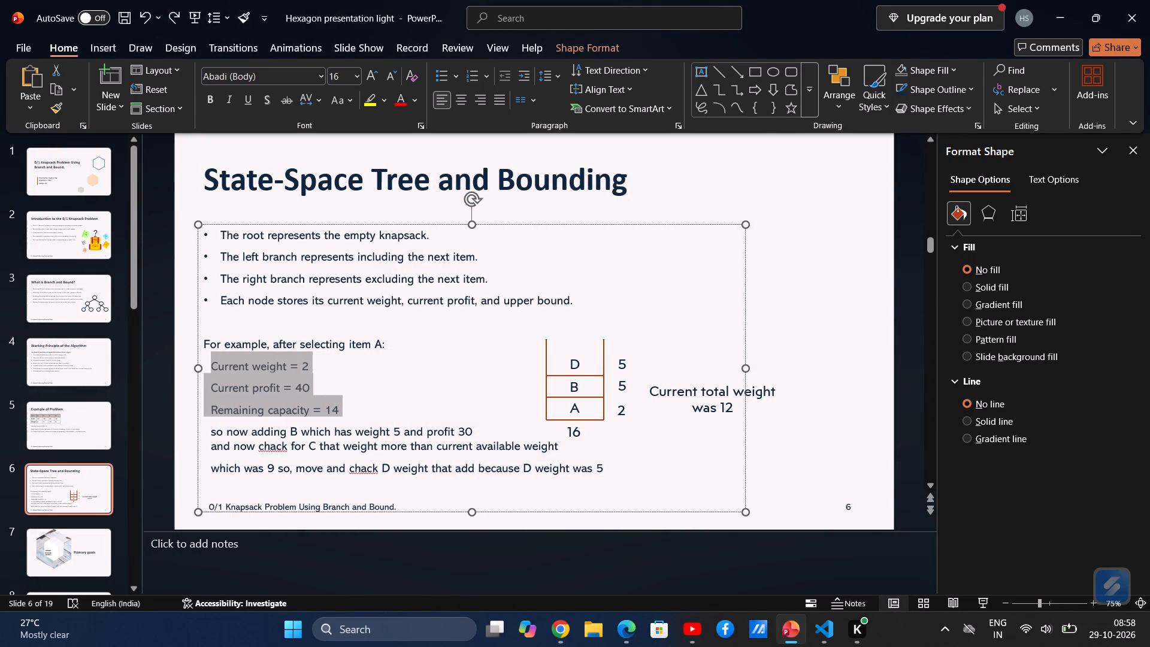
# Insert a new paragraph between the "profit 30" line and the line about checking C.
pyautogui.click(452, 421)
pyautogui.click(209, 442)
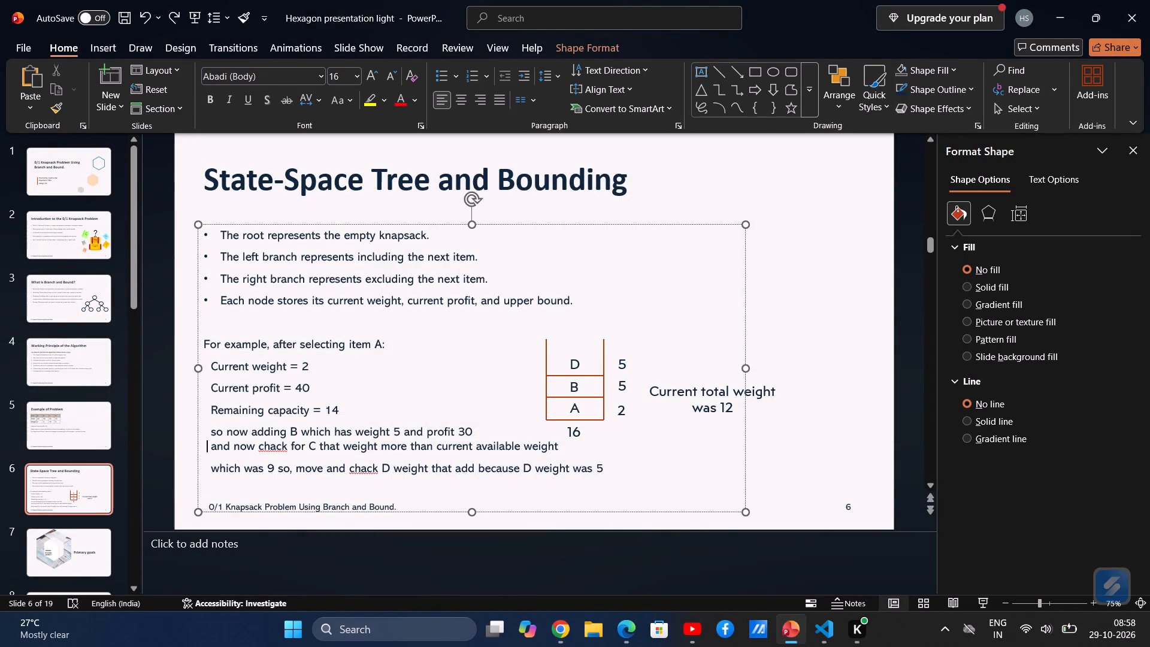
pyautogui.press('Right')
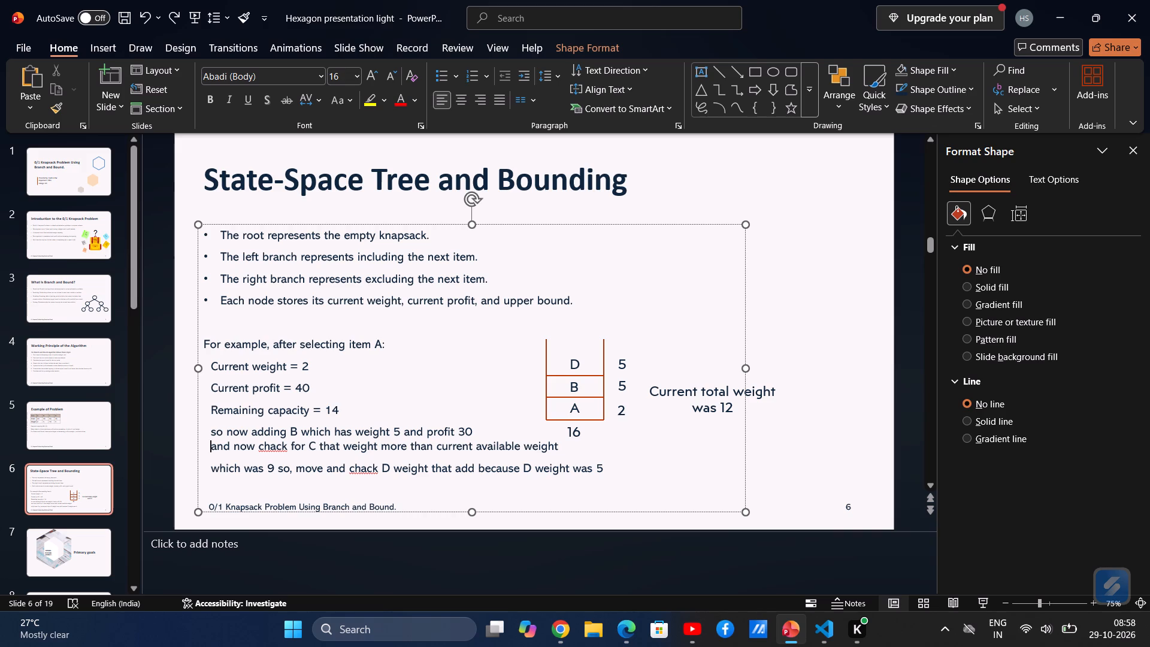
pyautogui.click(246, 413)
pyautogui.click(473, 433)
pyautogui.press('Return')
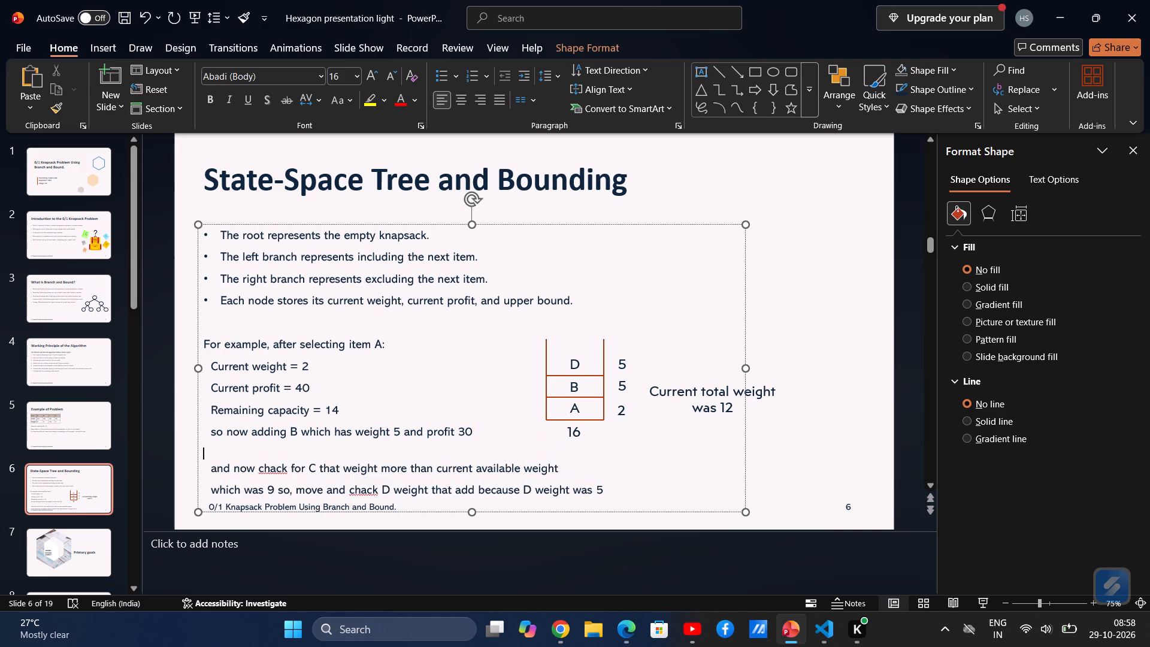
pyautogui.hotkey('ctrl', 'z')
pyautogui.press('Return')
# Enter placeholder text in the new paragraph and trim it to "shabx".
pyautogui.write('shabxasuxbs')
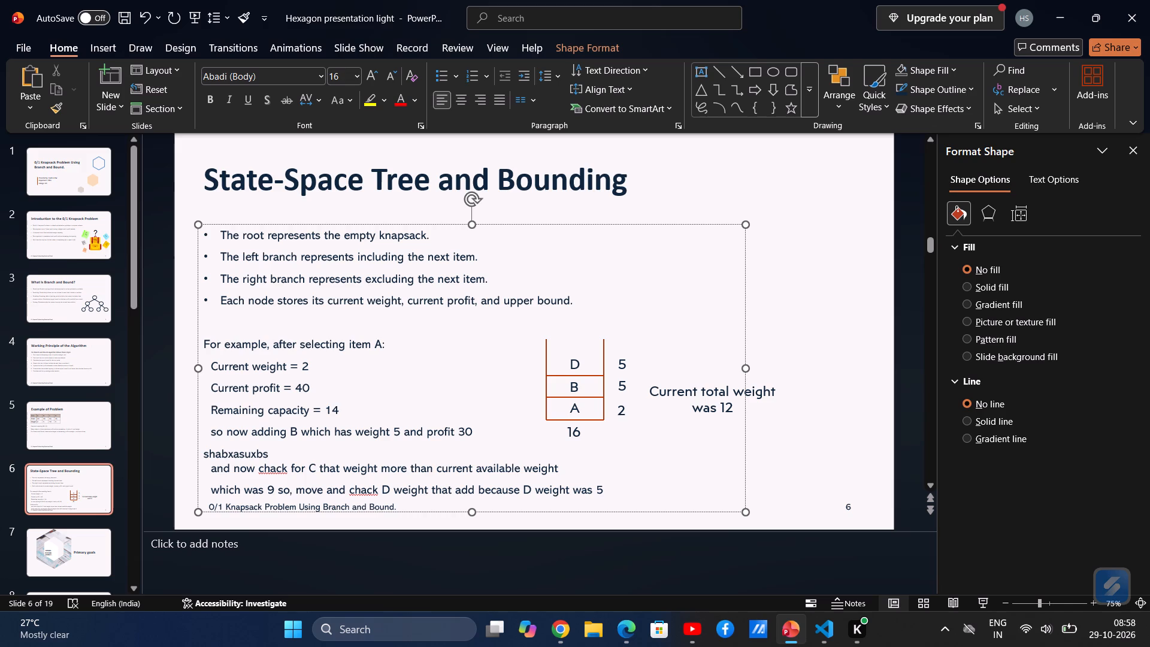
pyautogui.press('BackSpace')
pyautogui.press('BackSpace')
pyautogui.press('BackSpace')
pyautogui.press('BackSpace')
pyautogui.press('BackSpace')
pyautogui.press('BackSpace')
# Copy the "and now chack for C" line over the "shabx" placeholder and remove the extra blank paragraph.
pyautogui.moveTo(567, 470); pyautogui.dragTo(195, 470)
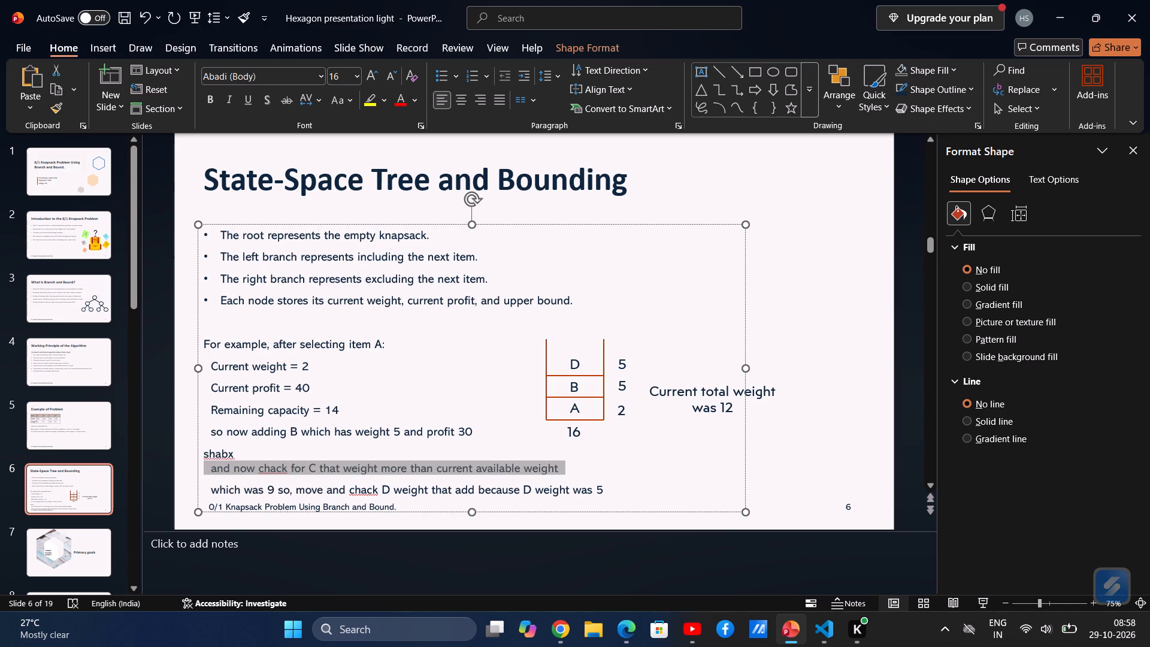
pyautogui.moveTo(195, 470); pyautogui.dragTo(210, 473)
pyautogui.hotkey('ctrl', 'c')
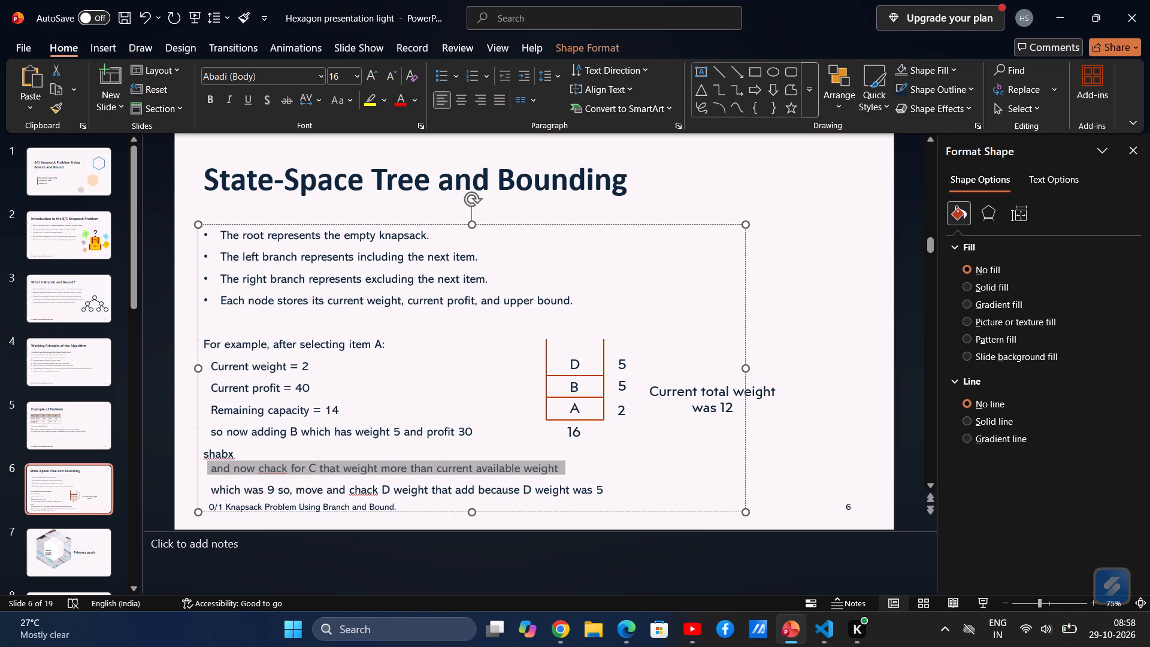
pyautogui.moveTo(245, 452); pyautogui.dragTo(205, 454)
pyautogui.hotkey('ctrl', 'v')
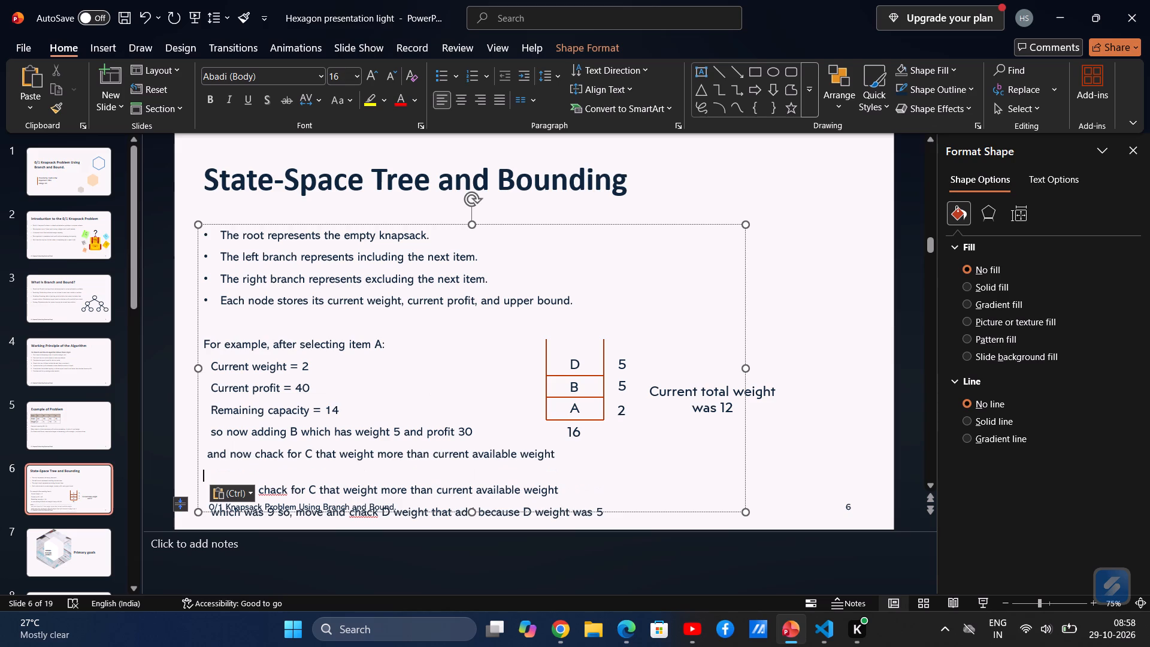
pyautogui.scroll(-1, 349, 476)
pyautogui.press('BackSpace')
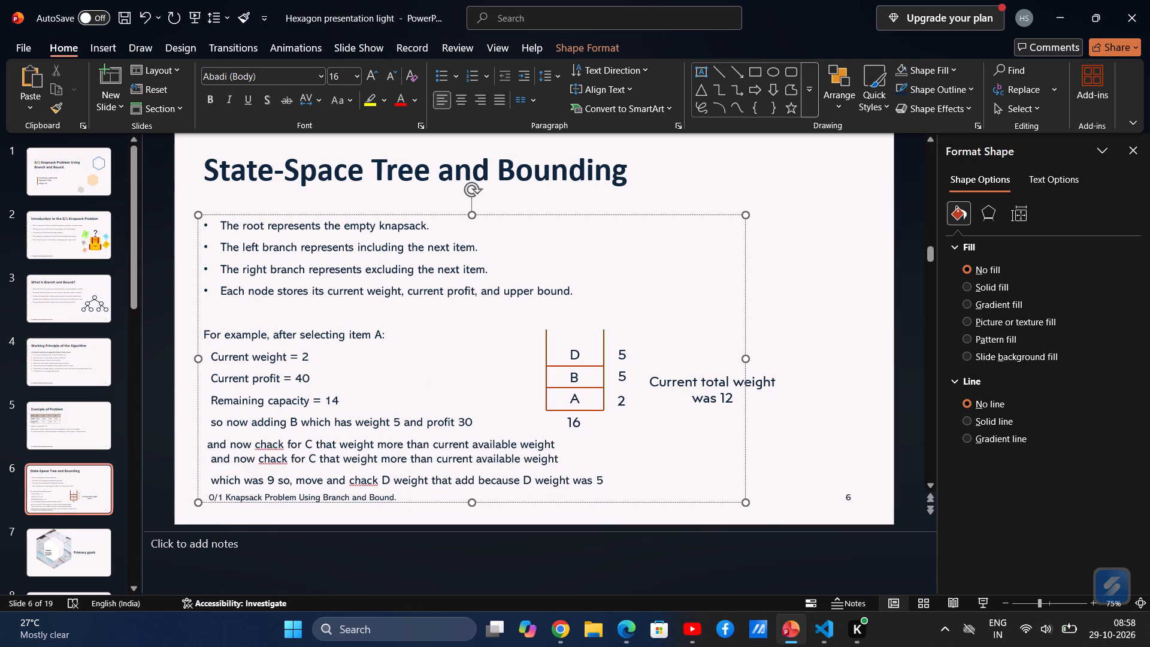
# Delete the duplicate "and now chack for C" line and its empty paragraph above the "which was 9 so" line.
pyautogui.press('Down')
pyautogui.press('BackSpace')
pyautogui.press('BackSpace')
pyautogui.press('BackSpace')
pyautogui.press('BackSpace')
pyautogui.press('BackSpace')
pyautogui.press('BackSpace')
pyautogui.press('BackSpace')
pyautogui.press('BackSpace')
pyautogui.press('BackSpace')
pyautogui.press('BackSpace')
pyautogui.press('BackSpace')
pyautogui.press('BackSpace')
pyautogui.press('BackSpace')
pyautogui.press('BackSpace')
pyautogui.press('BackSpace')
pyautogui.press('BackSpace')
pyautogui.press('BackSpace')
pyautogui.press('BackSpace')
pyautogui.press('BackSpace')
pyautogui.press('BackSpace')
pyautogui.press('BackSpace')
pyautogui.press('BackSpace')
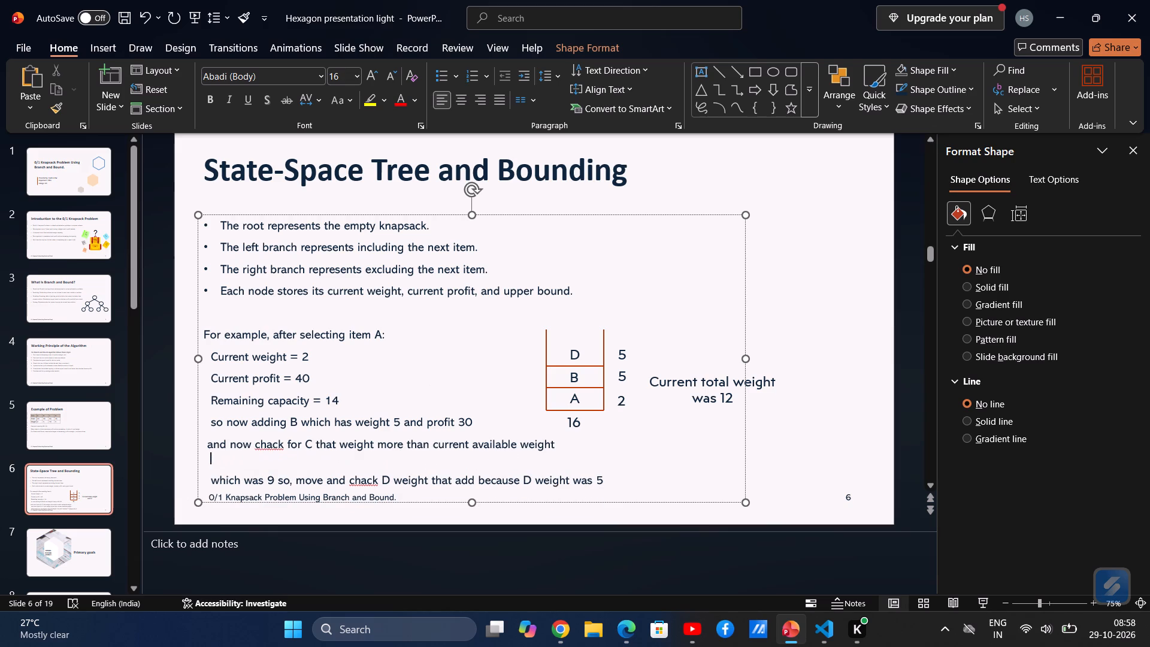
pyautogui.press('BackSpace')
pyautogui.press('BackSpace')
pyautogui.press('BackSpace')
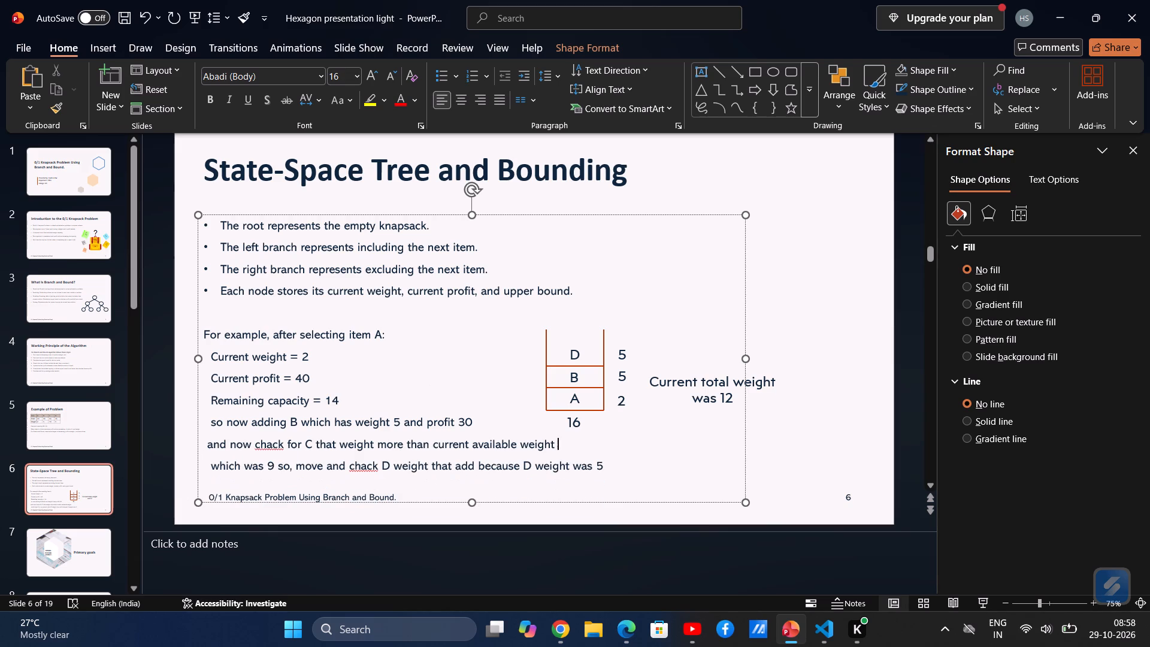
# Indent the "and now chack for C" line with one extra leading space so it aligns with the neighbouring lines.
pyautogui.hotkey('ctrl', 'Left')
pyautogui.hotkey('ctrl', 'Left')
pyautogui.hotkey('ctrl', 'Left')
pyautogui.hotkey('ctrl', 'Left')
pyautogui.hotkey('ctrl', 'Left')
pyautogui.hotkey('ctrl', 'Left')
pyautogui.hotkey('ctrl', 'Left')
pyautogui.hotkey('ctrl', 'Right')
pyautogui.hotkey('ctrl', 'Right')
pyautogui.hotkey('ctrl', 'Left')
pyautogui.hotkey('ctrl', 'Left')
pyautogui.hotkey('ctrl', 'Left')
pyautogui.hotkey('ctrl', 'Left')
pyautogui.hotkey('ctrl', 'Left')
pyautogui.hotkey('ctrl', 'Left')
pyautogui.hotkey('ctrl', 'Left')
pyautogui.hotkey('ctrl', 'Left')
pyautogui.press('Right')
pyautogui.press('space')
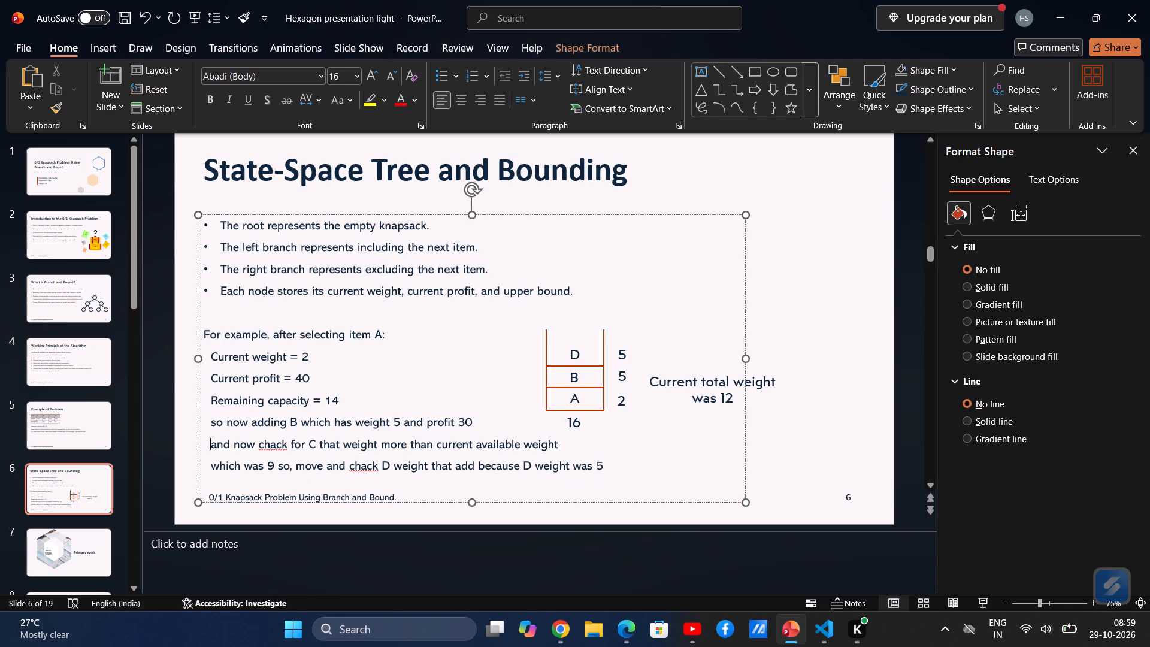
pyautogui.press('space')
pyautogui.click(621, 459)
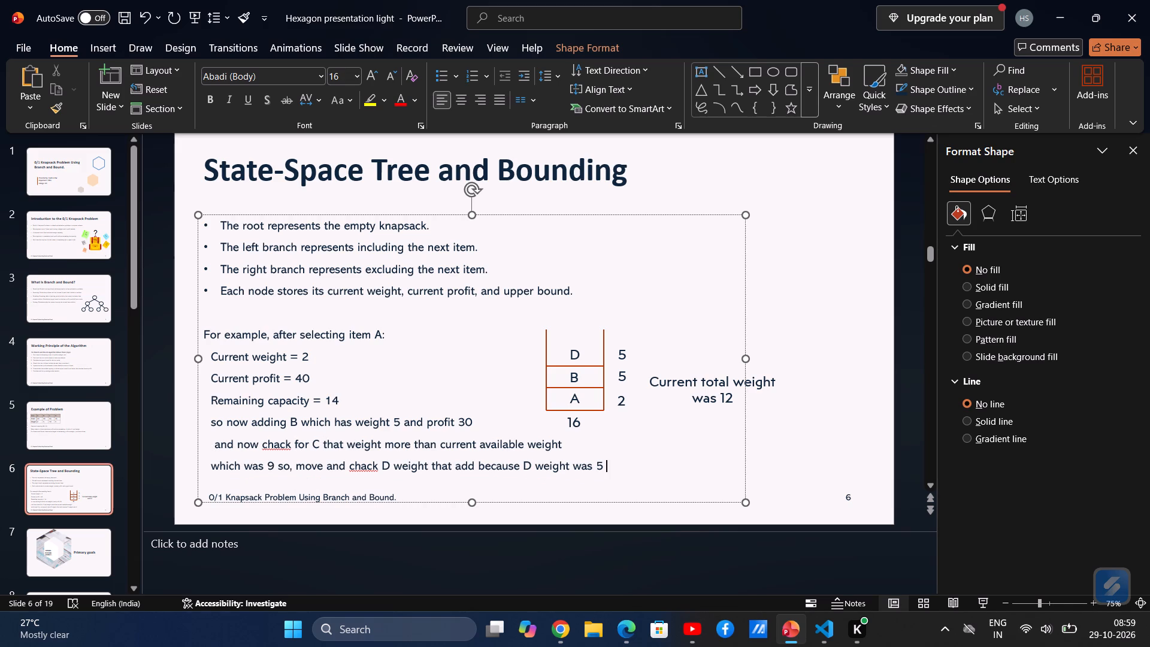
pyautogui.click(894, 368)
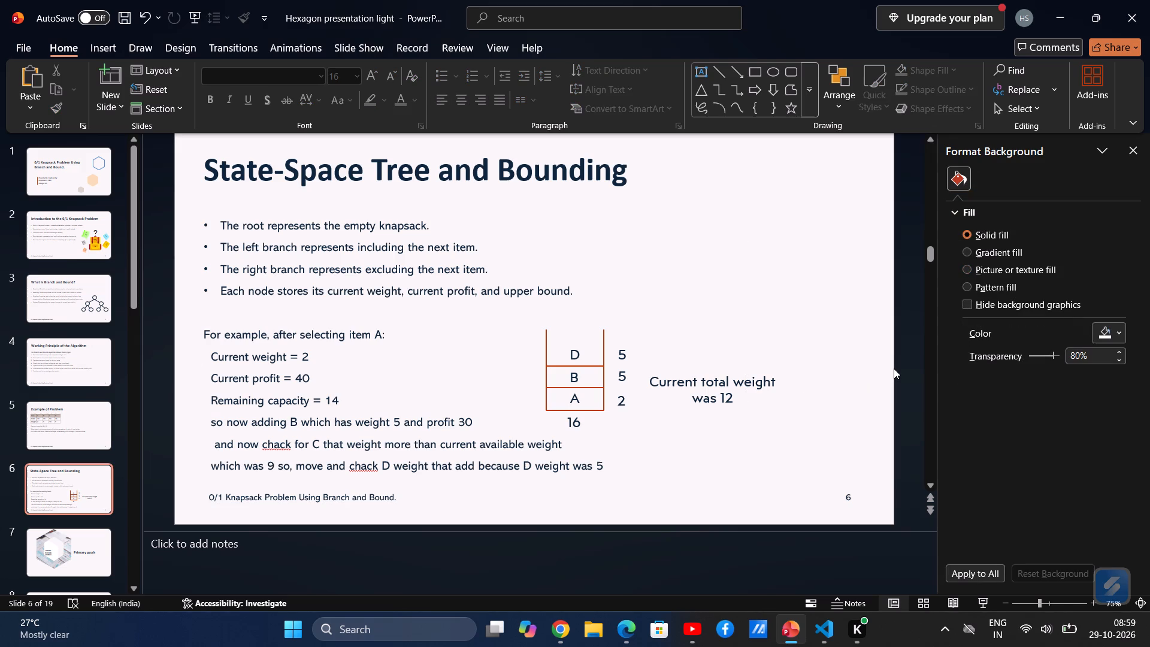
pyautogui.click(221, 445)
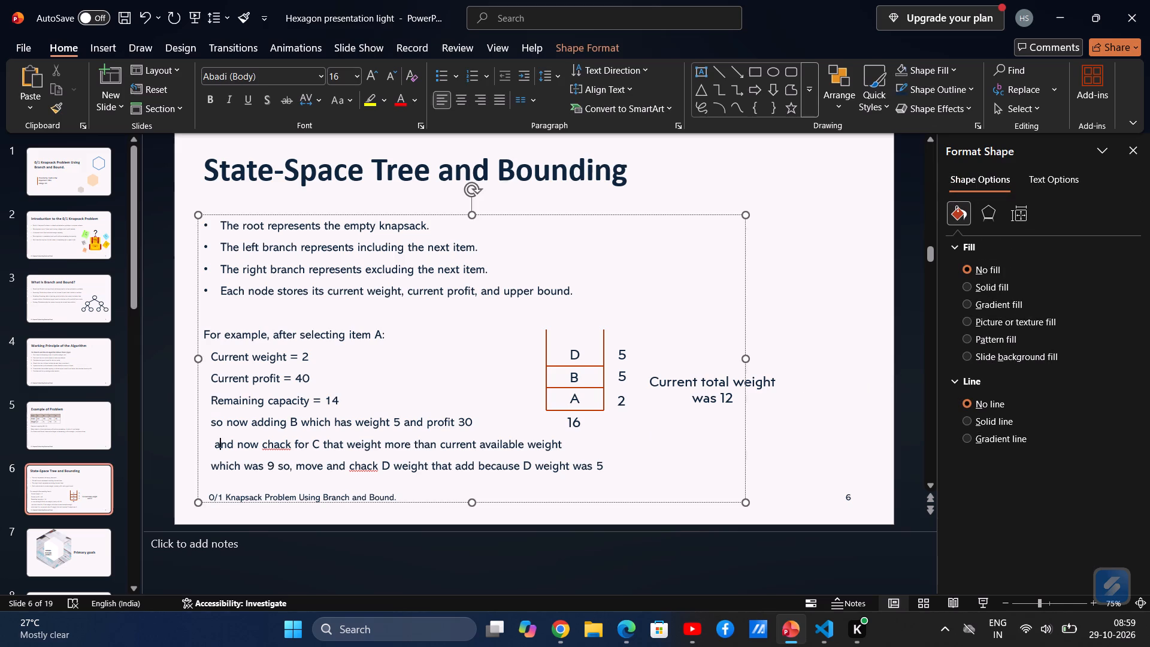
pyautogui.click(216, 446)
pyautogui.press('BackSpace')
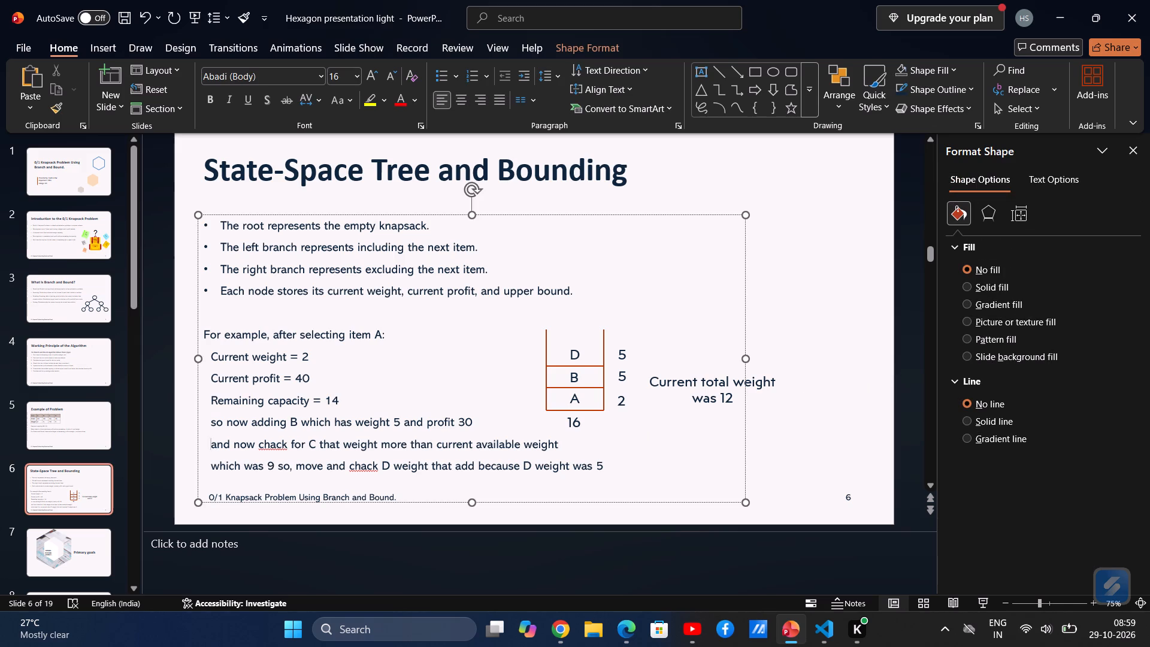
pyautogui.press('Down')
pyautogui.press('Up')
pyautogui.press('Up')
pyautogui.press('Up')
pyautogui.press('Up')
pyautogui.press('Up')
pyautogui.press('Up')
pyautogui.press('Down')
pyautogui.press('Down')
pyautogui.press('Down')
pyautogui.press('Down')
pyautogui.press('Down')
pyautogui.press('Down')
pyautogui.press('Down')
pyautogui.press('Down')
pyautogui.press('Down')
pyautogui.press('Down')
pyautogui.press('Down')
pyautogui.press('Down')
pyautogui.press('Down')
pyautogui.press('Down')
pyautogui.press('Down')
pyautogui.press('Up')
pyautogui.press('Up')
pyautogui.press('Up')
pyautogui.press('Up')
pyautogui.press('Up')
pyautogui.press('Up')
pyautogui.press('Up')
# Narrow the body text box clear of the knapsack diagram and move the whole diagram with its labels toward the slide's right edge.
pyautogui.moveTo(747, 358); pyautogui.dragTo(517, 362)
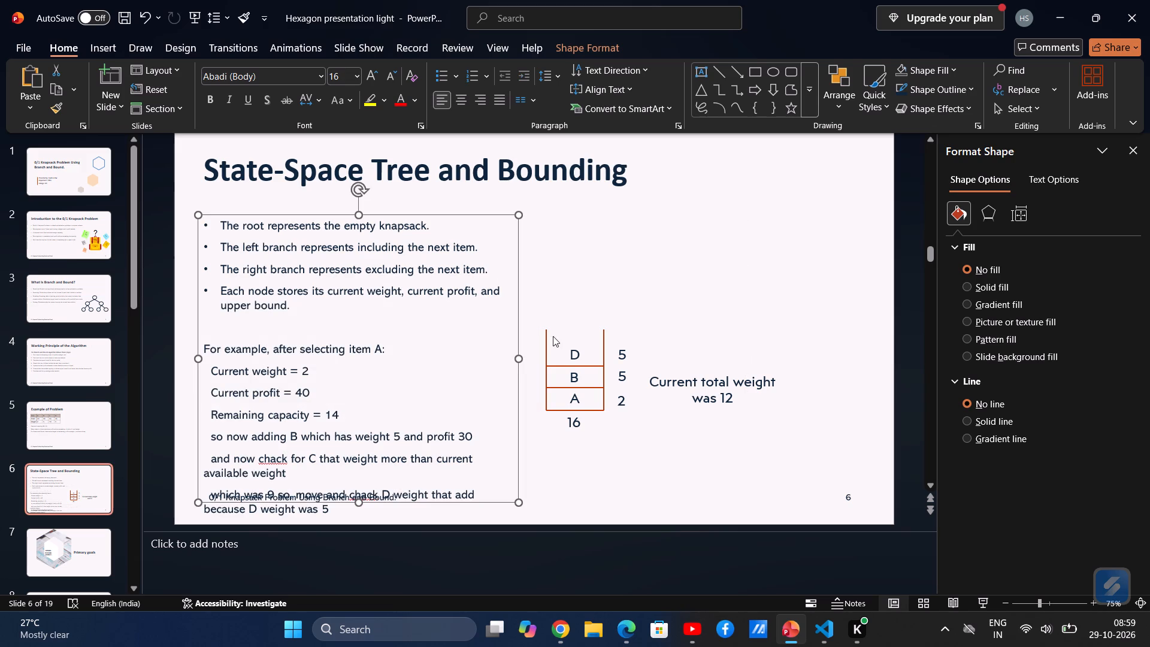
pyautogui.moveTo(528, 312); pyautogui.dragTo(790, 436)
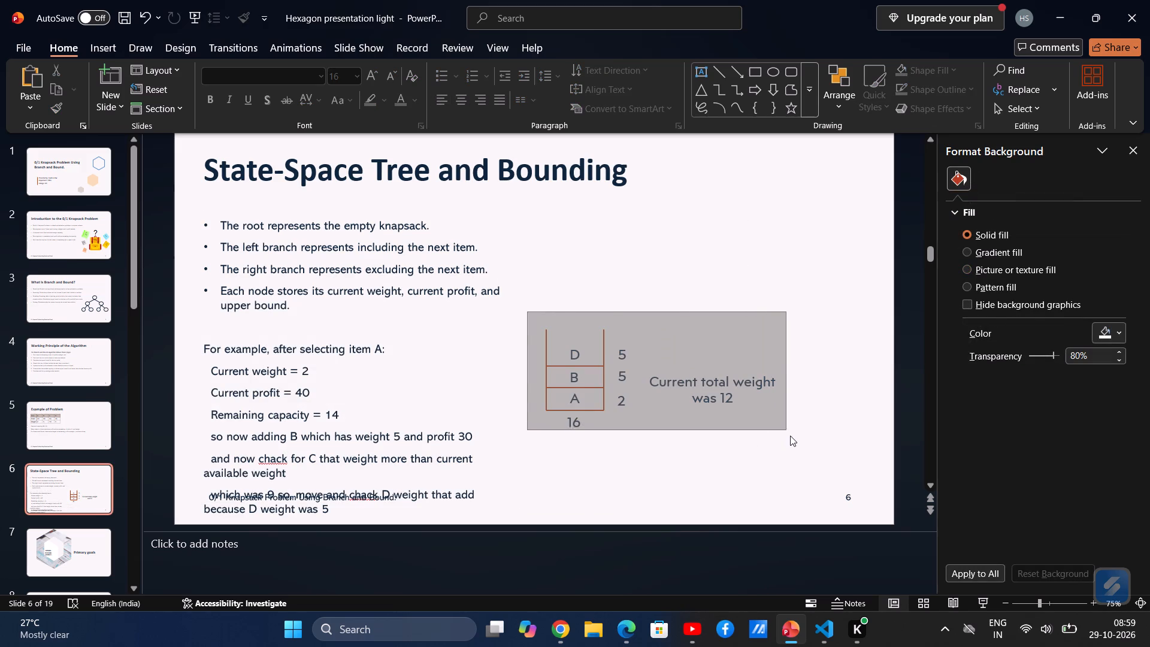
pyautogui.moveTo(790, 436); pyautogui.dragTo(792, 444)
pyautogui.hotkey('ctrl', 'c')
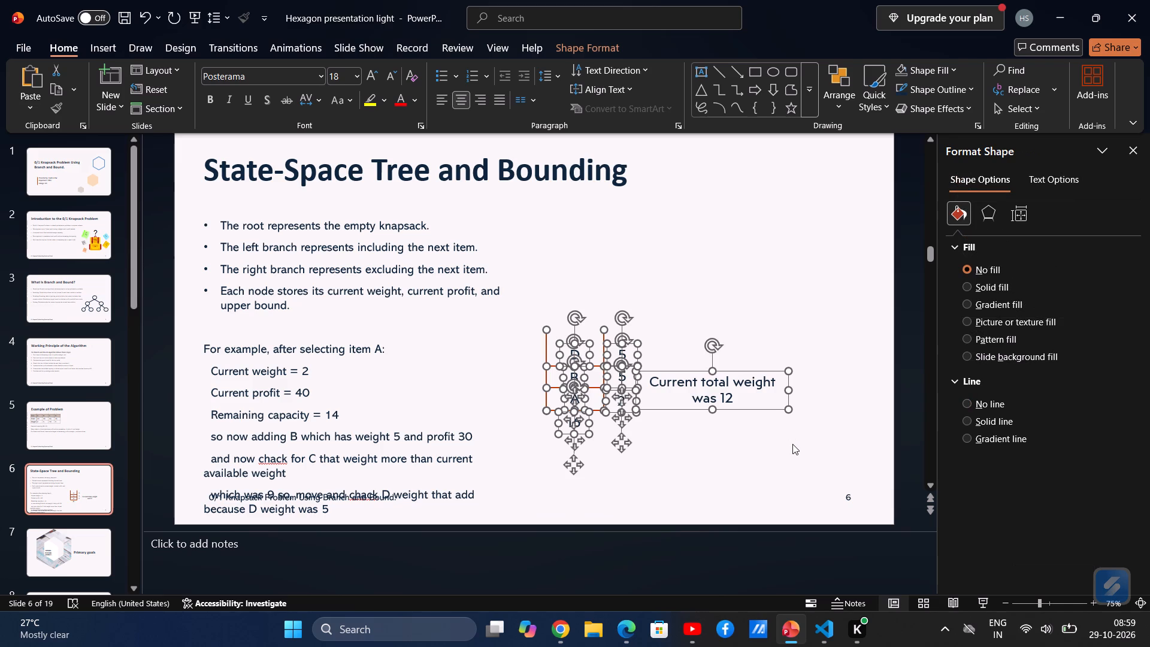
pyautogui.moveTo(757, 409); pyautogui.dragTo(835, 412)
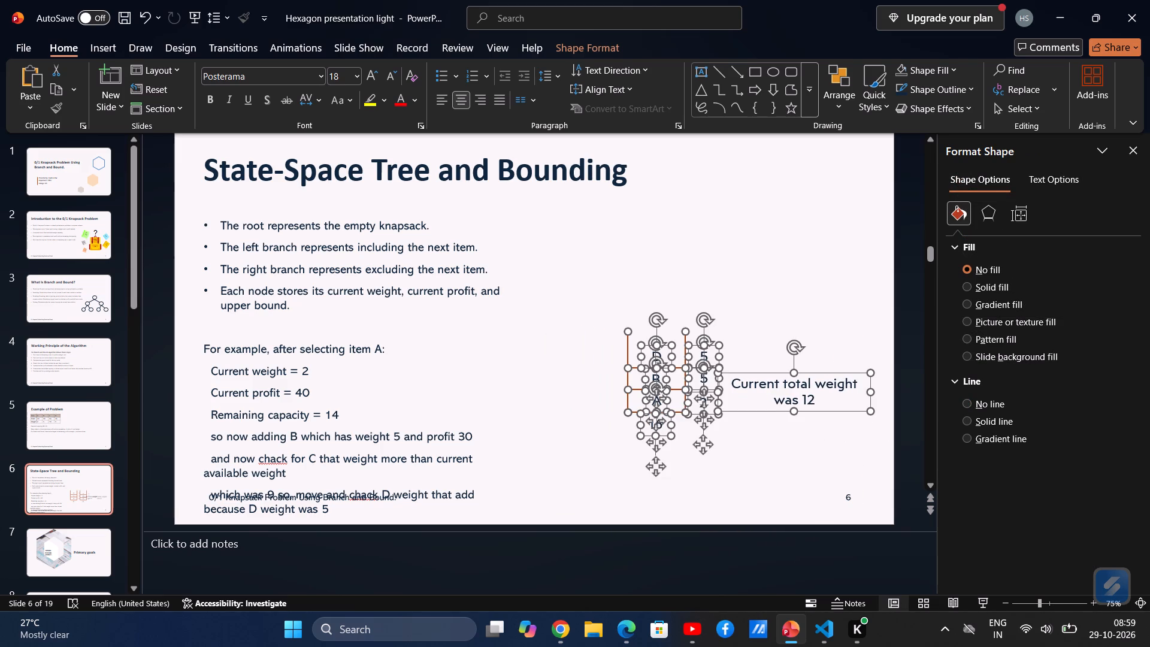
# Widen the body text box again so each explanation line fits on one row, ending just before the "Current total weight" label.
pyautogui.click(438, 468)
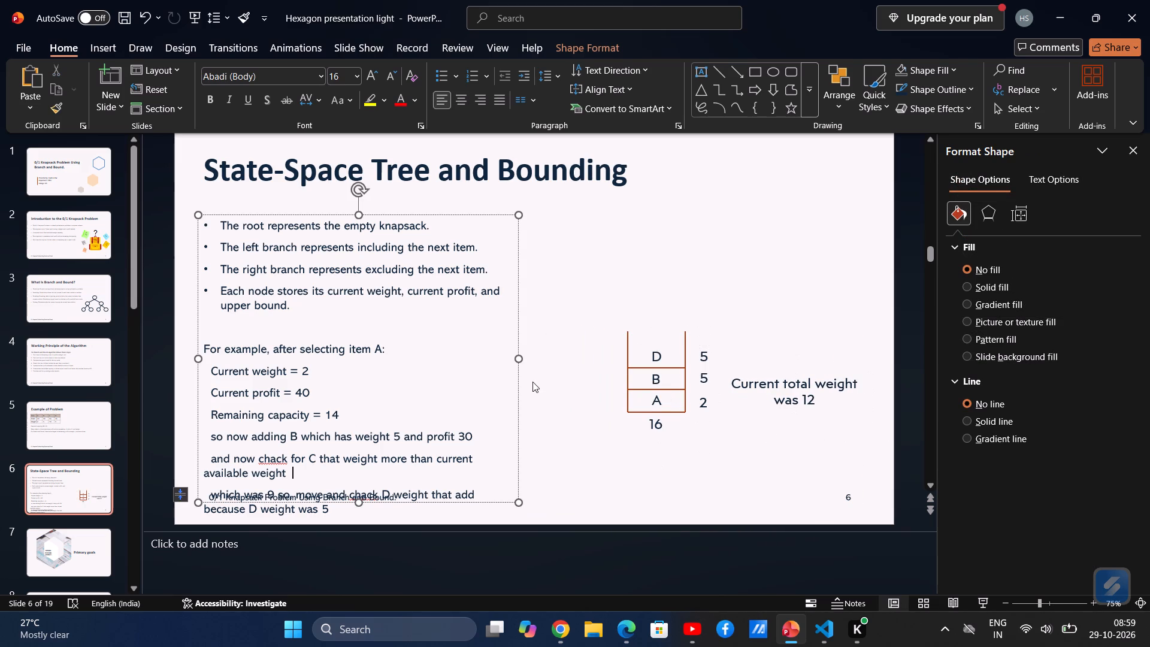
pyautogui.moveTo(520, 358); pyautogui.dragTo(753, 377)
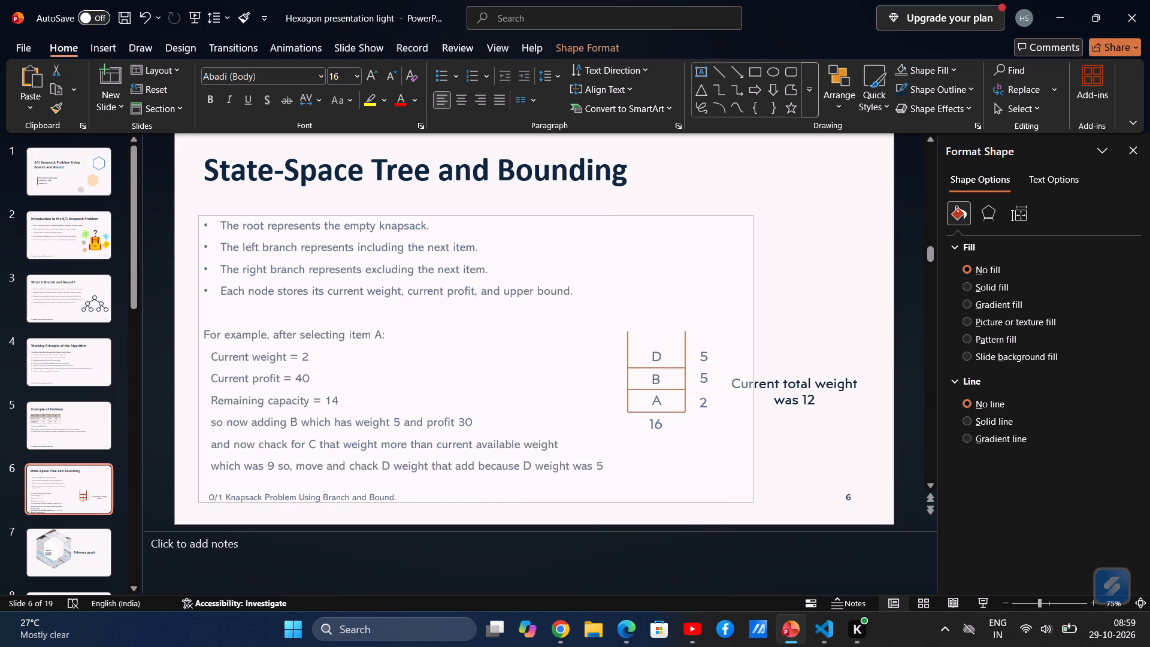
pyautogui.moveTo(753, 377); pyautogui.dragTo(728, 376)
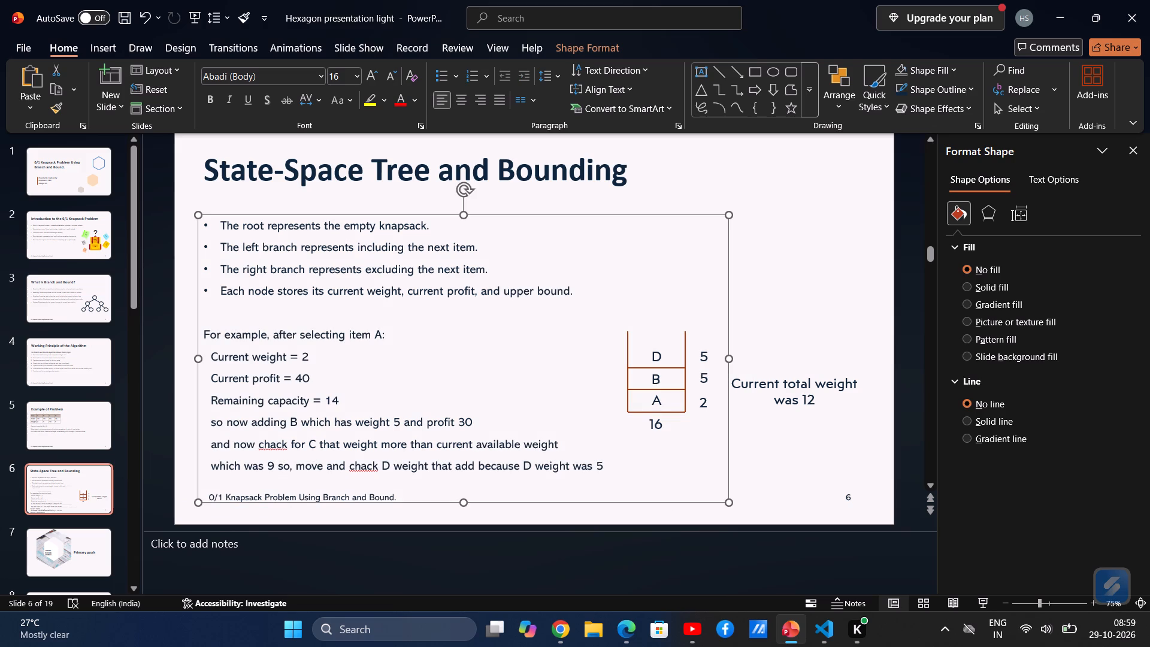
pyautogui.click(903, 364)
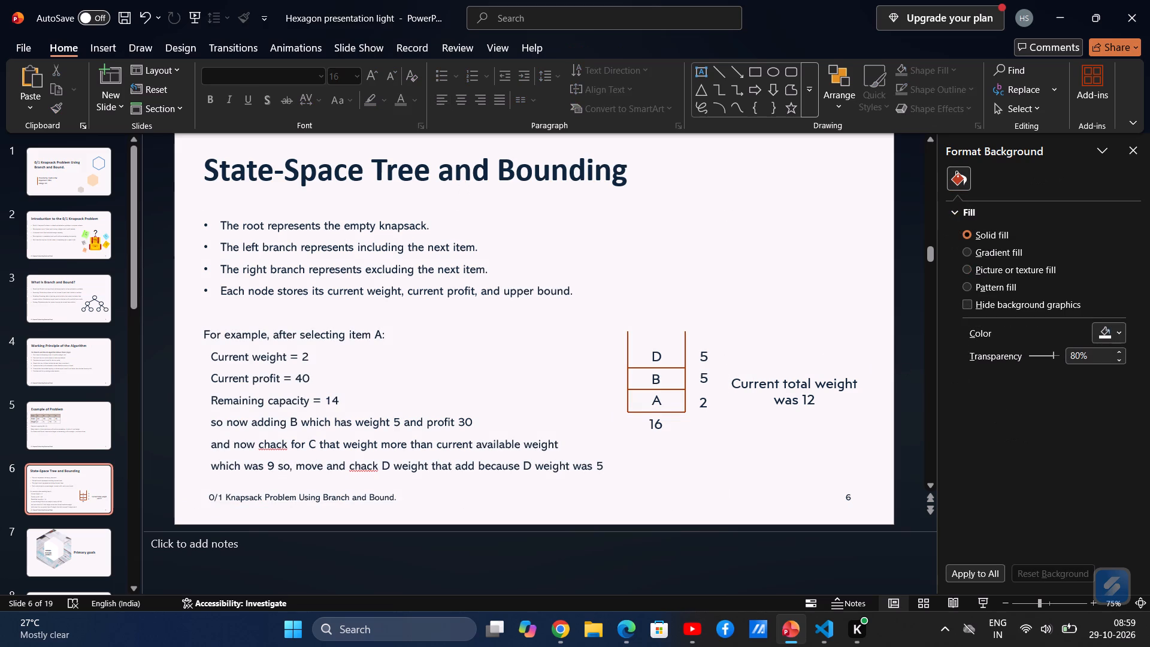
# Duplicate slide 6 directly after itself and open the copy as slide 7.
pyautogui.click(101, 480)
pyautogui.hotkey('ctrl', 'c')
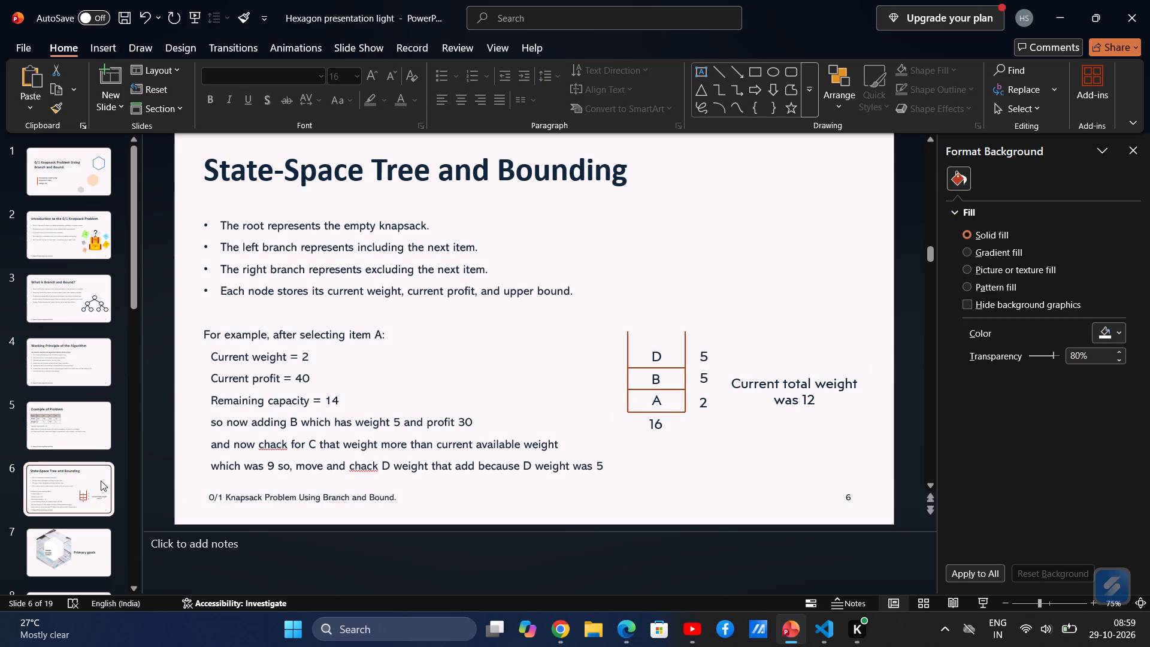
pyautogui.hotkey('ctrl', 'v')
pyautogui.click(74, 556)
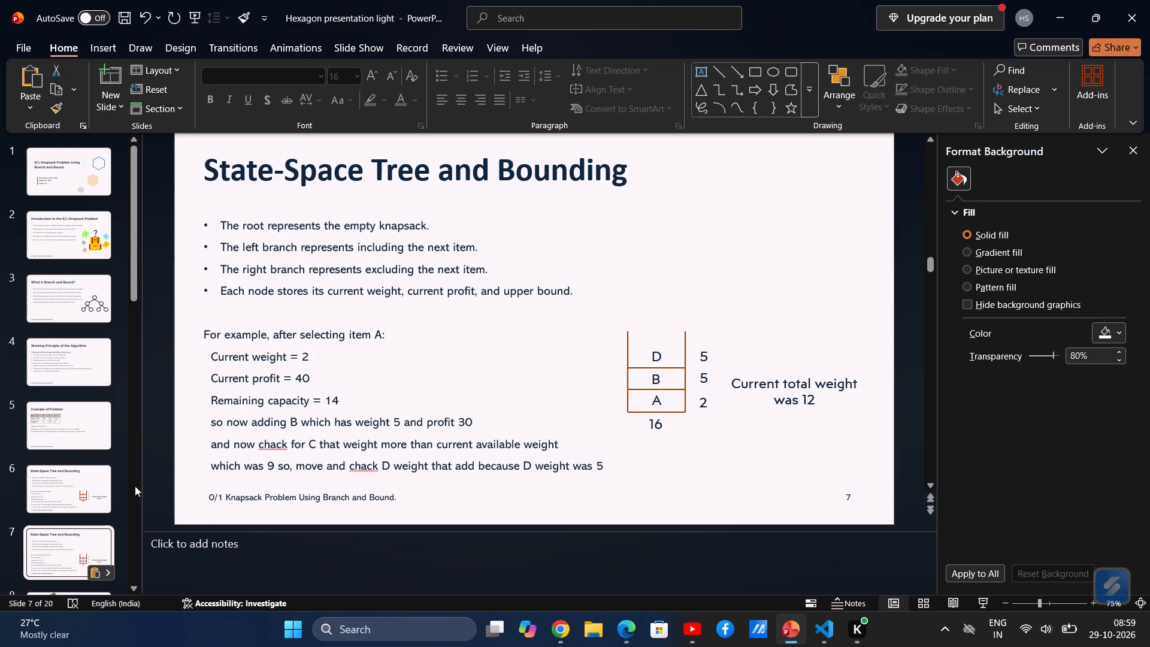
# Delete the four bullets and the blank paragraphs above "For example" on slide 7.
pyautogui.click(437, 287)
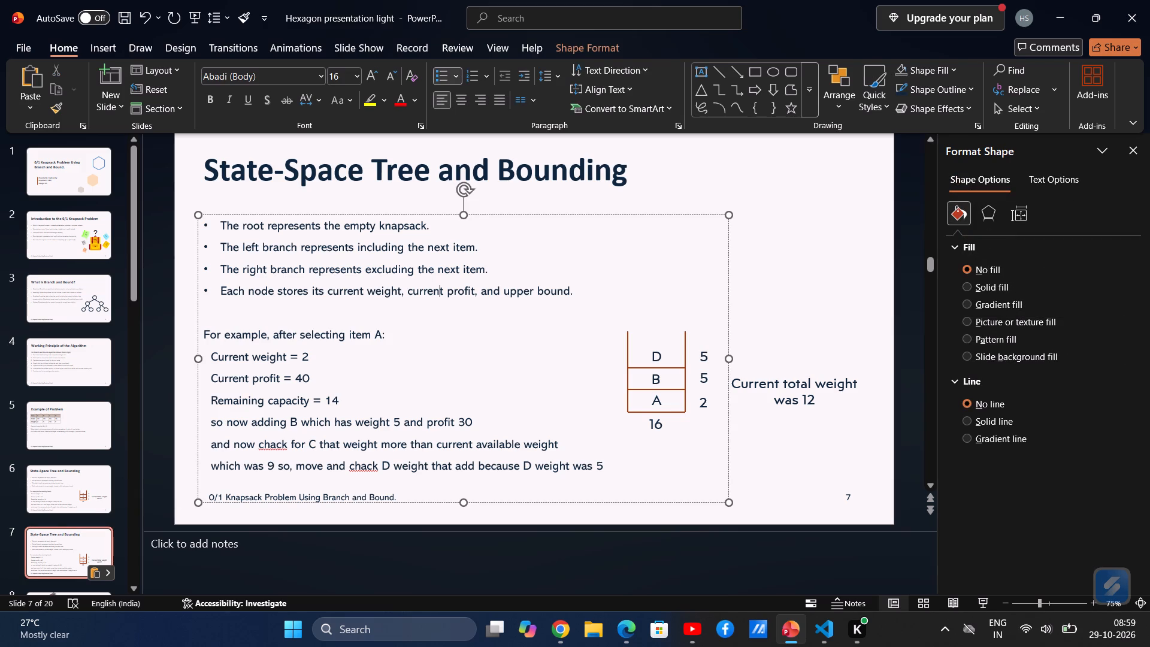
pyautogui.moveTo(594, 292); pyautogui.dragTo(206, 223)
pyautogui.press('BackSpace')
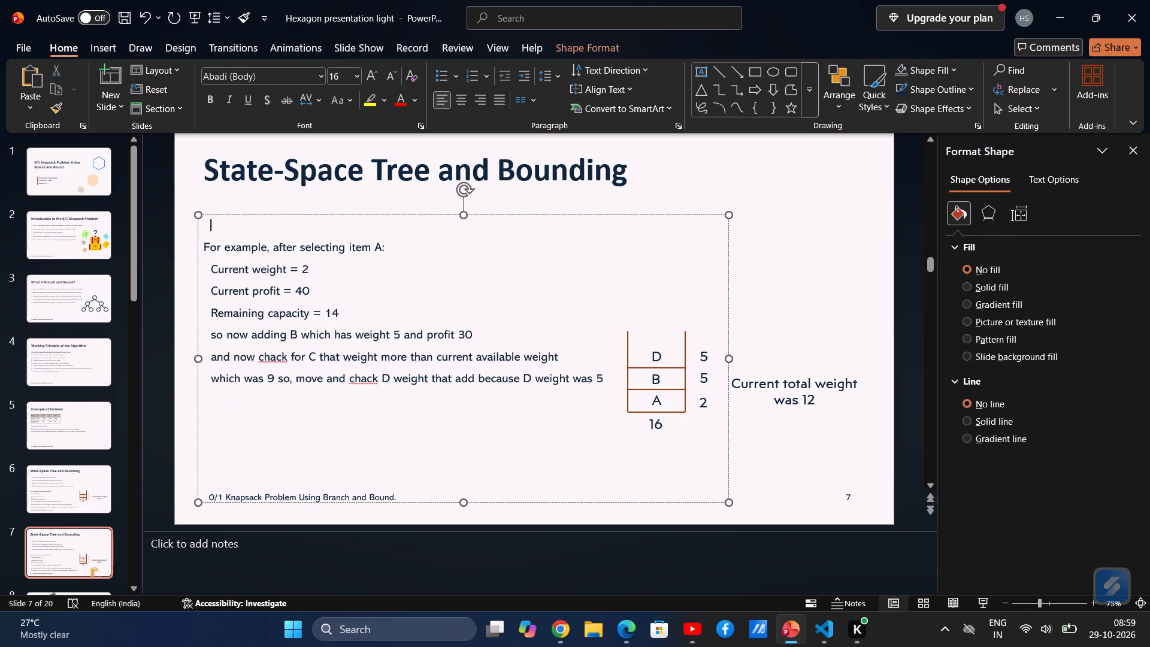
pyautogui.press('BackSpace')
pyautogui.press('Down')
pyautogui.press('BackSpace')
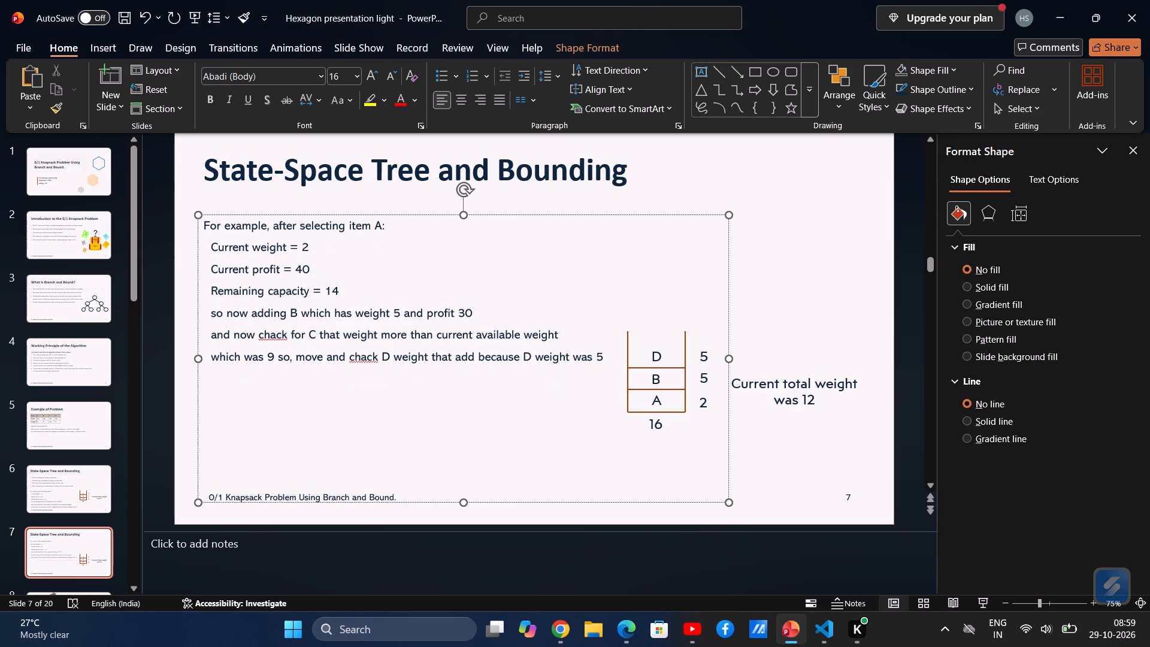
# Insert "not" before "selecting item A" in the example line on slide 7.
pyautogui.click(380, 228)
pyautogui.press('Left')
pyautogui.press('Left')
pyautogui.press('Left')
pyautogui.press('Left')
pyautogui.press('Left')
pyautogui.press('Left')
pyautogui.press('Left')
pyautogui.press('Left')
pyautogui.press('Left')
pyautogui.press('Left')
pyautogui.press('Left')
pyautogui.press('Left')
pyautogui.press('Left')
pyautogui.press('Right')
pyautogui.press('Right')
pyautogui.press('Right')
pyautogui.press('Left')
pyautogui.press('Left')
pyautogui.press('Left')
pyautogui.press('Left')
pyautogui.press('Left')
pyautogui.press('Left')
pyautogui.write('not')
pyautogui.press('space')
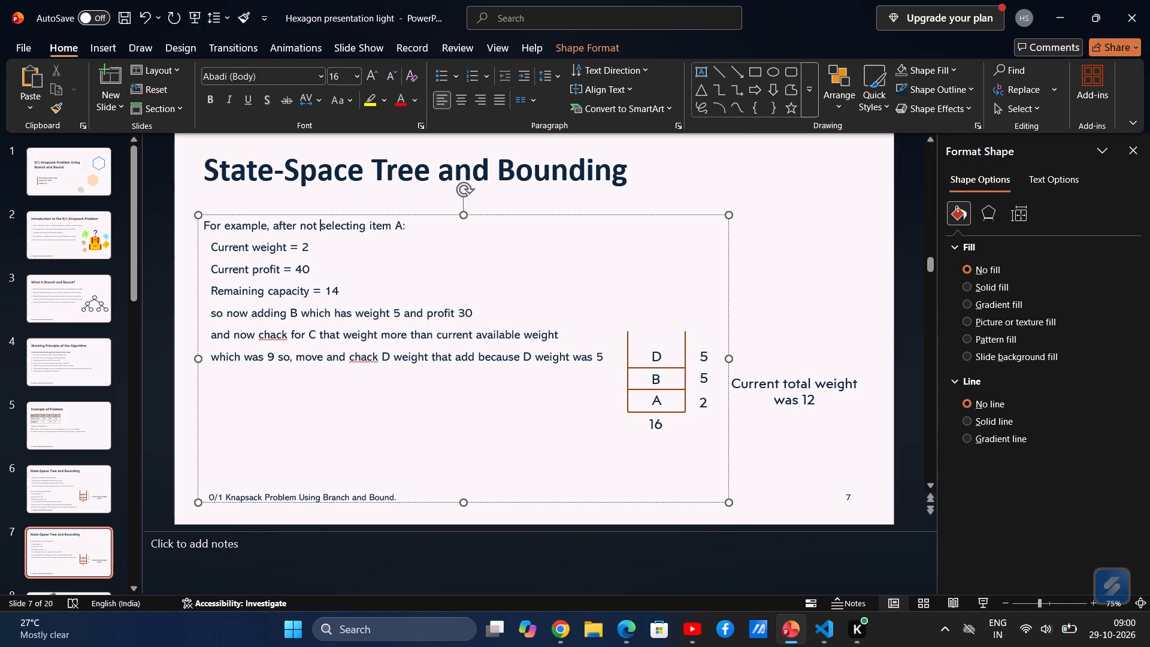
# Replace the colon after "not selecting item A" in slide 7's example line with "Start with B".
pyautogui.press('Down')
pyautogui.press('Down')
pyautogui.press('Up')
pyautogui.press('Down')
pyautogui.click(307, 247)
pyautogui.click(423, 225)
pyautogui.hotkey('shift', 'Return')
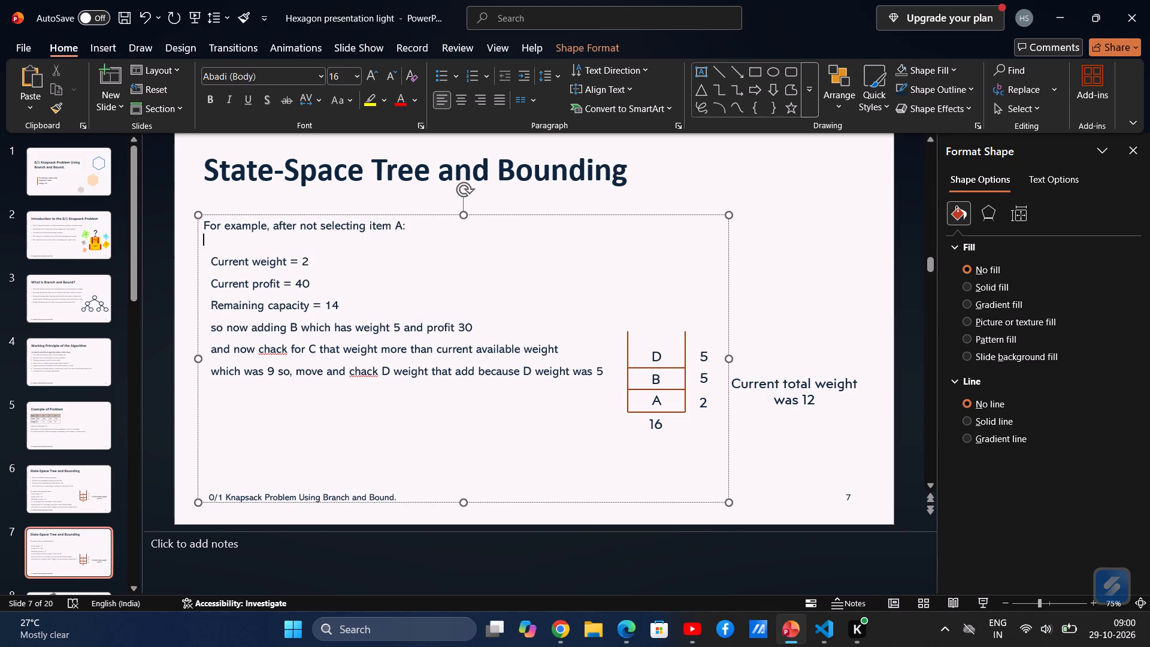
pyautogui.press('BackSpace')
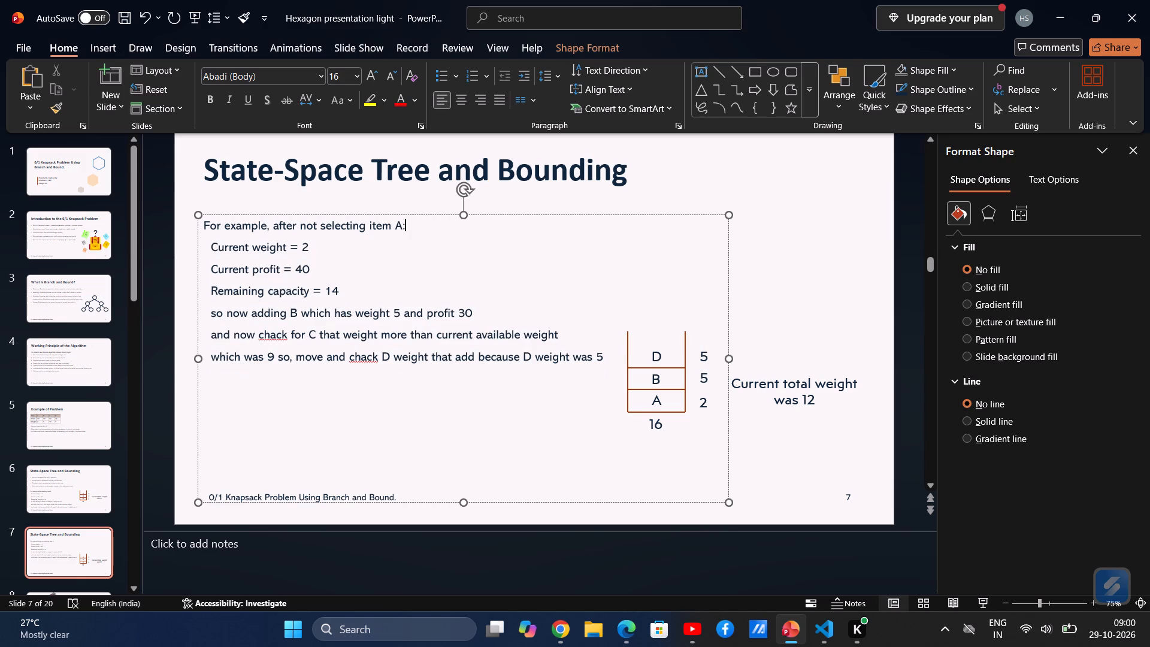
pyautogui.press('BackSpace')
pyautogui.press('space')
pyautogui.write('so')
pyautogui.press('space')
pyautogui.press('BackSpace')
pyautogui.press('BackSpace')
pyautogui.press('BackSpace')
pyautogui.press('s')
pyautogui.press('BackSpace')
pyautogui.write('Start with')
pyautogui.press('space')
pyautogui.hotkey('shift', 'b')
# Set the current weight in slide 7's example to 5.
pyautogui.click(335, 248)
pyautogui.press('BackSpace')
pyautogui.press('5')
pyautogui.press('Down')
# On slide 6, add a new line "TOTAL PROFIT =" below the "Current total weight was 12" text in its label.
pyautogui.click(71, 492)
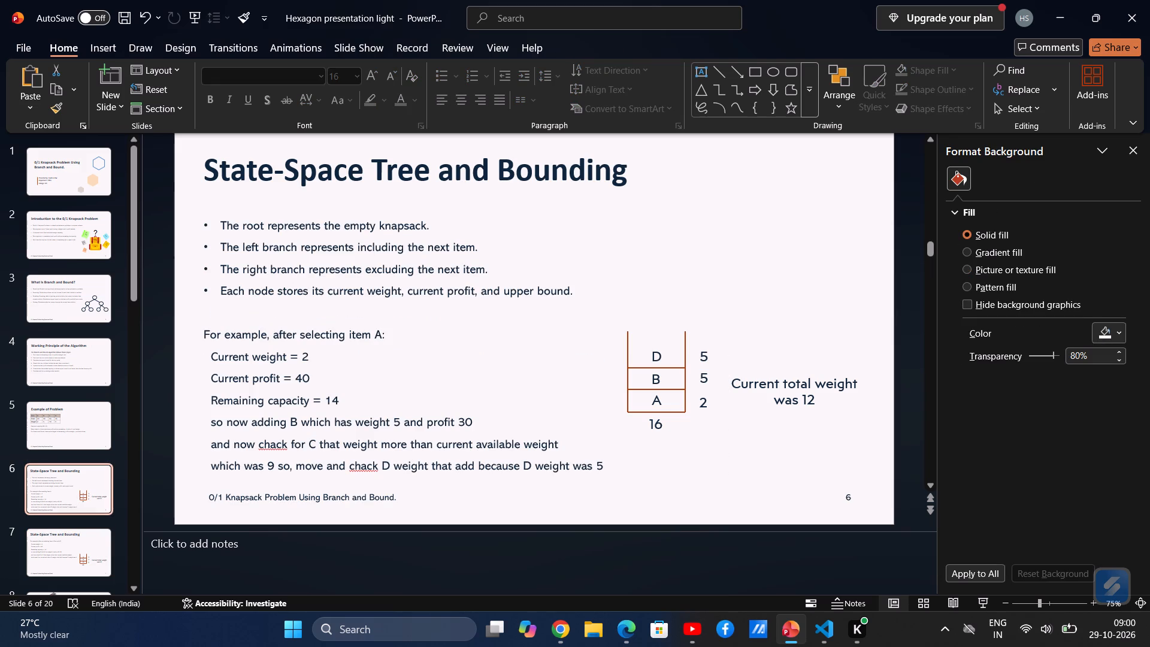
pyautogui.click(827, 400)
pyautogui.hotkey('shift', 'Return')
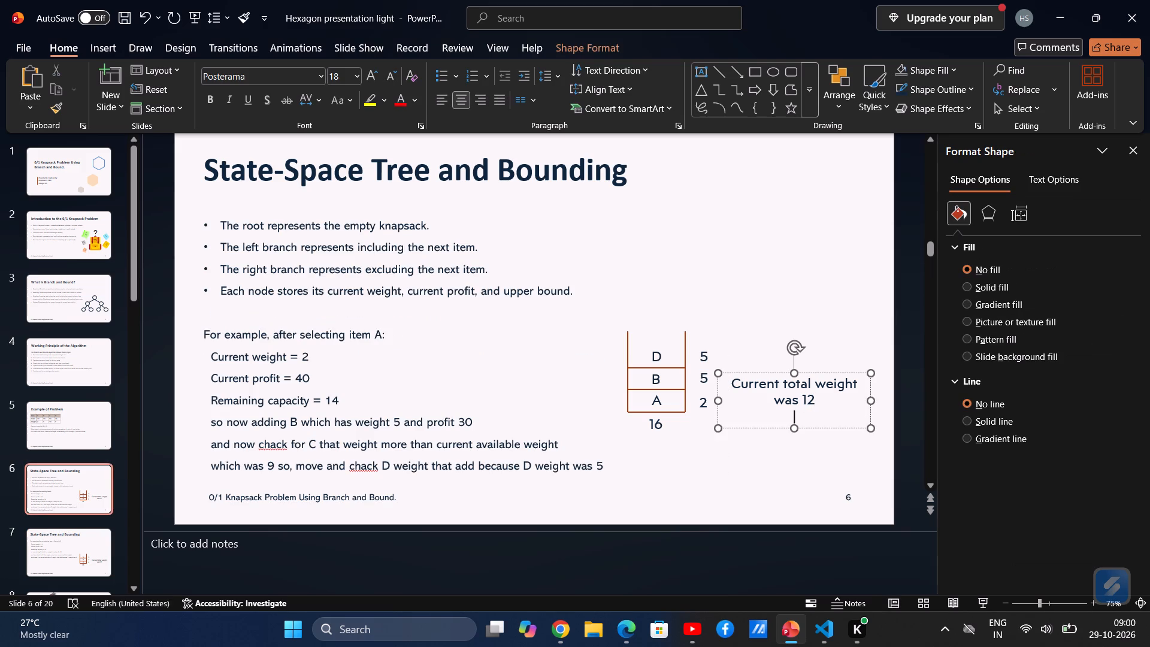
pyautogui.hotkey('shift', 'Return')
pyautogui.press('BackSpace')
pyautogui.write('tot')
pyautogui.press('BackSpace')
pyautogui.press('BackSpace')
pyautogui.press('BackSpace')
pyautogui.write('TOTAL PROG')
pyautogui.press('BackSpace')
pyautogui.write('FIT')
pyautogui.press('space')
pyautogui.write('=')
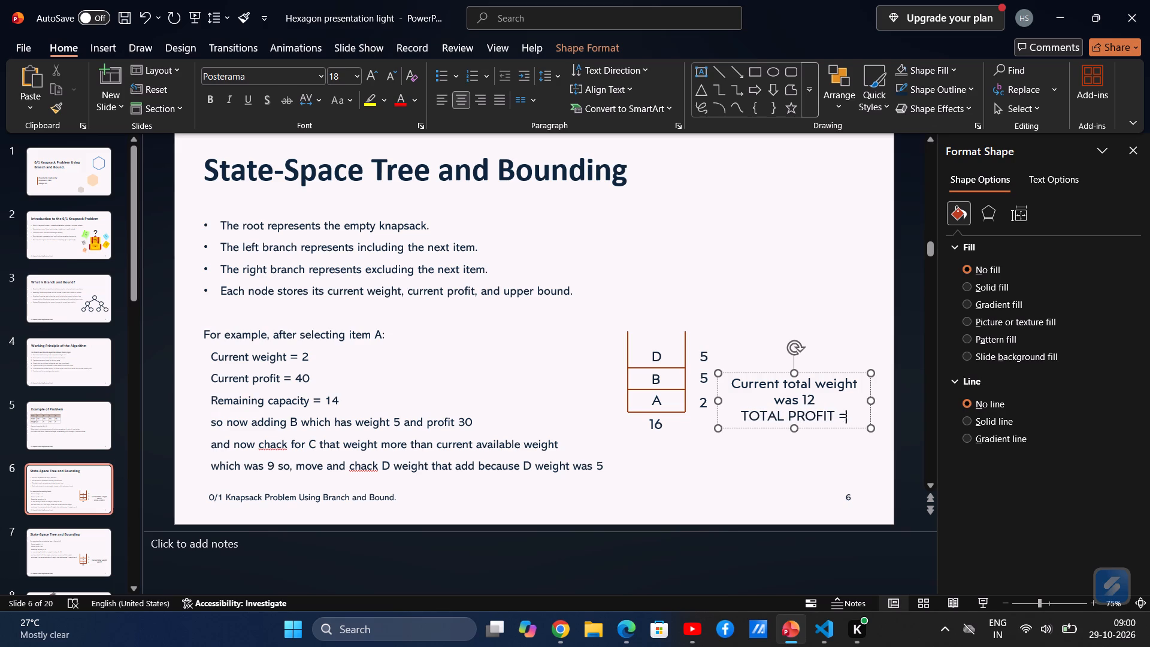
pyautogui.press('space')
# Check the item profits in slide 5's table and complete the total profit line on slide 6 with 80.
pyautogui.click(84, 414)
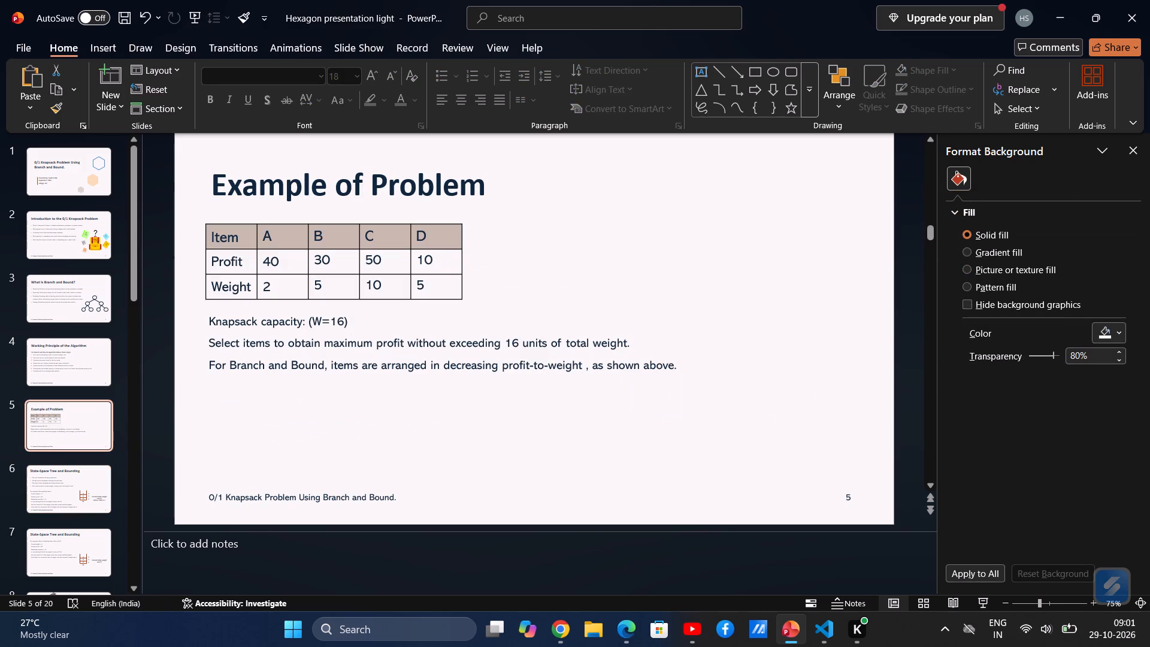
pyautogui.click(77, 494)
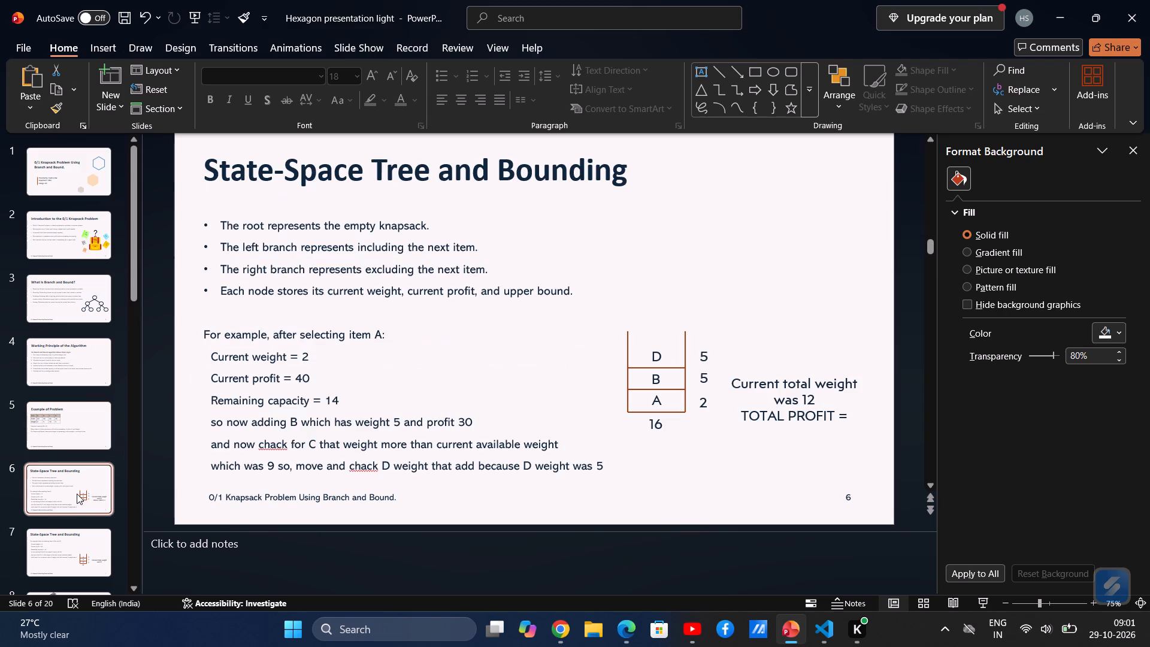
pyautogui.click(852, 414)
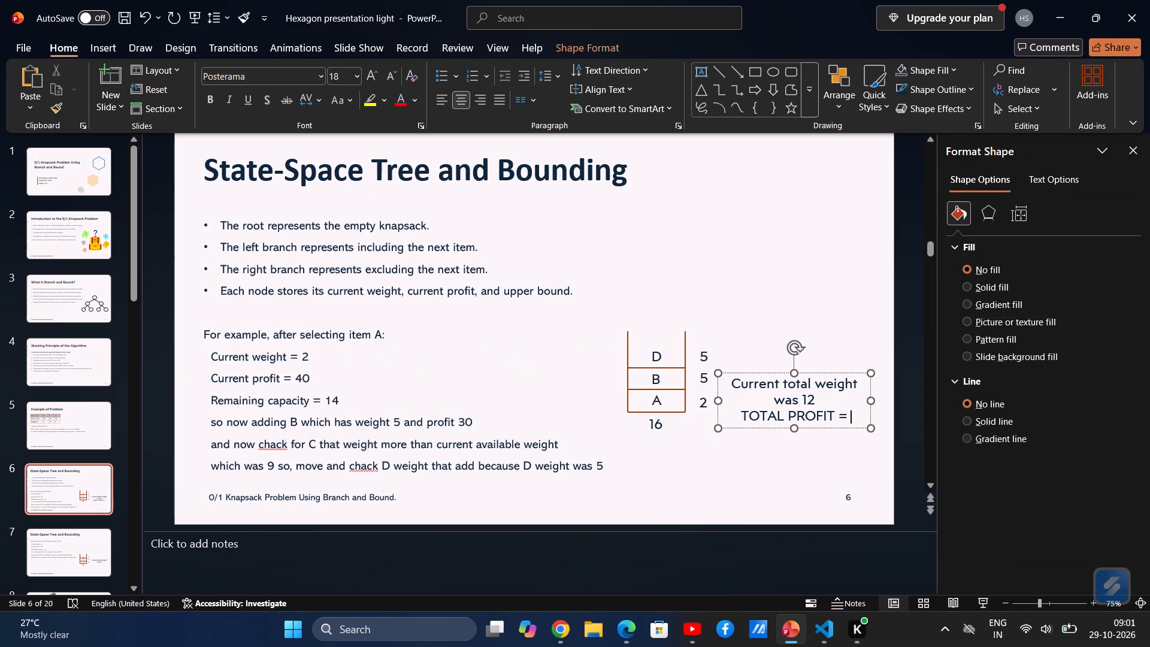
pyautogui.write('80')
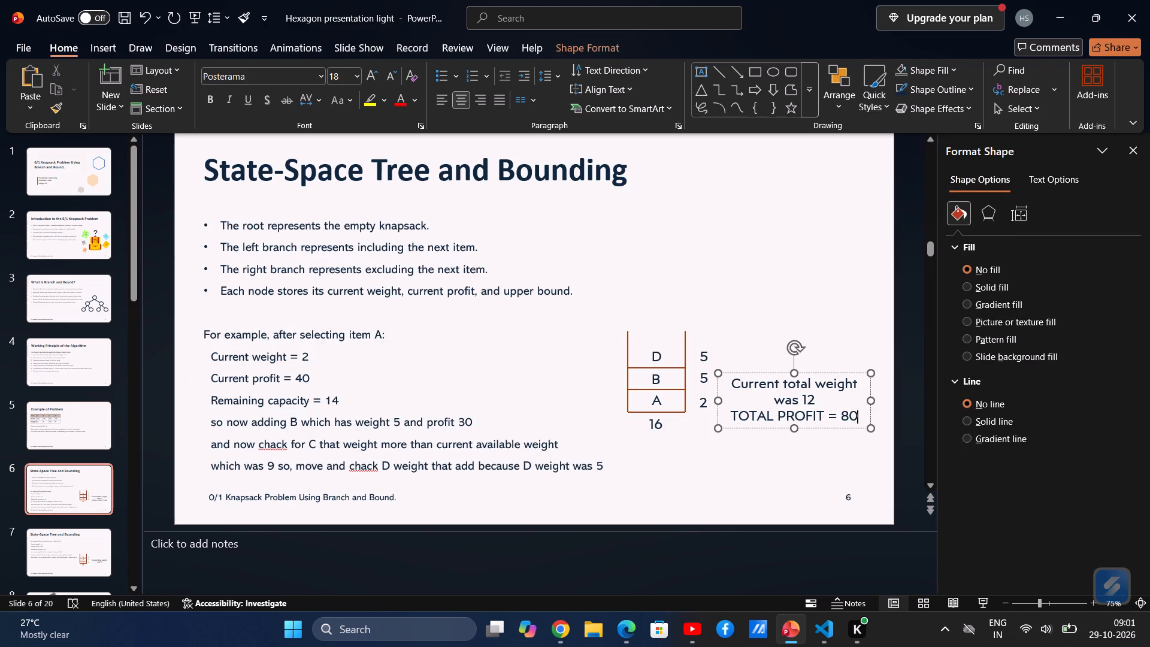
# Insert "CURRENT" between "TOTAL" and "PROFIT" in slide 6's profit label.
pyautogui.click(778, 416)
pyautogui.write('CUR')
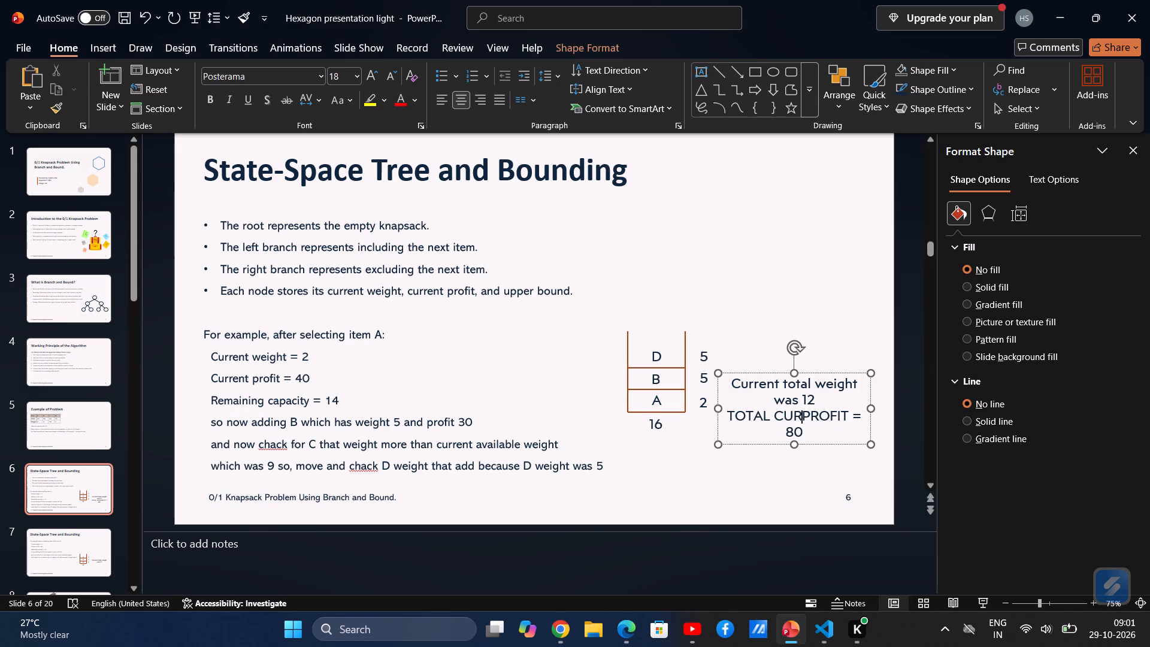
pyautogui.press('r')
pyautogui.write('ENT')
pyautogui.press('space')
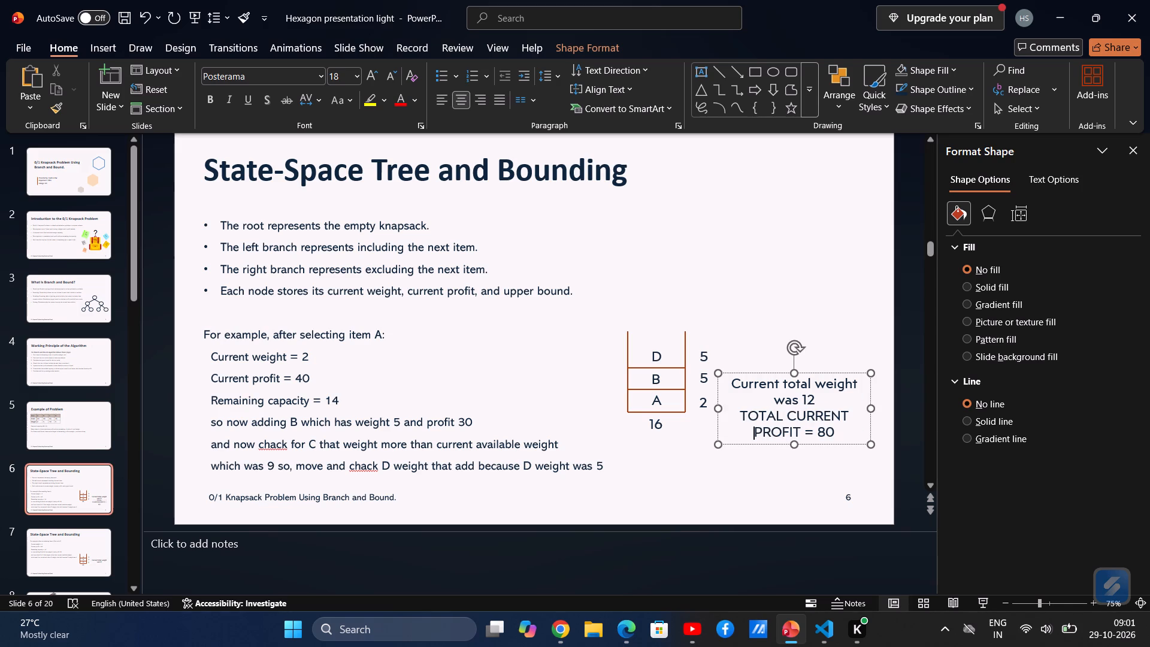
# Delete the "Current total weight was 12" text from slide 6's label, keeping the total current profit text.
pyautogui.click(822, 395)
pyautogui.moveTo(822, 395); pyautogui.dragTo(743, 383)
pyautogui.press('BackSpace')
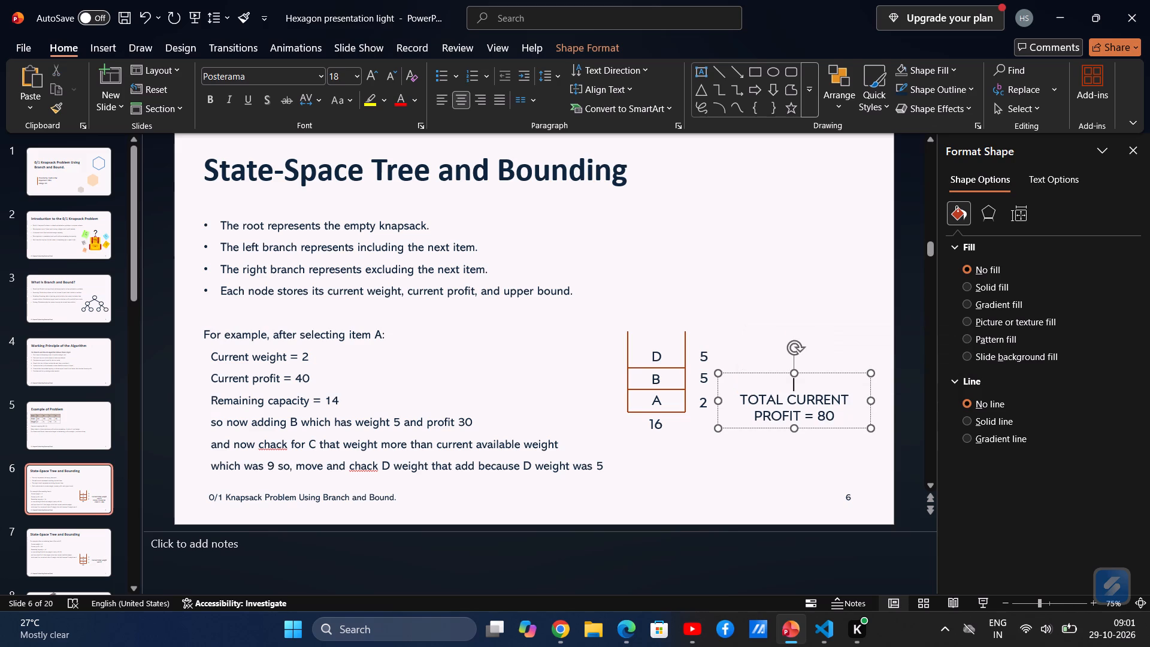
pyautogui.press('BackSpace')
pyautogui.press('BackSpace')
# Move the total current profit label up so it sits centred beside the D, B, A knapsack stack on slide 6.
pyautogui.moveTo(762, 373); pyautogui.dragTo(761, 343)
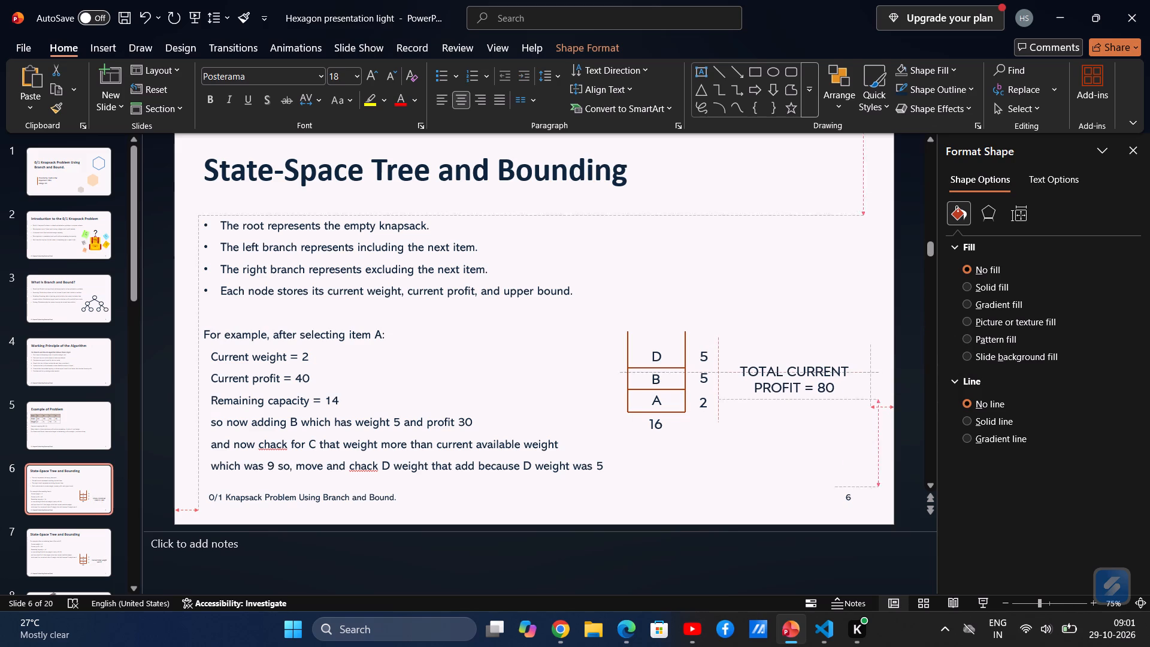
pyautogui.moveTo(761, 343); pyautogui.dragTo(767, 349)
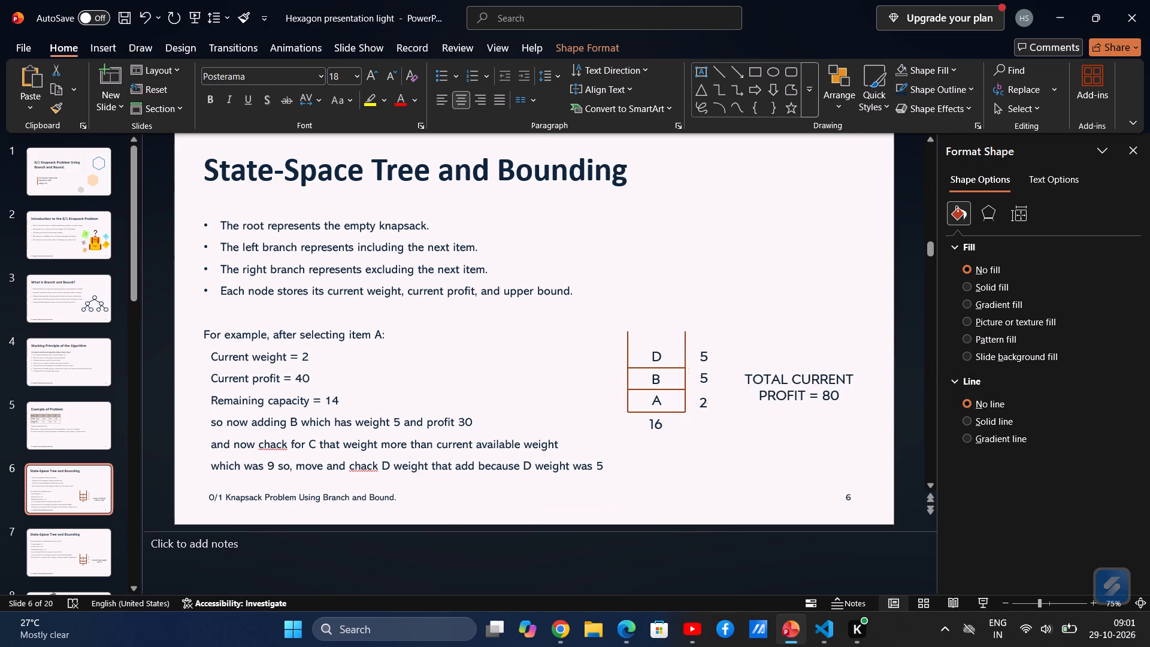
pyautogui.moveTo(767, 349); pyautogui.dragTo(758, 349)
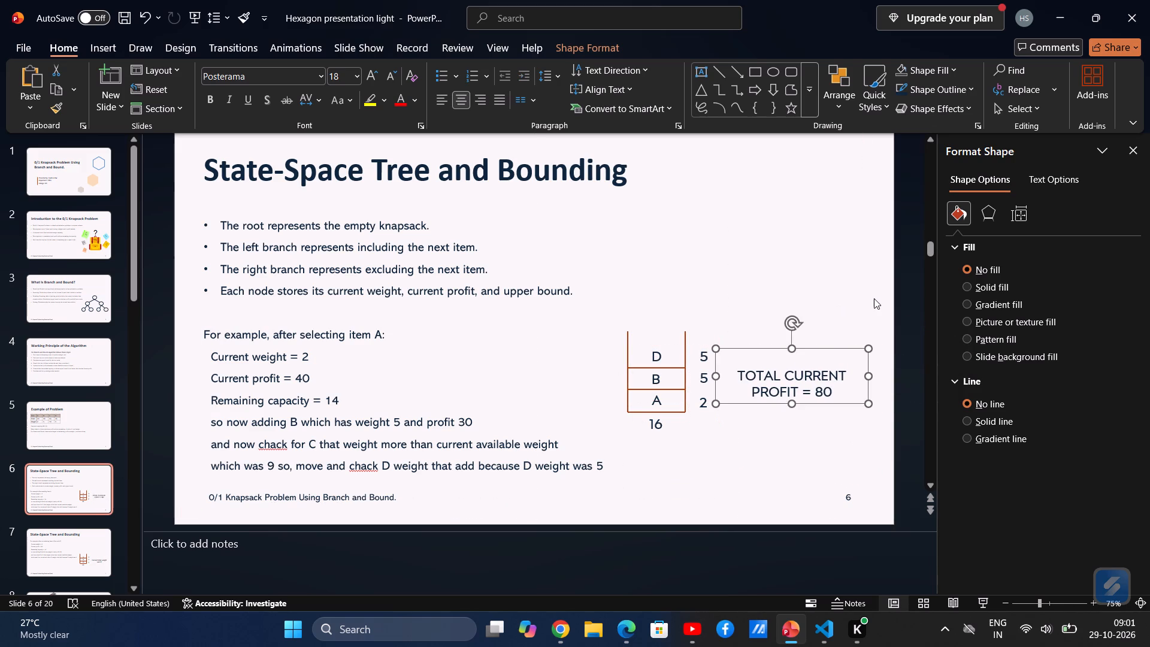
pyautogui.click(875, 298)
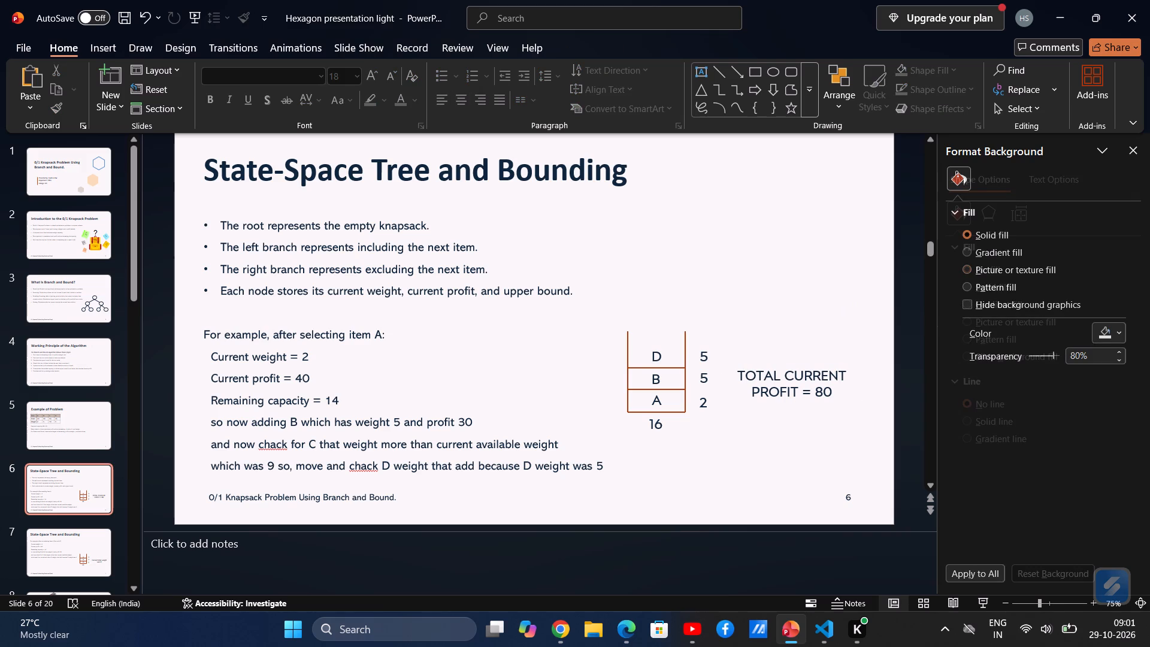
# Draw a near-circular oval about 1.75 cm high and 1.81 cm wide beside the title on slide 7.
pyautogui.click(77, 538)
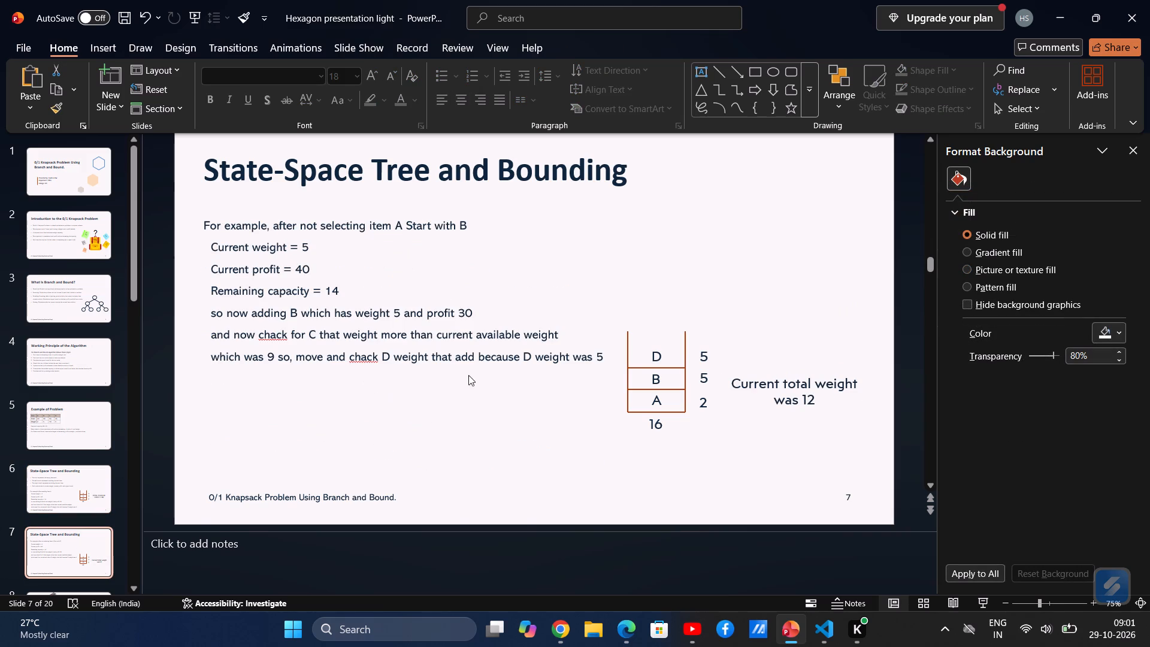
pyautogui.click(774, 76)
pyautogui.moveTo(737, 172); pyautogui.dragTo(749, 188)
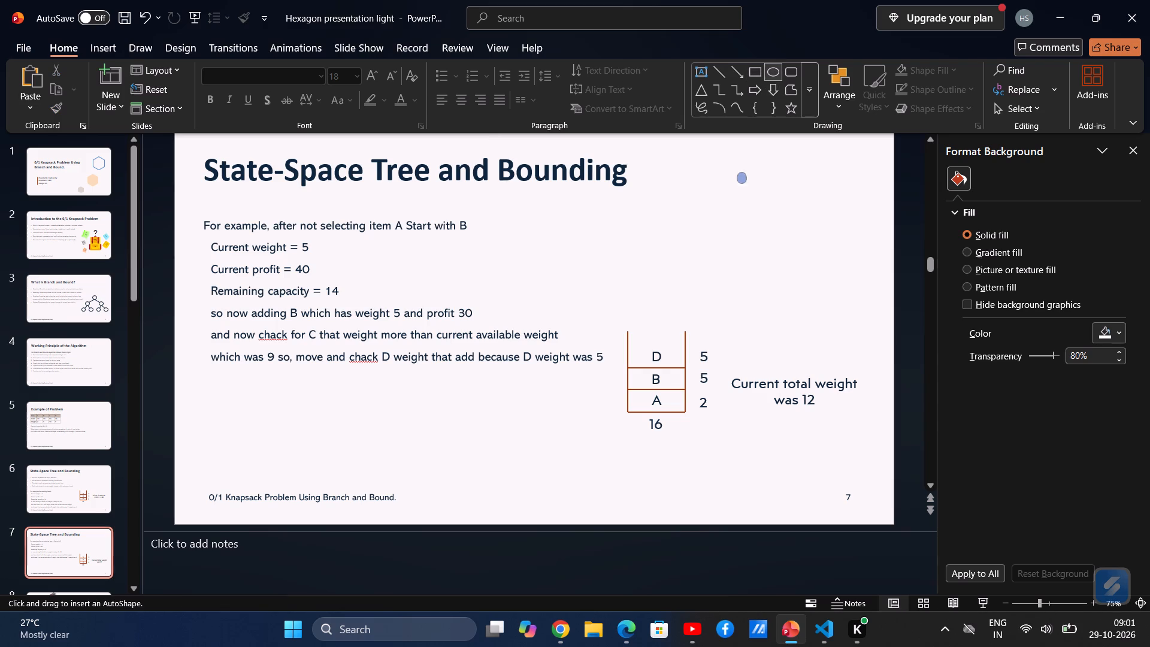
pyautogui.moveTo(749, 188); pyautogui.dragTo(775, 209)
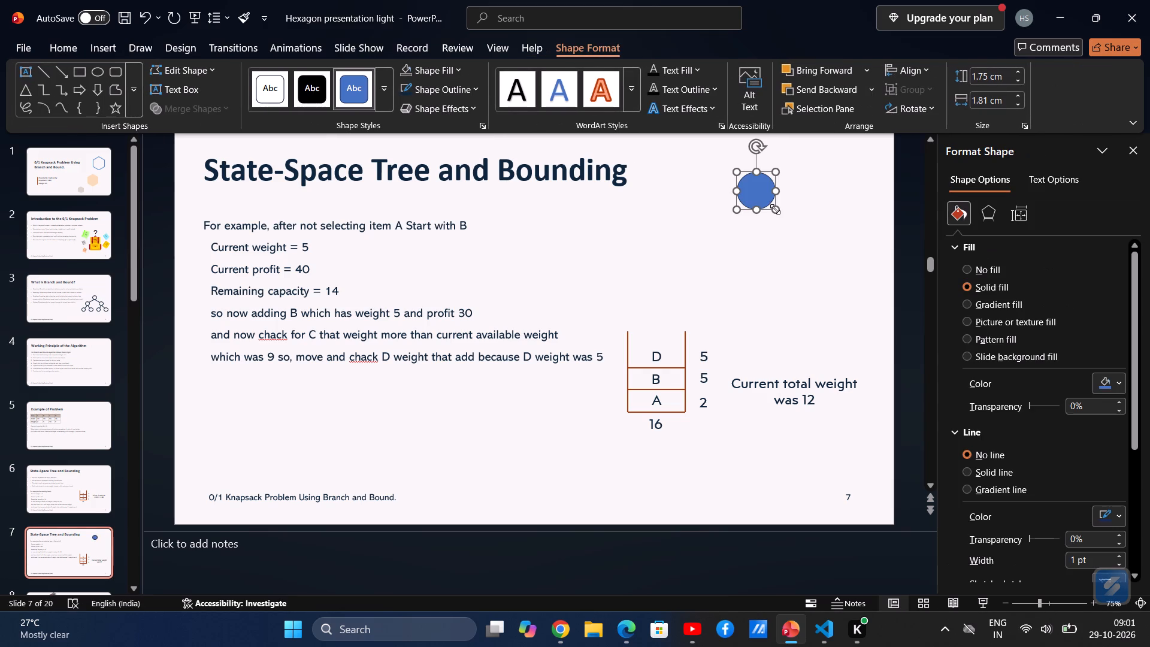
# Give the new circle the white-filled, dark-outlined preset style and set its outline weight to 2¼ pt.
pyautogui.click(273, 89)
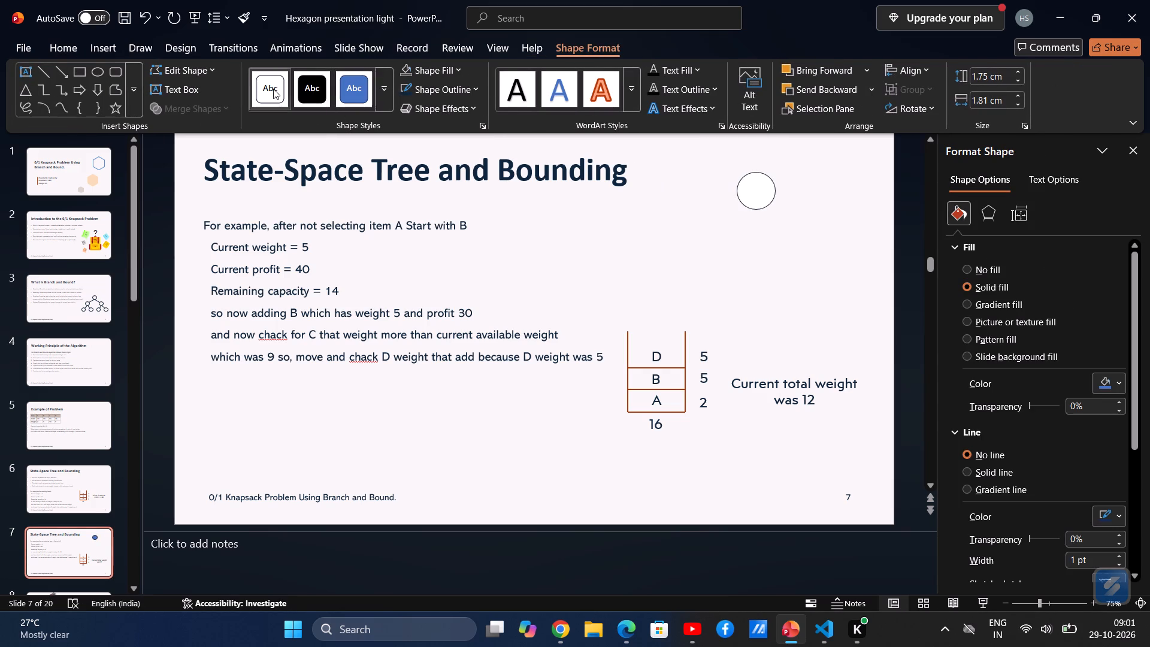
pyautogui.click(474, 90)
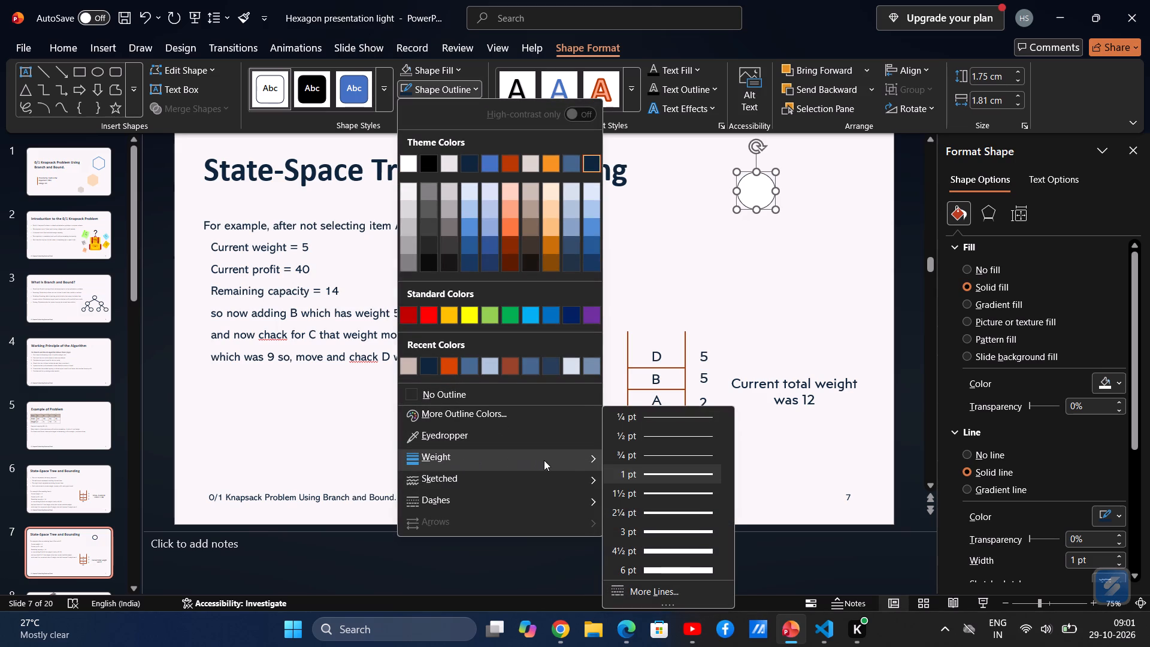
pyautogui.click(656, 516)
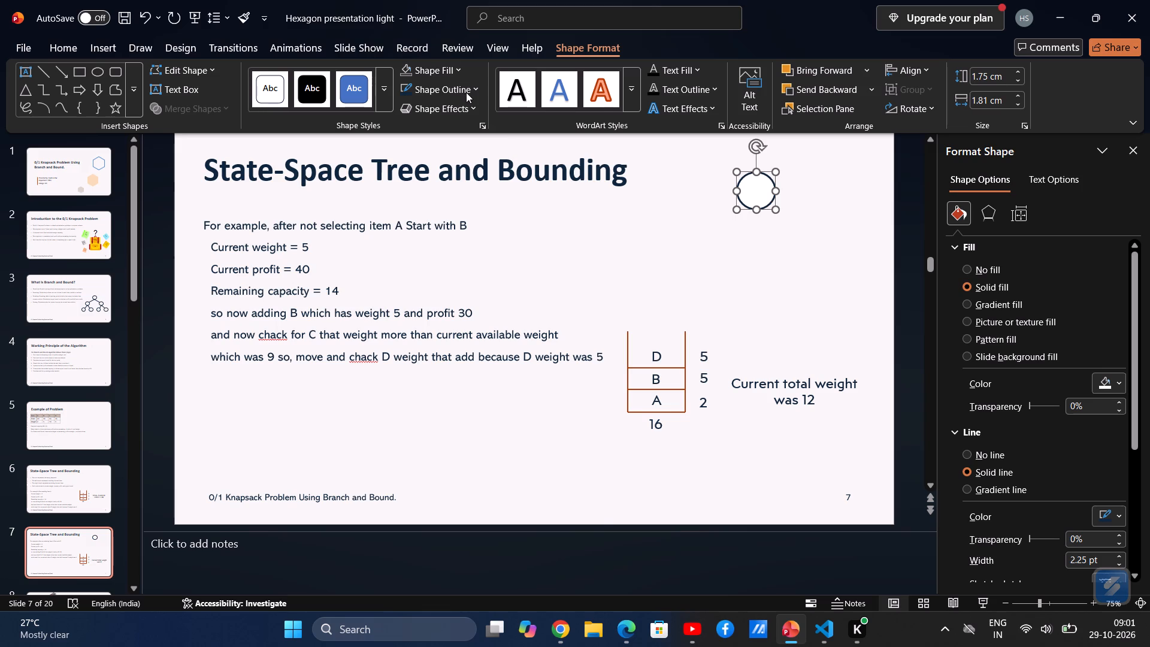
# Set the outline of slide 7's circle to the dark navy theme colour.
pyautogui.click(471, 92)
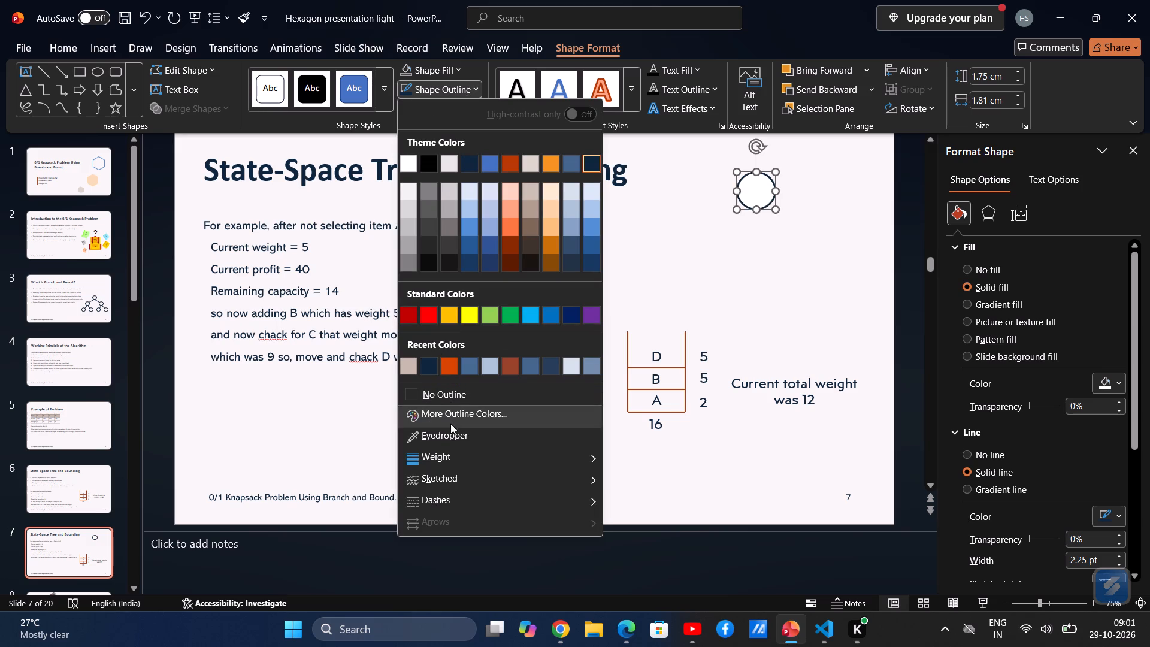
pyautogui.click(458, 69)
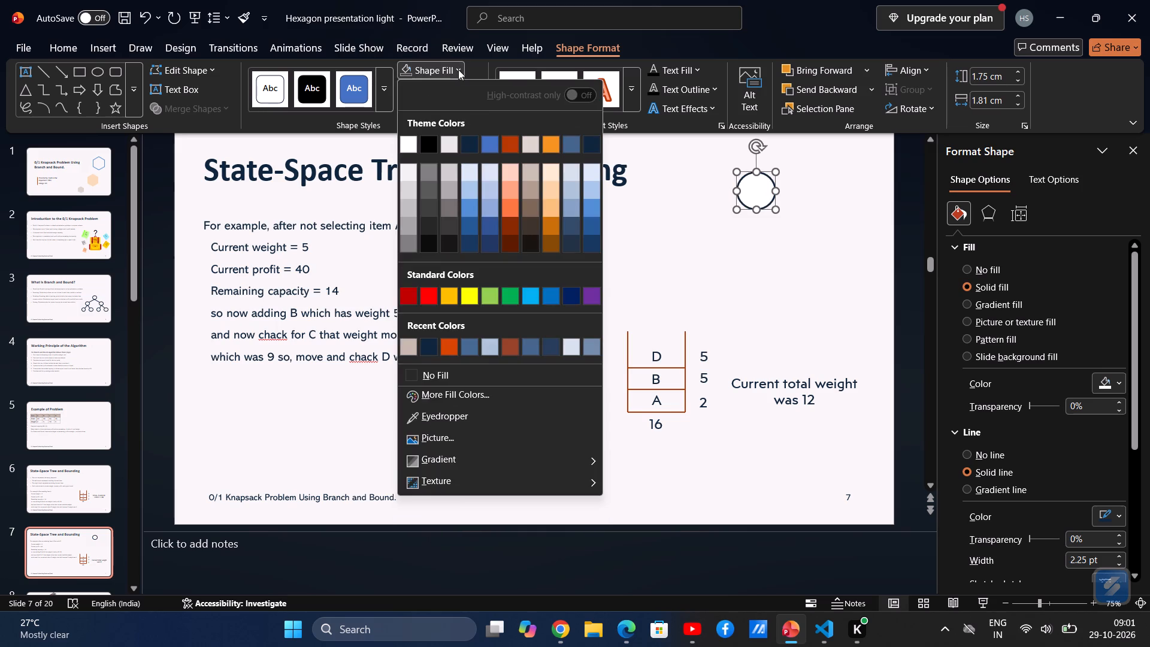
pyautogui.click(458, 69)
pyautogui.click(464, 90)
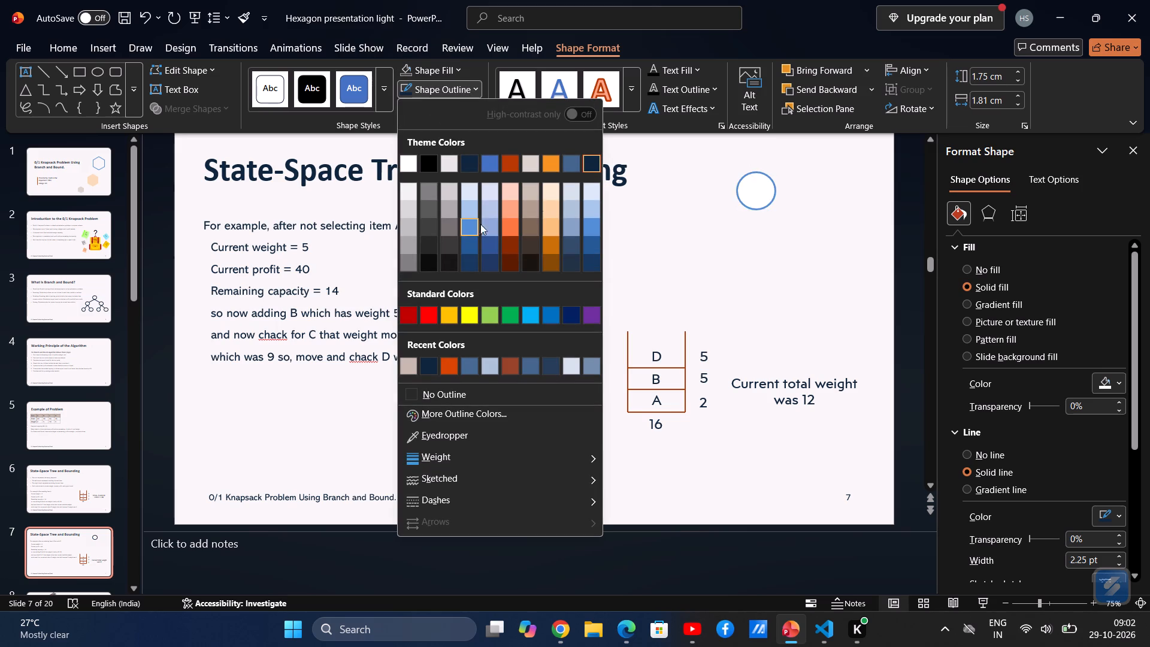
pyautogui.click(586, 162)
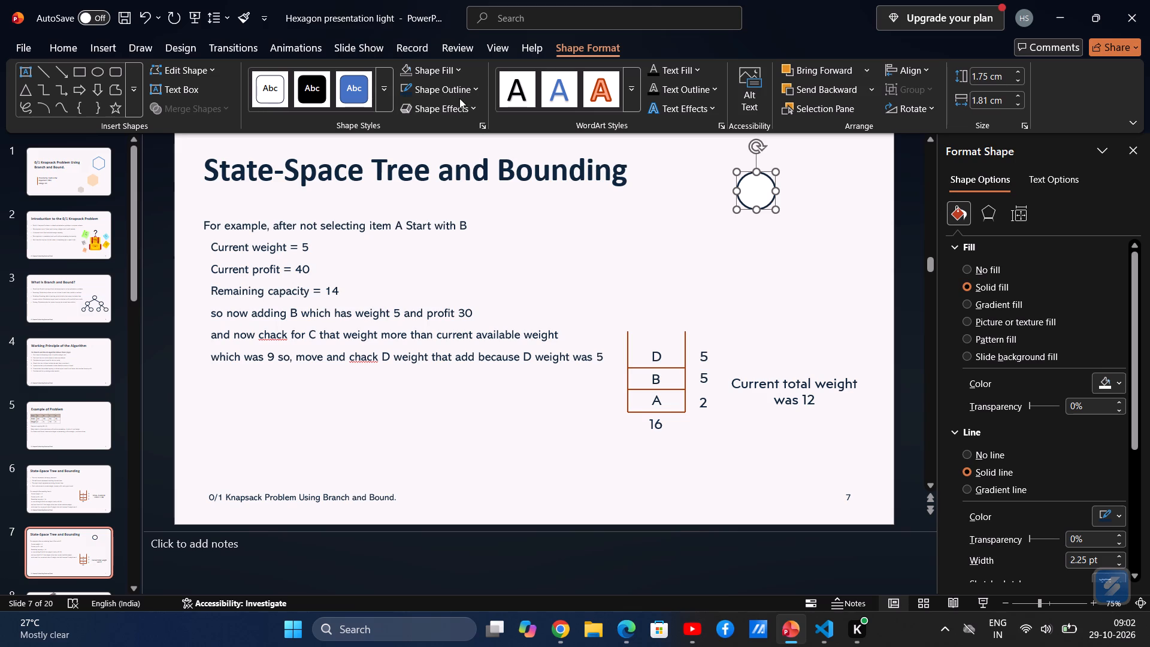
# Label the circle beside slide 7's title with a capital A.
pyautogui.click(758, 191)
pyautogui.hotkey('shift', 'a')
pyautogui.press('BackSpace')
pyautogui.press('a')
# Fill the A circle with the slide's background colour, sampled with the Eyedropper.
pyautogui.click(477, 86)
pyautogui.click(461, 64)
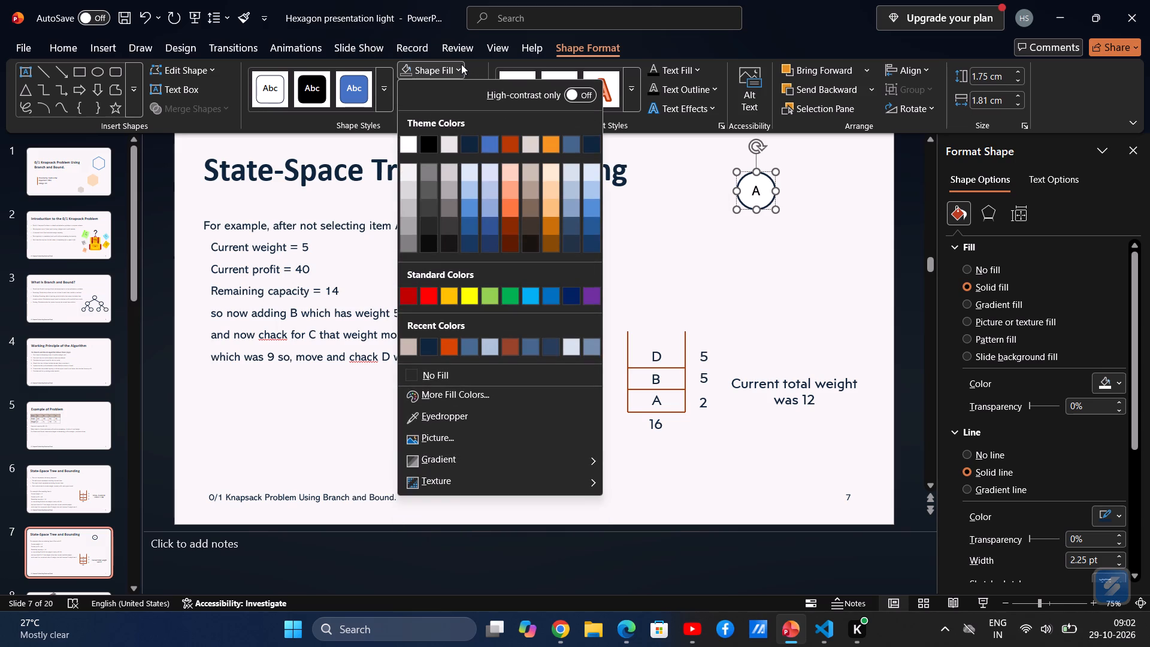
pyautogui.click(467, 412)
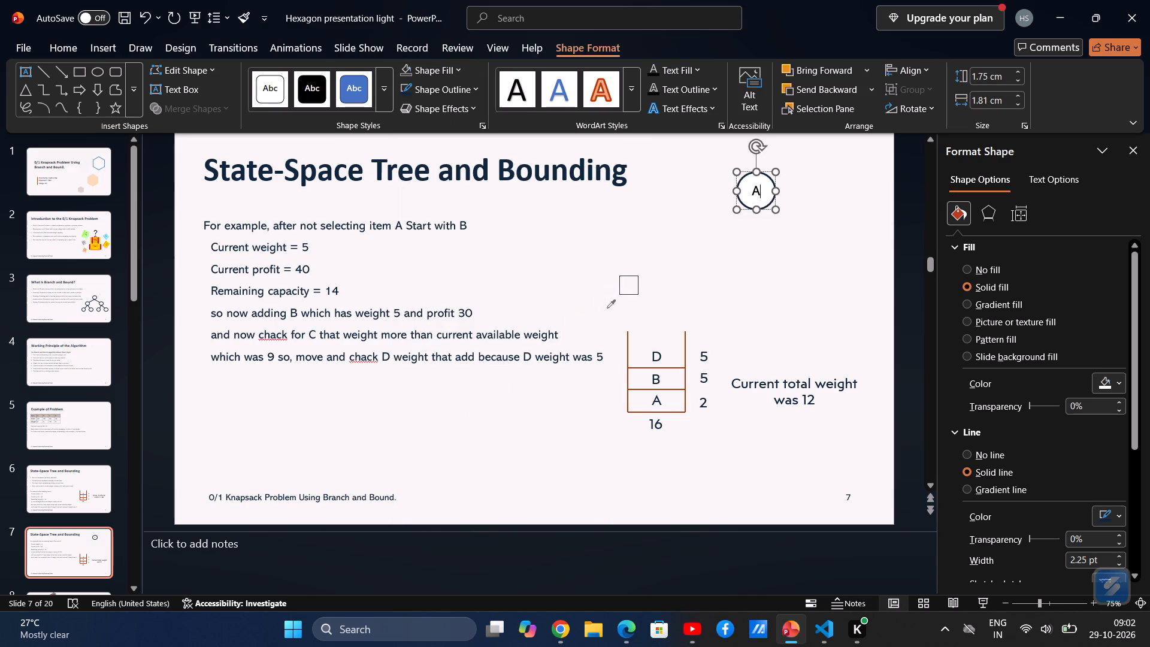
pyautogui.click(608, 307)
# Duplicate the A circle twice and place the copies below it on either side as two child nodes.
pyautogui.moveTo(781, 228); pyautogui.dragTo(734, 155)
pyautogui.hotkey('ctrl', 'c')
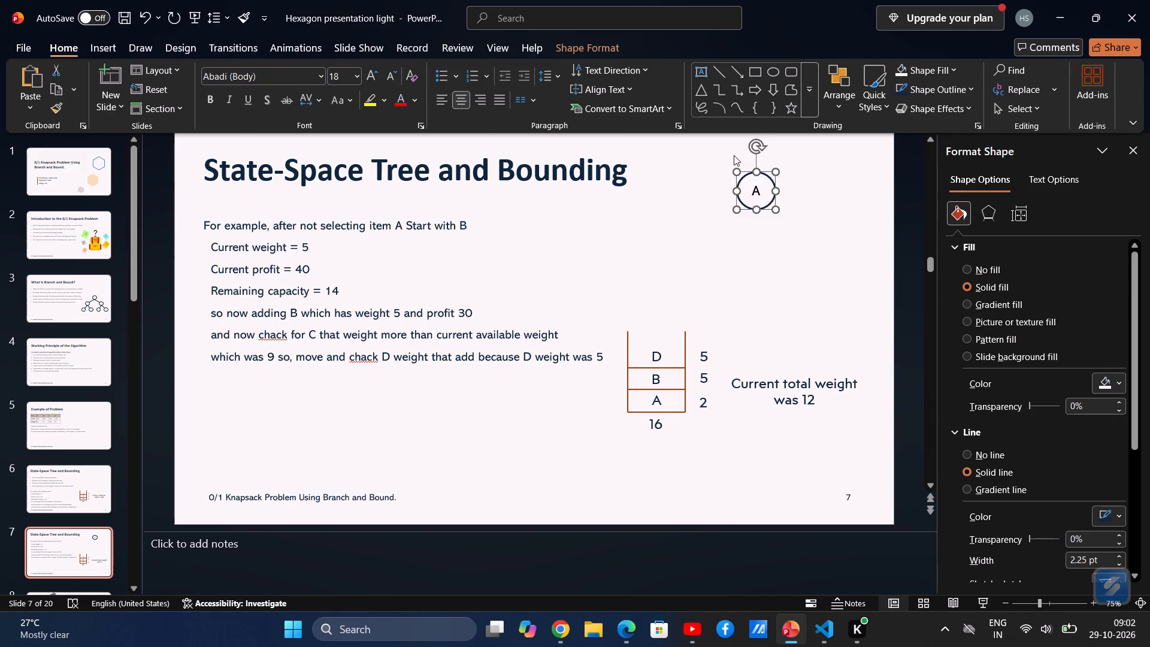
pyautogui.hotkey('ctrl', 'v')
pyautogui.moveTo(784, 191); pyautogui.dragTo(746, 236)
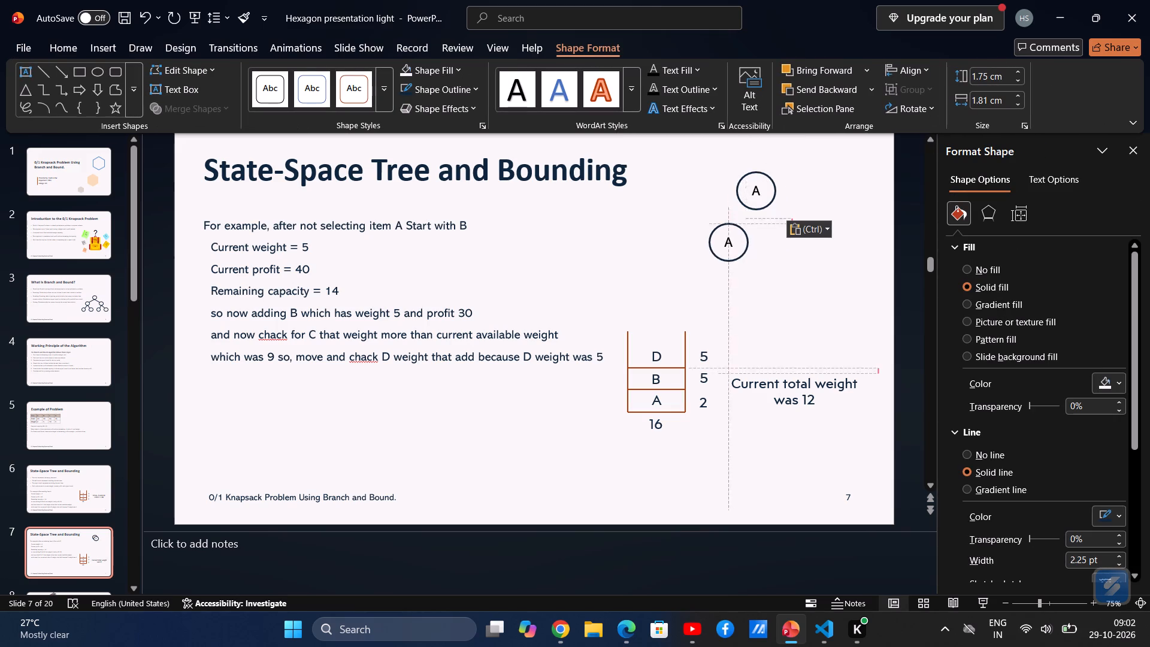
pyautogui.moveTo(746, 236); pyautogui.dragTo(735, 238)
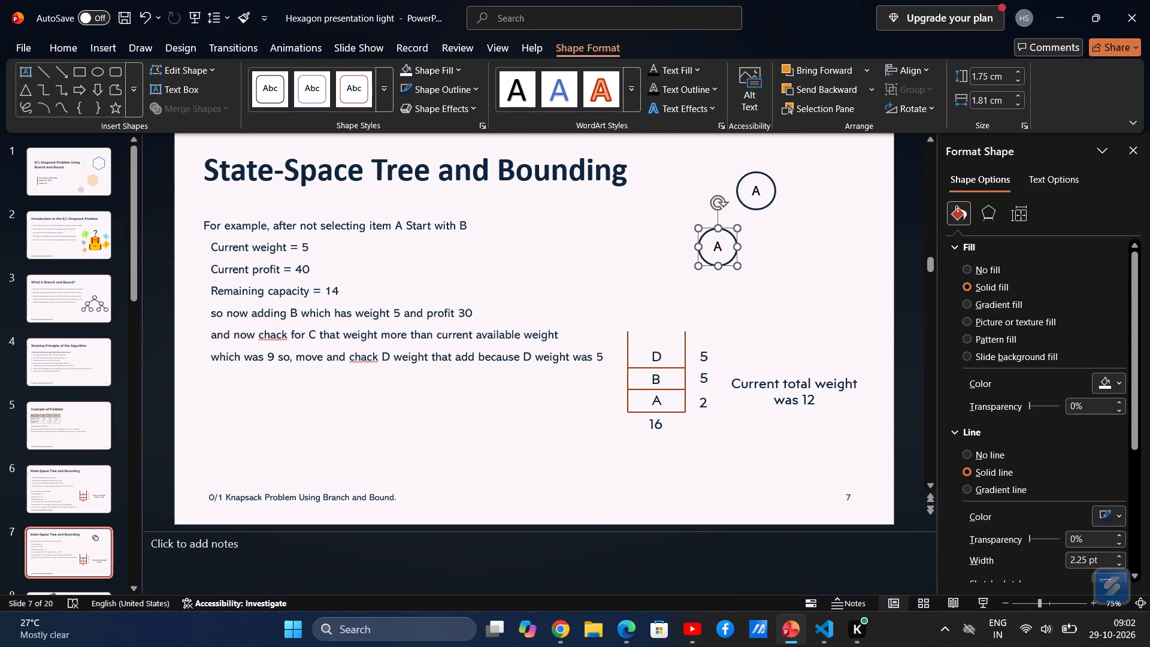
pyautogui.click(773, 190)
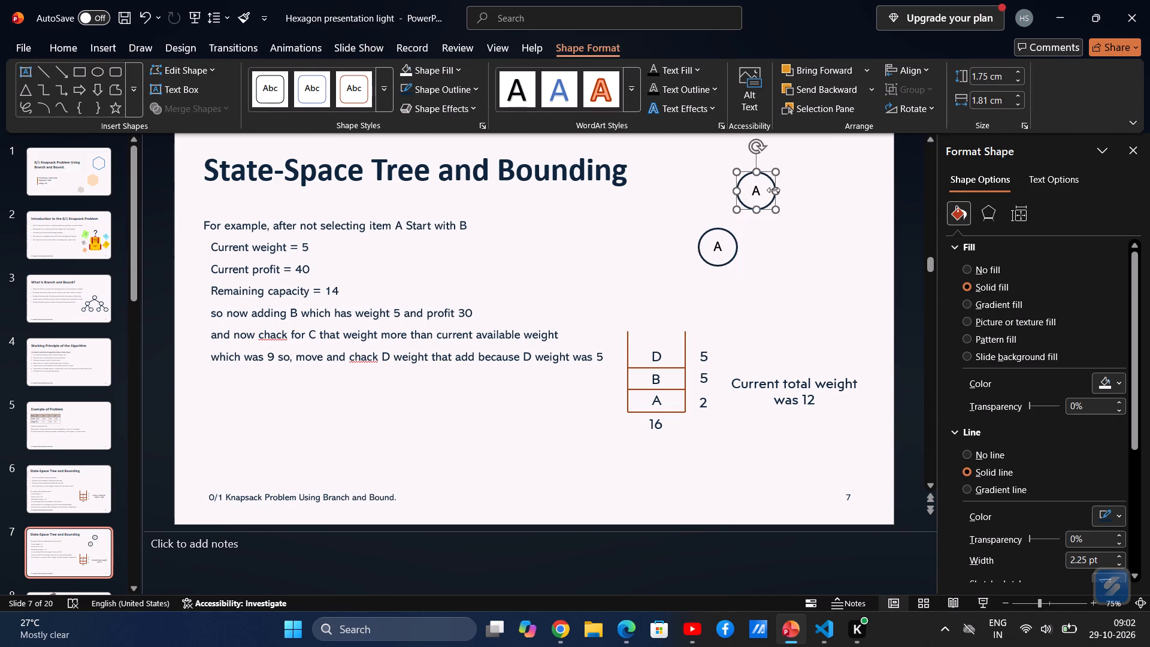
pyautogui.hotkey('ctrl', 'c')
pyautogui.hotkey('ctrl', 'v')
pyautogui.moveTo(786, 192); pyautogui.dragTo(818, 241)
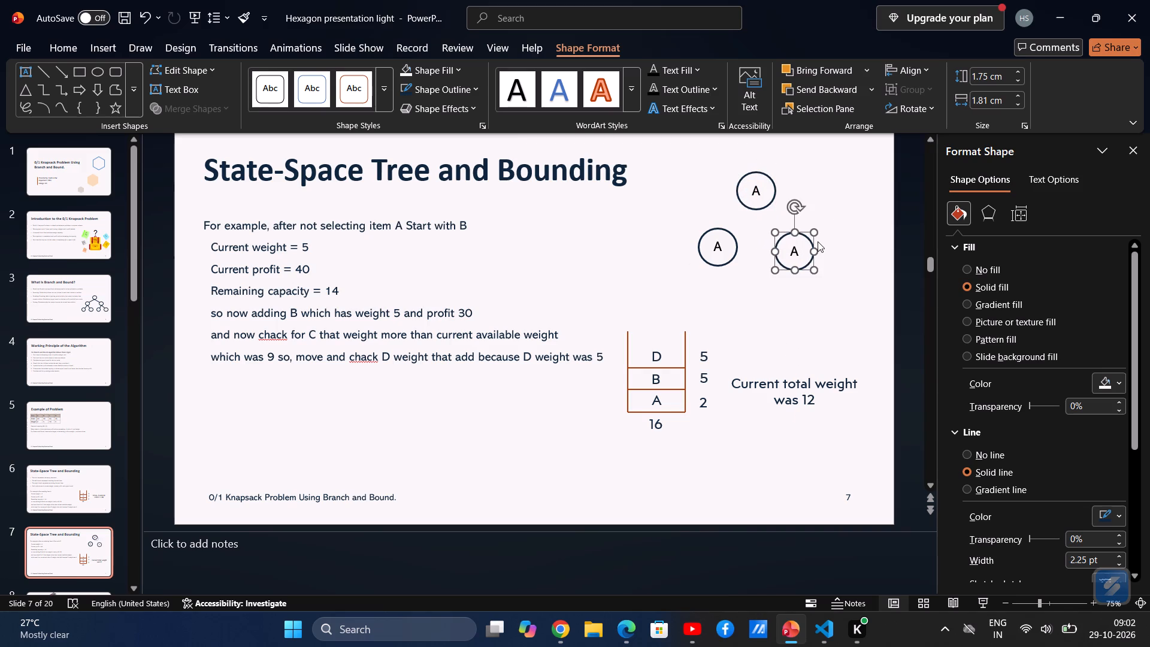
# Switch to the browser and look through the Lec-41 Branch & Bound video around 3:20 for its tree example.
pyautogui.click(691, 625)
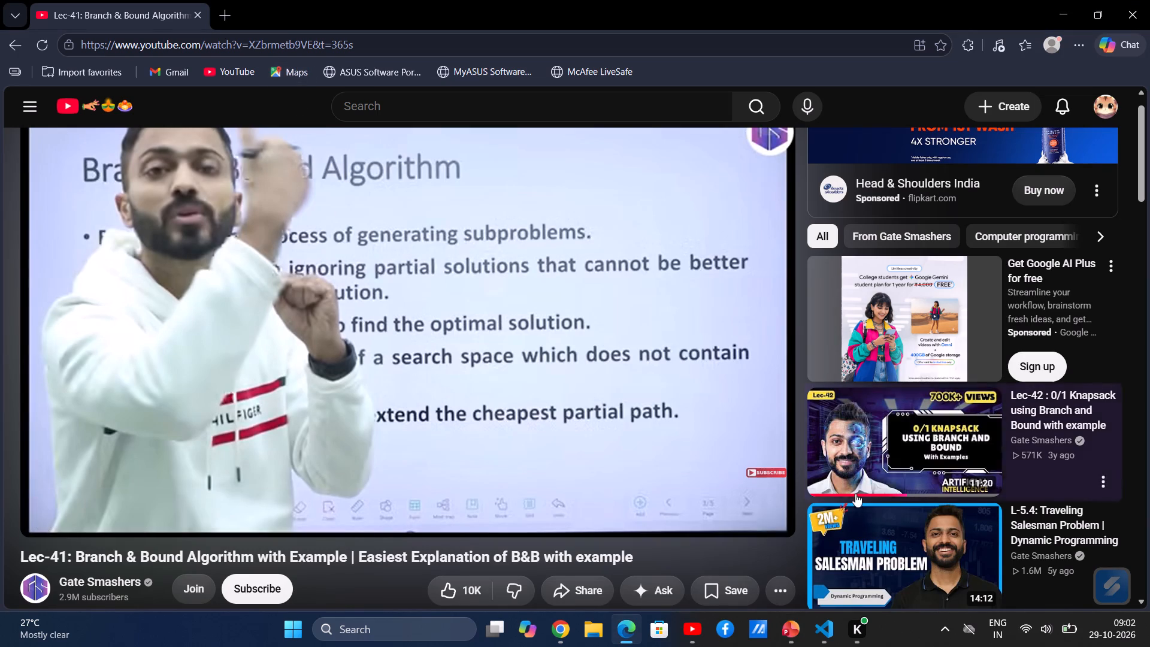
pyautogui.moveTo(910, 464); pyautogui.dragTo(730, 23)
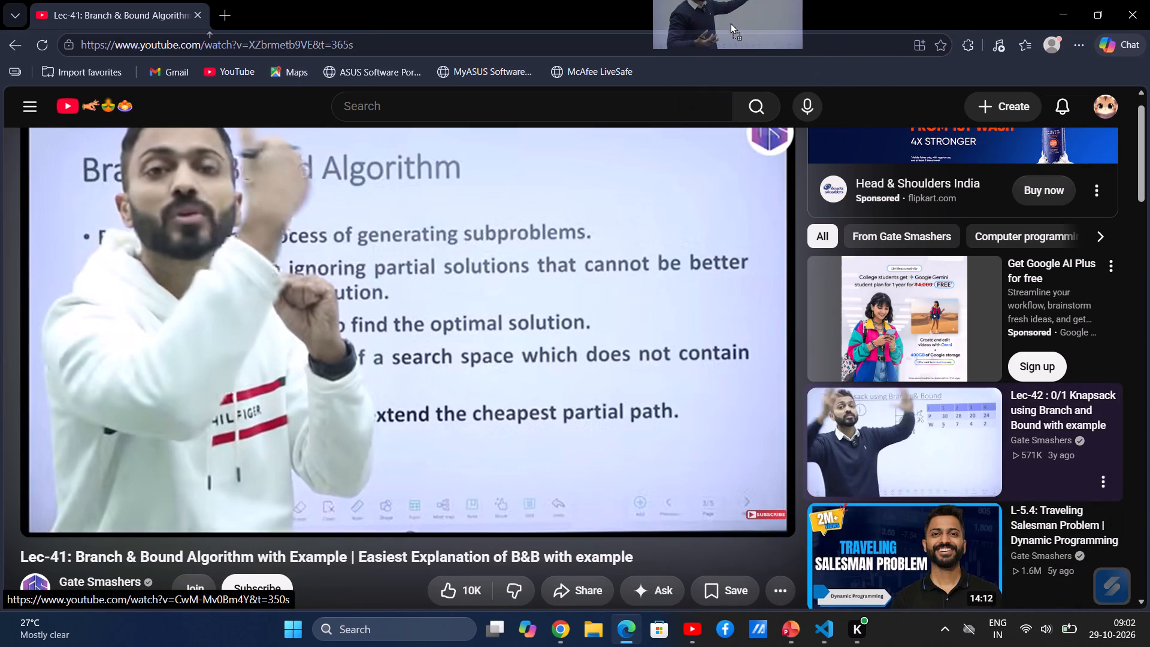
pyautogui.moveTo(730, 23); pyautogui.dragTo(918, 417)
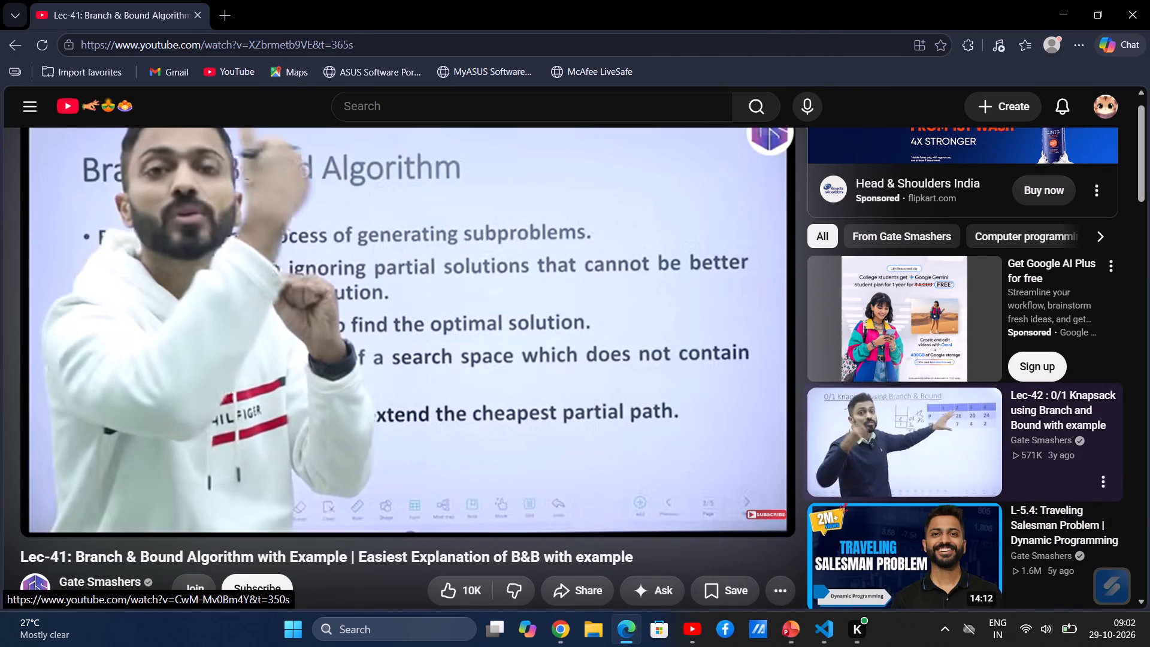
pyautogui.press('space')
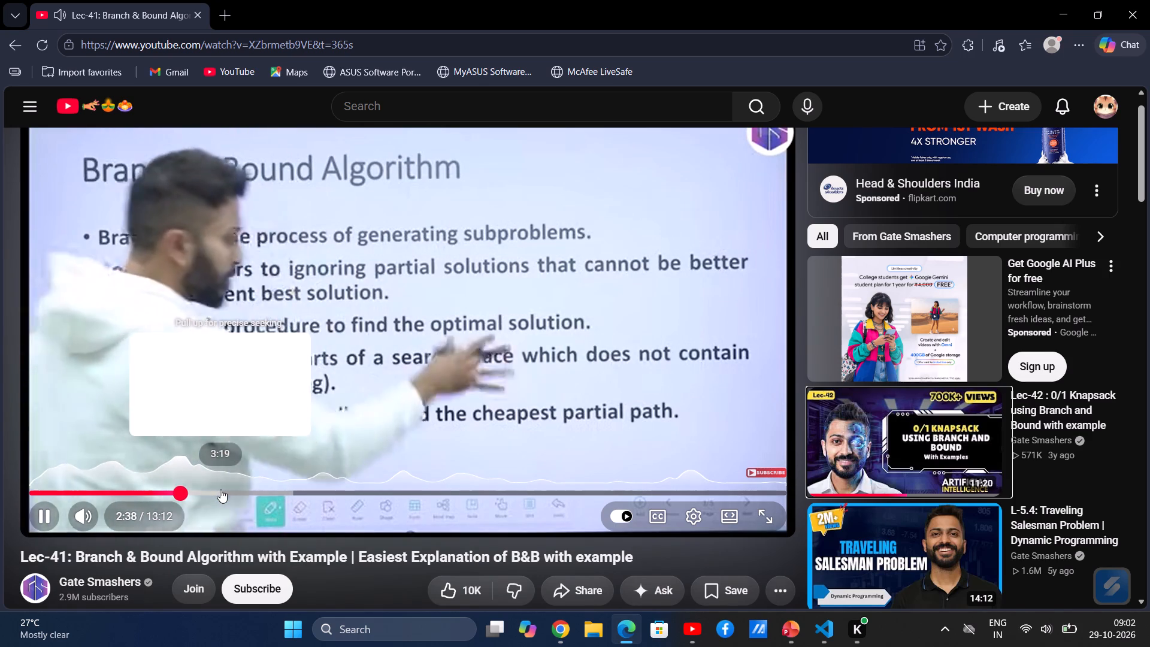
pyautogui.click(220, 489)
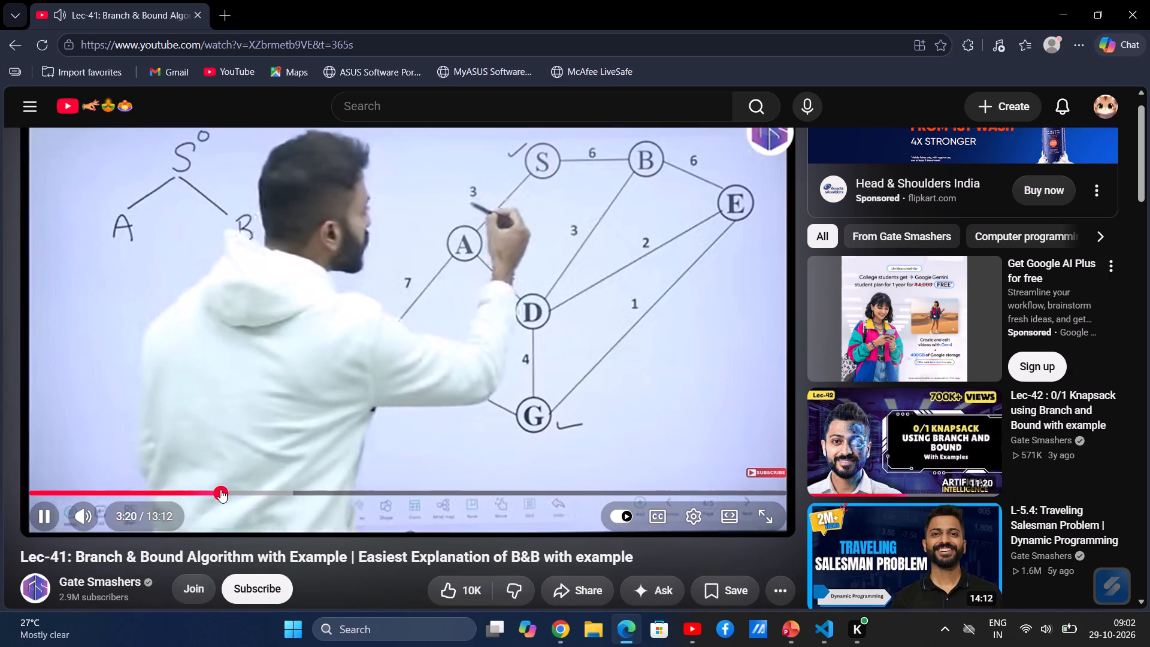
pyautogui.moveTo(220, 489); pyautogui.dragTo(195, 492)
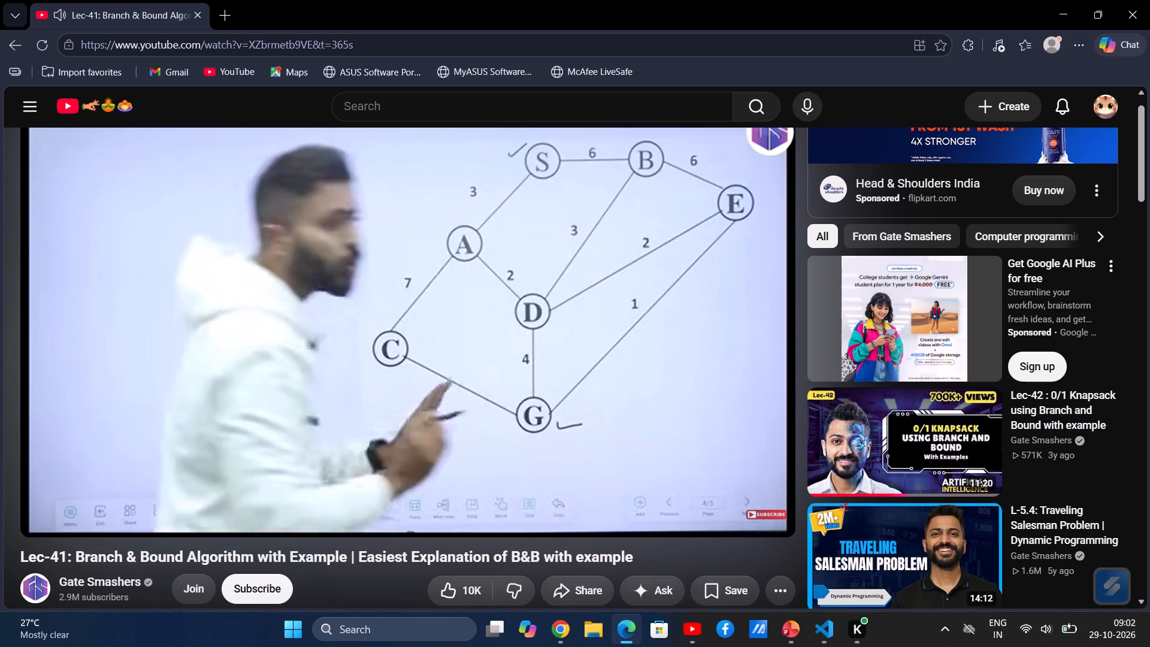
pyautogui.press('space')
pyautogui.press('space')
pyautogui.press('space')
pyautogui.press('space')
pyautogui.press('space')
pyautogui.press('space')
pyautogui.press('space')
pyautogui.press('space')
pyautogui.press('space')
pyautogui.press('space')
pyautogui.press('space')
pyautogui.press('space')
pyautogui.press('space')
pyautogui.press('space')
pyautogui.press('space')
pyautogui.press('space')
pyautogui.press('space')
pyautogui.press('space')
pyautogui.press('space')
pyautogui.press('space')
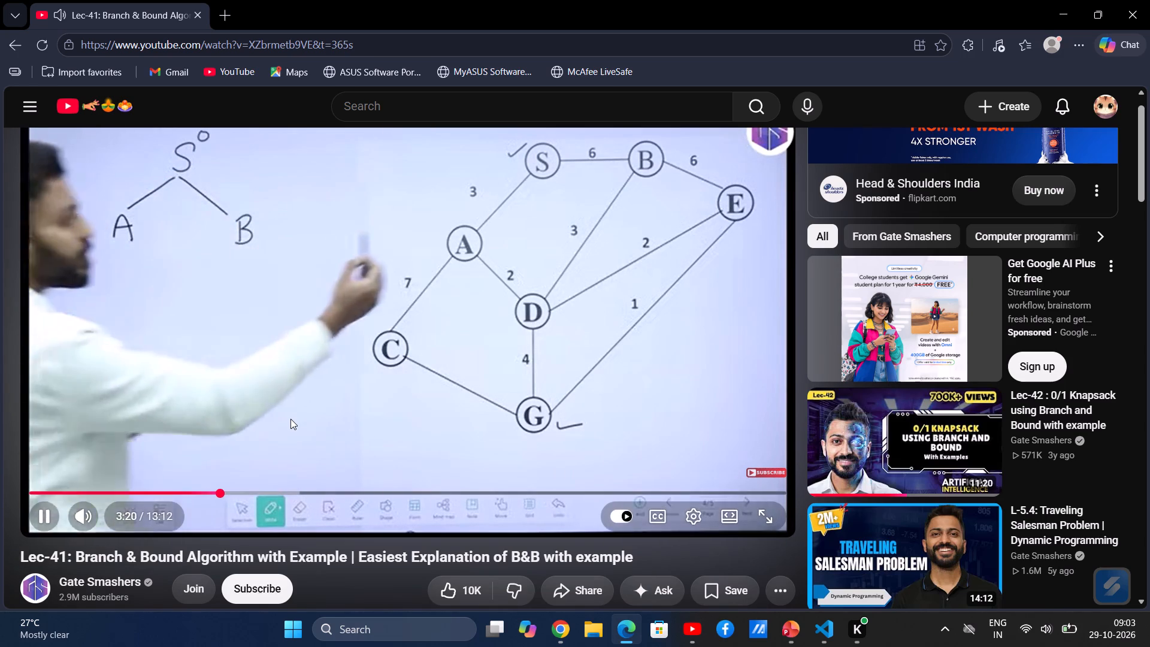
# Open the Lec-42 0/1 Knapsack video in a separate tab, with the Lec-41 video paused.
pyautogui.moveTo(921, 462); pyautogui.dragTo(751, 258)
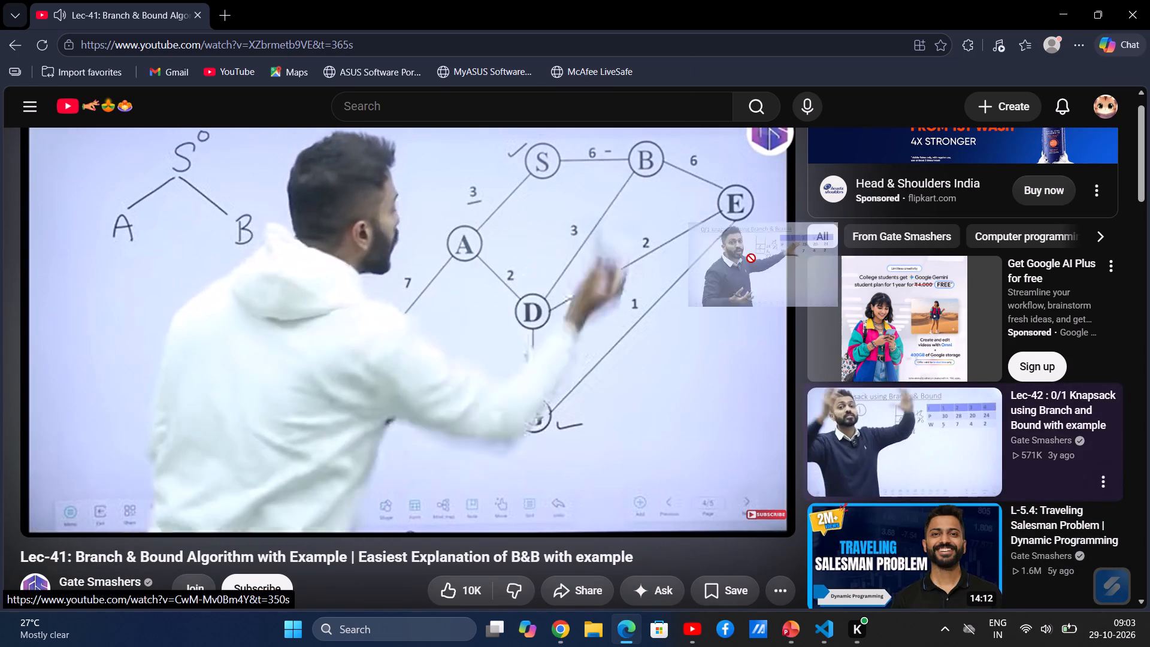
pyautogui.moveTo(751, 258); pyautogui.dragTo(573, 7)
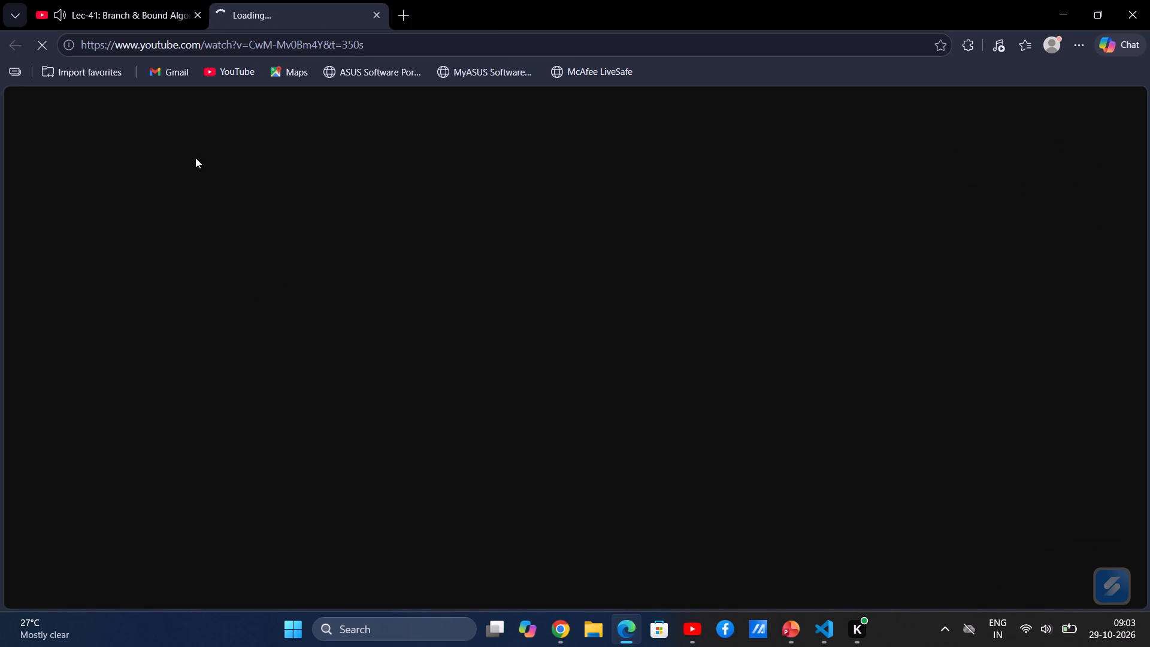
pyautogui.click(156, 0)
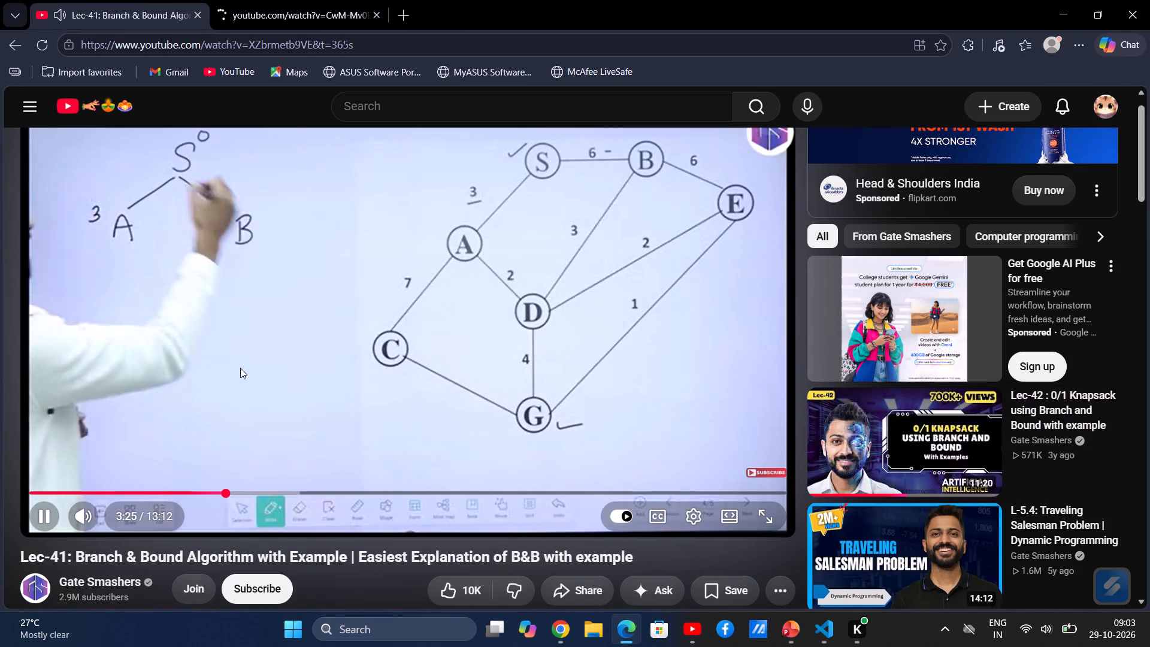
pyautogui.click(240, 368)
pyautogui.click(253, 0)
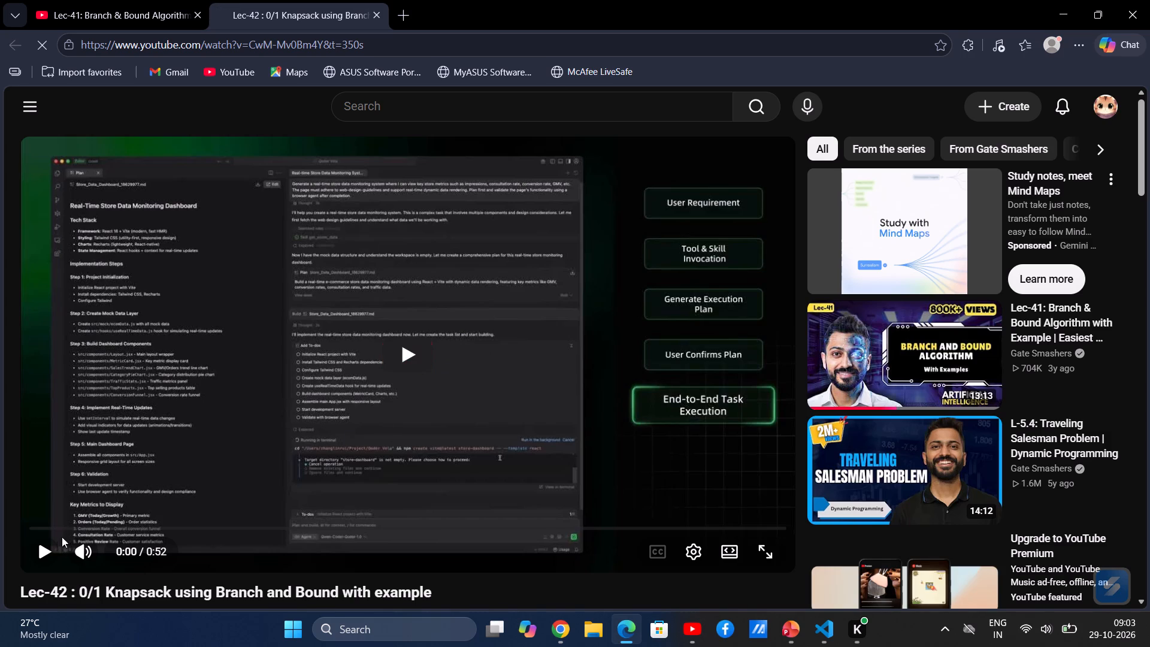
# Play the Lec-42 video past its ads and examine the knapsack branch-and-bound tree from about 5:09.
pyautogui.click(47, 552)
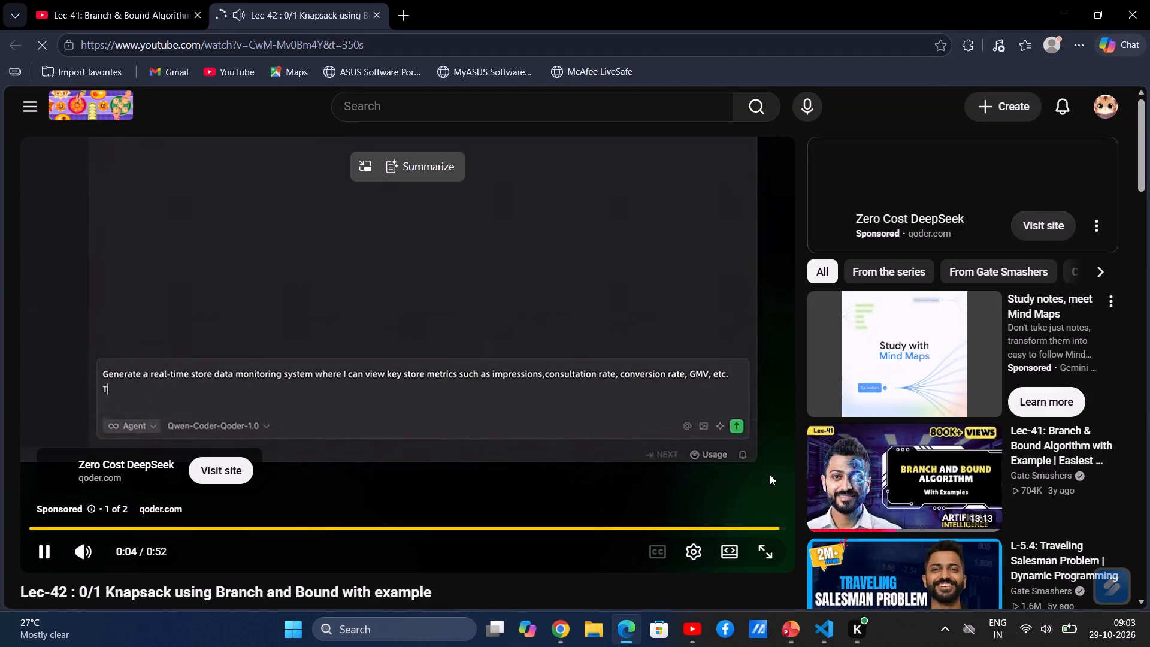
pyautogui.click(746, 507)
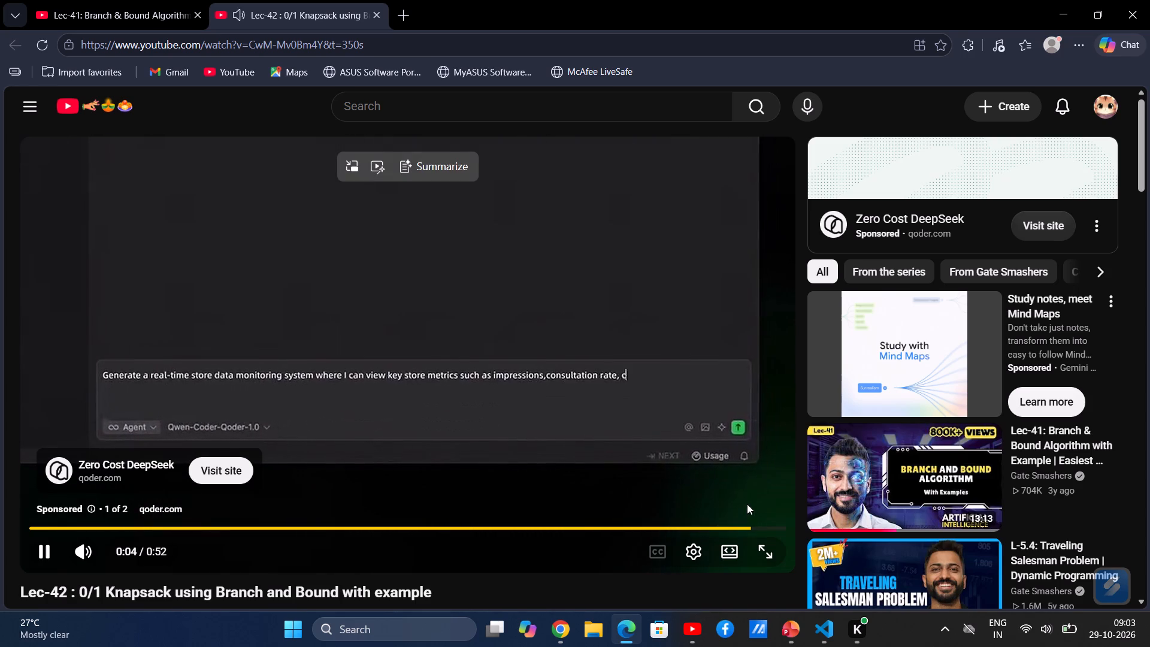
pyautogui.click(761, 497)
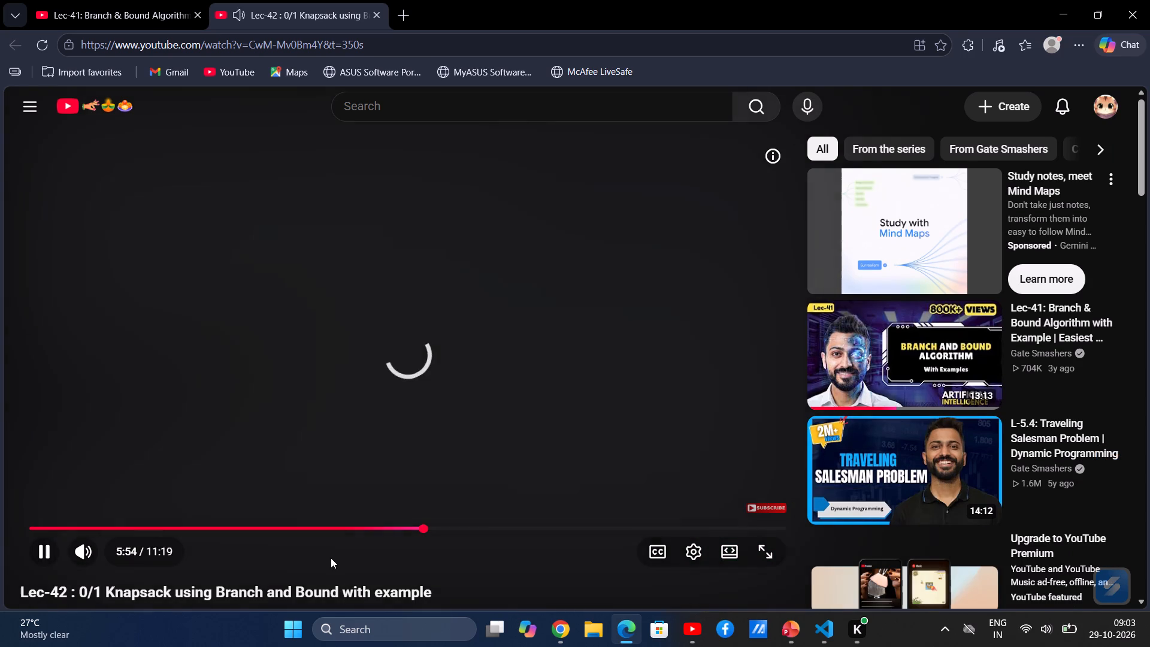
pyautogui.click(375, 527)
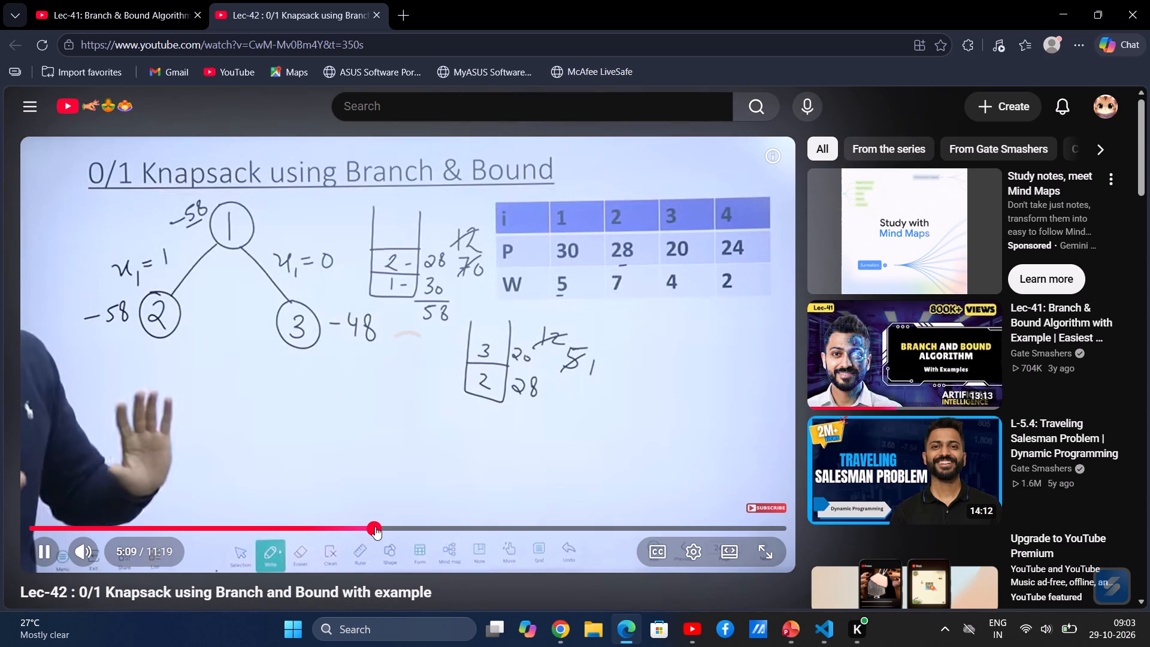
pyautogui.press('space')
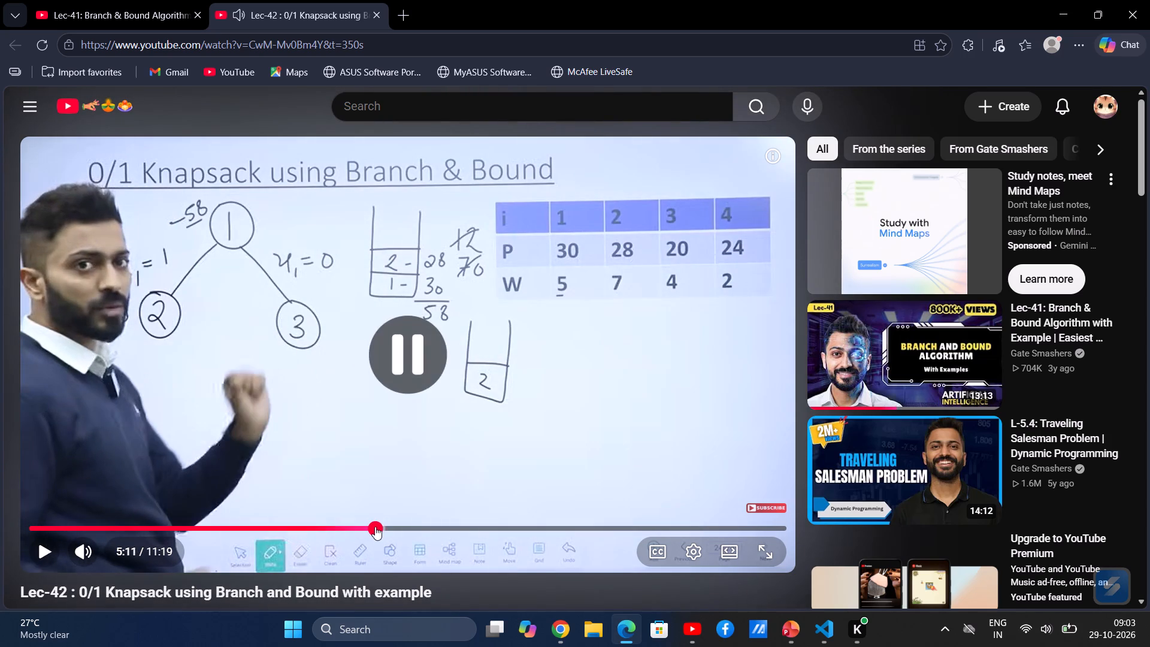
pyautogui.press('space')
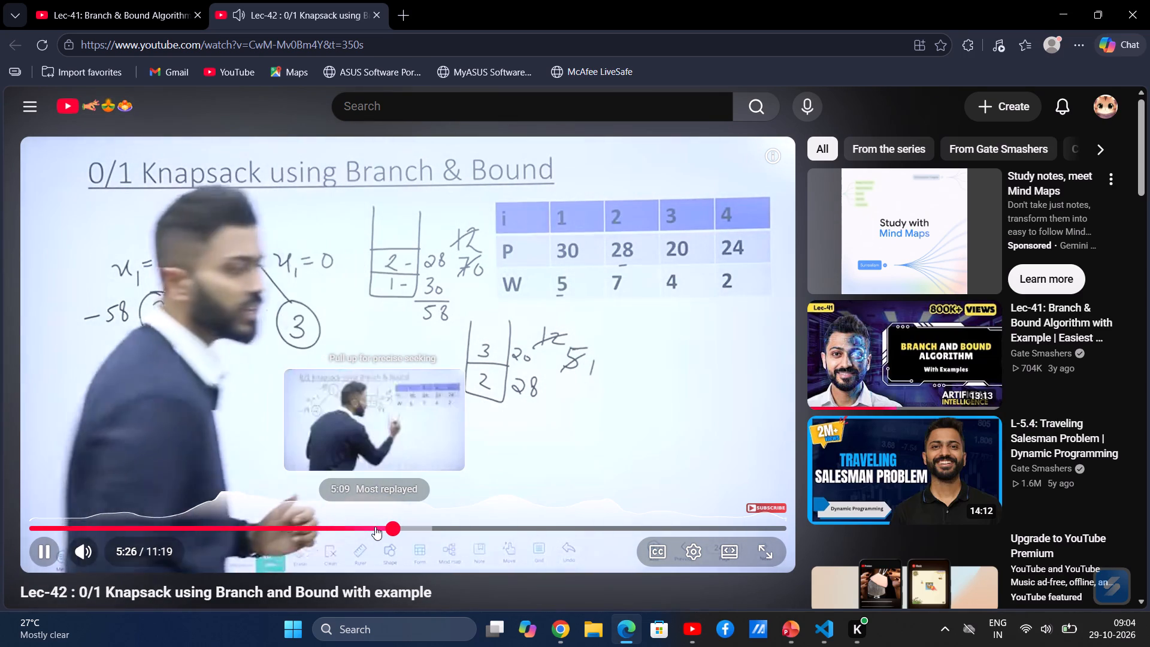
pyautogui.press('space')
pyautogui.press('space')
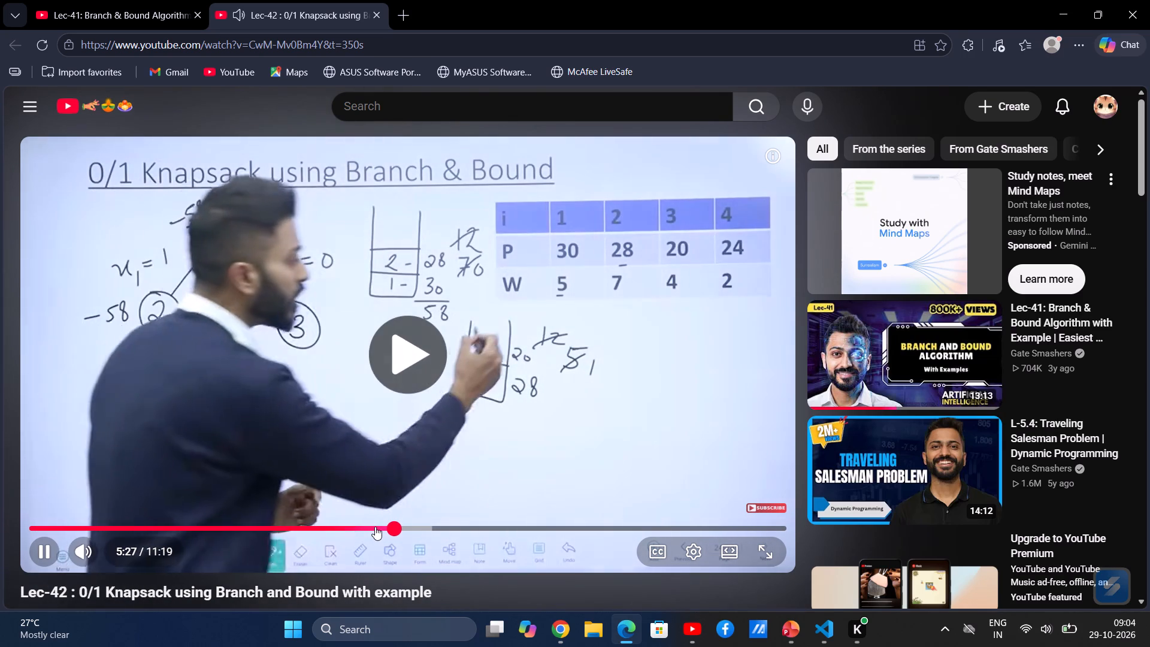
pyautogui.press('space')
# Return to the PowerPoint slide and relabel the two child circles below A as B and C.
pyautogui.hotkey('alt', 'Tab')
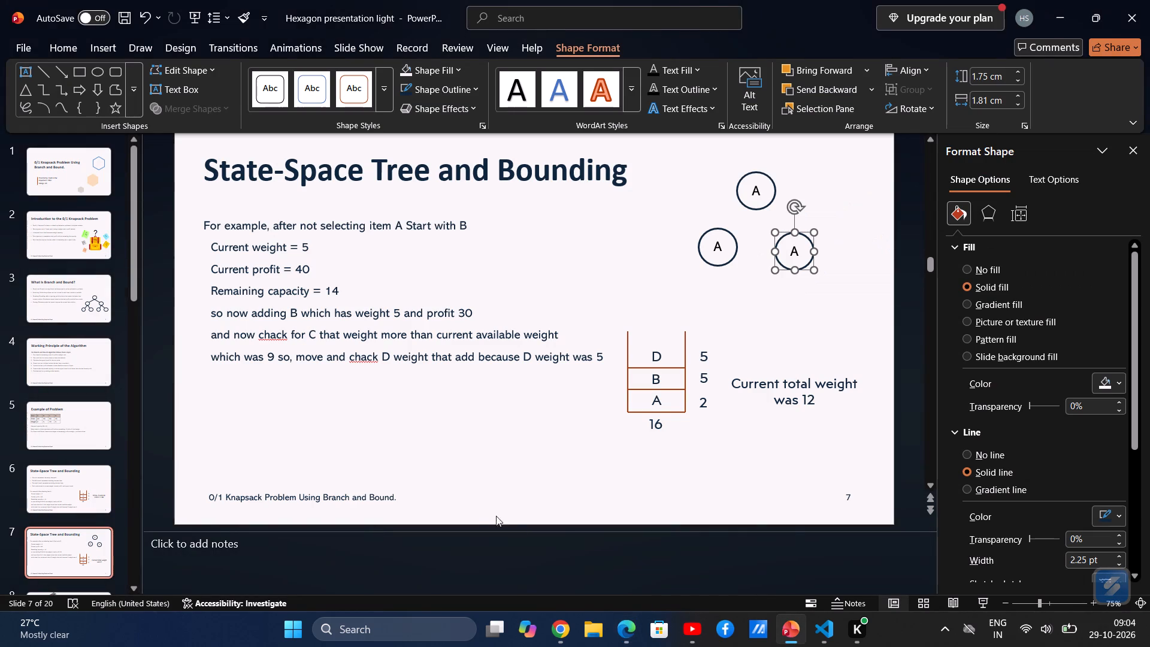
pyautogui.click(722, 246)
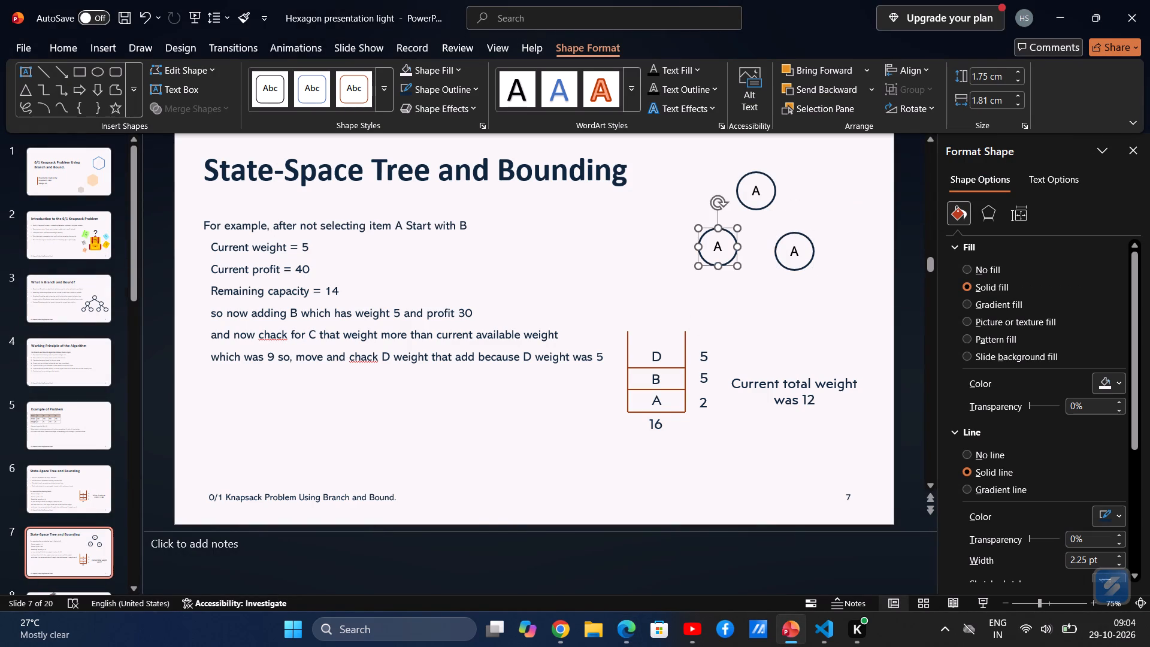
pyautogui.click(718, 246)
pyautogui.press('BackSpace')
pyautogui.hotkey('shift', 'b')
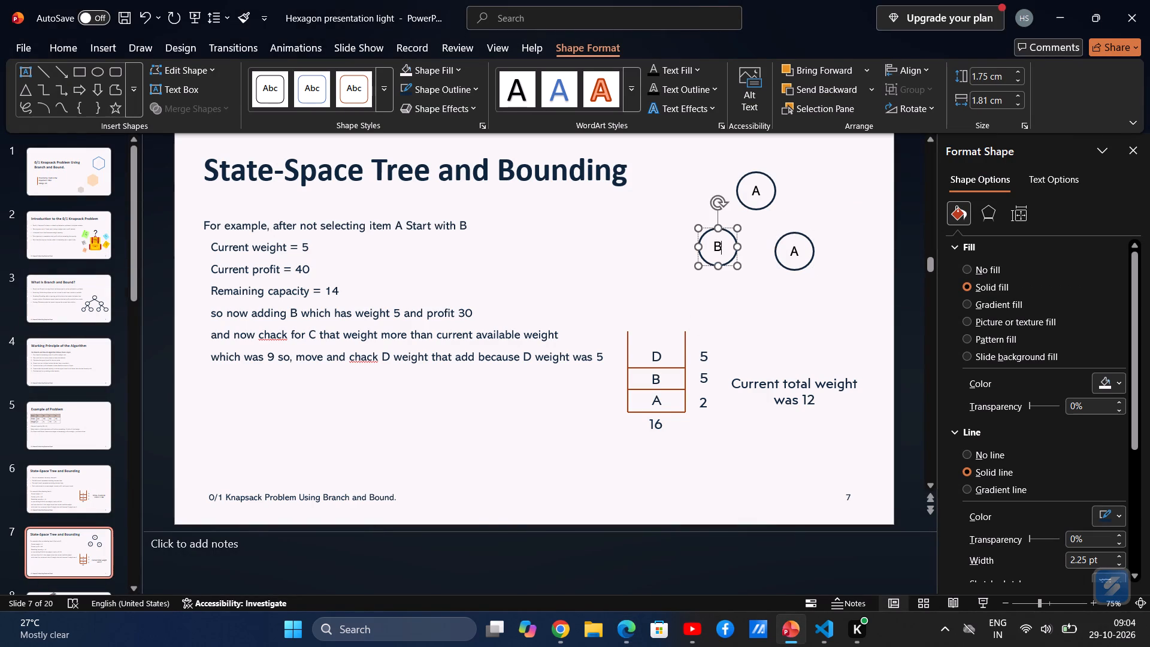
pyautogui.click(796, 253)
pyautogui.press('BackSpace')
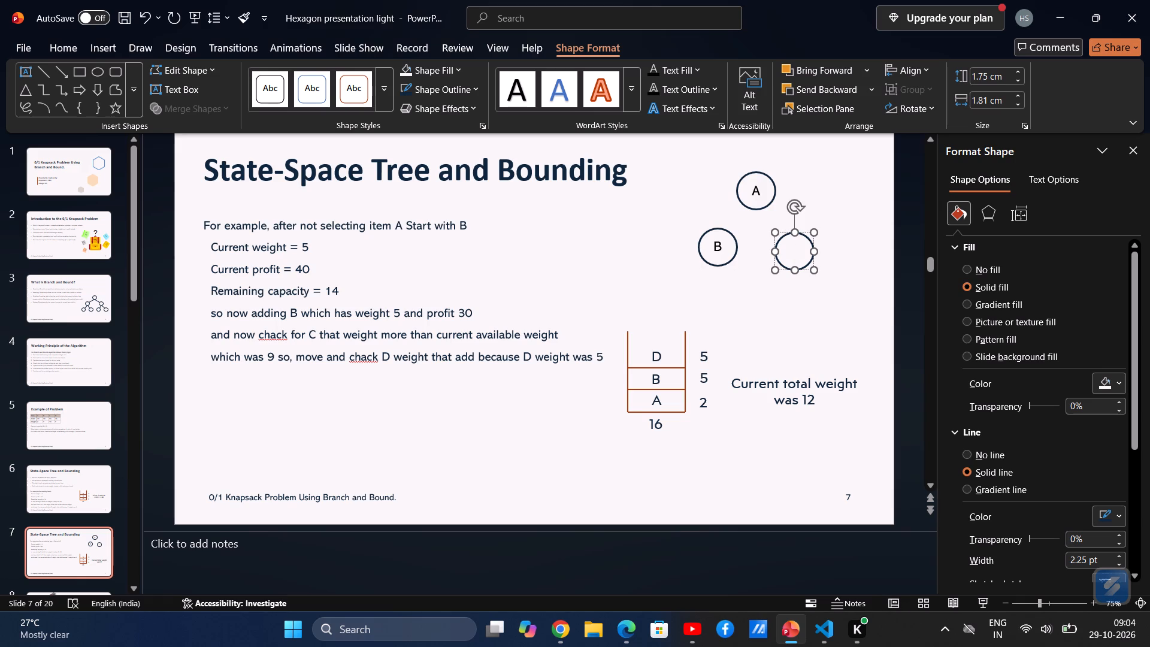
pyautogui.hotkey('shift', 'c')
# Draw a straight connector from the bottom of circle A to the top of circle B, moving B slightly lower.
pyautogui.click(49, 68)
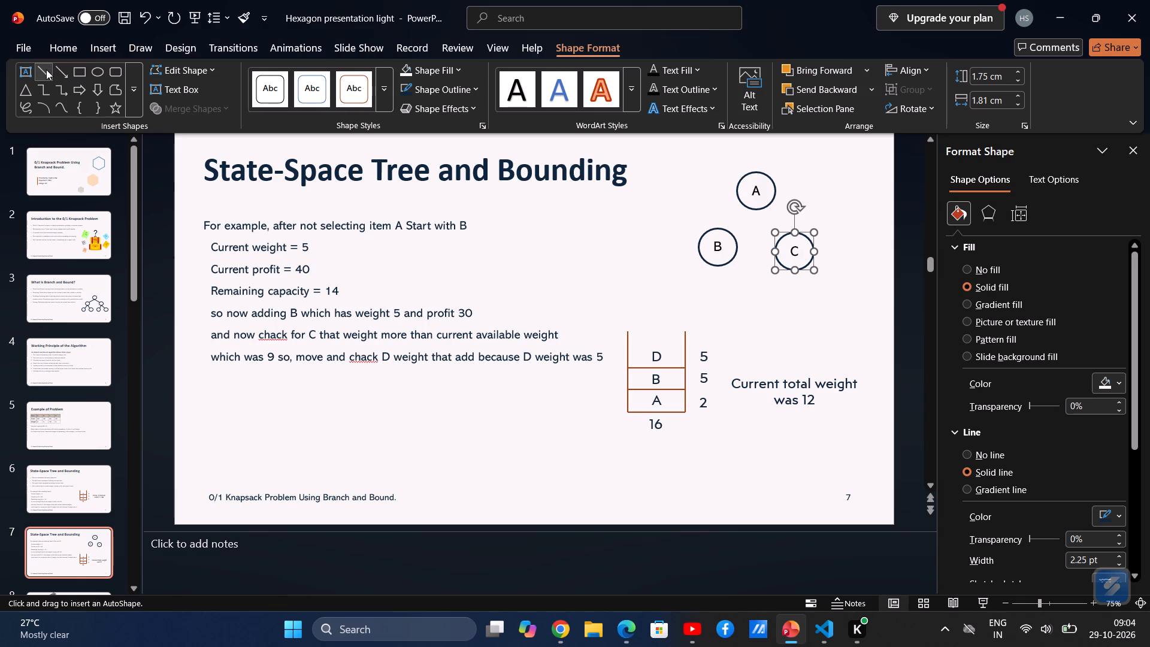
pyautogui.moveTo(46, 69); pyautogui.dragTo(735, 207)
pyautogui.click(735, 207)
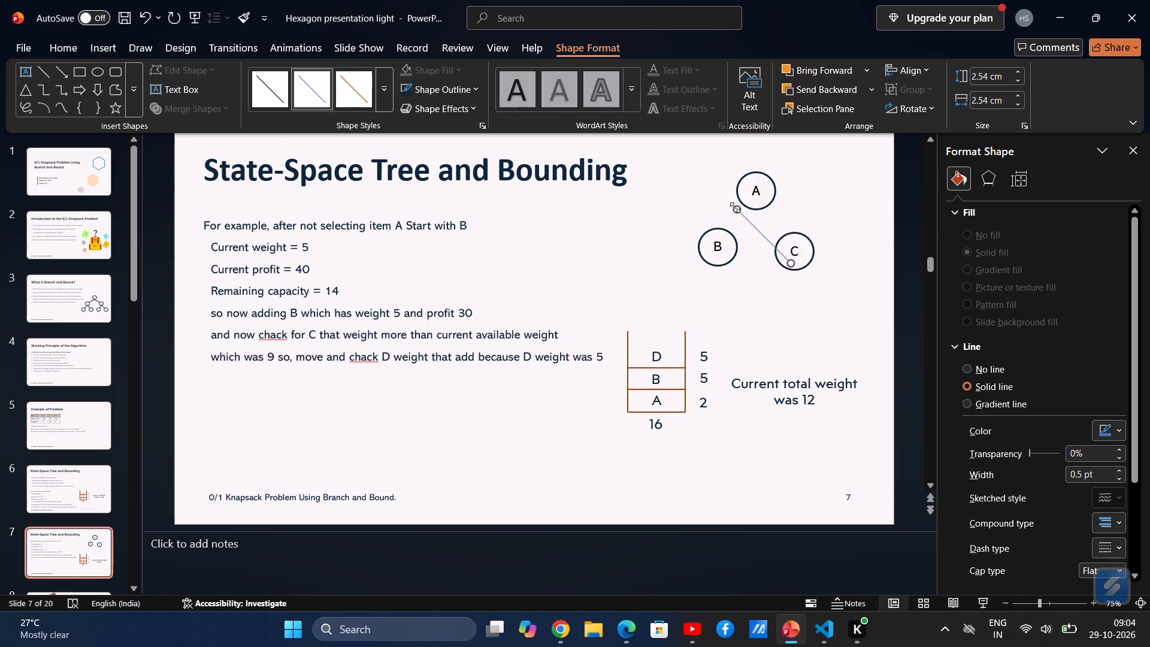
pyautogui.click(735, 207)
pyautogui.keyDown('ctrl'); pyautogui.scroll(4, 740, 209); pyautogui.keyUp('ctrl')
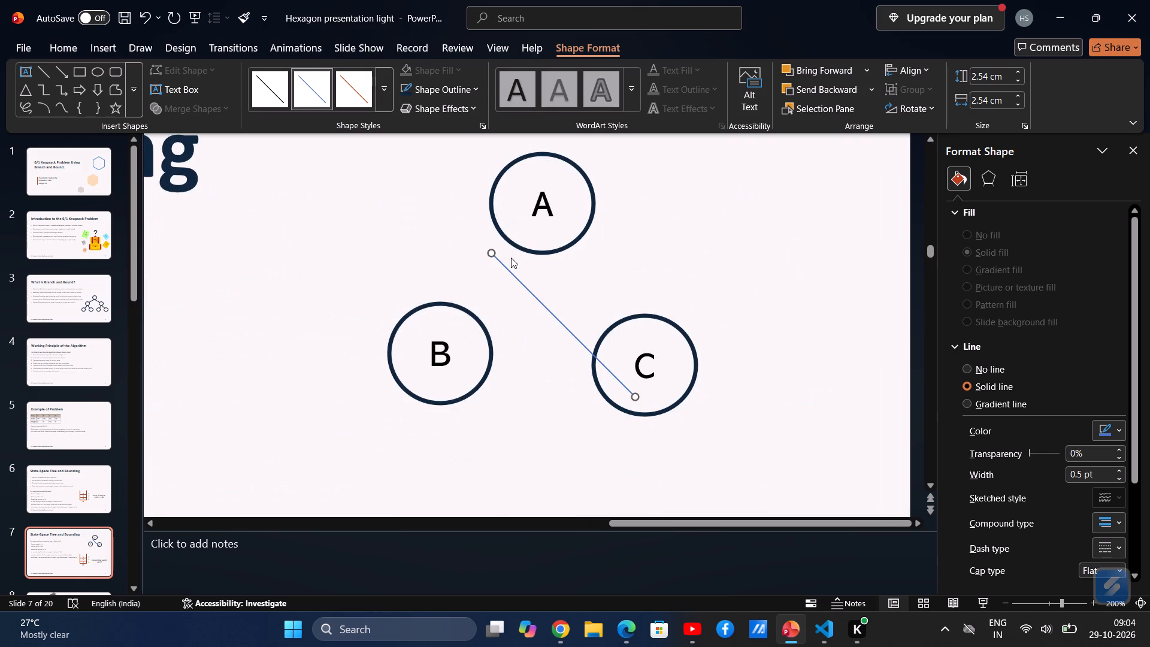
pyautogui.moveTo(489, 252); pyautogui.dragTo(519, 255)
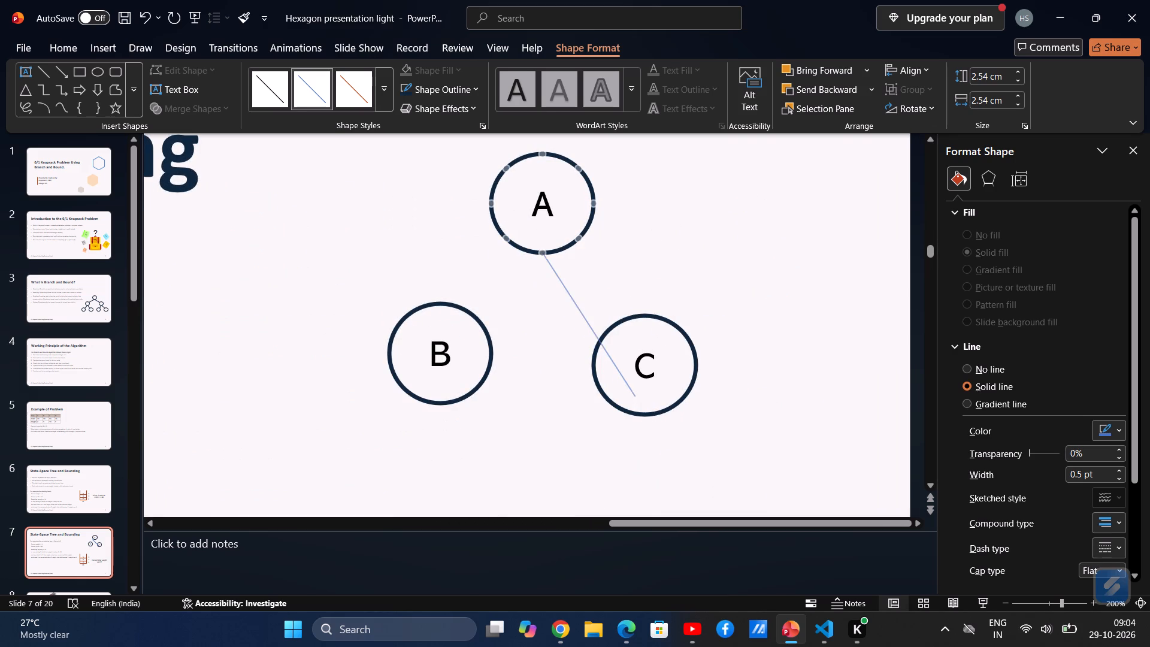
pyautogui.moveTo(519, 255); pyautogui.dragTo(541, 259)
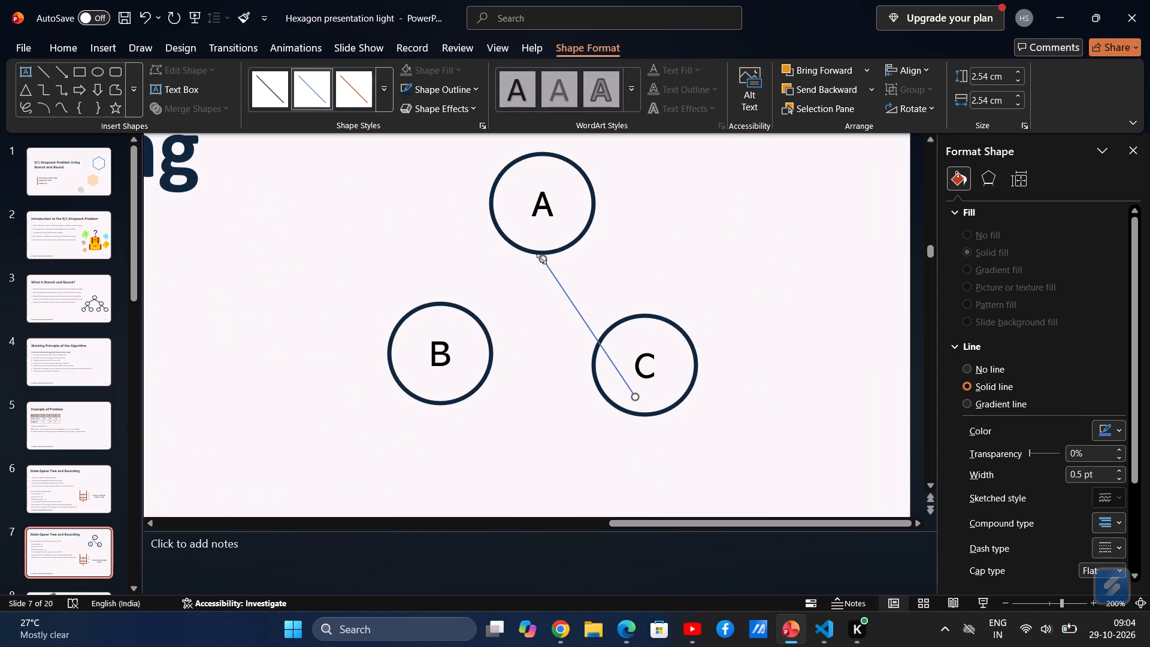
pyautogui.moveTo(635, 395); pyautogui.dragTo(471, 309)
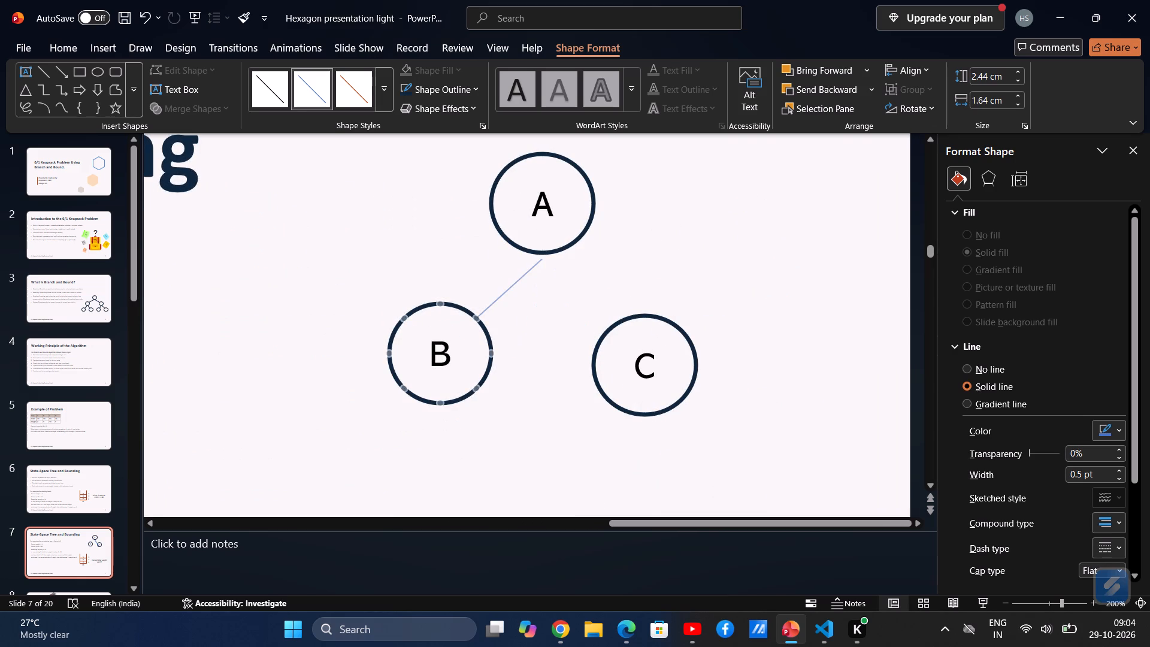
pyautogui.moveTo(471, 309); pyautogui.dragTo(447, 304)
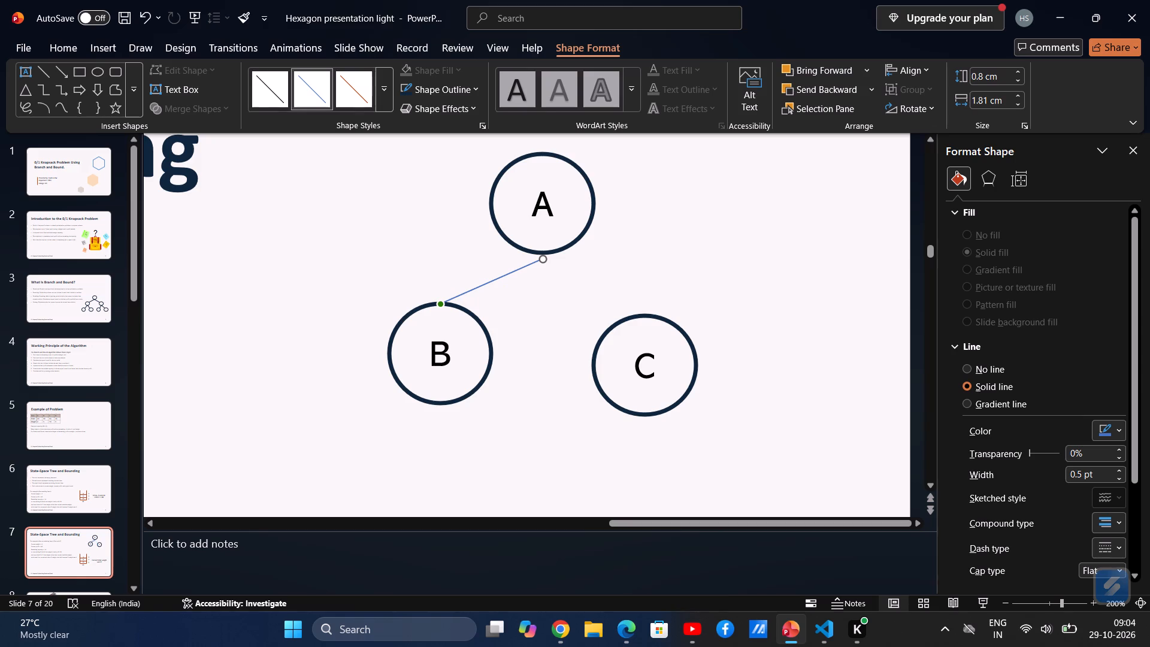
pyautogui.moveTo(459, 347); pyautogui.dragTo(465, 394)
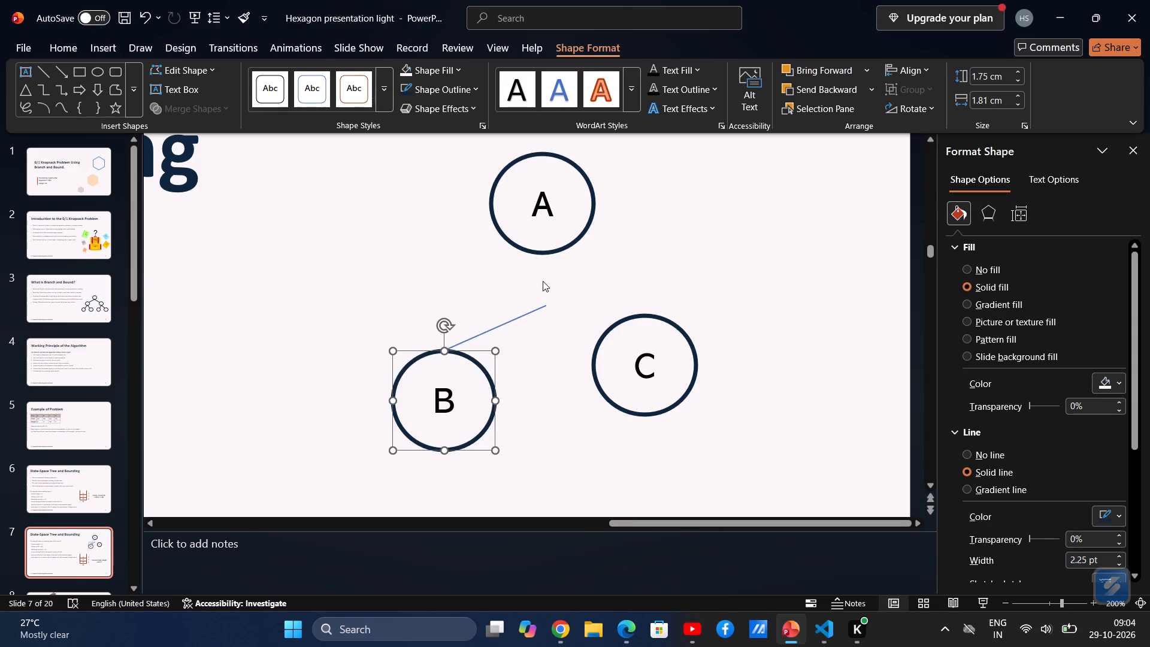
pyautogui.click(546, 304)
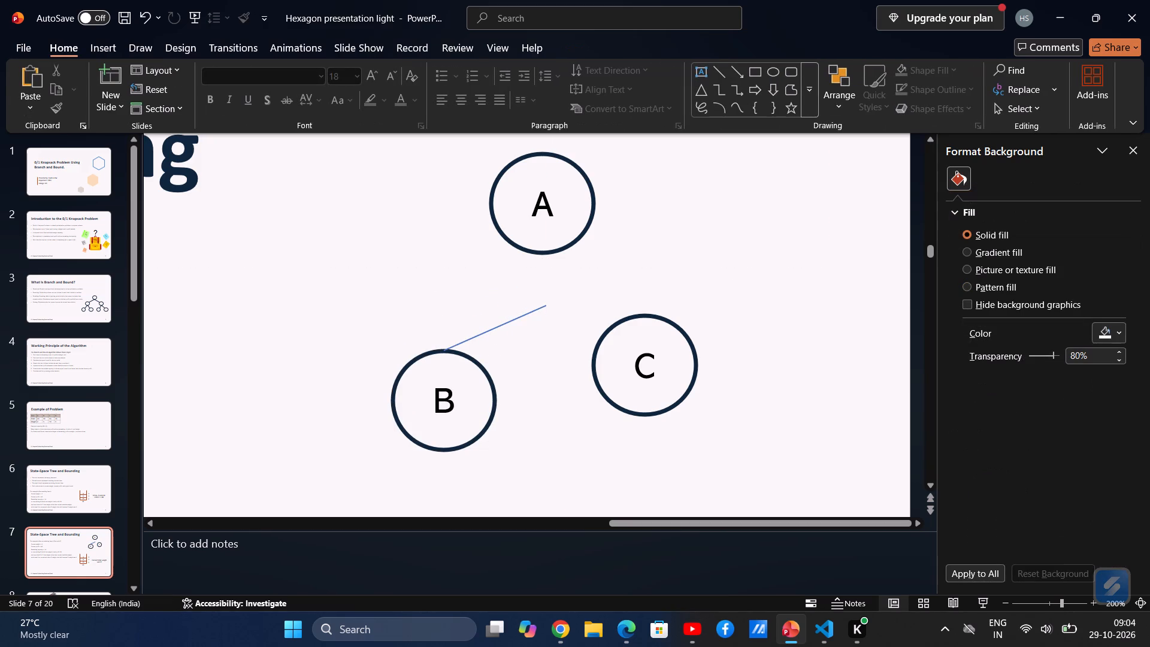
pyautogui.click(546, 308)
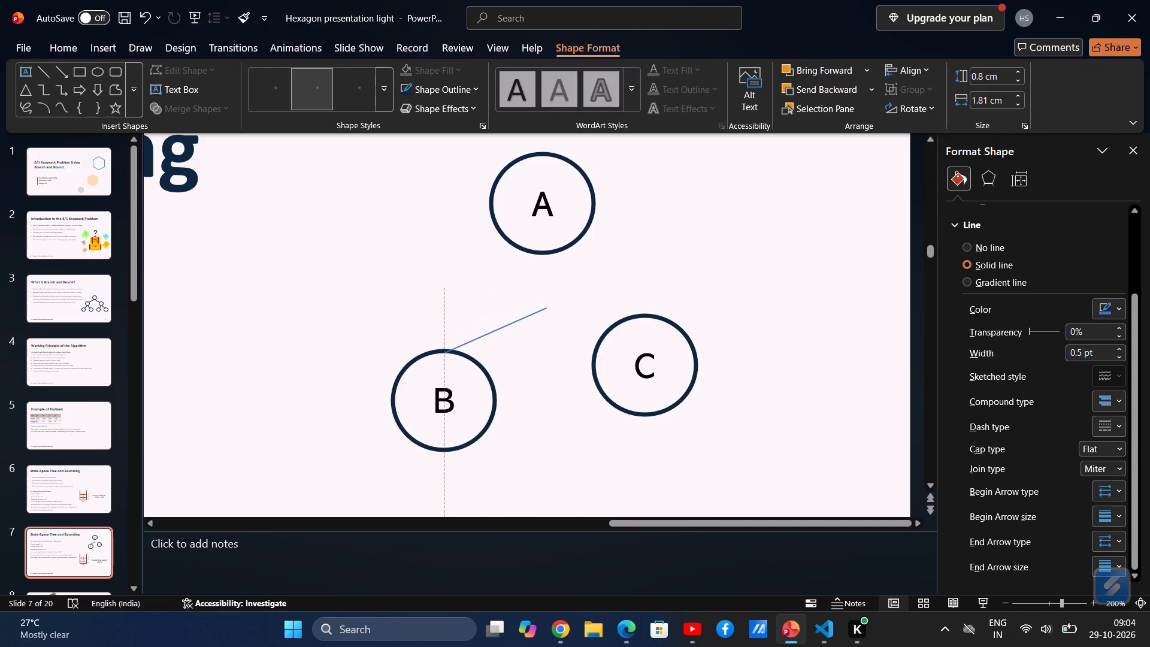
pyautogui.click(445, 349)
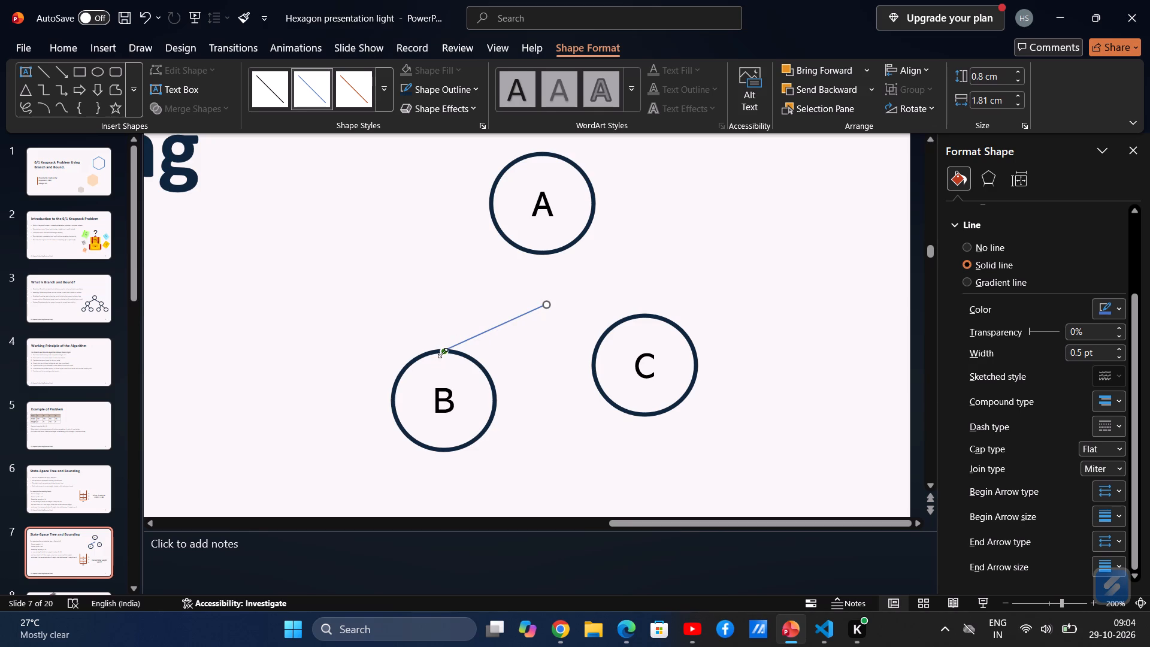
pyautogui.moveTo(549, 303); pyautogui.dragTo(546, 255)
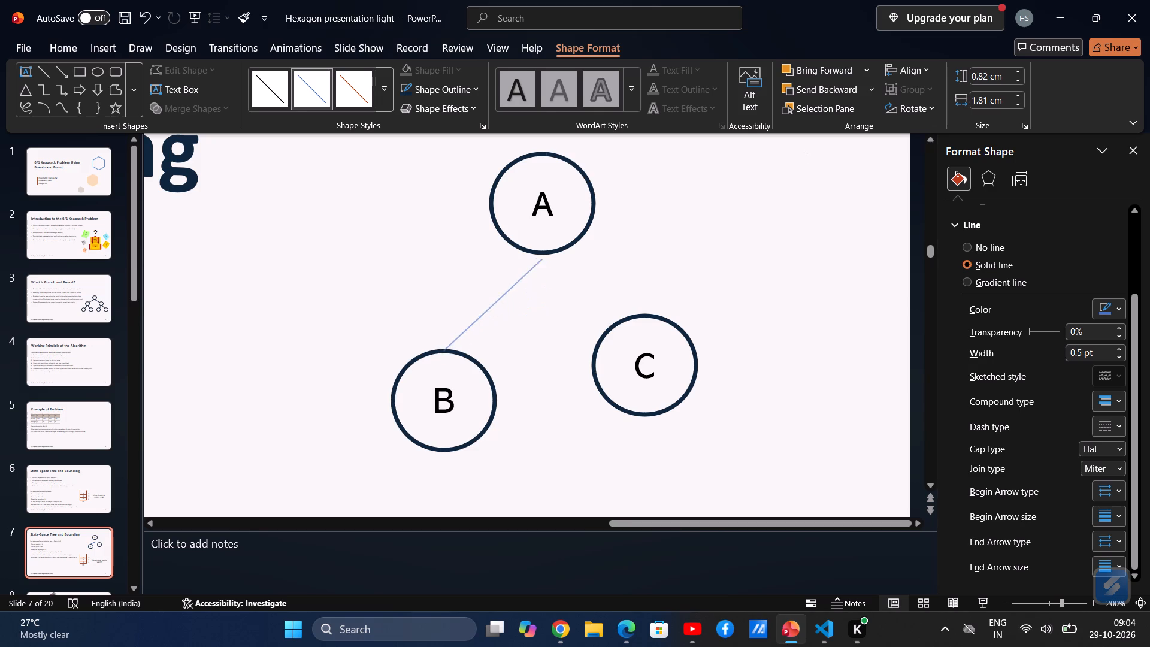
pyautogui.moveTo(546, 255); pyautogui.dragTo(546, 250)
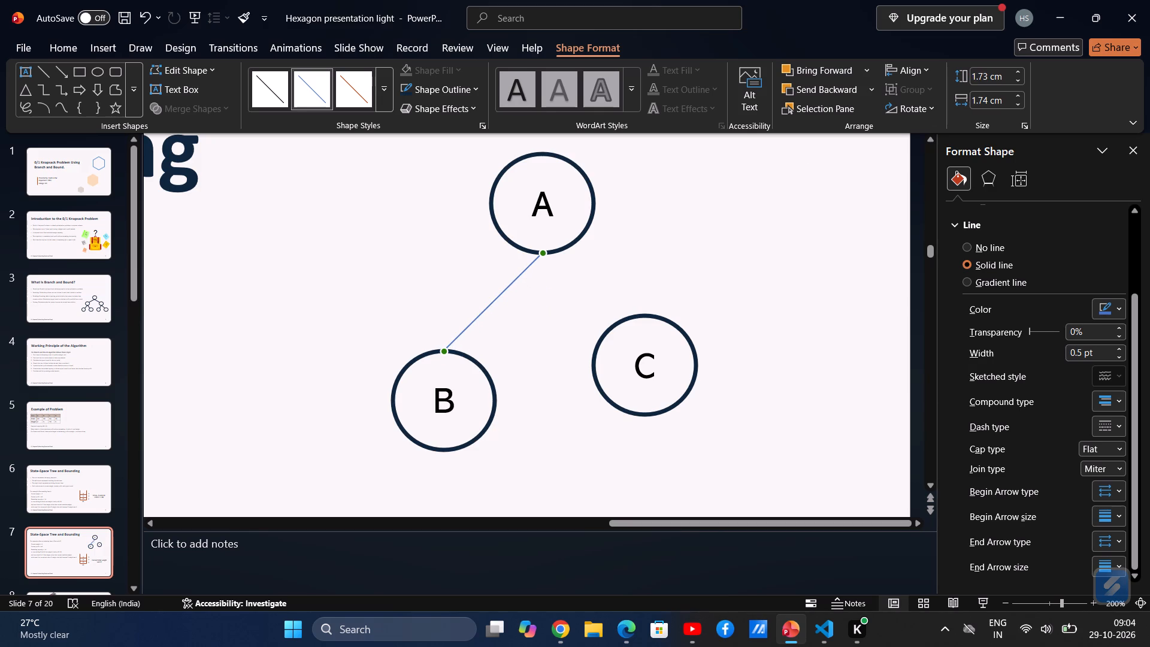
# Format the A–B connector with the dark navy theme colour and a 2¼ pt weight to match the circles.
pyautogui.rightClick(509, 280)
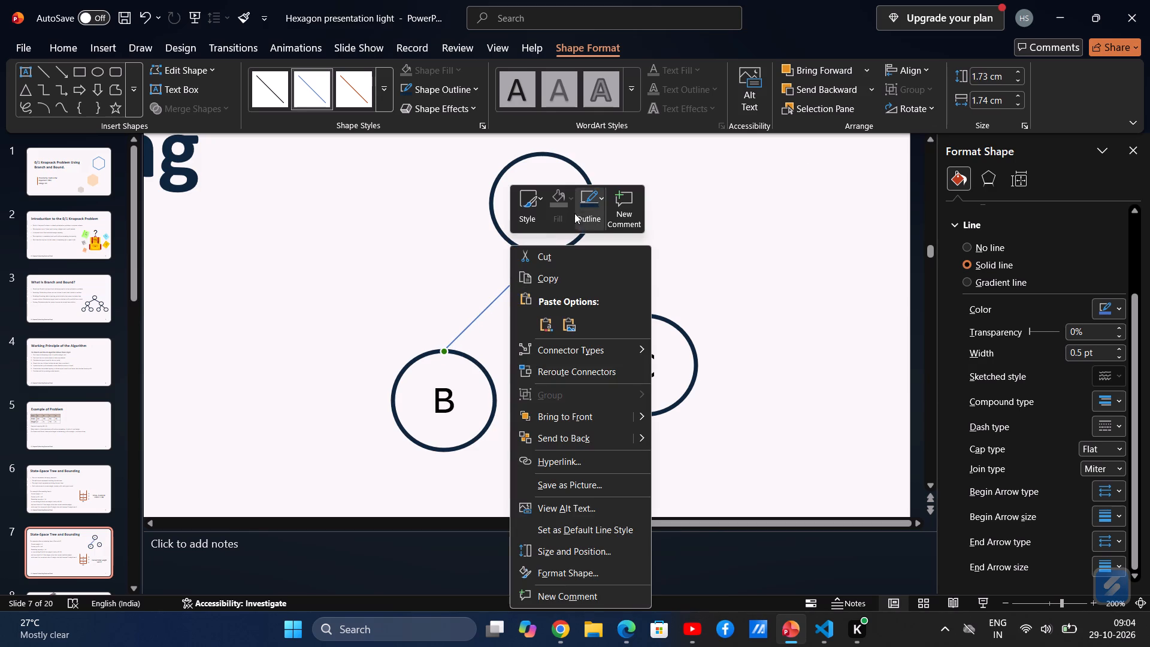
pyautogui.click(591, 205)
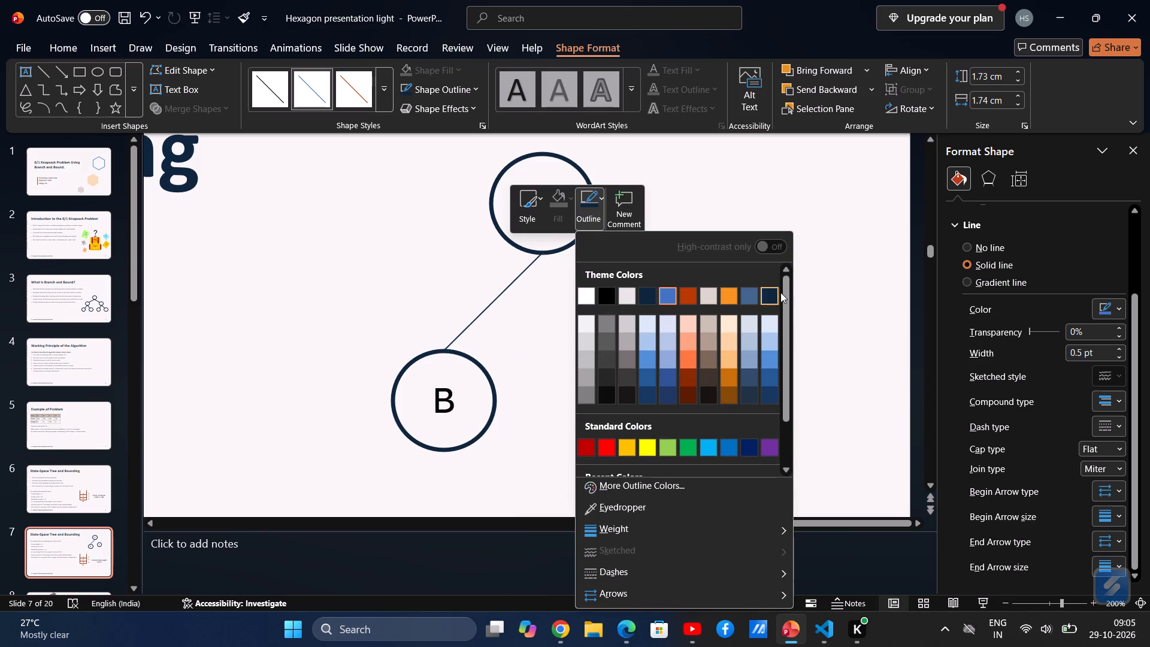
pyautogui.click(770, 295)
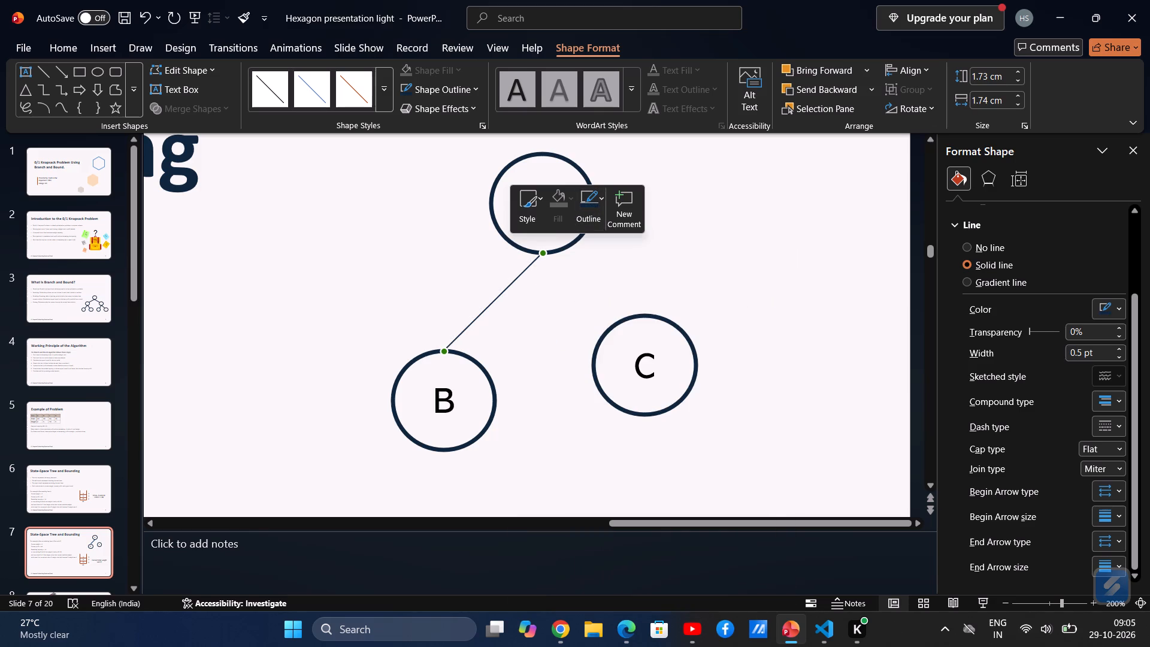
pyautogui.rightClick(506, 286)
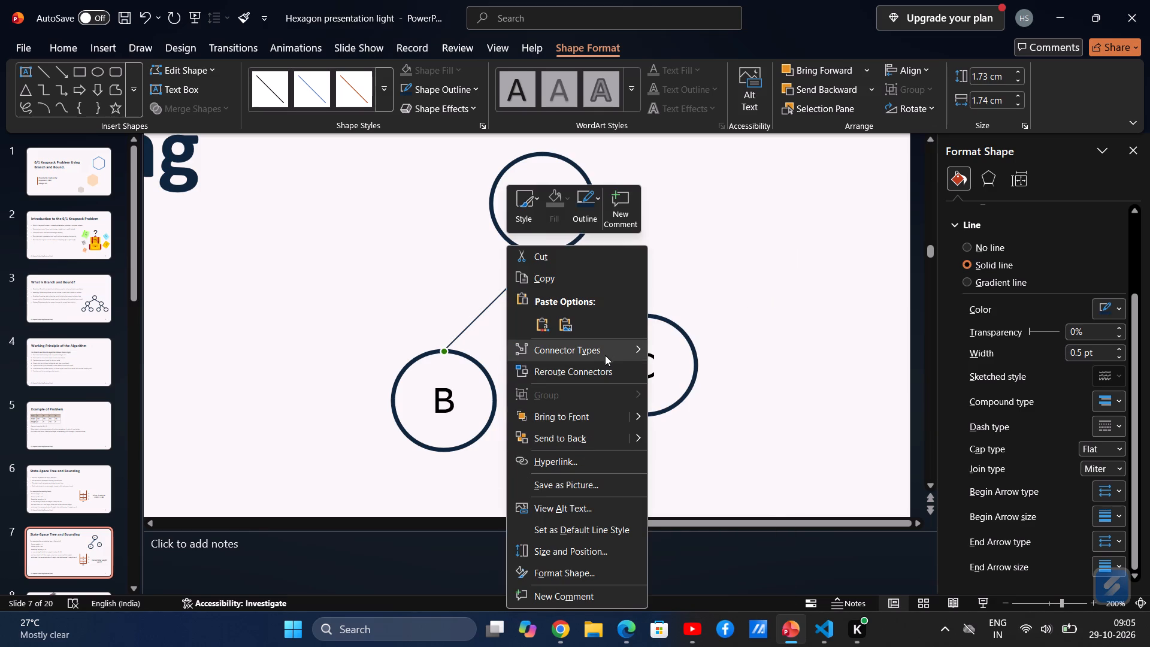
pyautogui.click(595, 210)
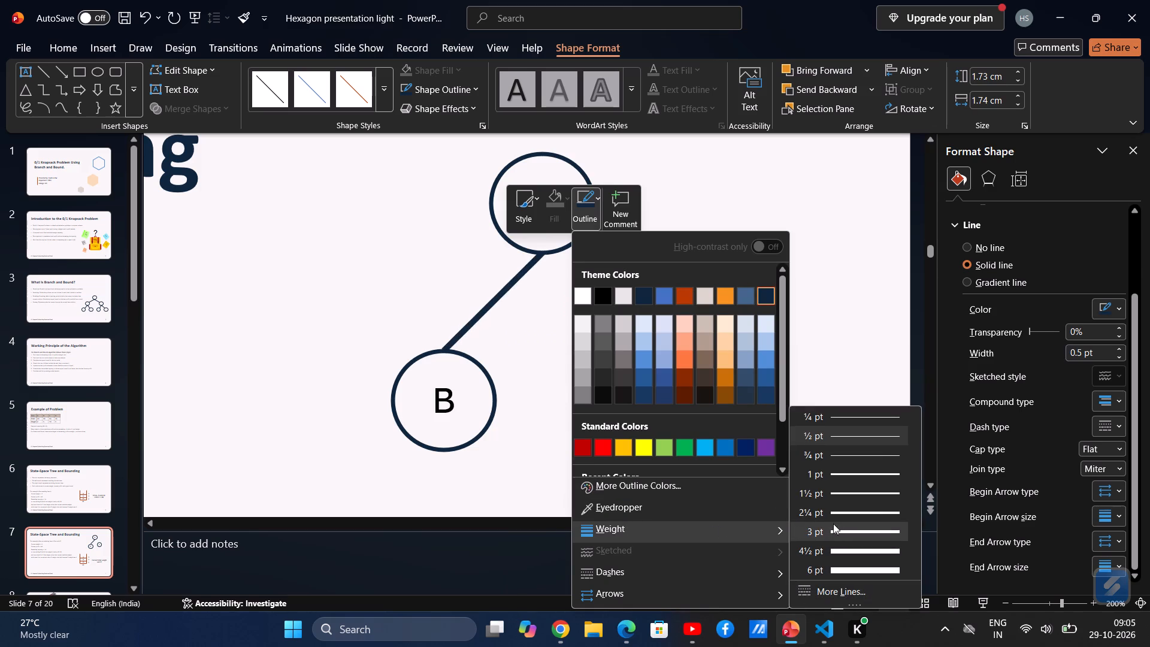
pyautogui.click(860, 509)
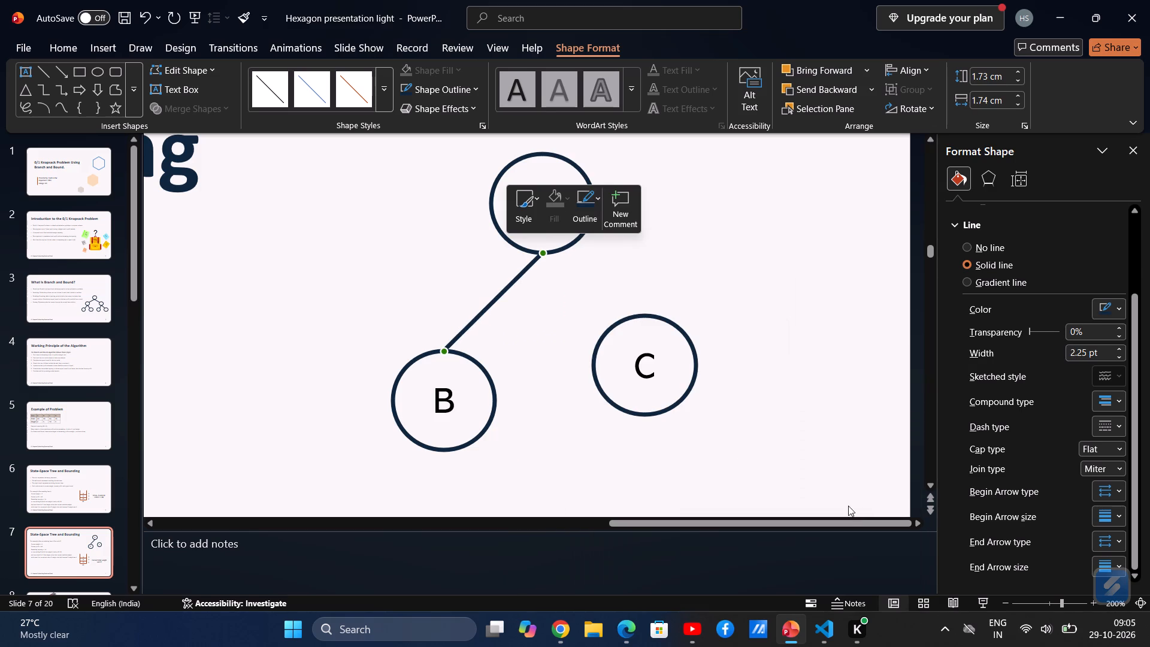
# Duplicate the A–B connector and attach the copy from the bottom of circle A to the top of circle C.
pyautogui.click(489, 301)
pyautogui.hotkey('ctrl', 'c')
pyautogui.hotkey('ctrl', 'v')
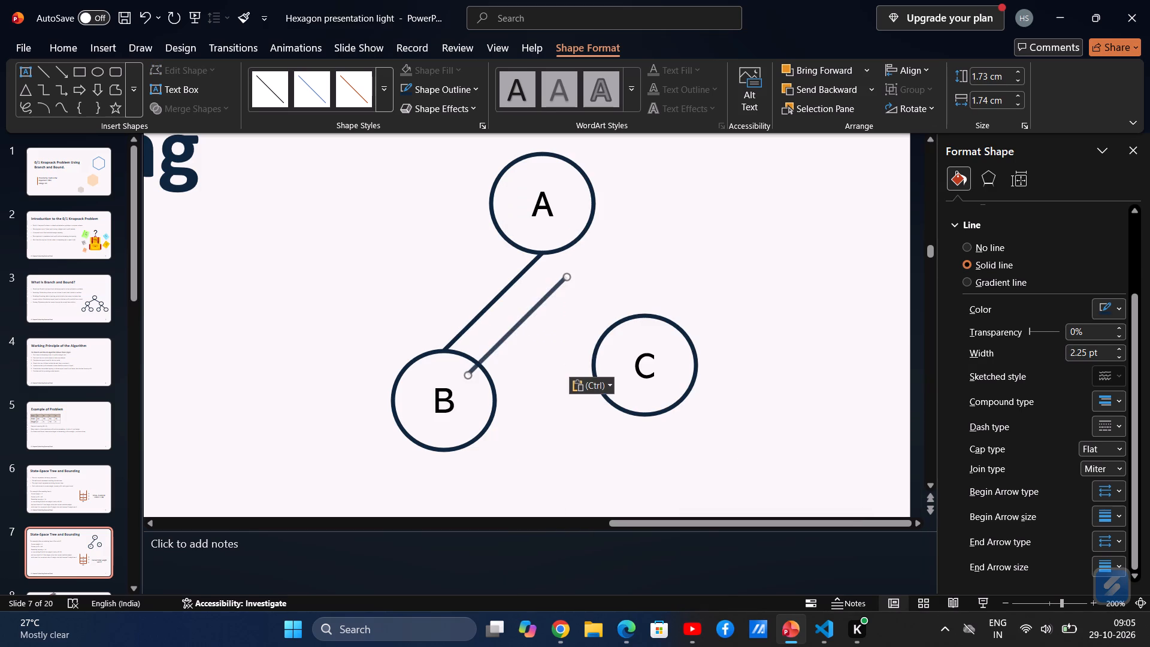
pyautogui.moveTo(566, 280); pyautogui.dragTo(542, 251)
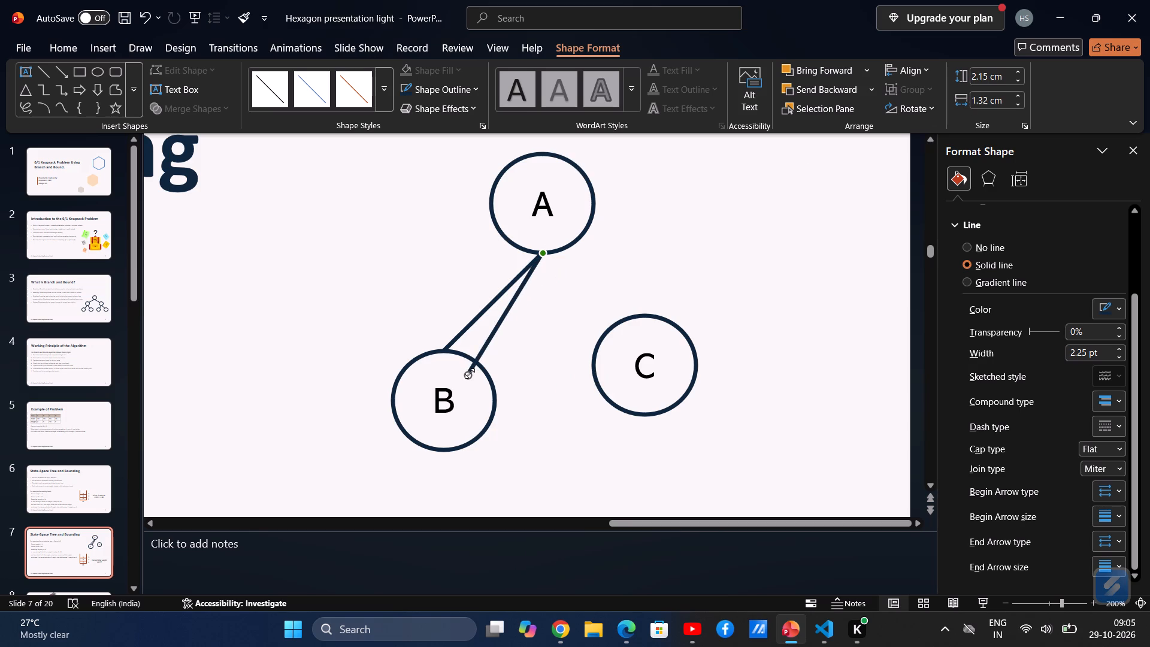
pyautogui.moveTo(469, 374); pyautogui.dragTo(644, 316)
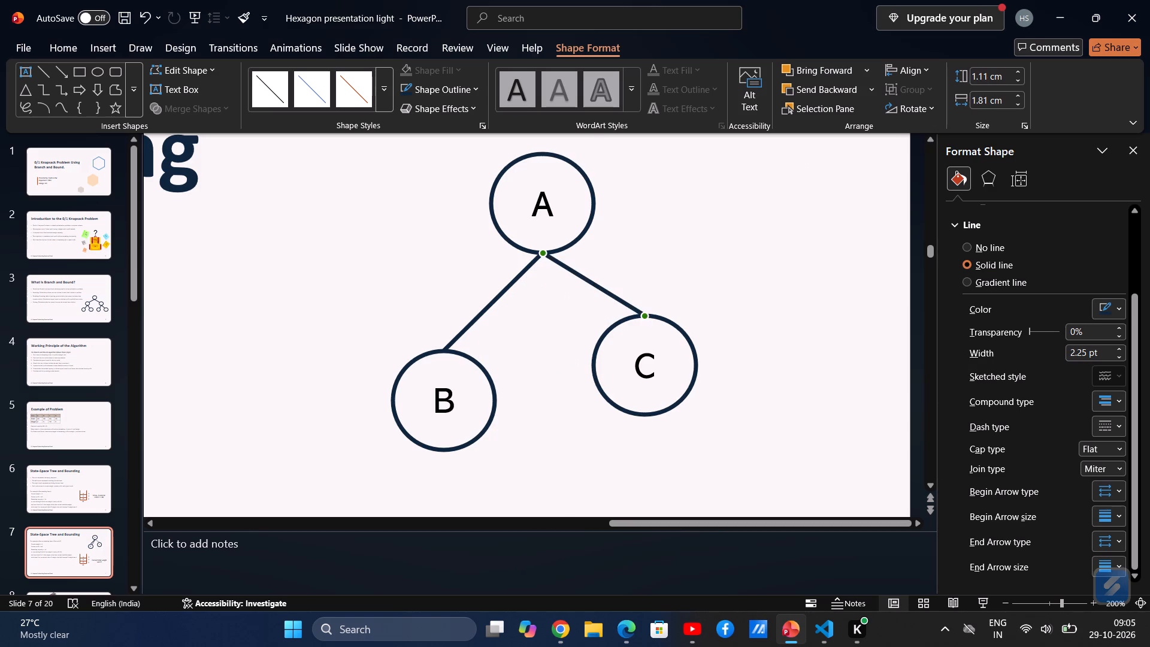
# Move circles C and B lower and farther apart to widen the tree beneath A.
pyautogui.moveTo(663, 346); pyautogui.dragTo(684, 424)
pyautogui.moveTo(469, 391); pyautogui.dragTo(444, 430)
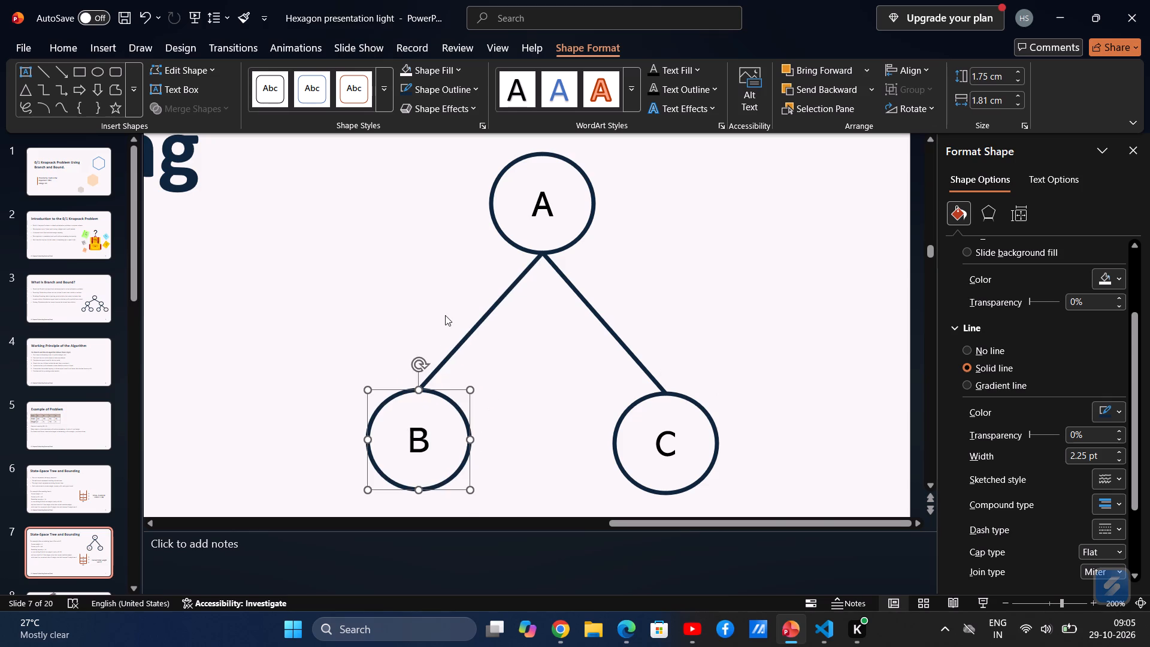
# Check the paused lecture diagram, then add a text box beside the upper A–B connector containing an exclamation mark.
pyautogui.hotkey('alt', 'Tab')
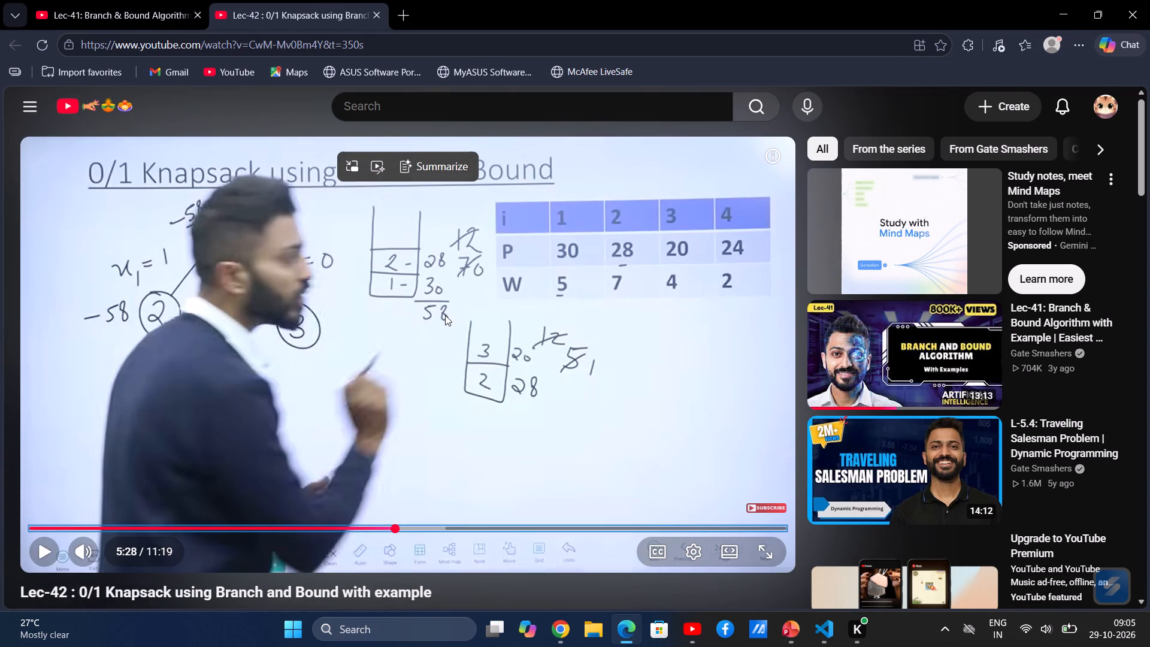
pyautogui.hotkey('alt', 'Tab')
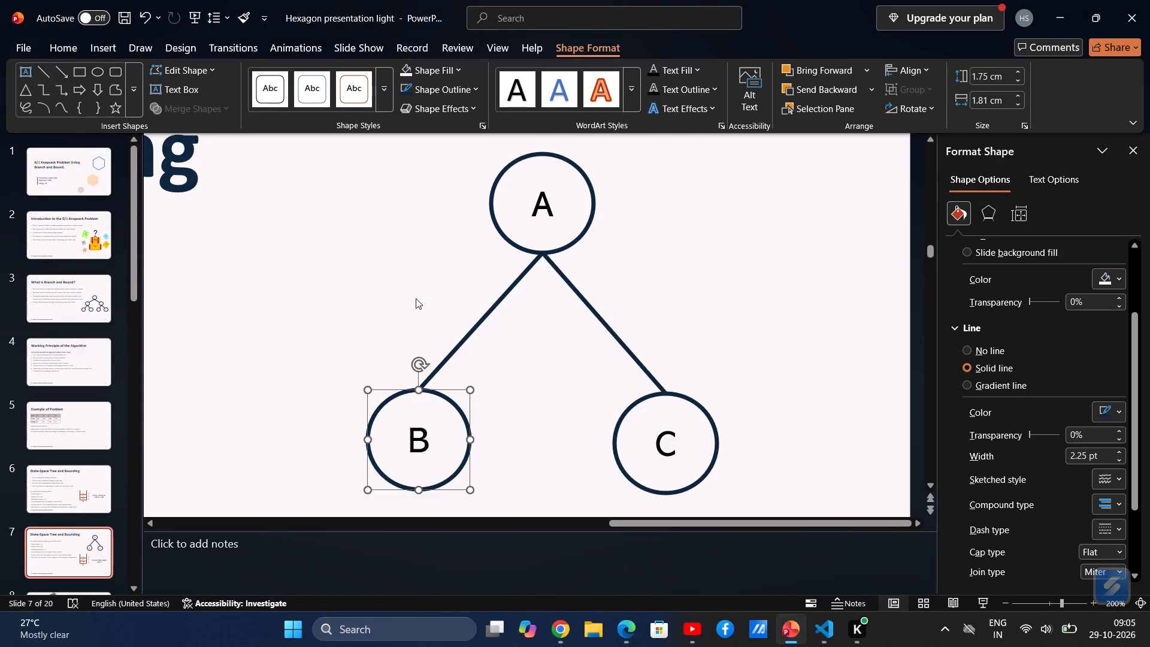
pyautogui.click(446, 296)
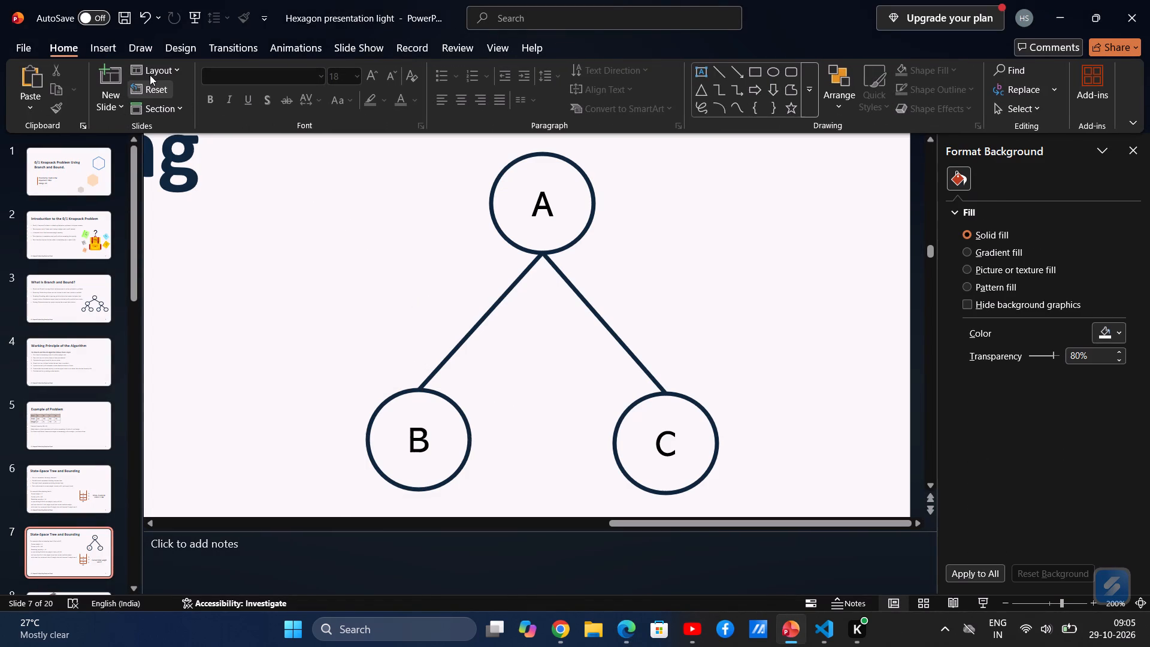
pyautogui.moveTo(325, 219); pyautogui.dragTo(347, 241)
pyautogui.click(107, 49)
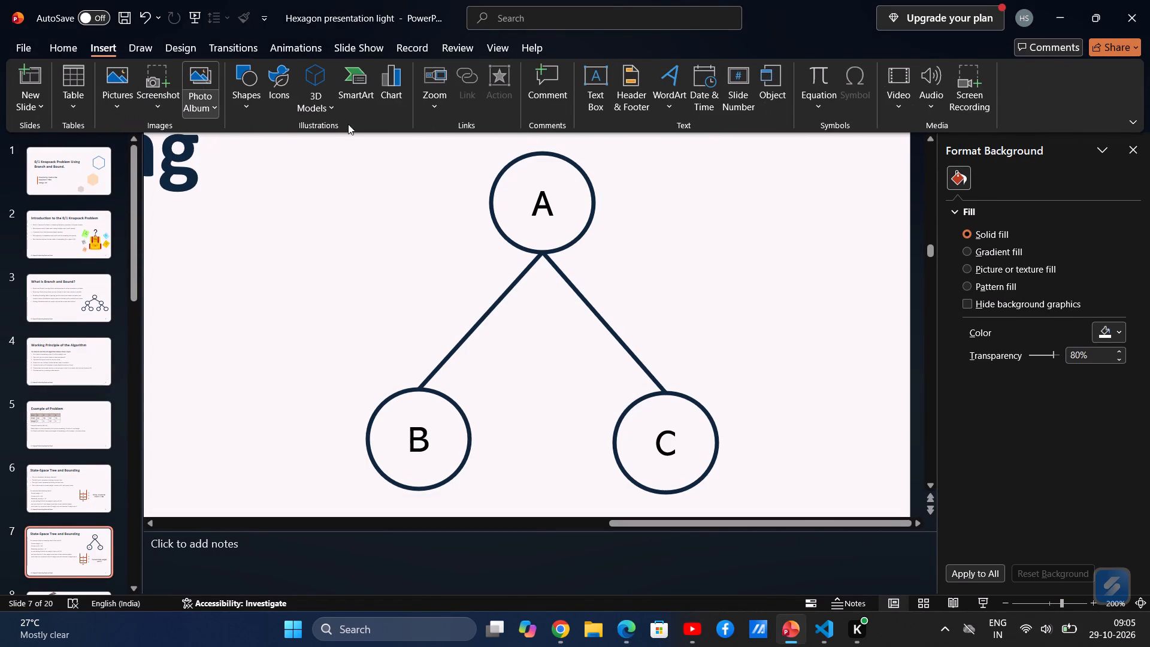
pyautogui.click(586, 102)
pyautogui.moveTo(400, 268); pyautogui.dragTo(439, 299)
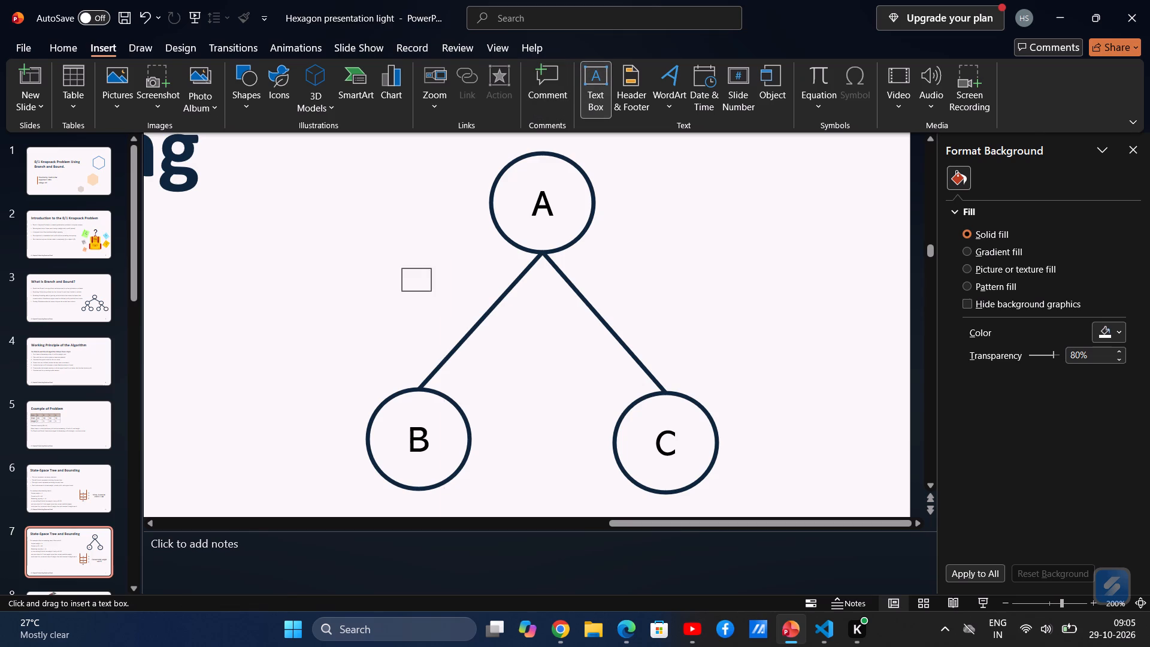
pyautogui.moveTo(439, 299); pyautogui.dragTo(452, 319)
pyautogui.hotkey('shift', '!')
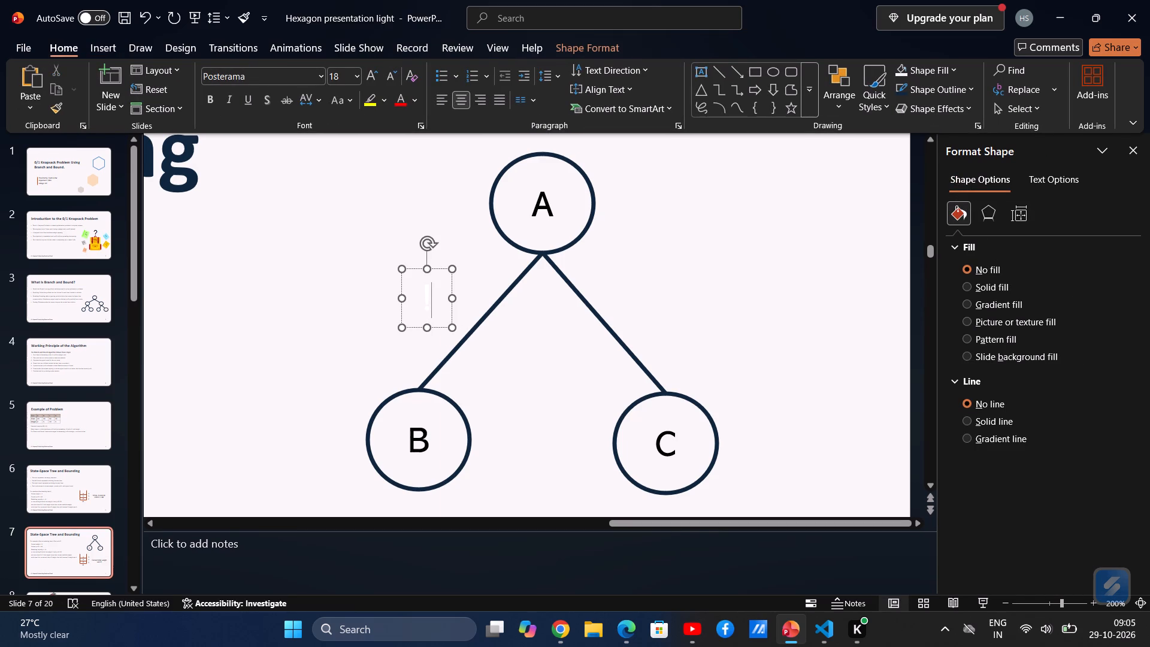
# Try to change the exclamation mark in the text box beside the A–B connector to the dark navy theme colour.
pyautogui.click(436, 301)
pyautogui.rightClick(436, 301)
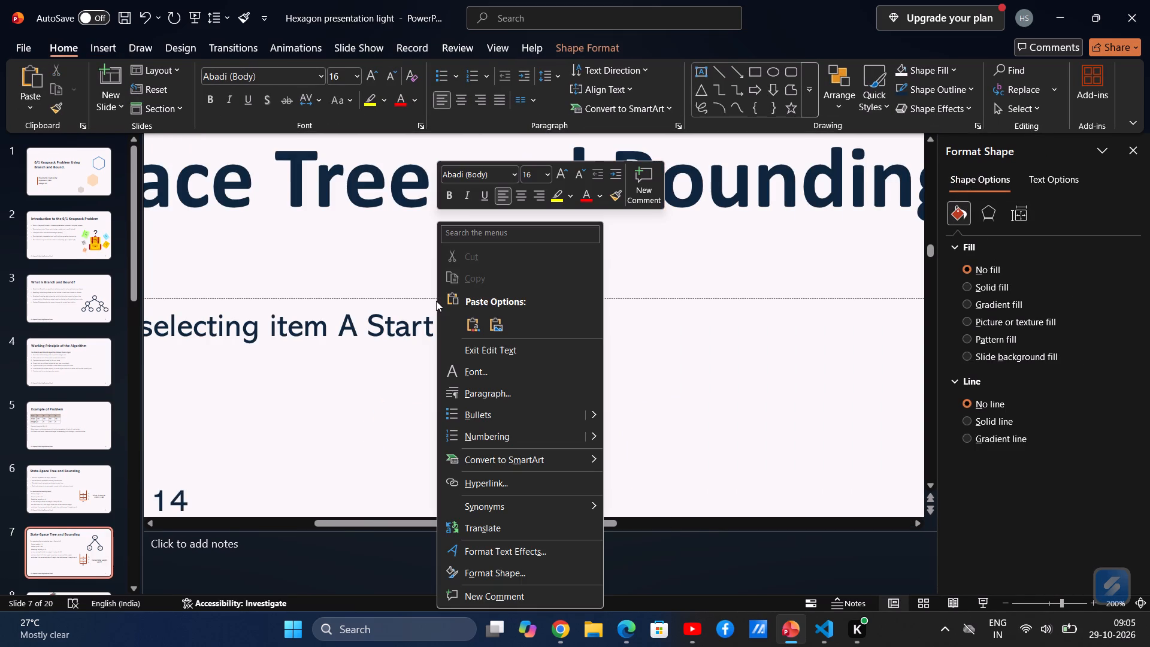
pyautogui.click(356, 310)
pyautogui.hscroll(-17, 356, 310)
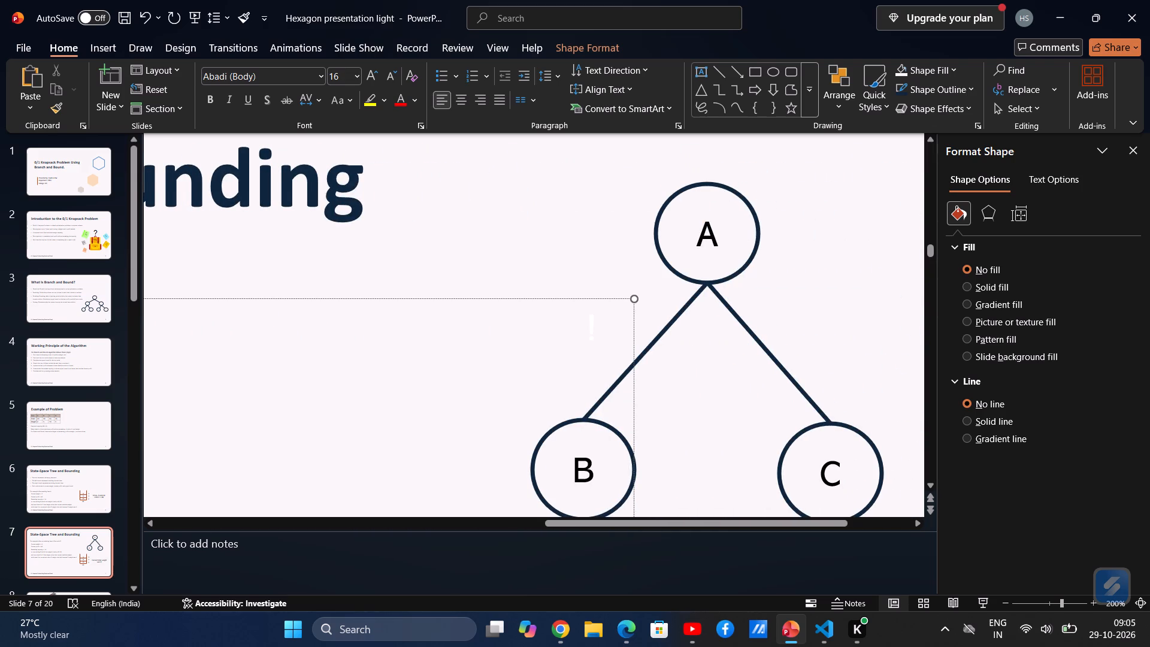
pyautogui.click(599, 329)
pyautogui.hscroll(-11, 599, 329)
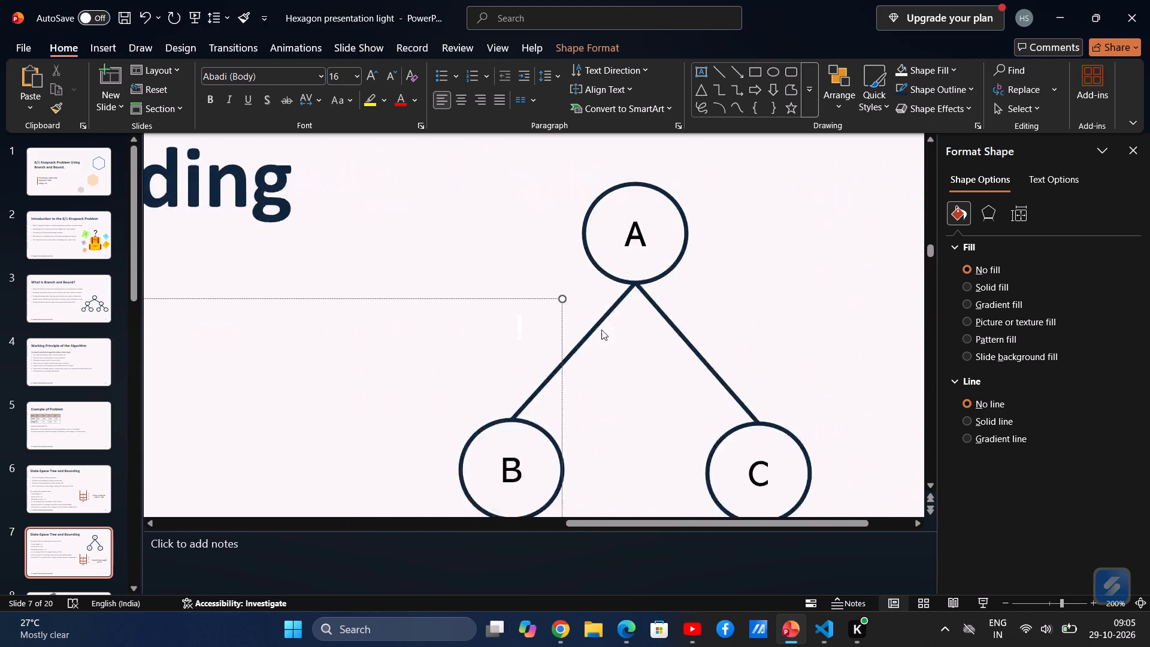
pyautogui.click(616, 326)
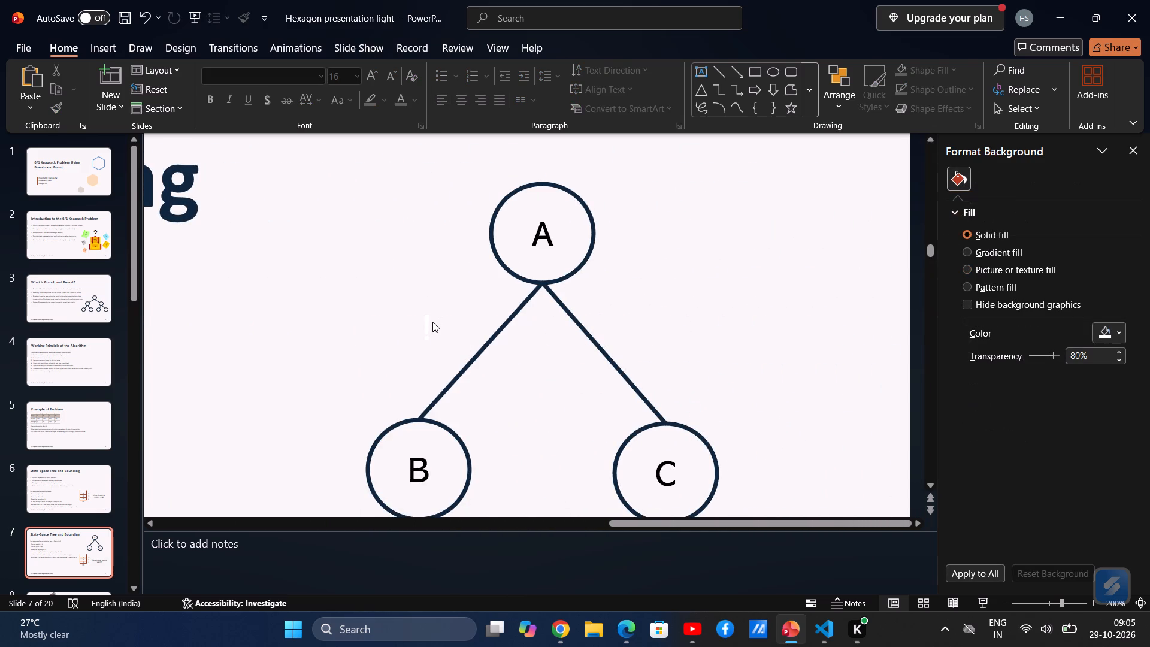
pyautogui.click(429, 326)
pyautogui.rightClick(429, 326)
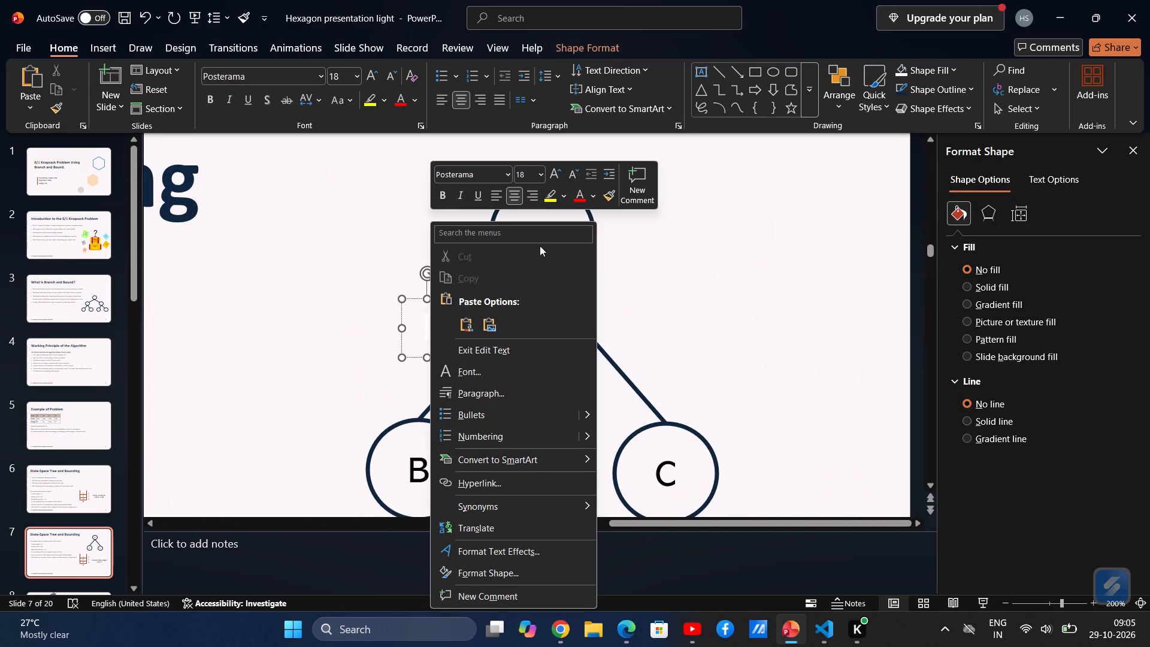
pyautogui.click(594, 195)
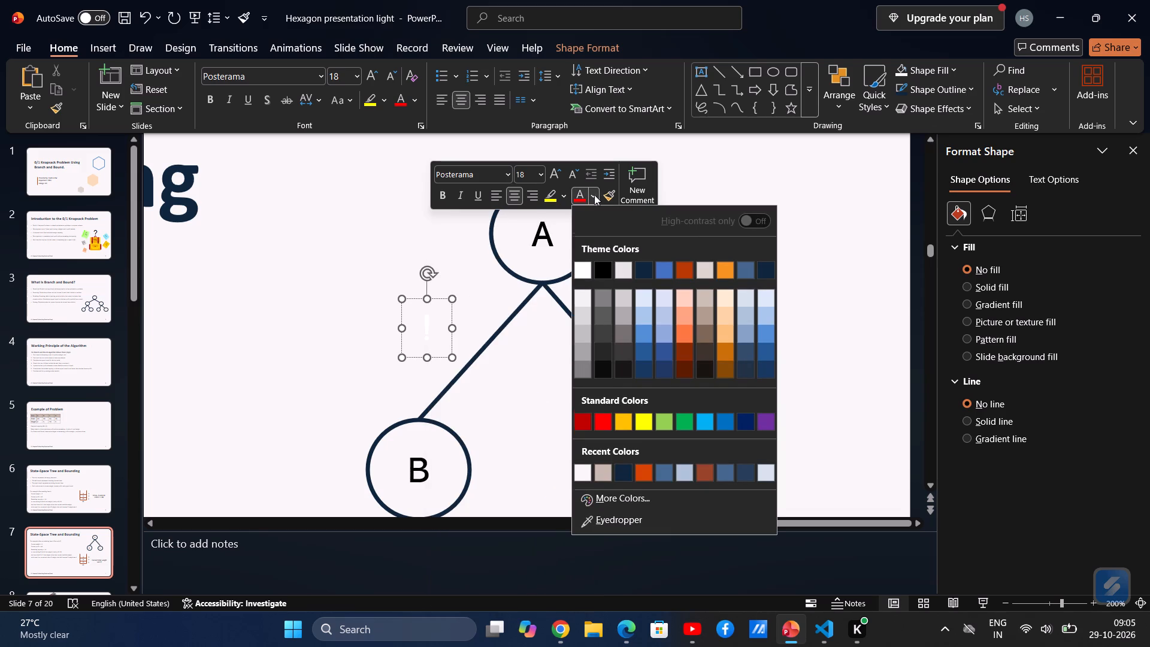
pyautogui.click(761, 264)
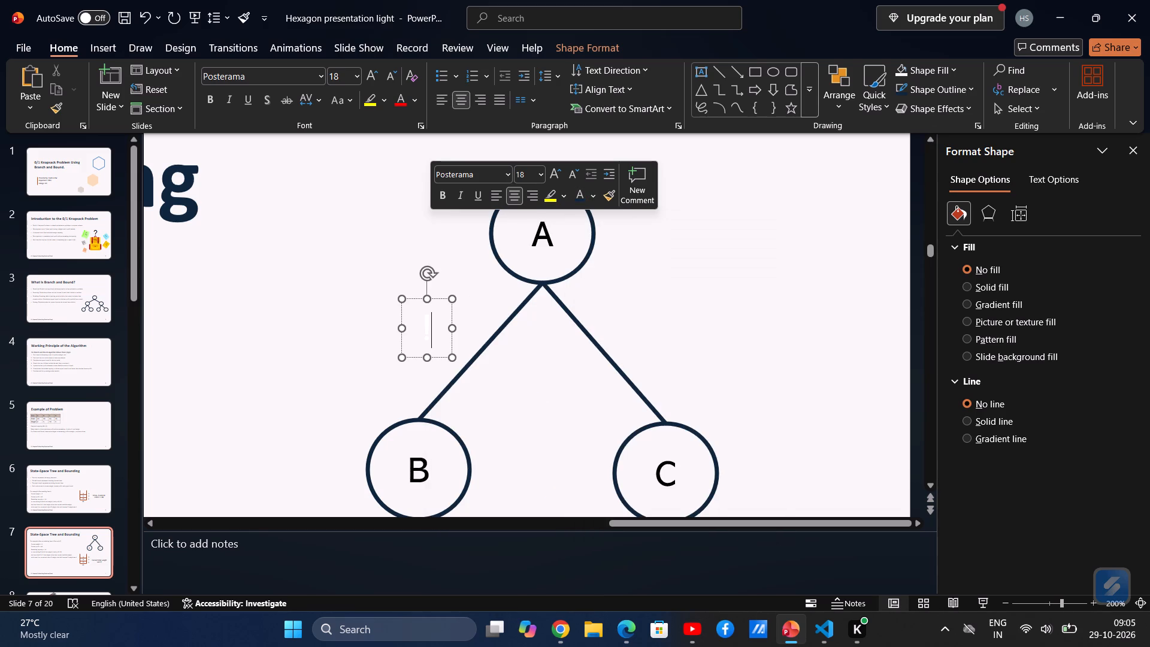
# Replace the exclamation mark in the text box beside the A–B connector with a capital A.
pyautogui.press('BackSpace')
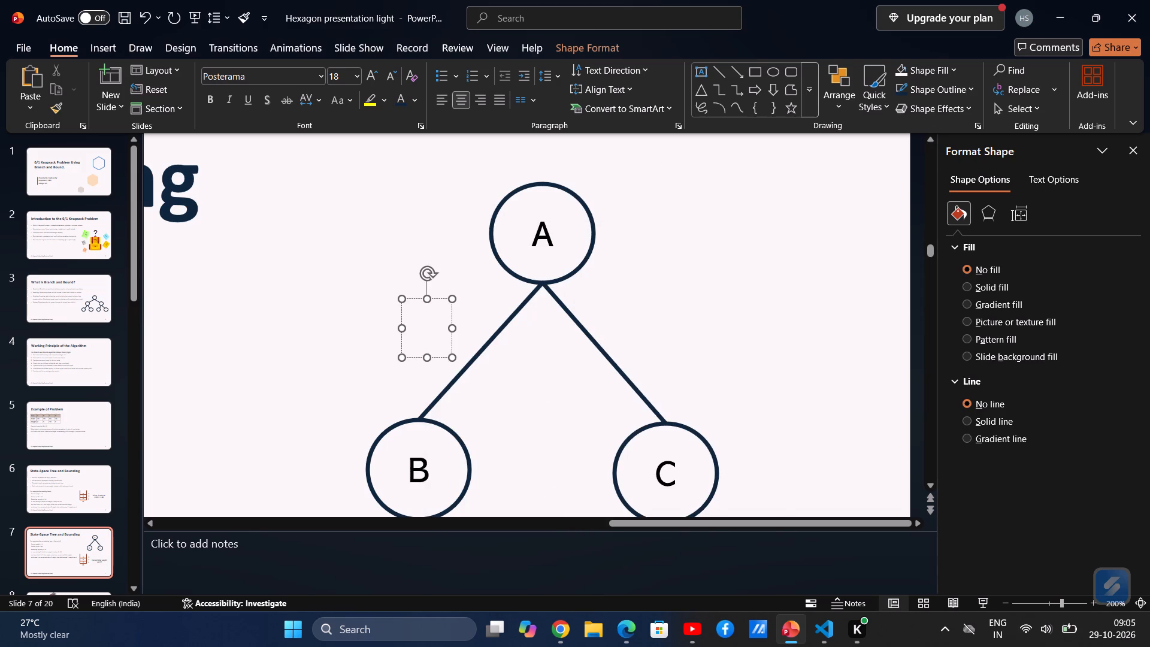
pyautogui.hotkey('shift', 'a')
pyautogui.hotkey('shift', 'BackSpace')
pyautogui.hotkey('shift', 'a')
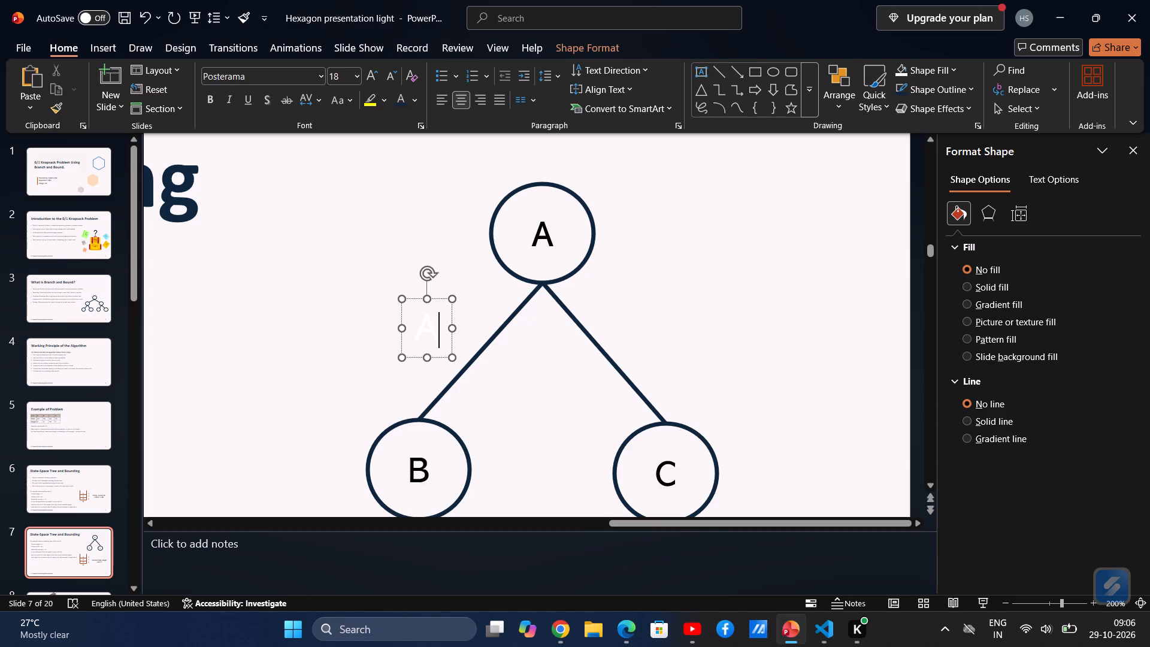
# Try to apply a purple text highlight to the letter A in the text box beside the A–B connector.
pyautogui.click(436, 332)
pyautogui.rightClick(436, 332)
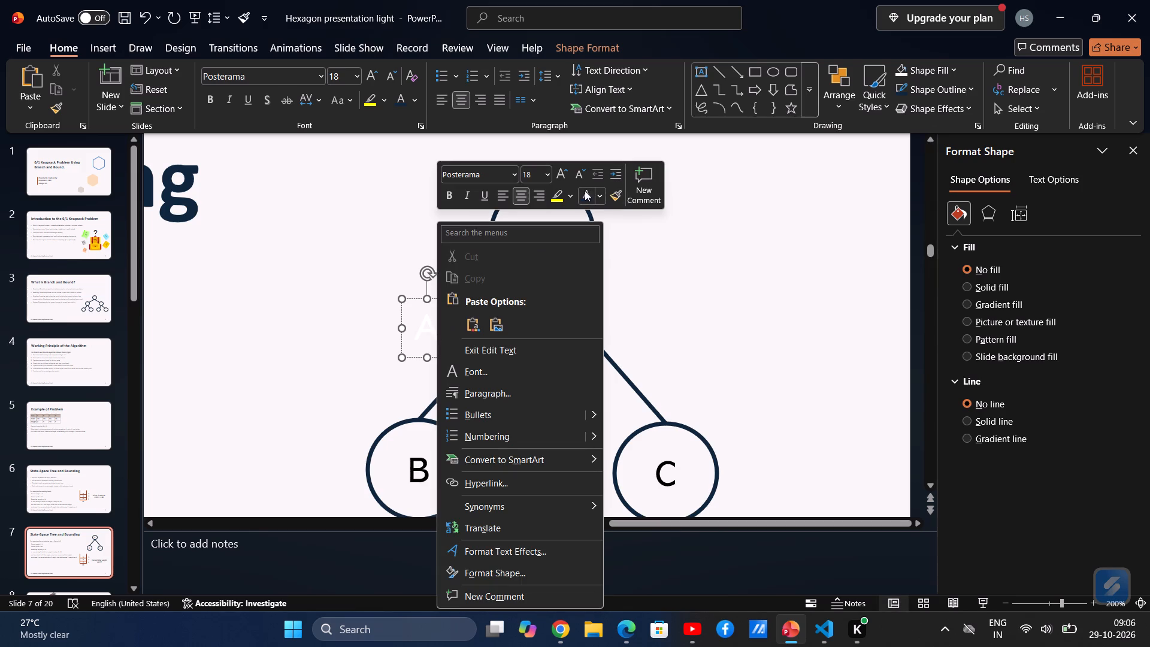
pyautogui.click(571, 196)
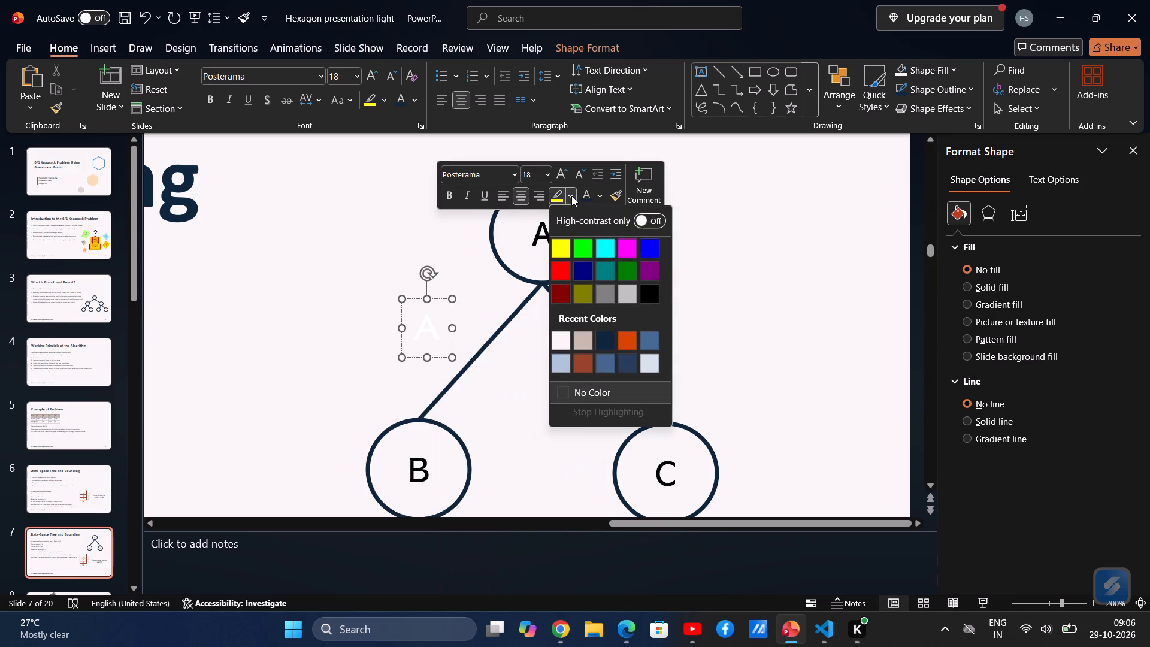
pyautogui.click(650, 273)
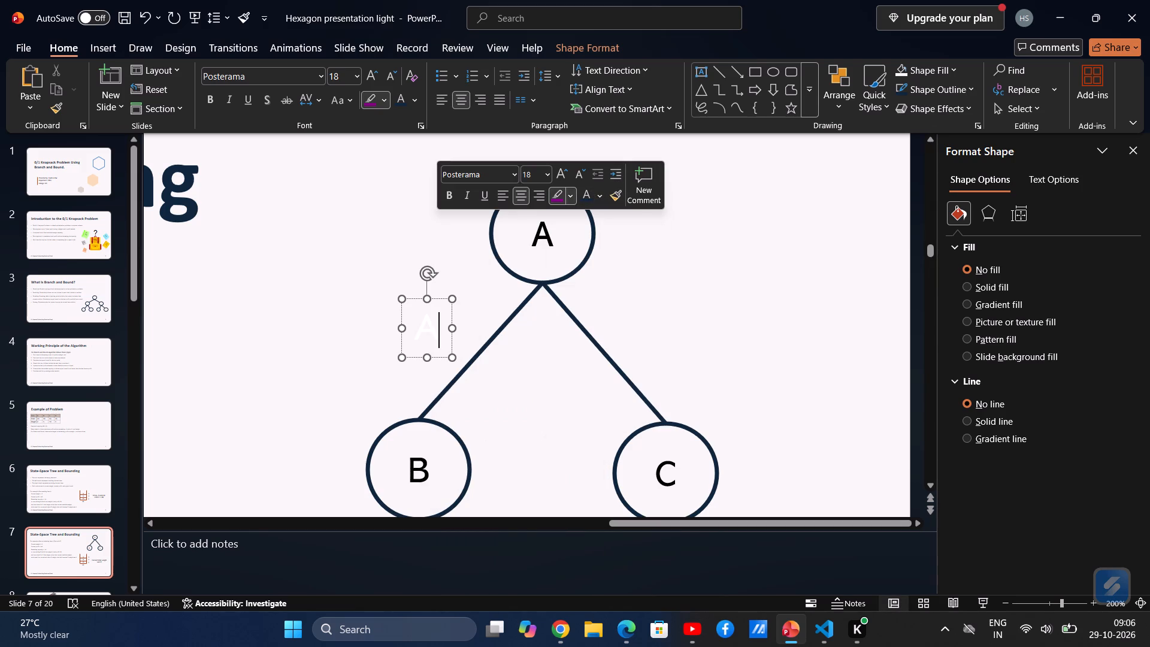
# Fill the text box beside the A–B connector with the slide background colour, sampled using the Eyedropper.
pyautogui.click(455, 330)
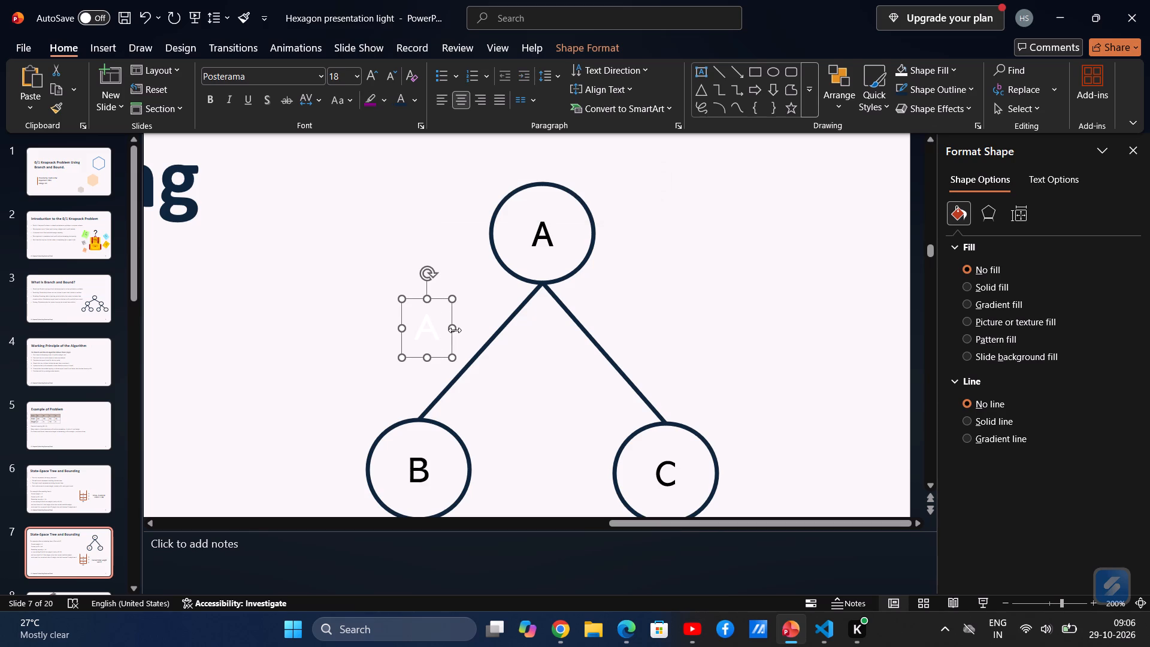
pyautogui.rightClick(450, 328)
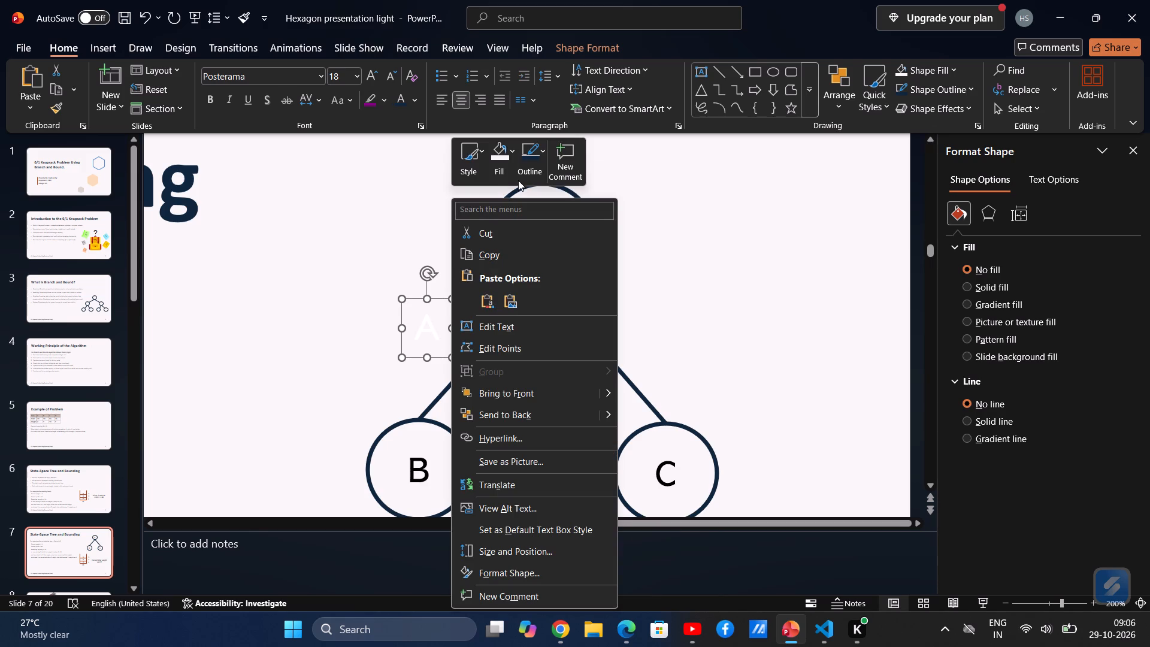
pyautogui.click(533, 167)
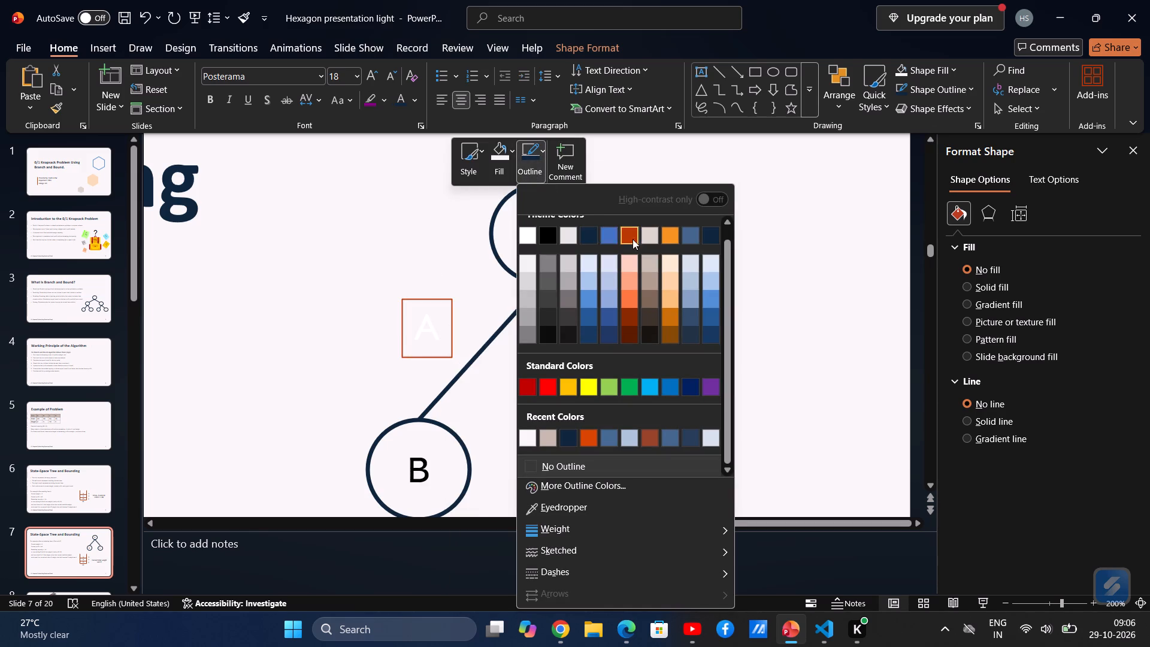
pyautogui.click(507, 164)
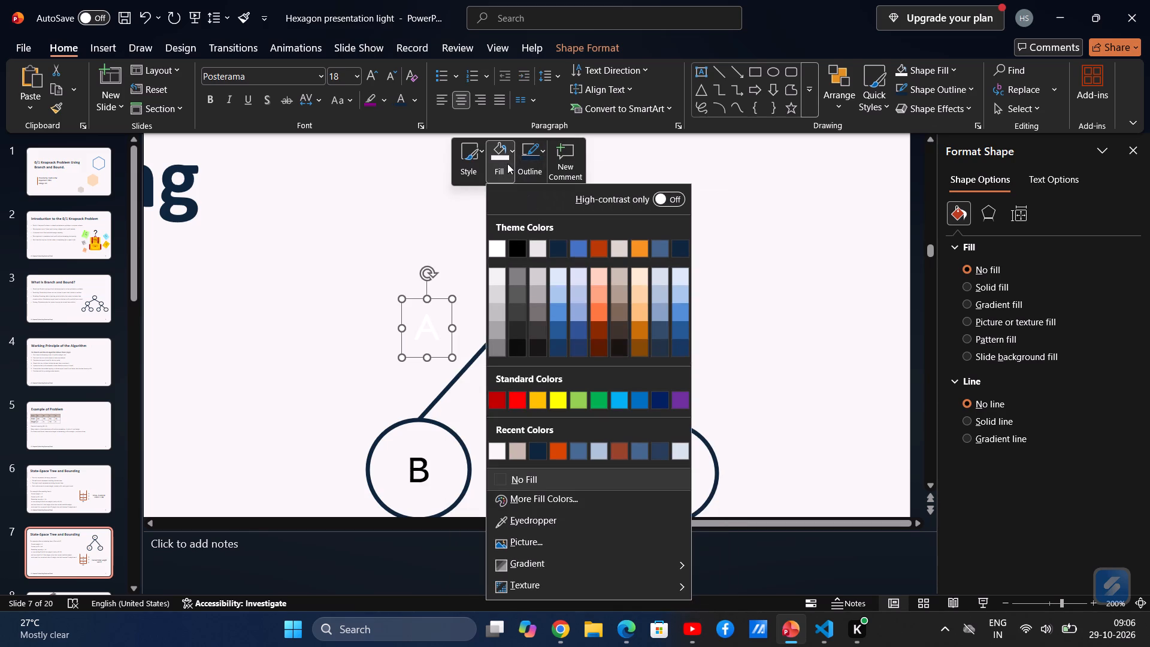
pyautogui.click(543, 519)
pyautogui.click(722, 371)
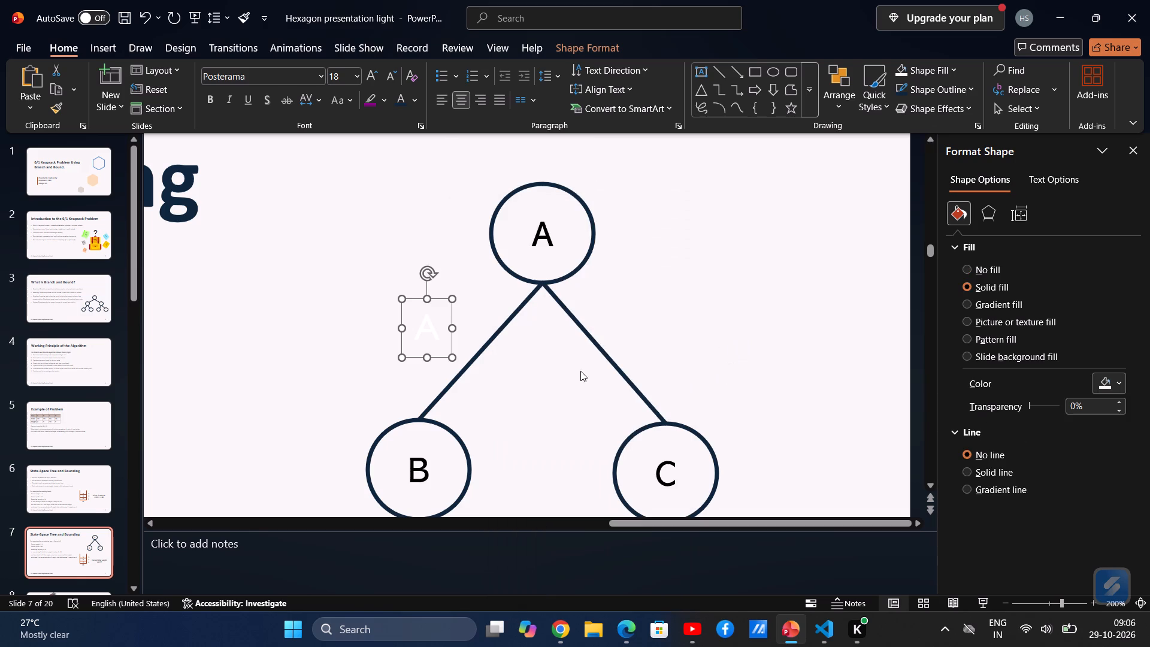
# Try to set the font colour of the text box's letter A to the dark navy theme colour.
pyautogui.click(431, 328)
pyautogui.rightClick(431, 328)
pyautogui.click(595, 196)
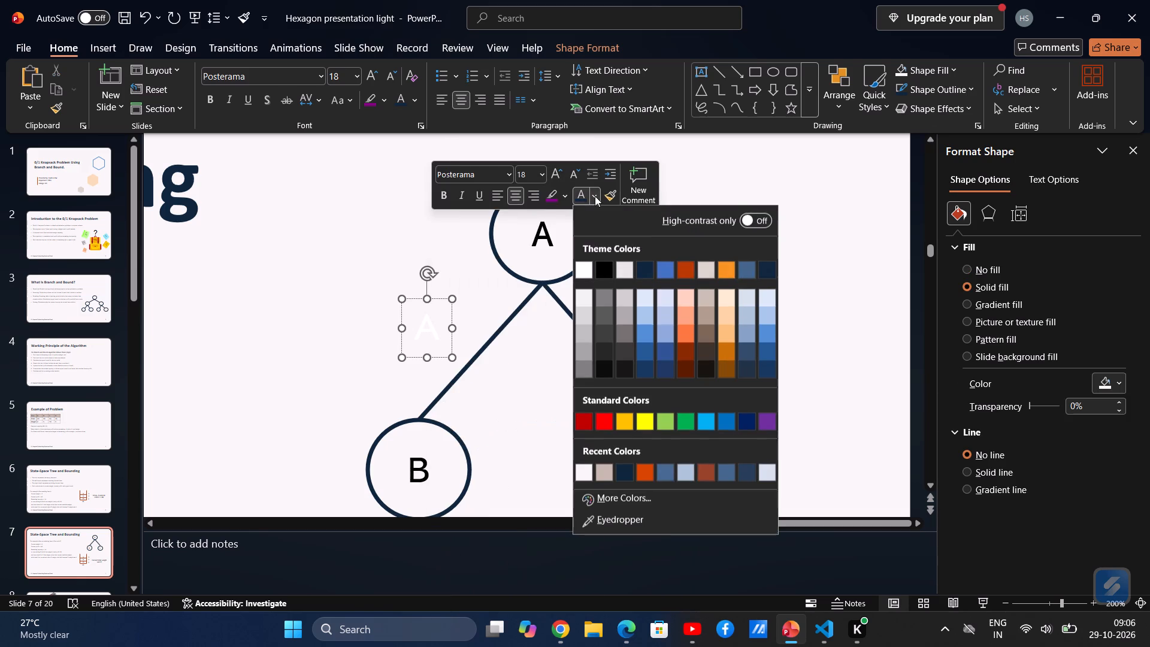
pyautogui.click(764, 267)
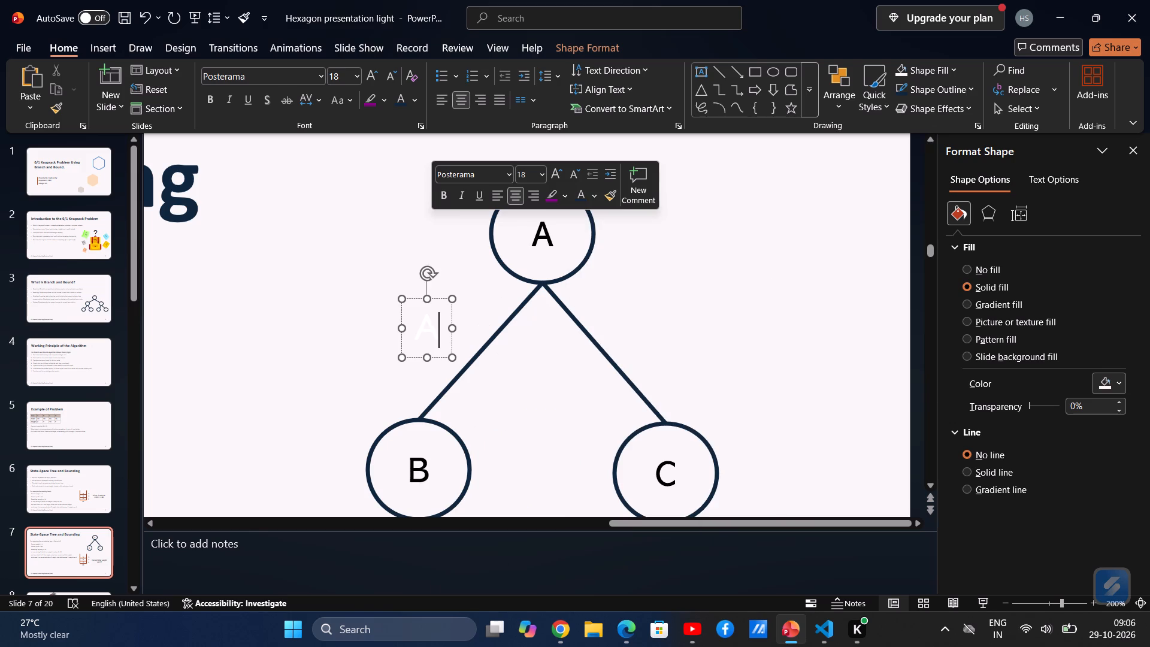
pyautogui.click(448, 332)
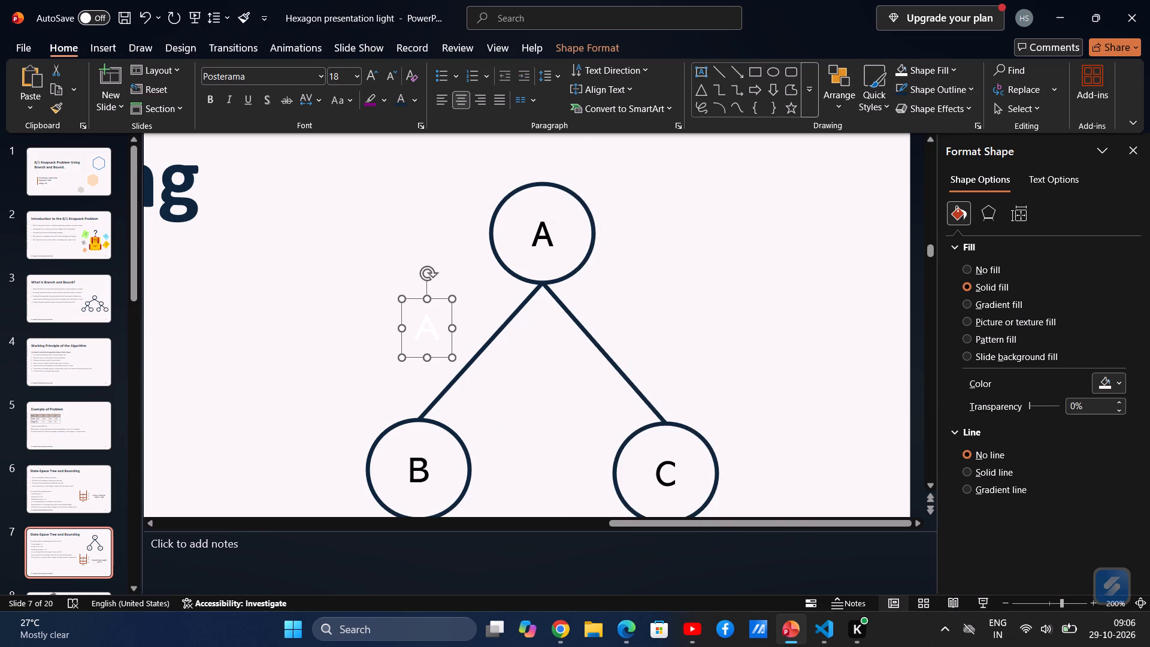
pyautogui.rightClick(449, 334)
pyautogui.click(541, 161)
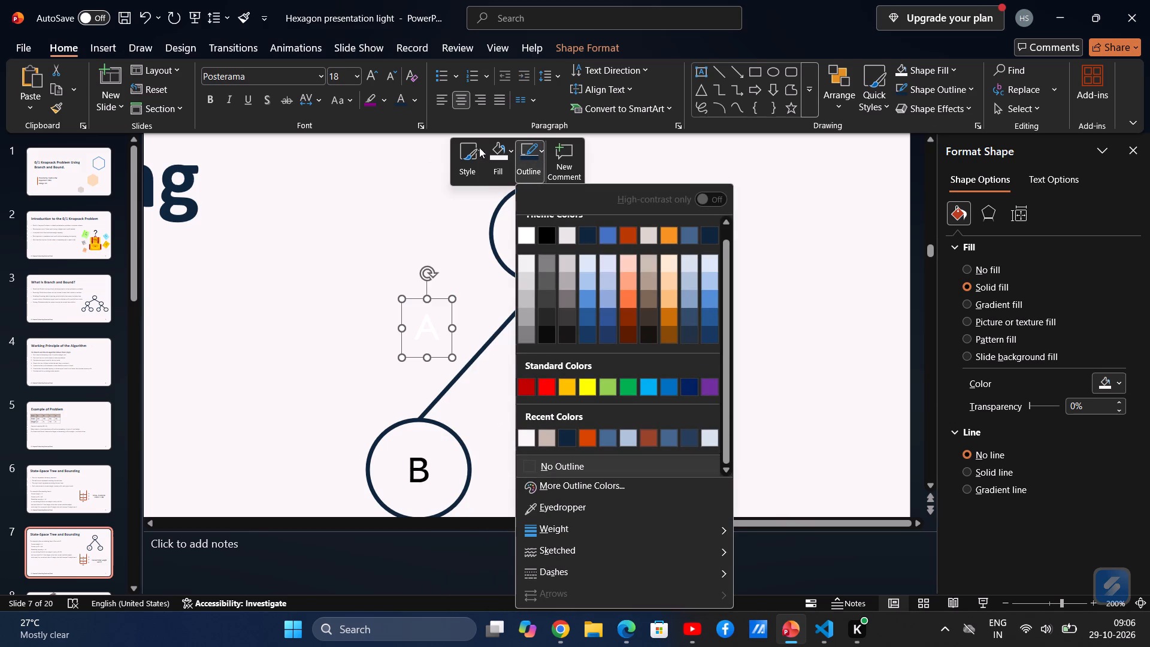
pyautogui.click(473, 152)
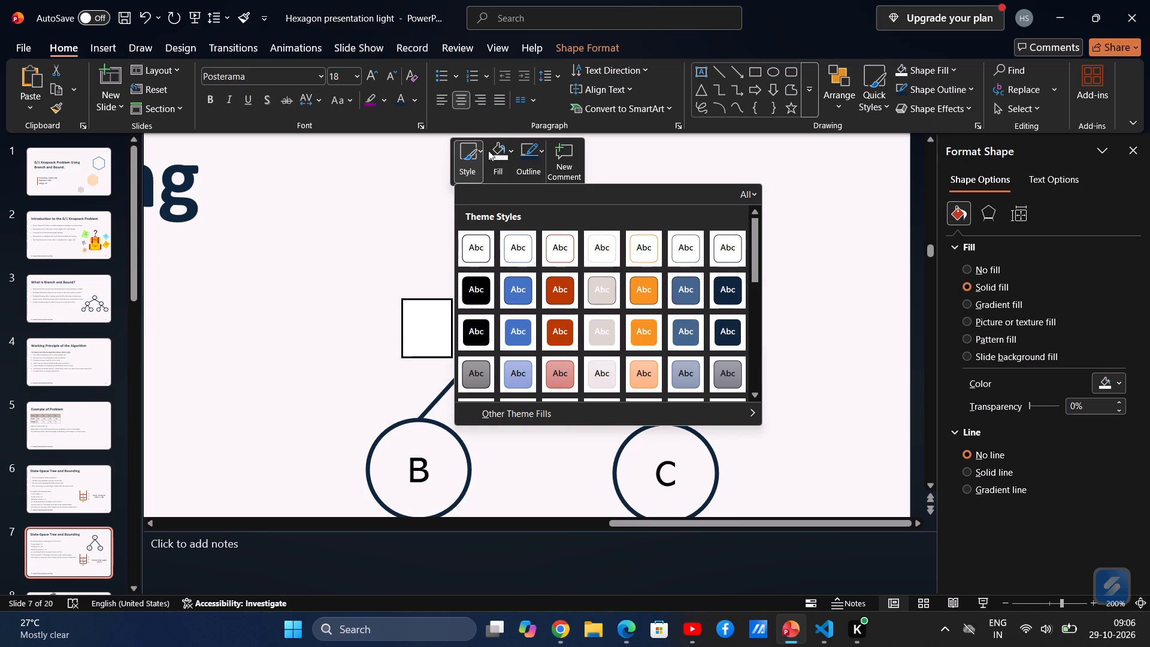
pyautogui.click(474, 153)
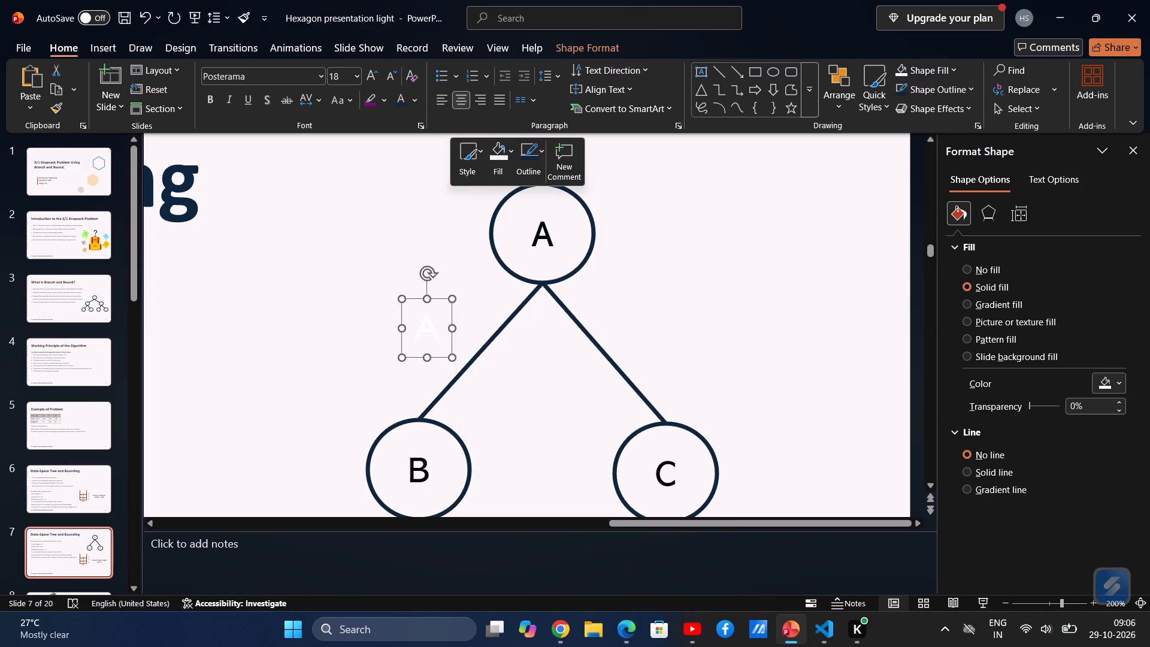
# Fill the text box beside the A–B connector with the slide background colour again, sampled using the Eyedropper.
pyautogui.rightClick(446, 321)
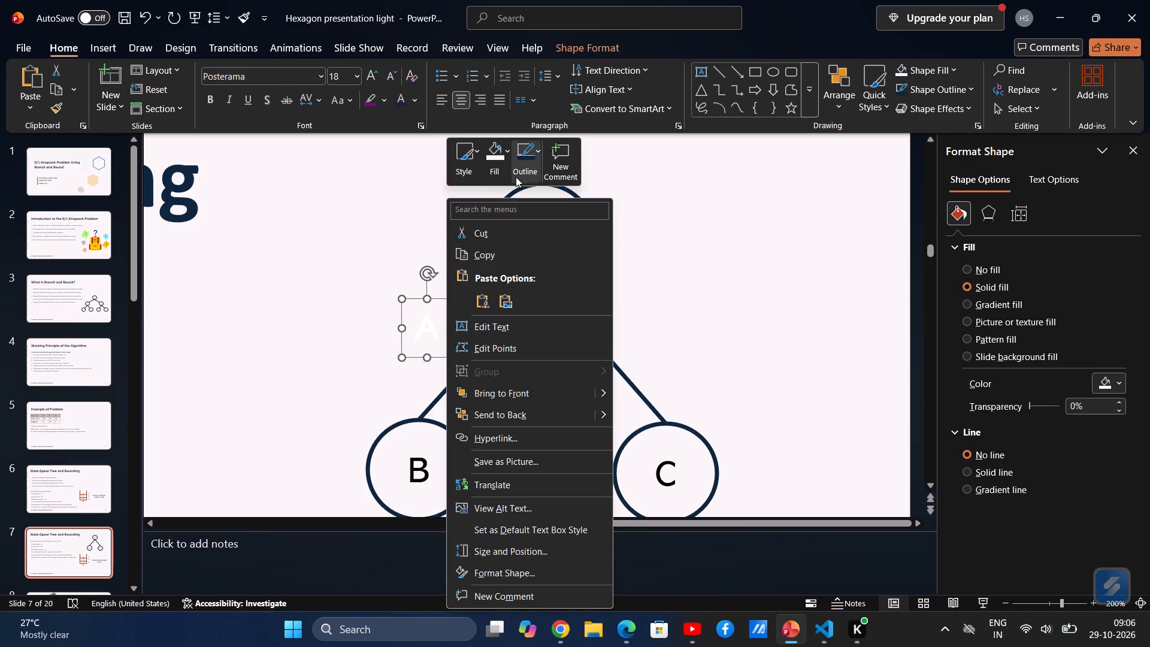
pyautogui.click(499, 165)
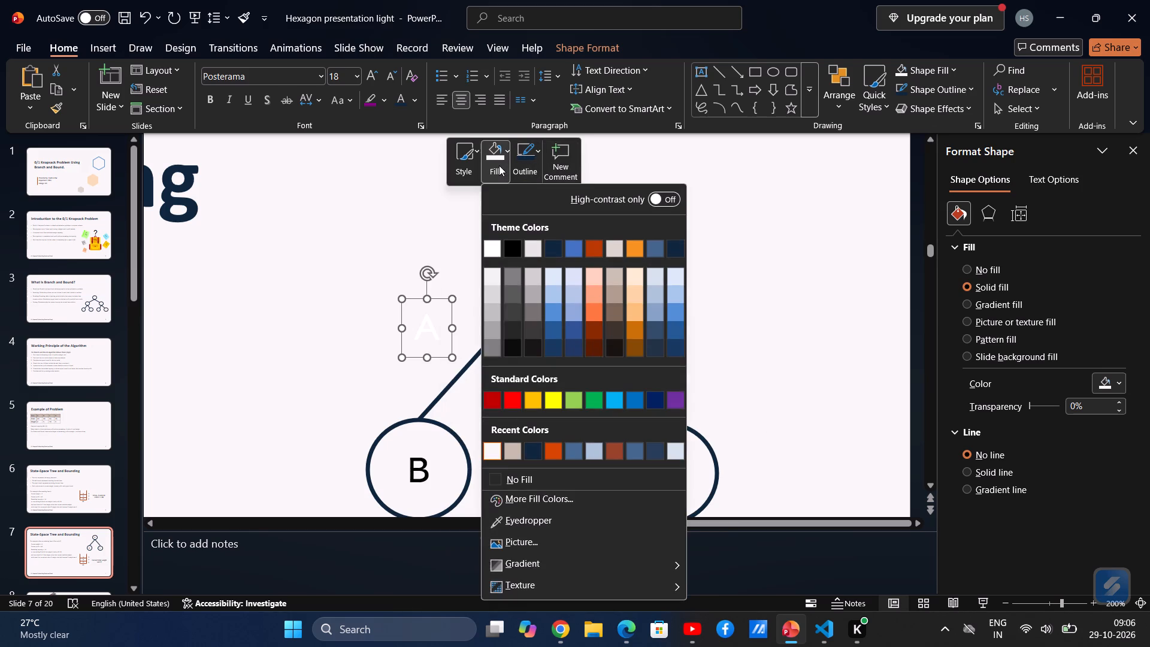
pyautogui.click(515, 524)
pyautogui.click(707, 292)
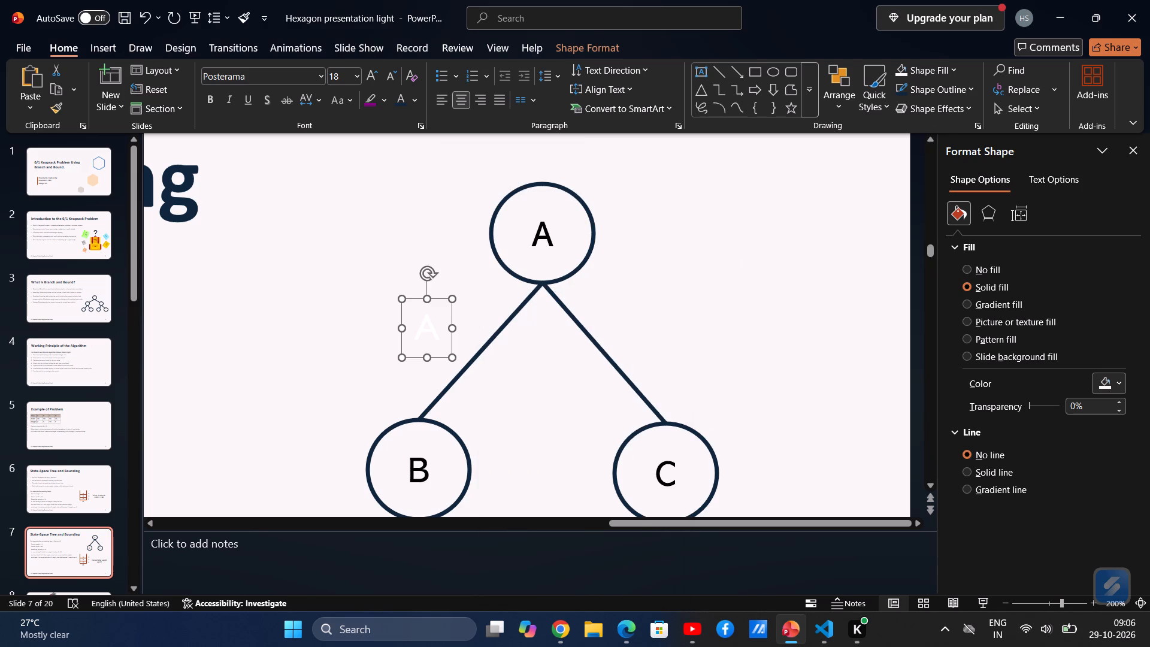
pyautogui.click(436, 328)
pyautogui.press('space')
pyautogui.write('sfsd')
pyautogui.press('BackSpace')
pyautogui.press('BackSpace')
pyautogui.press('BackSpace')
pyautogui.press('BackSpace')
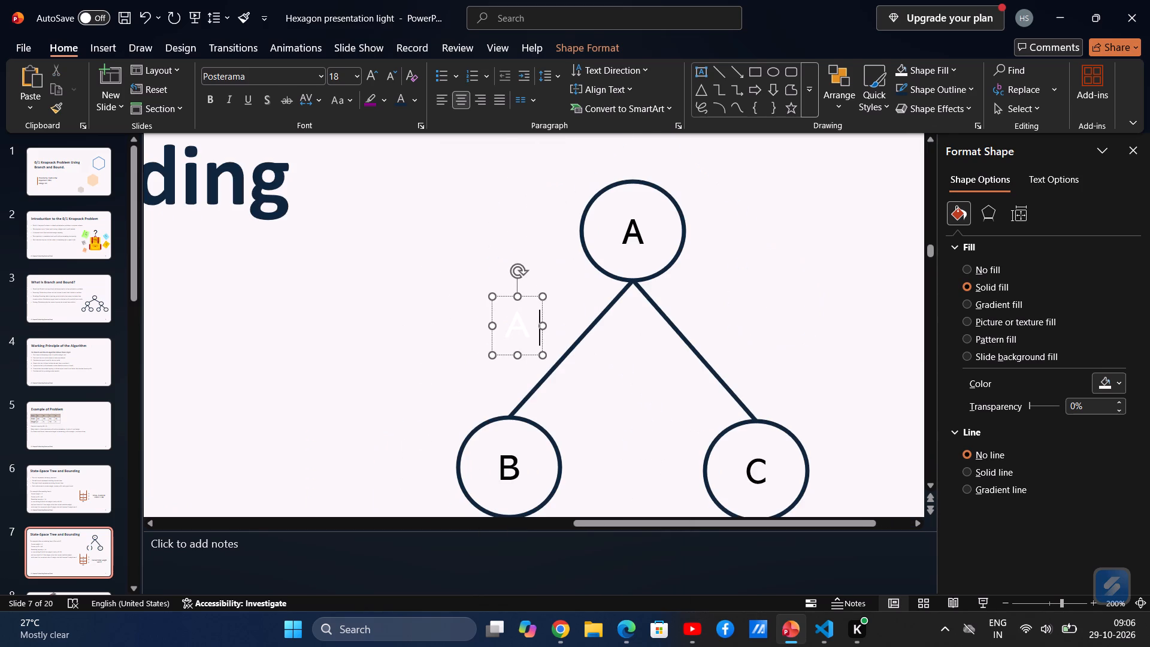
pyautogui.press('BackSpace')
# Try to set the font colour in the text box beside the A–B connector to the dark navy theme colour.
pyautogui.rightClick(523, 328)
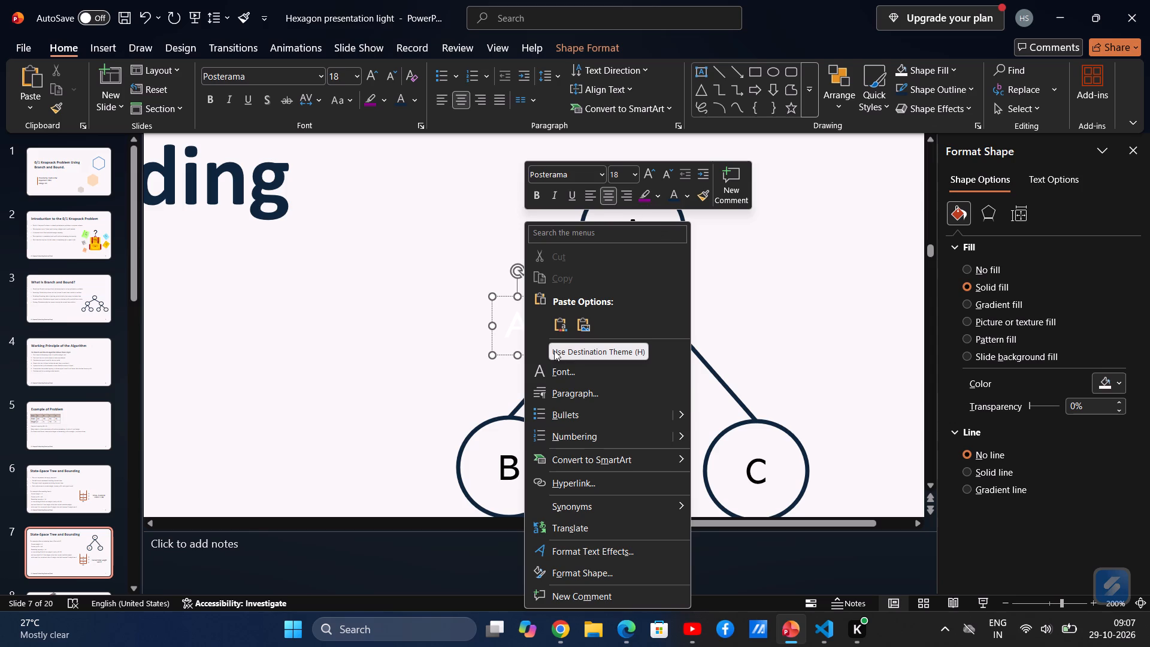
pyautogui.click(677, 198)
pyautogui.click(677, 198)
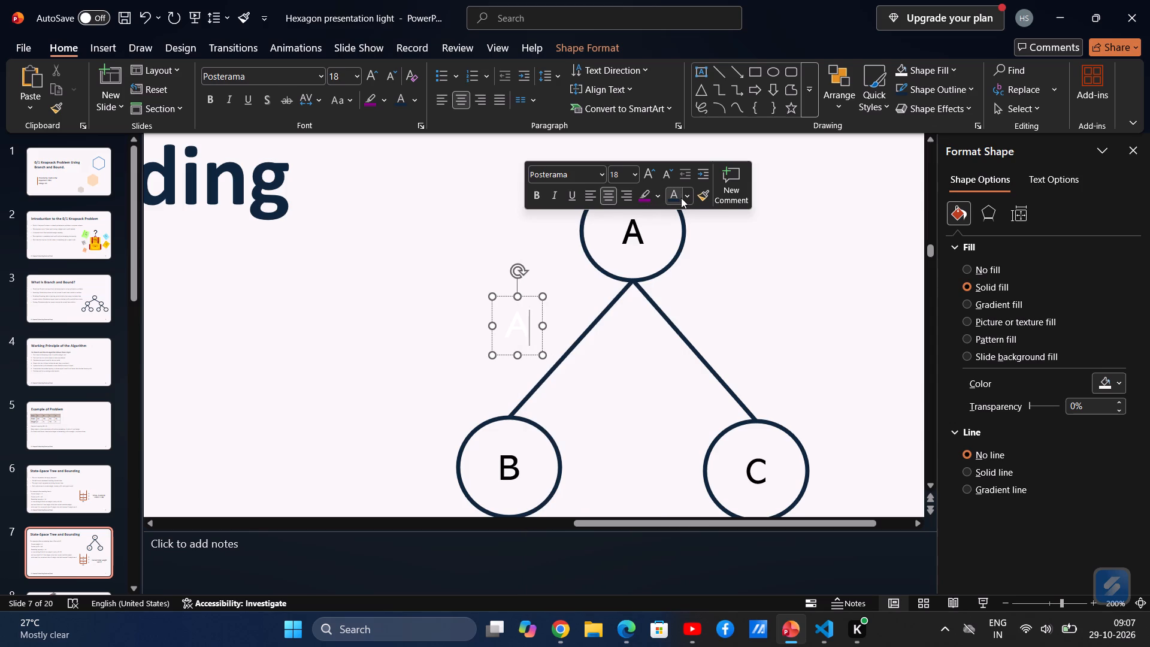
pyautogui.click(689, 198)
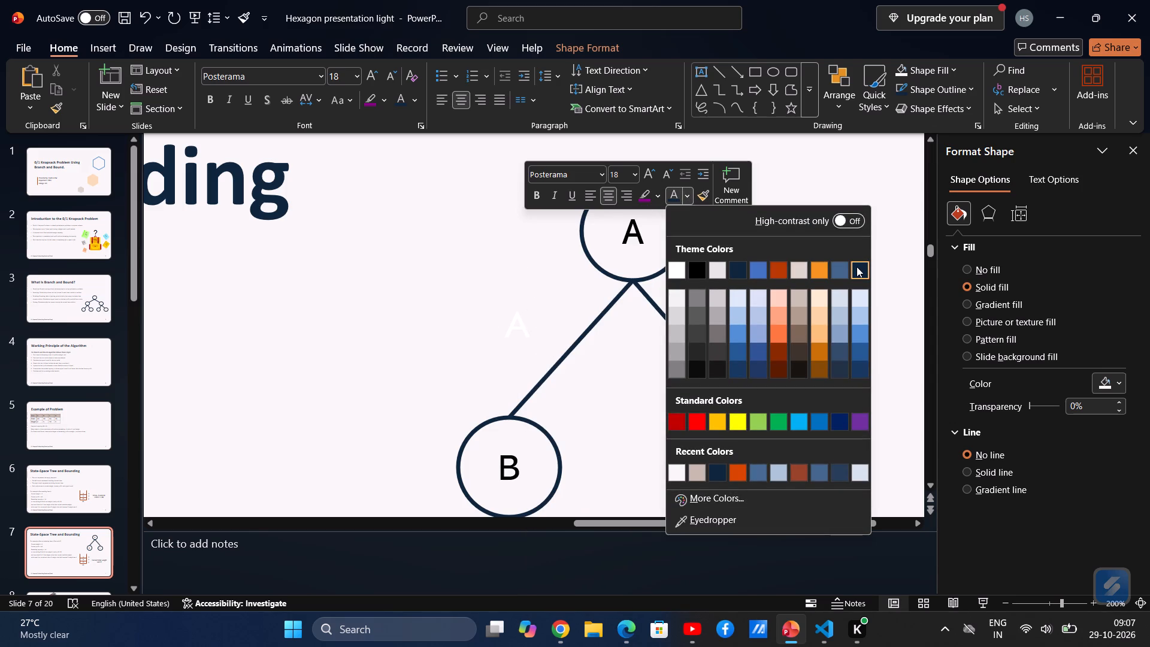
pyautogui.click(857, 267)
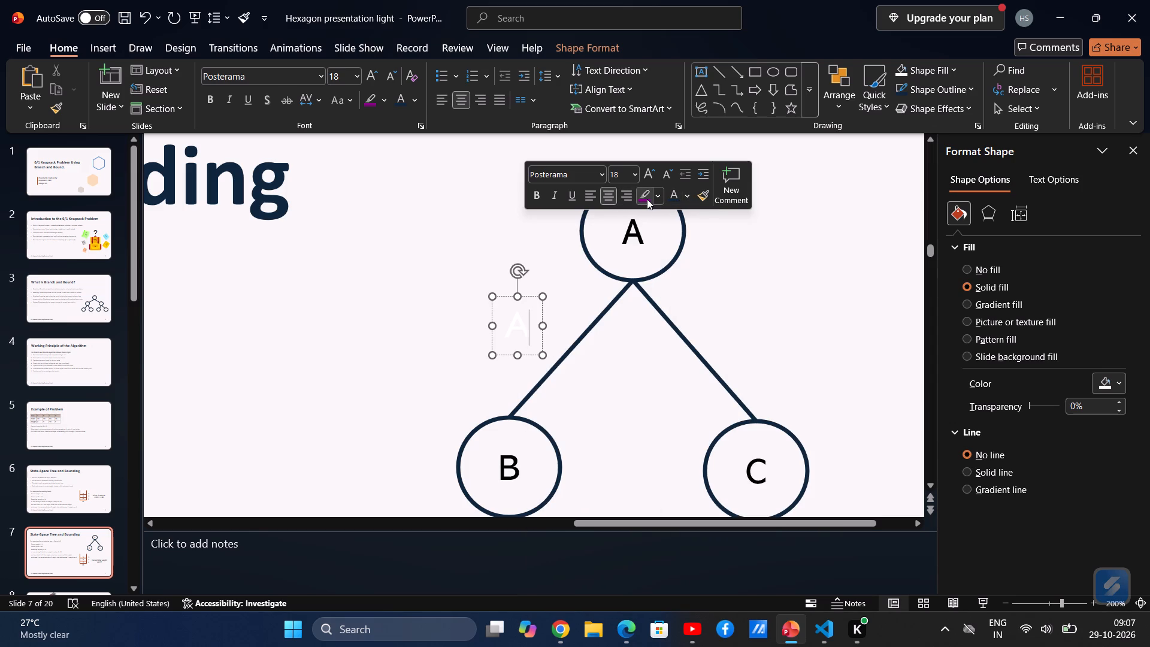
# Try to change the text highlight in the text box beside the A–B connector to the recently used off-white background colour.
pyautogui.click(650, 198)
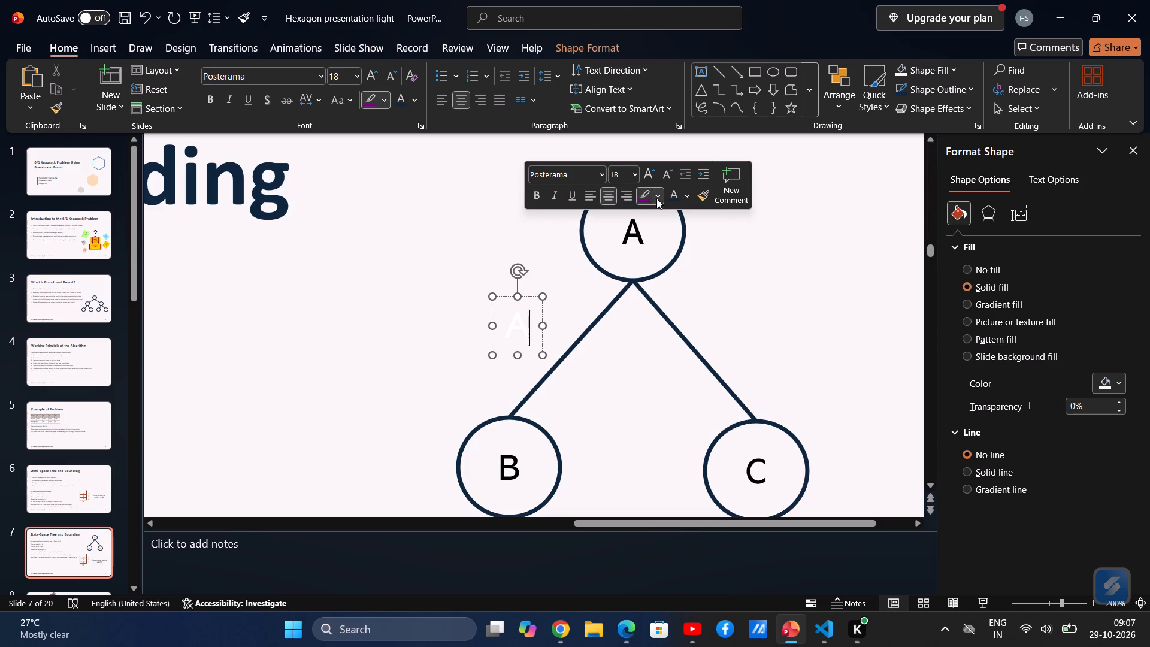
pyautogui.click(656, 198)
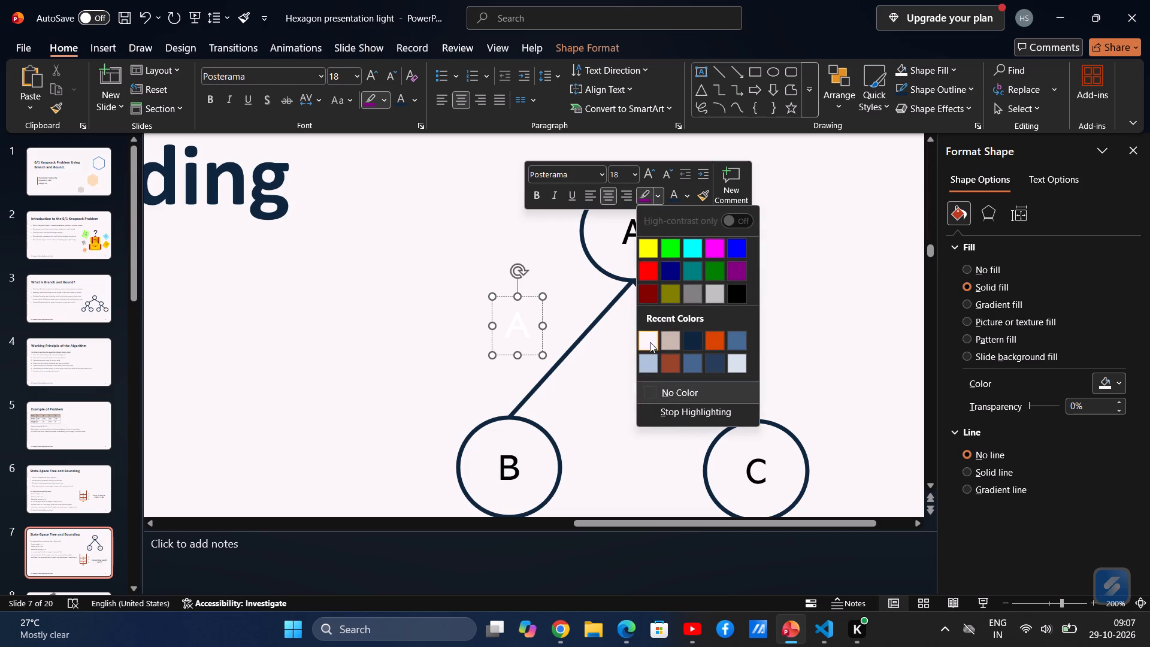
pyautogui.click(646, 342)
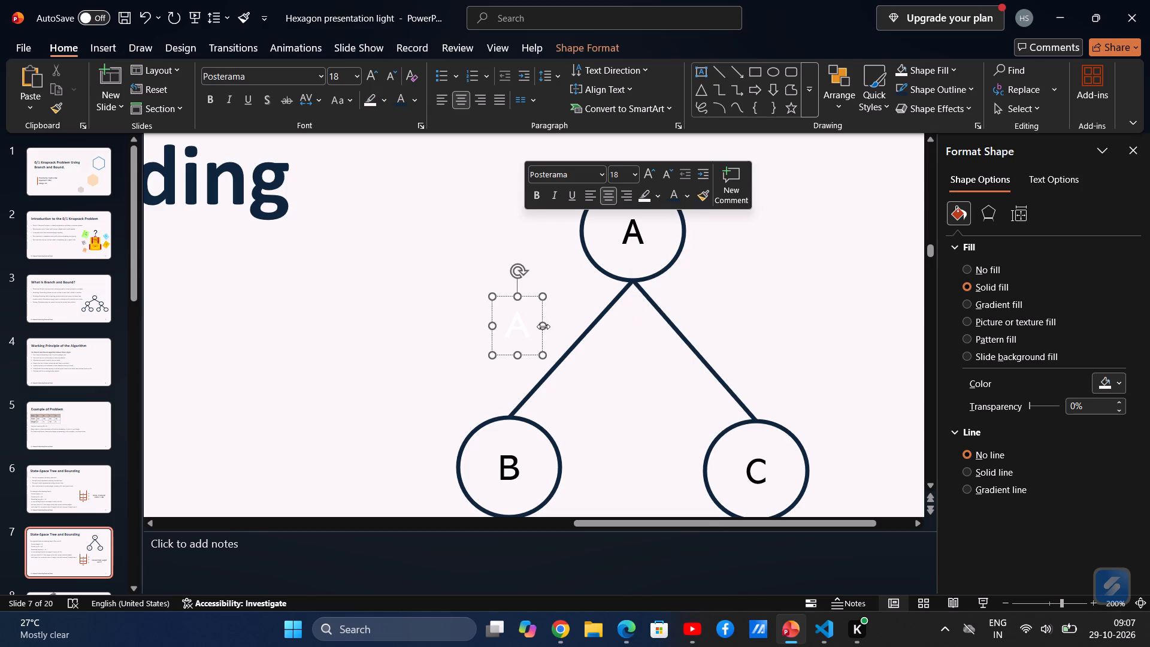
# Delete the text box containing the letter A beside the A–B connector.
pyautogui.rightClick(543, 326)
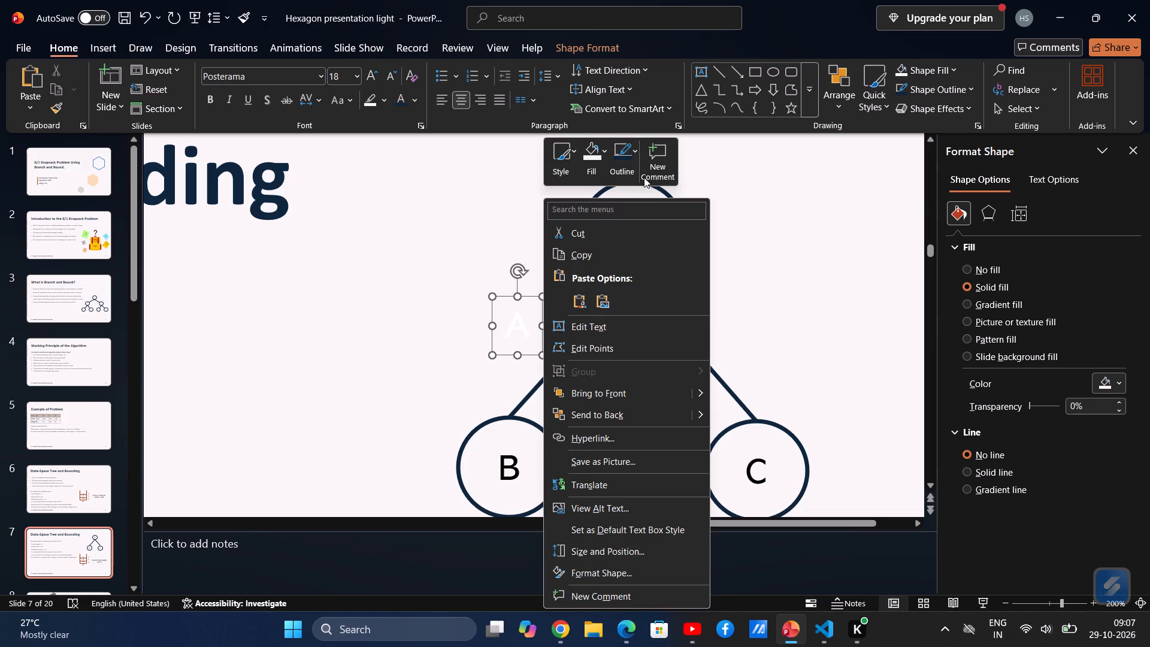
pyautogui.click(525, 315)
pyautogui.press('BackSpace')
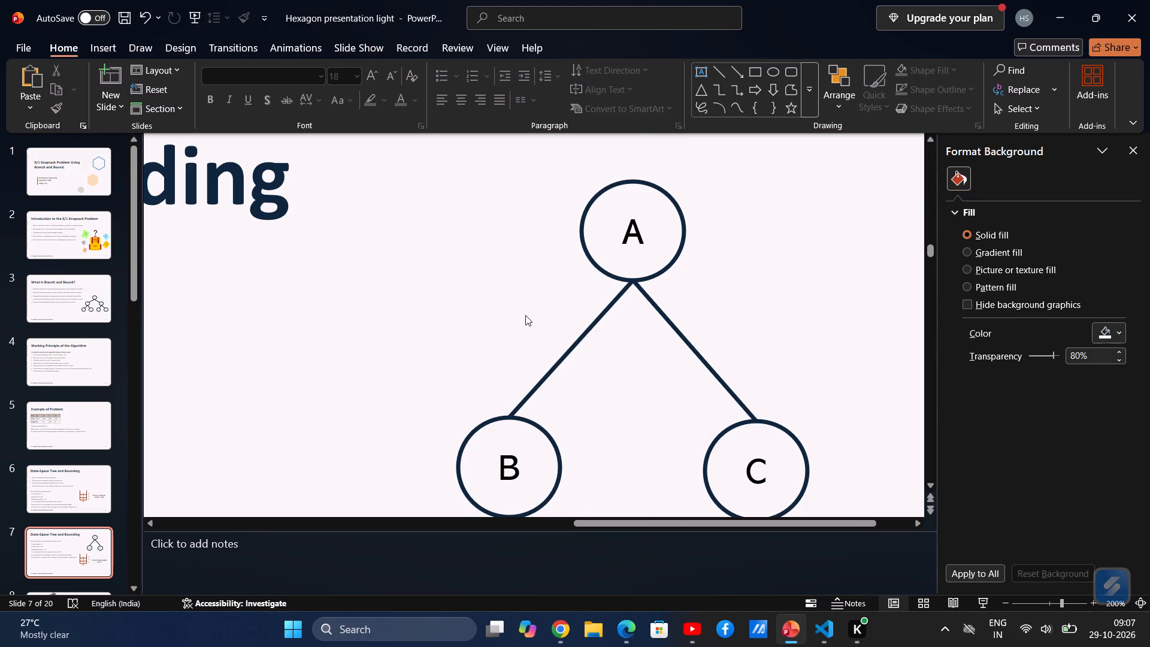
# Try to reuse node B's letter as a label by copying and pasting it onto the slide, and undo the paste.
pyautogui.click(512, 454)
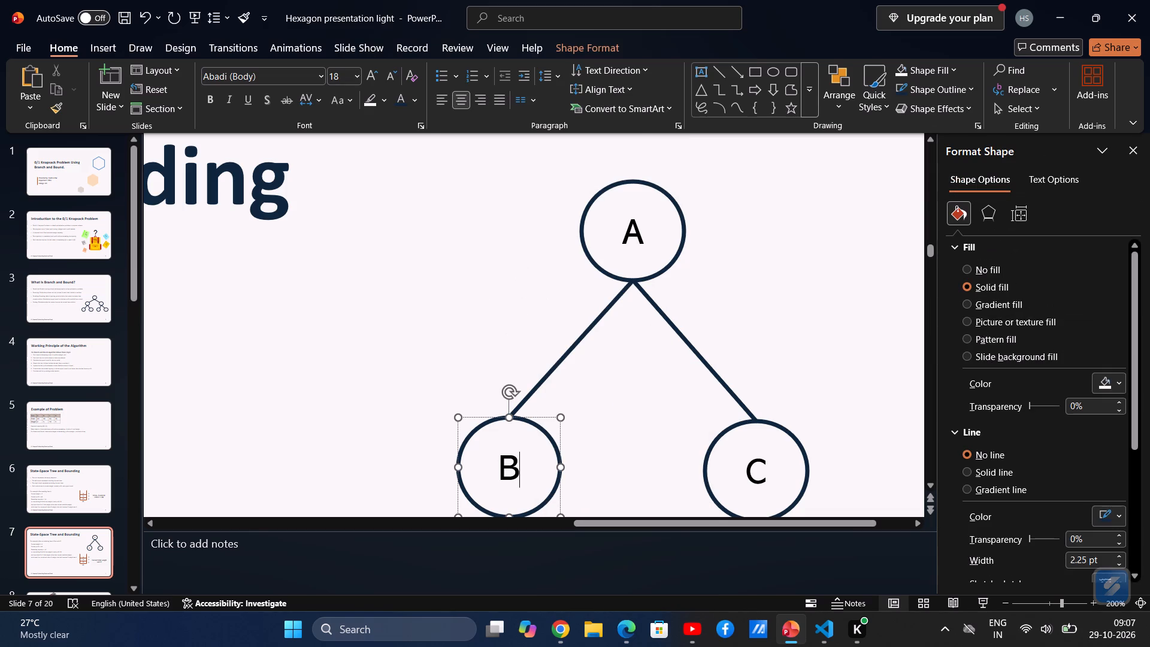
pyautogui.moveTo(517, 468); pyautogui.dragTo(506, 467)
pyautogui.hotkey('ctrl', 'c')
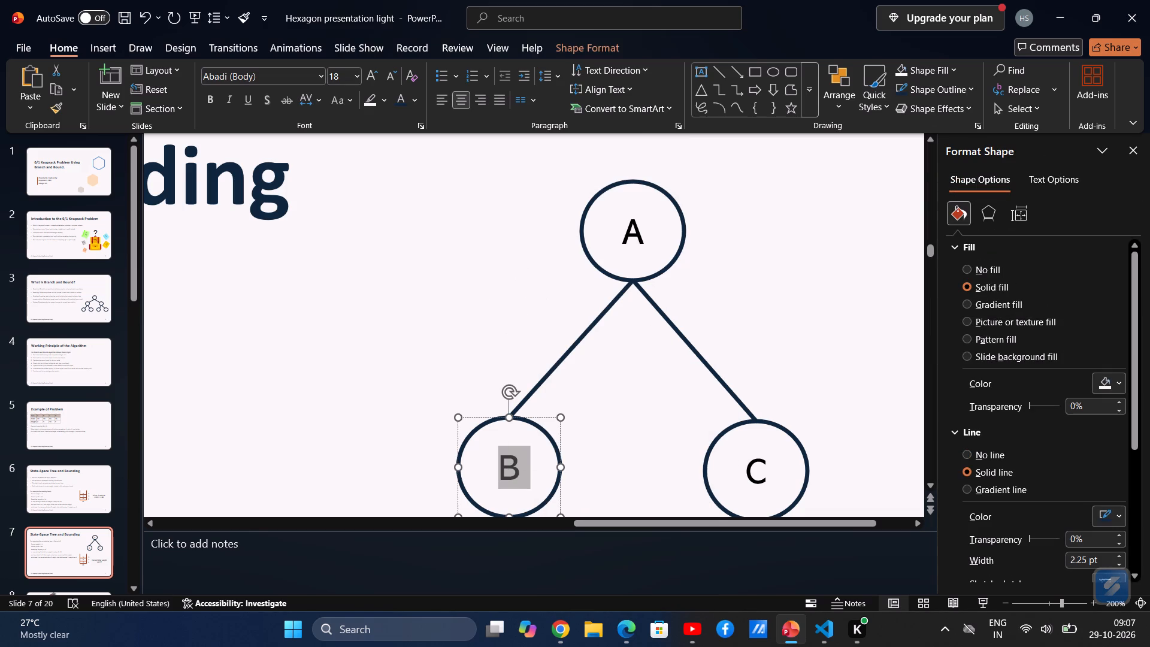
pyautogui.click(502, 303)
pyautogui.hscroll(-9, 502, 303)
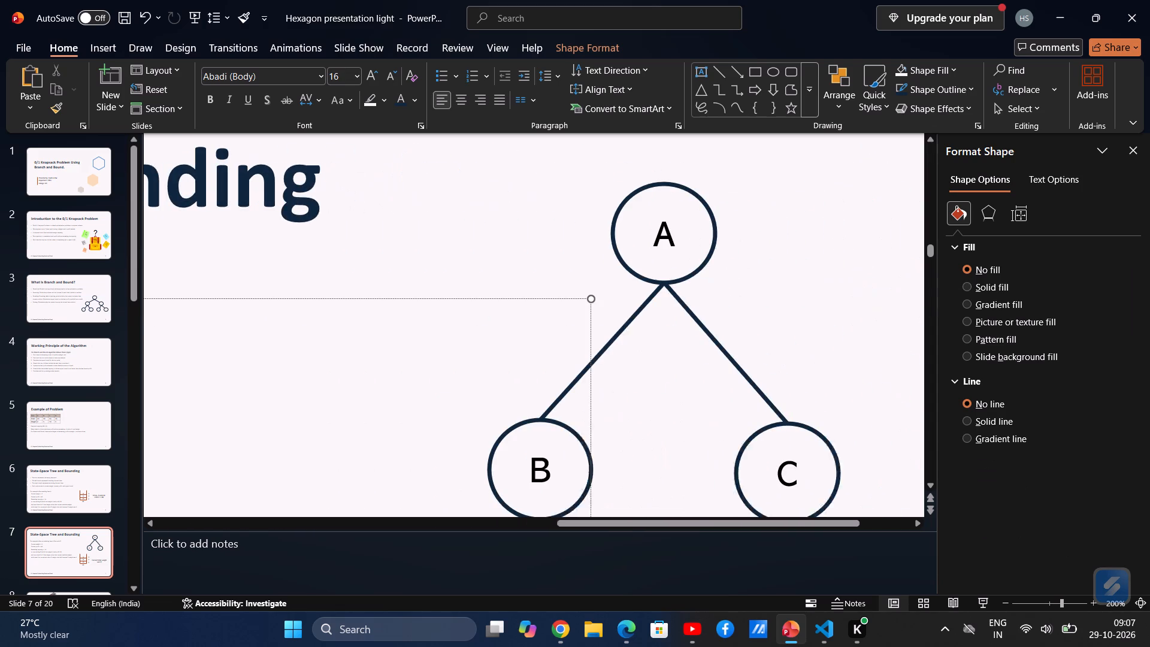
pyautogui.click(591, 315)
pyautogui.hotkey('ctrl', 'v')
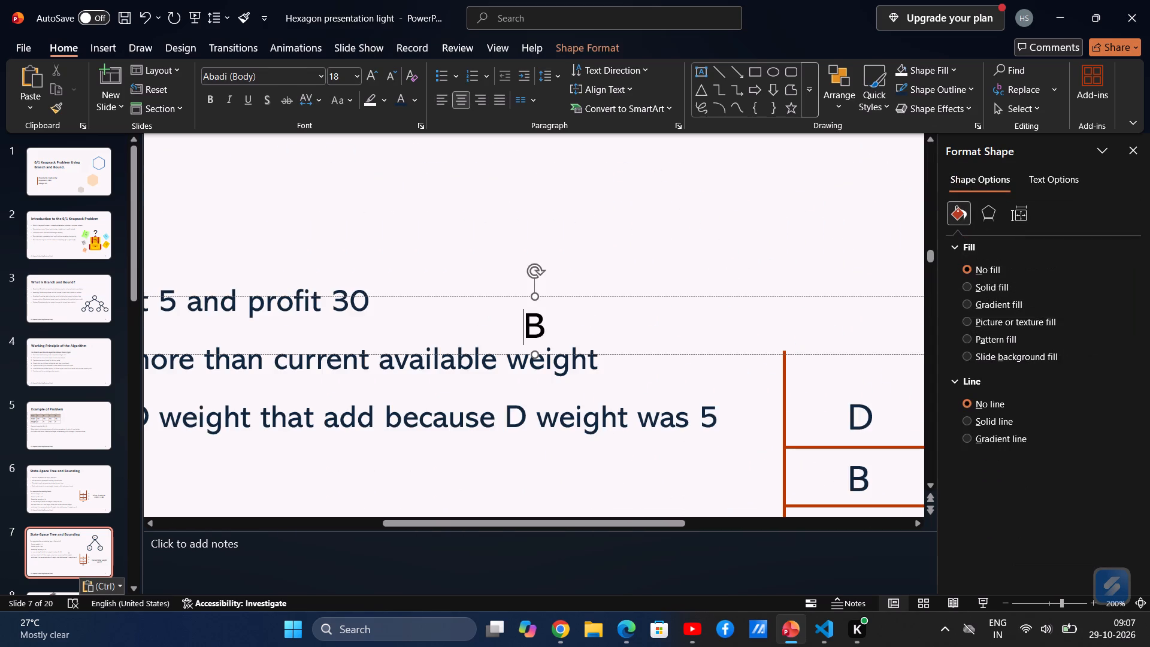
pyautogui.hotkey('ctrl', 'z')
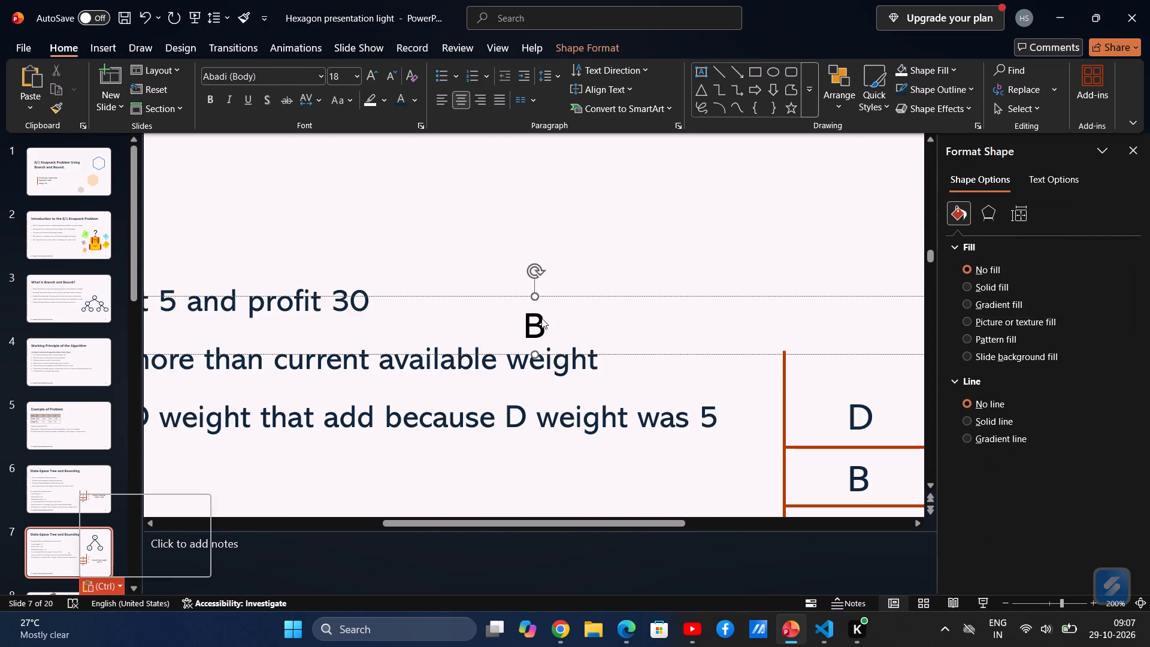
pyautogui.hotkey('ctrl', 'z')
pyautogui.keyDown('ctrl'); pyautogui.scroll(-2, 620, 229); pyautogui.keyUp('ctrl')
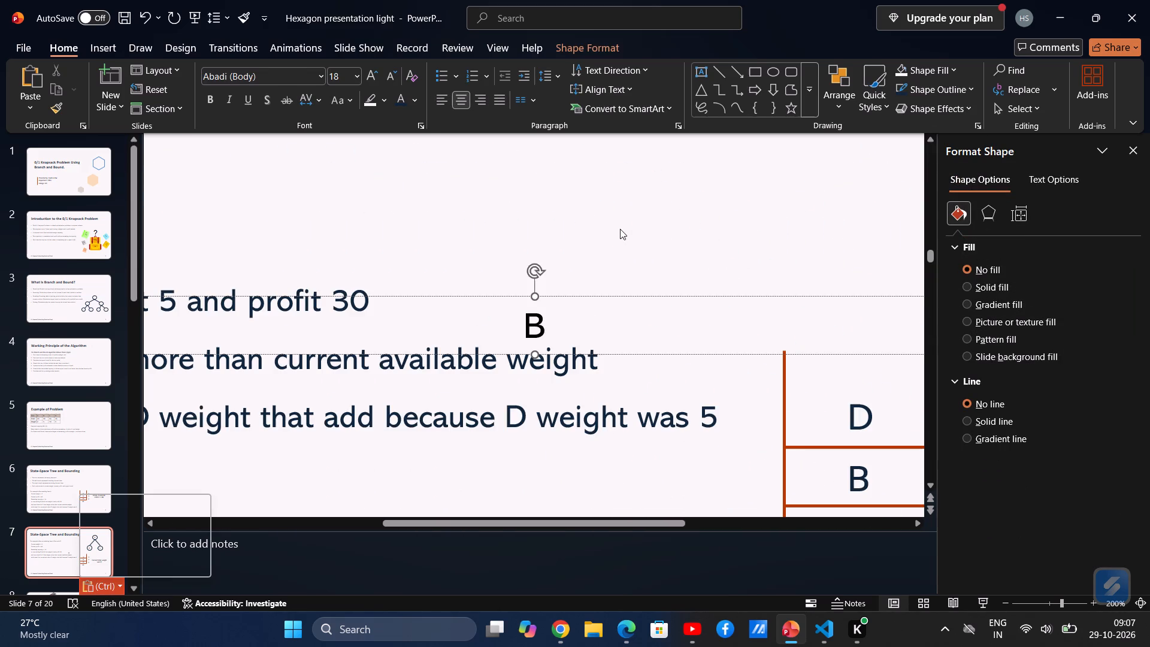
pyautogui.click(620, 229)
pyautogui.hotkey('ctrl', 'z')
# Insert a small text box just left of node A and enter 1 in it.
pyautogui.hscroll(-5, 620, 229)
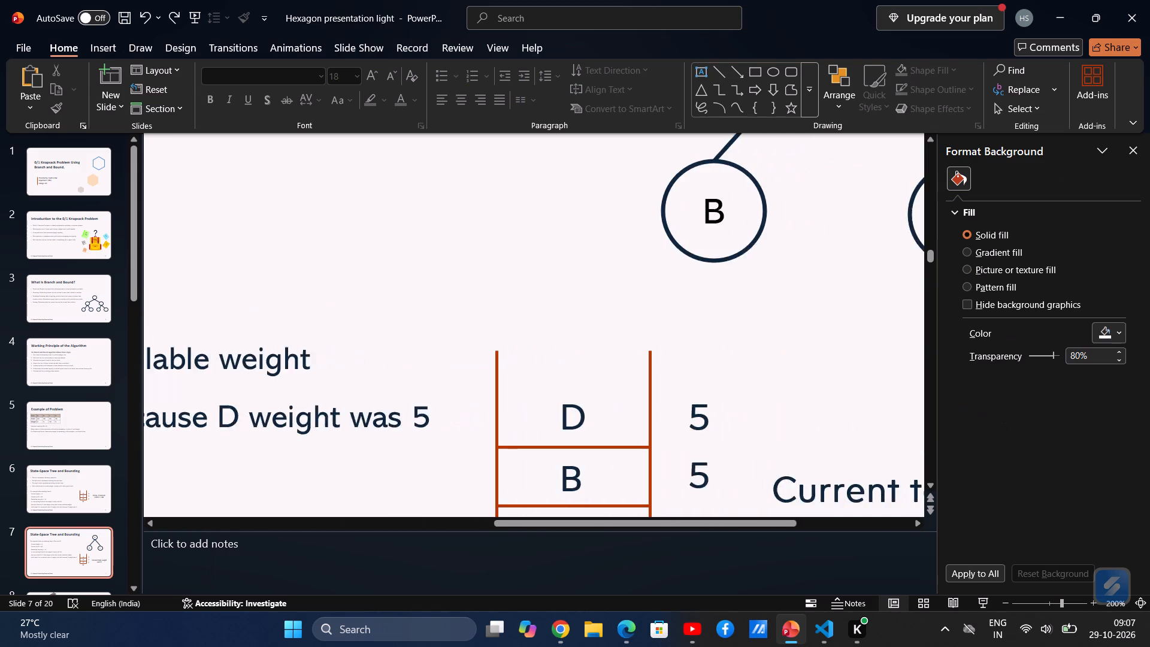
pyautogui.scroll(5, 620, 229)
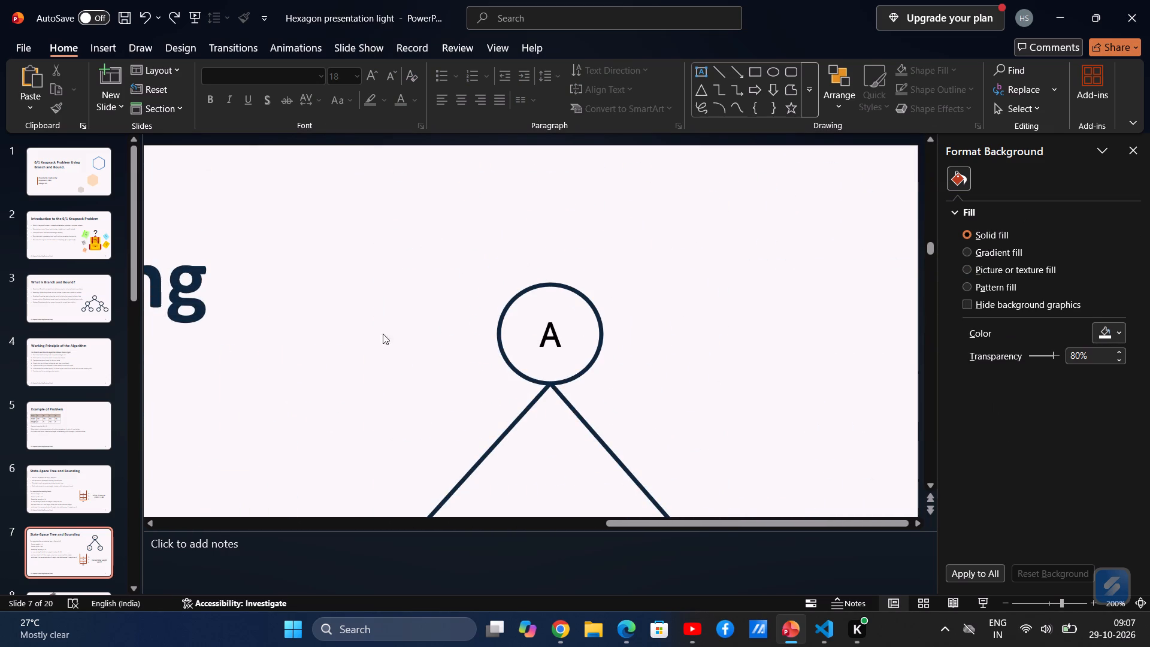
pyautogui.click(108, 50)
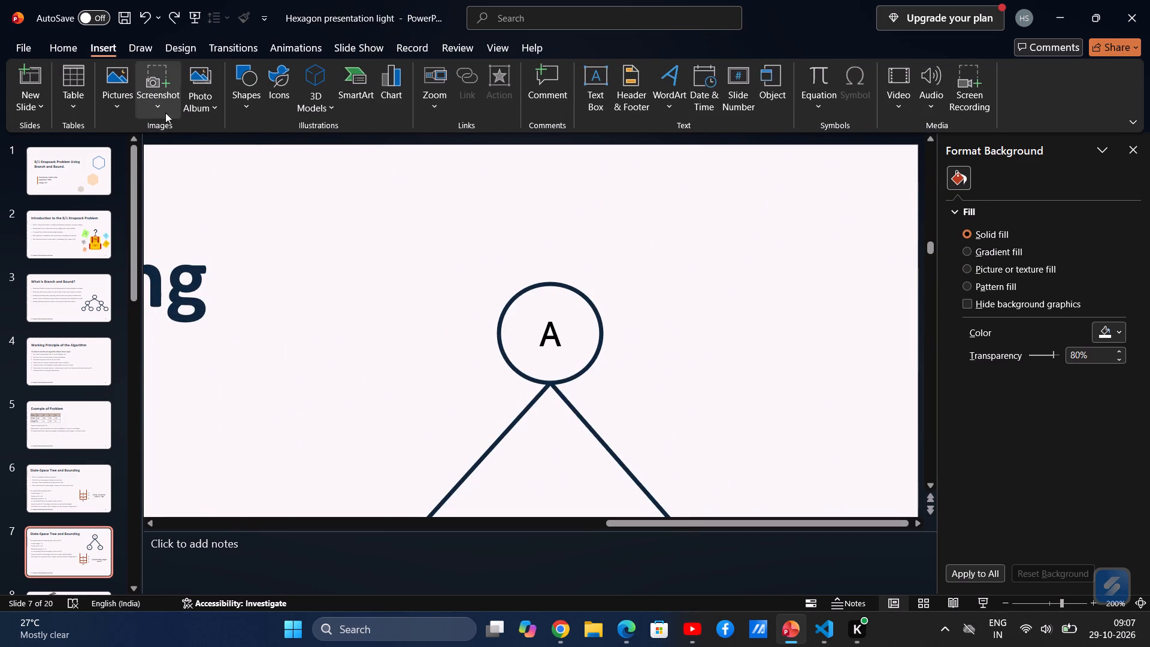
pyautogui.click(597, 87)
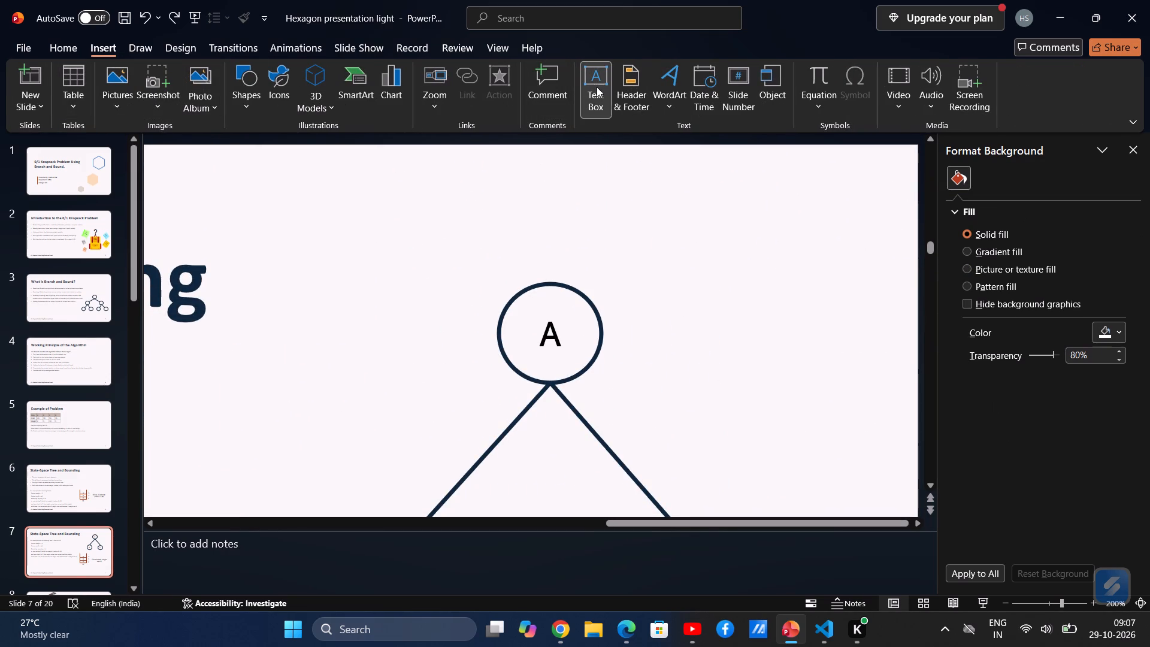
pyautogui.moveTo(446, 289); pyautogui.dragTo(485, 368)
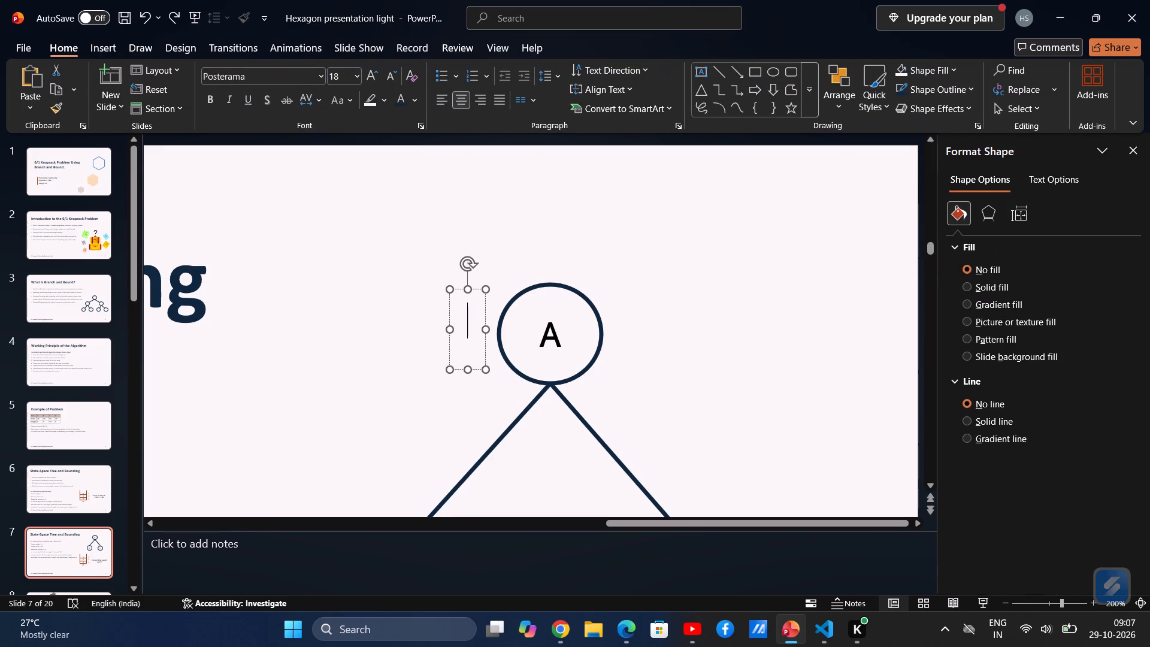
pyautogui.press('1')
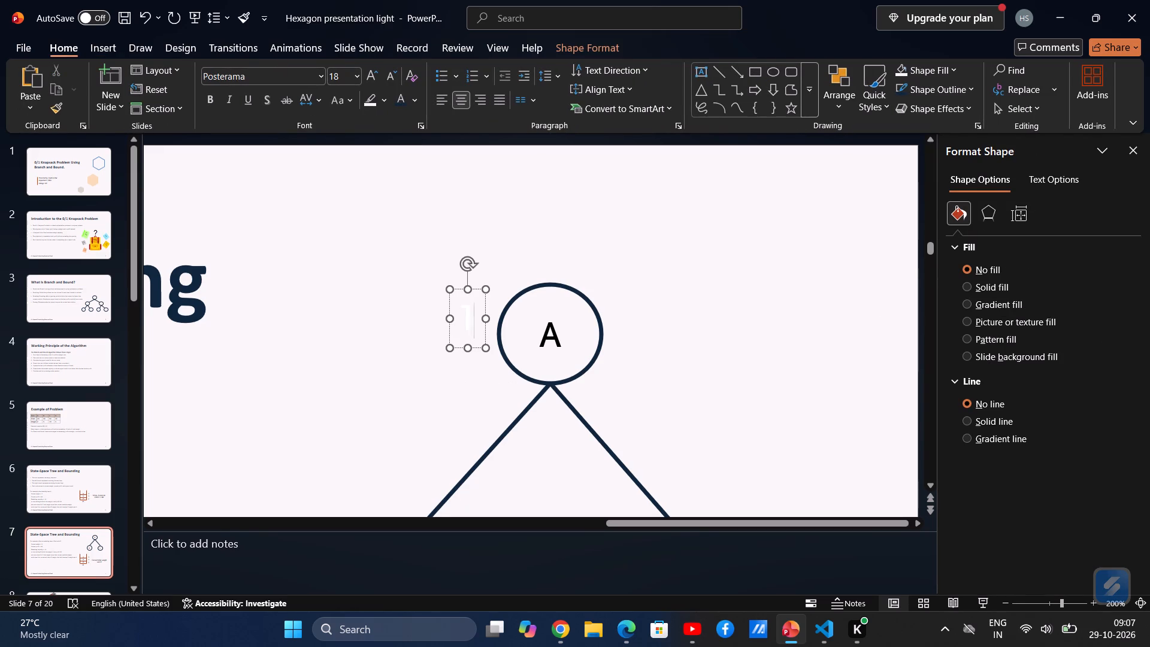
# Try to set the text fill of the label 1 beside node A to the dark navy theme colour, keeping its shape unfilled.
pyautogui.click(973, 289)
pyautogui.click(973, 269)
pyautogui.click(991, 219)
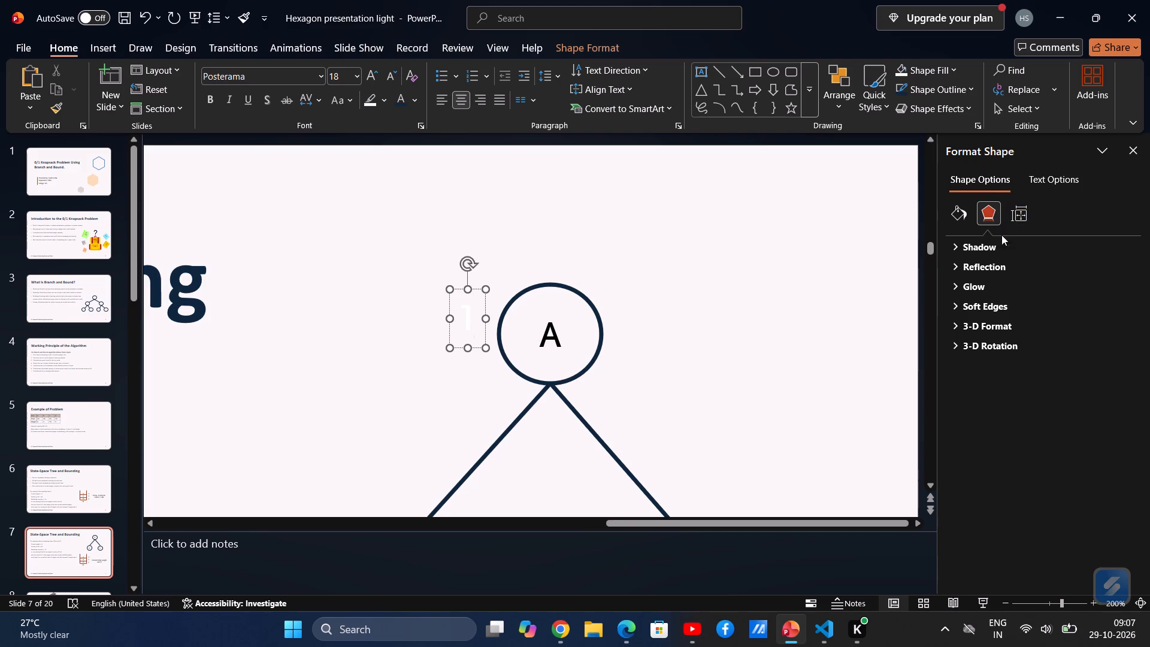
pyautogui.click(1047, 186)
pyautogui.click(1112, 371)
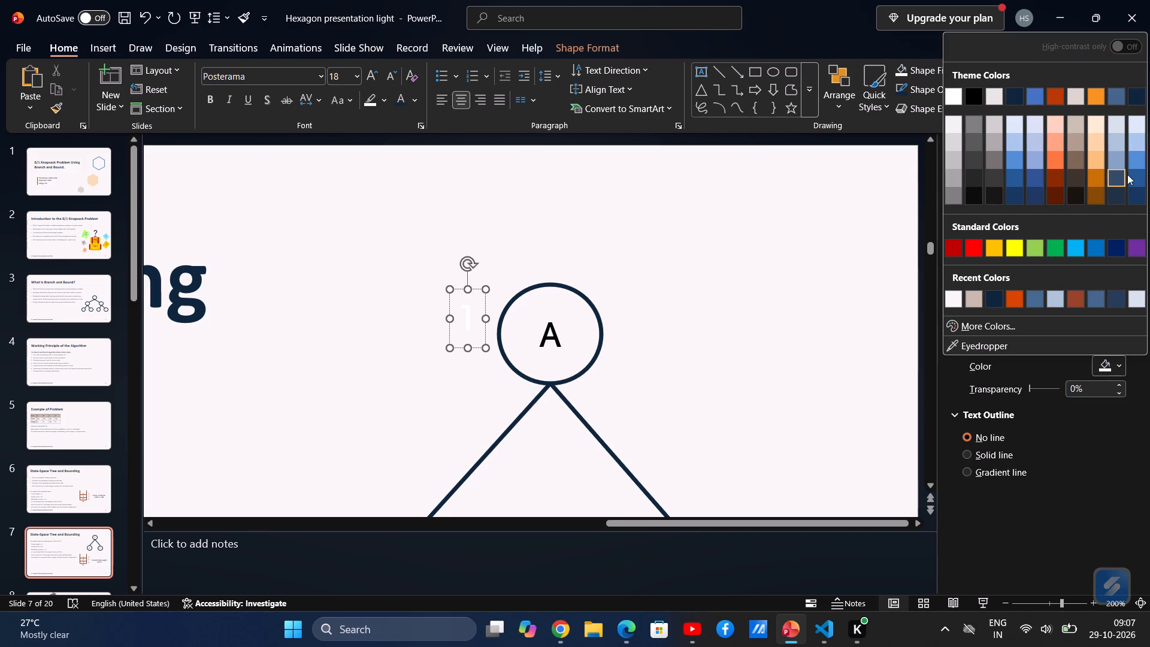
pyautogui.click(1131, 91)
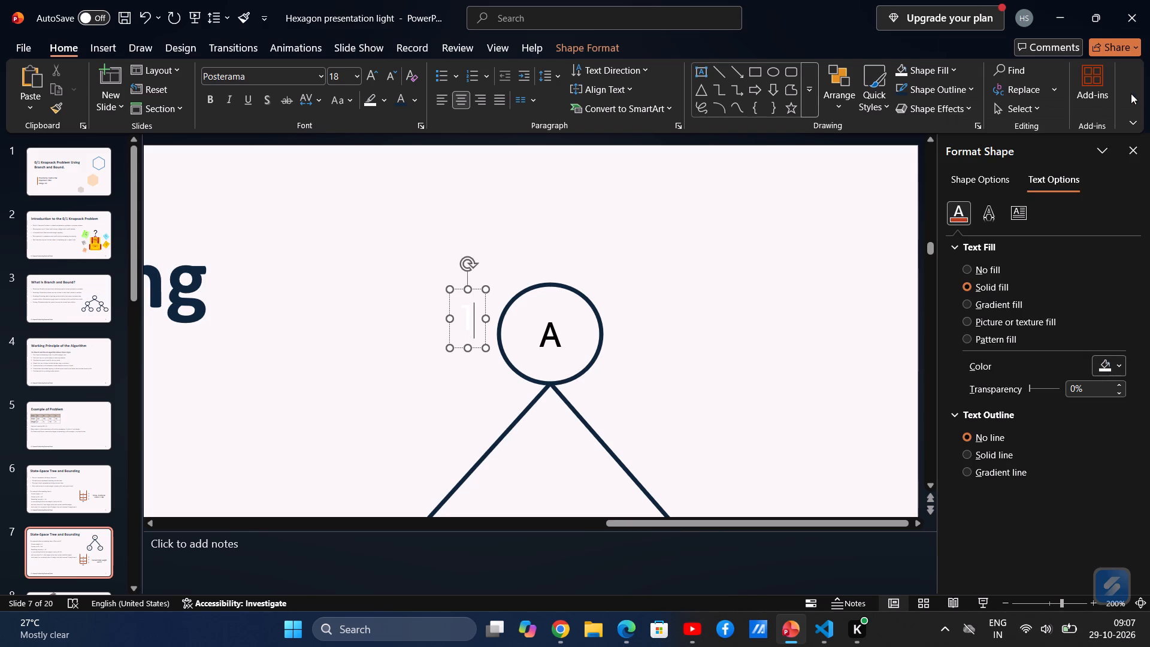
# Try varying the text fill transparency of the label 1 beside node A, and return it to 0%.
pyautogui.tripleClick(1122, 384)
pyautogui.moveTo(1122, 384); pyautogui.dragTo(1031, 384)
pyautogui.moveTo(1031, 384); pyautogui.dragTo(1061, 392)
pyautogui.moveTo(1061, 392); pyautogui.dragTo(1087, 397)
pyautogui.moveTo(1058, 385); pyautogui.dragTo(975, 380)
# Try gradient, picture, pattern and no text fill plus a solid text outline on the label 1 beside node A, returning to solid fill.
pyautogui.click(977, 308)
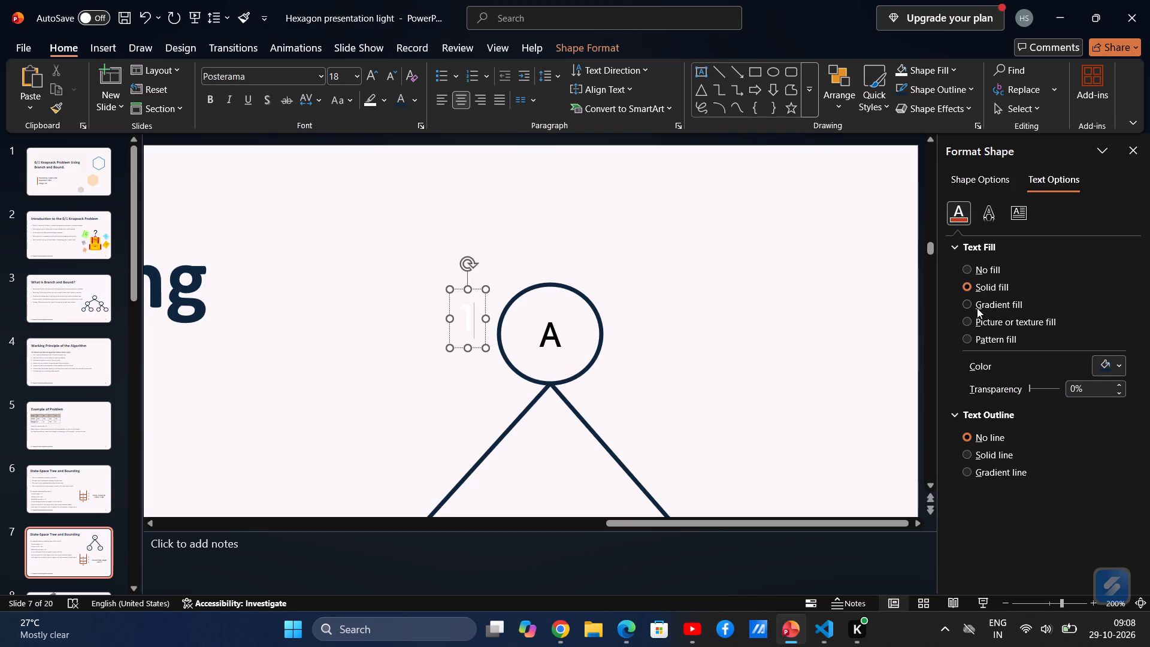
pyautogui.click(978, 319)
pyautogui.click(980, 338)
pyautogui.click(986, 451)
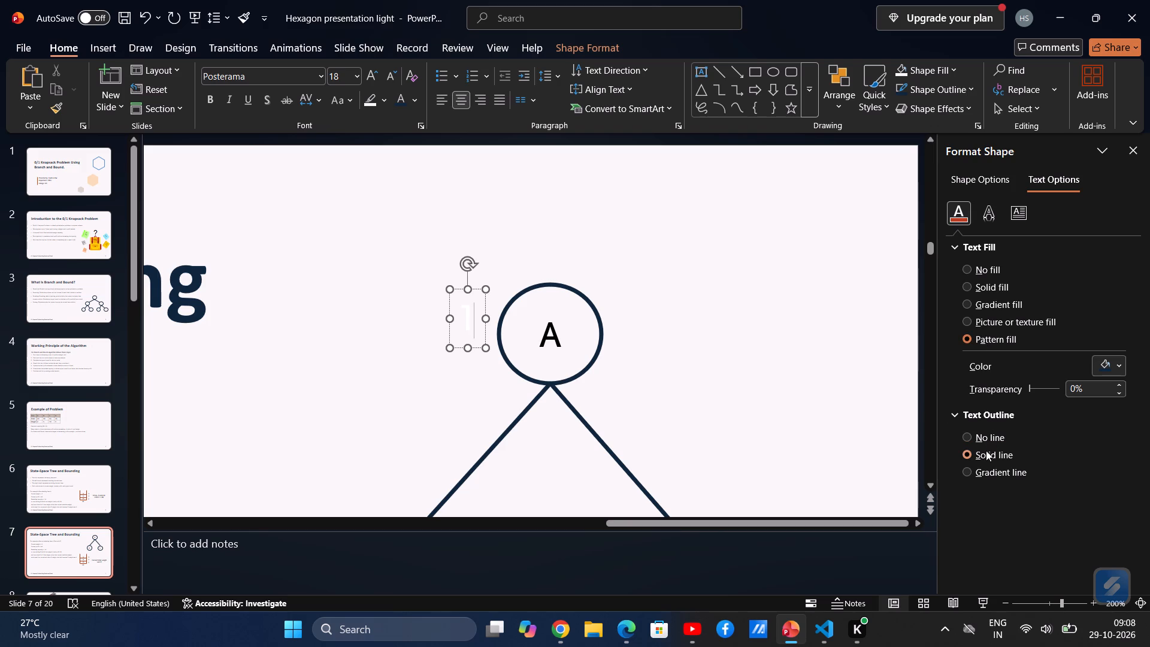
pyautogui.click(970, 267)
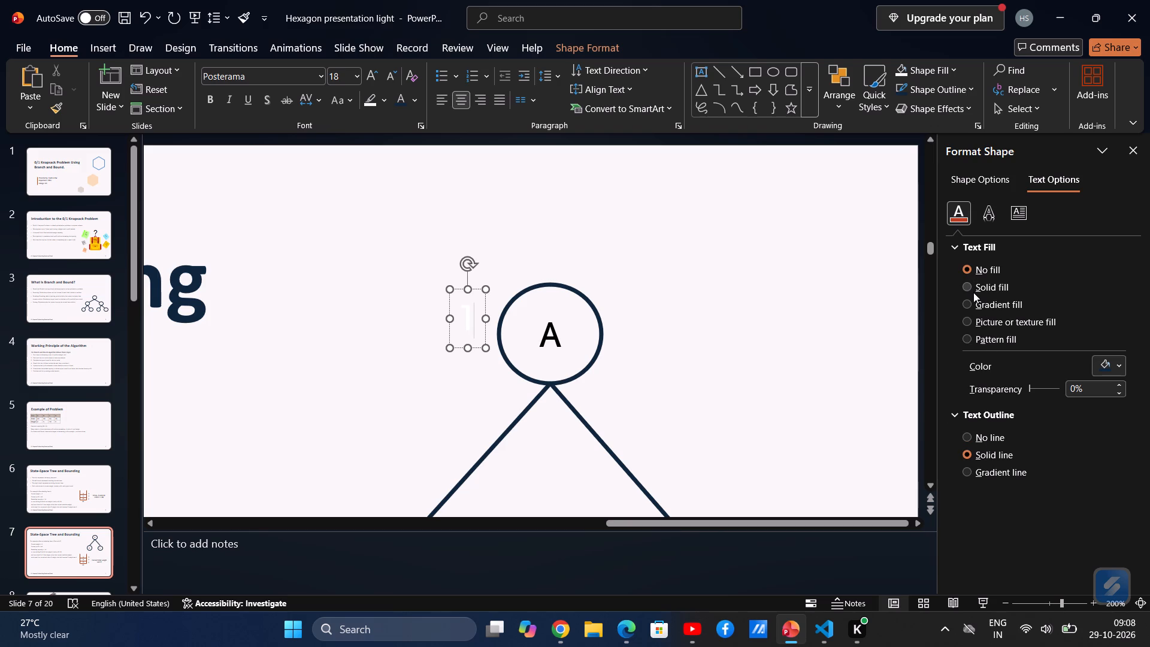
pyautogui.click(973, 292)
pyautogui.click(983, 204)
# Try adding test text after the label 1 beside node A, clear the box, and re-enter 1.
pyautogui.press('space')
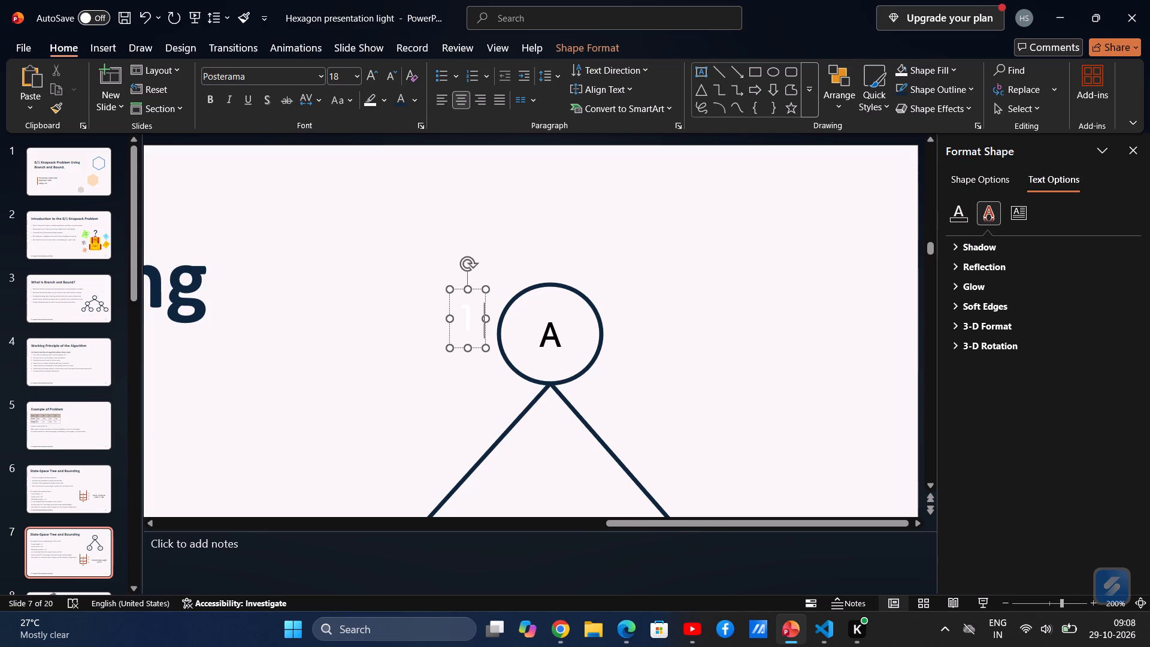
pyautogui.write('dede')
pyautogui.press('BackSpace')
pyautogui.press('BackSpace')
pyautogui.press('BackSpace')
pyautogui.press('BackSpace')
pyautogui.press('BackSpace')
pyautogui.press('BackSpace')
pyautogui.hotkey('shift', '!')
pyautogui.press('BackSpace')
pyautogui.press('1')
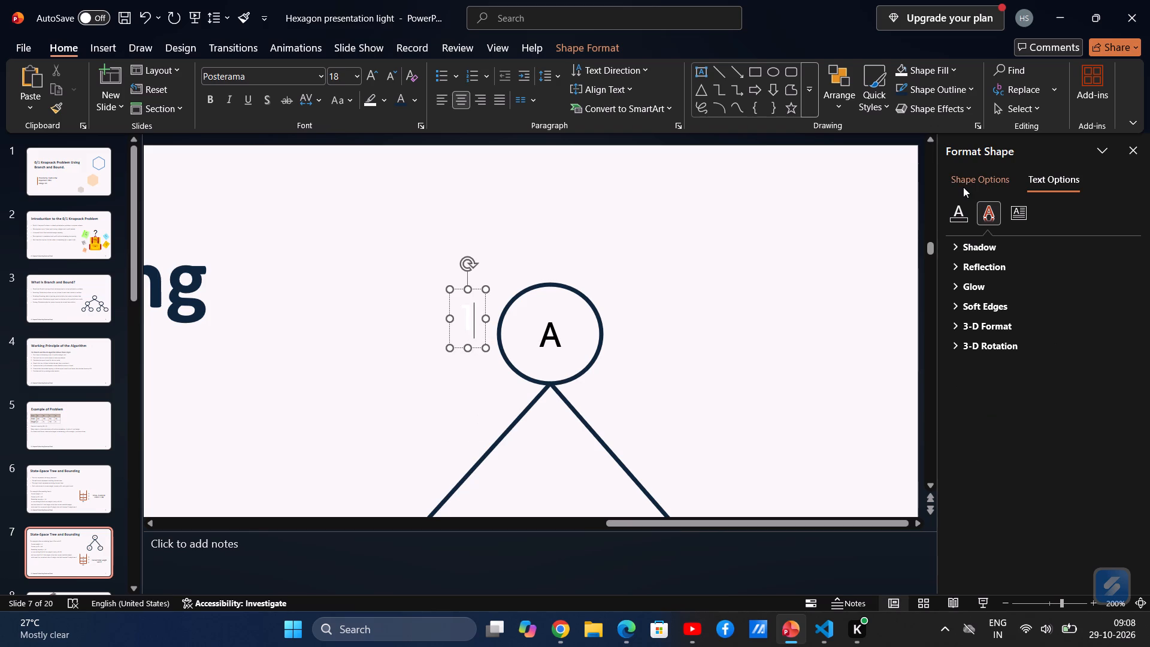
# Replace the white 1 beside node A with a new 1 using the dark navy theme colour as solid text fill.
pyautogui.click(975, 189)
pyautogui.click(1043, 184)
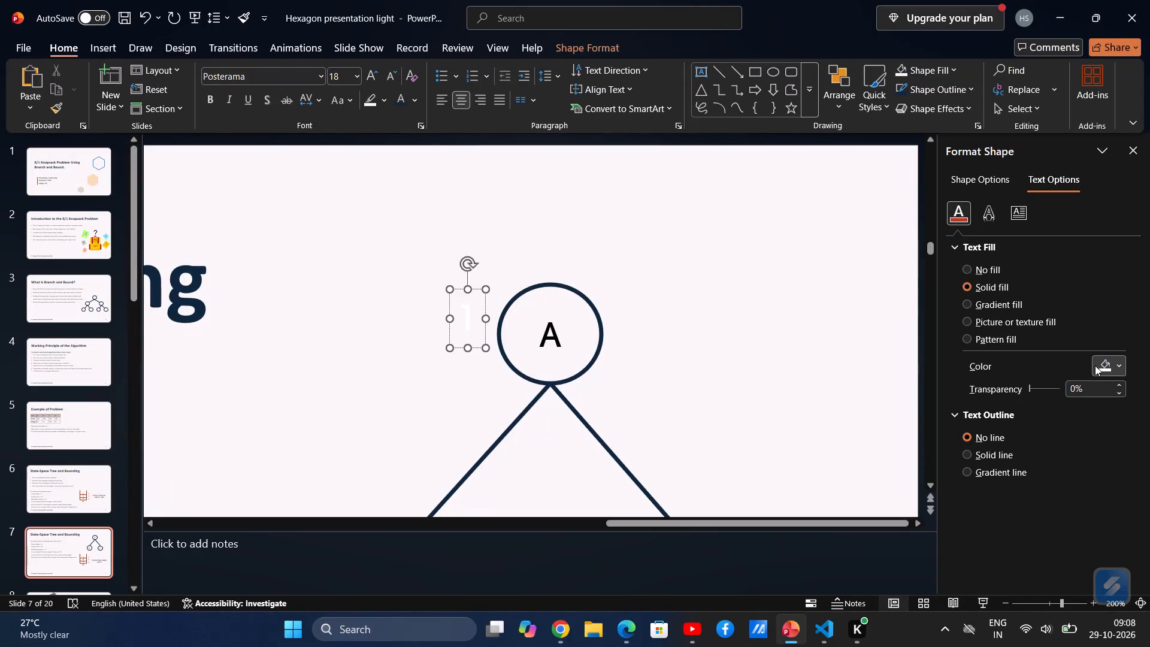
pyautogui.click(1103, 365)
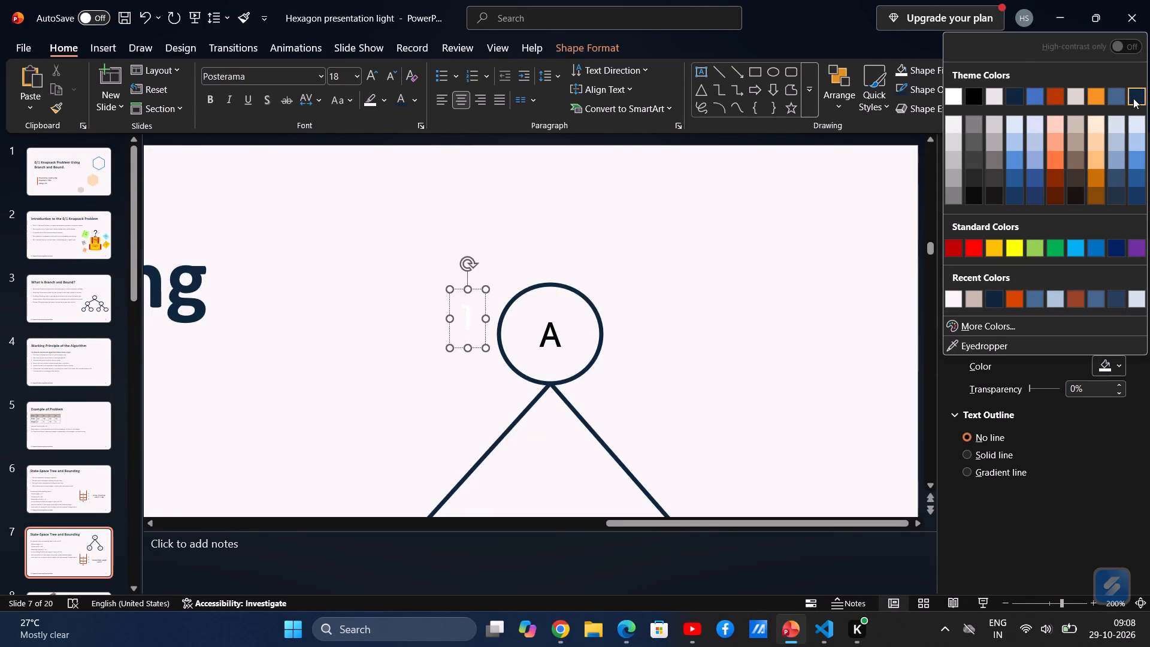
pyautogui.click(1133, 98)
pyautogui.press('1')
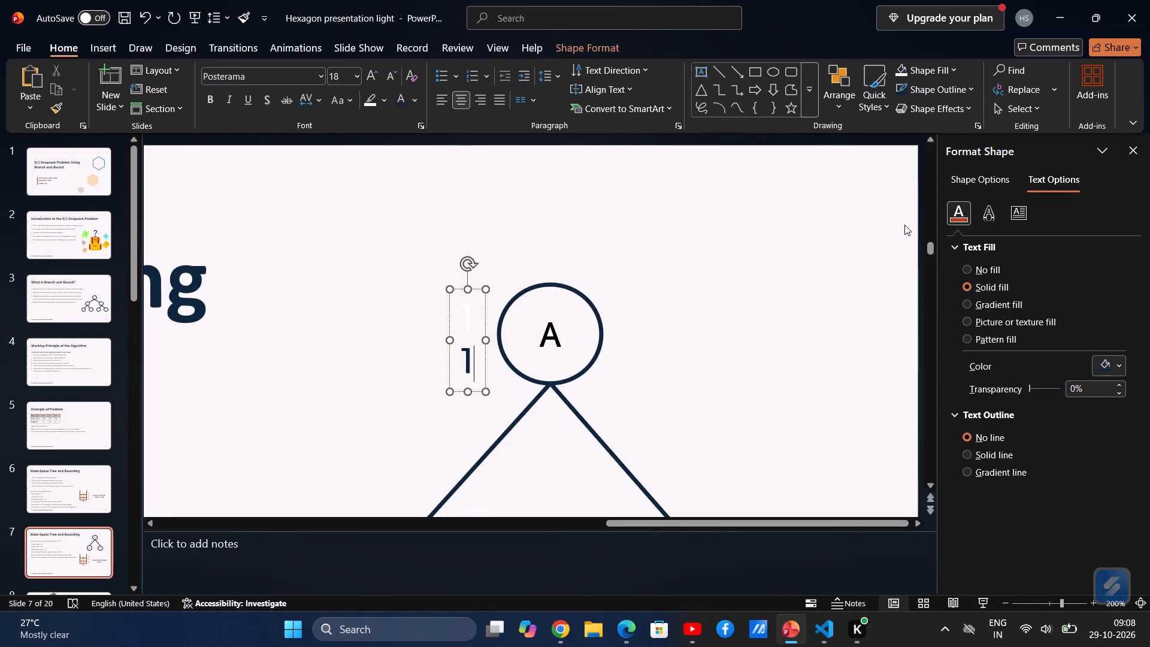
pyautogui.press('Left')
pyautogui.press('BackSpace')
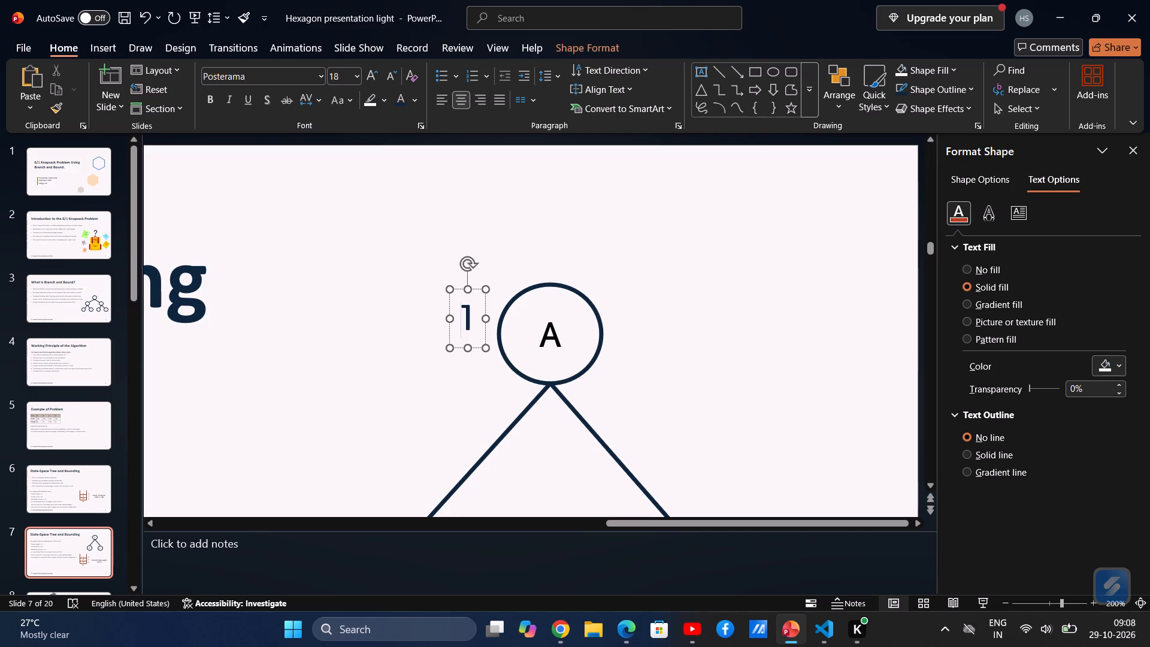
# Move the label 1 down beside the branch from node A to node B.
pyautogui.moveTo(481, 305); pyautogui.dragTo(437, 440)
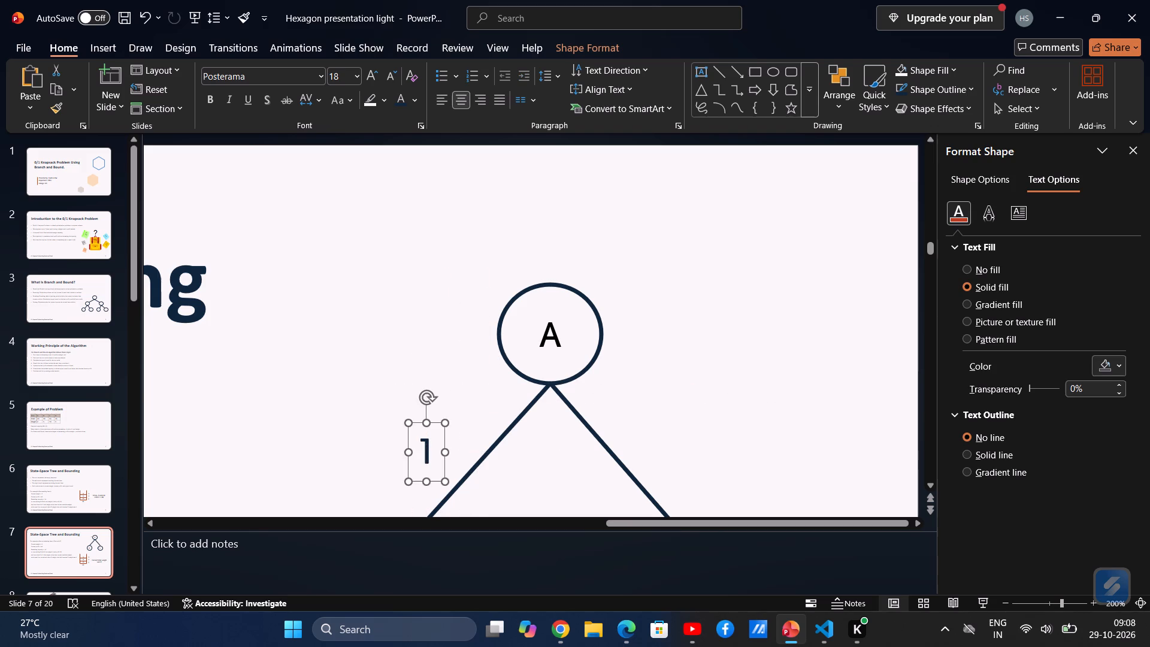
# Duplicate the label 1, place the copy beside the branch from A to C, and change its text to 0.
pyautogui.scroll(-1, 437, 440)
pyautogui.hotkey('ctrl', 'c')
pyautogui.hotkey('ctrl', 'v')
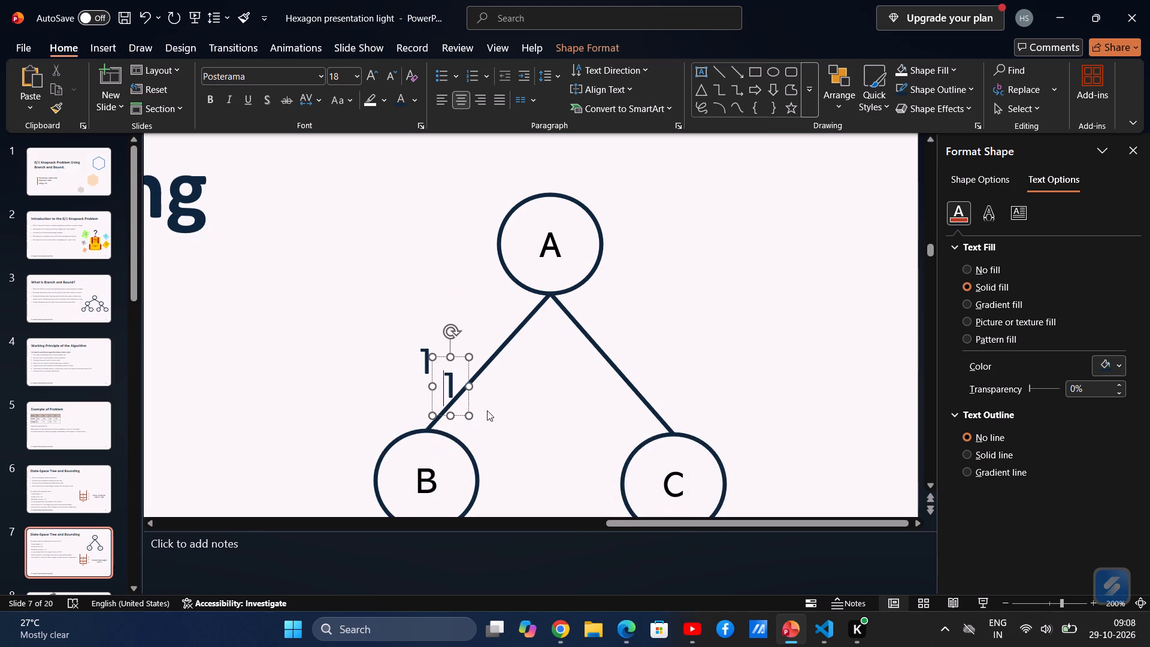
pyautogui.moveTo(469, 376); pyautogui.dragTo(670, 336)
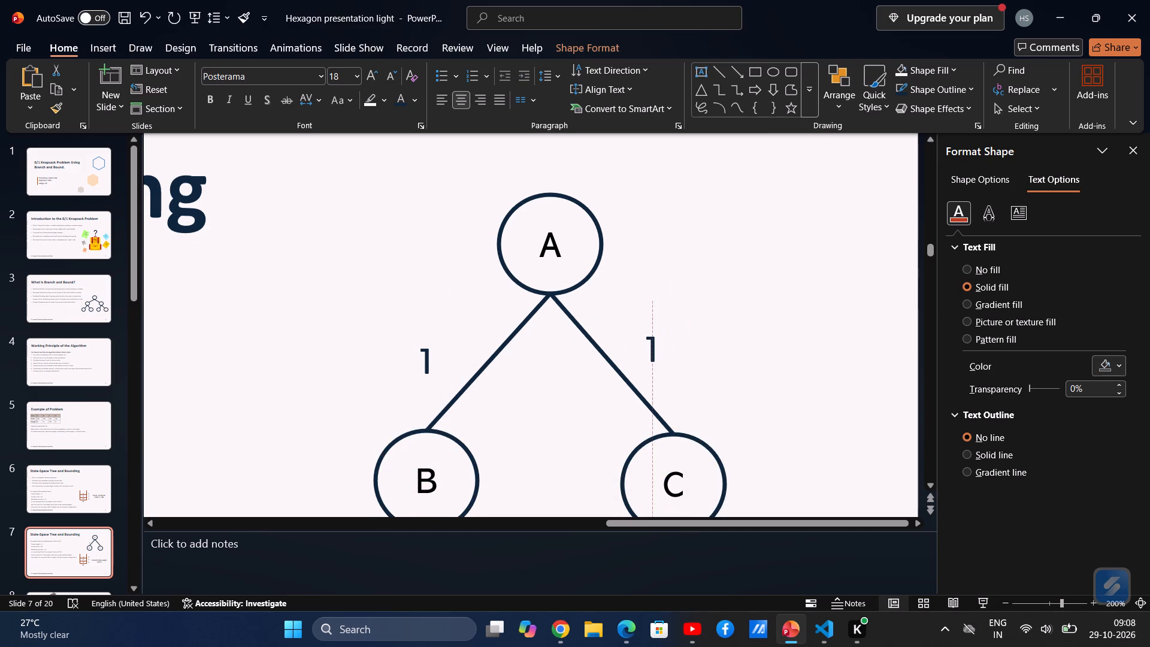
pyautogui.moveTo(670, 336); pyautogui.dragTo(665, 336)
pyautogui.click(655, 348)
pyautogui.press('BackSpace')
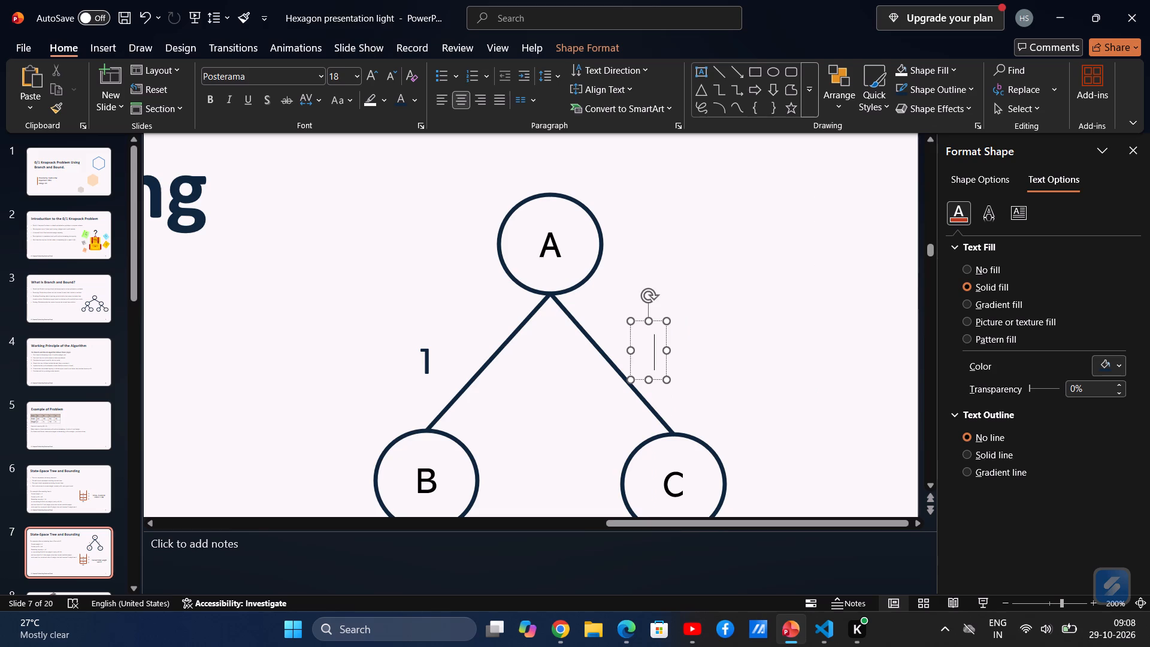
pyautogui.press('0')
pyautogui.keyDown('ctrl'); pyautogui.scroll(-2, 655, 348); pyautogui.keyUp('ctrl')
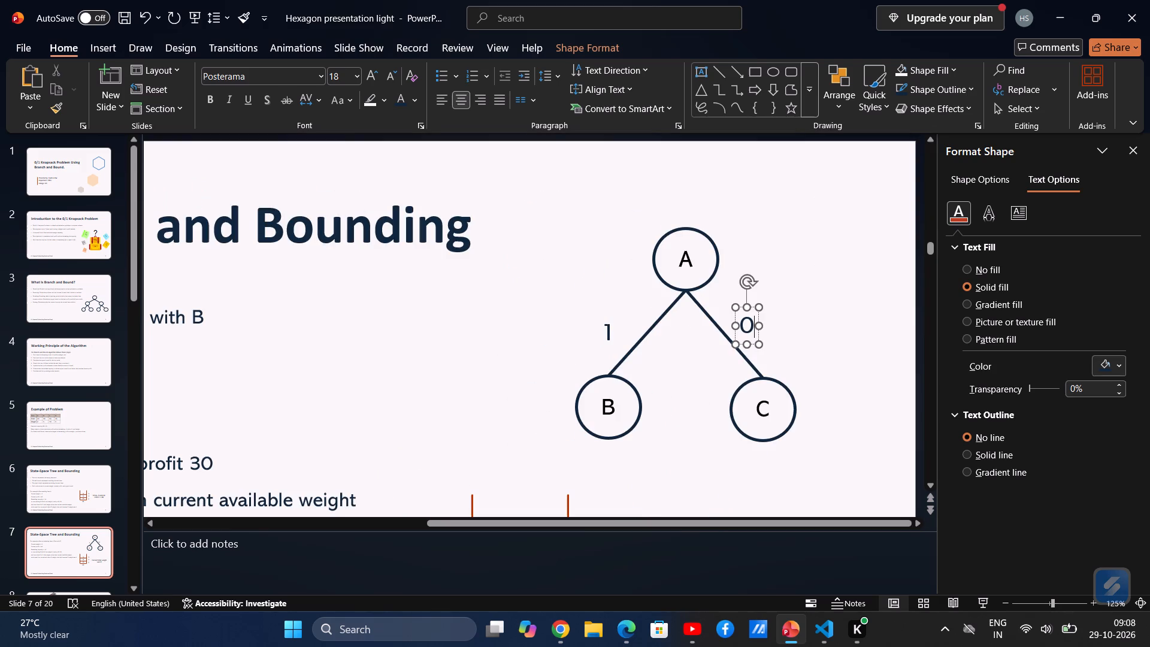
pyautogui.keyDown('ctrl'); pyautogui.scroll(2, 655, 348); pyautogui.keyUp('ctrl')
pyautogui.scroll(1, 655, 348)
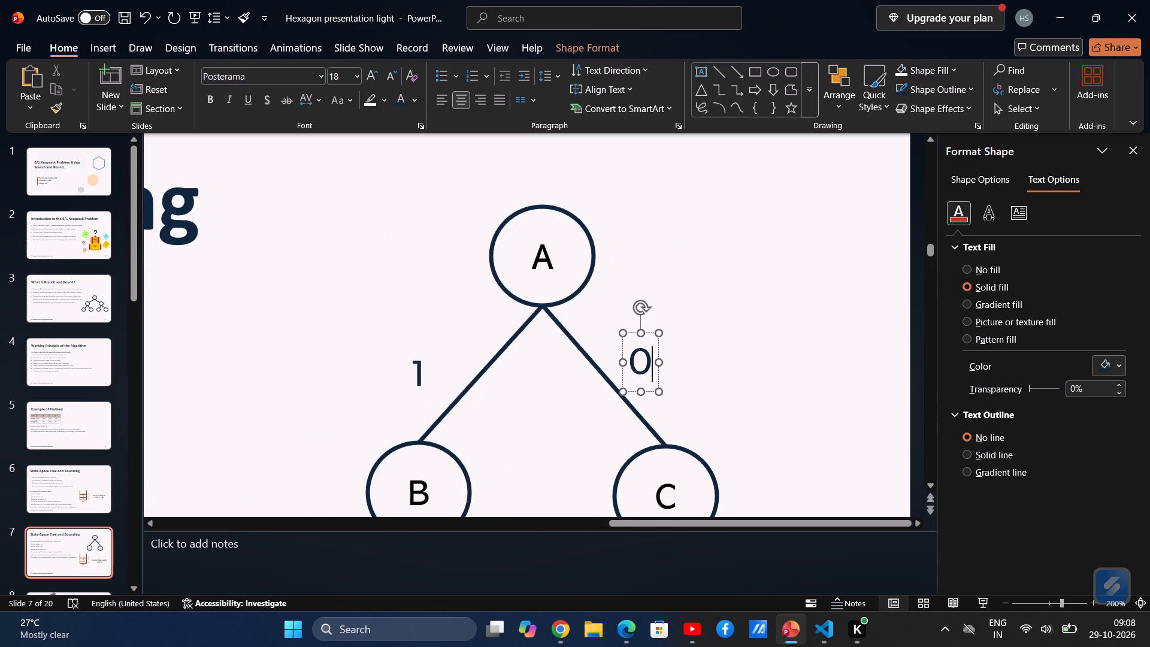
pyautogui.click(554, 177)
pyautogui.click(703, 335)
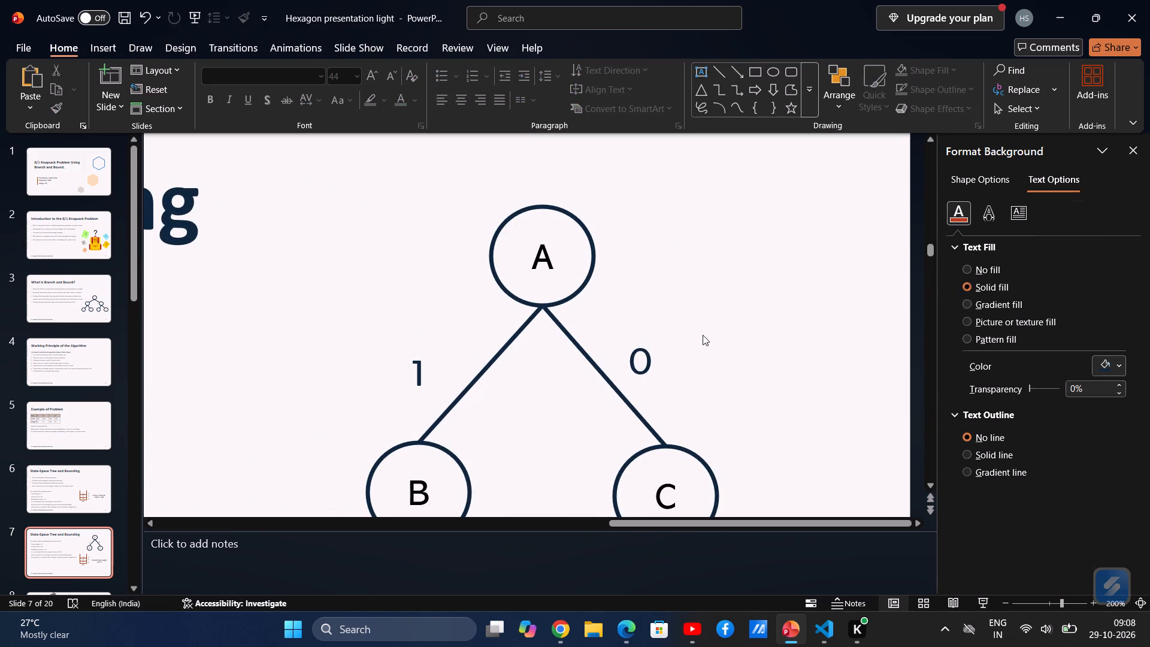
pyautogui.keyDown('ctrl'); pyautogui.scroll(-4, 703, 335); pyautogui.keyUp('ctrl')
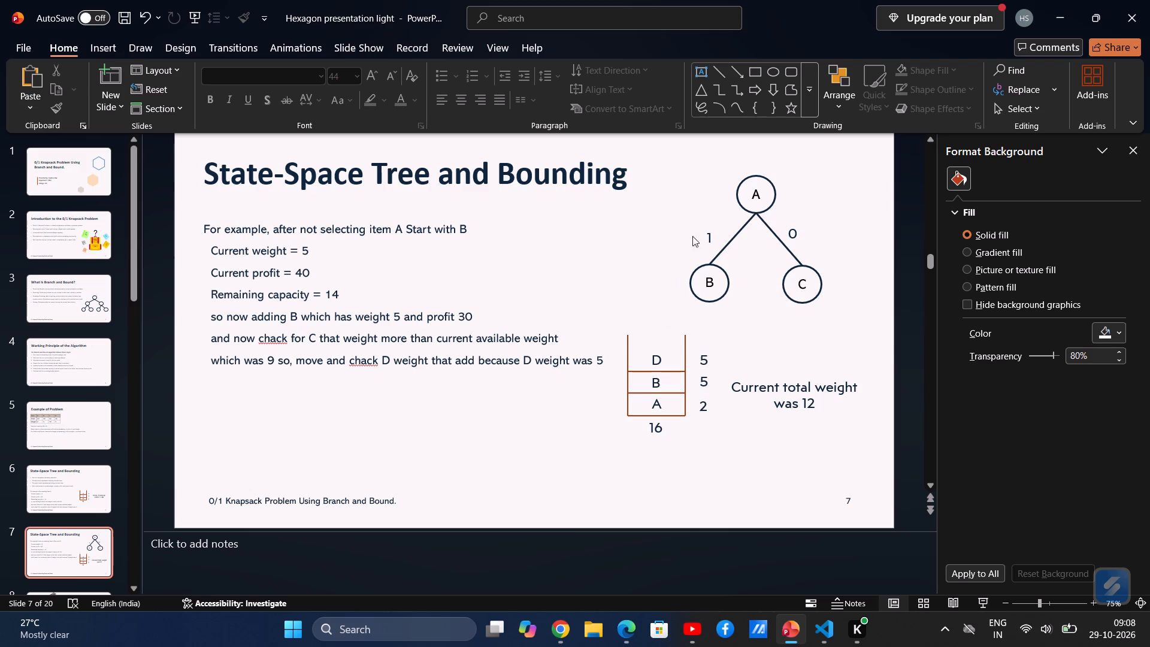
# Select the whole tree with its branch labels and move it directly above the knapsack stack diagram.
pyautogui.moveTo(674, 167); pyautogui.dragTo(754, 248)
pyautogui.moveTo(754, 248); pyautogui.dragTo(823, 316)
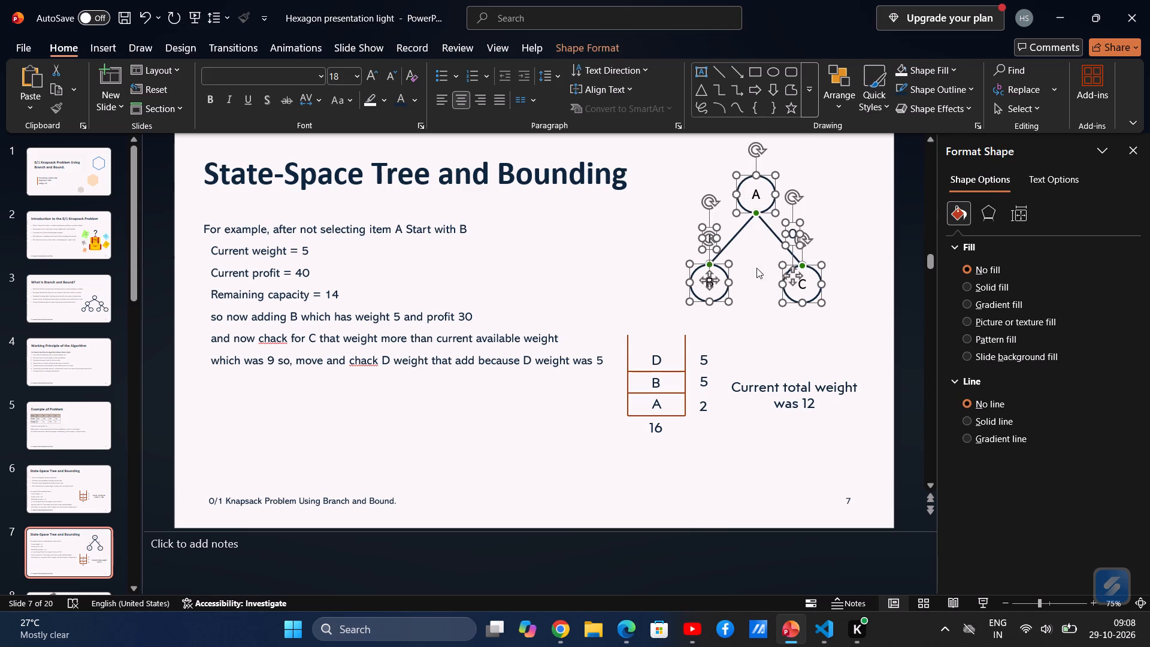
pyautogui.moveTo(773, 185); pyautogui.dragTo(504, 416)
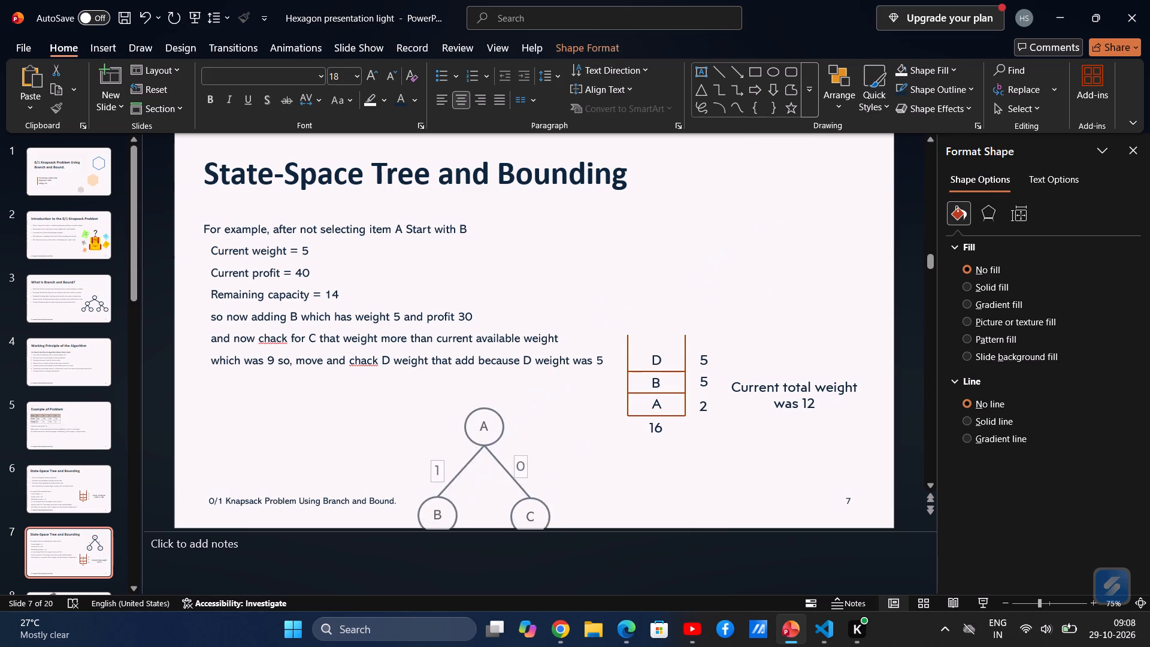
pyautogui.moveTo(504, 416); pyautogui.dragTo(660, 205)
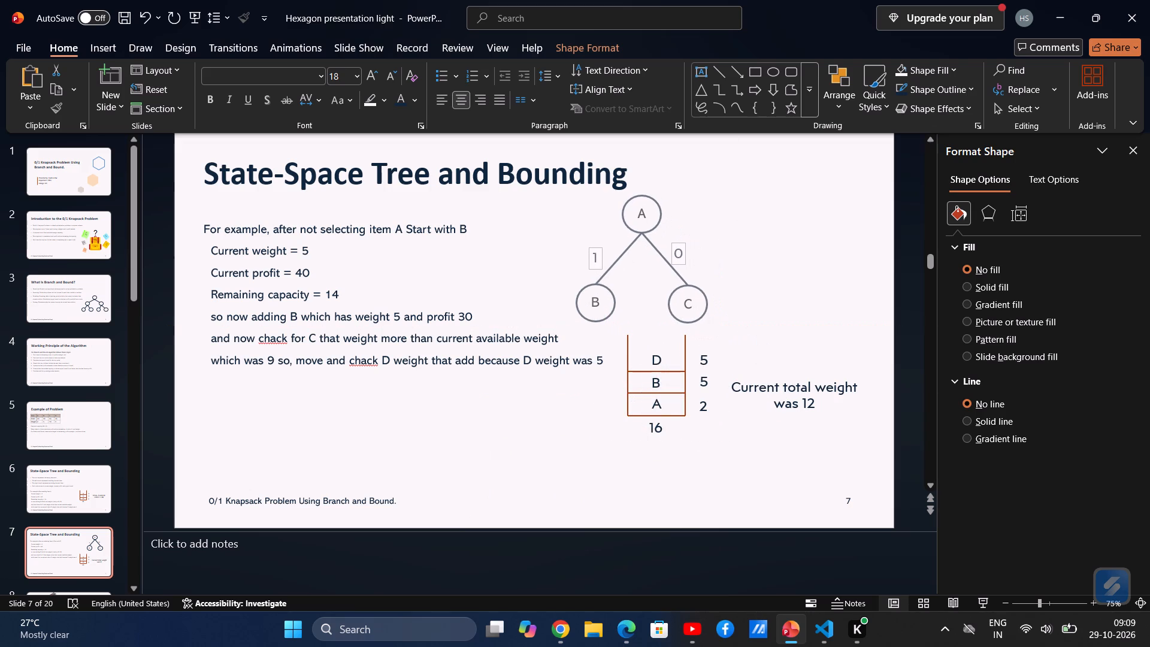
pyautogui.moveTo(660, 205); pyautogui.dragTo(680, 141)
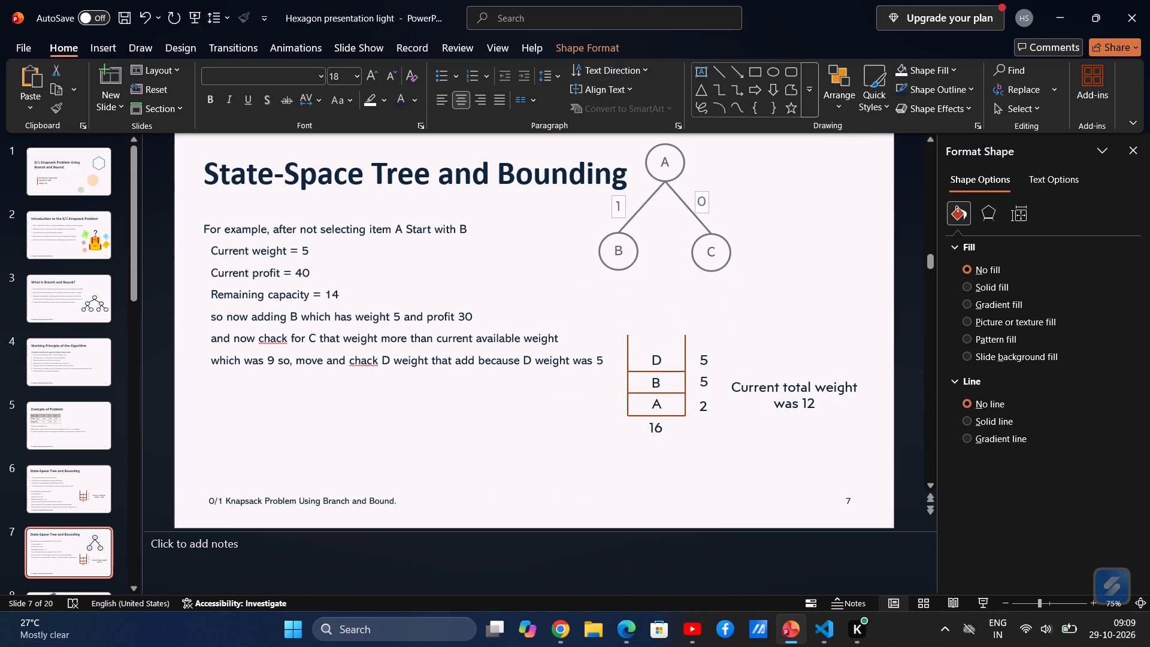
pyautogui.moveTo(680, 141); pyautogui.dragTo(662, 215)
pyautogui.moveTo(710, 331); pyautogui.dragTo(703, 324)
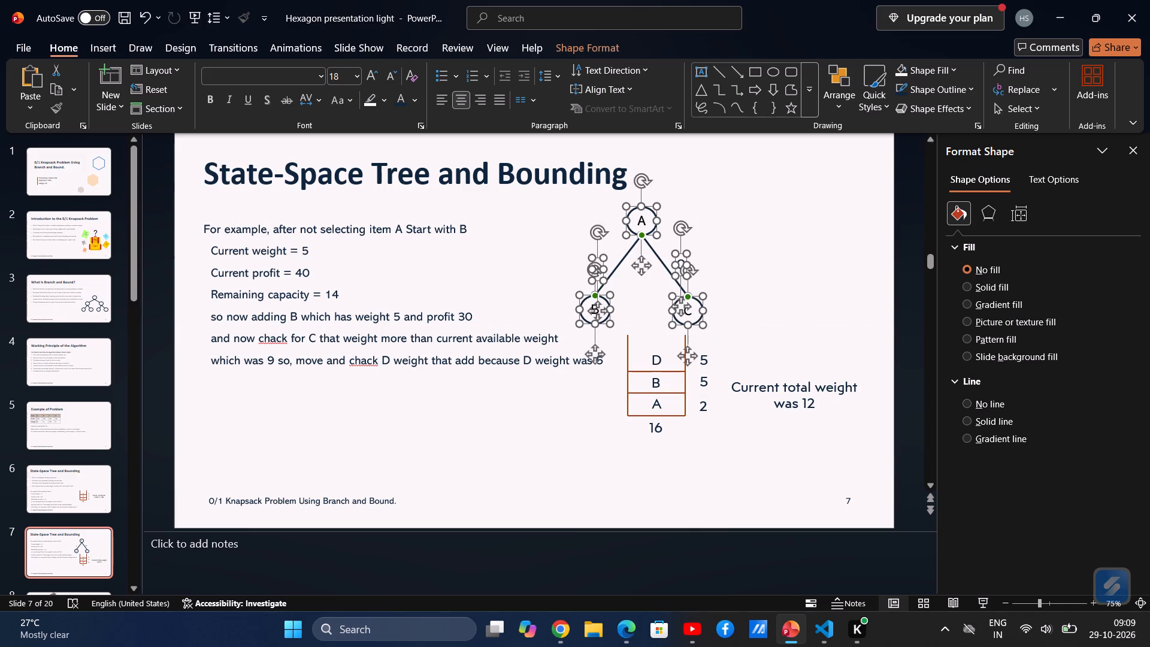
pyautogui.click(748, 302)
# Move nodes C and B slightly up and inward to make the tree more compact above the stack.
pyautogui.moveTo(693, 307); pyautogui.dragTo(686, 297)
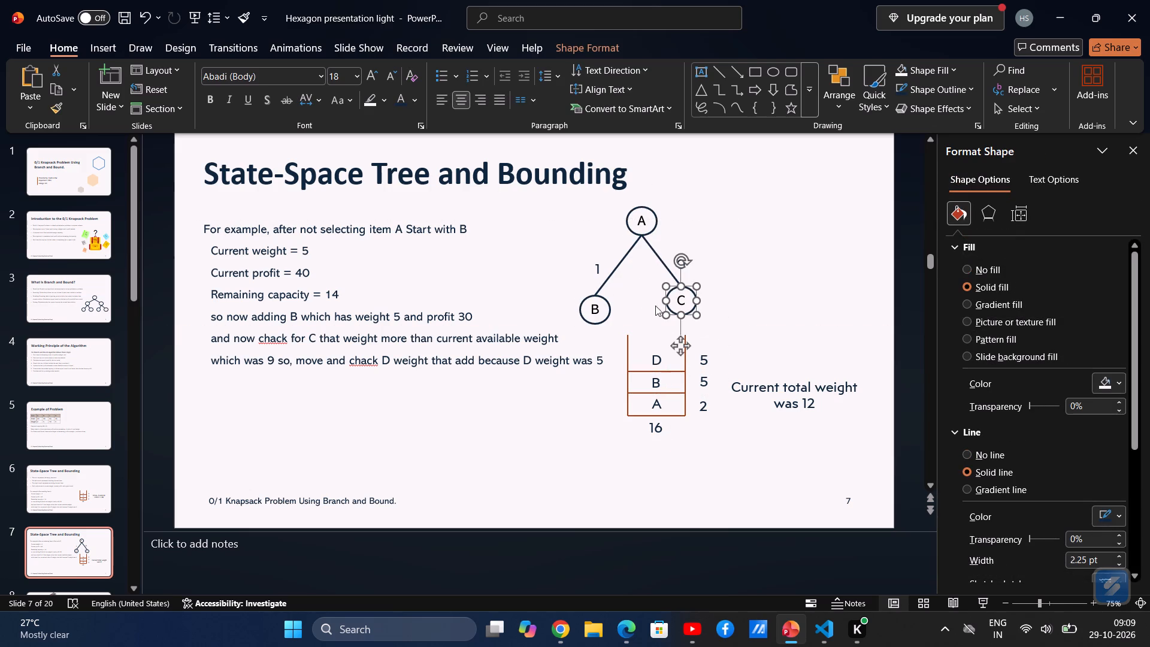
pyautogui.moveTo(600, 307); pyautogui.dragTo(607, 296)
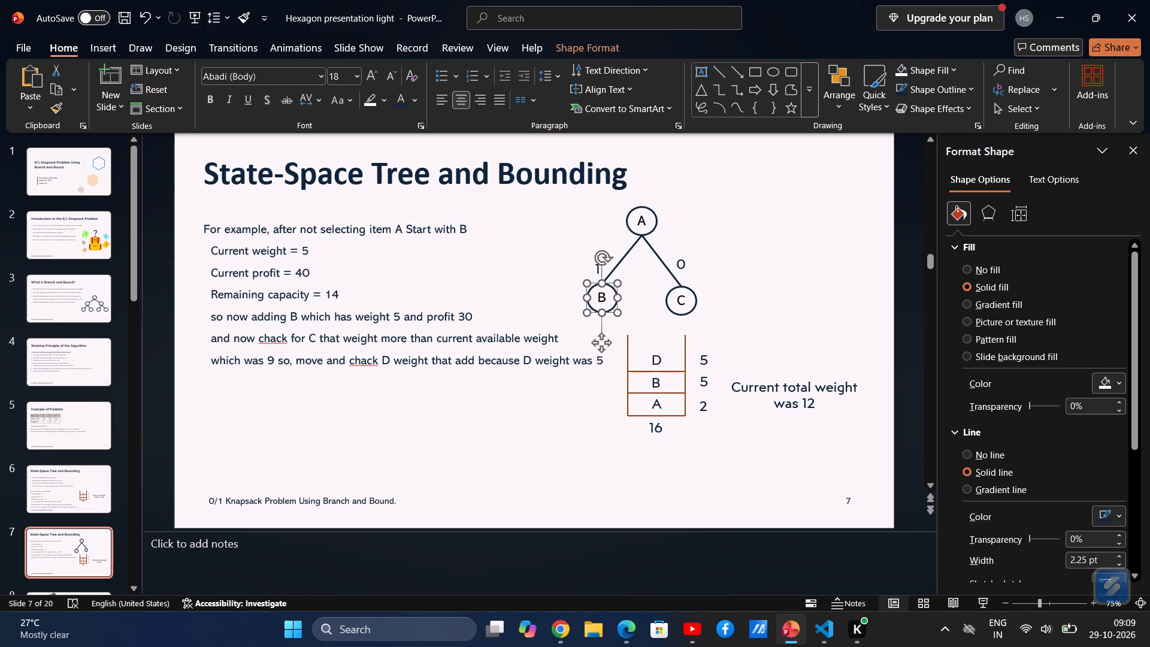
# Move the labels 1 and 0 up and inward so they sit close to their A–B and A–C branches.
pyautogui.click(595, 271)
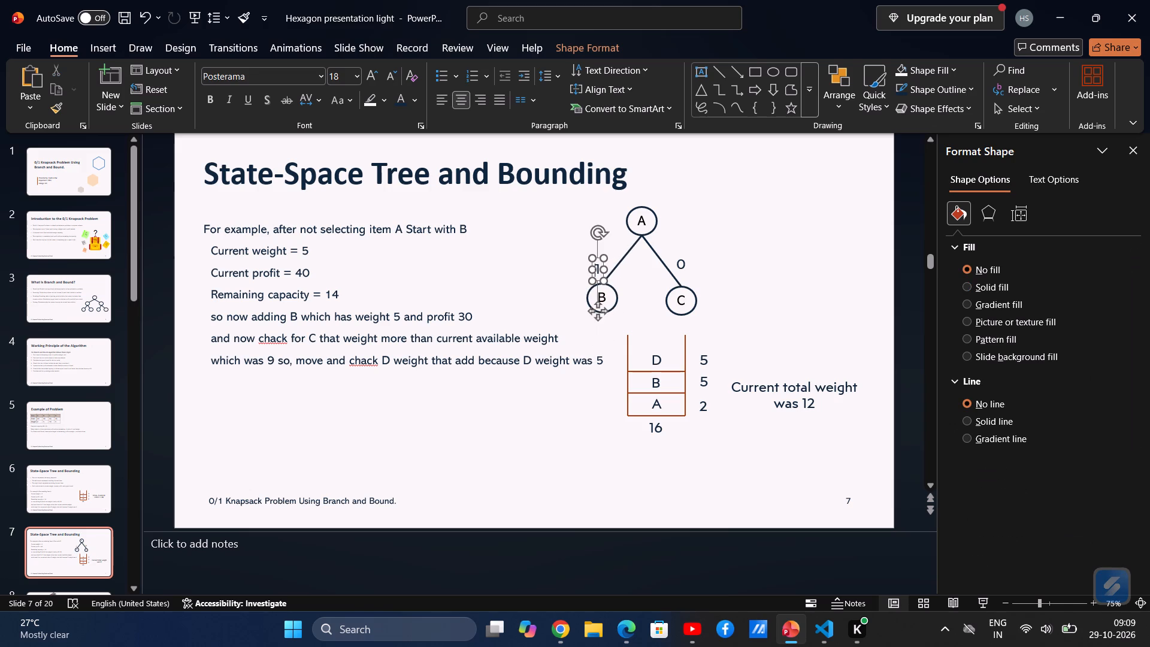
pyautogui.keyDown('ctrl'); pyautogui.scroll(4, 600, 261); pyautogui.keyUp('ctrl')
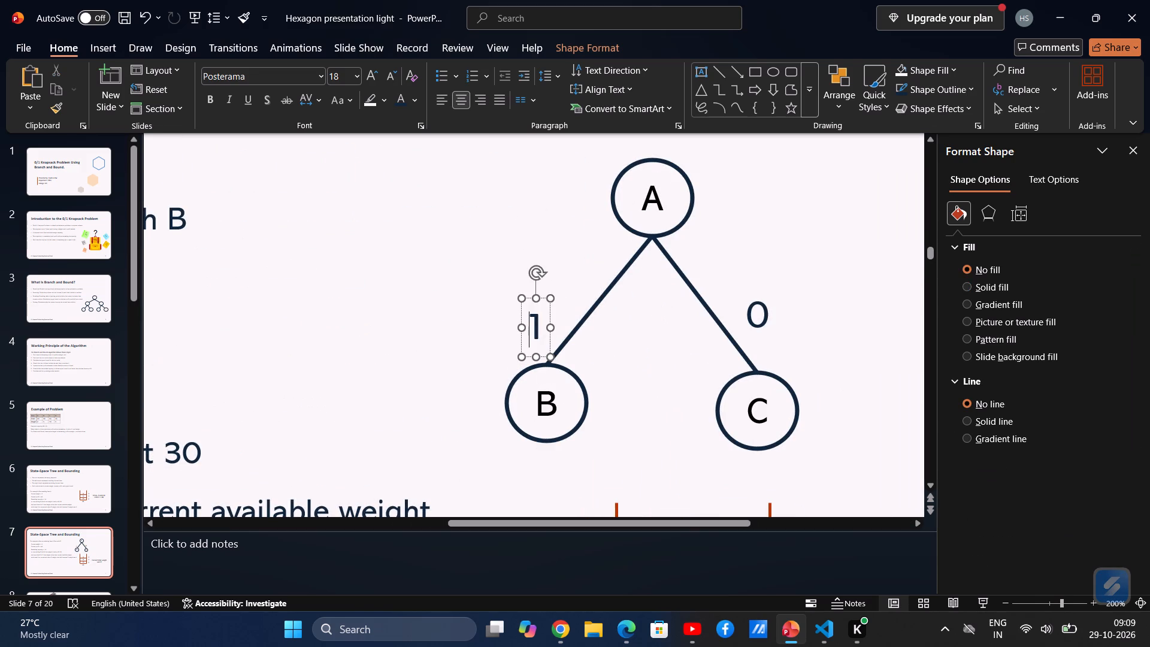
pyautogui.moveTo(544, 312); pyautogui.dragTo(578, 277)
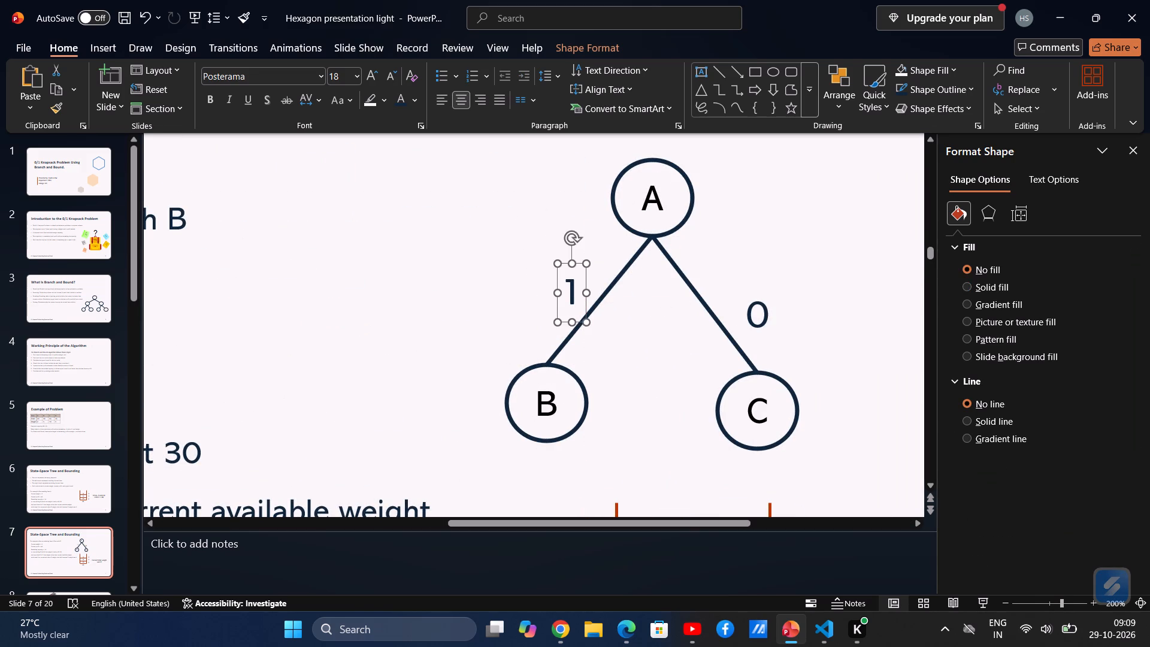
pyautogui.click(749, 318)
pyautogui.moveTo(750, 292); pyautogui.dragTo(720, 262)
pyautogui.keyDown('ctrl'); pyautogui.scroll(-5, 720, 262); pyautogui.keyUp('ctrl')
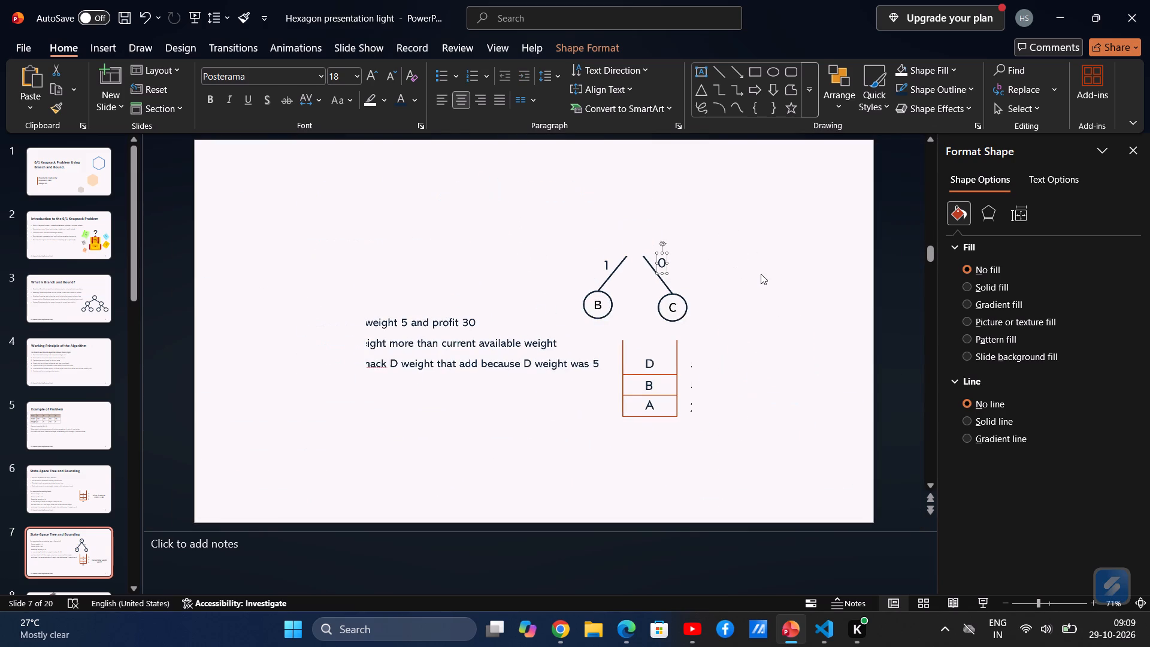
pyautogui.click(761, 274)
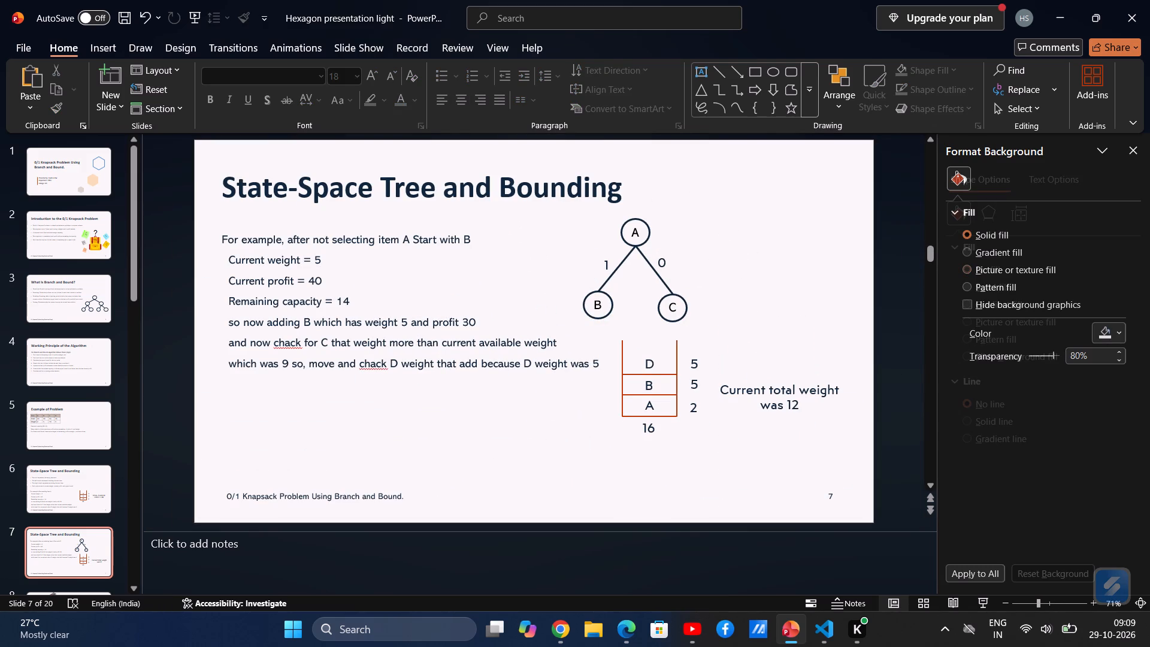
# Set slide 7's current profit to item B's value of 30, consulting the item table on the Example of Problem slide.
pyautogui.click(328, 284)
pyautogui.press('BackSpace')
pyautogui.press('BackSpace')
pyautogui.hotkey('alt', 'Tab')
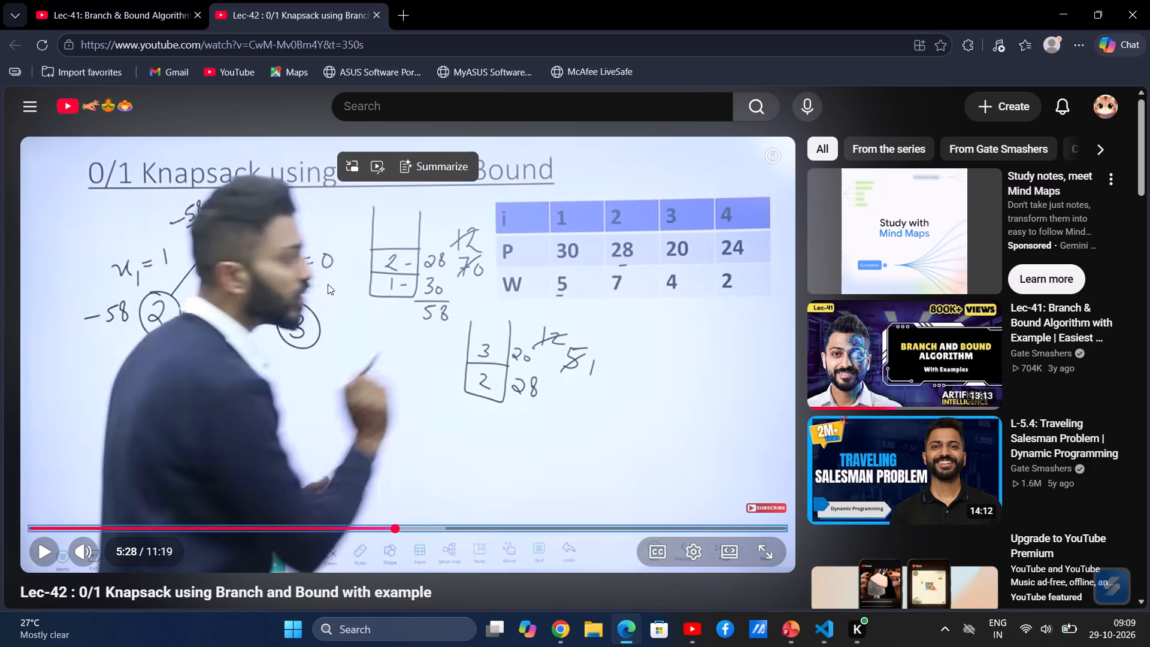
pyautogui.hotkey('alt', 'Tab')
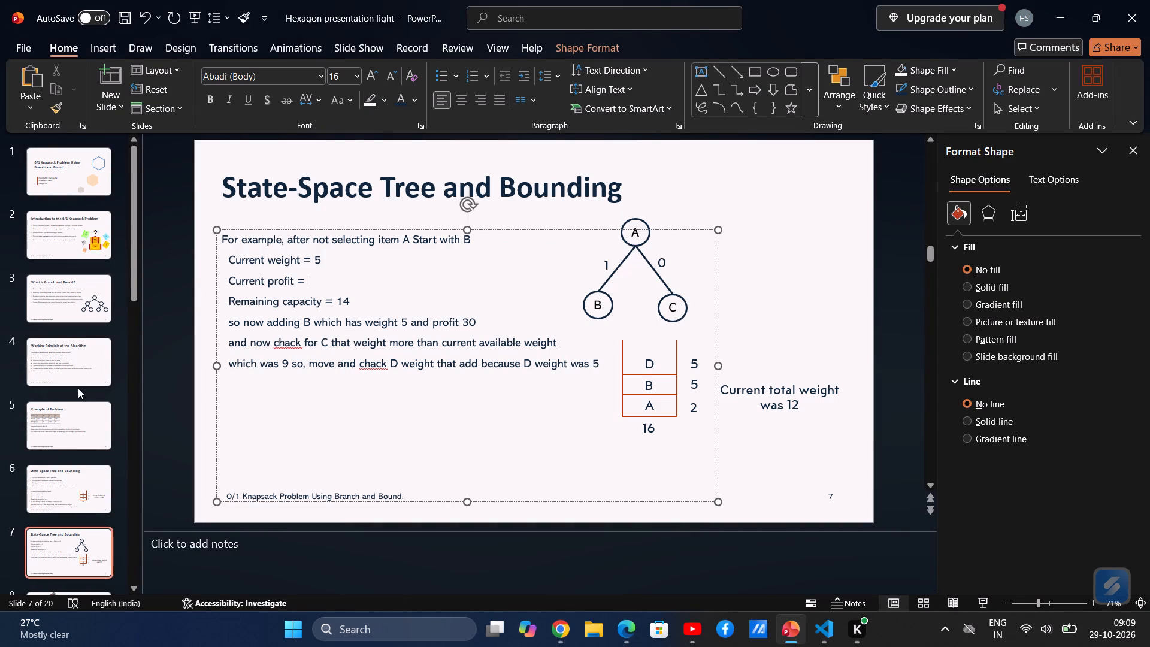
pyautogui.click(80, 419)
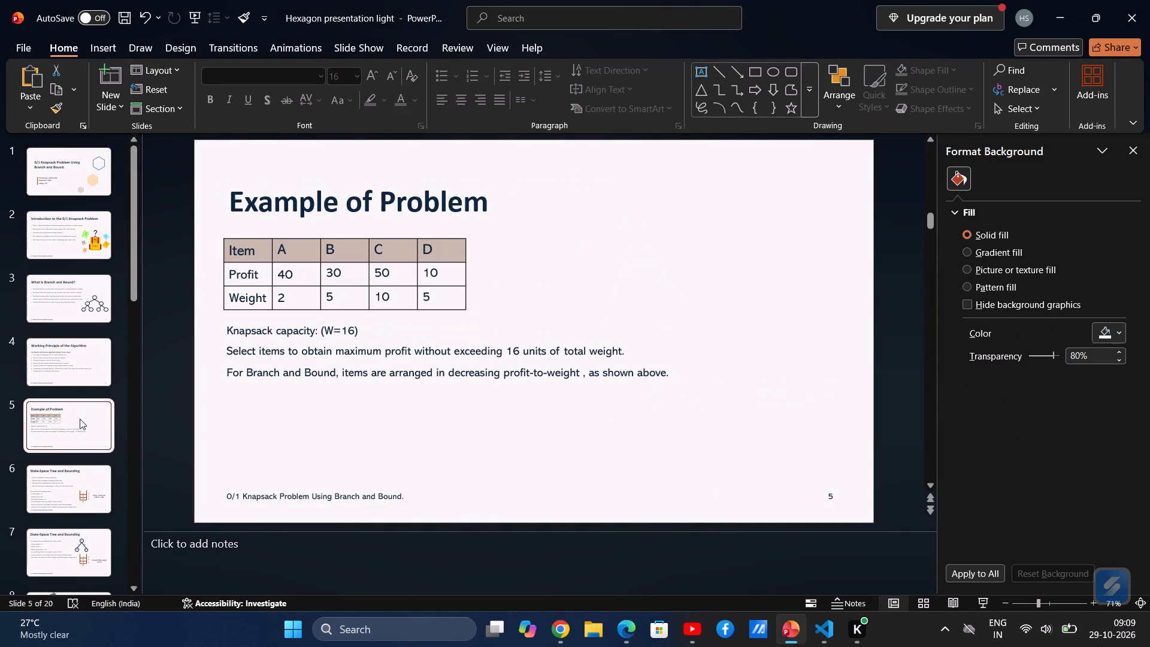
pyautogui.click(80, 497)
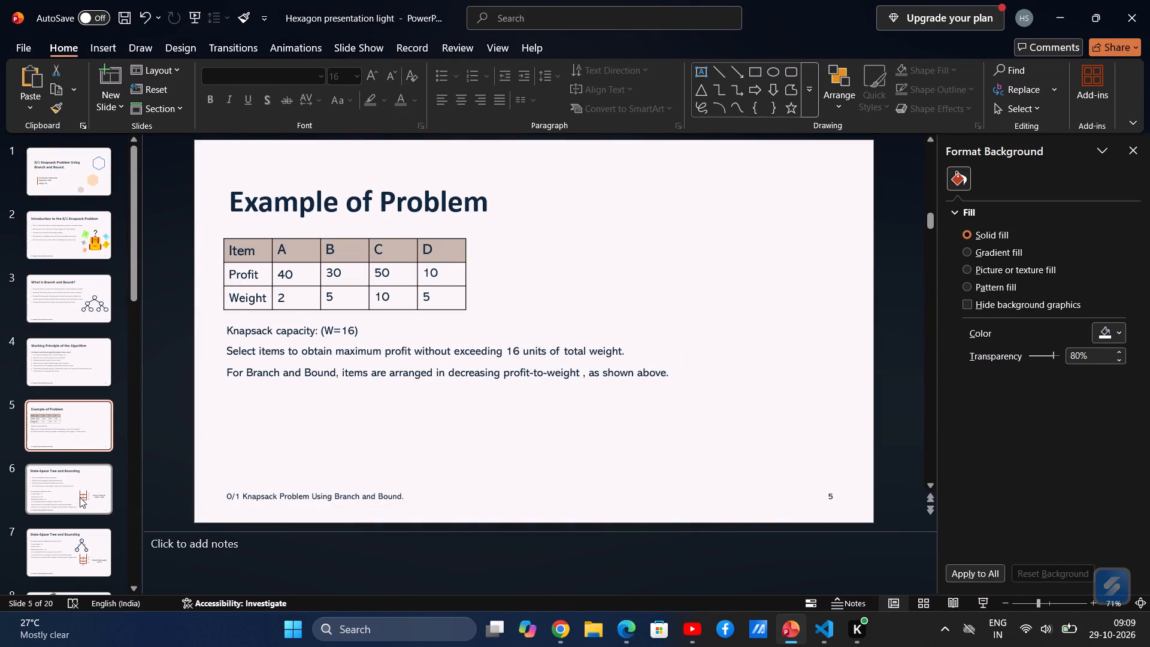
pyautogui.click(105, 537)
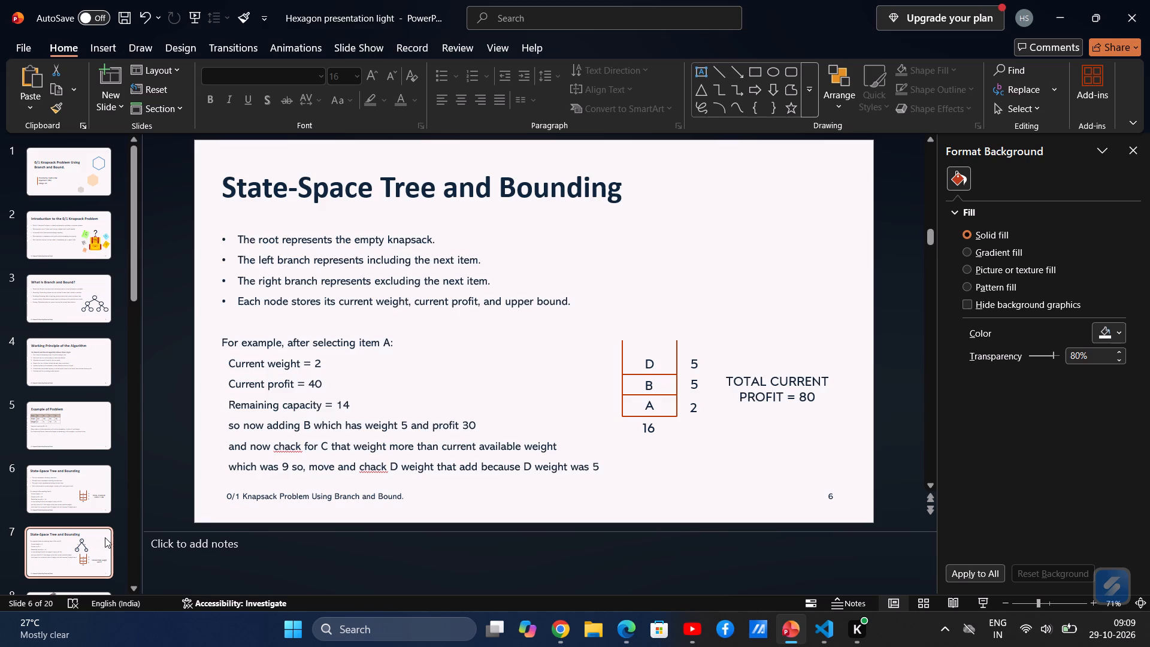
pyautogui.click(325, 279)
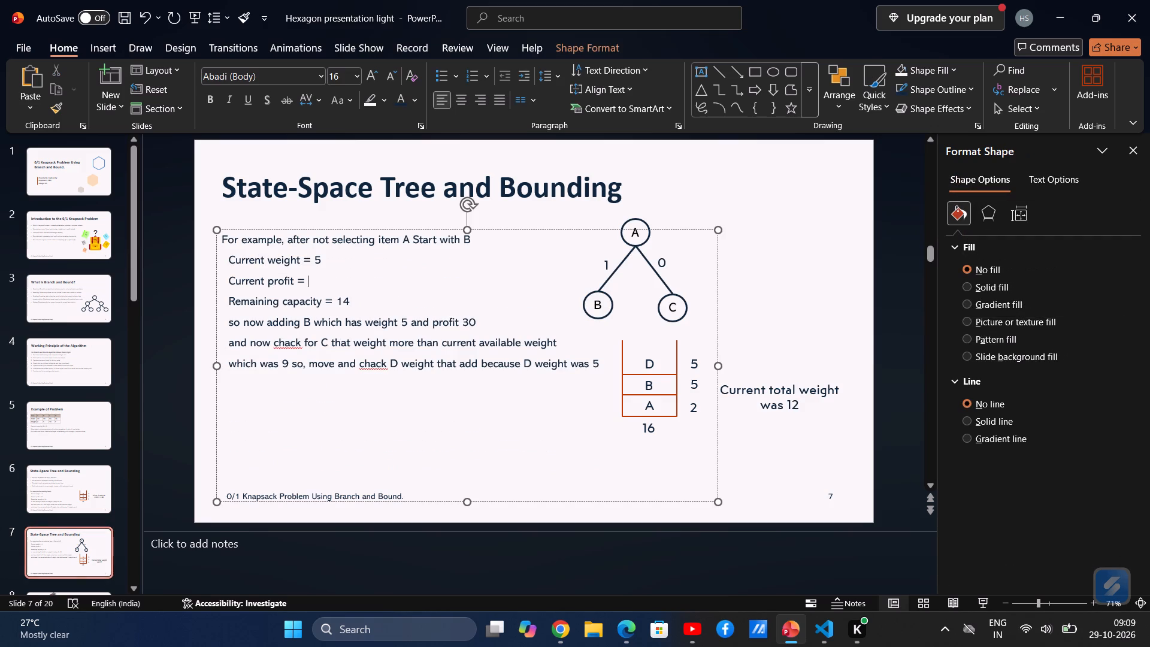
pyautogui.write('30')
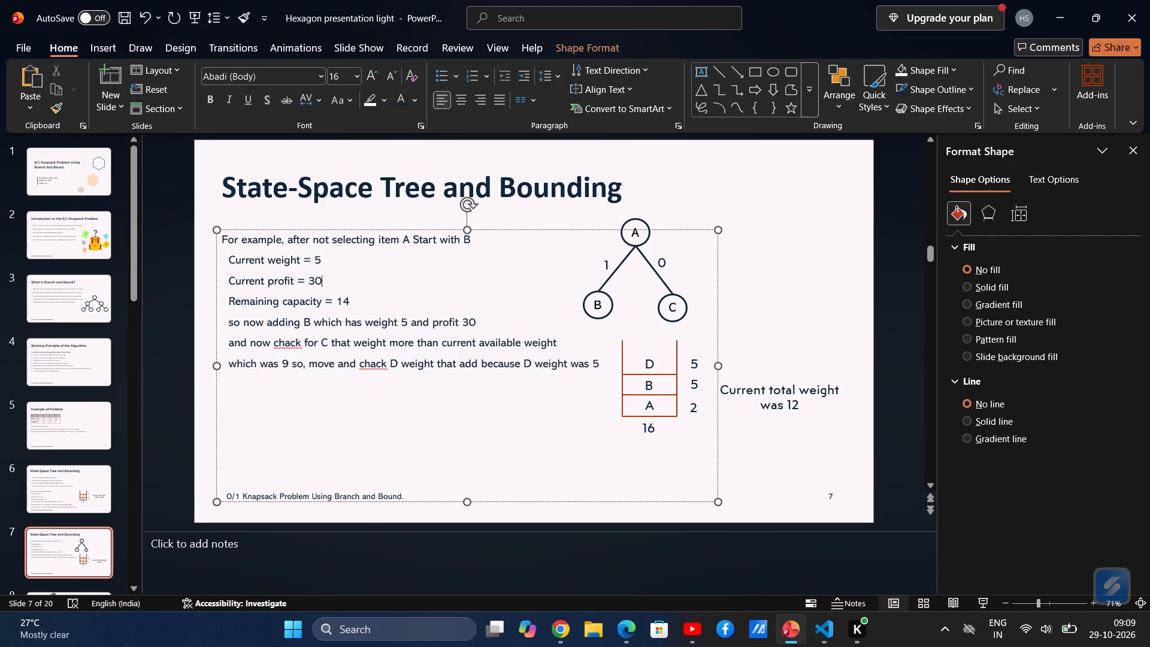
# Set the remaining capacity in slide 7's example text to 11.
pyautogui.click(352, 299)
pyautogui.press('BackSpace')
pyautogui.press('BackSpace')
pyautogui.write('11')
# Change the "so now adding" sentence to name item C with weight 10.
pyautogui.click(308, 323)
pyautogui.press('BackSpace')
pyautogui.hotkey('shift', 'c')
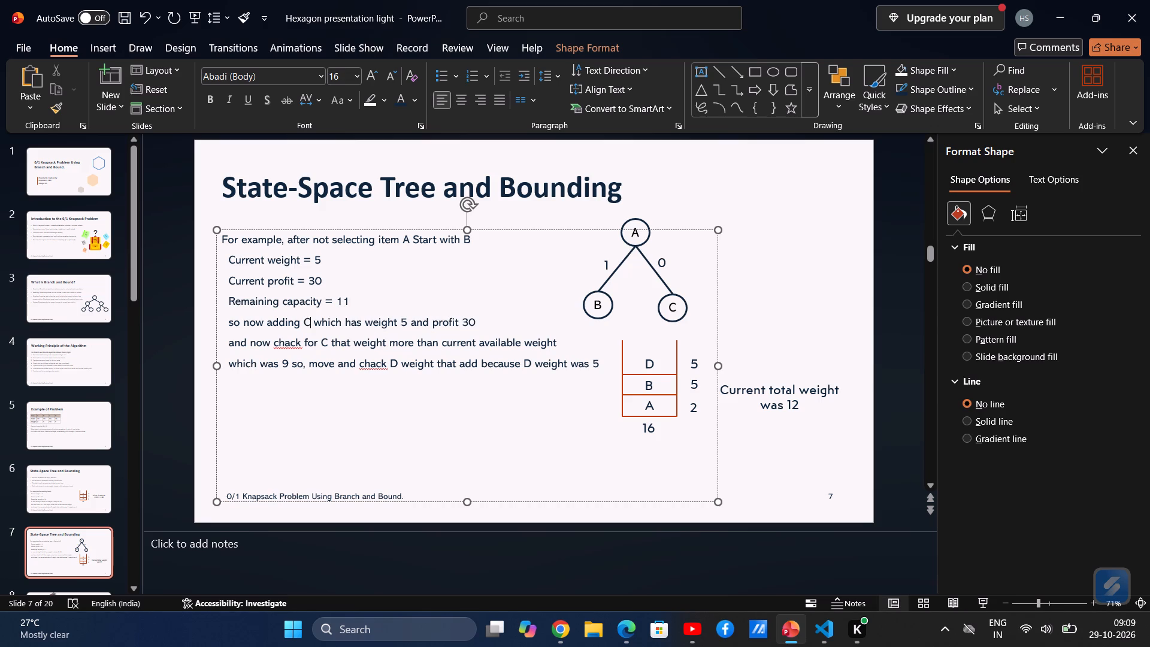
pyautogui.click(405, 323)
pyautogui.press('BackSpace')
pyautogui.write('10')
# Set the profit in item C's sentence to 50, checking the item table on the Example of Problem slide.
pyautogui.press('Right')
pyautogui.press('Right')
pyautogui.press('Right')
pyautogui.press('Right')
pyautogui.press('Right')
pyautogui.press('Right')
pyautogui.press('Right')
pyautogui.press('Right')
pyautogui.press('Right')
pyautogui.press('Right')
pyautogui.press('Right')
pyautogui.press('Right')
pyautogui.press('Right')
pyautogui.press('Right')
pyautogui.hotkey('alt', 'Tab')
pyautogui.hotkey('alt', 'Tab')
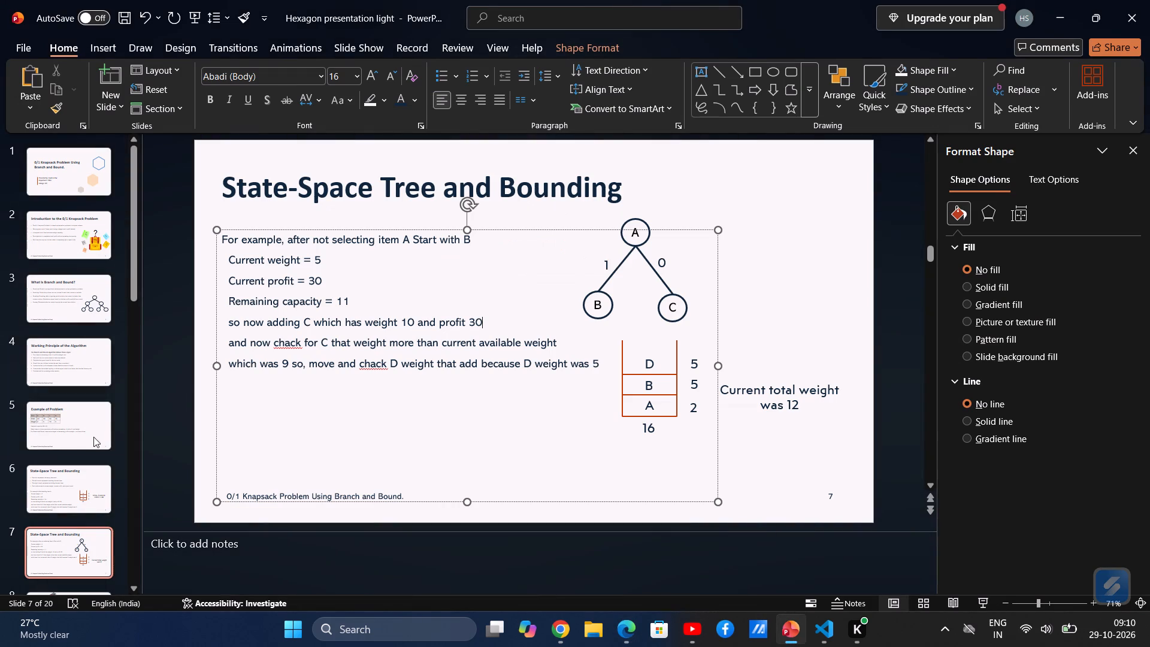
pyautogui.click(56, 434)
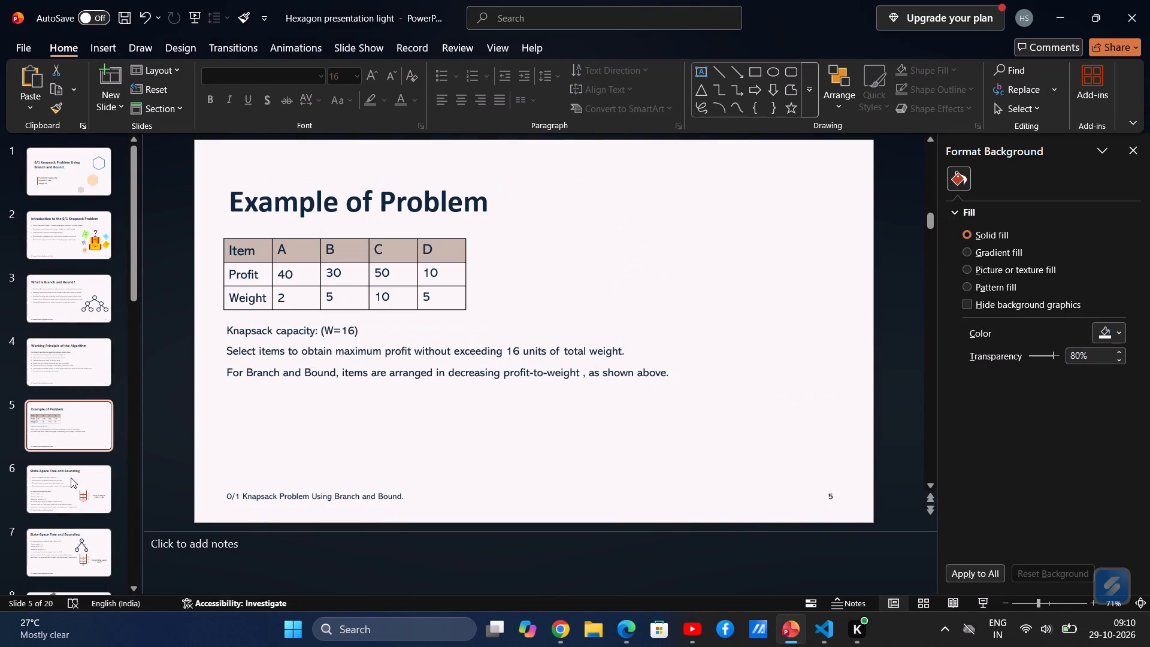
pyautogui.click(71, 545)
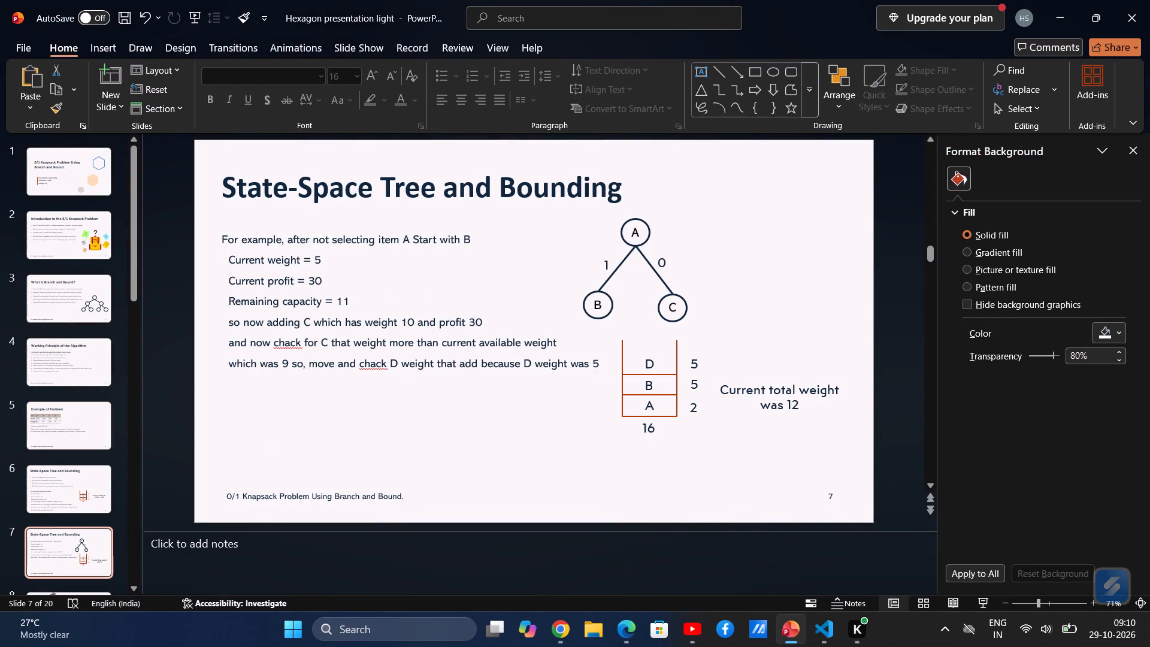
pyautogui.click(476, 325)
pyautogui.press('BackSpace')
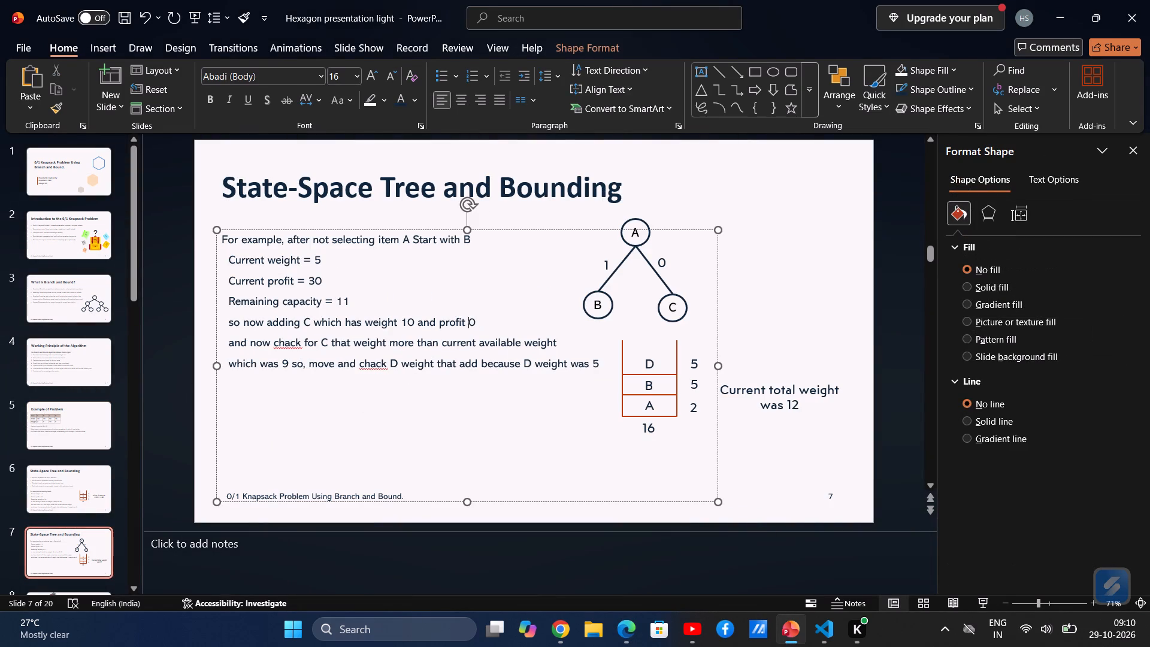
pyautogui.press('5')
# Break the sentence after "so now adding C" and indent the new line with two spaces to match the others.
pyautogui.click(313, 319)
pyautogui.press('Return')
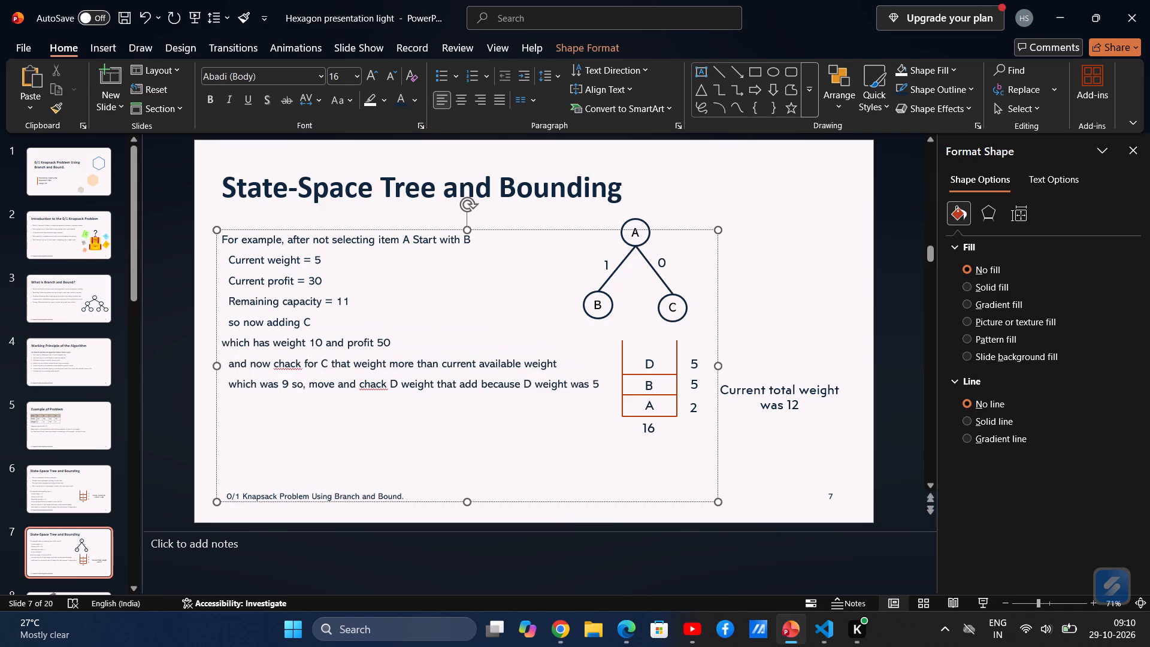
pyautogui.press('space')
pyautogui.press('space')
pyautogui.press('Right')
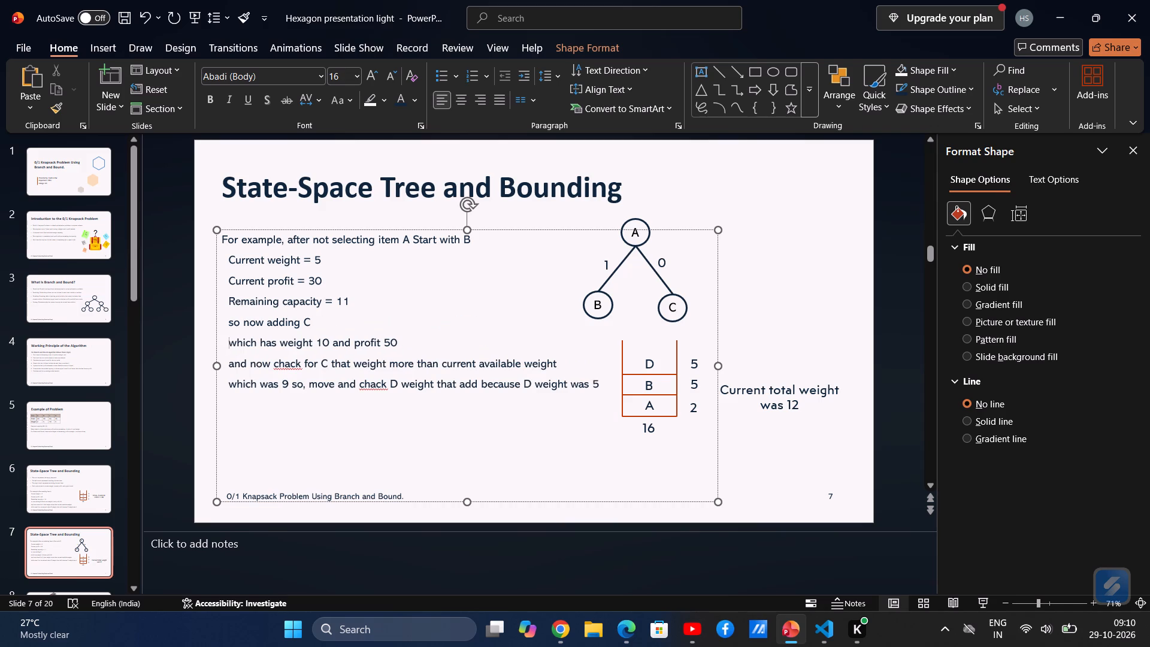
# Put "and profit 50" on its own line below "which has weight 10" and indent it with two spaces.
pyautogui.press('Right')
pyautogui.press('Right')
pyautogui.press('Right')
pyautogui.press('Right')
pyautogui.press('Right')
pyautogui.press('Right')
pyautogui.press('Right')
pyautogui.press('Right')
pyautogui.press('Right')
pyautogui.press('Right')
pyautogui.press('Right')
pyautogui.press('Right')
pyautogui.press('Right')
pyautogui.press('Right')
pyautogui.press('Right')
pyautogui.press('Right')
pyautogui.press('Right')
pyautogui.press('Right')
pyautogui.press('Right')
pyautogui.press('Right')
pyautogui.press('Left')
pyautogui.press('Left')
pyautogui.press('Left')
pyautogui.press('Left')
pyautogui.press('Left')
pyautogui.press('Right')
pyautogui.press('Return')
pyautogui.press('space')
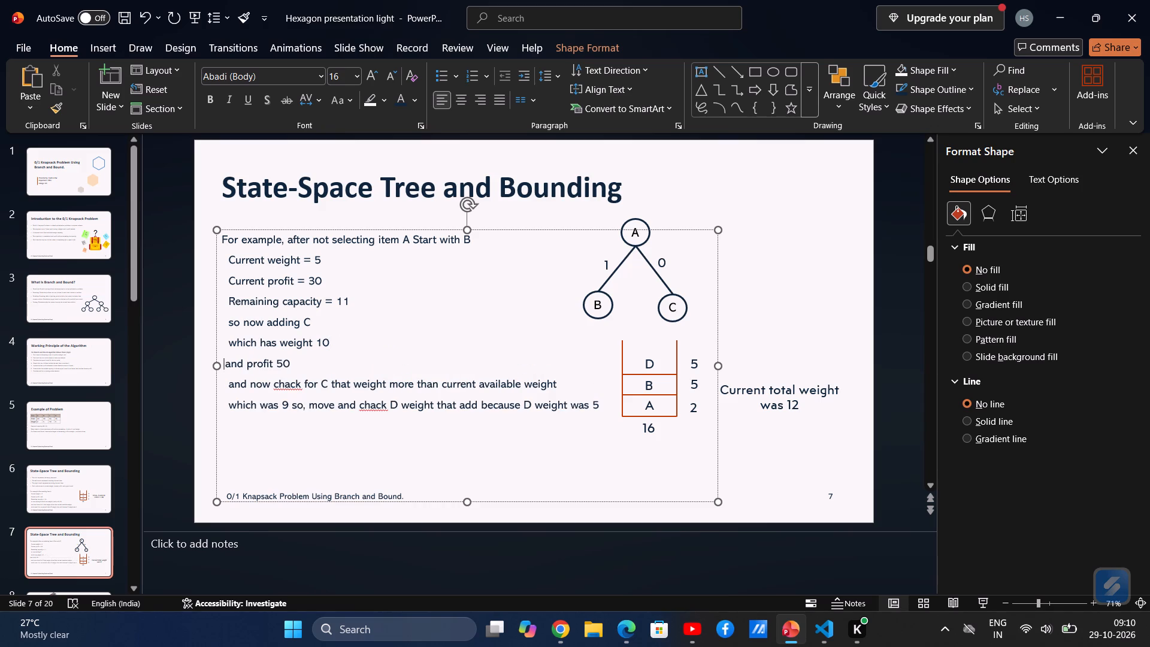
pyautogui.press('space')
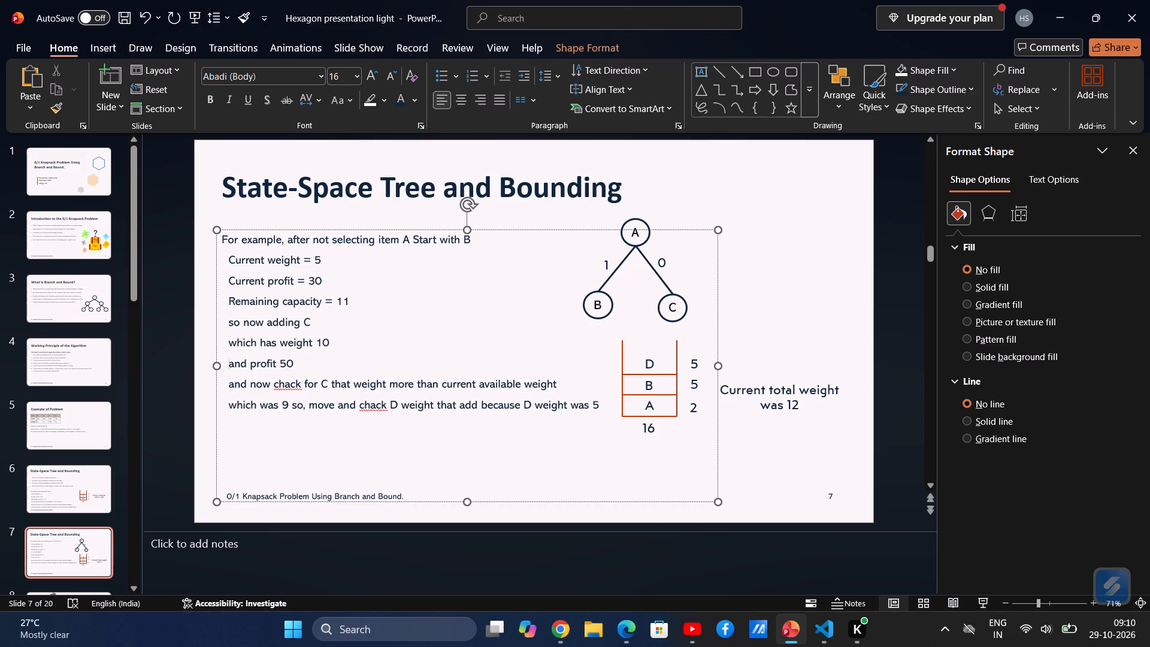
# Move the "Current total weight was 12" text box slightly up beside the knapsack stack diagram.
pyautogui.click(804, 394)
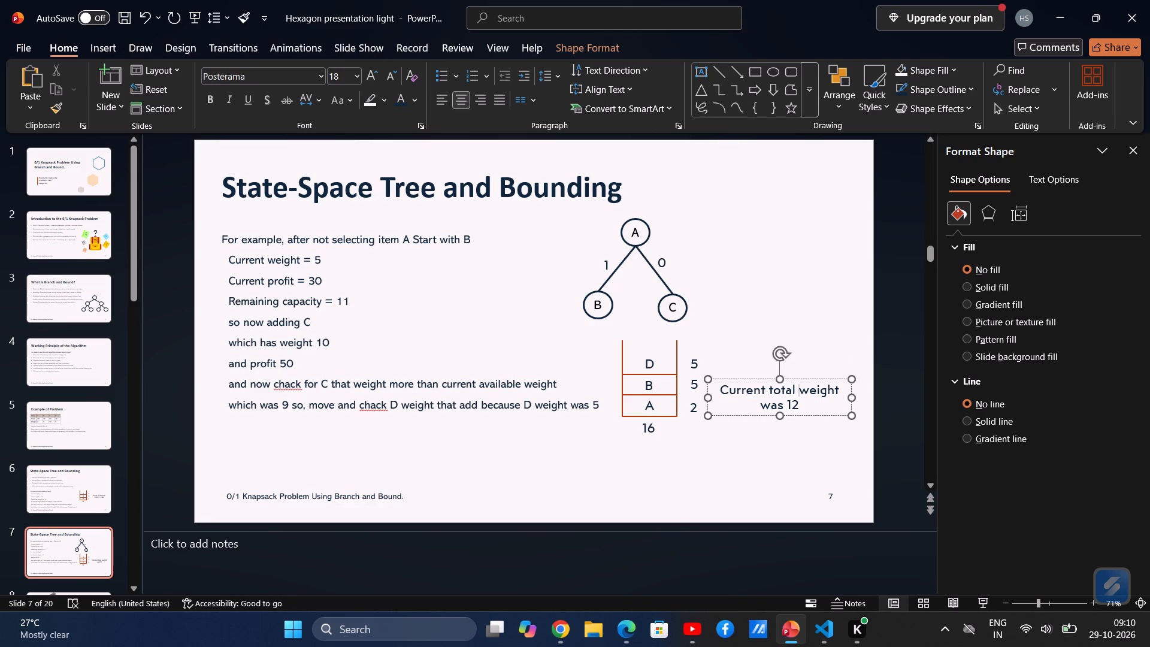
pyautogui.moveTo(817, 379); pyautogui.dragTo(819, 368)
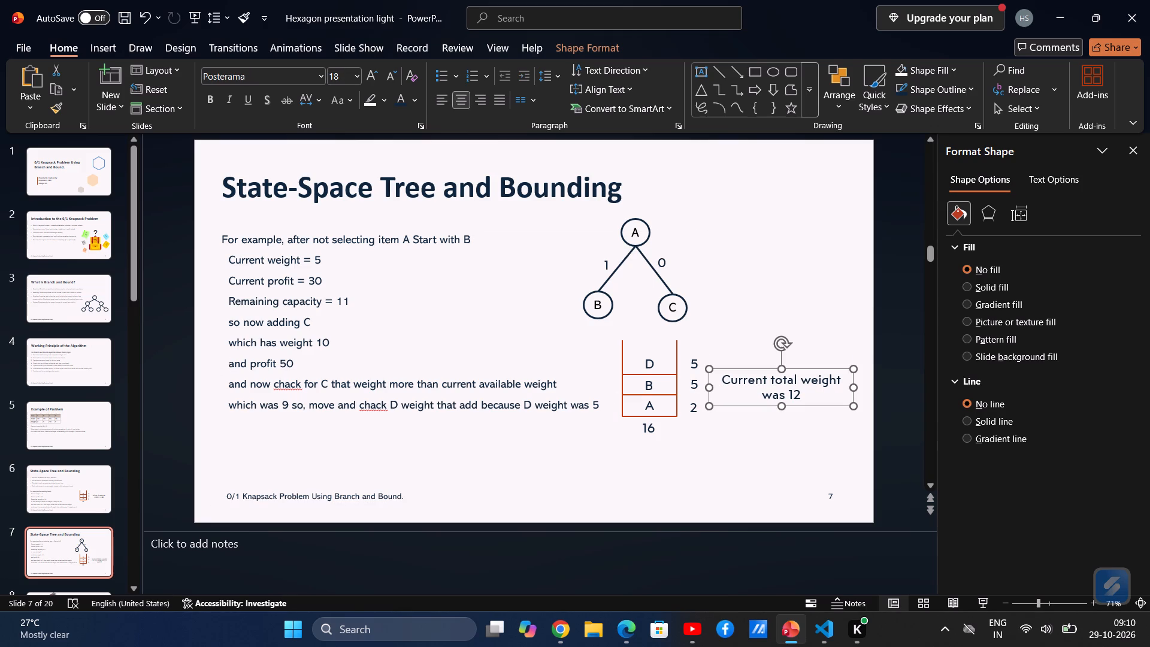
pyautogui.click(818, 371)
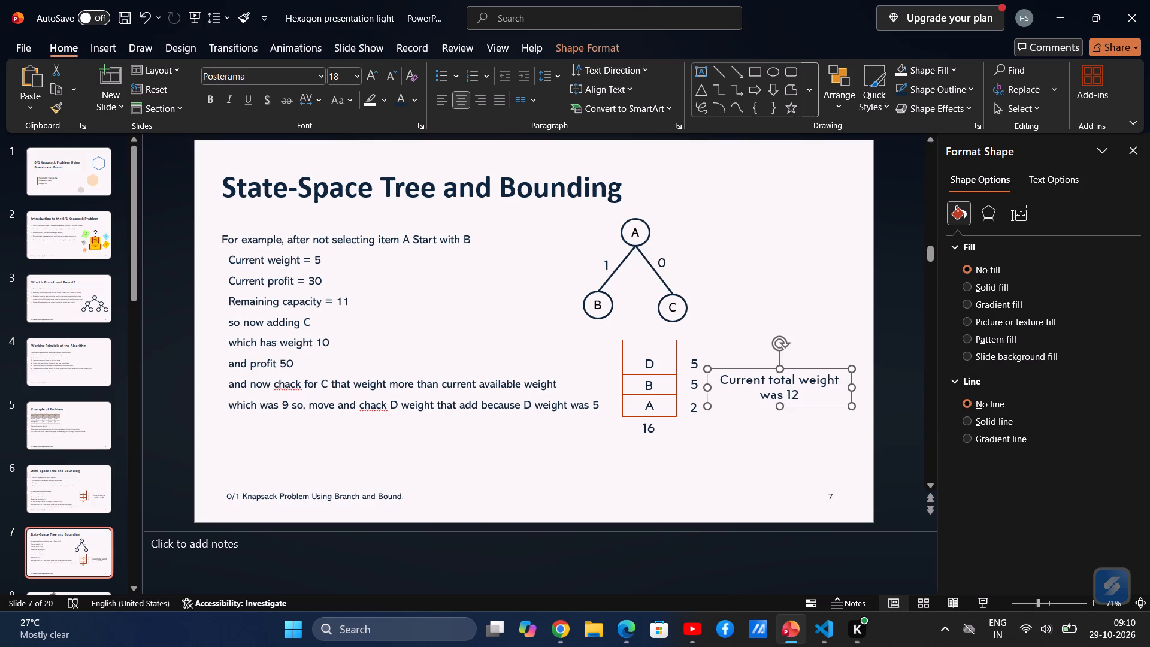
# Place the text cursor at the end of the "and profit 50" line in the example text.
pyautogui.click(292, 361)
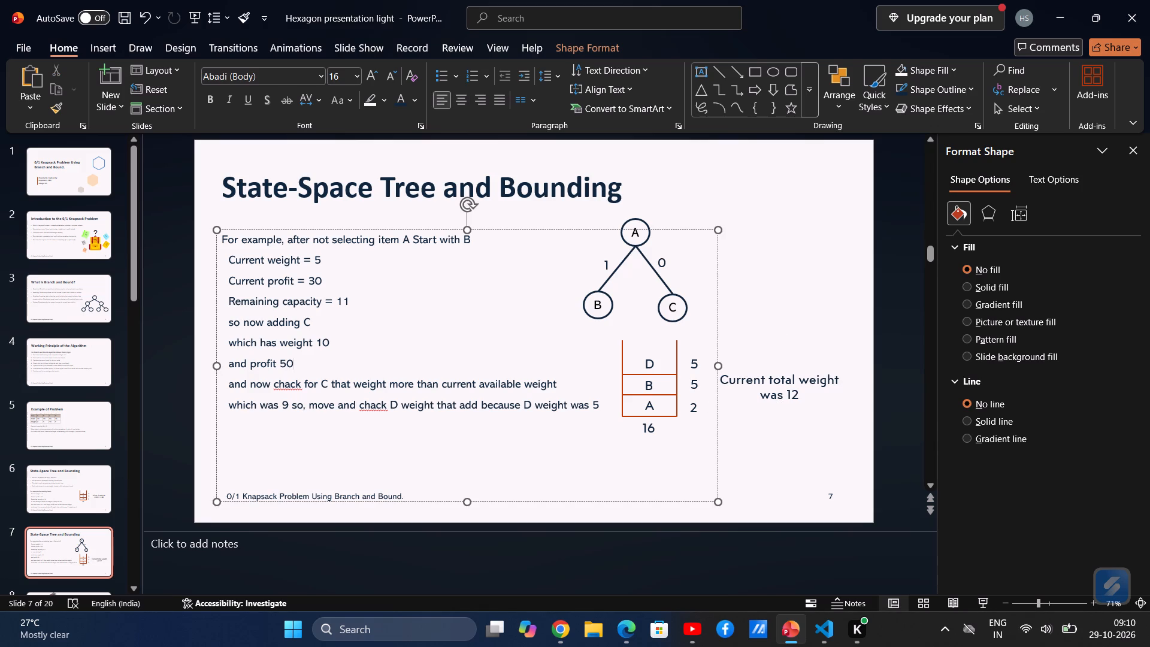
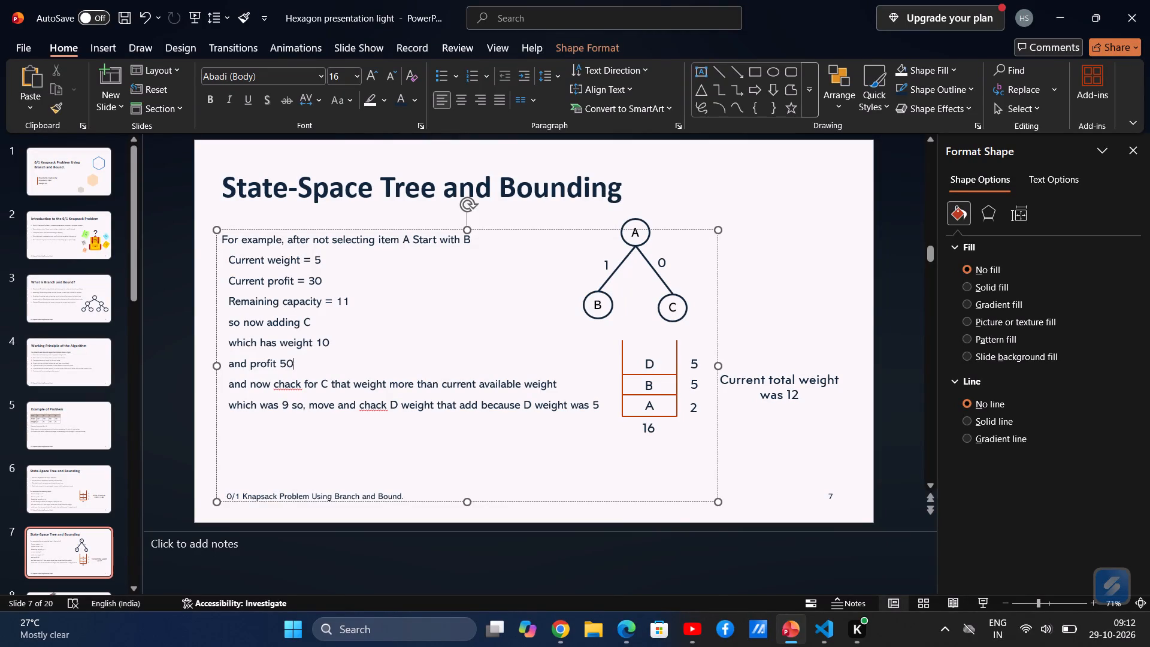
# Insert a blank line above "so now adding C" and restore that line's two-space indent.
pyautogui.click(227, 323)
pyautogui.press('Tab')
pyautogui.press('BackSpace')
pyautogui.press('Return')
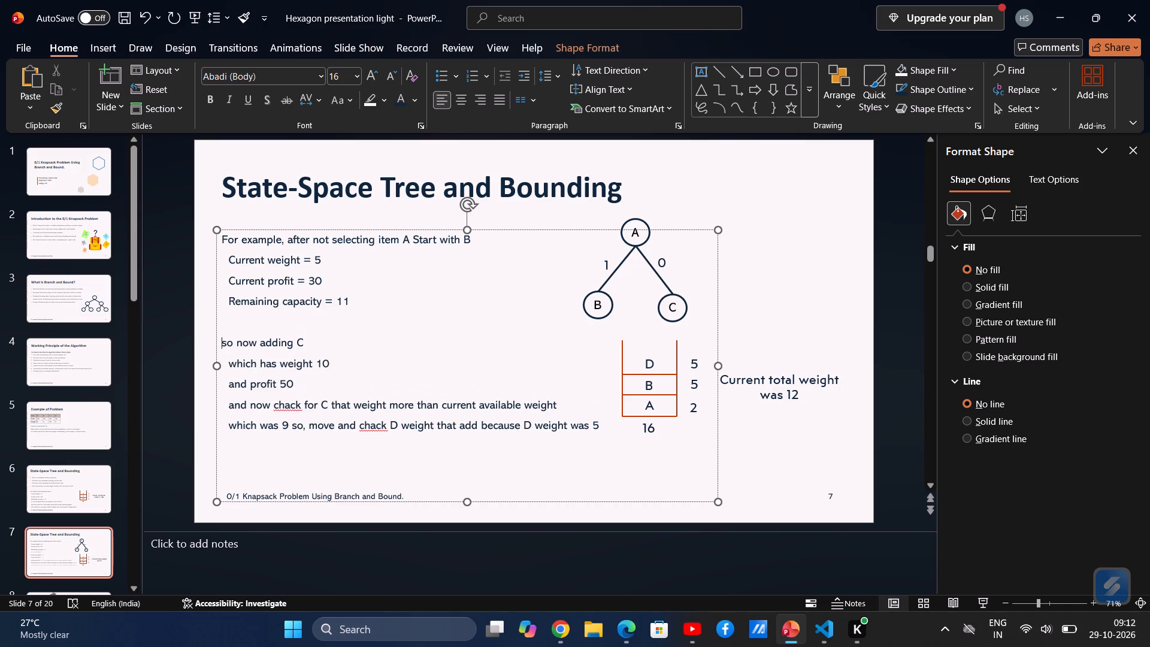
pyautogui.press('space')
pyautogui.press('space')
pyautogui.click(195, 313)
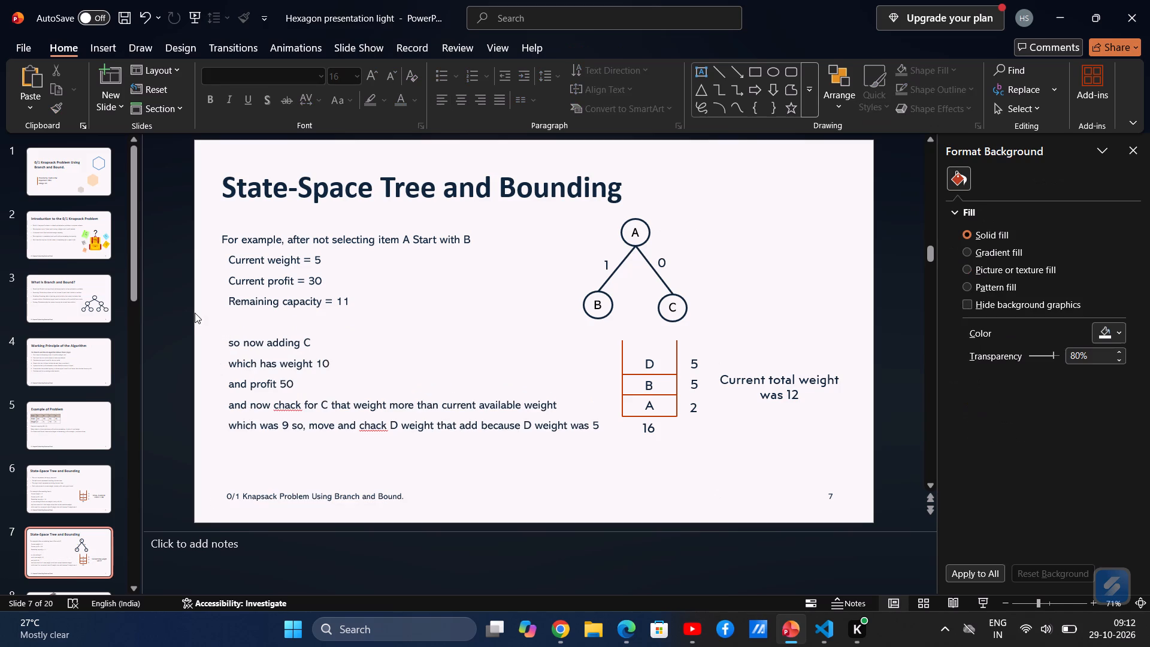
# Insert a blank line below "and profit 50" in the example text.
pyautogui.click(314, 386)
pyautogui.press('Return')
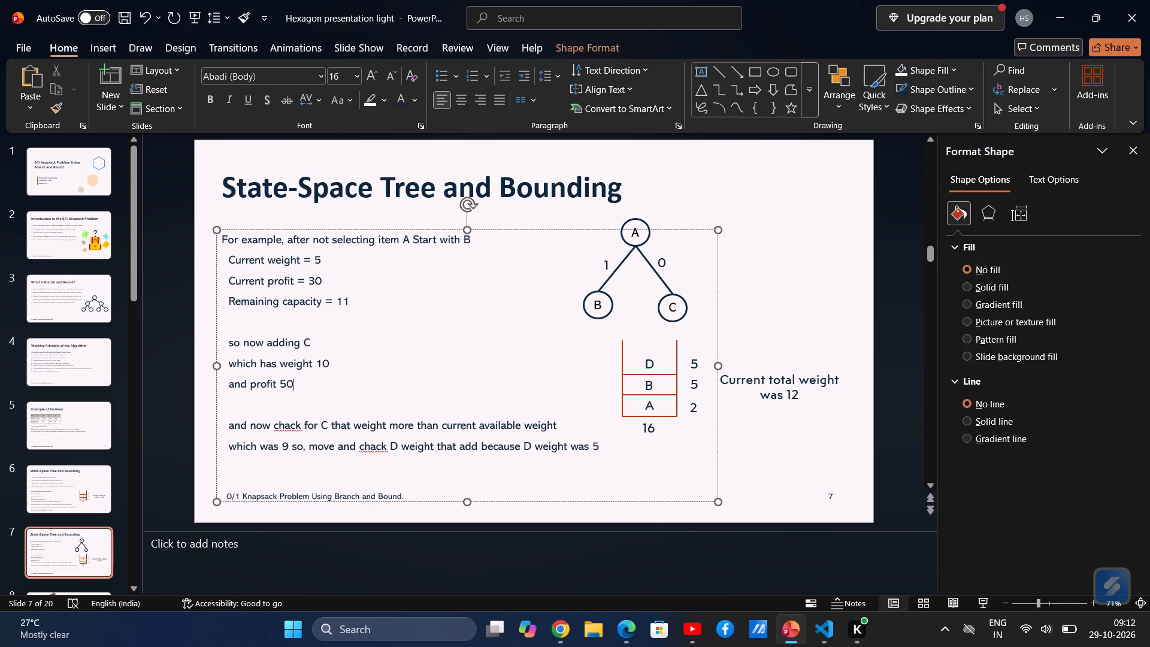
pyautogui.click(187, 330)
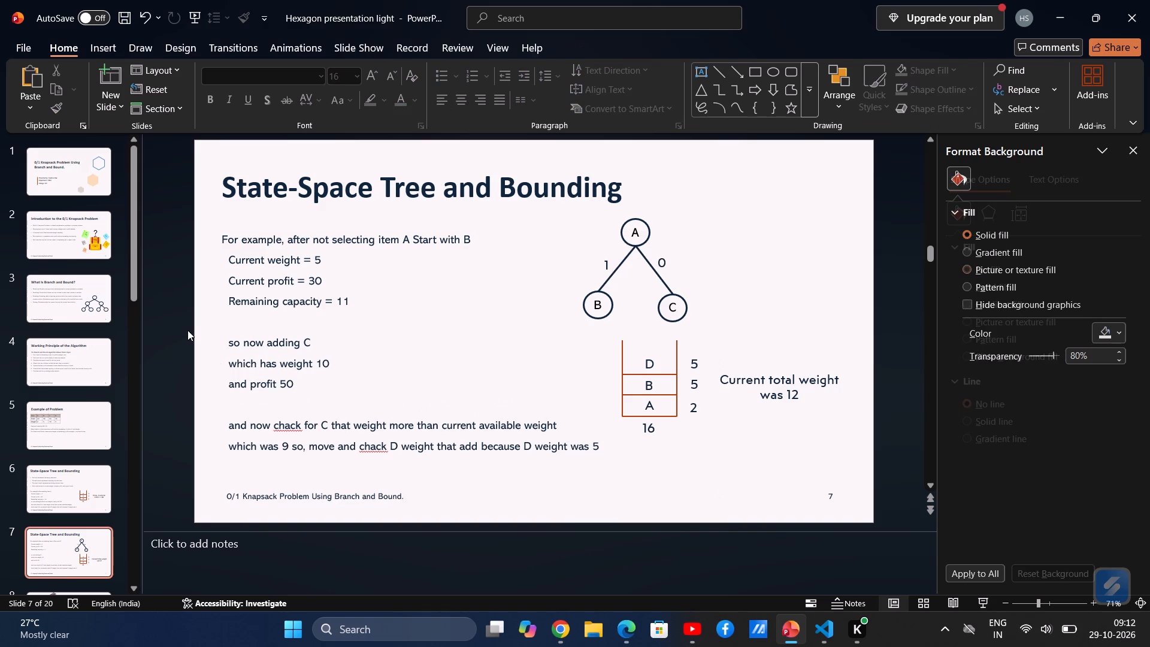
pyautogui.click(317, 380)
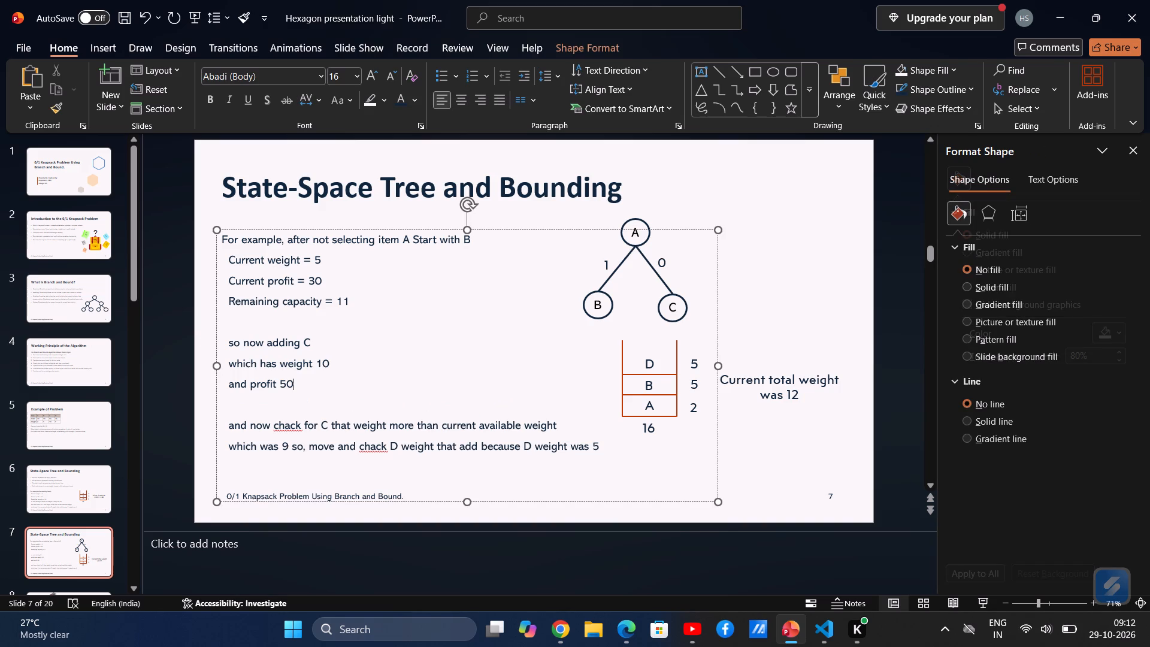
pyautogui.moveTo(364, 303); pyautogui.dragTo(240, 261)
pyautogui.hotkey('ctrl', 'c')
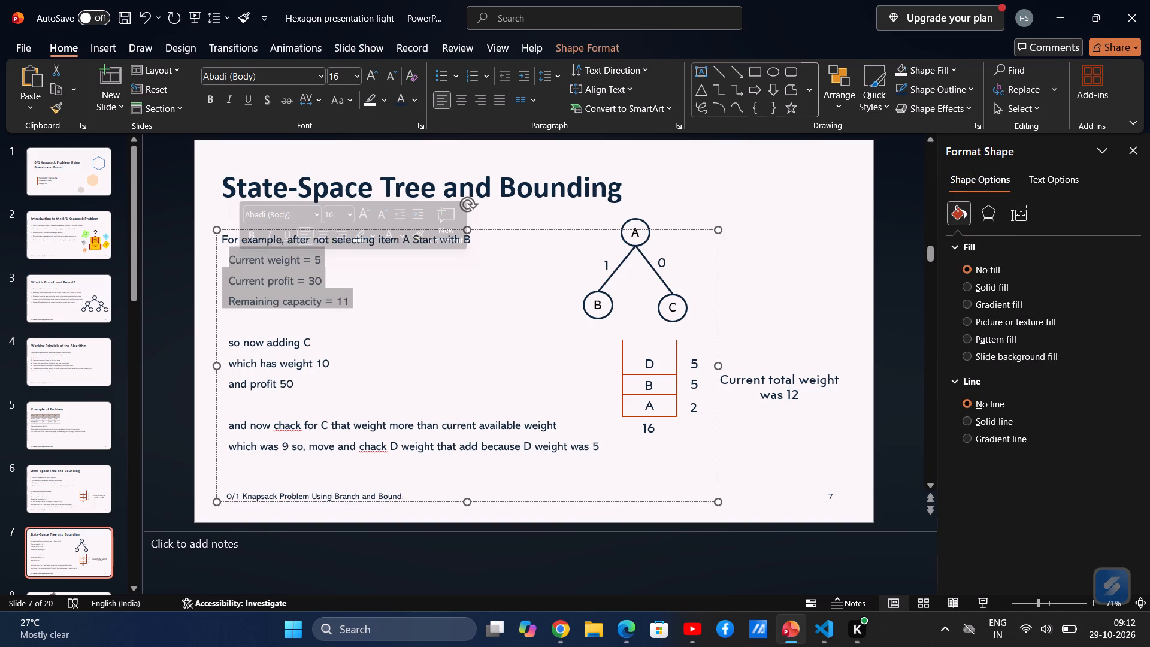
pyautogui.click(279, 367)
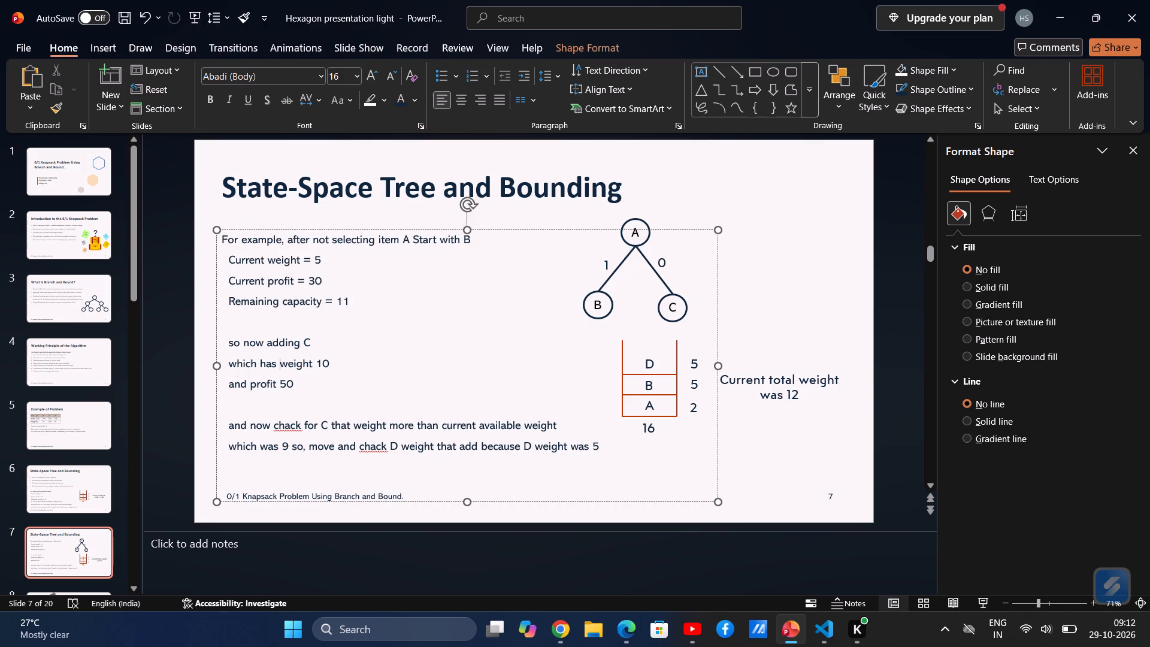
# Write "Now new remaining capacity 1" on the blank line below "and profit 50", indented with two spaces.
pyautogui.click(262, 397)
pyautogui.press('space')
pyautogui.press('space')
pyautogui.press('space')
pyautogui.press('BackSpace')
pyautogui.write('NOw')
pyautogui.press('space')
pyautogui.write('new')
pyautogui.press('space')
pyautogui.press('r')
pyautogui.write('emai')
pyautogui.write('nin')
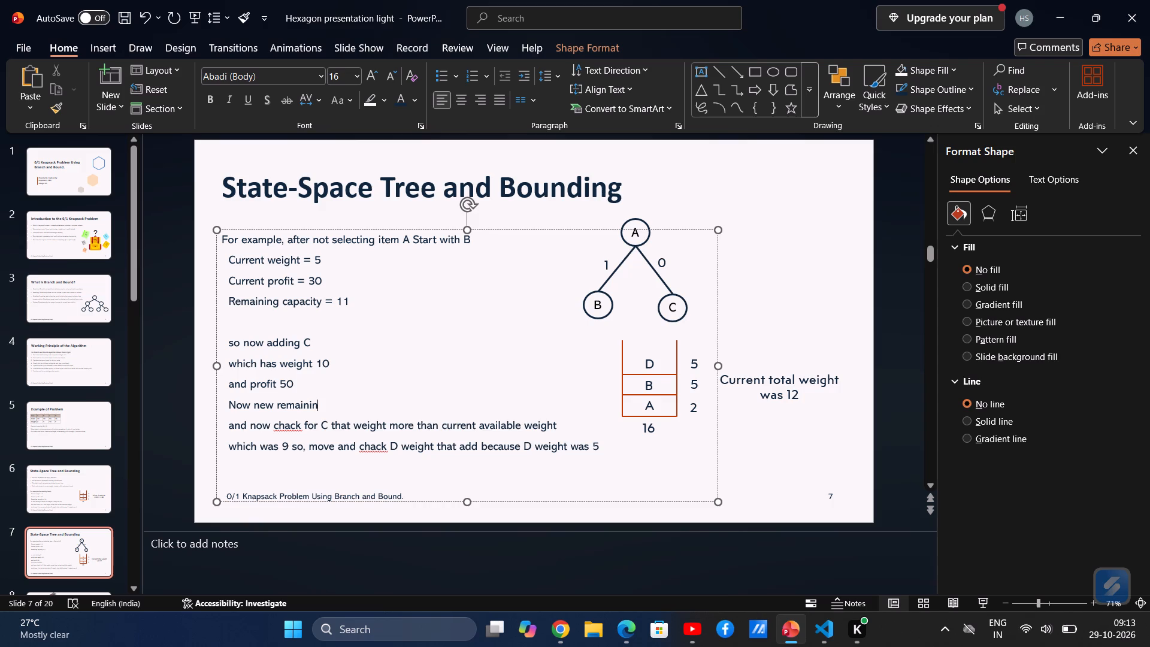
pyautogui.write('g capacit')
pyautogui.write('y')
pyautogui.press('space')
pyautogui.press('1')
# Delete the two closing lines about checking the weights of C and D from the example text.
pyautogui.moveTo(611, 445); pyautogui.dragTo(237, 428)
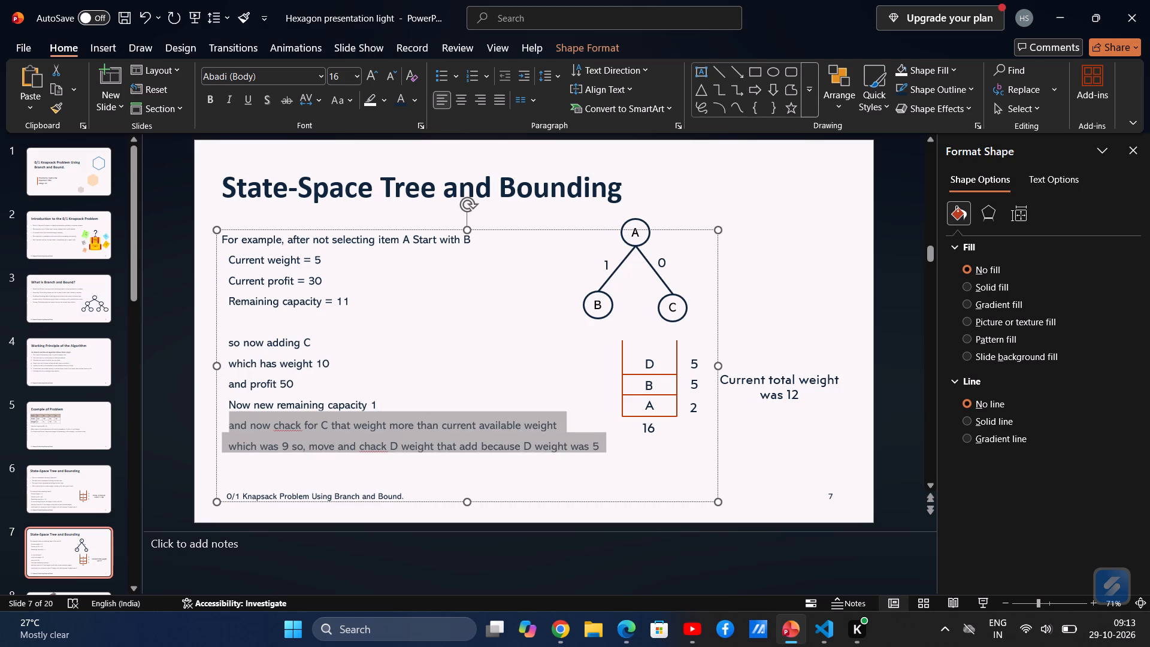
pyautogui.moveTo(237, 428); pyautogui.dragTo(237, 427)
pyautogui.press('BackSpace')
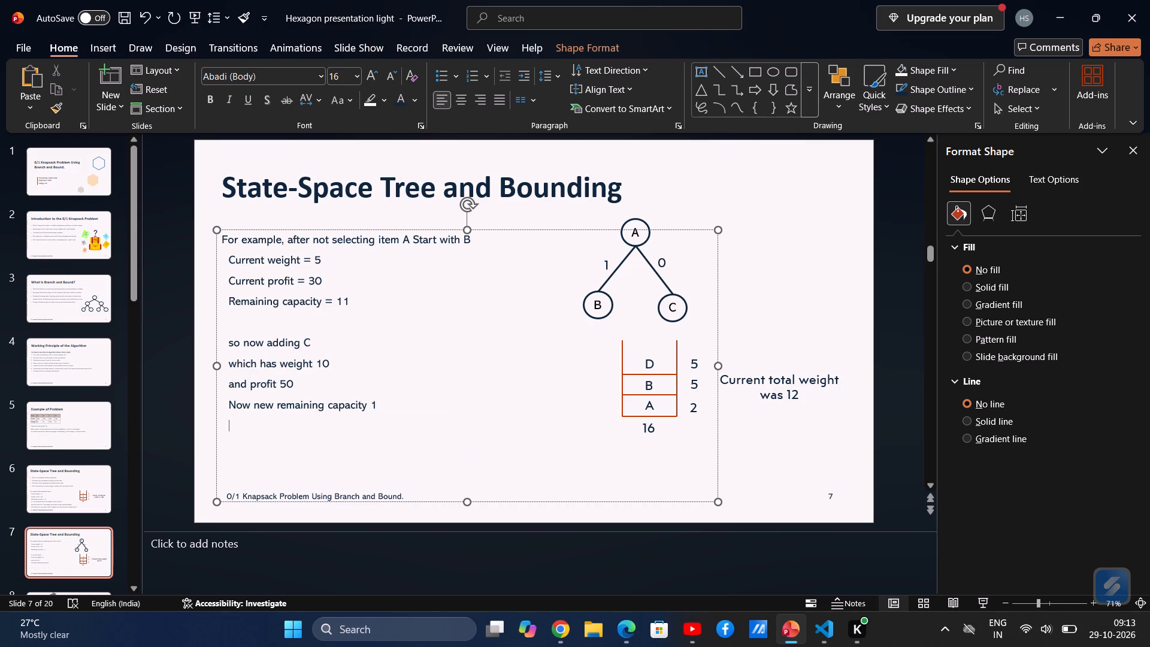
# Insert "= " before the values in the "Now new remaining capacity", "and profit" and "which has weight" lines.
pyautogui.click(371, 407)
pyautogui.write('=')
pyautogui.press('space')
pyautogui.click(282, 383)
pyautogui.write('=')
pyautogui.press('space')
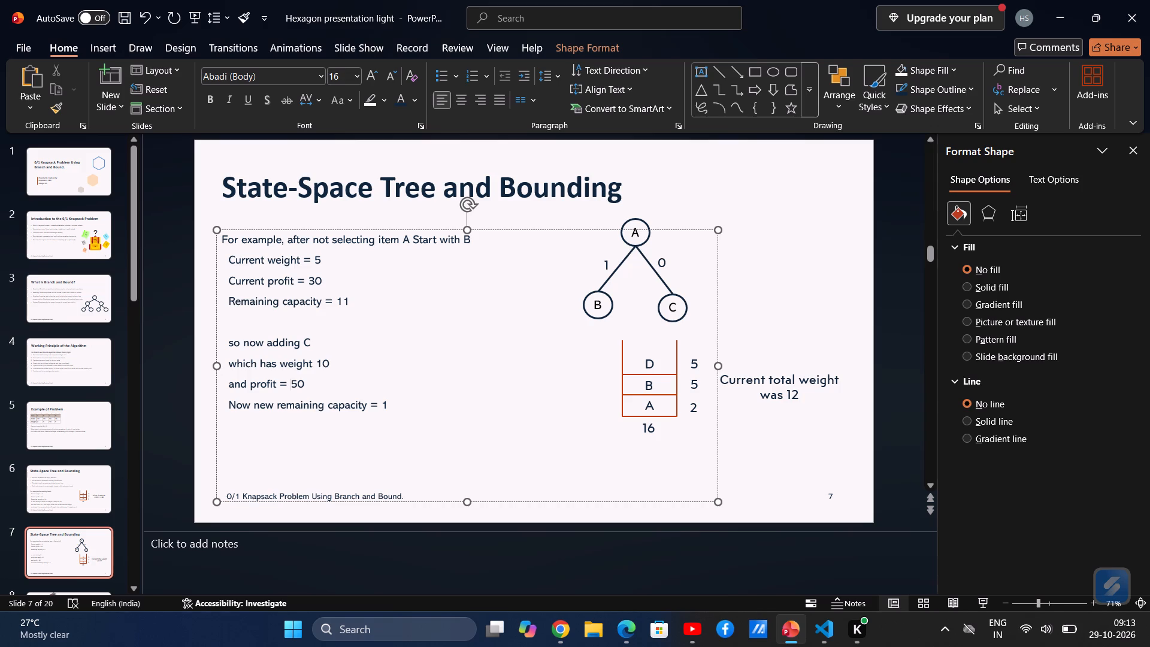
pyautogui.click(317, 363)
pyautogui.write('=')
pyautogui.press('space')
# Add a line "Current total profit = 80", indented with two spaces, between the "and profit = 50" and "Now new remaining capacity" lines.
pyautogui.click(340, 391)
pyautogui.press('Return')
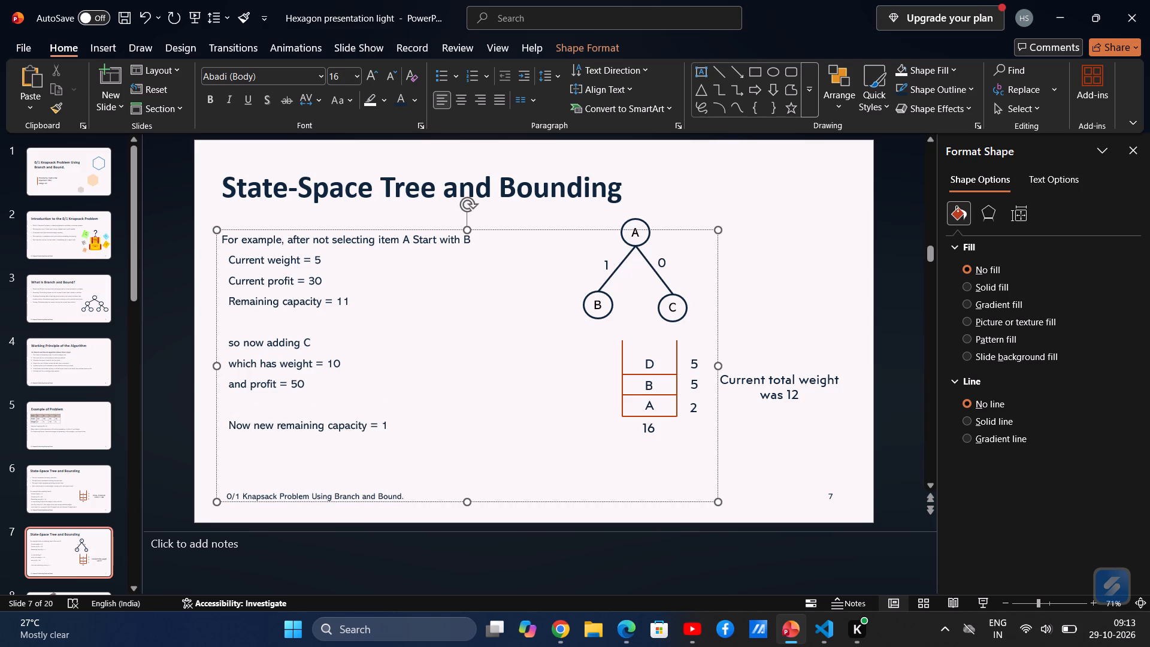
pyautogui.press('Tab')
pyautogui.press('BackSpace')
pyautogui.press('space')
pyautogui.press('space')
pyautogui.write('Currenr')
pyautogui.press('space')
pyautogui.press('BackSpace')
pyautogui.press('BackSpace')
pyautogui.write('r')
pyautogui.press('space')
pyautogui.press('BackSpace')
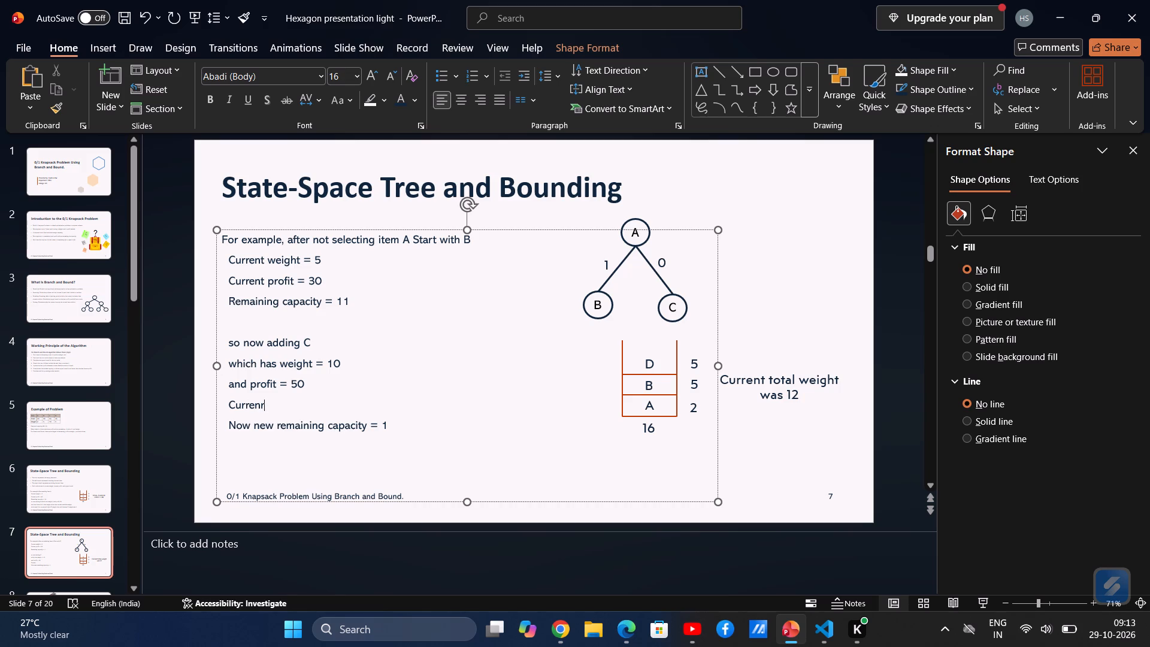
pyautogui.press('BackSpace')
pyautogui.write('t profit')
pyautogui.press('BackSpace')
pyautogui.press('BackSpace')
pyautogui.press('BackSpace')
pyautogui.press('BackSpace')
pyautogui.press('BackSpace')
pyautogui.press('BackSpace')
pyautogui.write('total profit was')
pyautogui.press('BackSpace')
pyautogui.press('BackSpace')
pyautogui.press('BackSpace')
pyautogui.write('=')
pyautogui.press('space')
pyautogui.write('80')
# Add a line "so D has wight 5", indented with two spaces, below the "Now new remaining capacity = 1" line.
pyautogui.click(400, 421)
pyautogui.press('Return')
pyautogui.press('Return')
pyautogui.press('BackSpace')
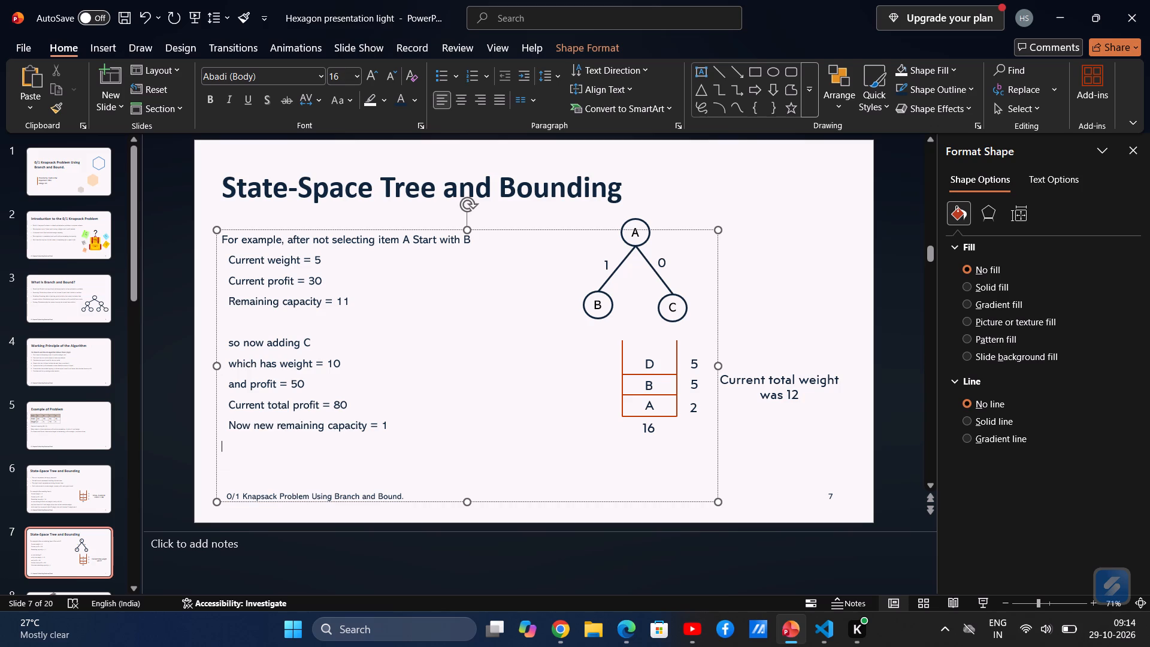
pyautogui.press('space')
pyautogui.press('space')
pyautogui.write('so new')
pyautogui.press('space')
pyautogui.press('BackSpace')
pyautogui.press('BackSpace')
pyautogui.press('BackSpace')
pyautogui.press('BackSpace')
pyautogui.write('D has')
pyautogui.press('space')
pyautogui.write('wight')
pyautogui.press('space')
pyautogui.press('5')
pyautogui.press('space')
# Continue the line about D with "that now fit in capacity".
pyautogui.write('s')
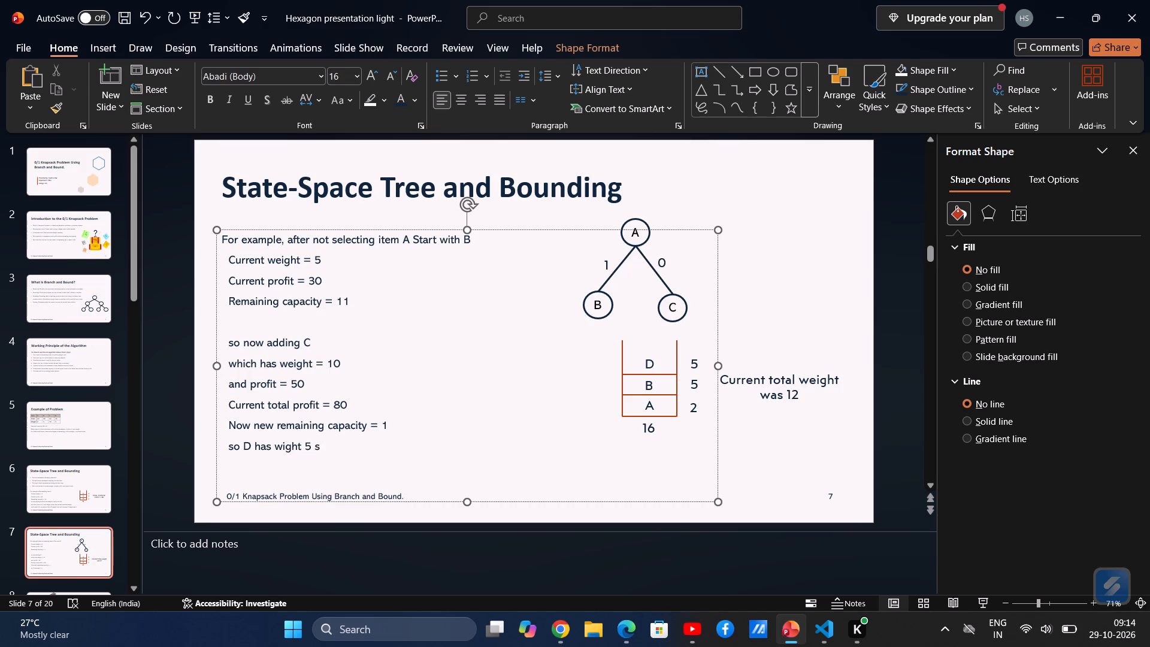
pyautogui.write('o that')
pyautogui.press('space')
pyautogui.press('BackSpace')
pyautogui.press('BackSpace')
pyautogui.press('BackSpace')
pyautogui.press('BackSpace')
pyautogui.press('BackSpace')
pyautogui.press('BackSpace')
pyautogui.press('BackSpace')
pyautogui.press('BackSpace')
pyautogui.write('that')
pyautogui.press('space')
pyautogui.write('now')
pyautogui.press('space')
pyautogui.write('fit')
pyautogui.press('space')
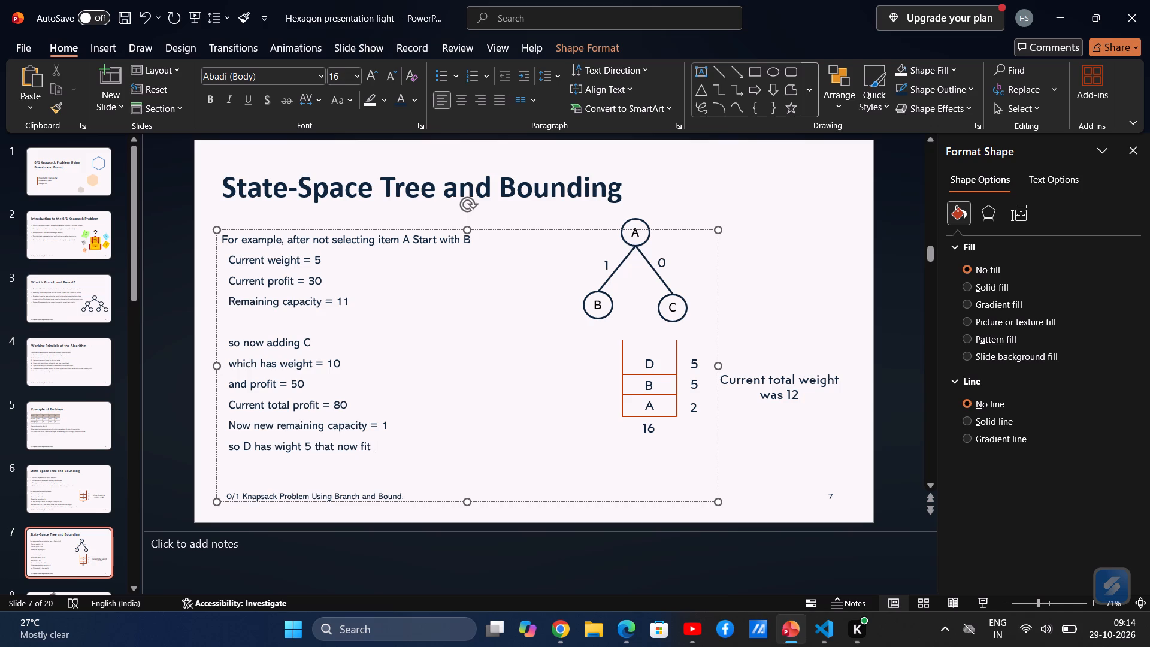
pyautogui.write('in cal')
pyautogui.press('BackSpace')
pyautogui.press('p')
pyautogui.write('acity')
pyautogui.press('space')
# Remove the word "so" and its following space from the start of the line about D.
pyautogui.press('Left')
pyautogui.press('Left')
pyautogui.press('Left')
pyautogui.press('Left')
pyautogui.press('Left')
pyautogui.press('Left')
pyautogui.press('Left')
pyautogui.press('Left')
pyautogui.press('Left')
pyautogui.press('Left')
pyautogui.press('Left')
pyautogui.press('Left')
pyautogui.press('Left')
pyautogui.press('Left')
pyautogui.press('Left')
pyautogui.press('Left')
pyautogui.press('Left')
pyautogui.press('Left')
pyautogui.press('Left')
pyautogui.press('Left')
pyautogui.press('BackSpace')
pyautogui.press('BackSpace')
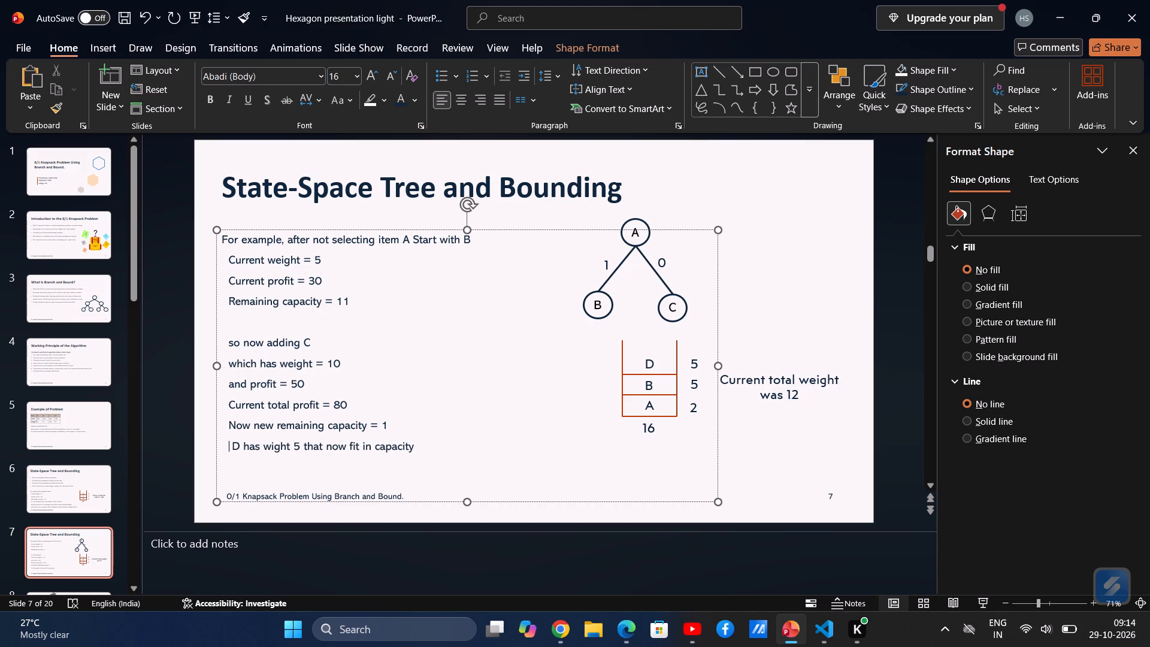
pyautogui.press('Right')
pyautogui.press('BackSpace')
# Change "now" to "not" before "fit in capacity" in the line about D.
pyautogui.press('Right')
pyautogui.press('Right')
pyautogui.press('Right')
pyautogui.press('Right')
pyautogui.press('Right')
pyautogui.press('Right')
pyautogui.press('Right')
pyautogui.press('Right')
pyautogui.press('Right')
pyautogui.press('Right')
pyautogui.press('Right')
pyautogui.press('Right')
pyautogui.press('Right')
pyautogui.press('Right')
pyautogui.press('Right')
pyautogui.press('Right')
pyautogui.press('Right')
pyautogui.press('Right')
pyautogui.press('Right')
pyautogui.press('Right')
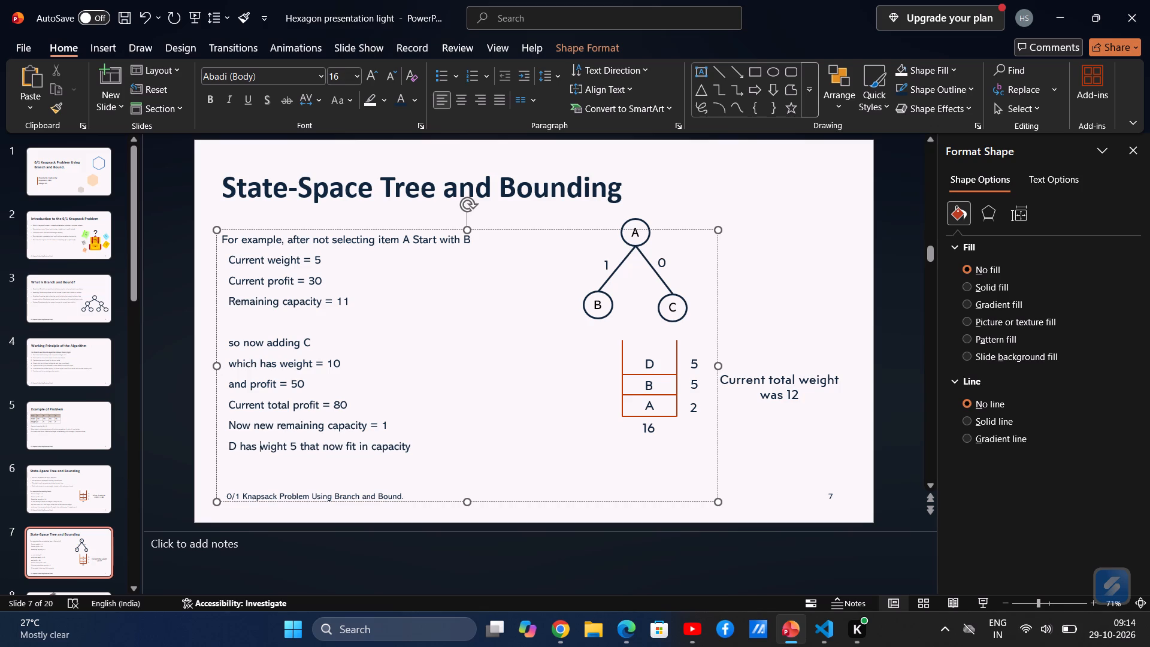
pyautogui.press('Left')
pyautogui.press('Left')
pyautogui.press('Left')
pyautogui.press('Left')
pyautogui.press('Left')
pyautogui.press('Left')
pyautogui.press('Right')
pyautogui.press('BackSpace')
pyautogui.press('t')
# Append "so can't calculate that" to the end of the line about D.
pyautogui.press('Right')
pyautogui.press('Right')
pyautogui.press('Right')
pyautogui.press('Right')
pyautogui.press('Right')
pyautogui.press('Right')
pyautogui.press('Right')
pyautogui.press('Right')
pyautogui.press('Right')
pyautogui.press('Right')
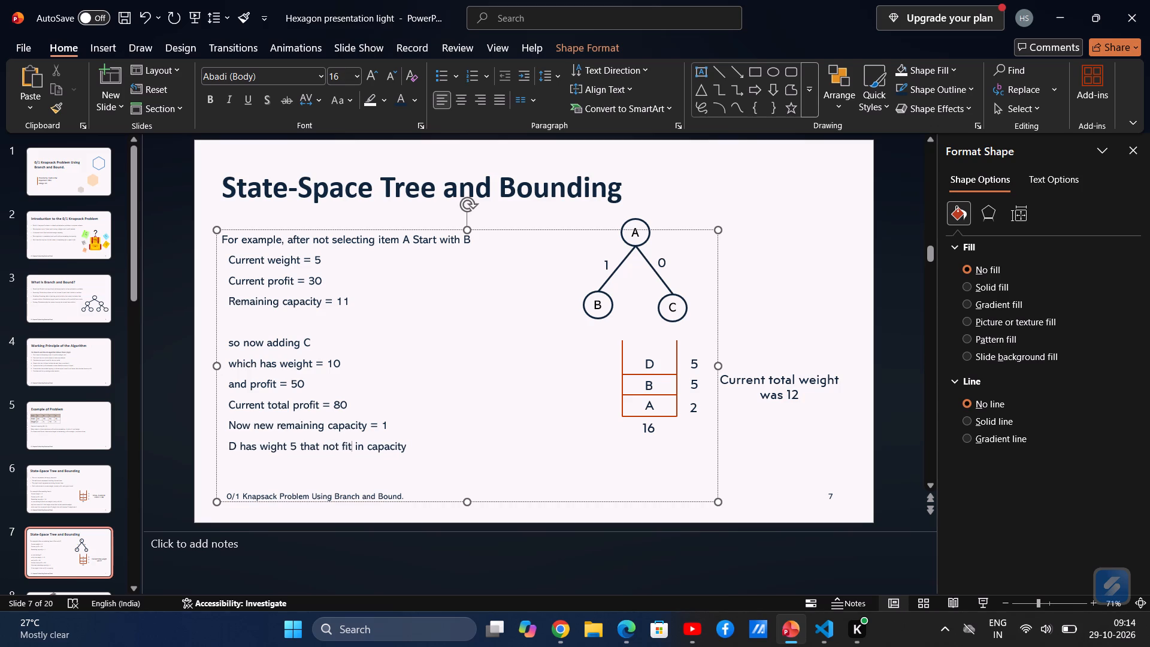
pyautogui.press('Right')
pyautogui.press('Right')
pyautogui.press('Right')
pyautogui.press('Right')
pyautogui.press('Right')
pyautogui.press('Right')
pyautogui.press('space')
pyautogui.write('so')
pyautogui.press('space')
pyautogui.press('c')
pyautogui.write('ant')
pyautogui.press('space')
pyautogui.press('BackSpace')
pyautogui.press('BackSpace')
pyautogui.press("'")
pyautogui.write('t calcual')
pyautogui.press('BackSpace')
pyautogui.press('BackSpace')
pyautogui.write('late')
pyautogui.press('space')
pyautogui.write('that')
pyautogui.press('space')
pyautogui.press('BackSpace')
# Relabel the knapsack diagram's bottom block as B and its middle block as C.
pyautogui.click(661, 412)
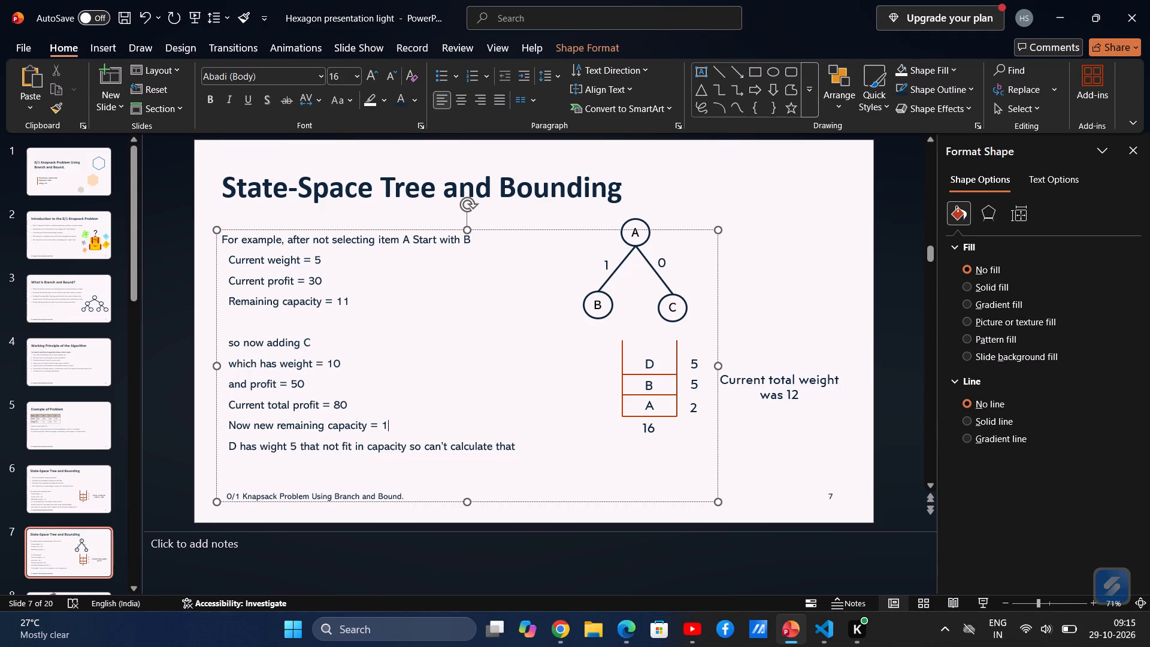
pyautogui.click(655, 406)
pyautogui.click(652, 406)
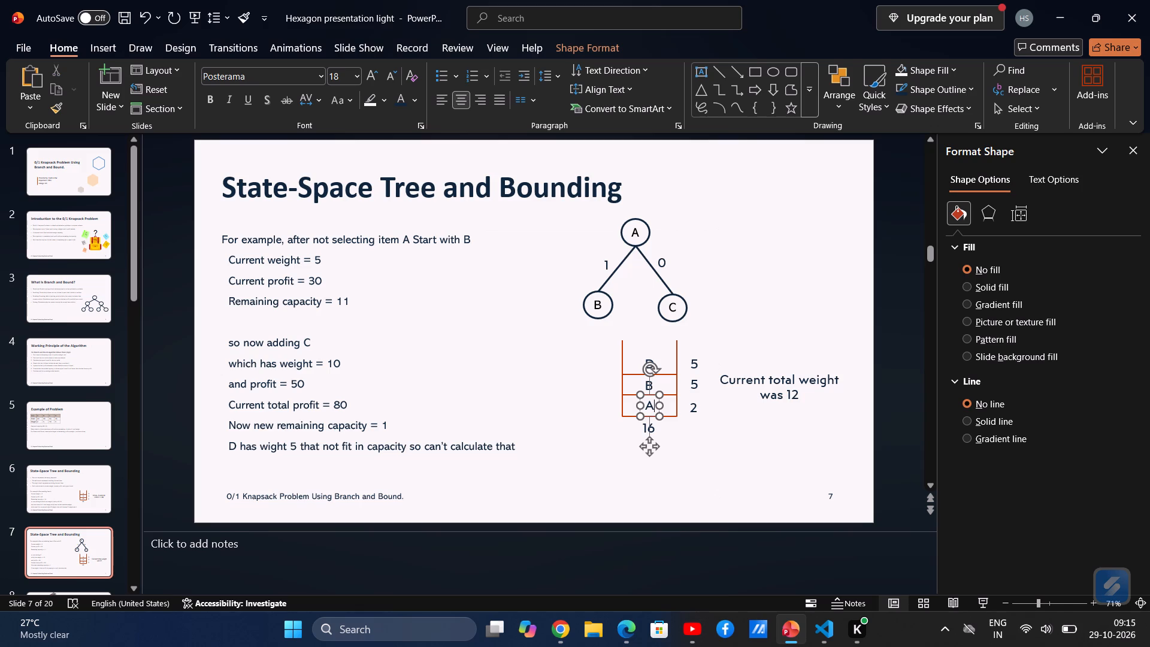
pyautogui.press('BackSpace')
pyautogui.hotkey('shift', 'b')
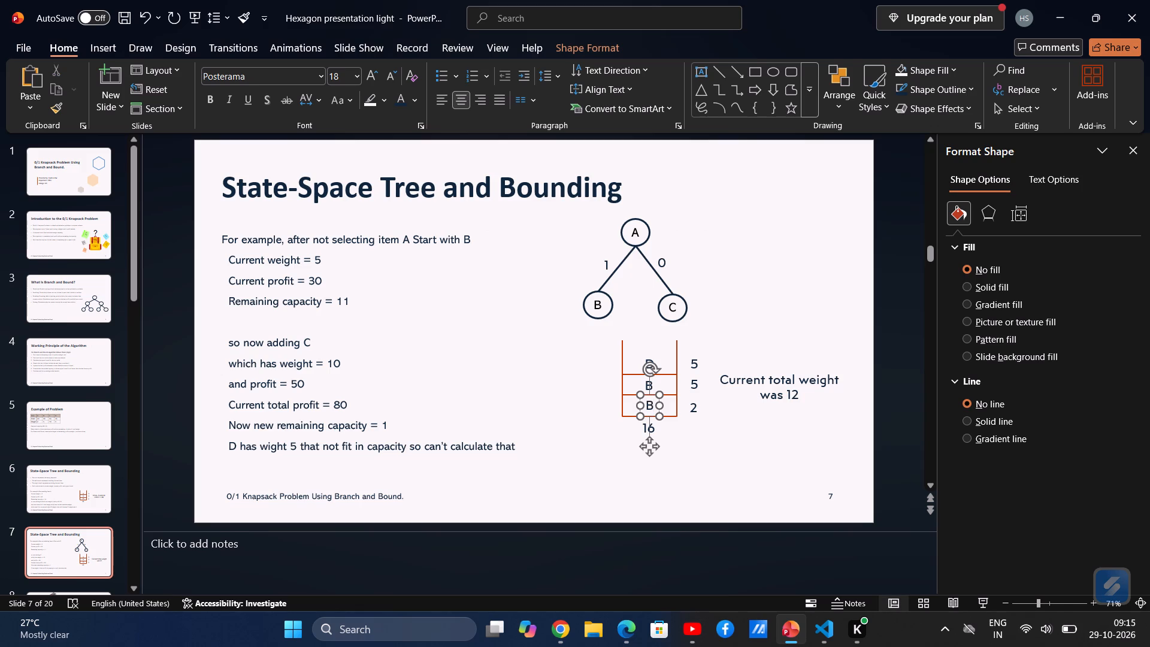
pyautogui.click(670, 385)
pyautogui.click(652, 385)
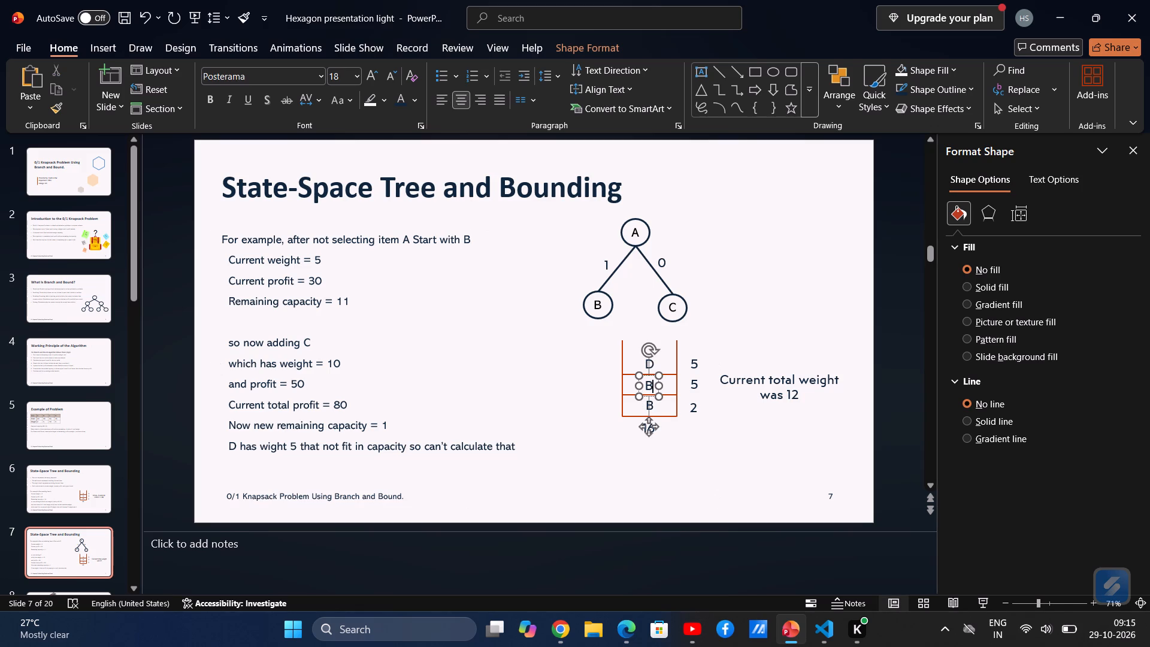
pyautogui.press('BackSpace')
pyautogui.hotkey('shift', 'c')
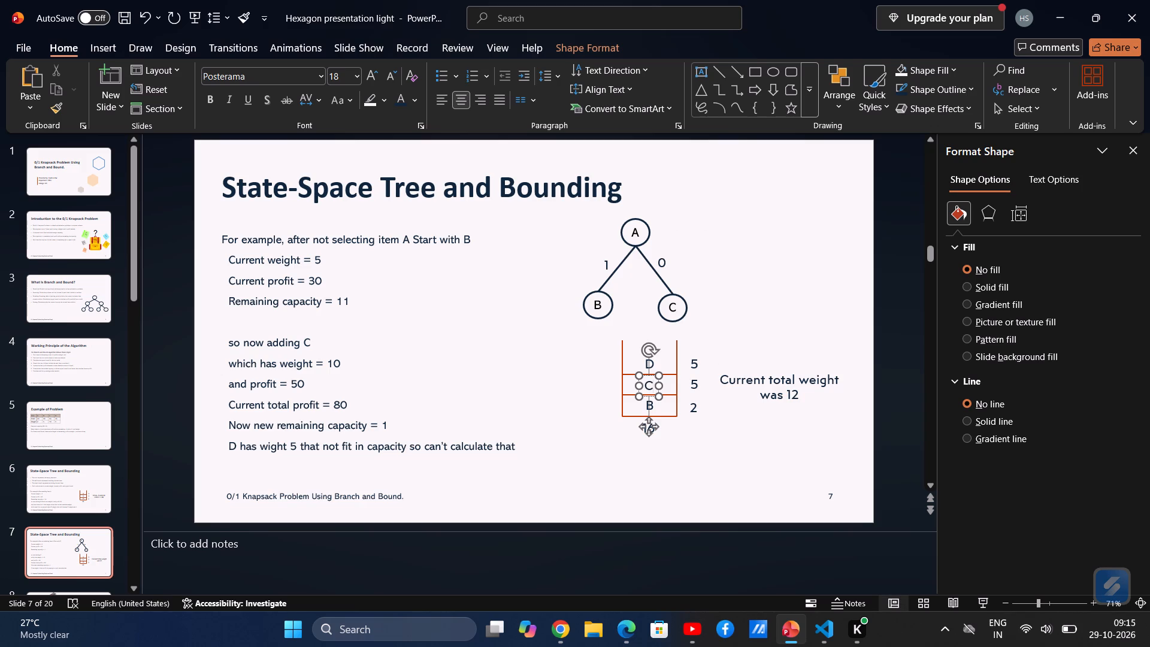
# Clear the label D from the knapsack diagram's top block and the weight 5 beside it.
pyautogui.click(673, 360)
pyautogui.click(656, 364)
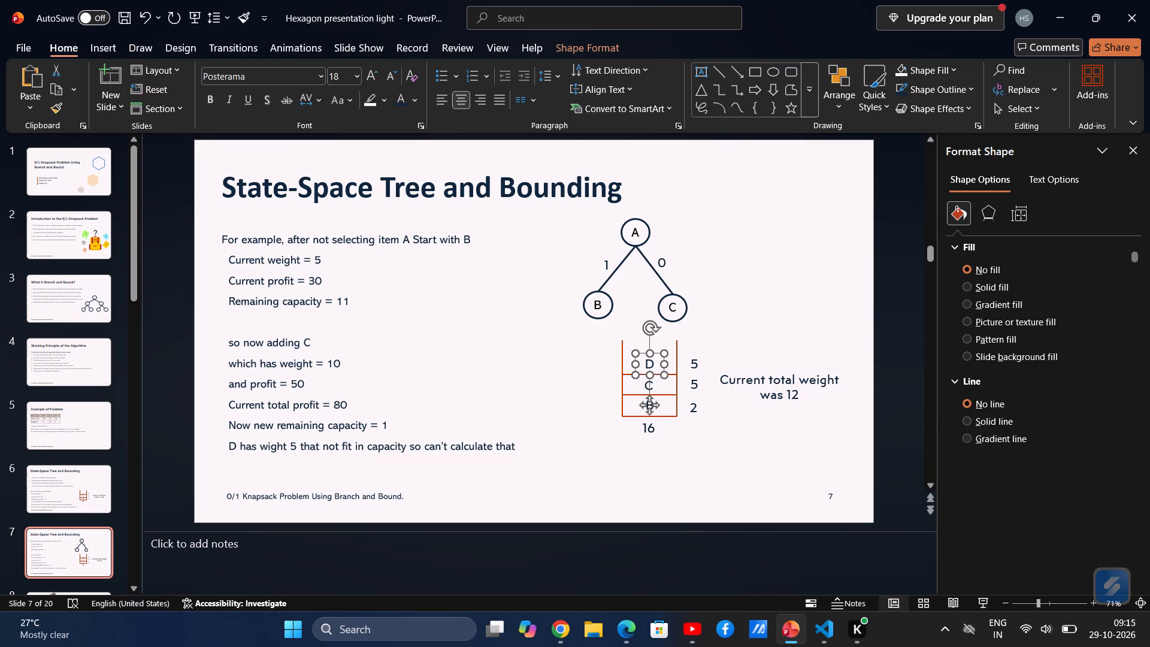
pyautogui.click(653, 364)
pyautogui.press('BackSpace')
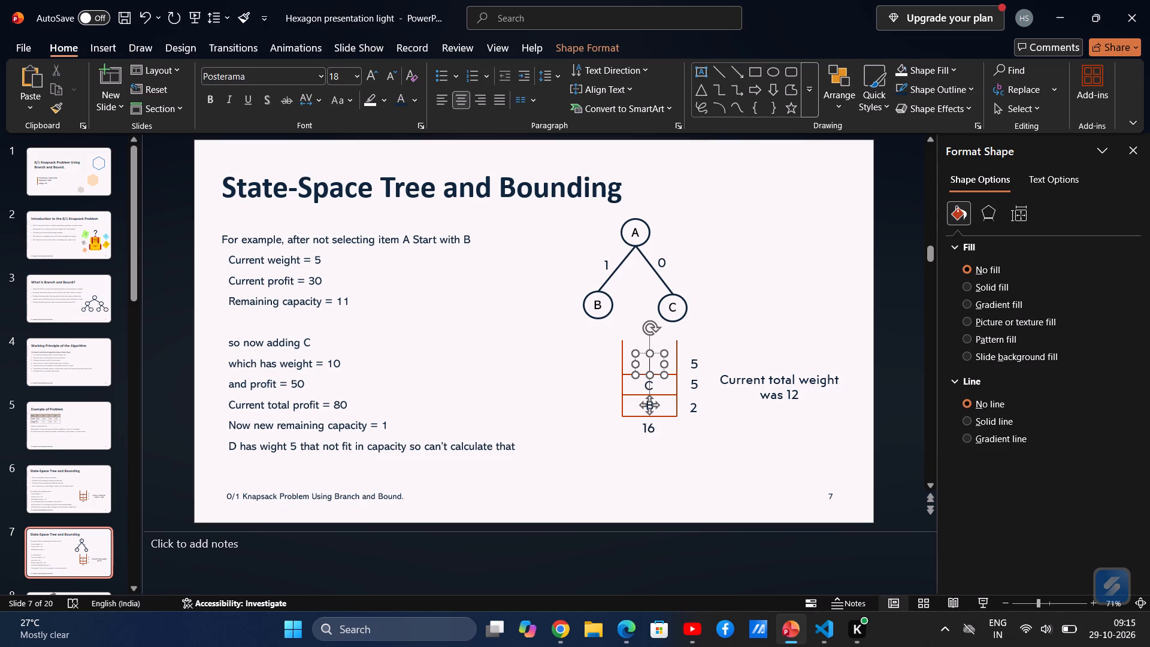
pyautogui.click(697, 365)
pyautogui.press('BackSpace')
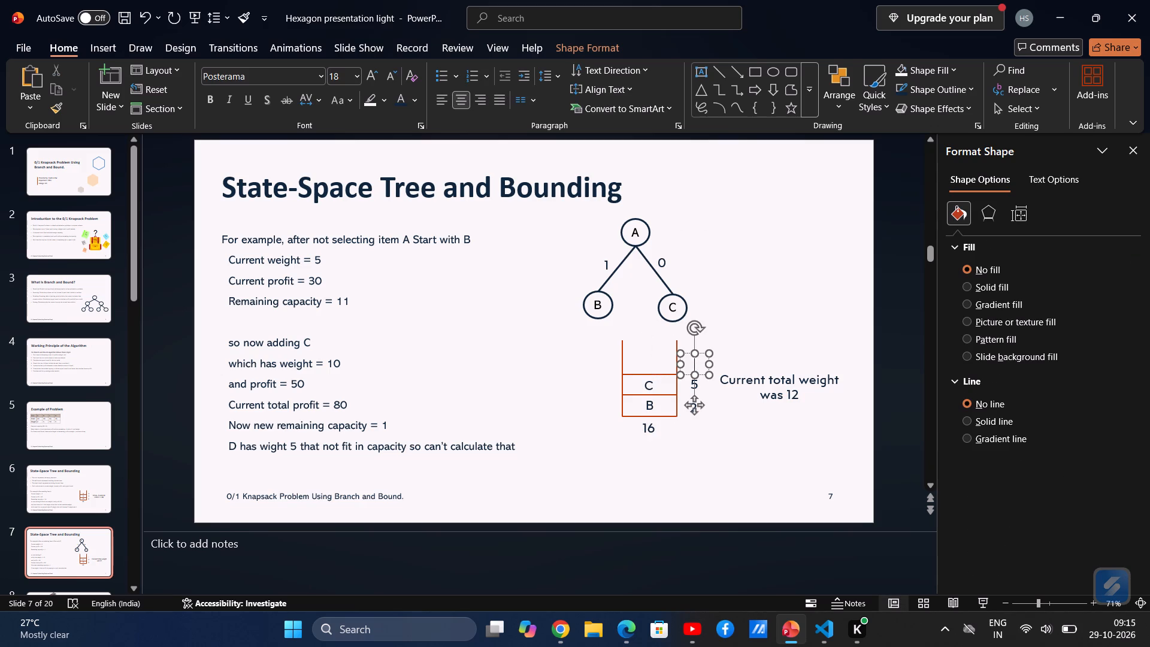
# Clear the weight 5 beside the knapsack diagram's C block.
pyautogui.click(701, 388)
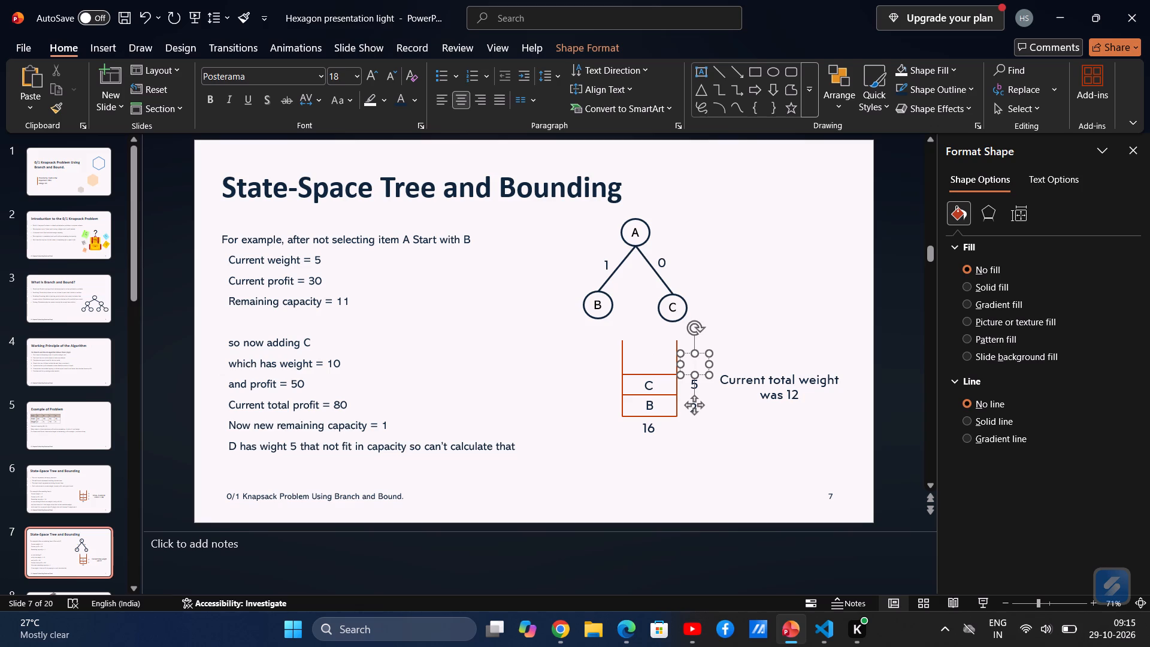
pyautogui.click(699, 384)
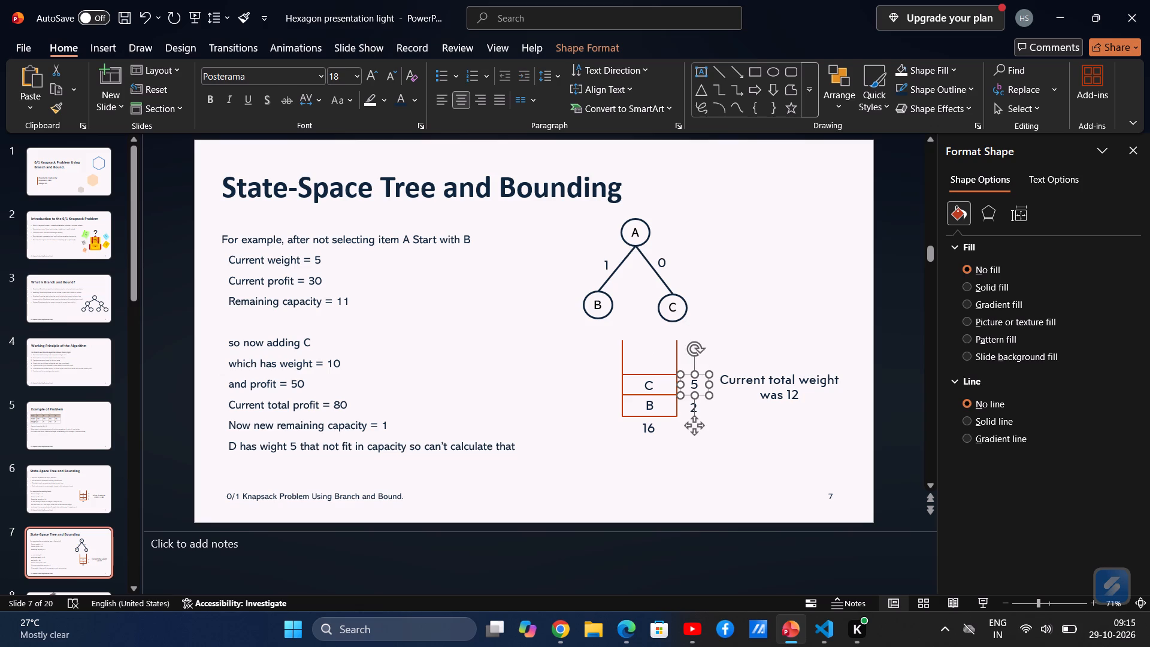
pyautogui.press('BackSpace')
pyautogui.hotkey('ctrl', 'z')
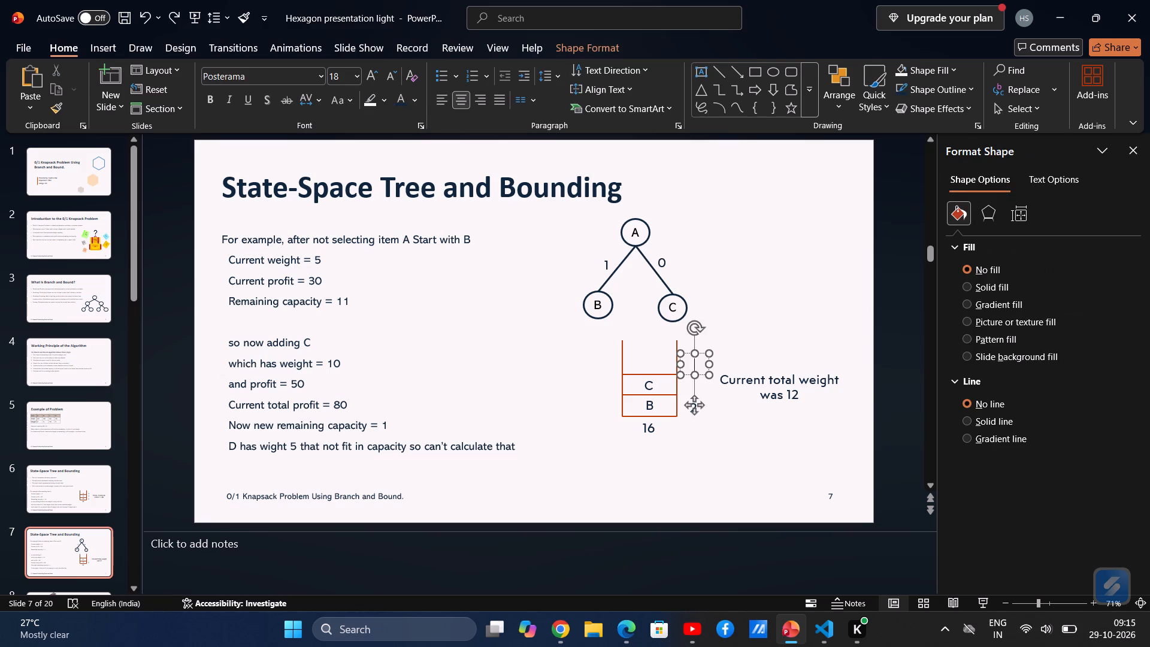
pyautogui.hotkey('ctrl', 'z')
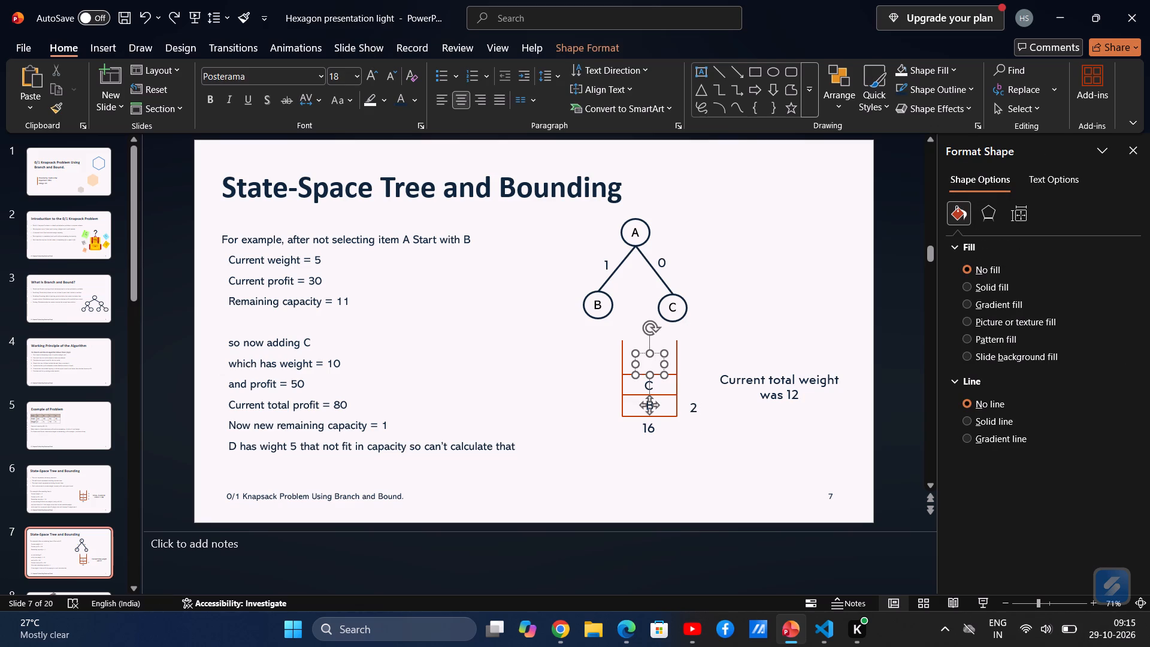
pyautogui.hotkey('ctrl', 'y')
pyautogui.click(693, 385)
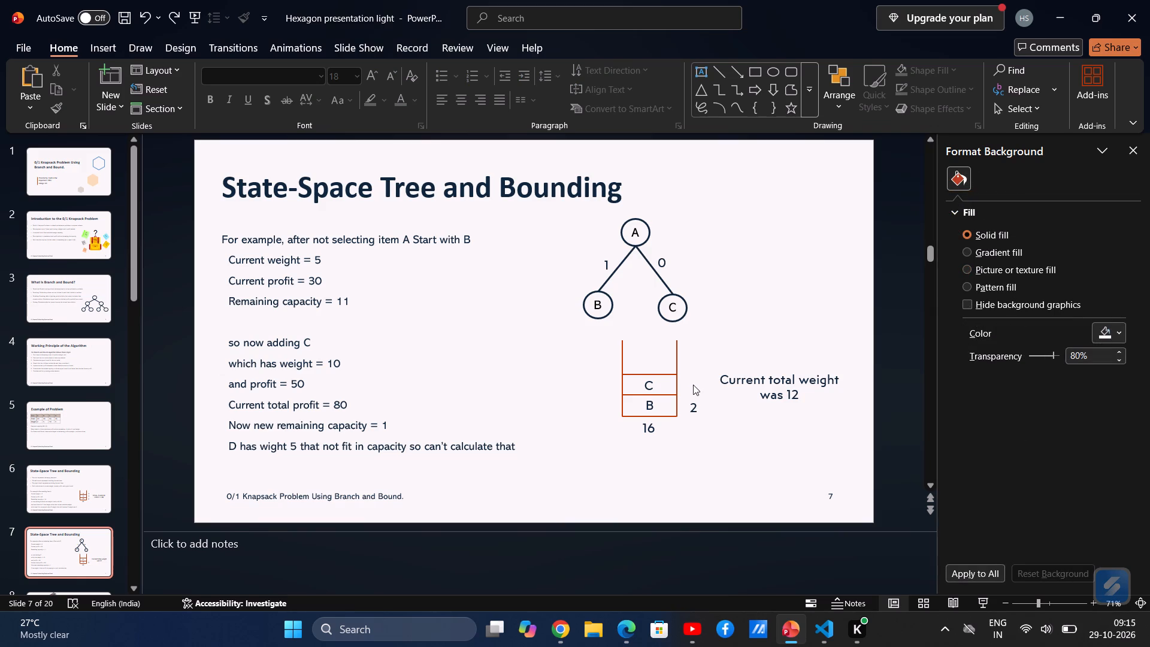
# Change the weight beside the knapsack diagram's B block to 5.
pyautogui.click(696, 410)
pyautogui.press('BackSpace')
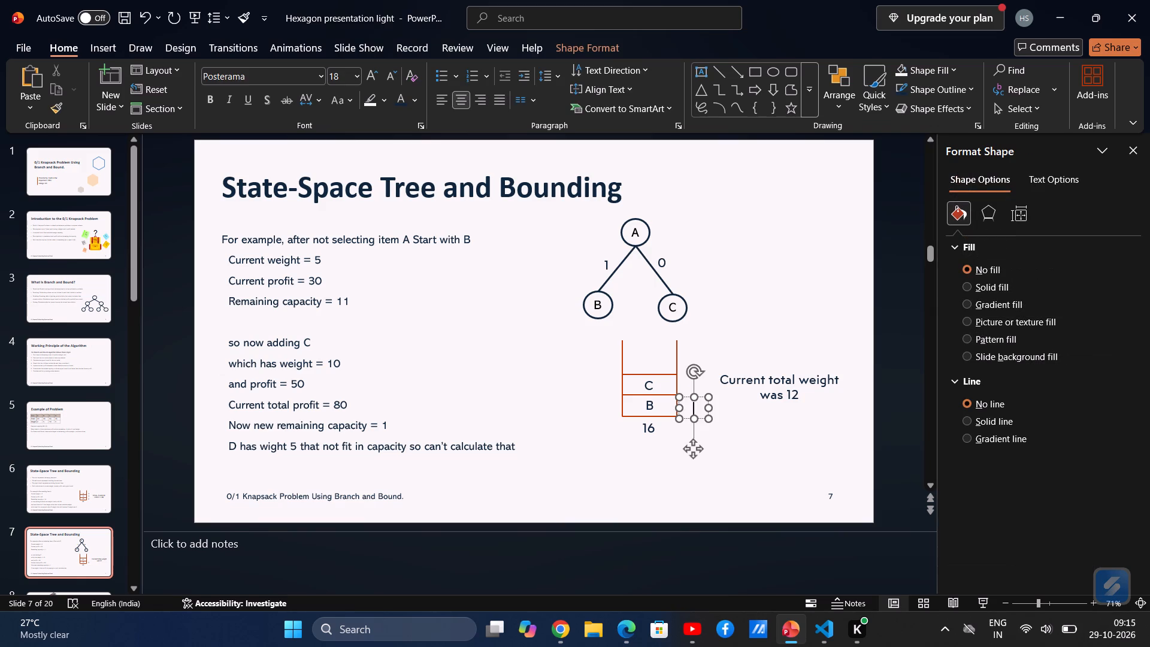
pyautogui.press('5')
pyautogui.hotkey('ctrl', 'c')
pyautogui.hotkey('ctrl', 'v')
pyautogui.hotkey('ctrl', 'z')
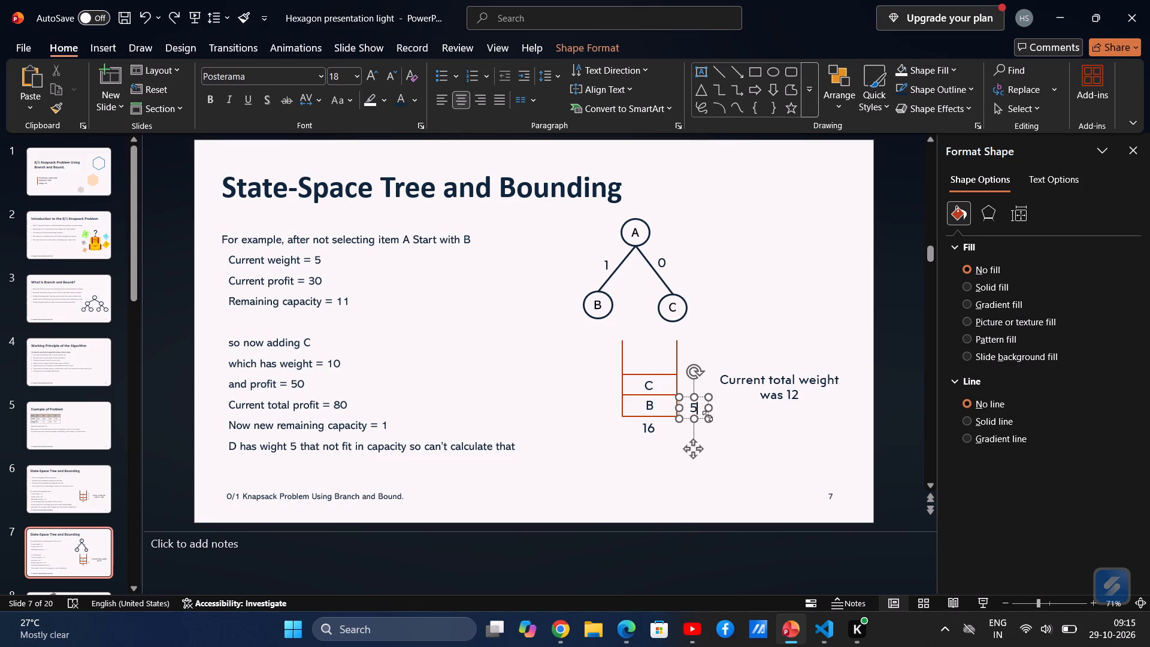
# Duplicate the B block's weight label, place the copy beside the C block and change its text to 10.
pyautogui.click(700, 409)
pyautogui.hotkey('ctrl', 'c')
pyautogui.hotkey('ctrl', 'v')
pyautogui.moveTo(710, 411); pyautogui.dragTo(710, 410)
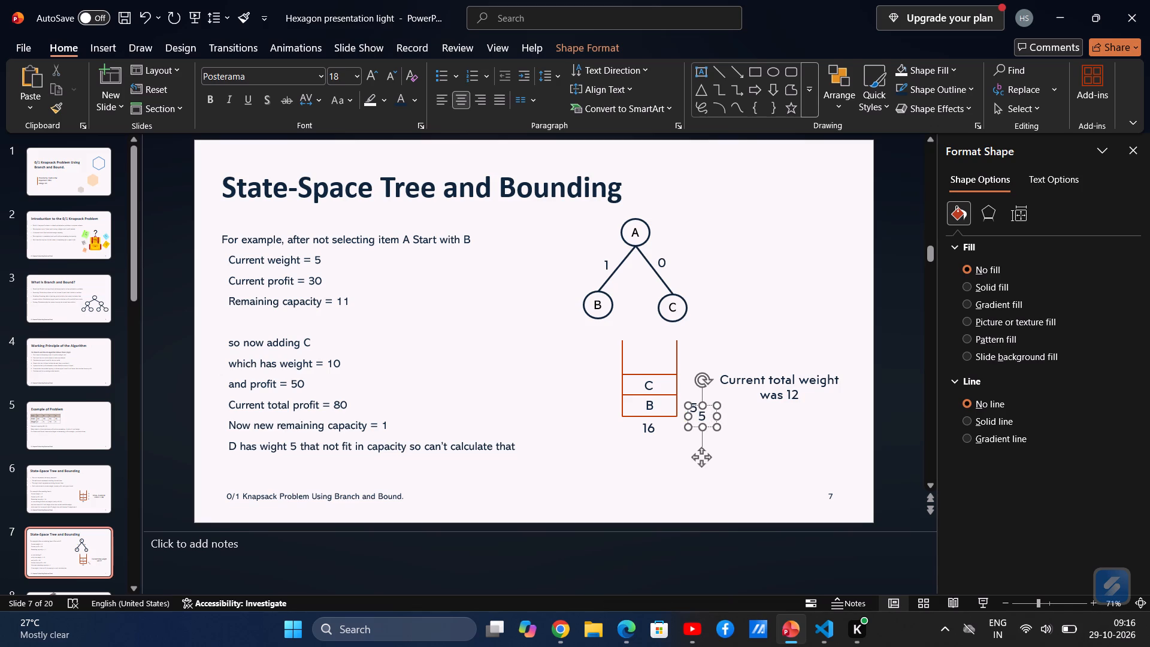
pyautogui.moveTo(710, 410); pyautogui.dragTo(701, 377)
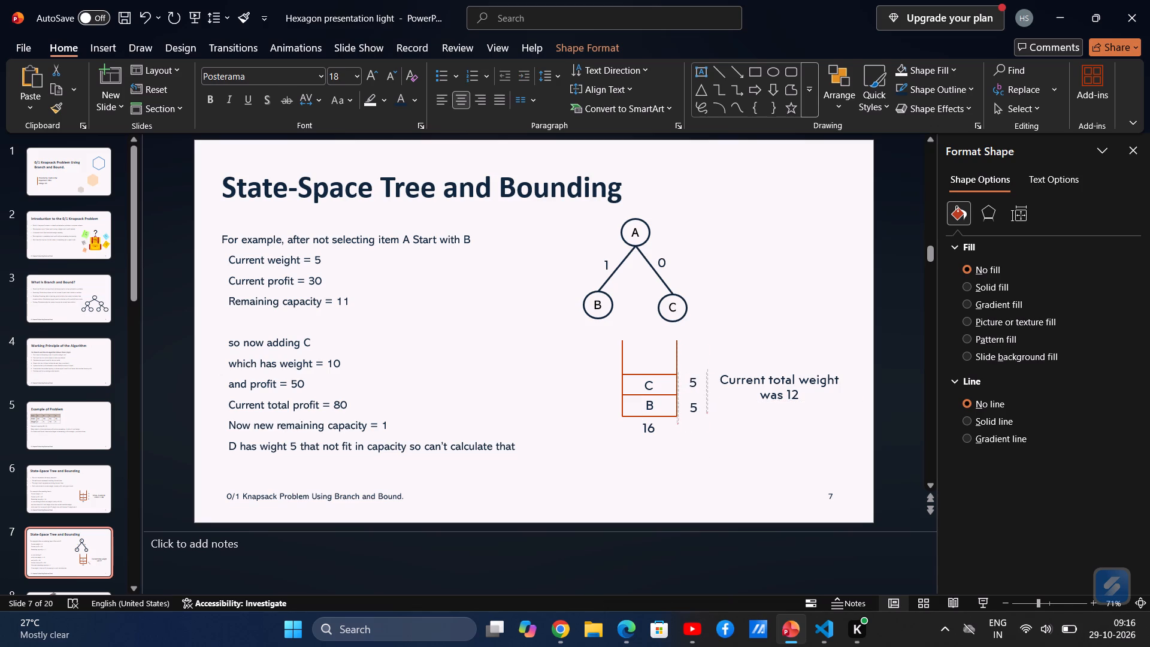
pyautogui.moveTo(701, 377); pyautogui.dragTo(703, 379)
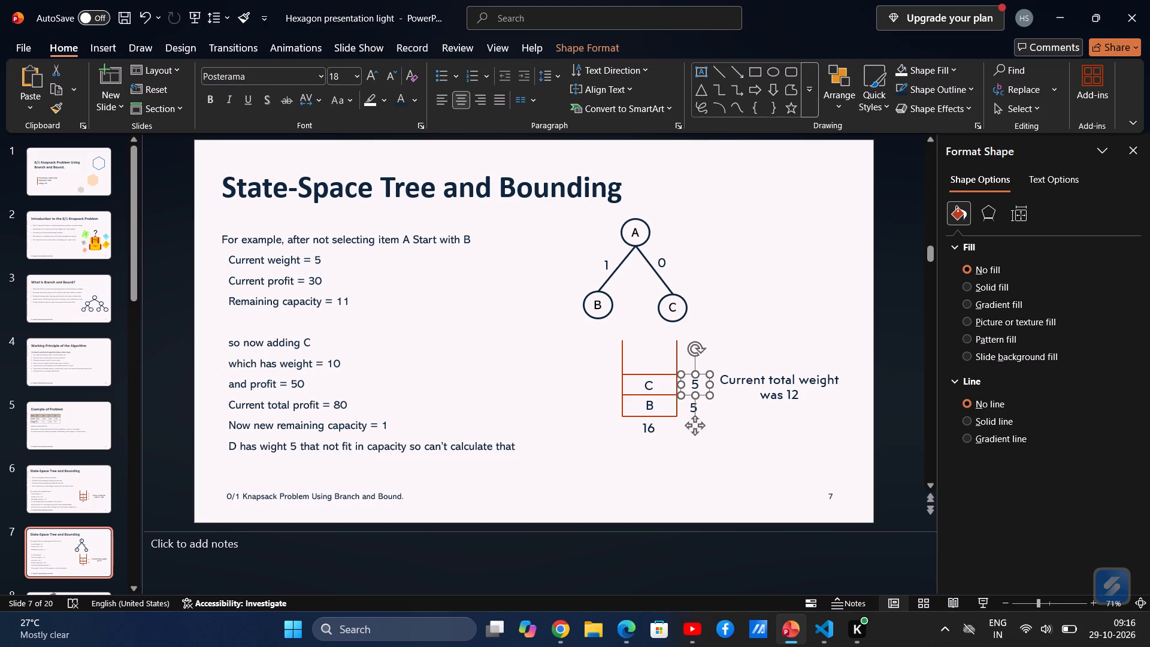
pyautogui.click(698, 383)
pyautogui.press('BackSpace')
pyautogui.write('10')
pyautogui.click(892, 367)
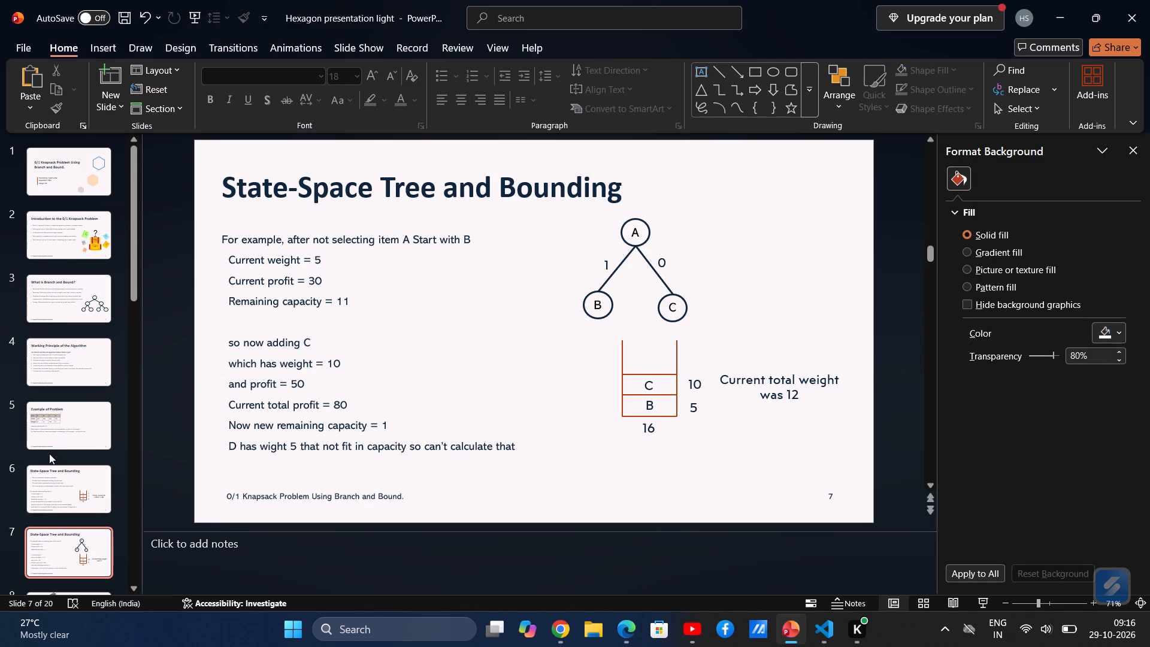
# Copy the "TOTAL CURRENT PROFIT = 80" text box from slide 6 and return to slide 7.
pyautogui.click(83, 496)
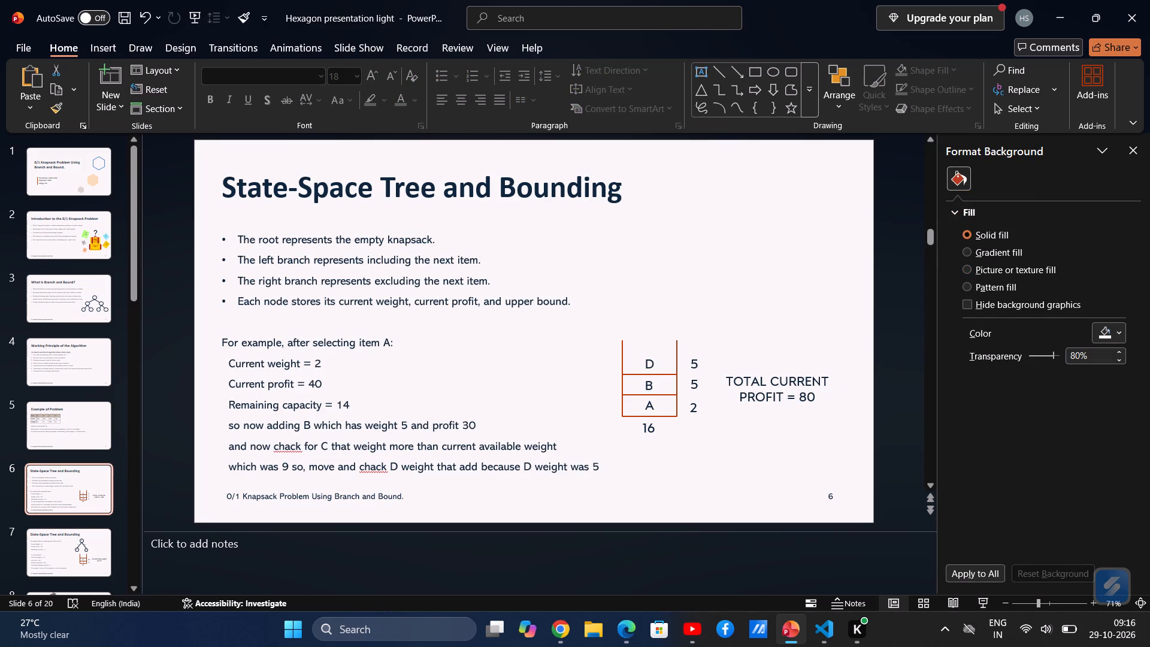
pyautogui.click(785, 386)
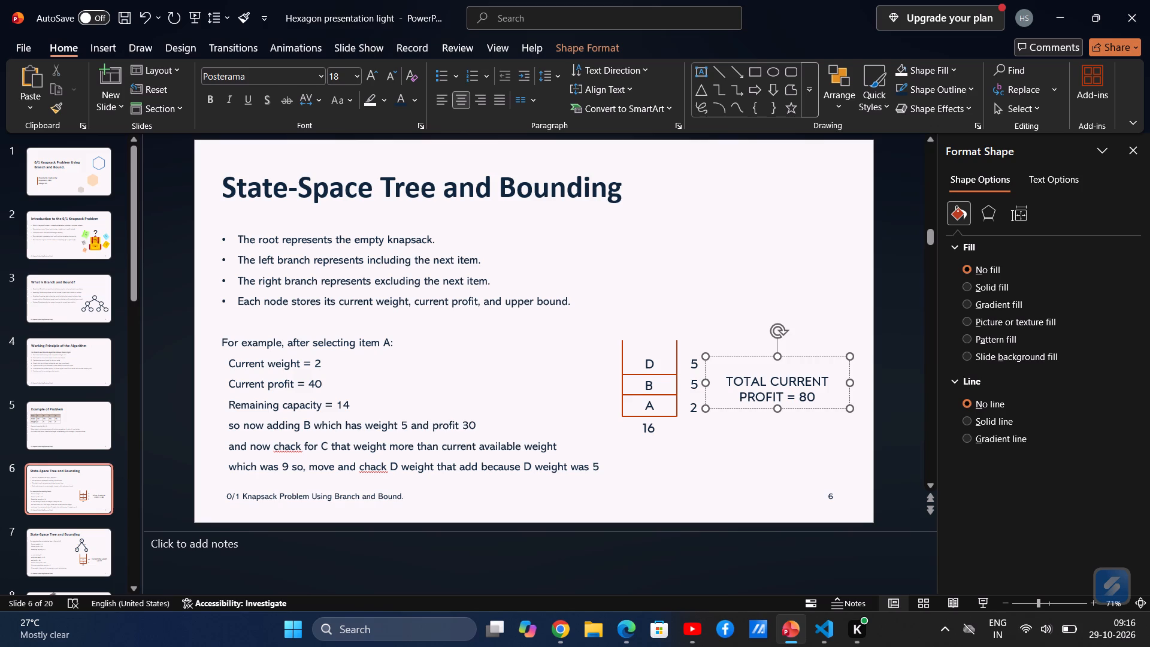
pyautogui.click(791, 408)
pyautogui.hotkey('ctrl', 'c')
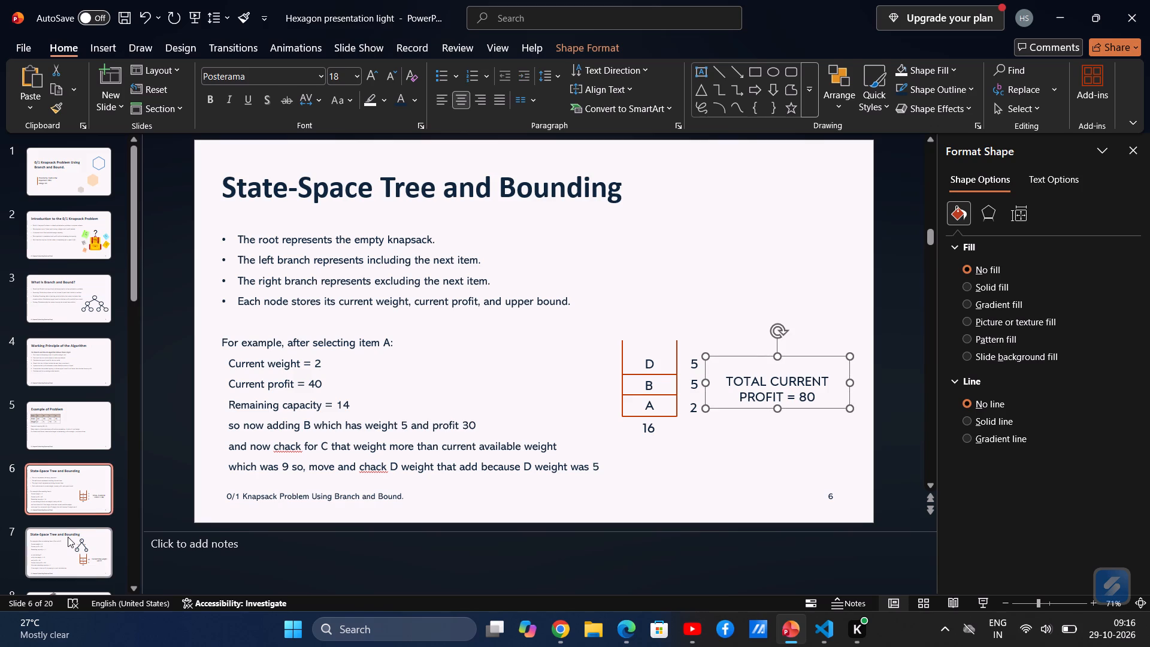
pyautogui.click(68, 537)
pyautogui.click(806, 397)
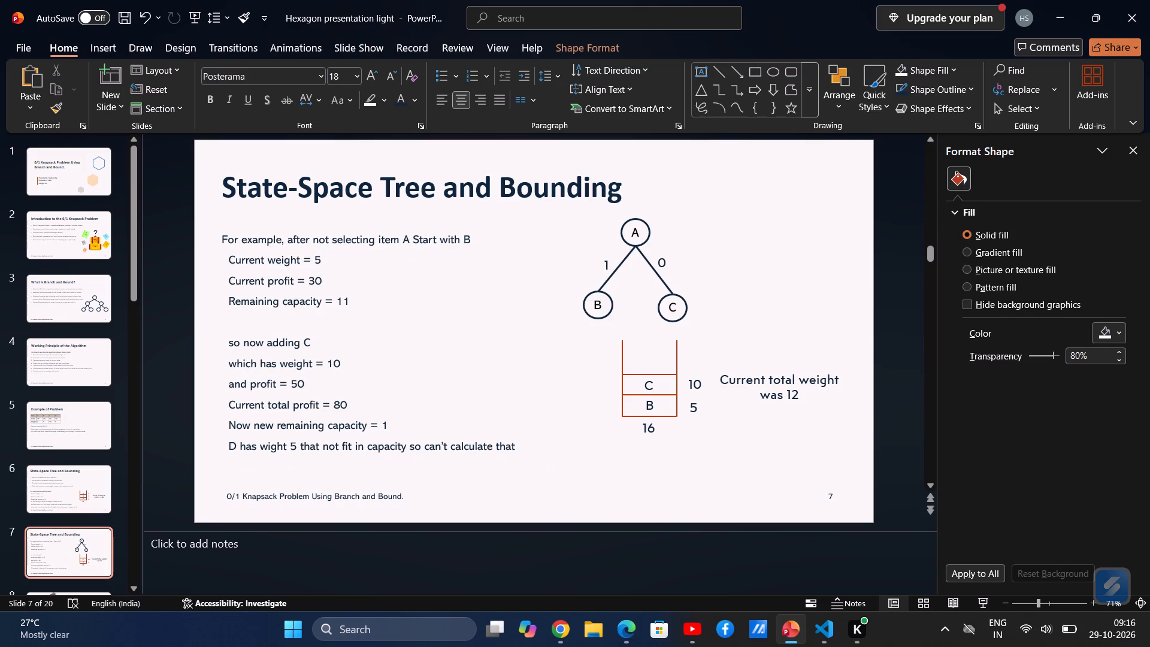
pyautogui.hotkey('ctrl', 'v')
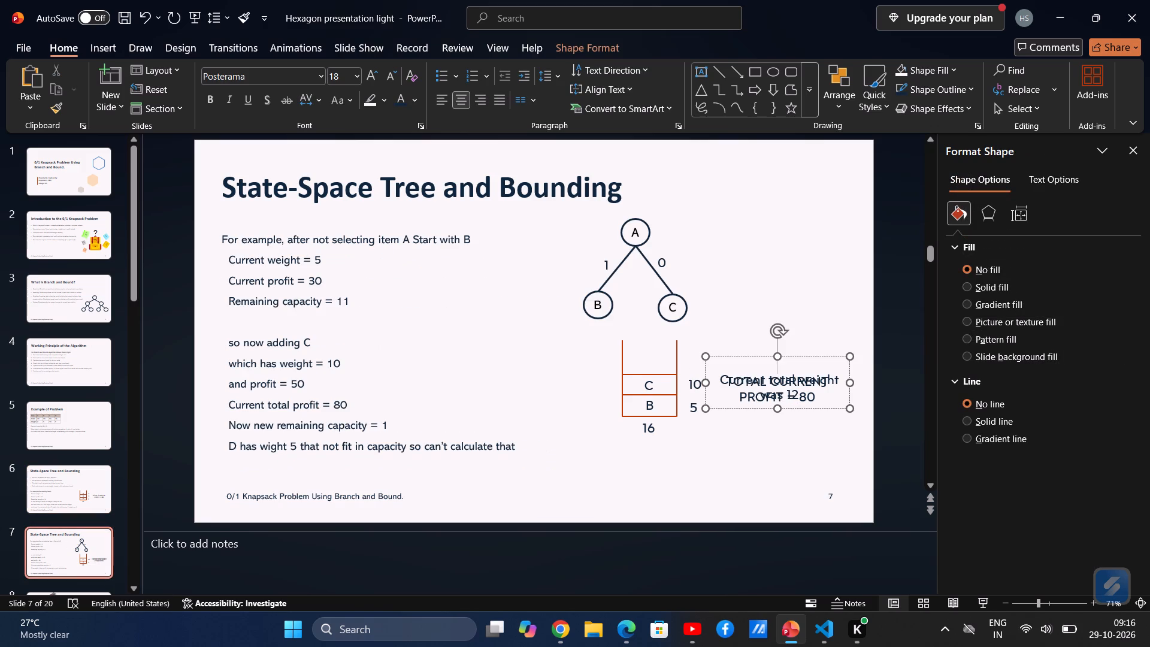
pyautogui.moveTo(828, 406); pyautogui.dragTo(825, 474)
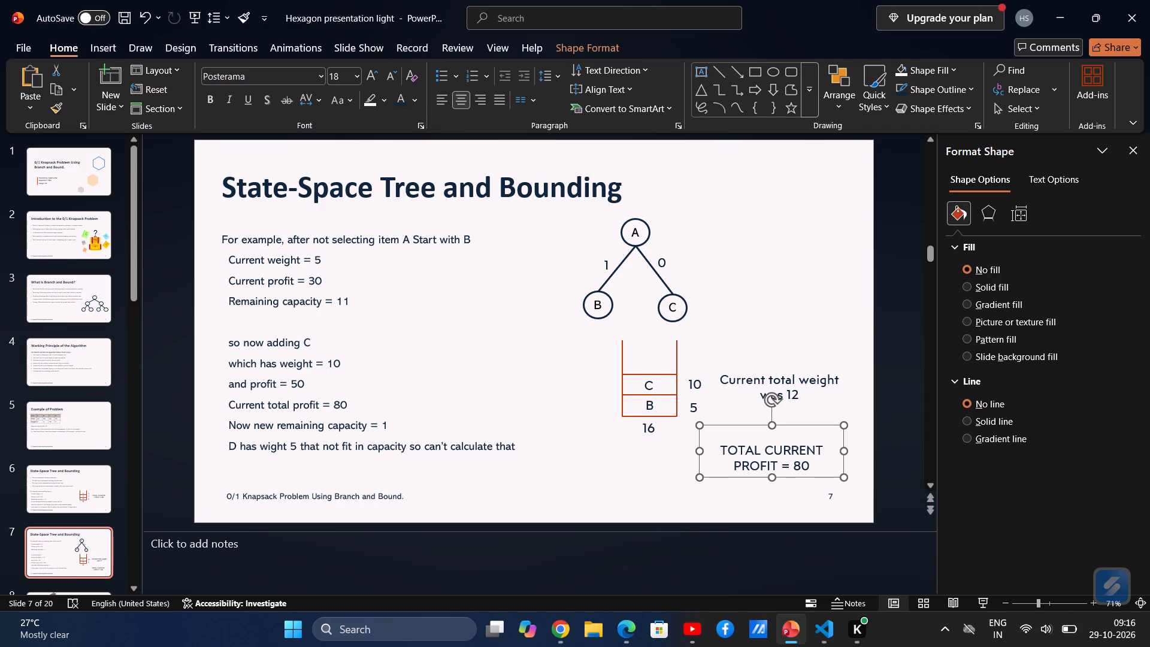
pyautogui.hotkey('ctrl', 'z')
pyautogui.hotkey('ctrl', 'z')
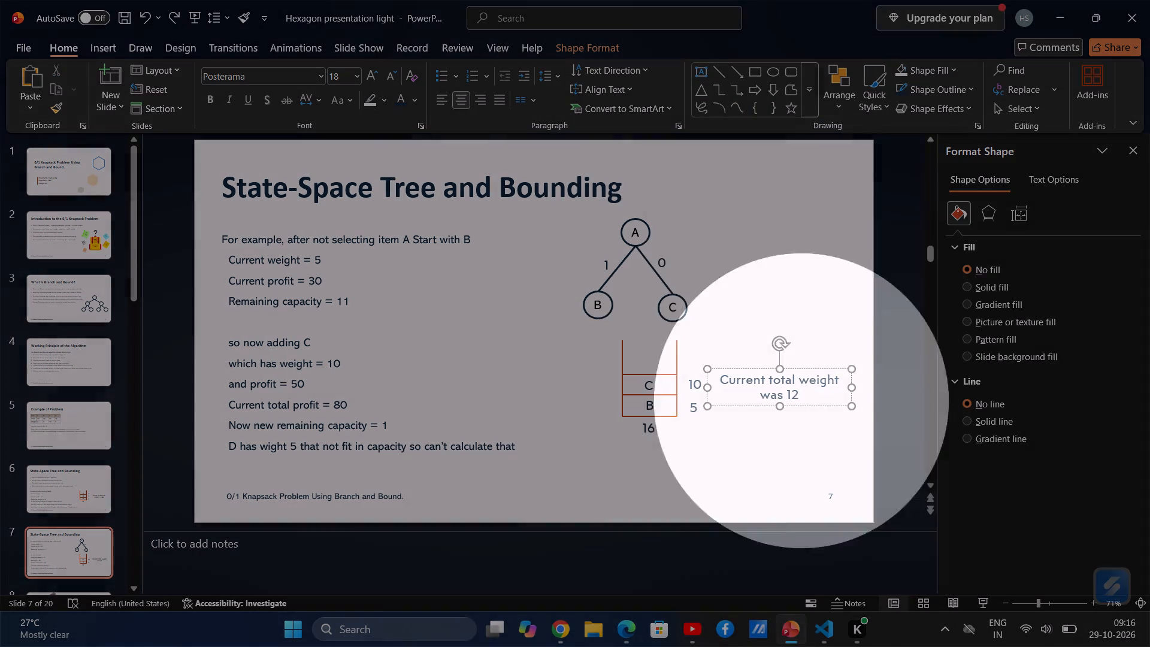
# Replace slide 7's "Current total weight was 12" text box with the copied "TOTAL CURRENT PROFIT = 80" text box.
pyautogui.click(814, 402)
pyautogui.click(824, 405)
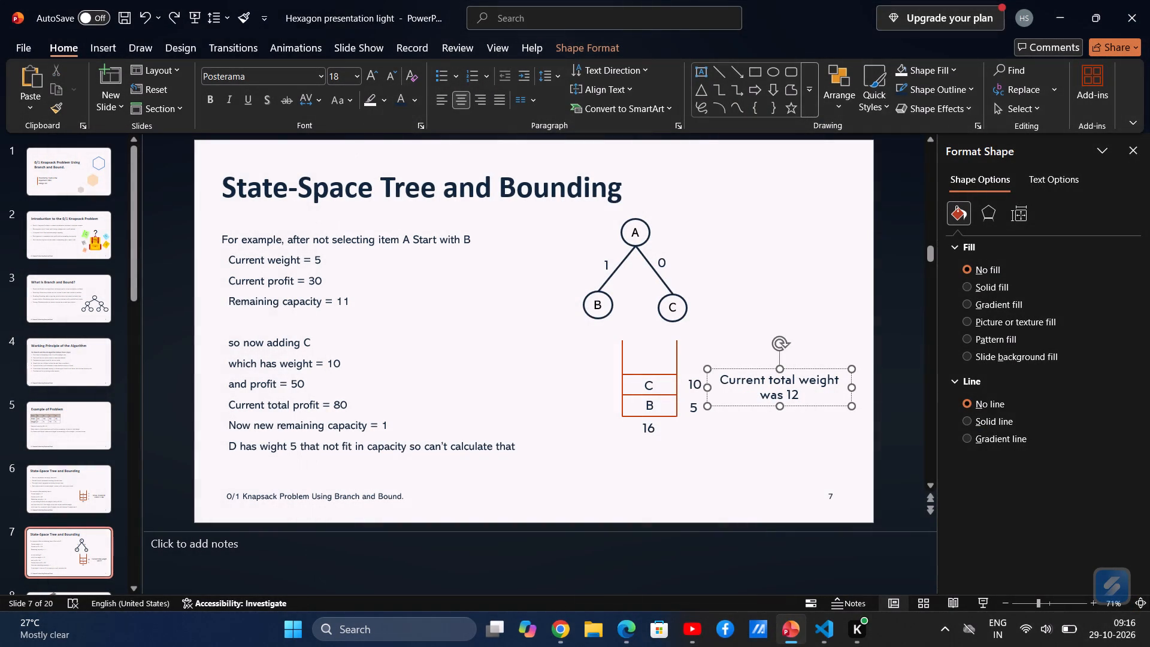
pyautogui.press('BackSpace')
pyautogui.hotkey('ctrl', 'v')
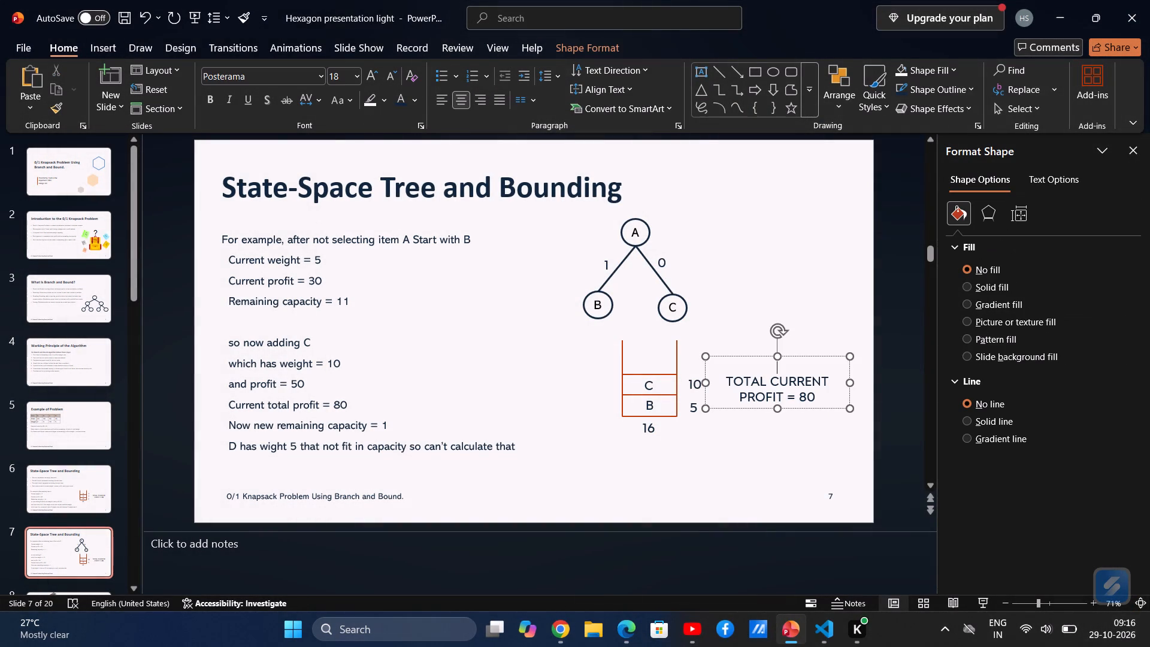
pyautogui.click(891, 367)
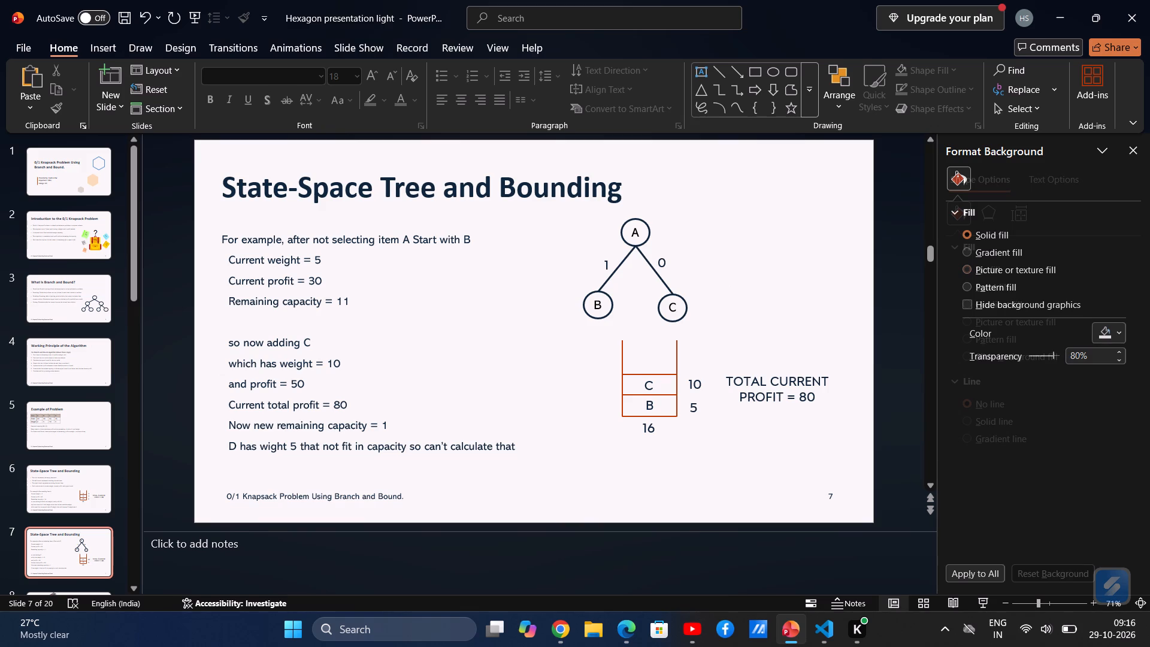
# Delete the word CURRENT from the pasted text so it reads "TOTAL PROFIT = 80".
pyautogui.moveTo(830, 377); pyautogui.dragTo(790, 380)
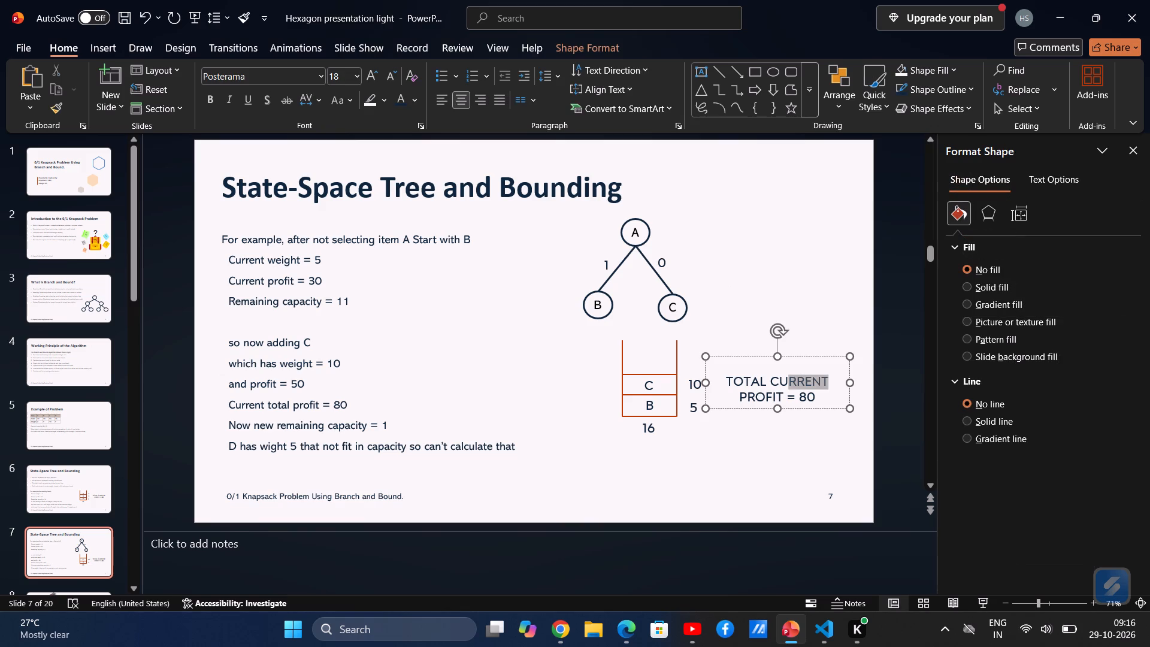
pyautogui.moveTo(790, 380); pyautogui.dragTo(775, 380)
pyautogui.press('BackSpace')
pyautogui.press('BackSpace')
pyautogui.press('BackSpace')
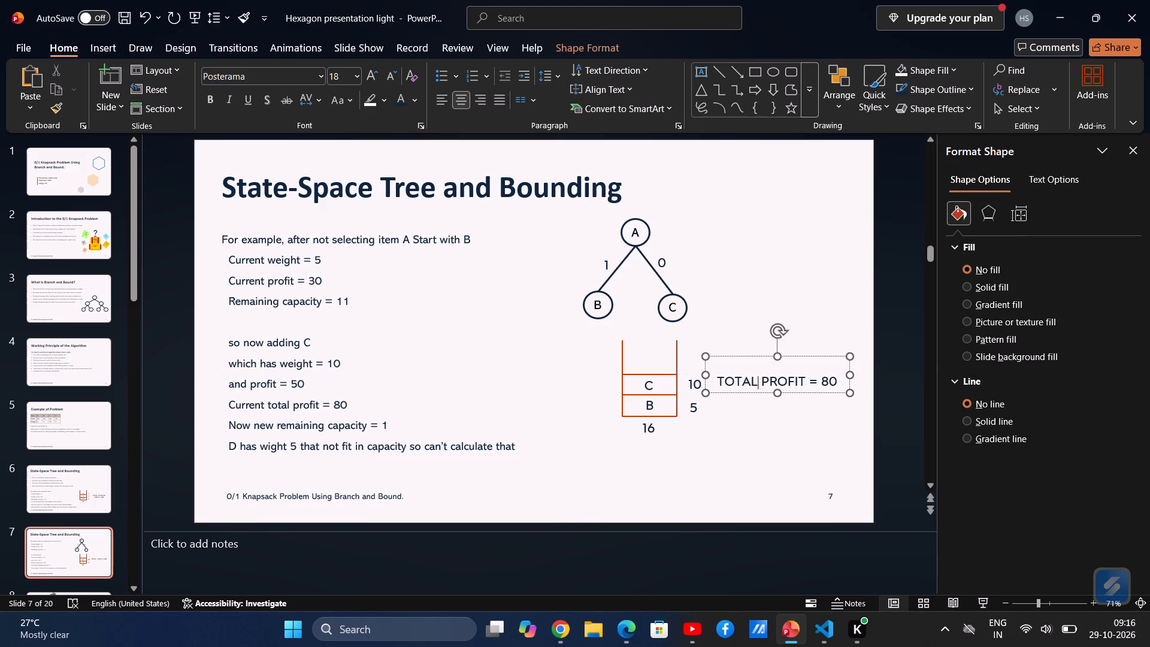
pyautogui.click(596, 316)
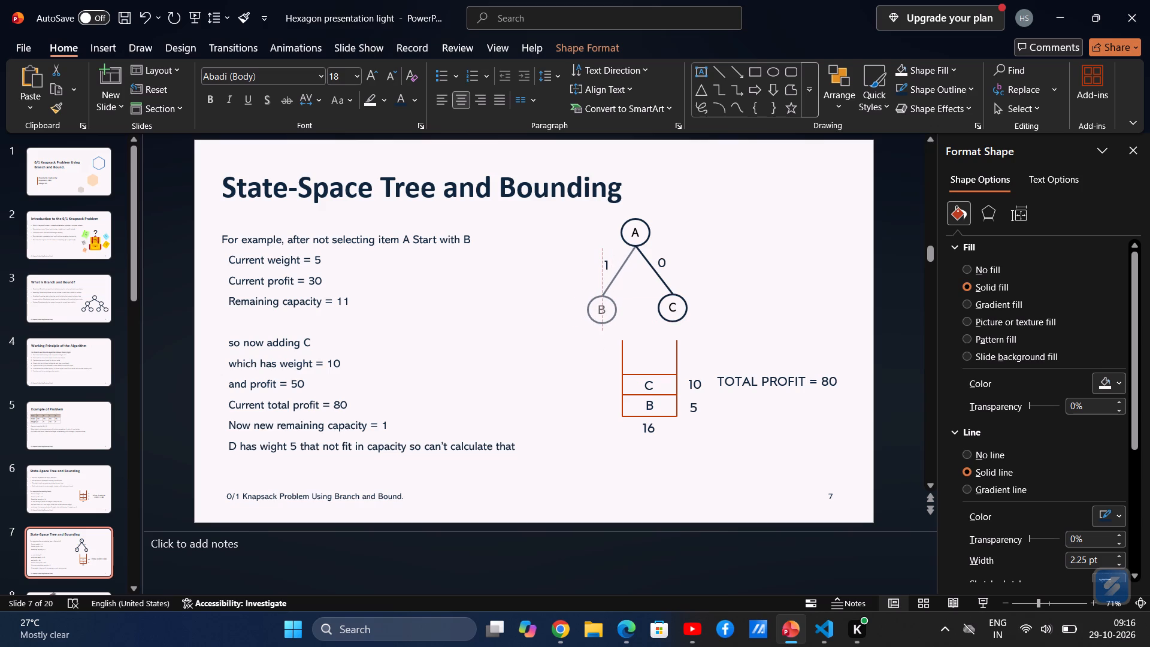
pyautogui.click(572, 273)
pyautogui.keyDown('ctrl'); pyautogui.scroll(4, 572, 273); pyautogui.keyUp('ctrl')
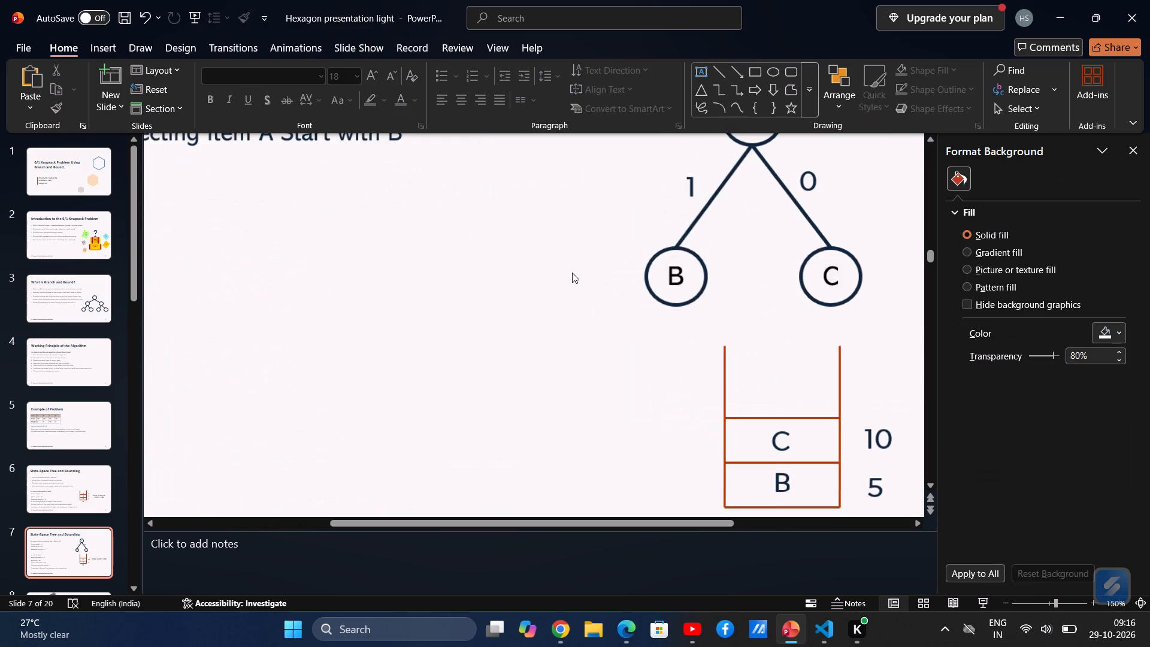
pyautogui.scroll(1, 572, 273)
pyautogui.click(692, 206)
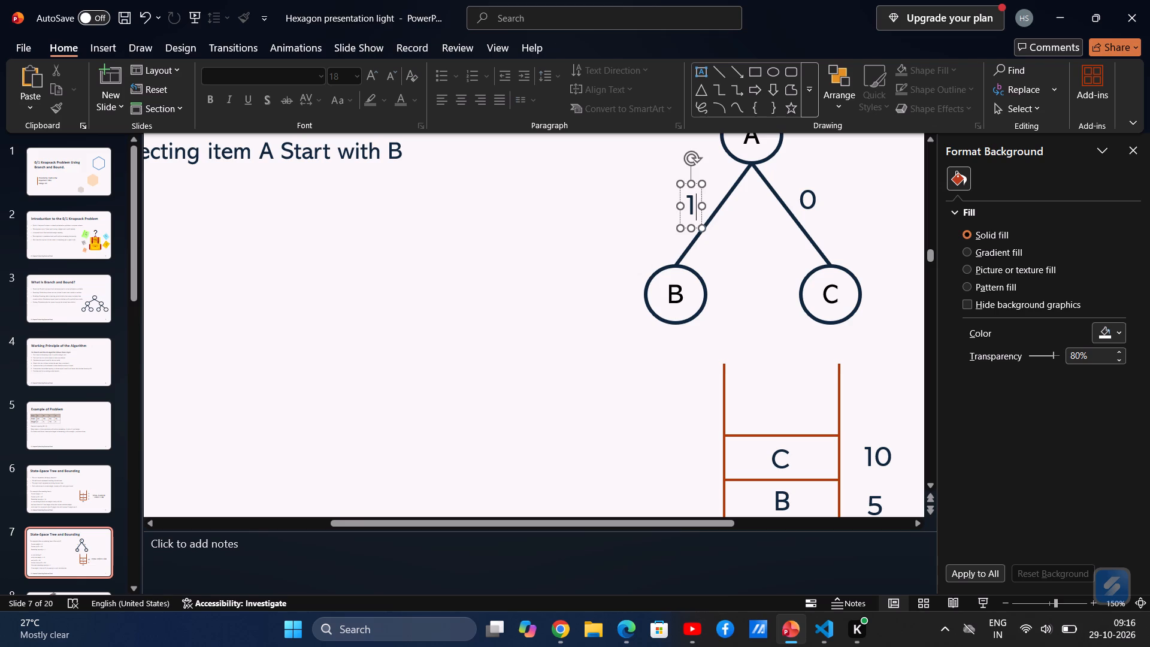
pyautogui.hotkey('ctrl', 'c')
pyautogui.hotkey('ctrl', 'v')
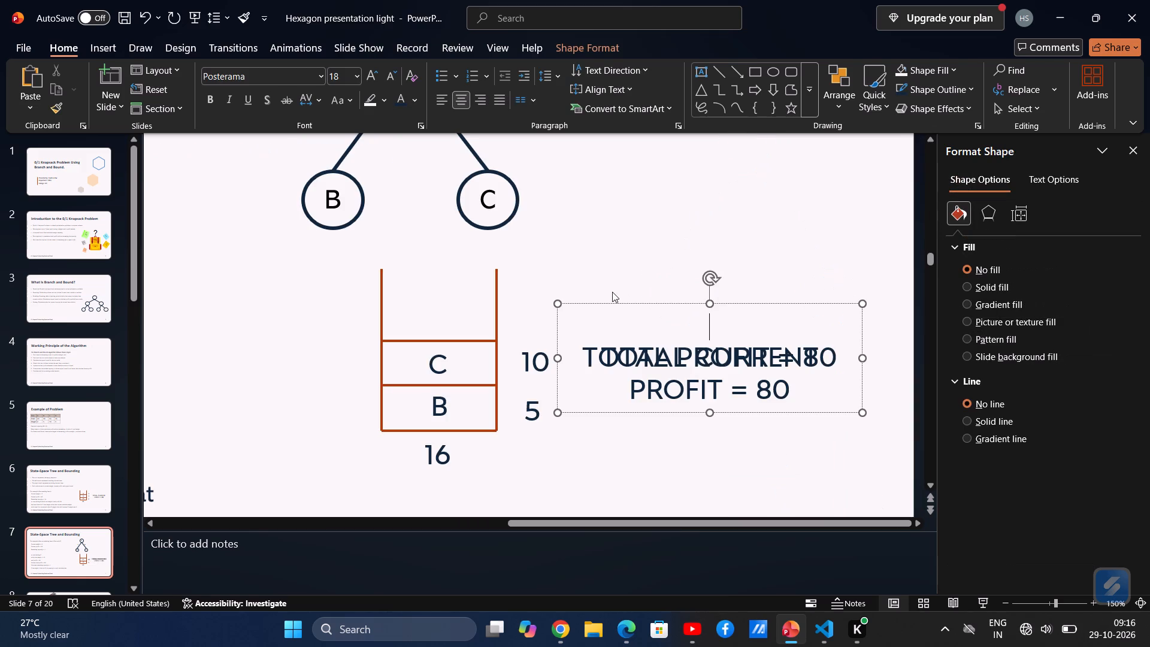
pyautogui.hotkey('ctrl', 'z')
# Duplicate the tree's 1 label, change the copy to 80, widen it to one line and place it beside node B.
pyautogui.click(541, 312)
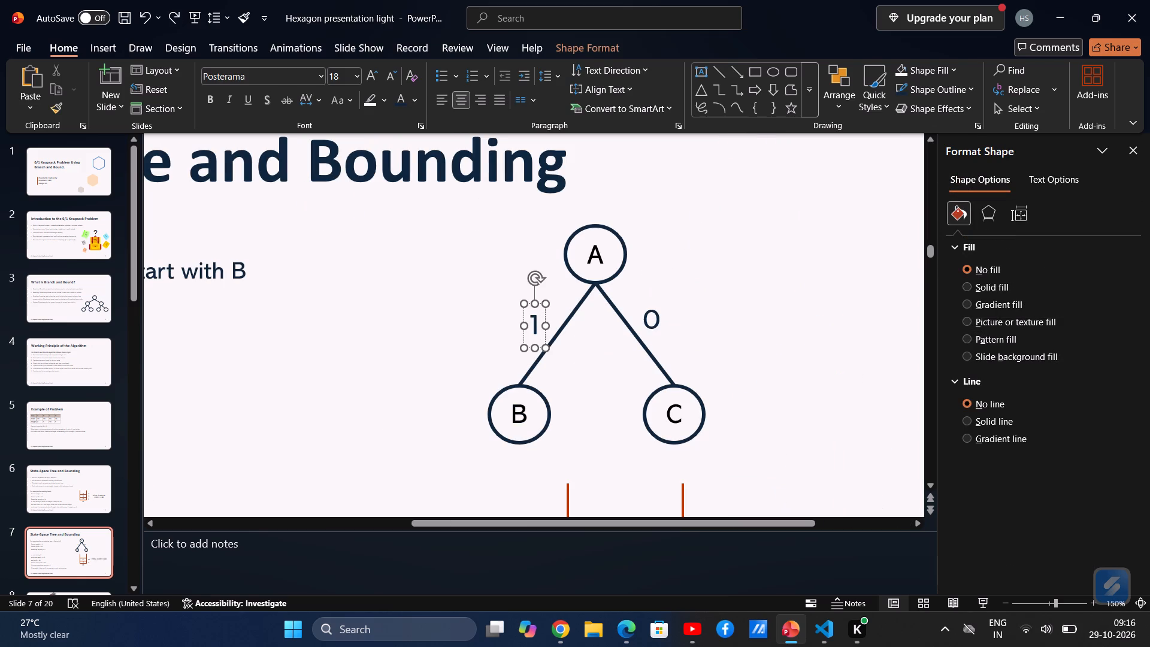
pyautogui.hotkey('ctrl', 'c')
pyautogui.hotkey('ctrl', 'v')
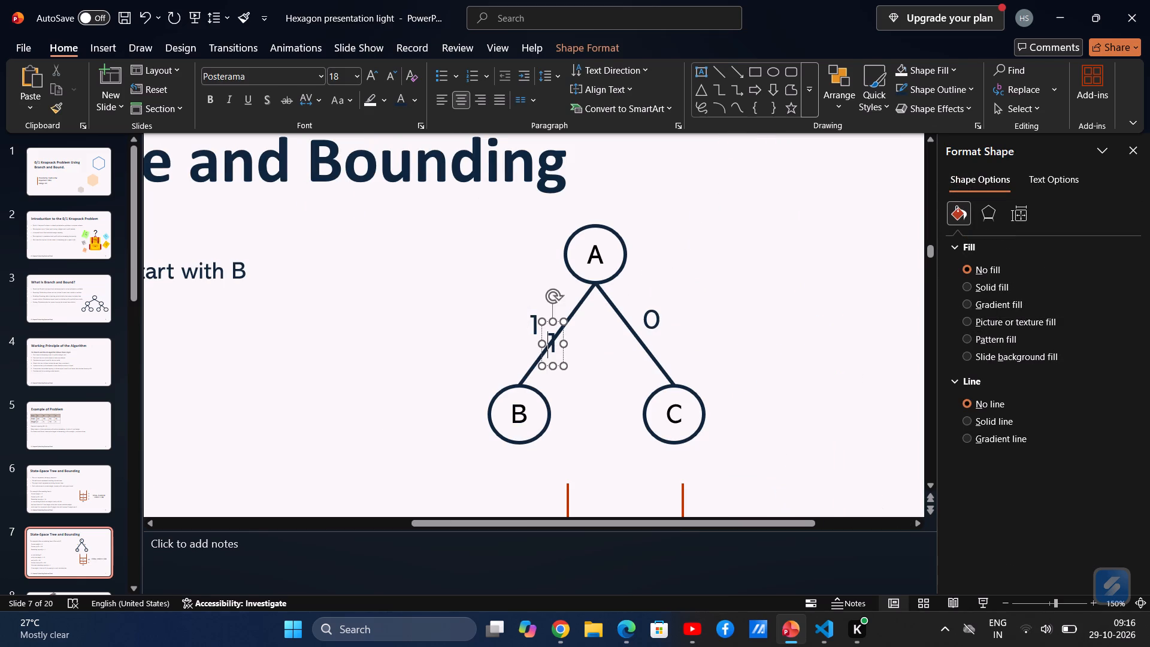
pyautogui.click(555, 346)
pyautogui.press('BackSpace')
pyautogui.write('80')
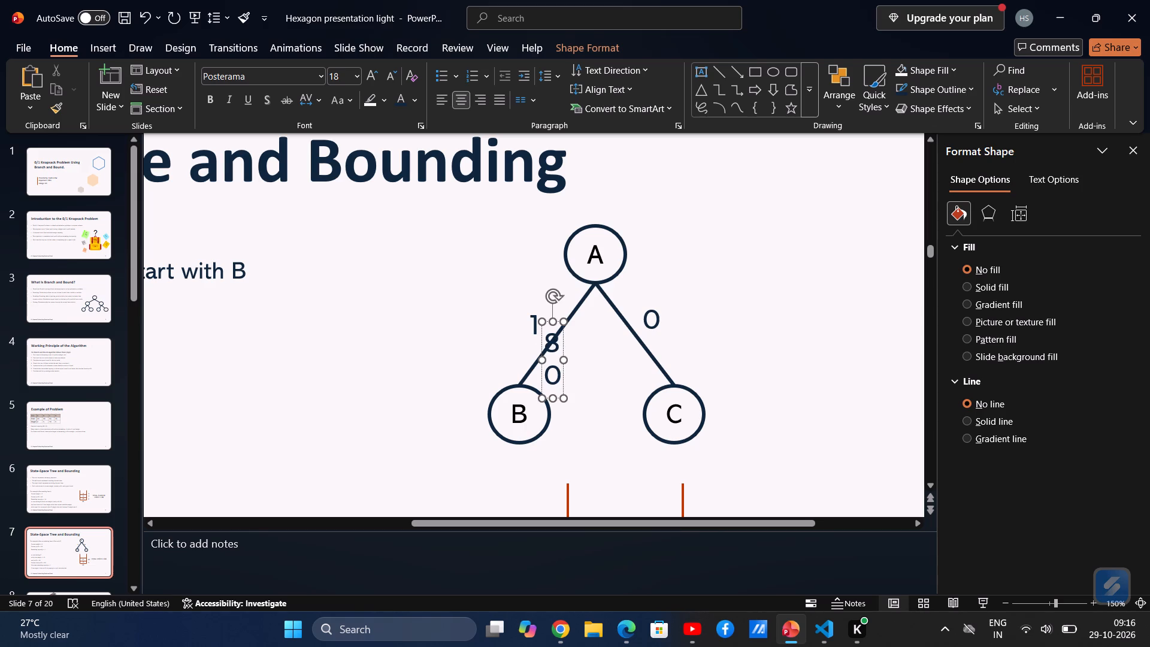
pyautogui.moveTo(564, 397); pyautogui.dragTo(574, 381)
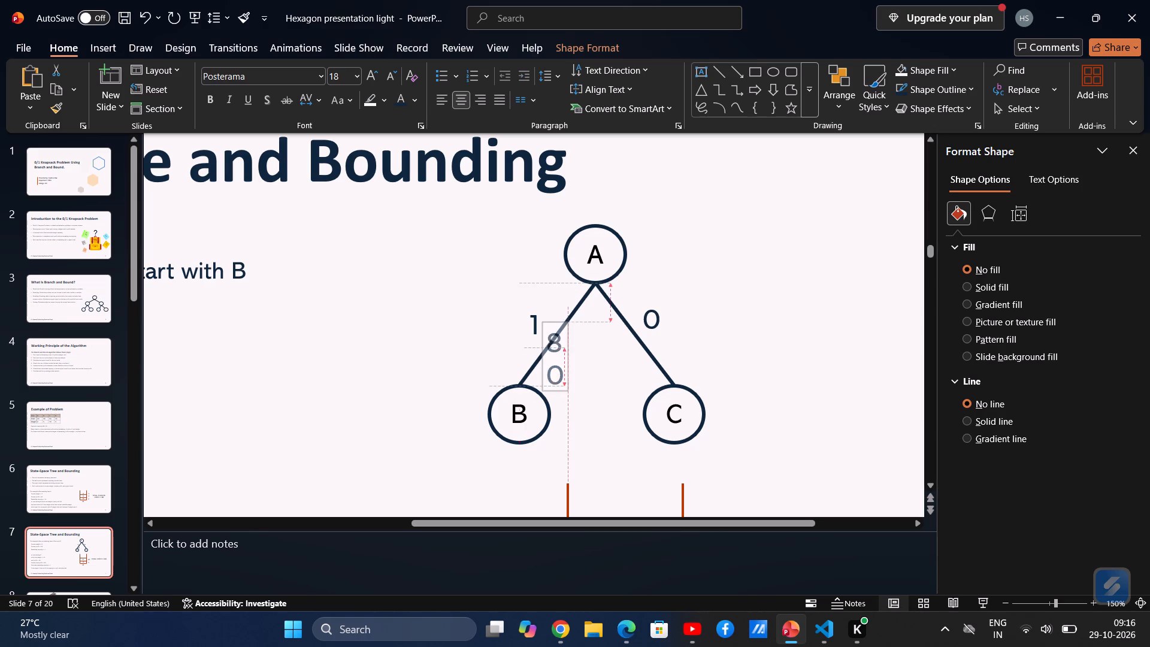
pyautogui.moveTo(574, 381); pyautogui.dragTo(603, 369)
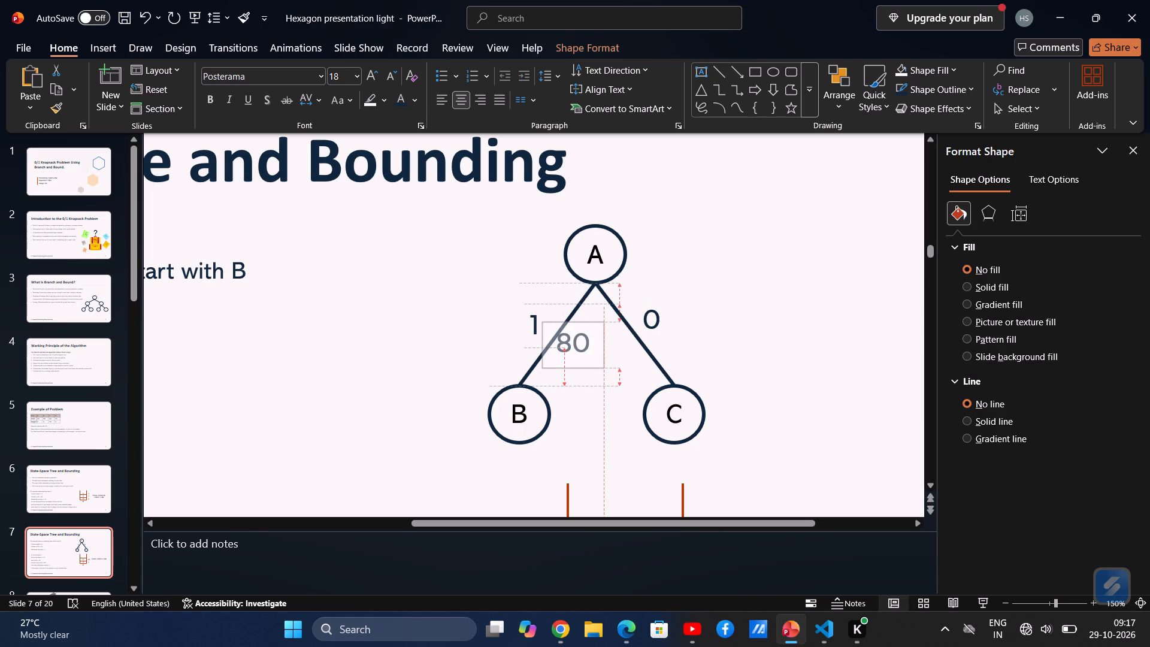
pyautogui.moveTo(603, 369); pyautogui.dragTo(604, 365)
pyautogui.moveTo(593, 352); pyautogui.dragTo(501, 404)
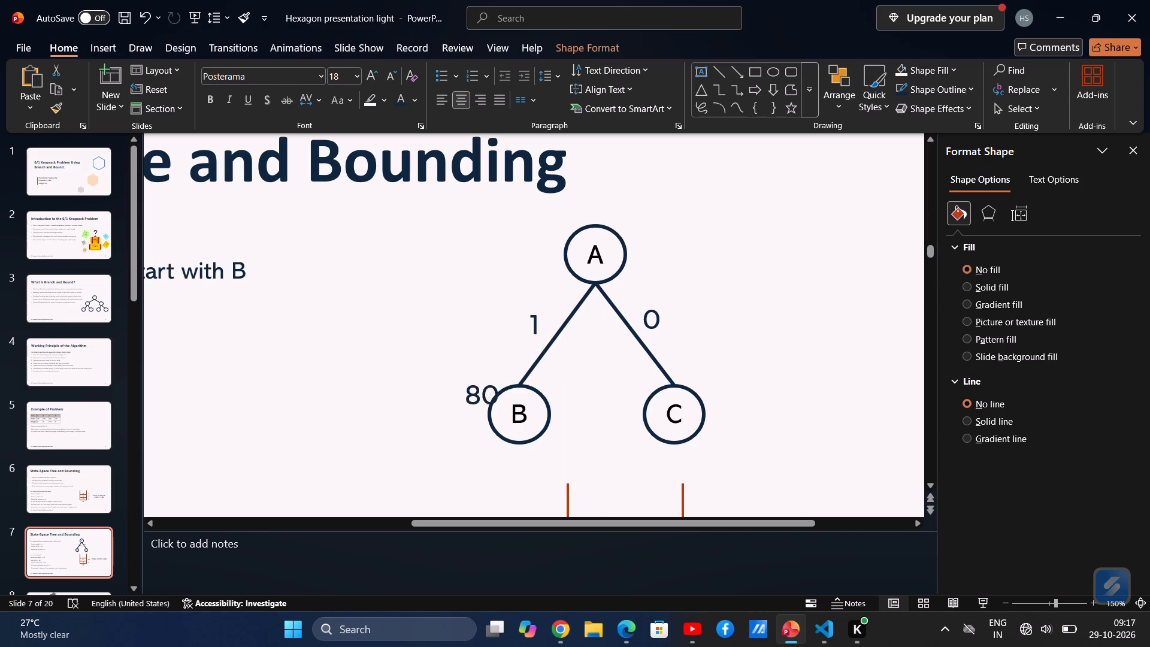
pyautogui.moveTo(501, 404); pyautogui.dragTo(482, 411)
# Duplicate the 80 label and place the copy just above and beside node C of the tree.
pyautogui.hotkey('ctrl', 'c')
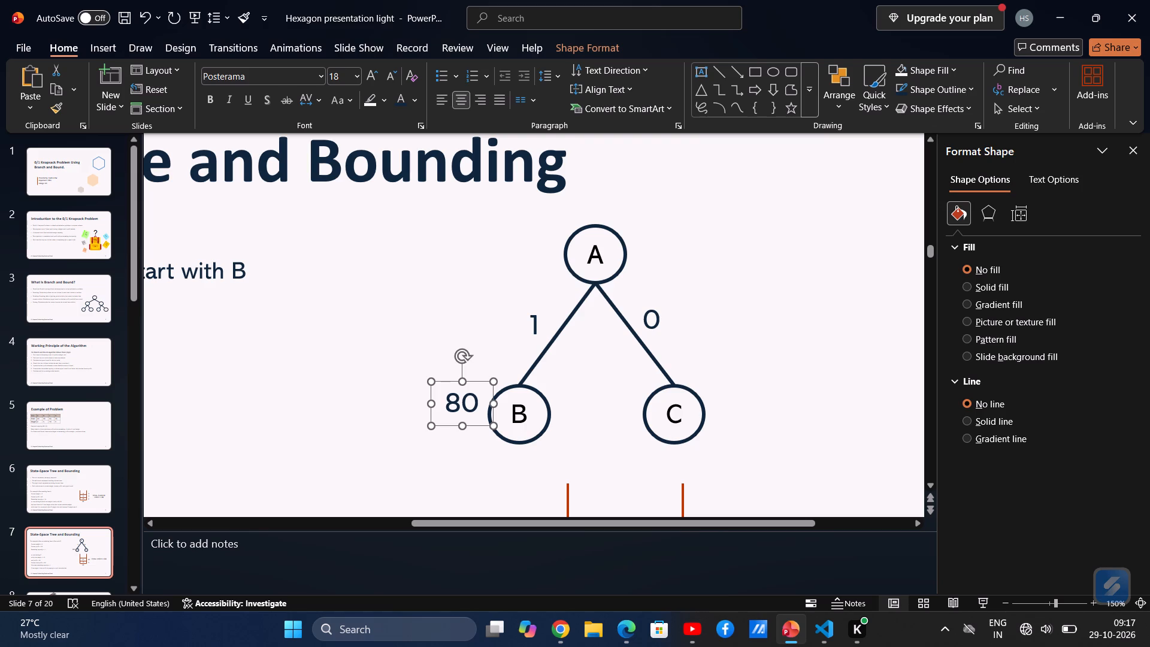
pyautogui.click(482, 411)
pyautogui.hotkey('ctrl', 'c')
pyautogui.hotkey('ctrl', 'v')
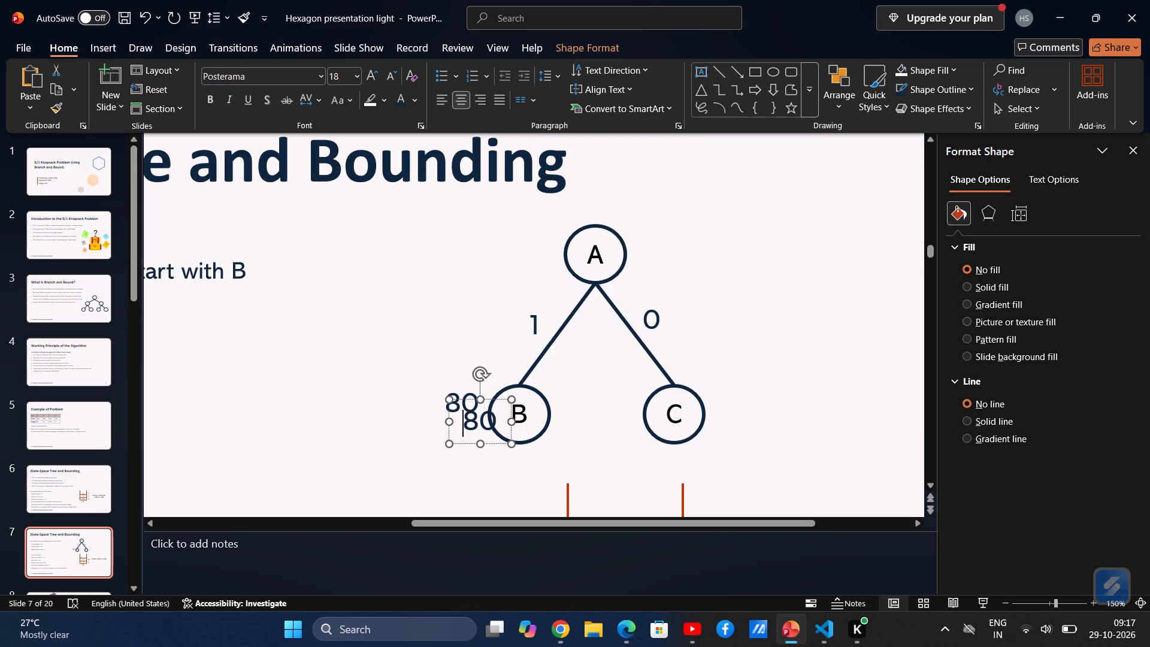
pyautogui.moveTo(509, 435); pyautogui.dragTo(744, 379)
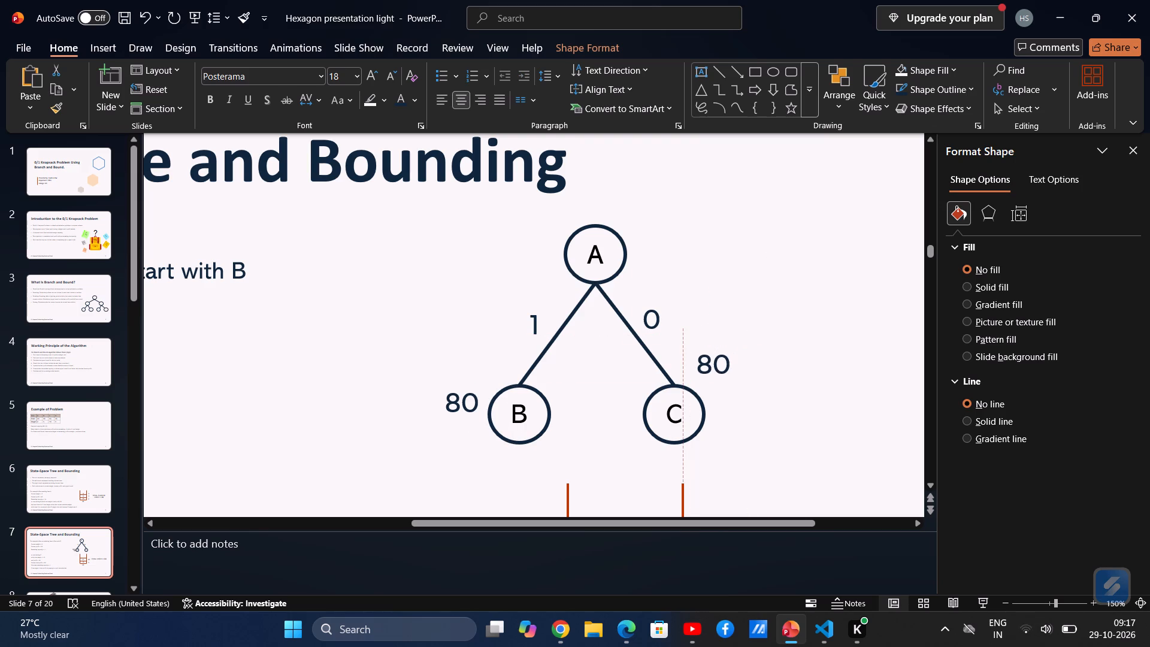
pyautogui.moveTo(744, 379); pyautogui.dragTo(752, 394)
pyautogui.keyDown('ctrl'); pyautogui.scroll(-4, 752, 394); pyautogui.keyUp('ctrl')
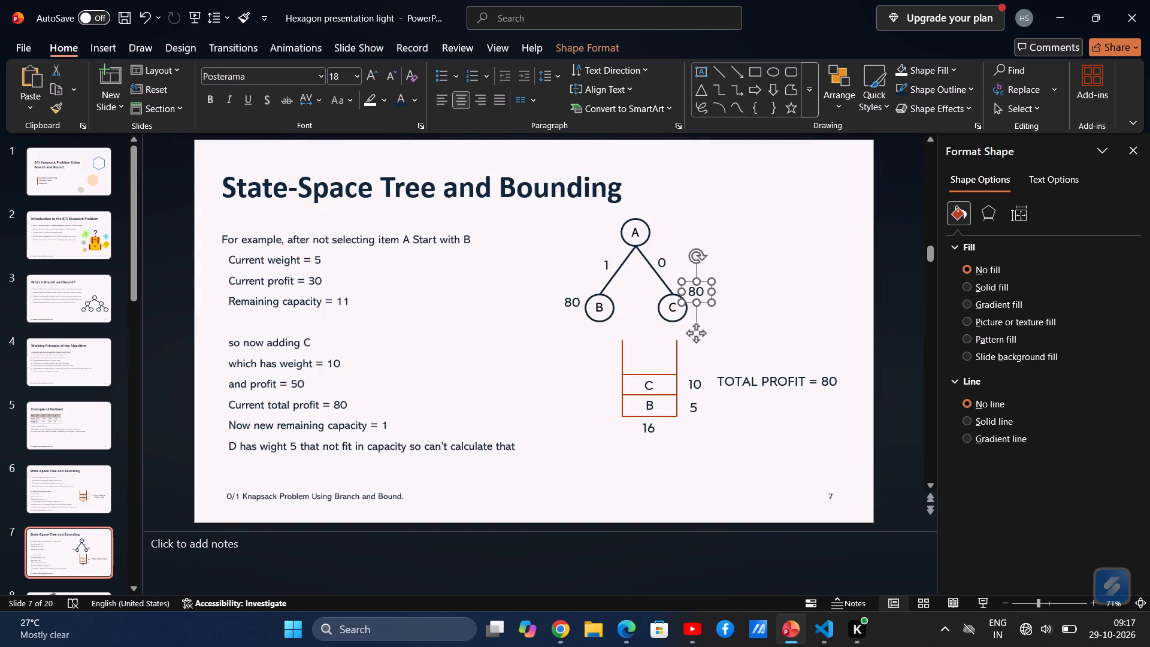
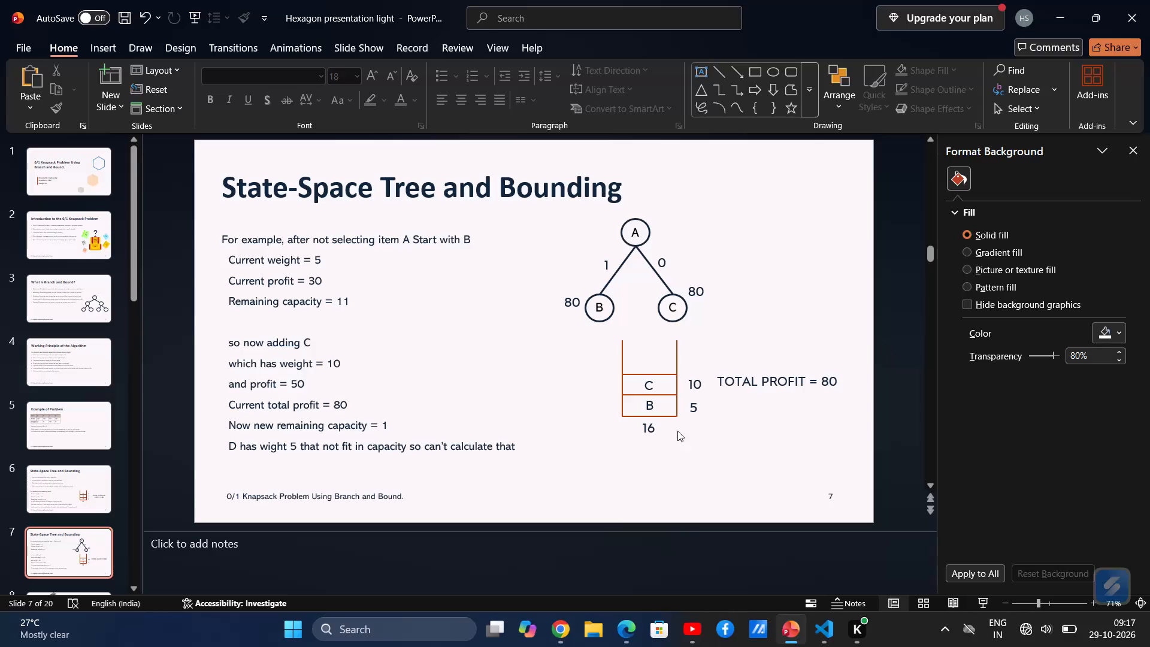
# Duplicate slide 7, "State-Space Tree and Bounding", directly after the original.
pyautogui.scroll(-1, 101, 510)
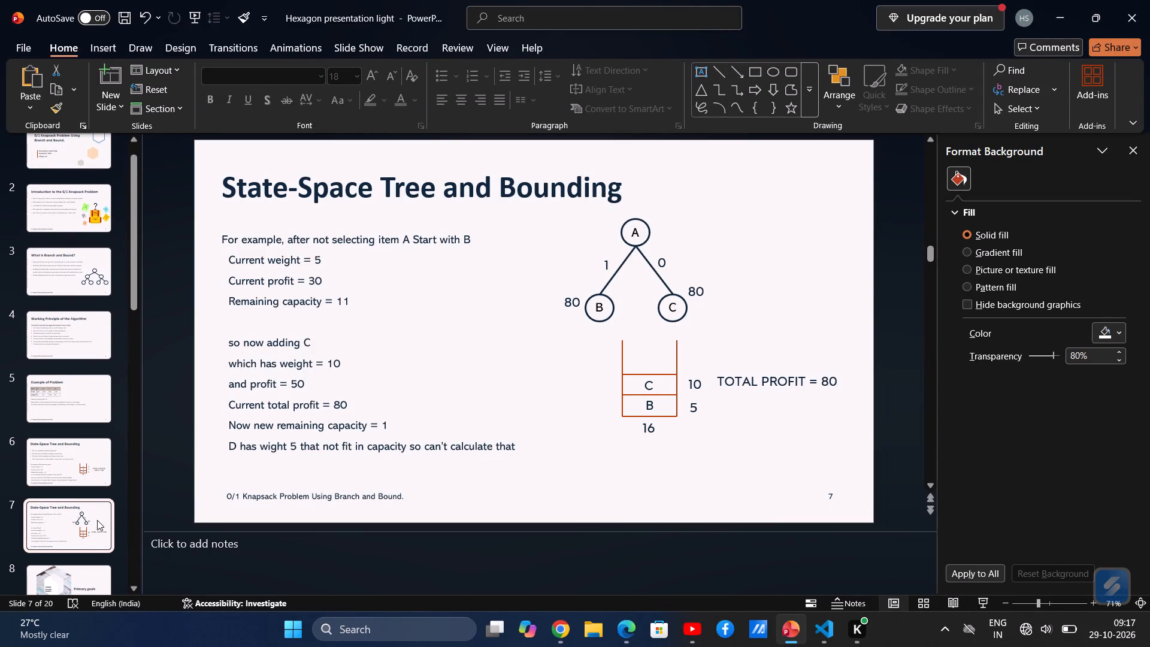
pyautogui.click(91, 530)
pyautogui.hotkey('ctrl', 'c')
pyautogui.hotkey('ctrl', 'v')
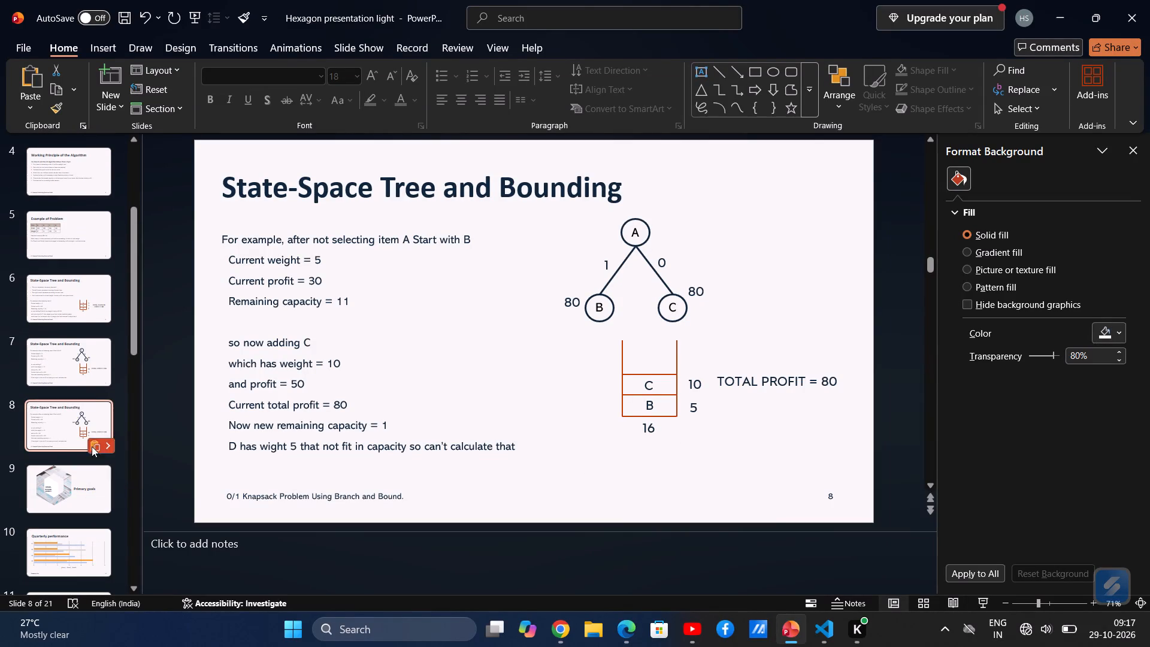
pyautogui.click(77, 423)
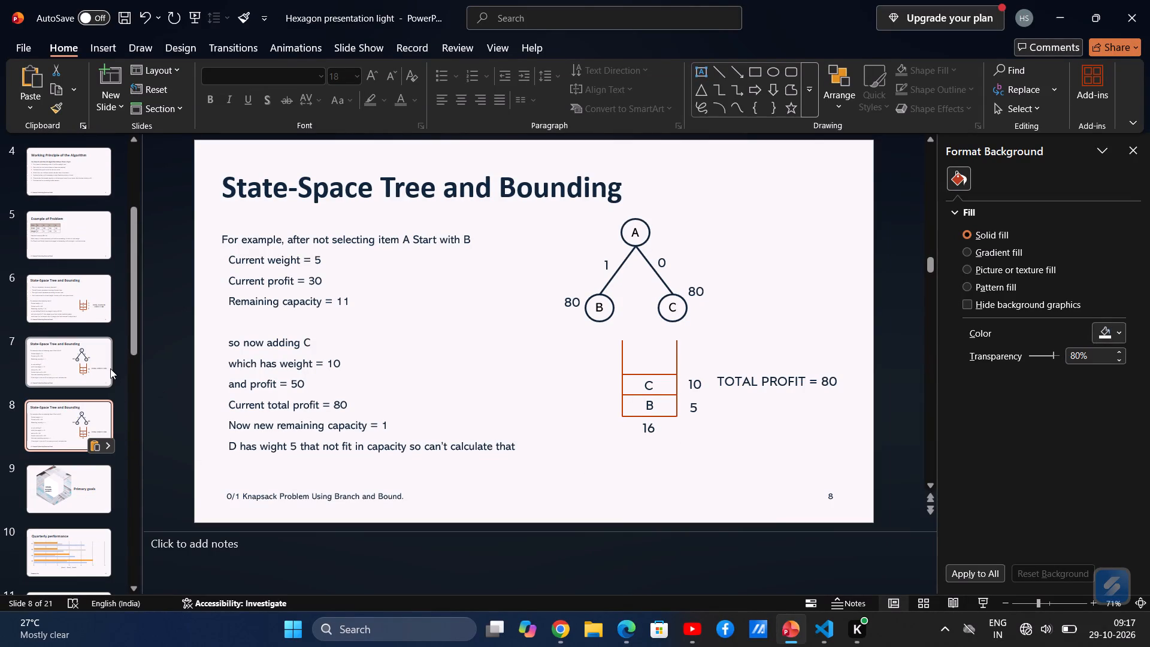
# Review the example table on slide 5, the tree slides 6 and 7, and the lecture video before editing slide 8.
pyautogui.click(77, 365)
pyautogui.click(63, 308)
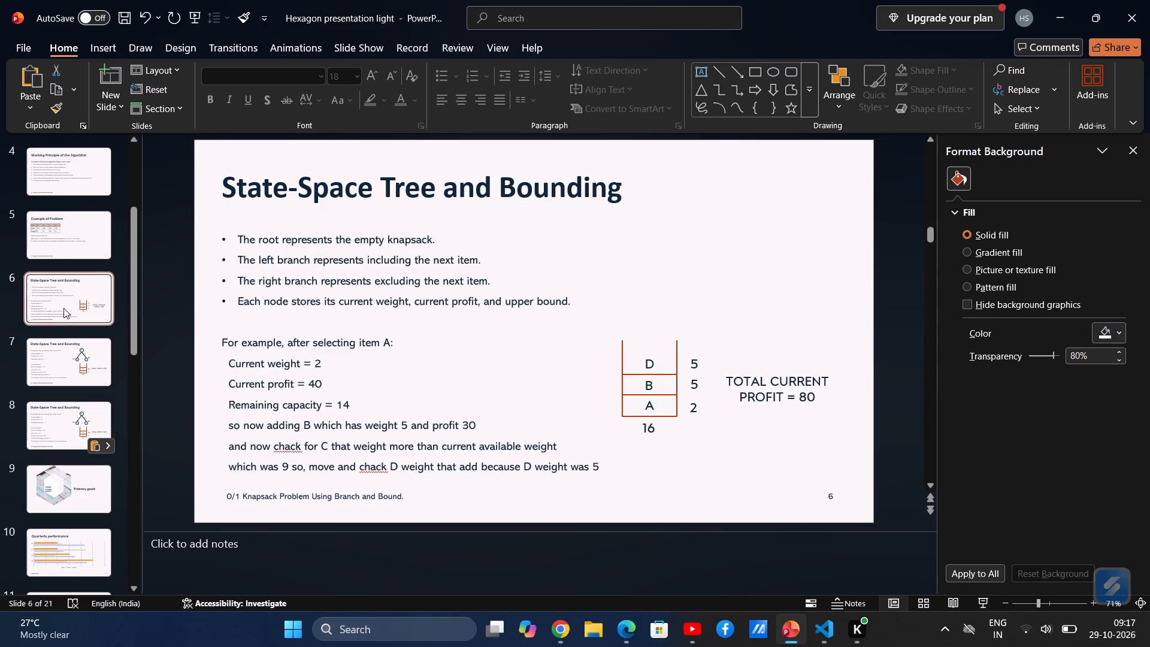
pyautogui.click(72, 362)
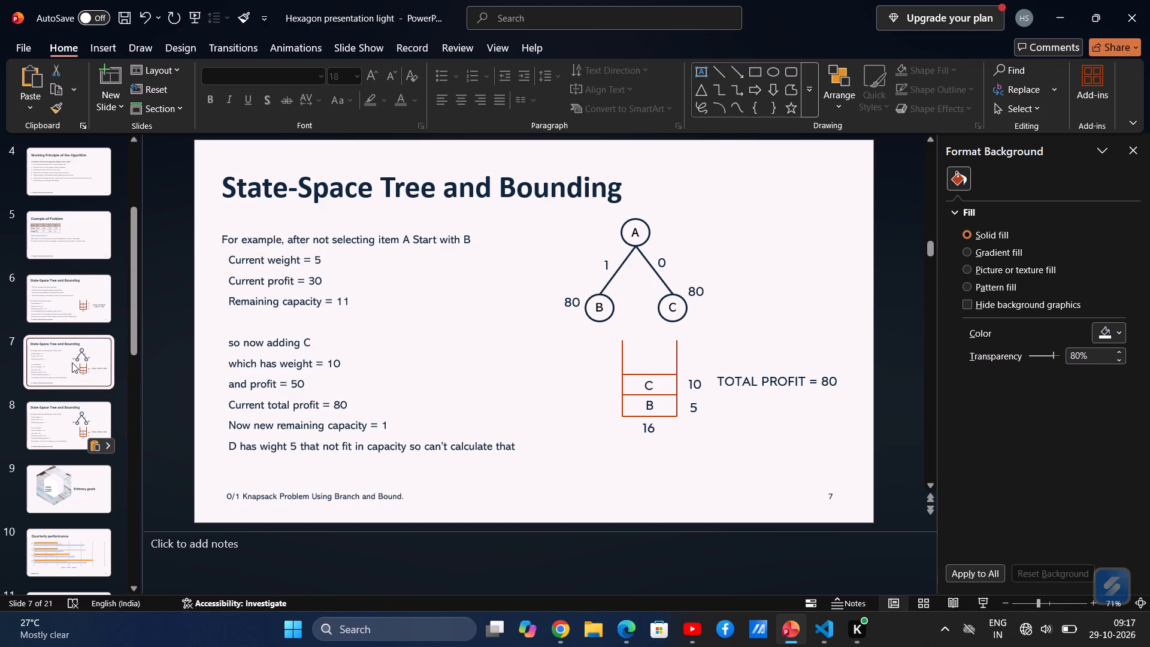
pyautogui.click(75, 413)
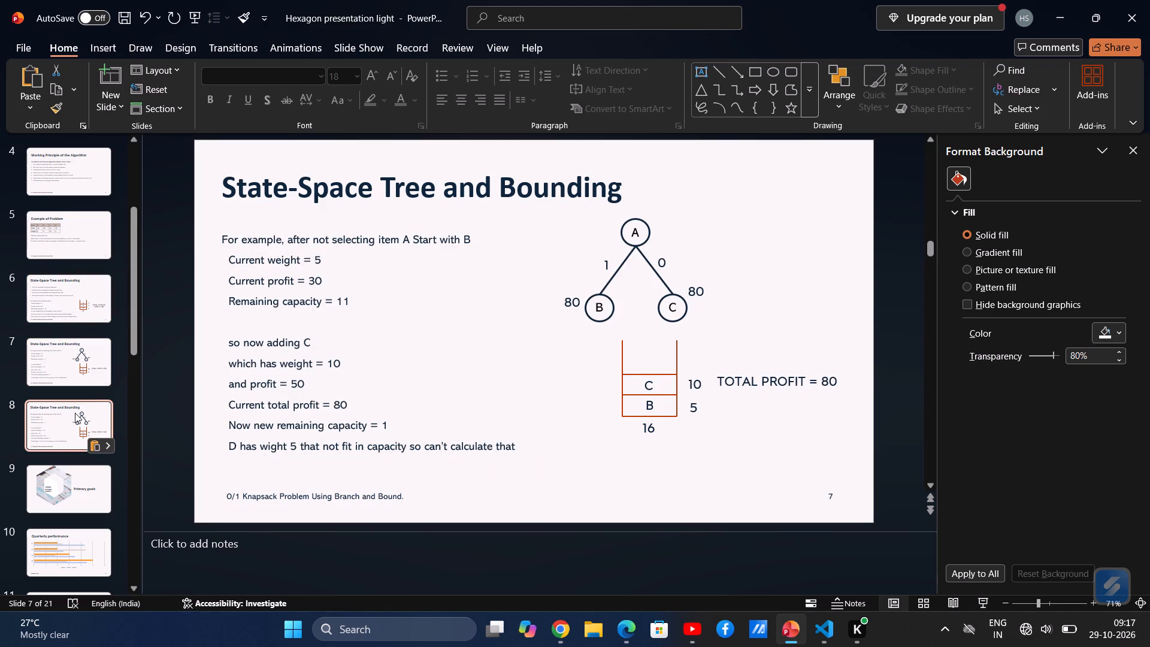
pyautogui.hotkey('alt', 'Tab')
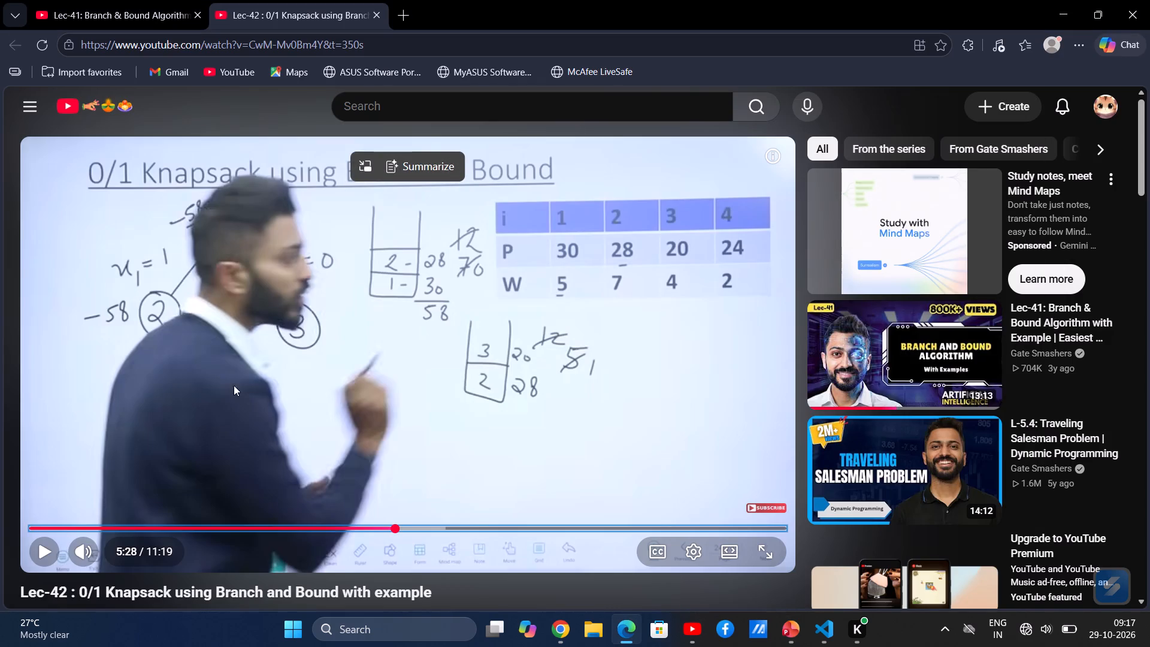
pyautogui.hotkey('alt', 'Tab')
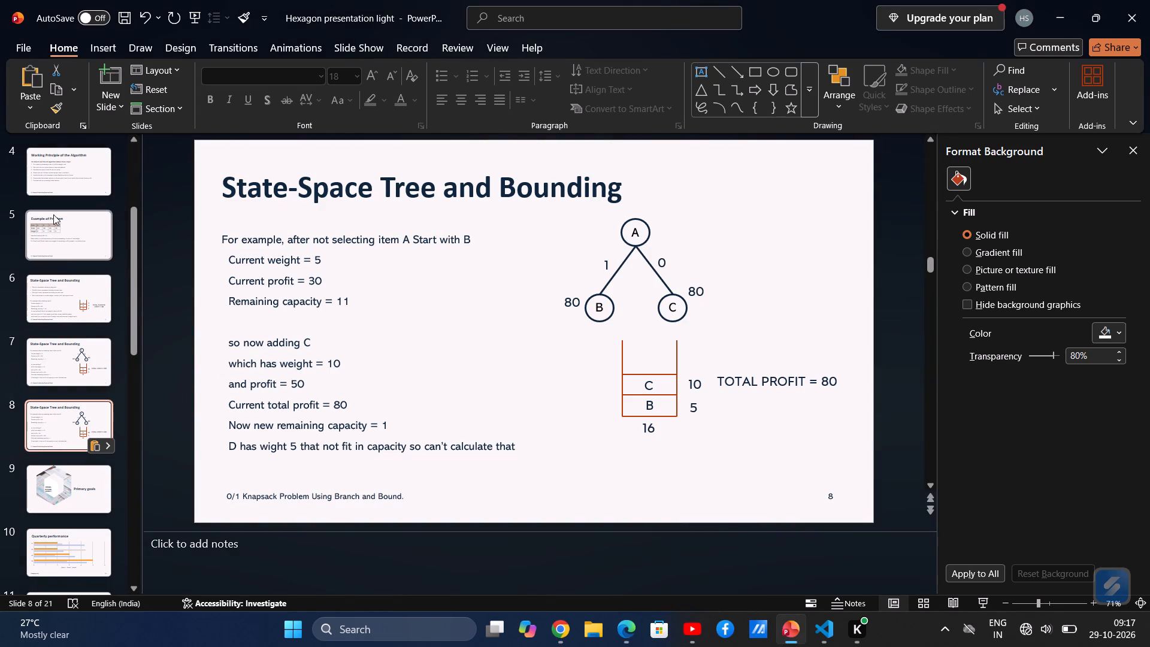
pyautogui.click(57, 212)
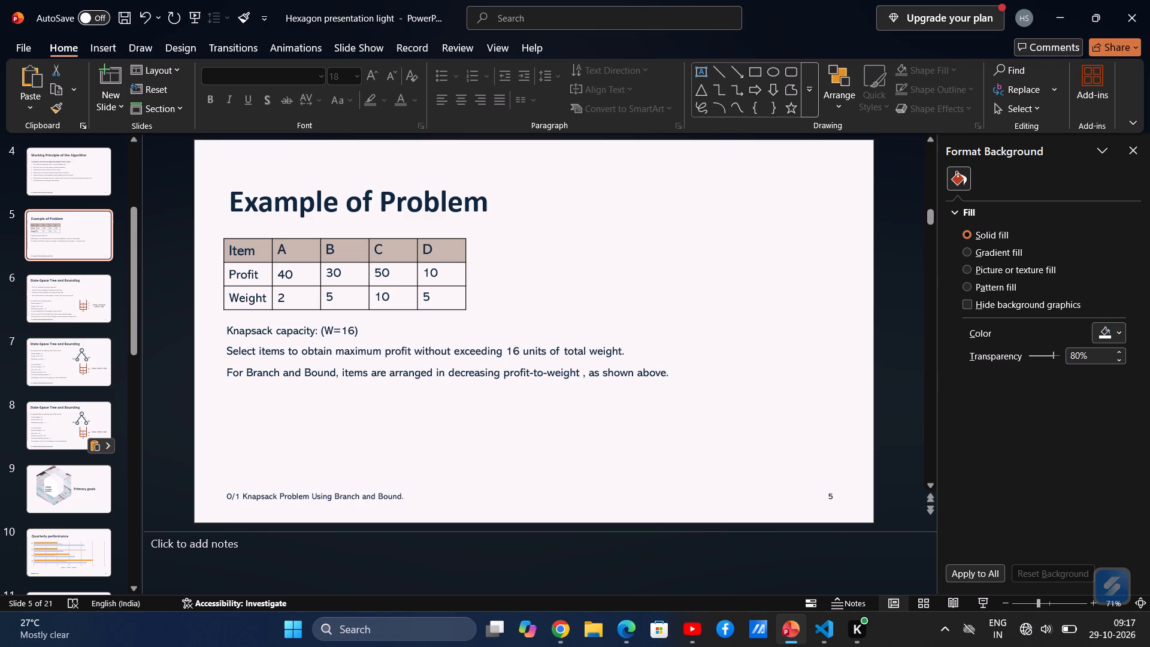
pyautogui.click(56, 433)
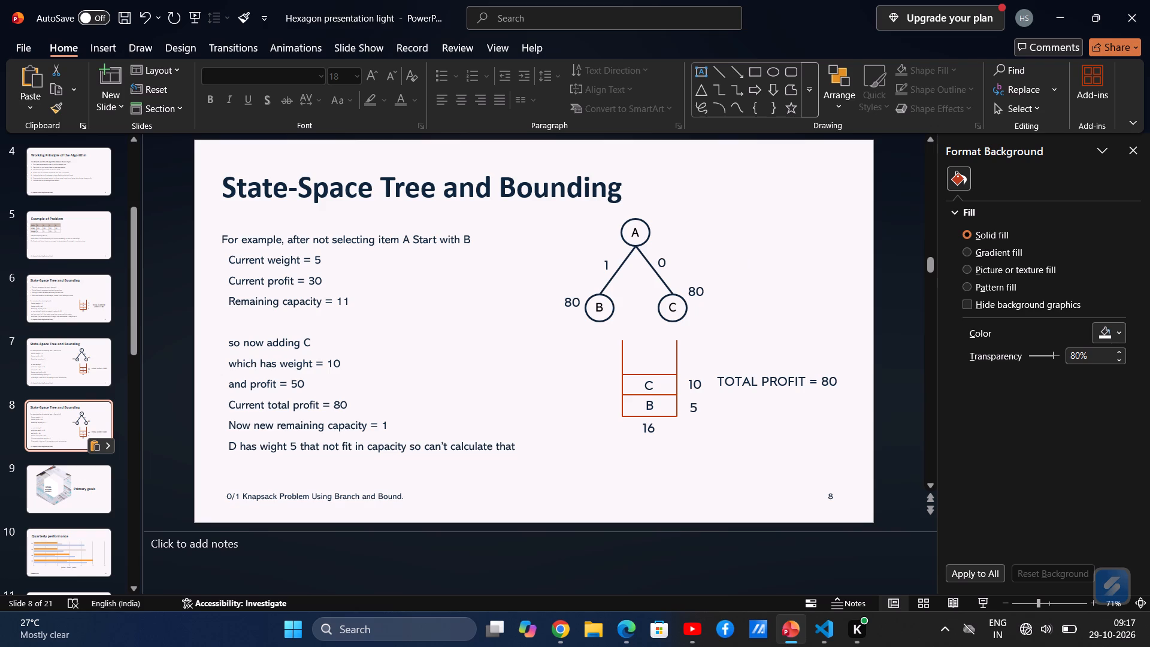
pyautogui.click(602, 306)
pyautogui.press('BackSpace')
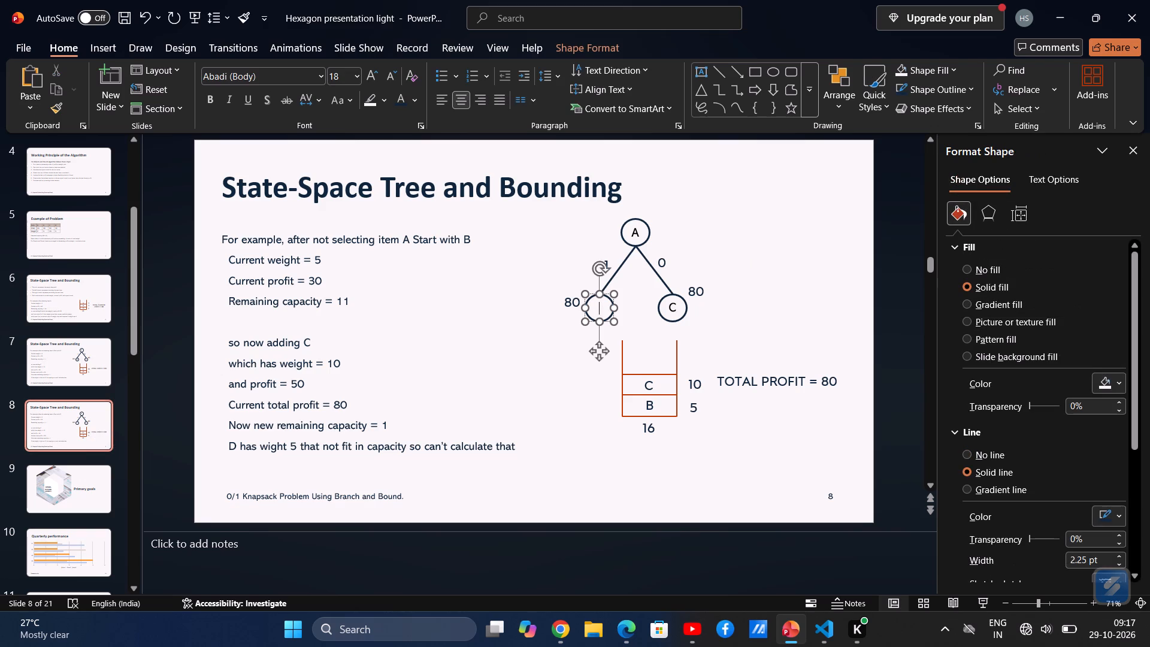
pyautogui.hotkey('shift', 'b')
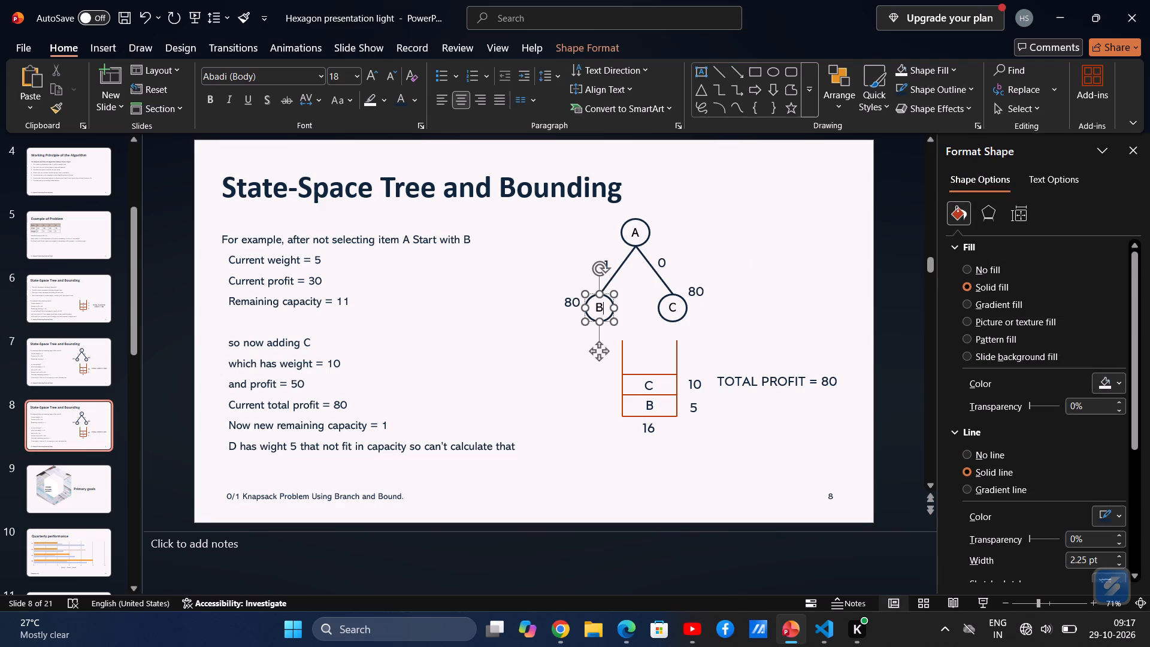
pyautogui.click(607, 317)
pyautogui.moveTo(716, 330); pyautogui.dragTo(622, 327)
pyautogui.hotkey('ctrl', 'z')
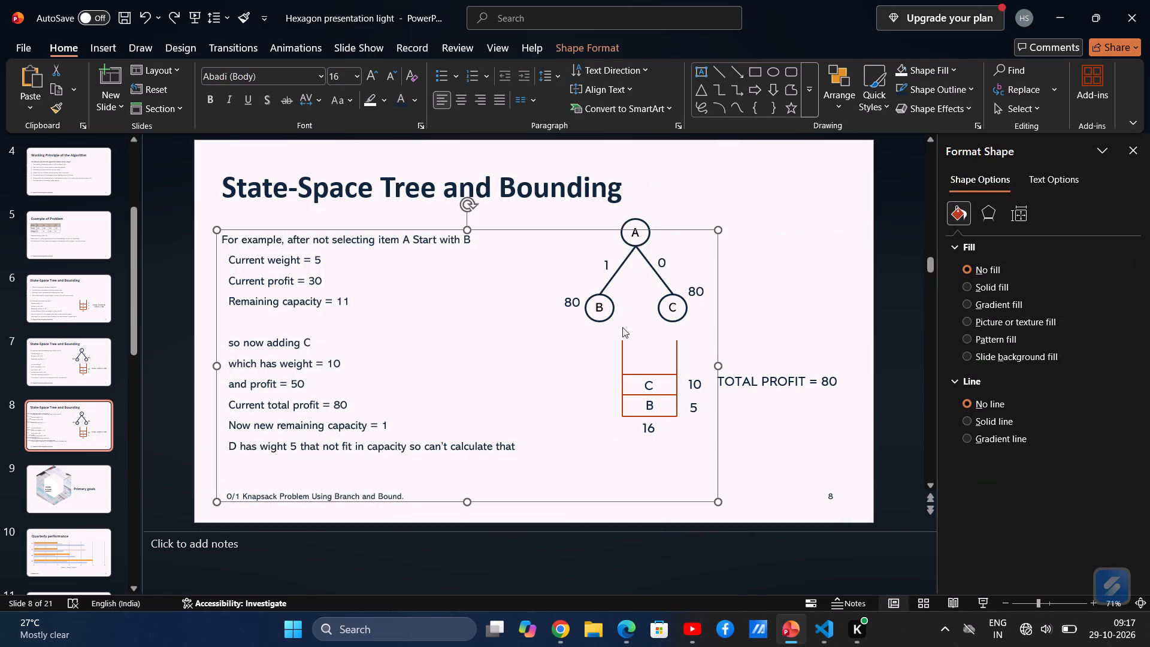
# Copy tree nodes B and C with the 80 label beside B, and place the copies below the tree, beside the knapsack diagram.
pyautogui.click(780, 334)
pyautogui.moveTo(748, 331); pyautogui.dragTo(582, 311)
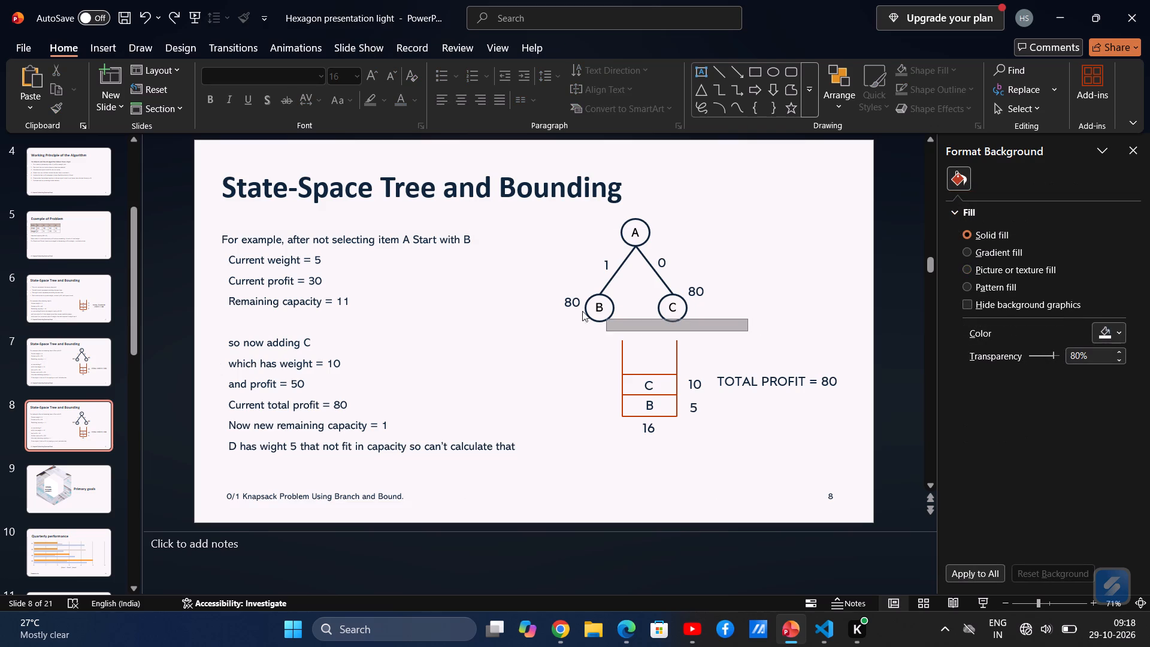
pyautogui.moveTo(582, 311); pyautogui.dragTo(553, 282)
pyautogui.hotkey('ctrl', 'c')
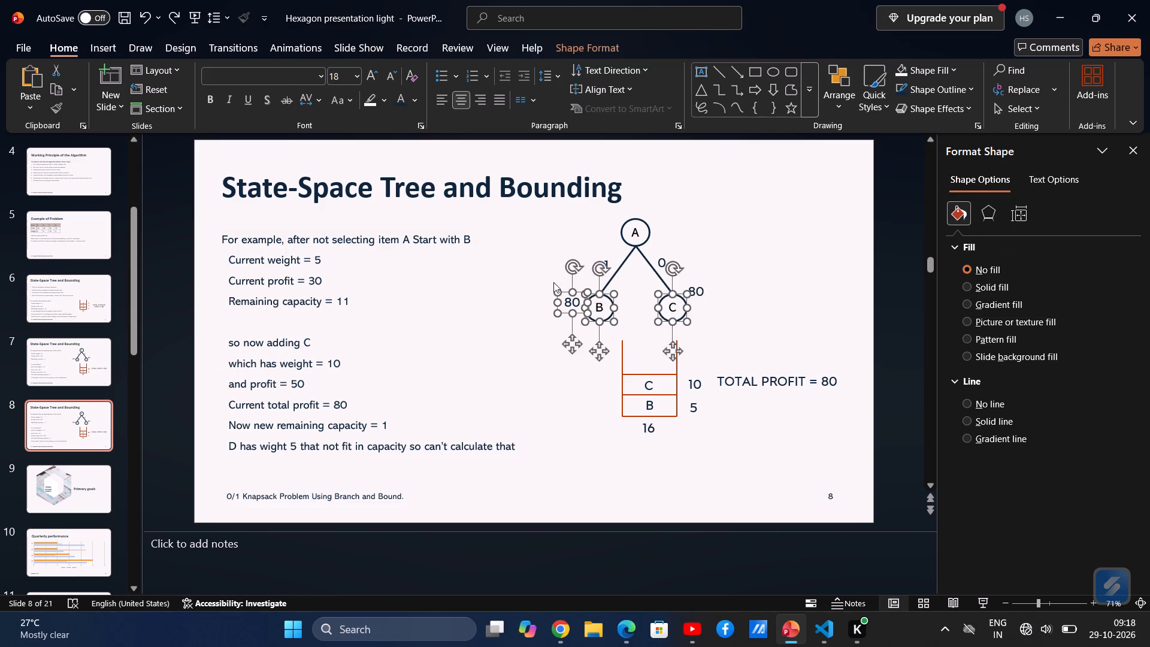
pyautogui.hotkey('ctrl', 'v')
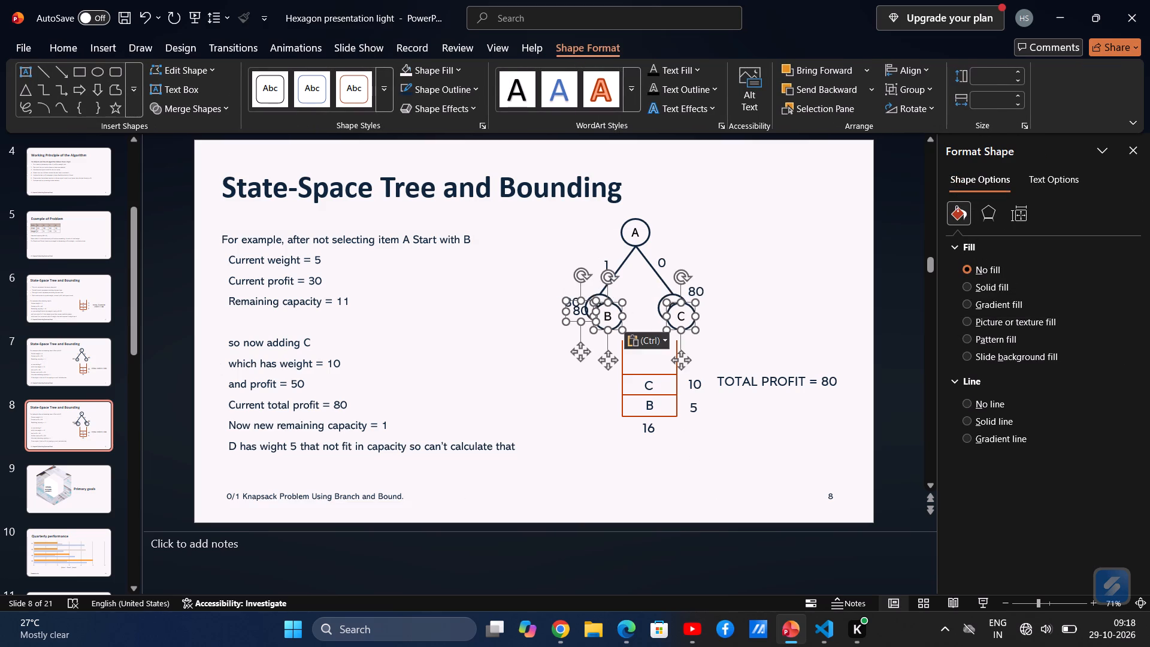
pyautogui.moveTo(685, 312); pyautogui.dragTo(591, 348)
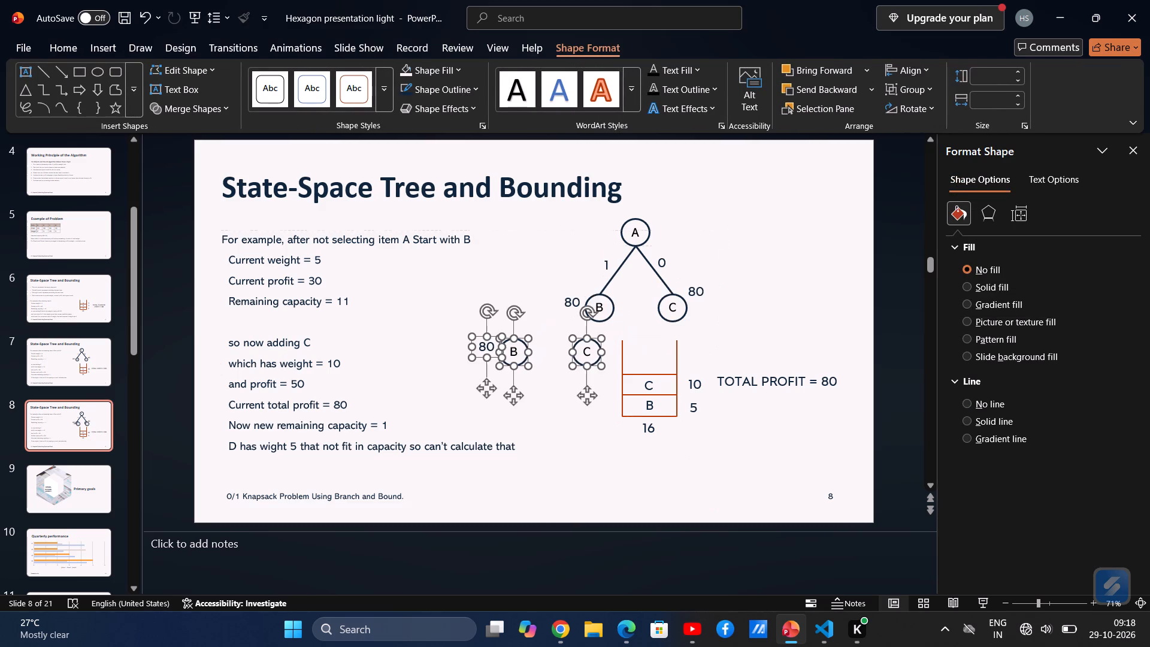
# Move the knapsack diagram with its item and weight labels down towards the slide's bottom edge, leaving the total profit text in place.
pyautogui.moveTo(614, 338); pyautogui.dragTo(834, 450)
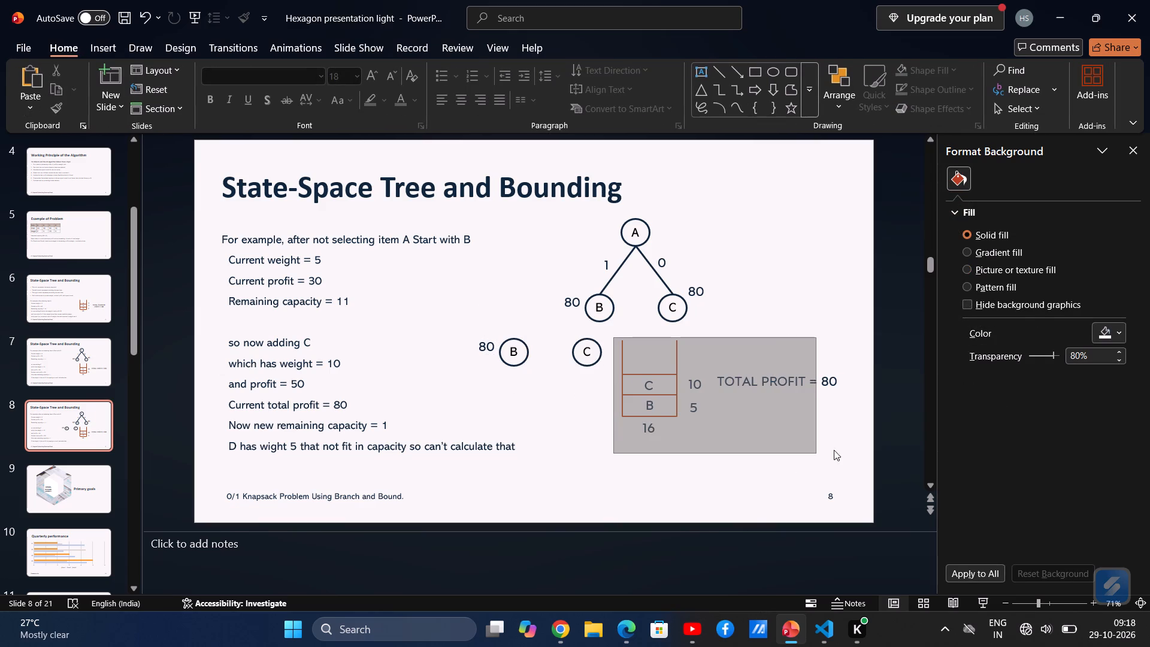
pyautogui.moveTo(834, 450); pyautogui.dragTo(846, 453)
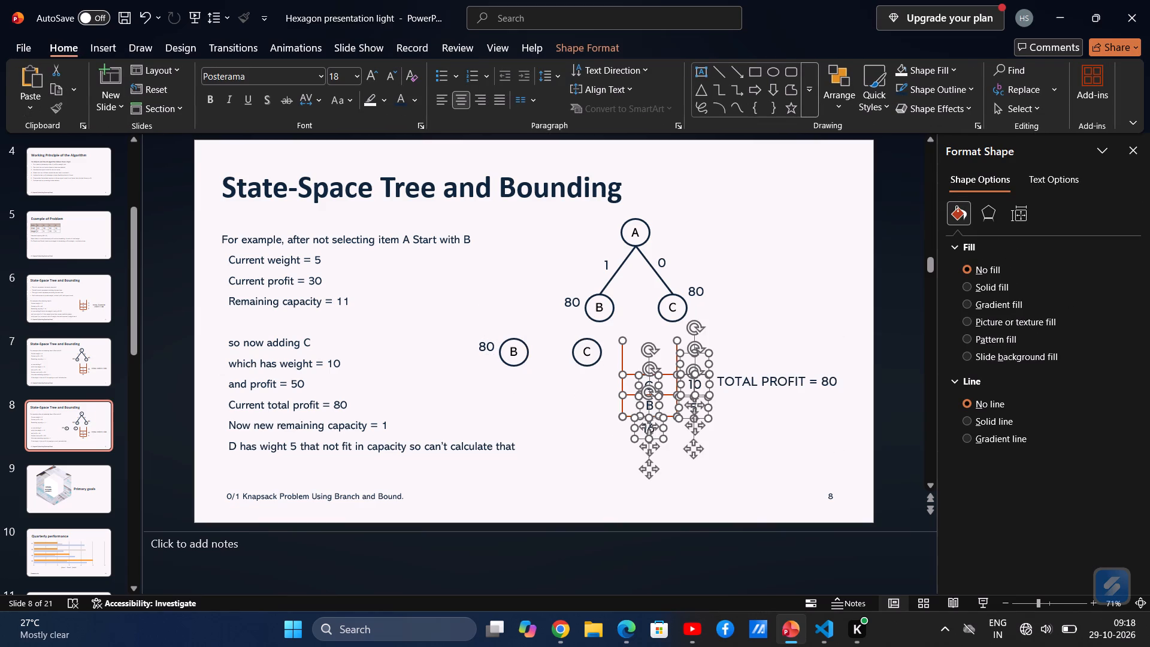
pyautogui.moveTo(704, 358); pyautogui.dragTo(710, 424)
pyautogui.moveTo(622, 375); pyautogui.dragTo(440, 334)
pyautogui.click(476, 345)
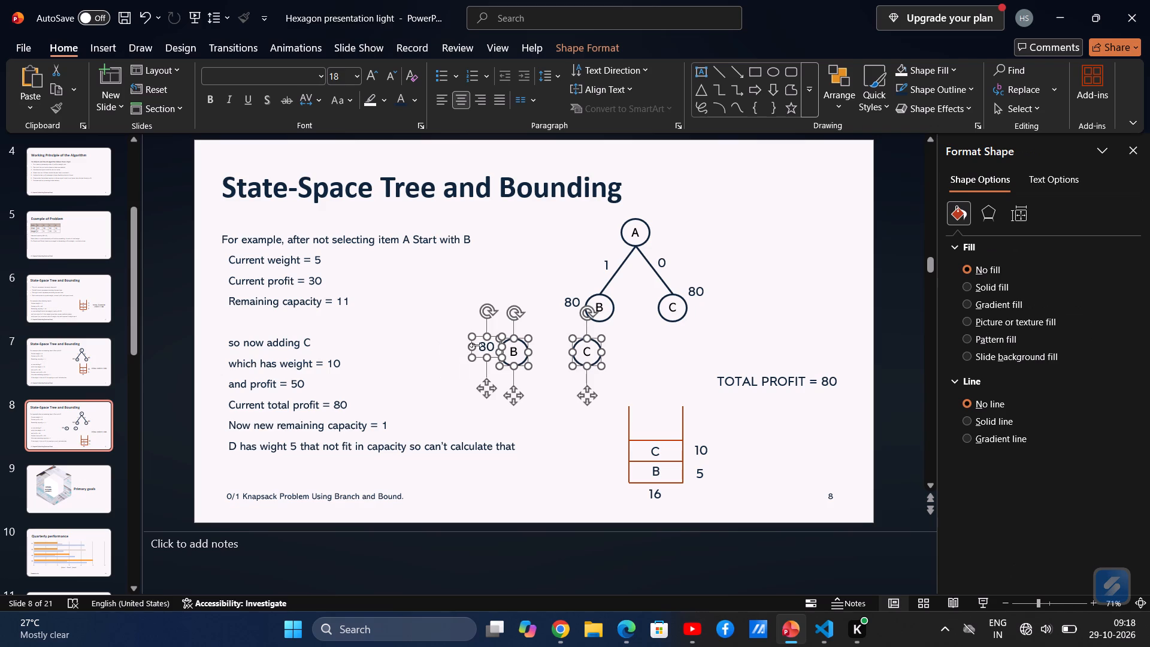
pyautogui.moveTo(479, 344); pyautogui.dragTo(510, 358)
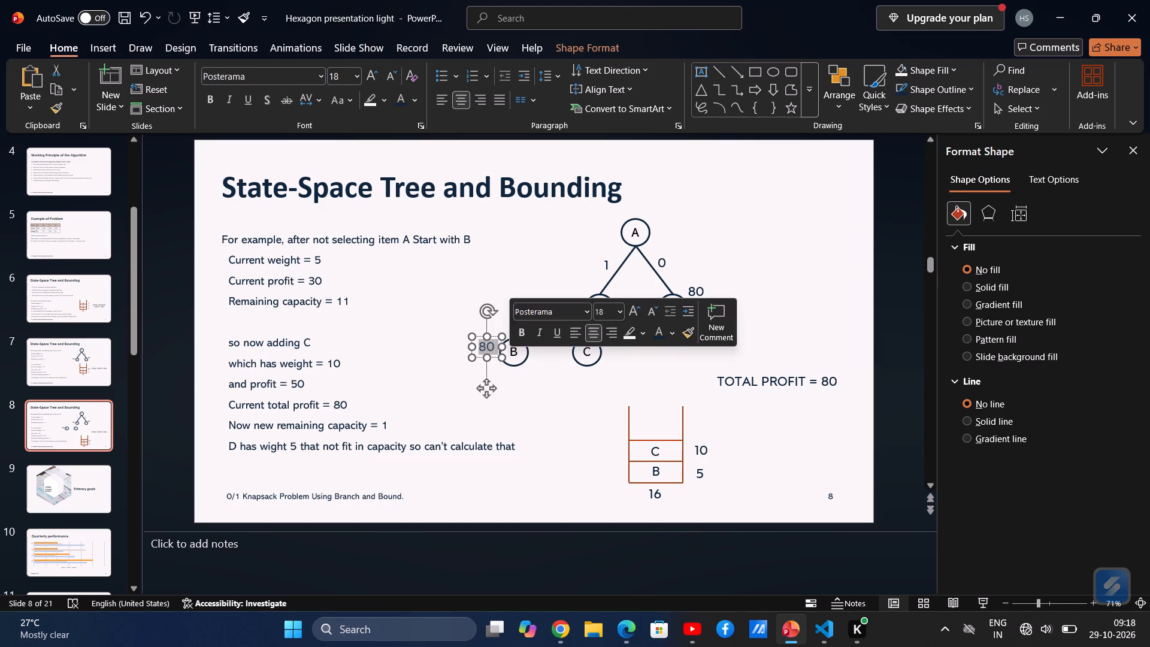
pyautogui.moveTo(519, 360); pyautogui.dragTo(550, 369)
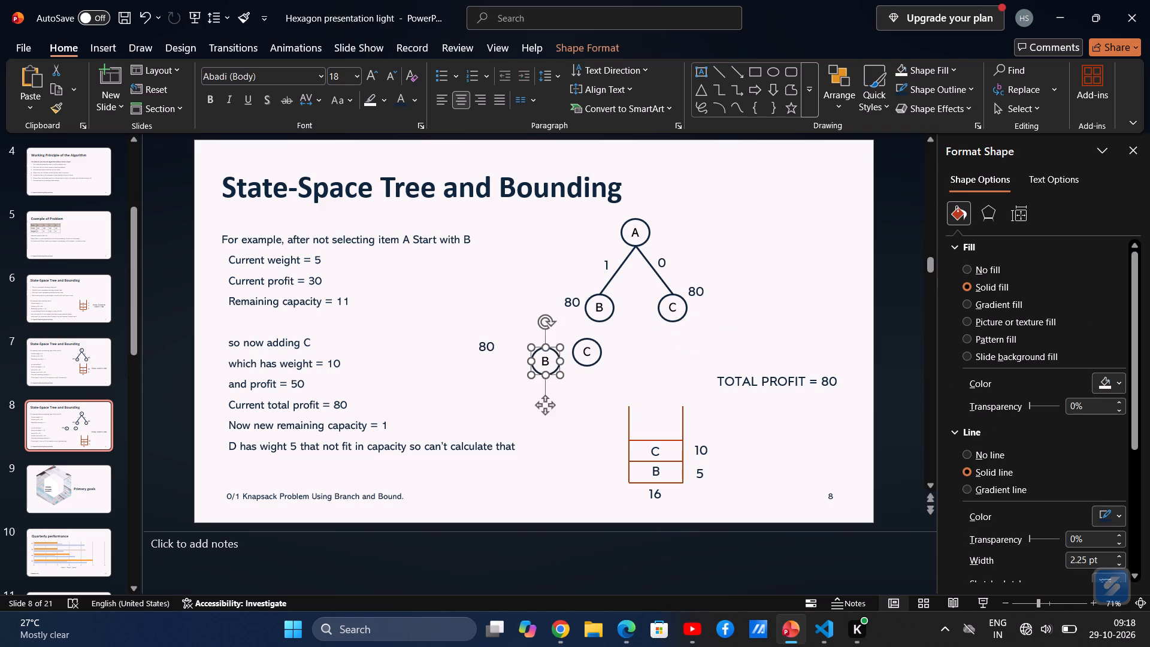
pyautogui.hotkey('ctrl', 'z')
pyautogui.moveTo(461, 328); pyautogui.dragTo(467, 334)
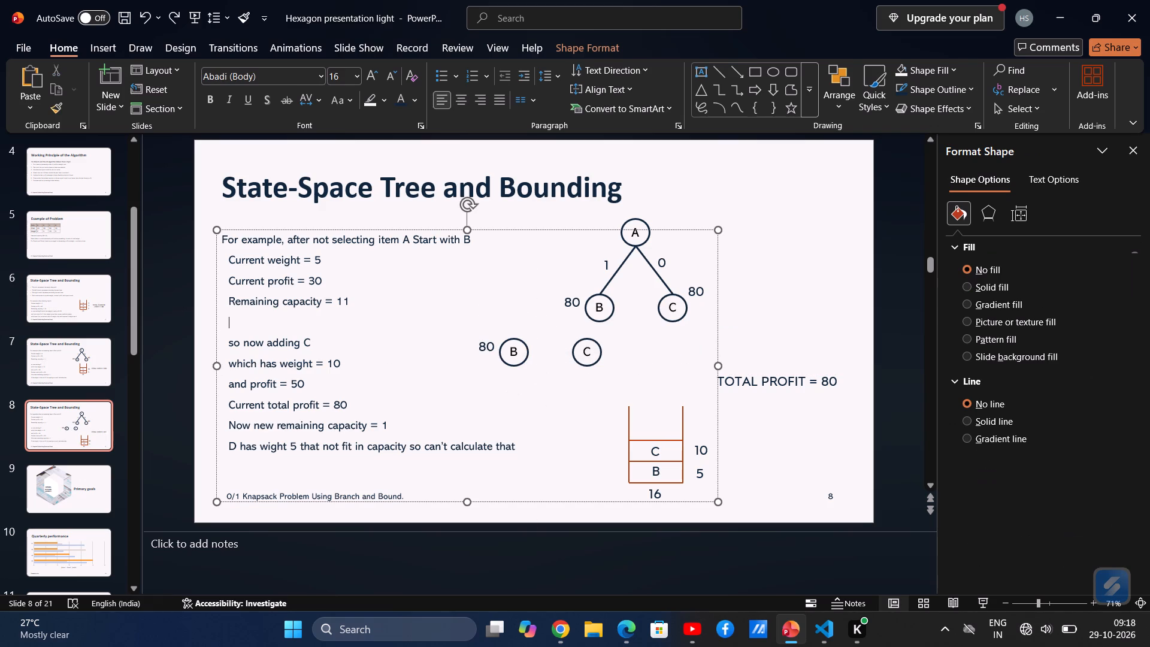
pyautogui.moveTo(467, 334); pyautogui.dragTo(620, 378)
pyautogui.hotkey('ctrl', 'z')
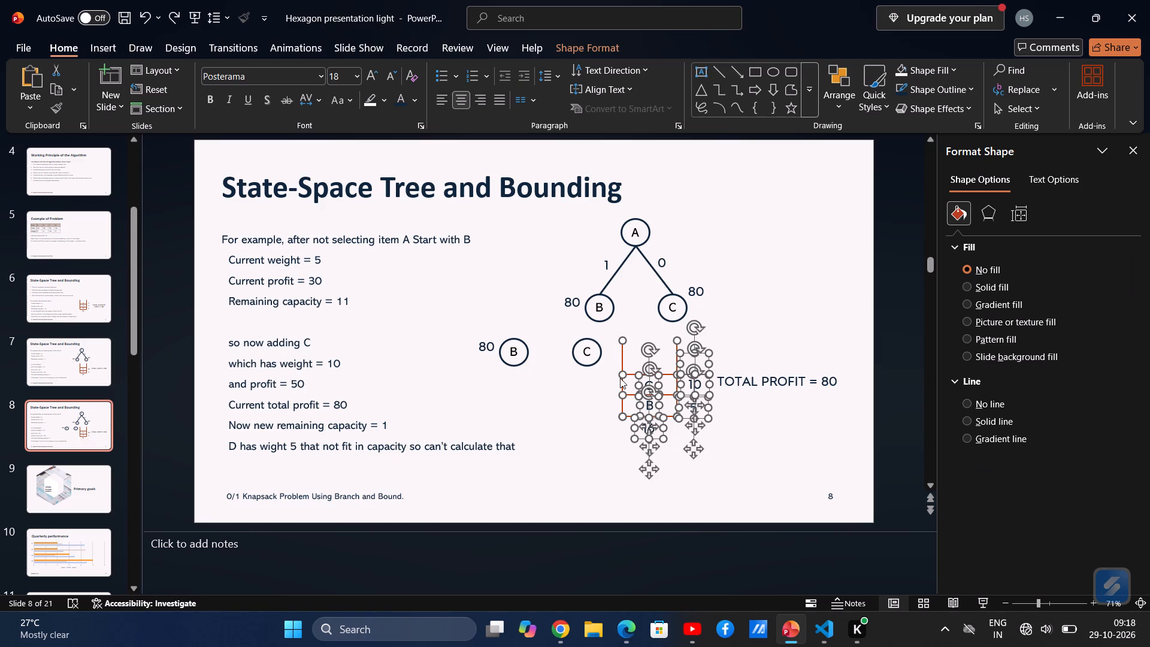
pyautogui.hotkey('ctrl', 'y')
# Move the copied B and C nodes and their 80 label together so they sit beneath tree node B.
pyautogui.moveTo(621, 378); pyautogui.dragTo(488, 347)
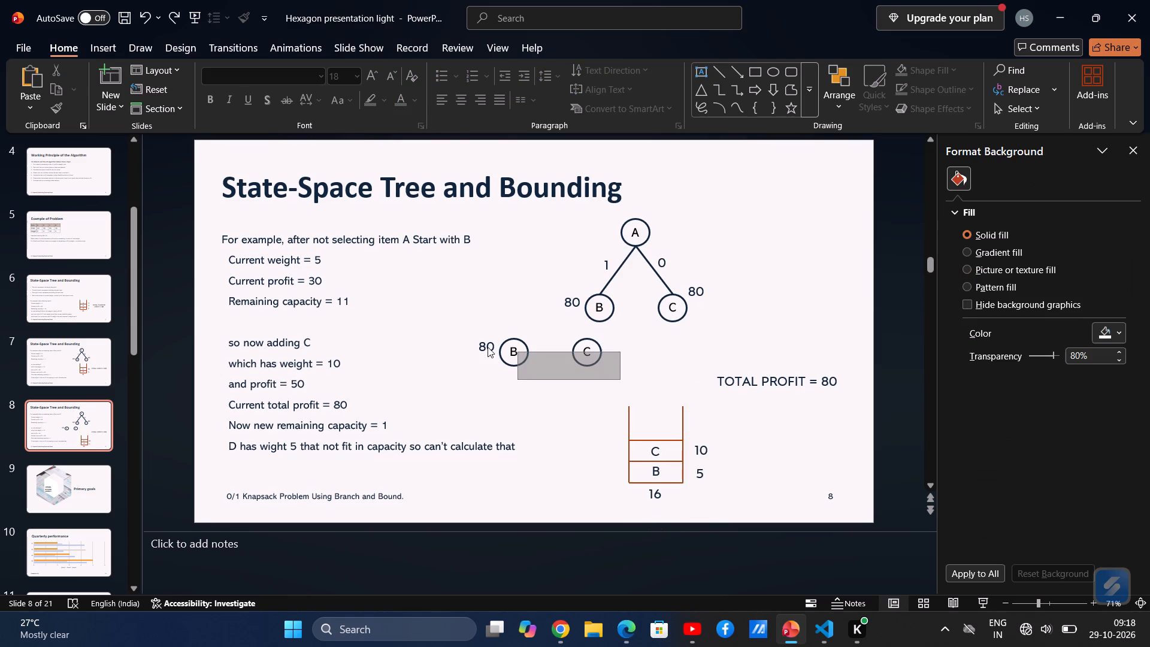
pyautogui.moveTo(488, 347); pyautogui.dragTo(458, 331)
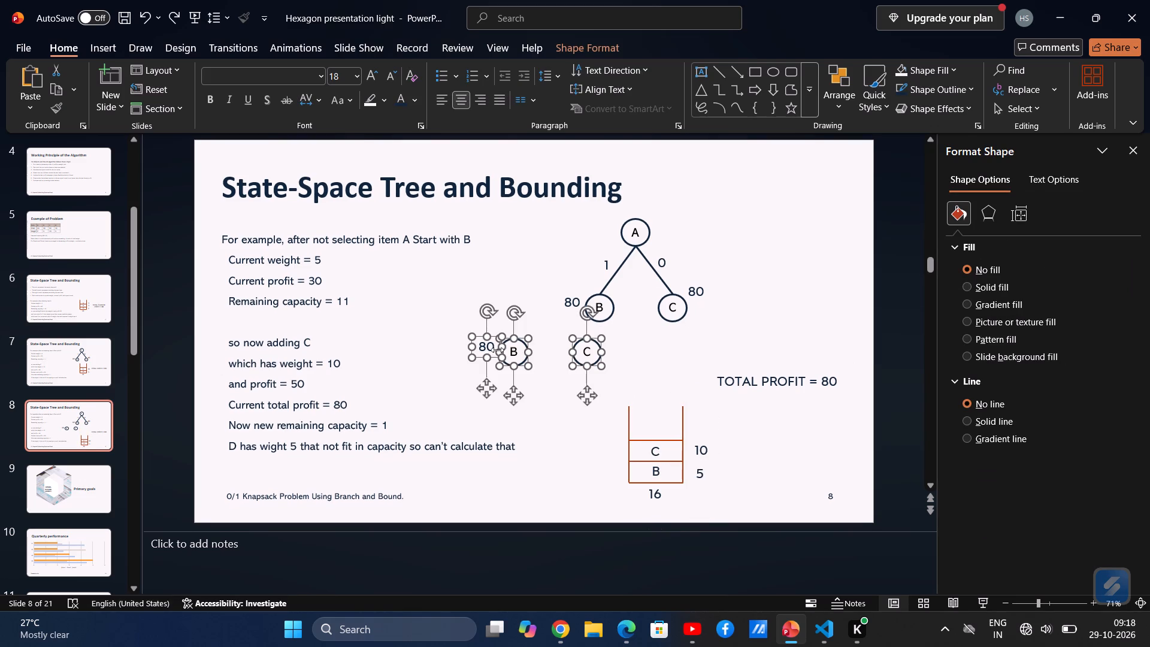
pyautogui.moveTo(520, 350); pyautogui.dragTo(562, 358)
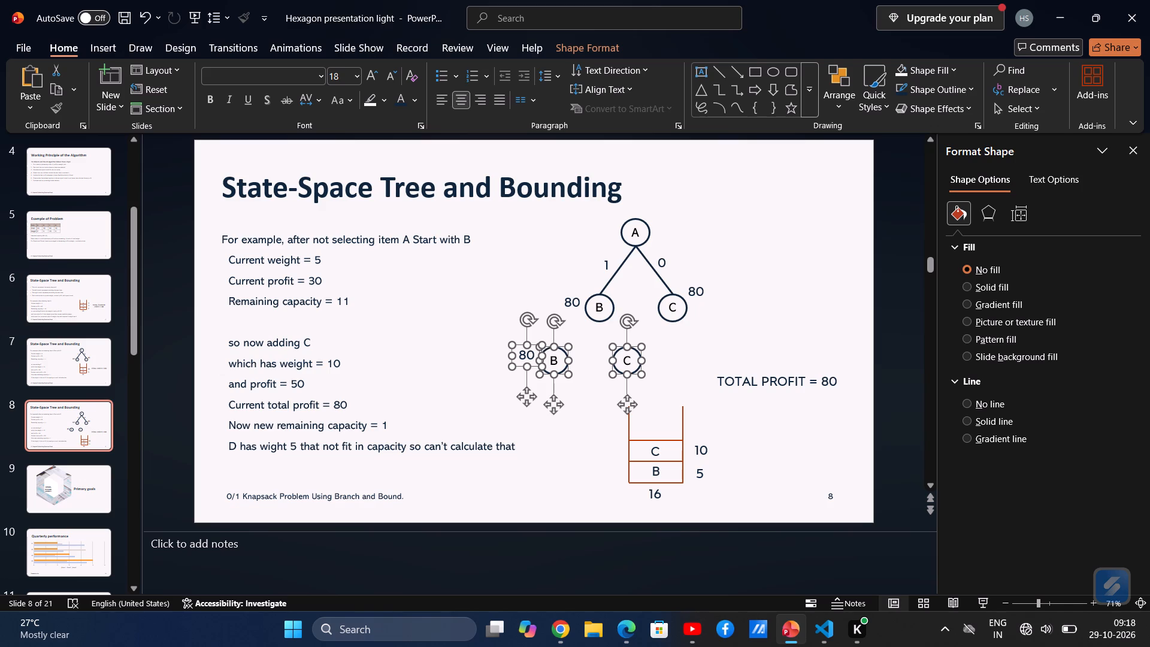
# Clear the copied 80 label and relabel the two copied nodes as C and D.
pyautogui.click(533, 357)
pyautogui.press('BackSpace')
pyautogui.press('BackSpace')
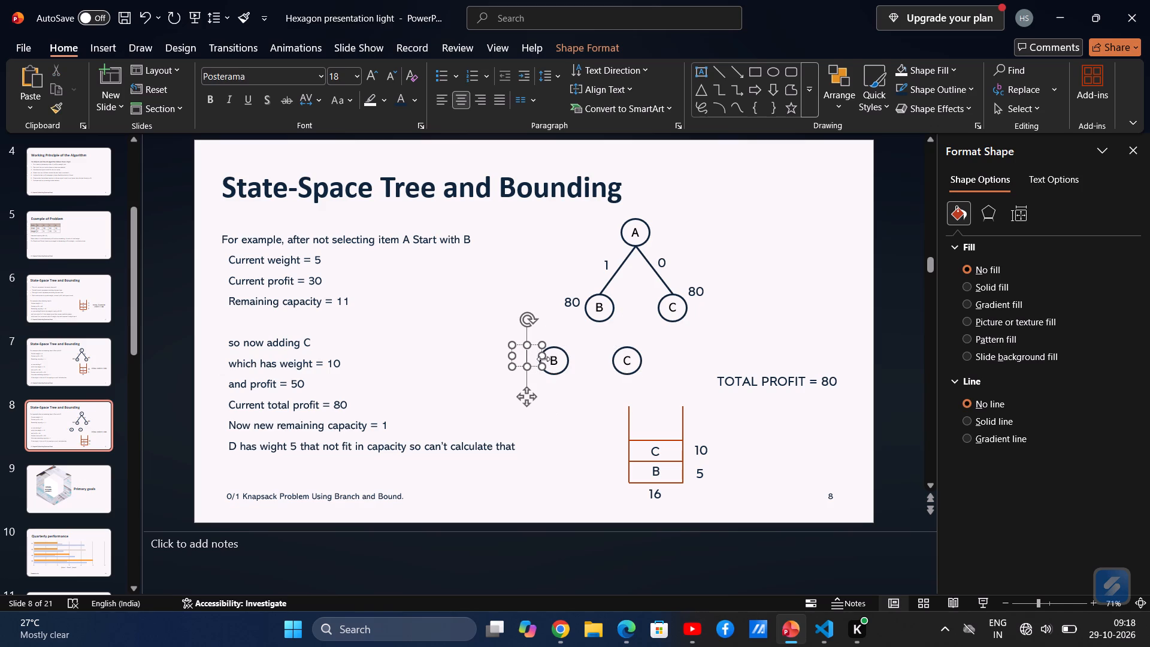
pyautogui.click(556, 359)
pyautogui.press('BackSpace')
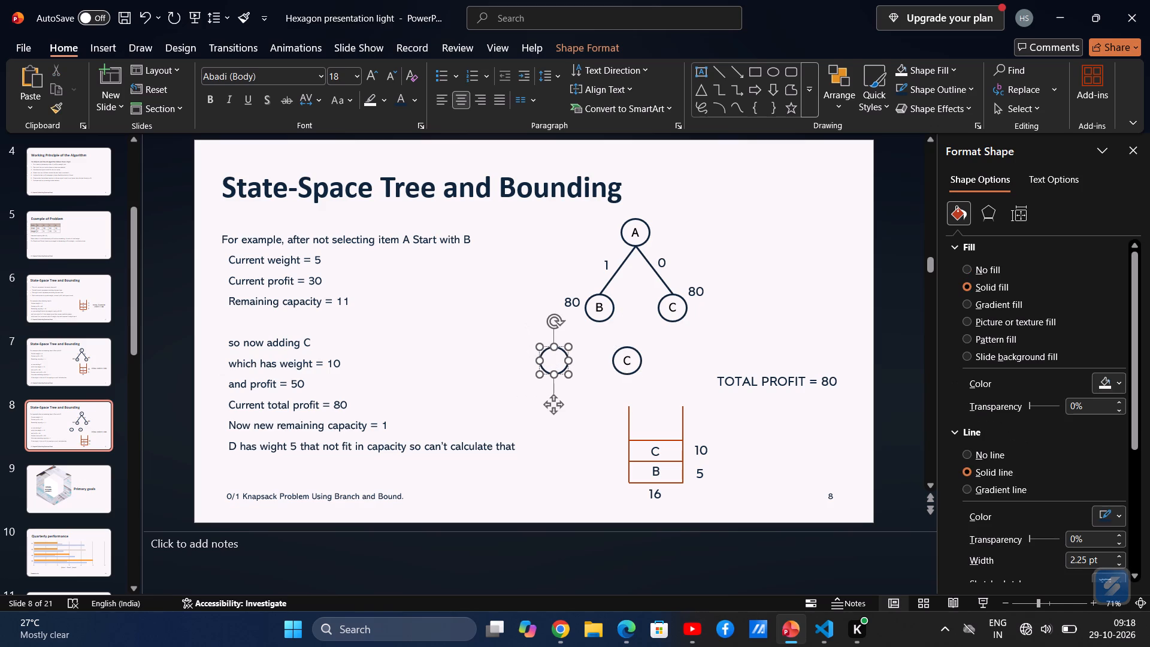
pyautogui.press('c')
pyautogui.press('BackSpace')
pyautogui.hotkey('shift', 'c')
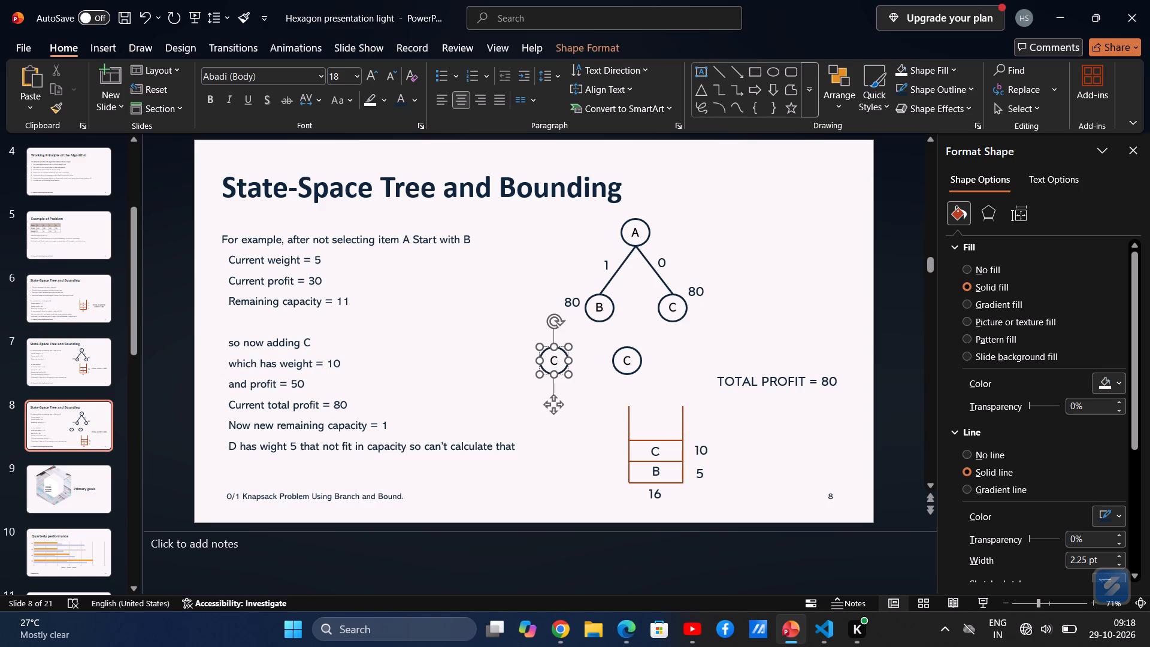
pyautogui.click(628, 361)
pyautogui.press('BackSpace')
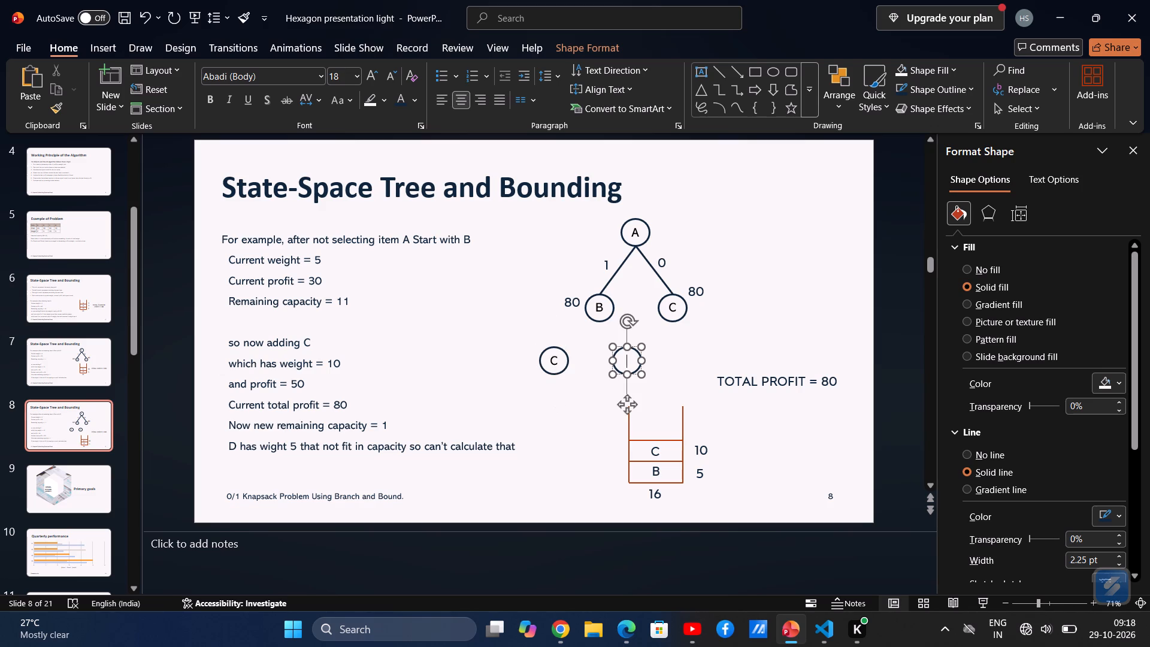
pyautogui.hotkey('shift', 'd')
# Copy the A–C connector and attach the copy between node B and the lower node D, then shift D slightly downwards.
pyautogui.moveTo(597, 237); pyautogui.dragTo(666, 289)
pyautogui.click(660, 283)
pyautogui.hotkey('ctrl', 'c')
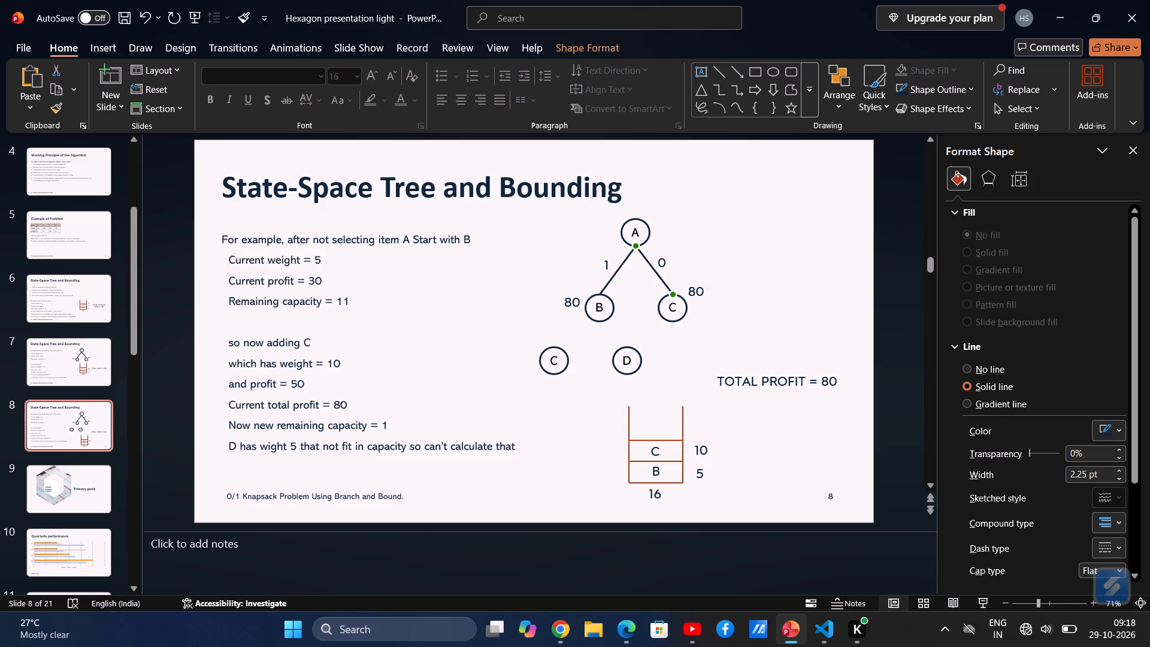
pyautogui.hotkey('ctrl', 'v')
pyautogui.moveTo(661, 274); pyautogui.dragTo(623, 334)
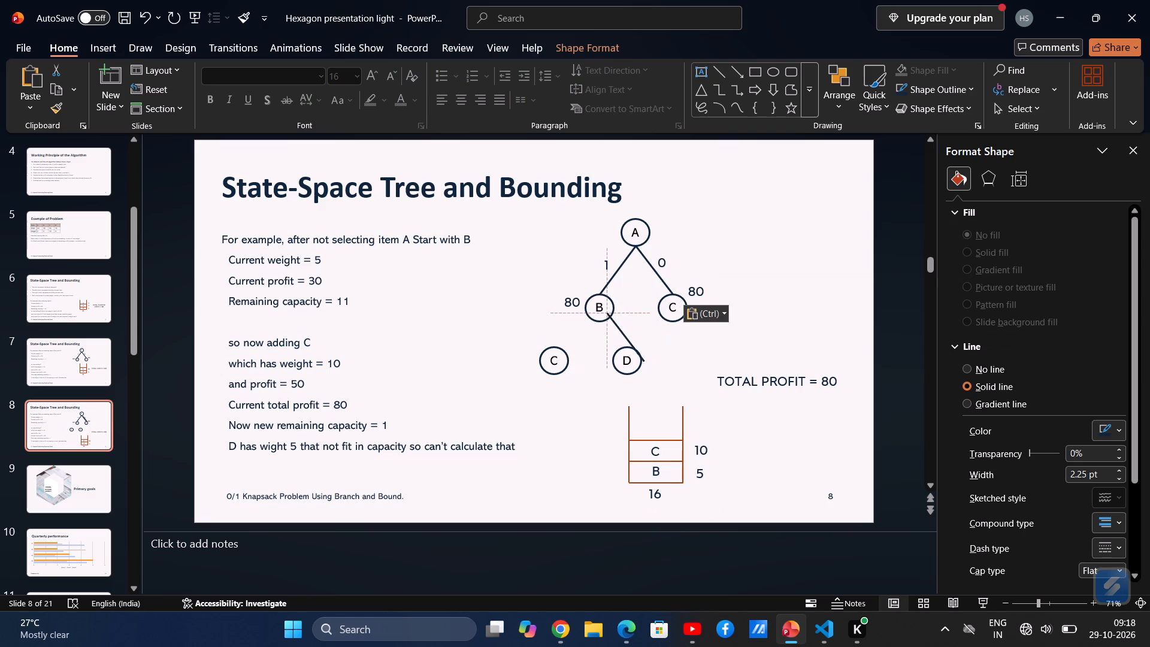
pyautogui.moveTo(623, 334); pyautogui.dragTo(615, 339)
pyautogui.keyDown('ctrl'); pyautogui.scroll(3, 615, 339); pyautogui.keyUp('ctrl')
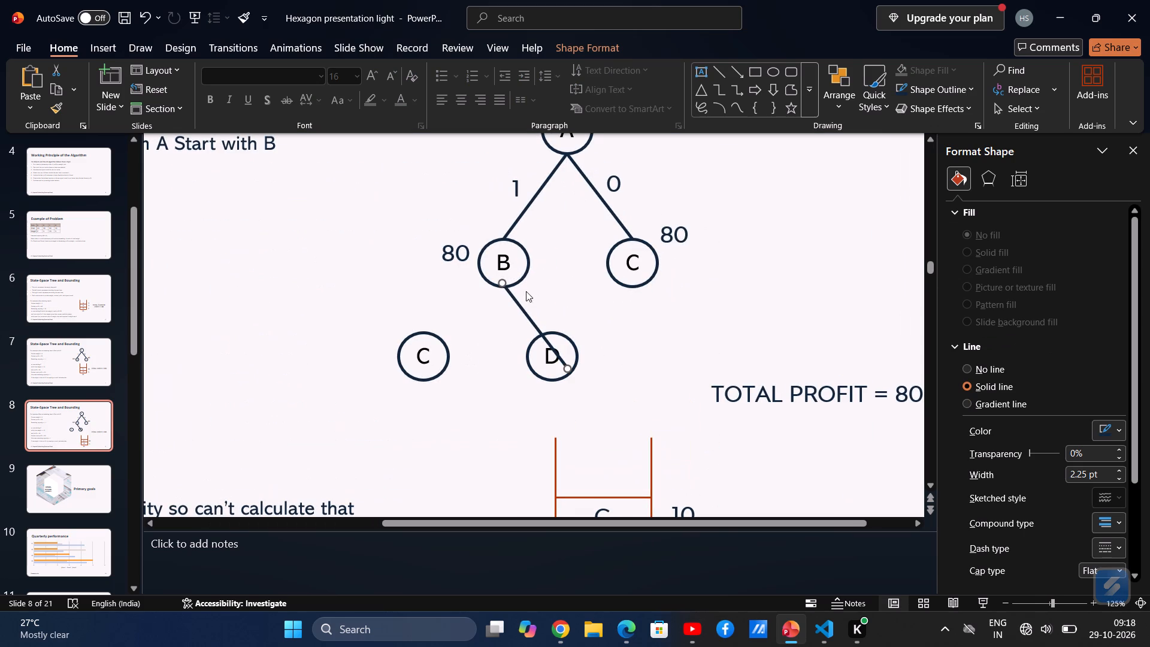
pyautogui.click(504, 283)
pyautogui.moveTo(569, 368); pyautogui.dragTo(553, 336)
pyautogui.moveTo(568, 352); pyautogui.dragTo(559, 374)
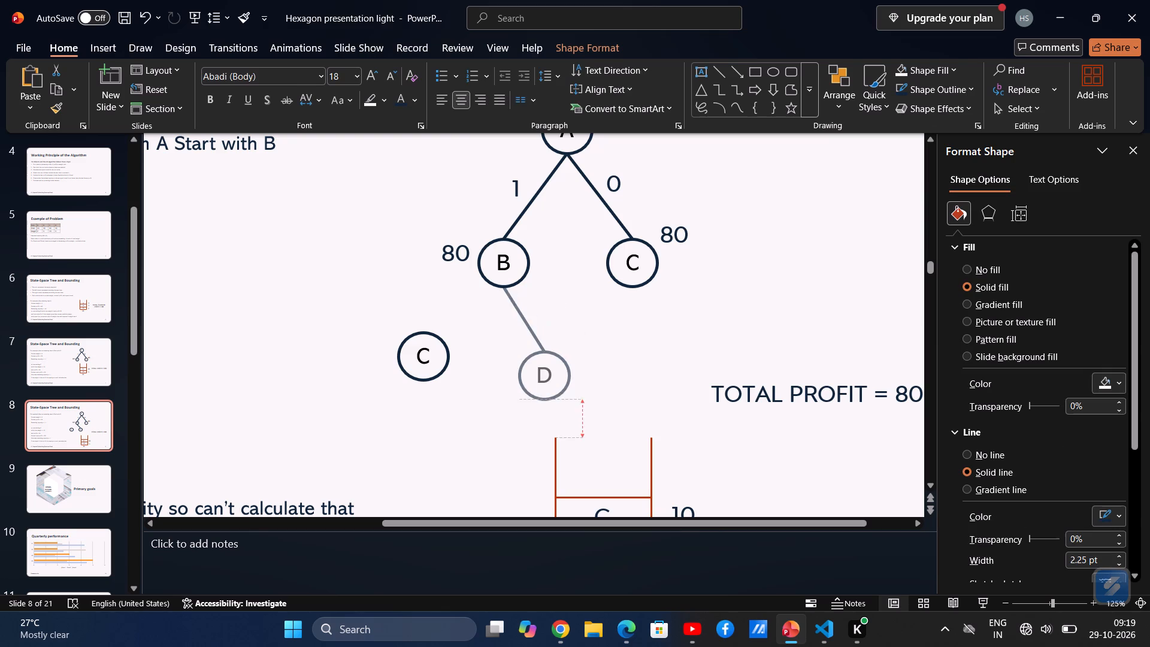
pyautogui.moveTo(559, 374); pyautogui.dragTo(561, 370)
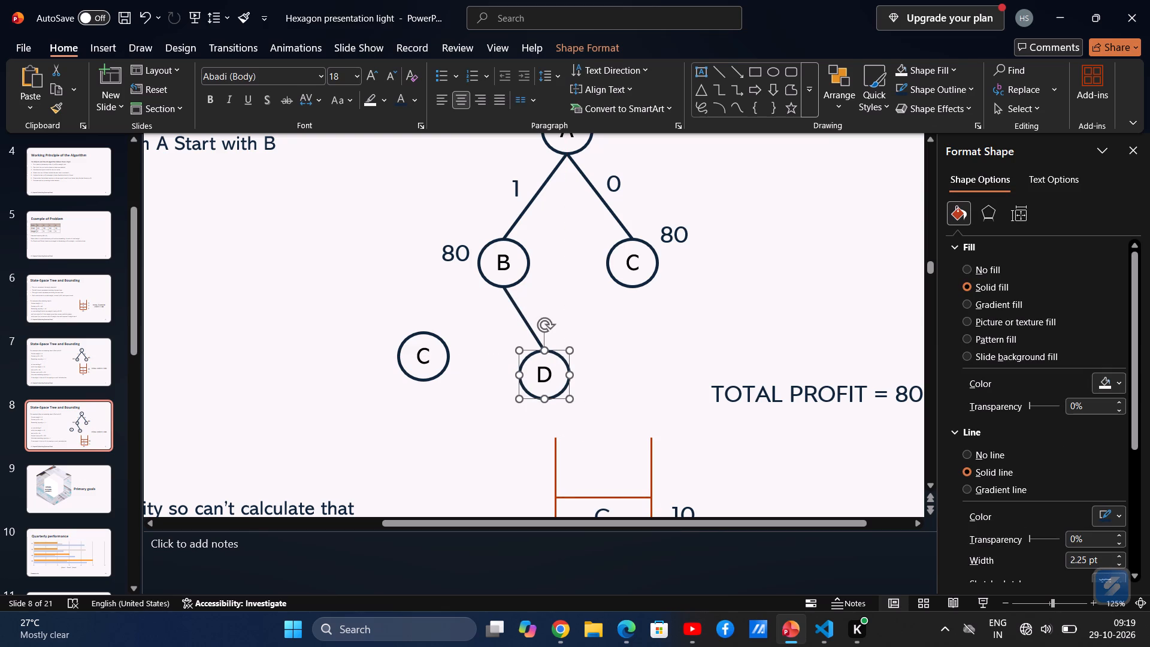
# Connect node B to the lower node C with a copy of the A–B connector, and level C and D evenly beneath B.
pyautogui.moveTo(434, 359); pyautogui.dragTo(441, 382)
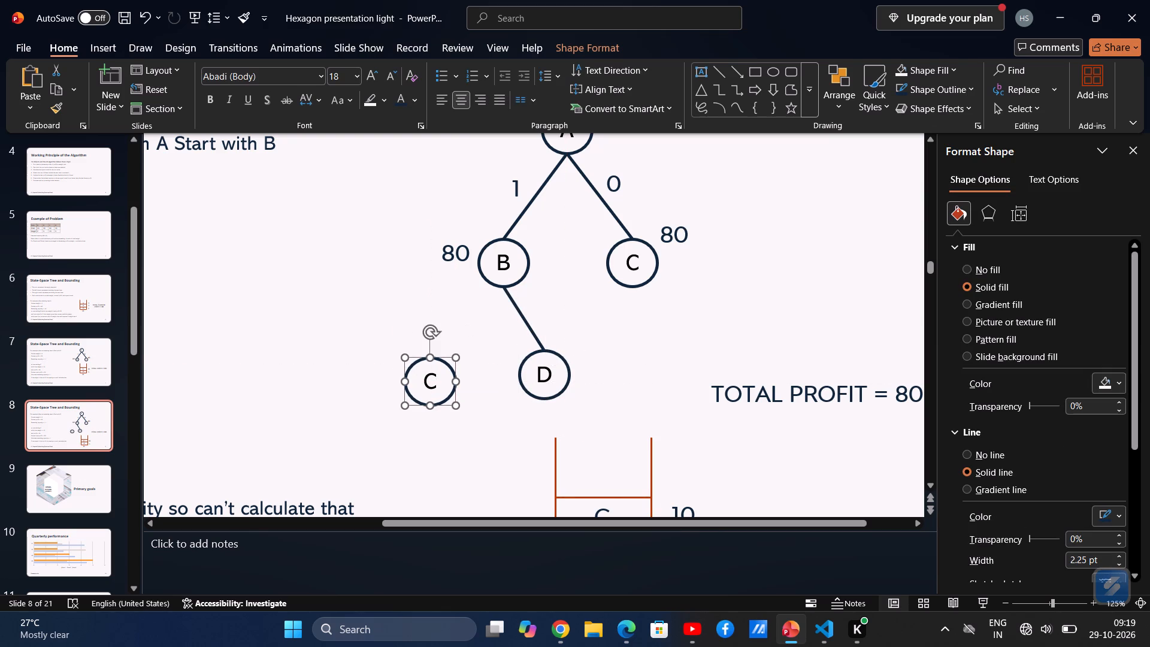
pyautogui.click(511, 226)
pyautogui.hotkey('ctrl', 'c')
pyautogui.hotkey('ctrl', 'v')
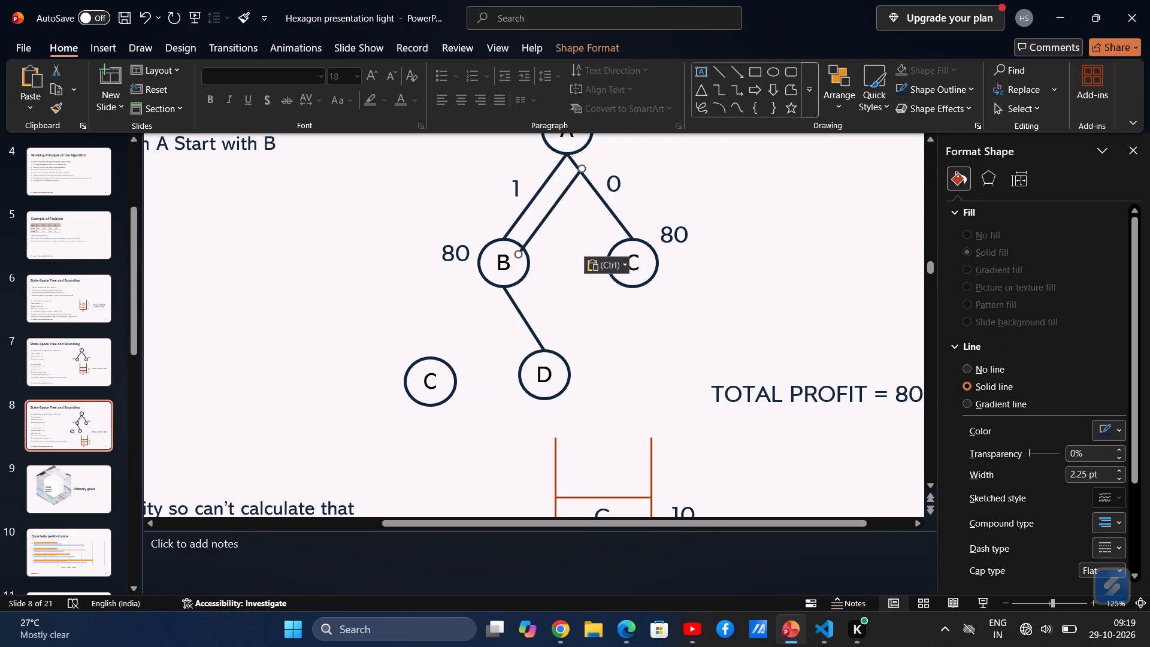
pyautogui.moveTo(517, 254); pyautogui.dragTo(431, 355)
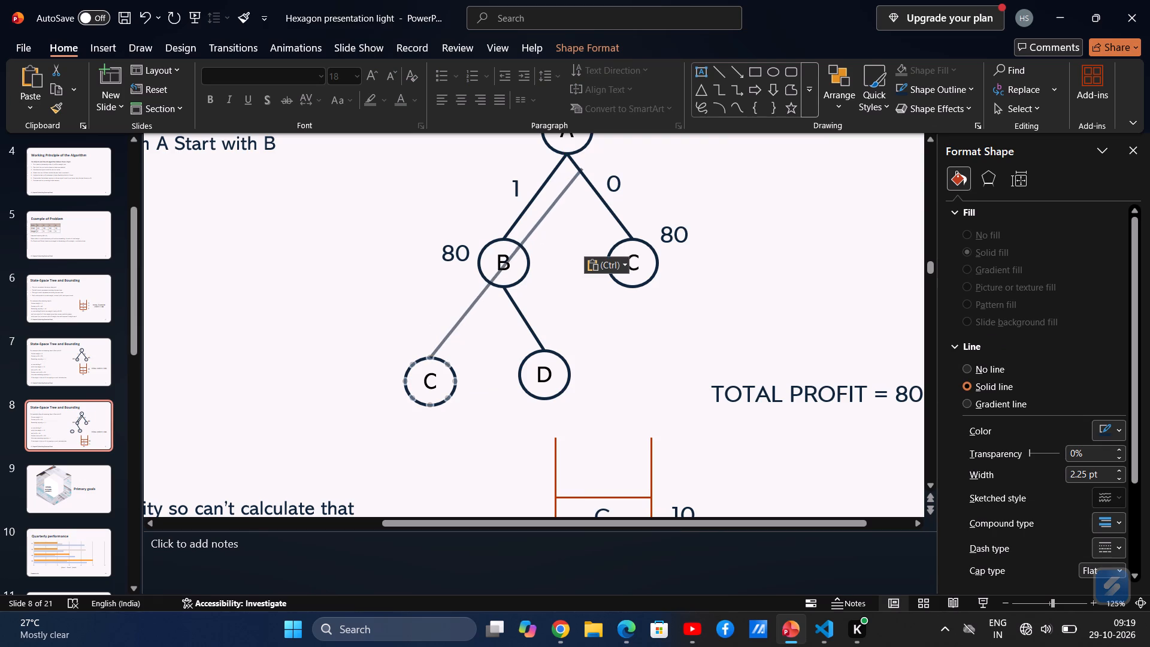
pyautogui.moveTo(431, 355); pyautogui.dragTo(431, 361)
pyautogui.moveTo(582, 166); pyautogui.dragTo(502, 288)
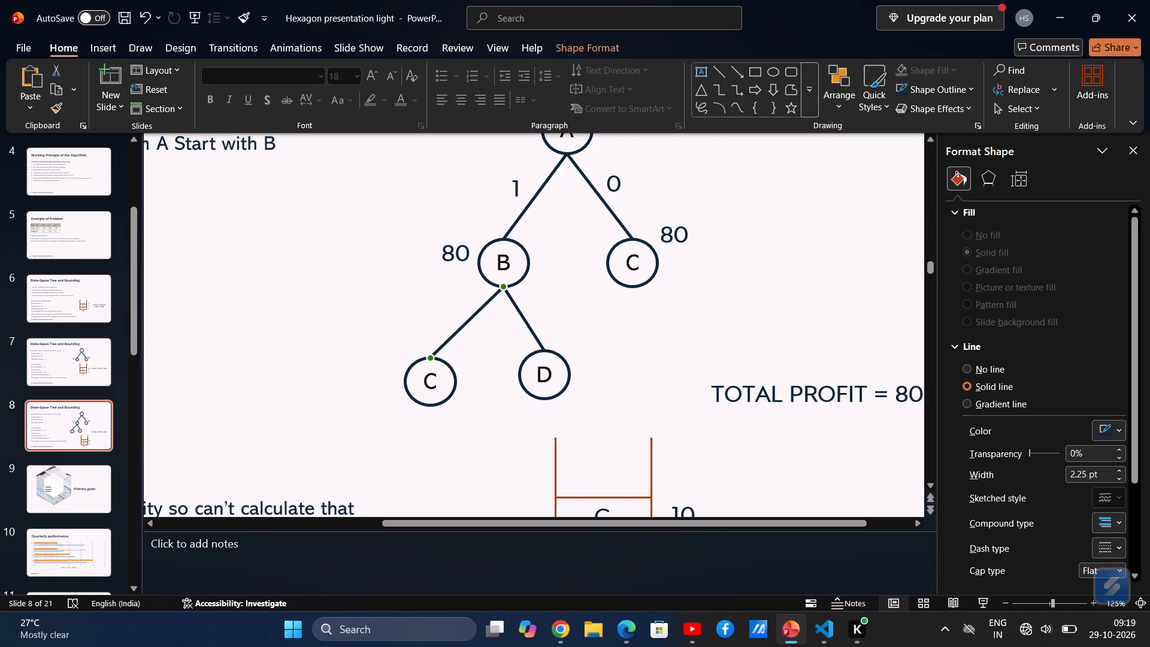
pyautogui.moveTo(445, 389); pyautogui.dragTo(444, 383)
pyautogui.moveTo(555, 374); pyautogui.dragTo(580, 374)
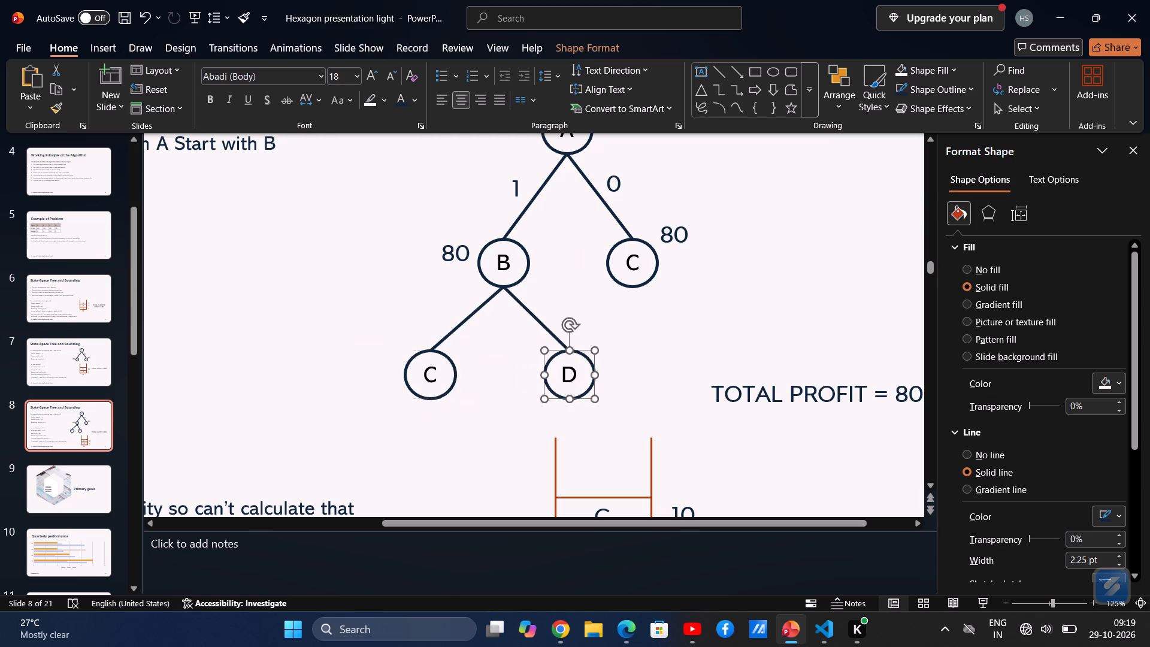
# Copy the 1 label from the A–B branch and place the copy beside the B–C branch.
pyautogui.moveTo(501, 174); pyautogui.dragTo(526, 194)
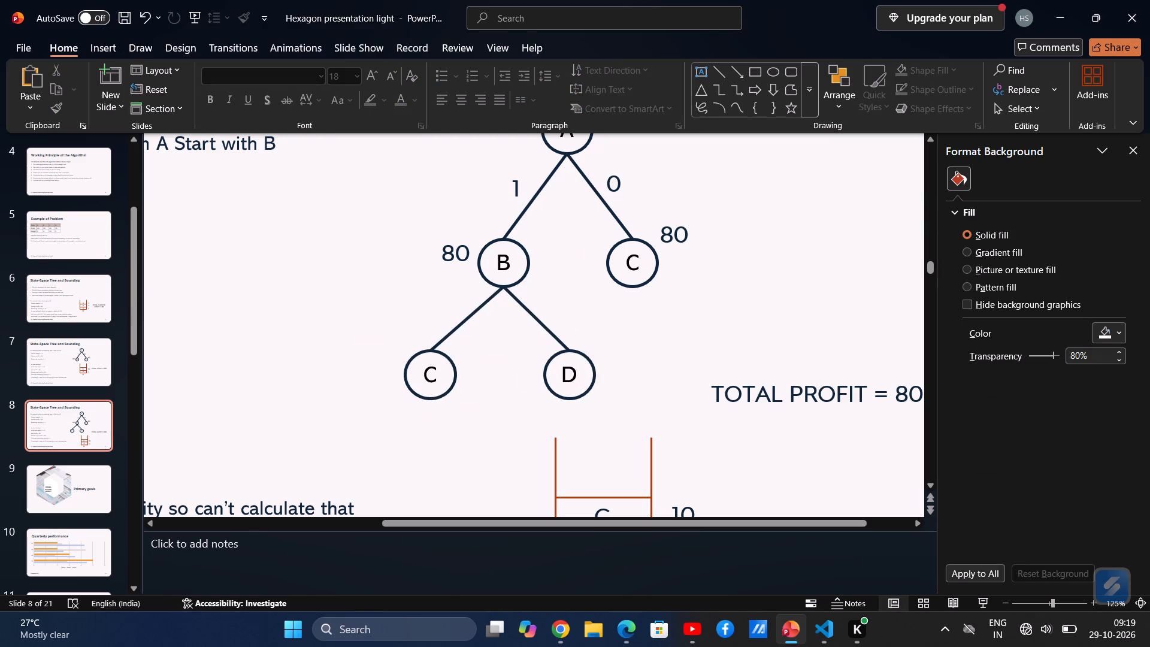
pyautogui.click(518, 189)
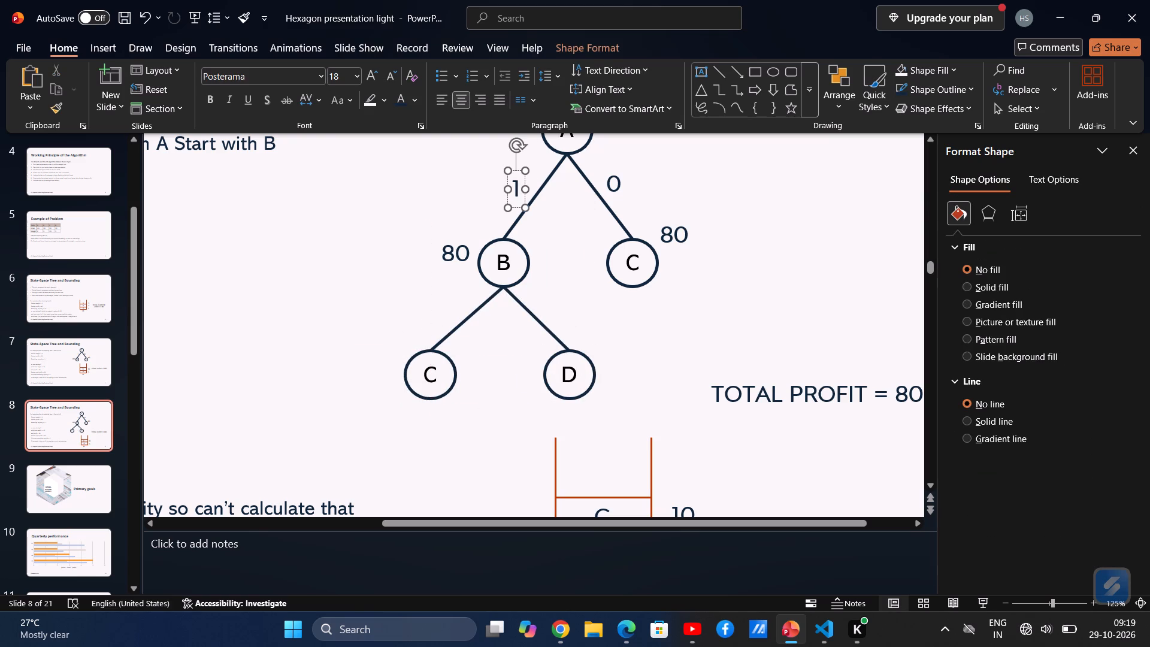
pyautogui.click(524, 202)
pyautogui.hotkey('ctrl', 'c')
pyautogui.hotkey('ctrl', 'v')
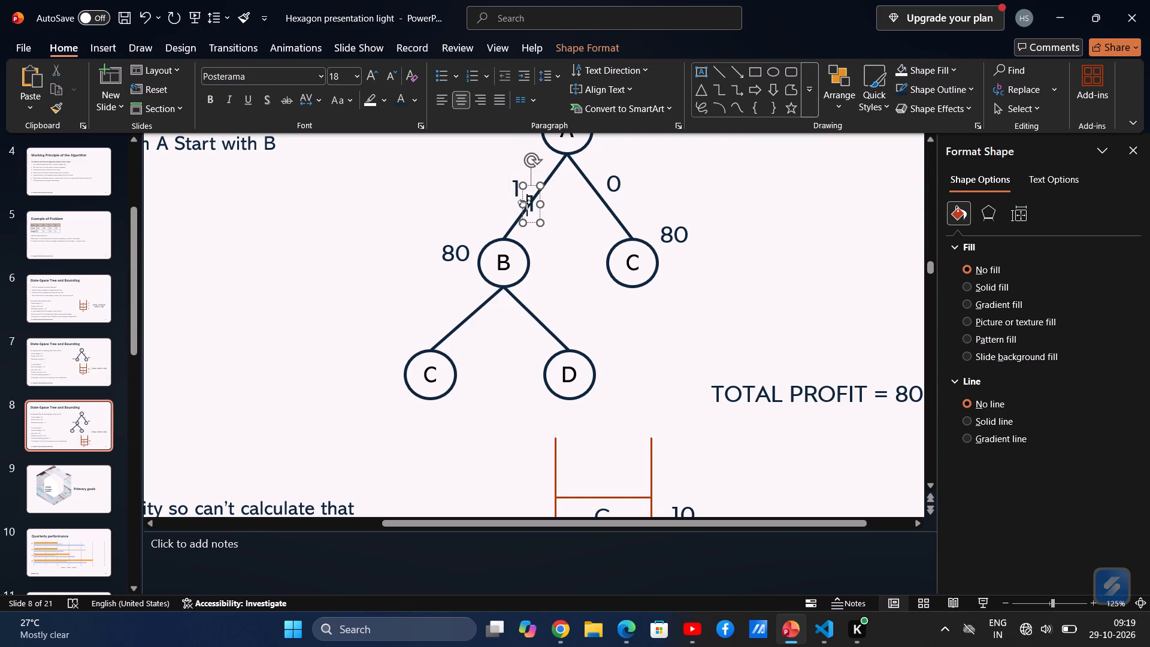
pyautogui.moveTo(535, 214); pyautogui.dragTo(459, 312)
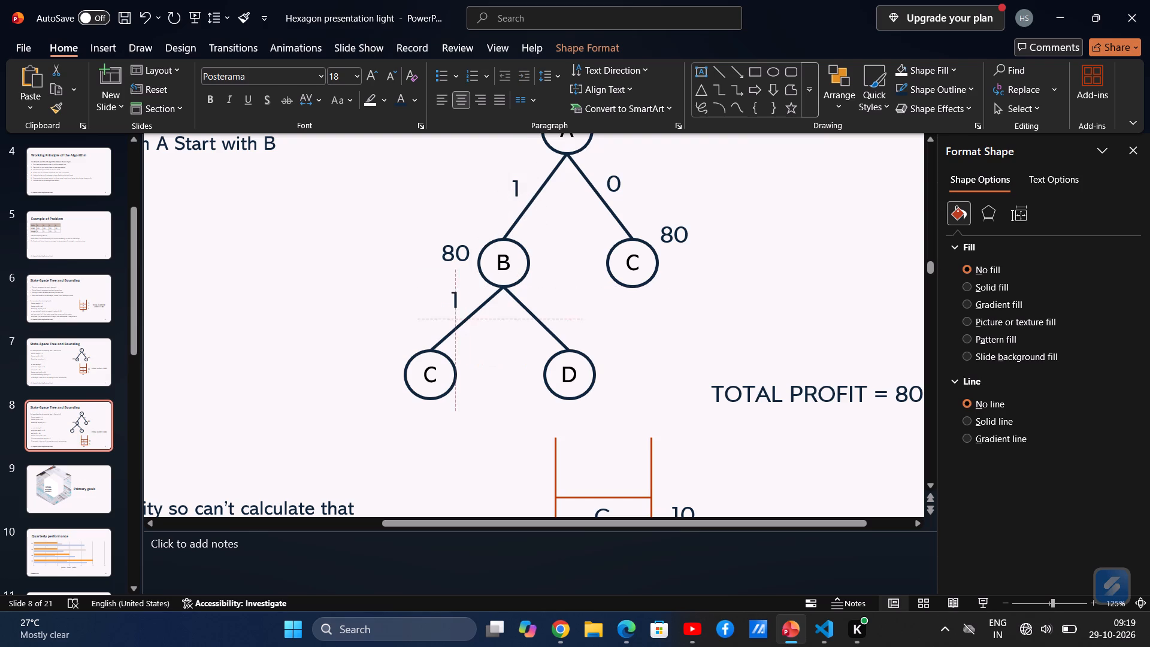
pyautogui.moveTo(459, 312); pyautogui.dragTo(453, 327)
pyautogui.moveTo(453, 327); pyautogui.dragTo(453, 325)
# Copy the 0 label from the A–C branch to beside the B–D branch, and move node D slightly lower.
pyautogui.click(618, 183)
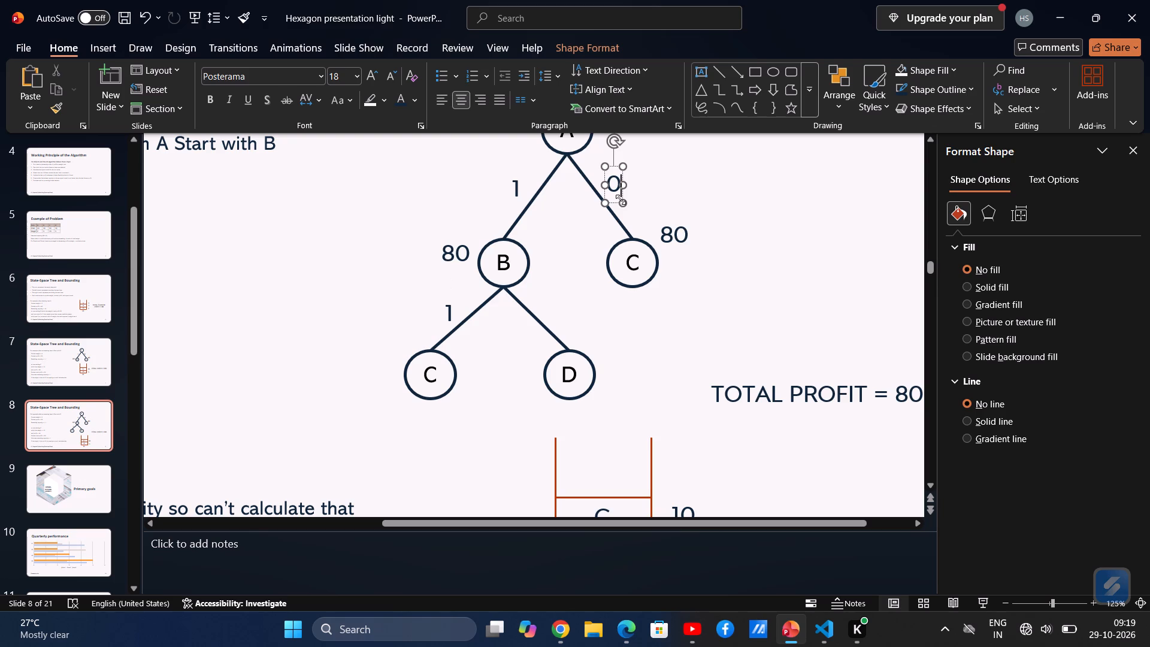
pyautogui.click(617, 198)
pyautogui.hotkey('ctrl', 'c')
pyautogui.hotkey('ctrl', 'v')
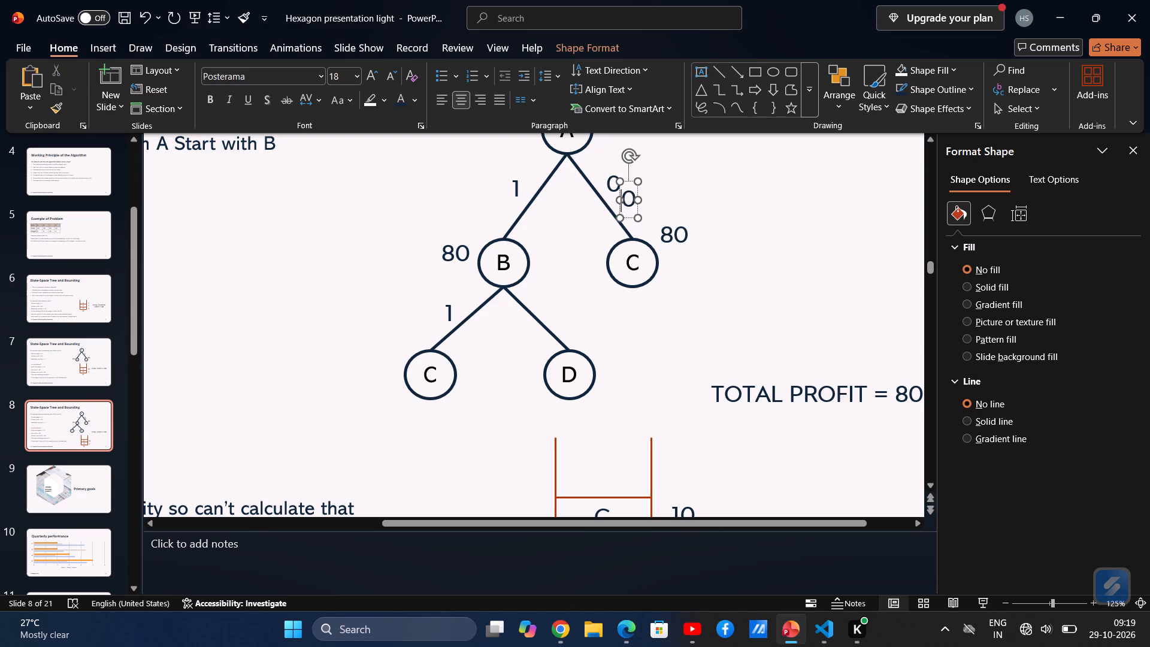
pyautogui.moveTo(636, 210); pyautogui.dragTo(561, 325)
pyautogui.moveTo(583, 378); pyautogui.dragTo(582, 390)
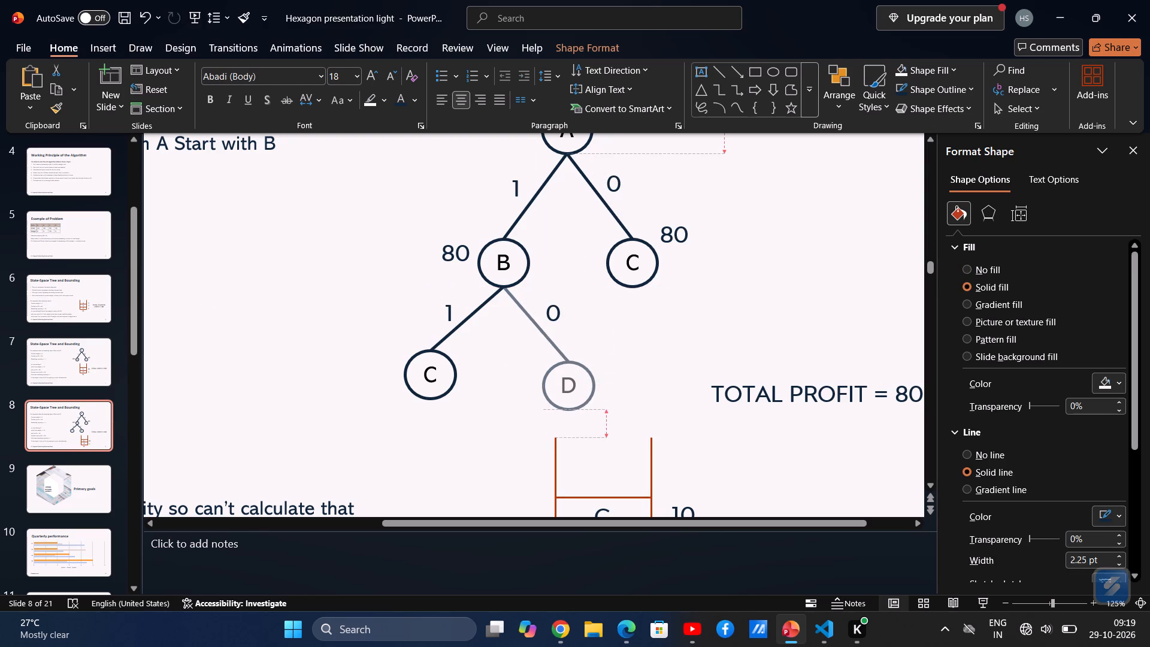
pyautogui.moveTo(582, 390); pyautogui.dragTo(583, 388)
# Change the first line of the explanation to read "For example, after not selecting item B Start with A".
pyautogui.keyDown('ctrl'); pyautogui.scroll(-1, 583, 388); pyautogui.keyUp('ctrl')
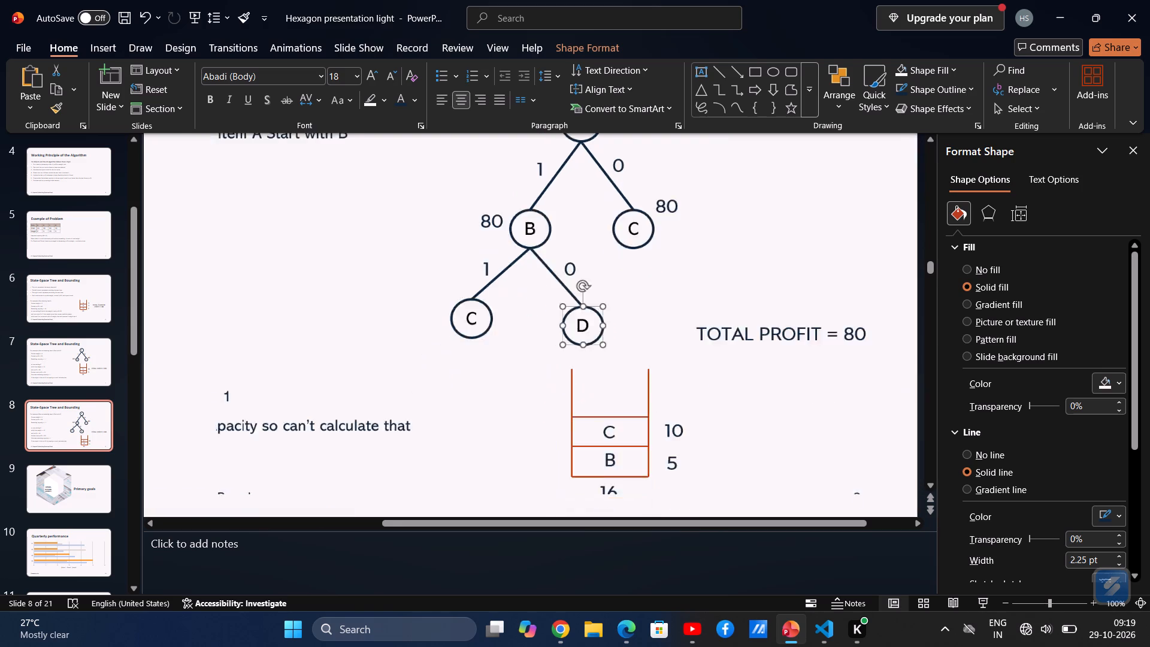
pyautogui.keyDown('ctrl'); pyautogui.scroll(-1, 583, 388); pyautogui.keyUp('ctrl')
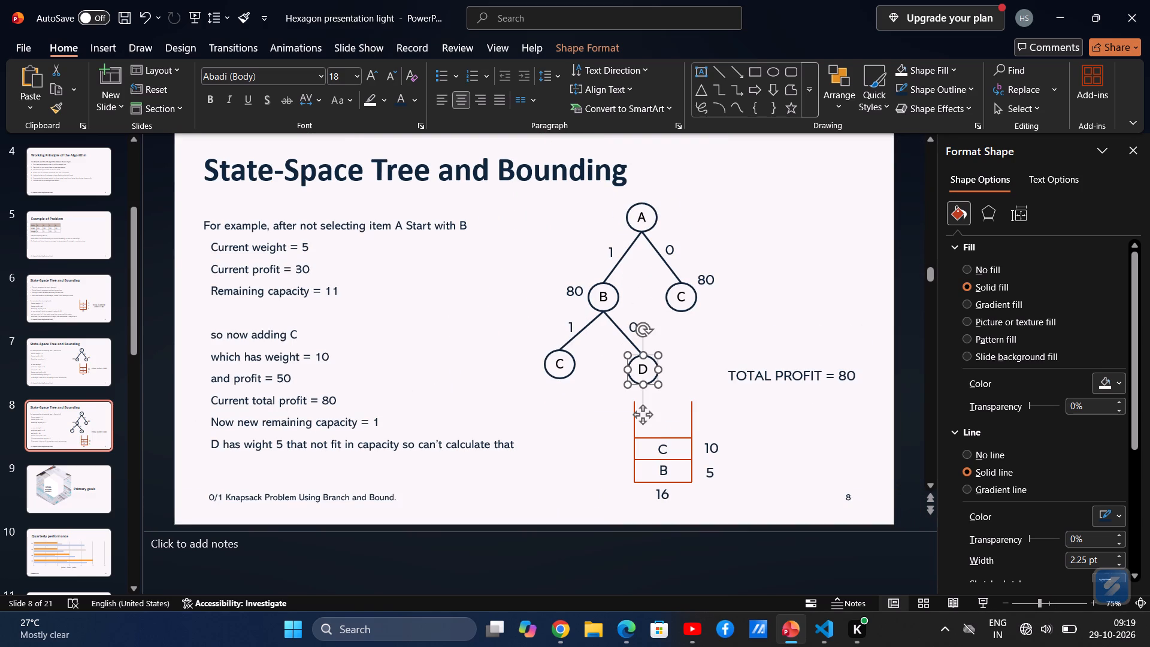
pyautogui.click(401, 226)
pyautogui.press('BackSpace')
pyautogui.hotkey('shift', 'b')
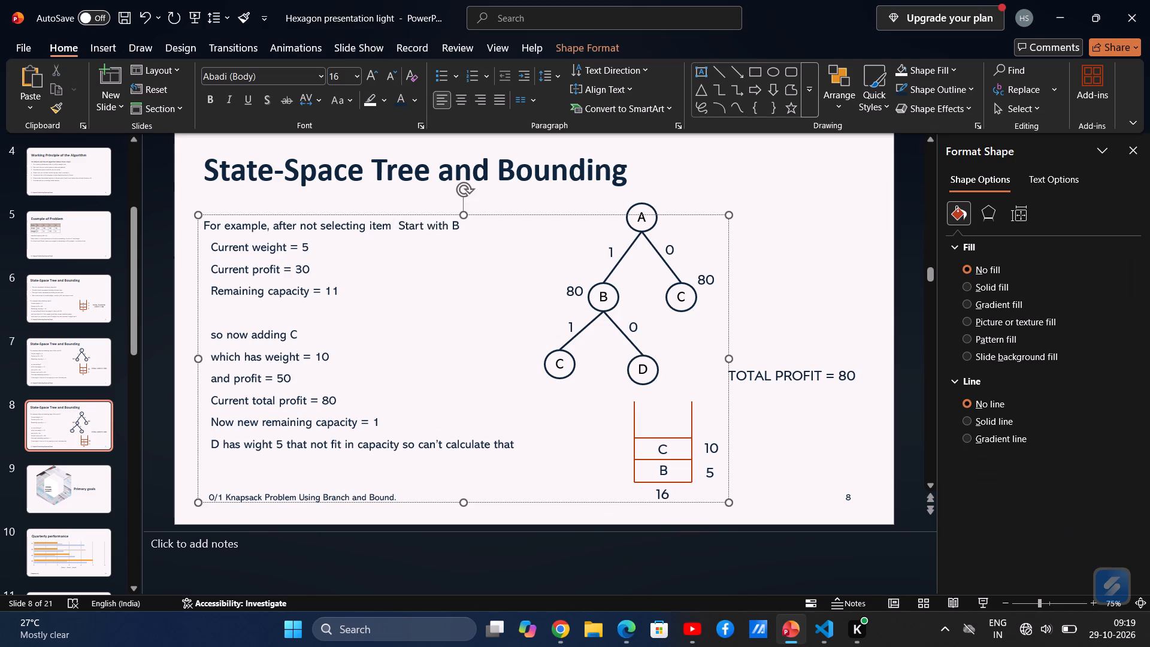
pyautogui.press('Right')
pyautogui.press('Right')
pyautogui.press('Right')
pyautogui.press('Right')
pyautogui.press('Right')
pyautogui.press('Right')
pyautogui.press('Right')
pyautogui.press('Right')
pyautogui.press('Right')
pyautogui.press('Right')
pyautogui.press('Right')
pyautogui.press('Right')
pyautogui.press('Right')
pyautogui.press('Right')
pyautogui.press('BackSpace')
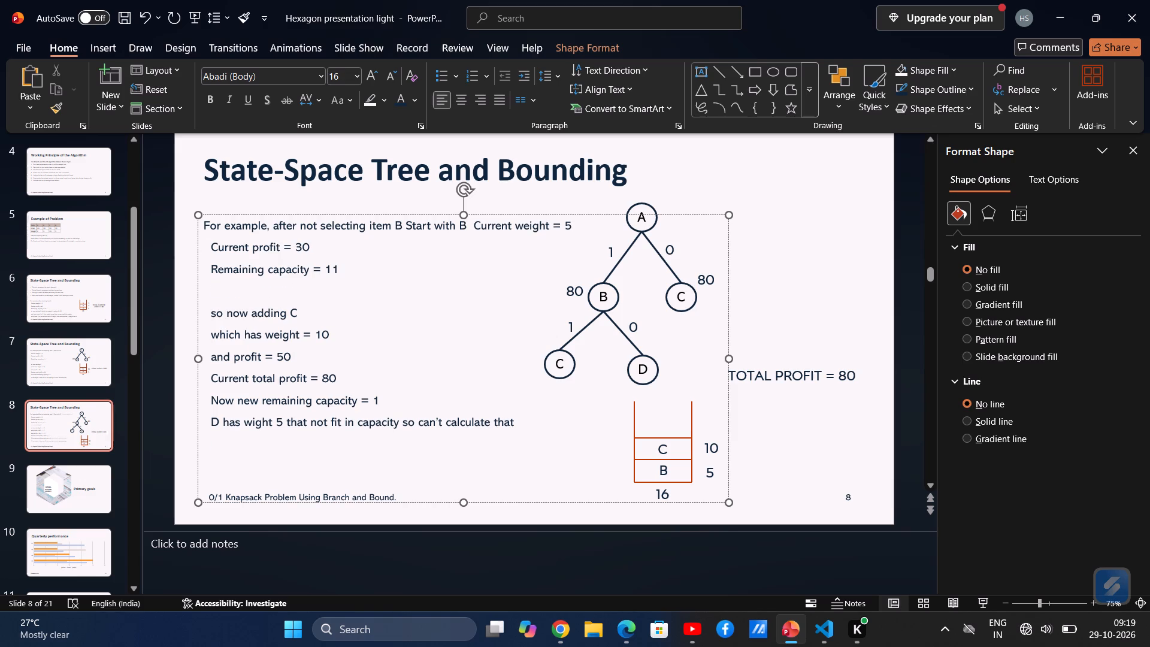
pyautogui.hotkey('ctrl', 'z')
pyautogui.press('Left')
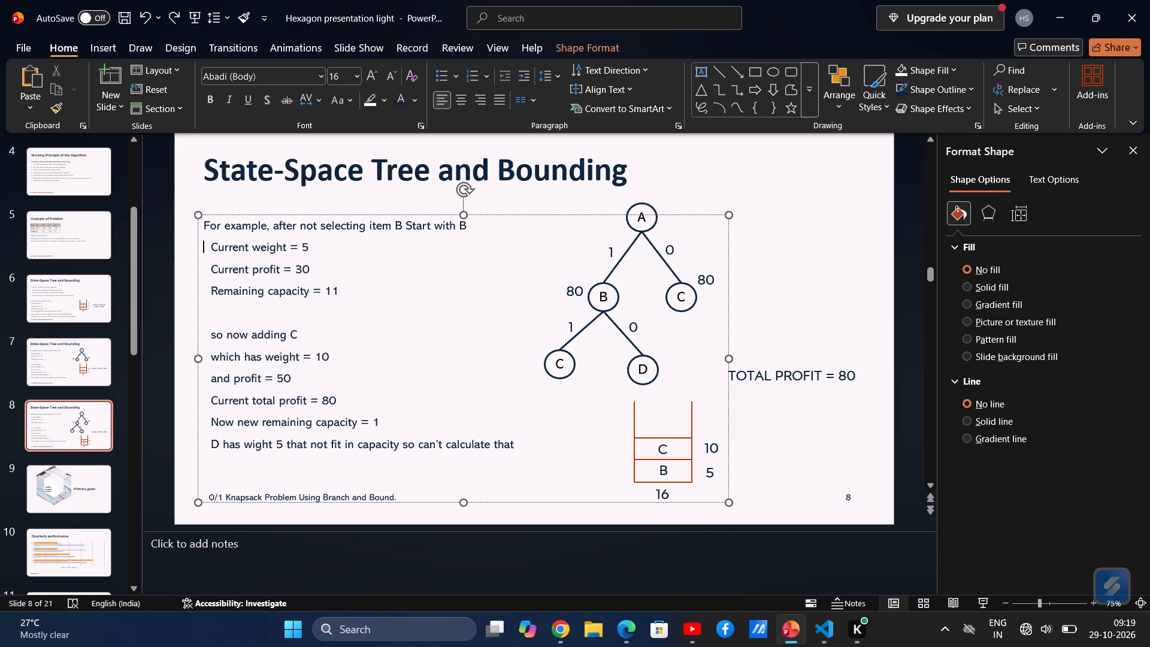
pyautogui.press('Left')
pyautogui.press('Right')
pyautogui.press('BackSpace')
pyautogui.hotkey('shift', 'a')
# Update the explanation's starting values to current weight 2, current profit 40 and remaining capacity 14.
pyautogui.press('Down')
pyautogui.press('BackSpace')
pyautogui.press('2')
pyautogui.press('Down')
pyautogui.press('BackSpace')
pyautogui.press('BackSpace')
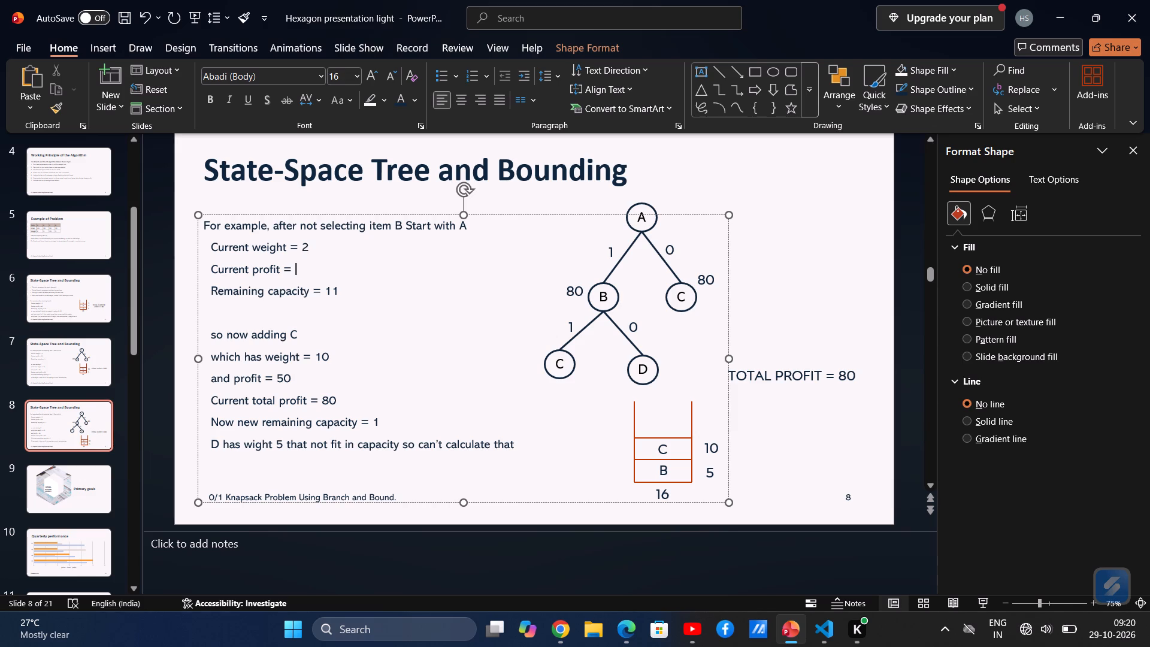
pyautogui.write('40')
pyautogui.press('Down')
pyautogui.press('Right')
pyautogui.press('Right')
pyautogui.press('Right')
pyautogui.press('Right')
pyautogui.press('Right')
pyautogui.press('BackSpace')
pyautogui.press('BackSpace')
pyautogui.write('14')
# Review the item profits and weights on the Example of Problem slide, then return to slide 8.
pyautogui.hotkey('alt', 'Tab')
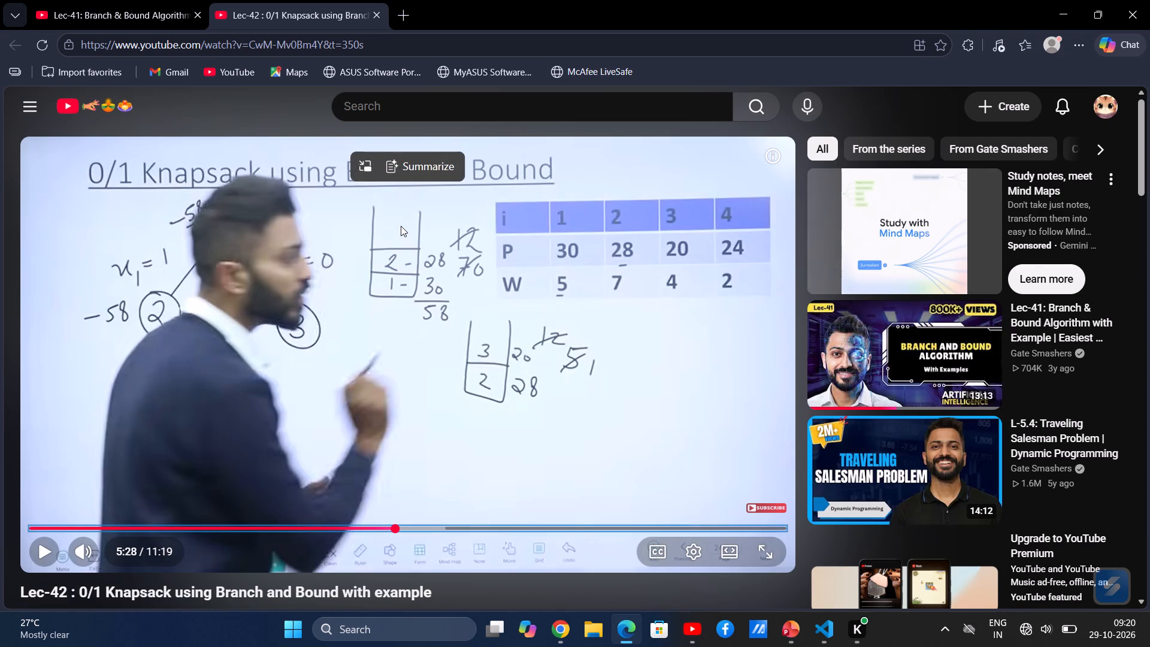
pyautogui.hotkey('alt', 'Tab')
pyautogui.click(64, 223)
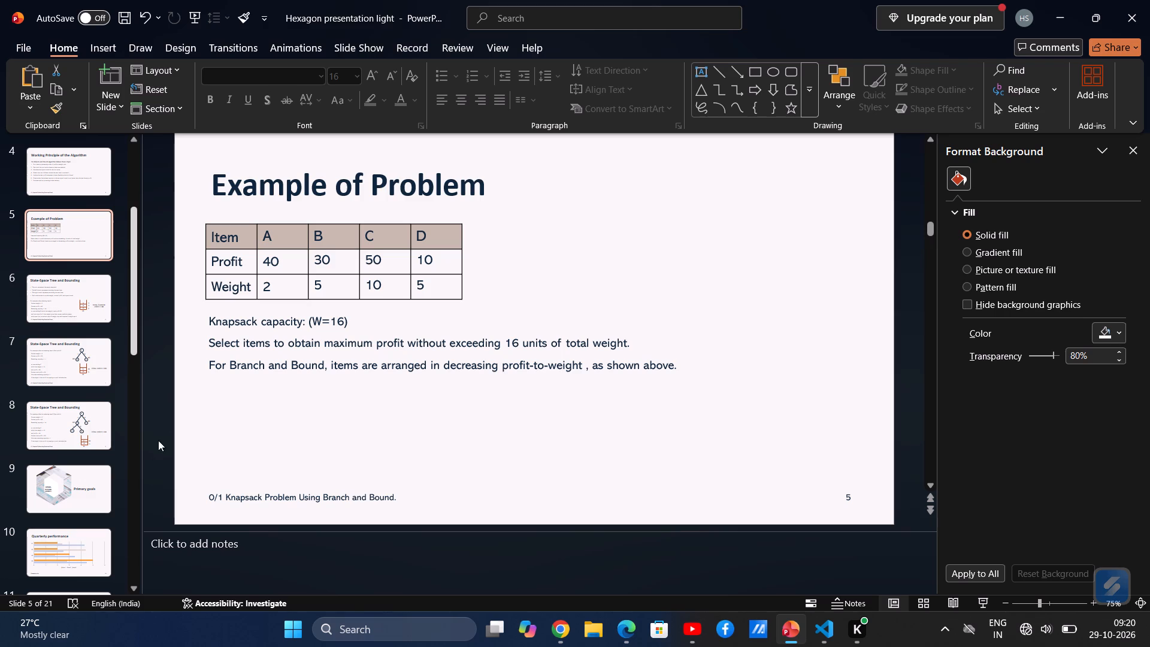
pyautogui.click(77, 437)
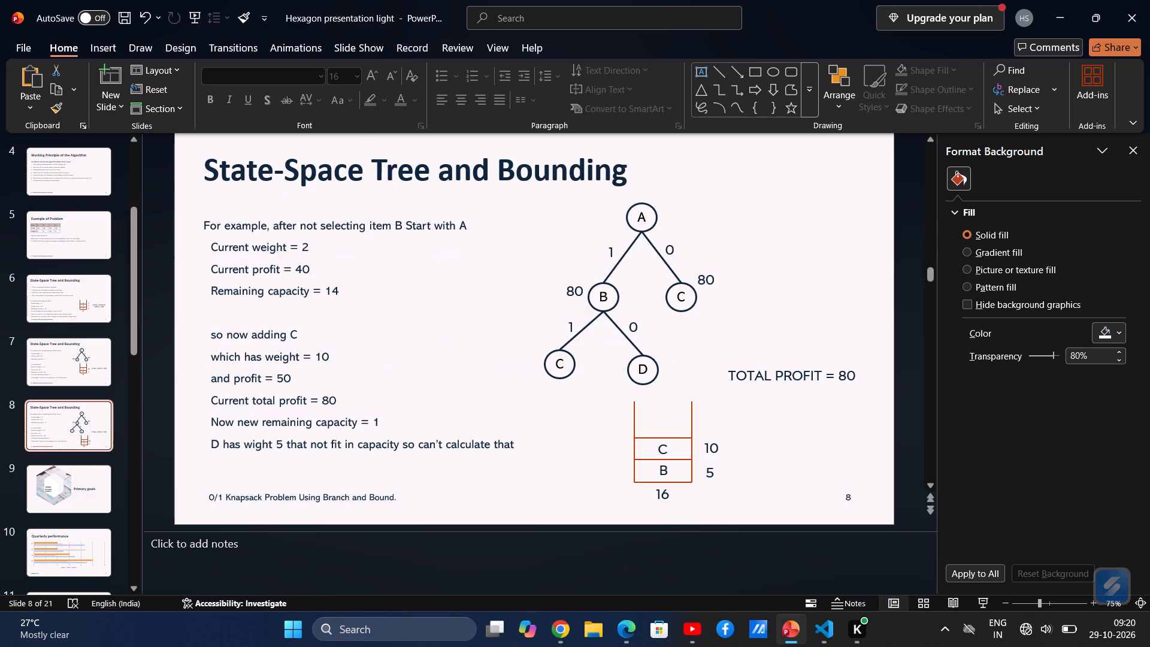
# Copy the 80 label beside node B and place the copy beside the lower C node under B's 1 branch.
pyautogui.click(303, 335)
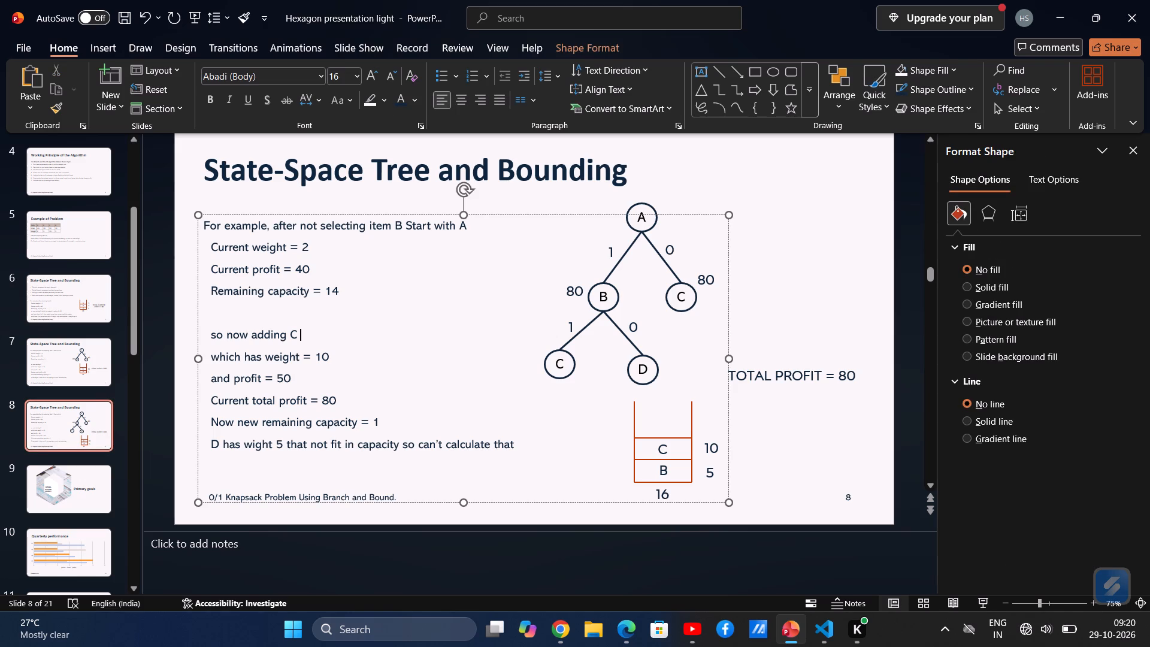
pyautogui.click(586, 291)
pyautogui.click(583, 297)
pyautogui.hotkey('ctrl', 'c')
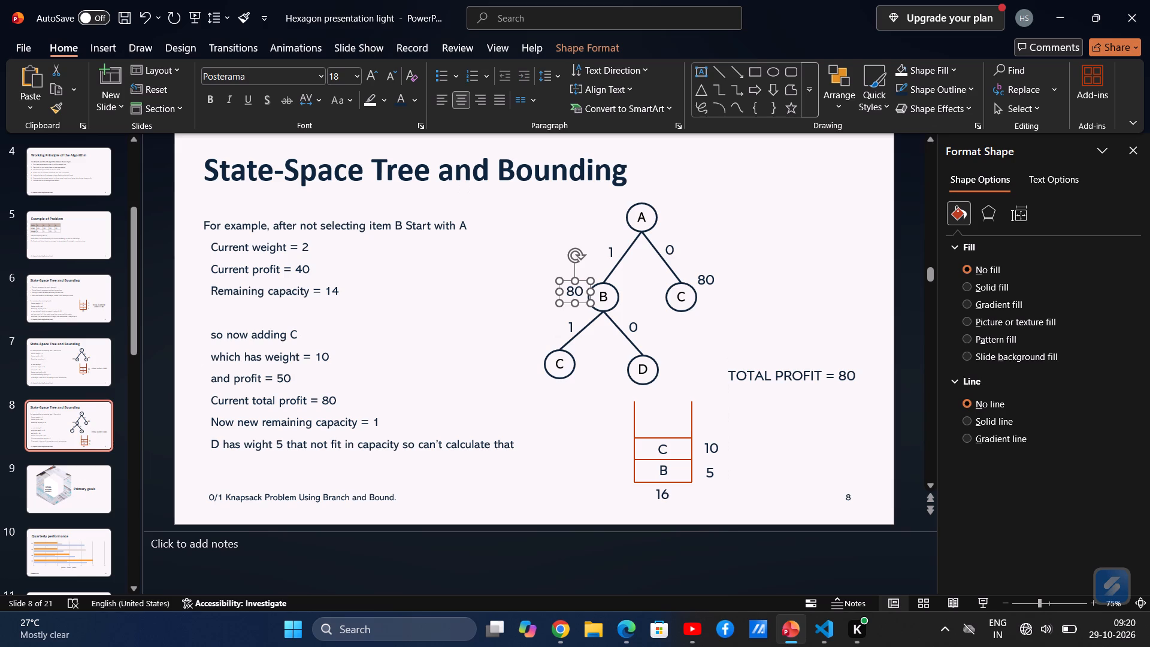
pyautogui.hotkey('ctrl', 'v')
pyautogui.doubleClick(583, 298)
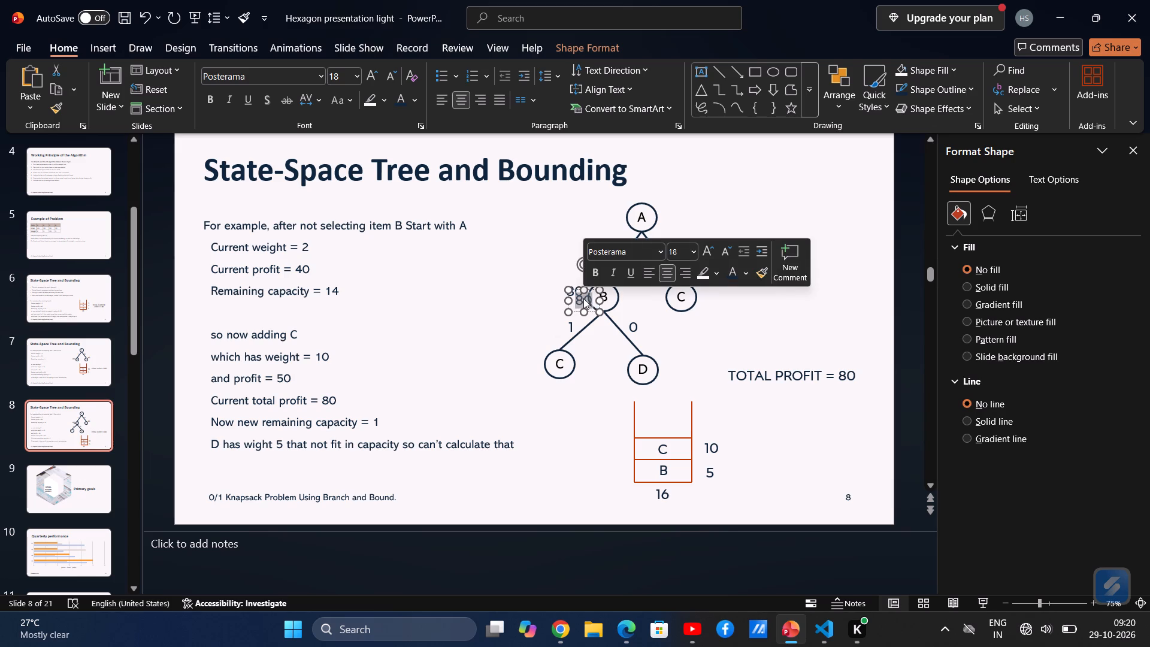
pyautogui.moveTo(594, 303); pyautogui.dragTo(550, 346)
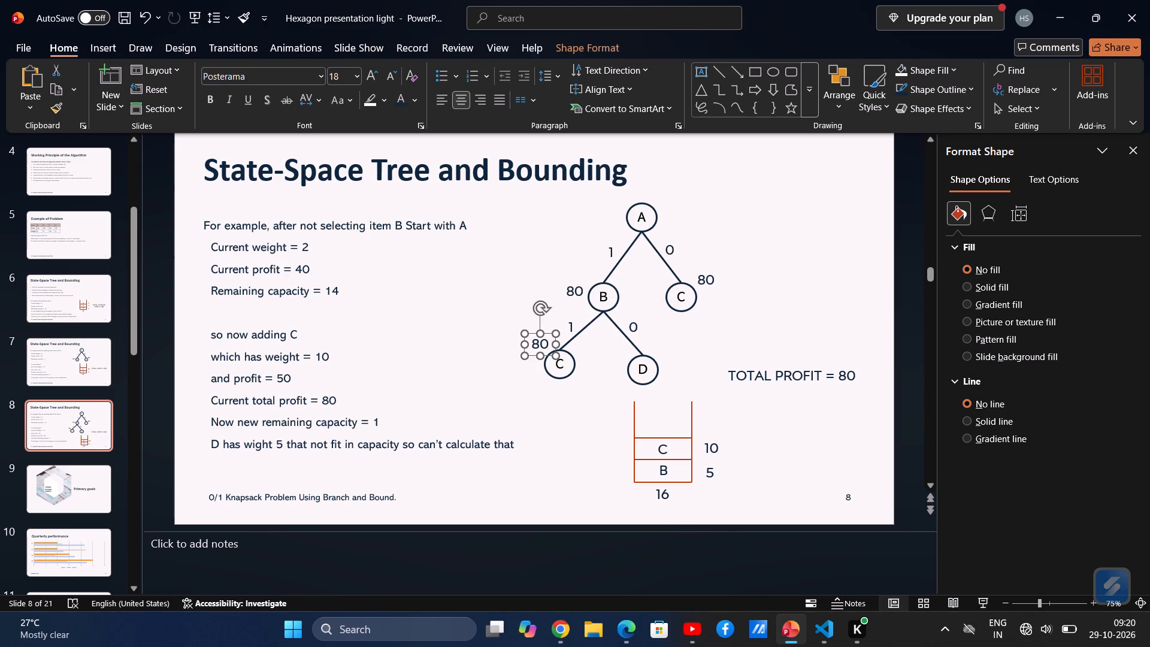
# Change the item being added in the explanation so the line reads "so now adding D".
pyautogui.click(336, 354)
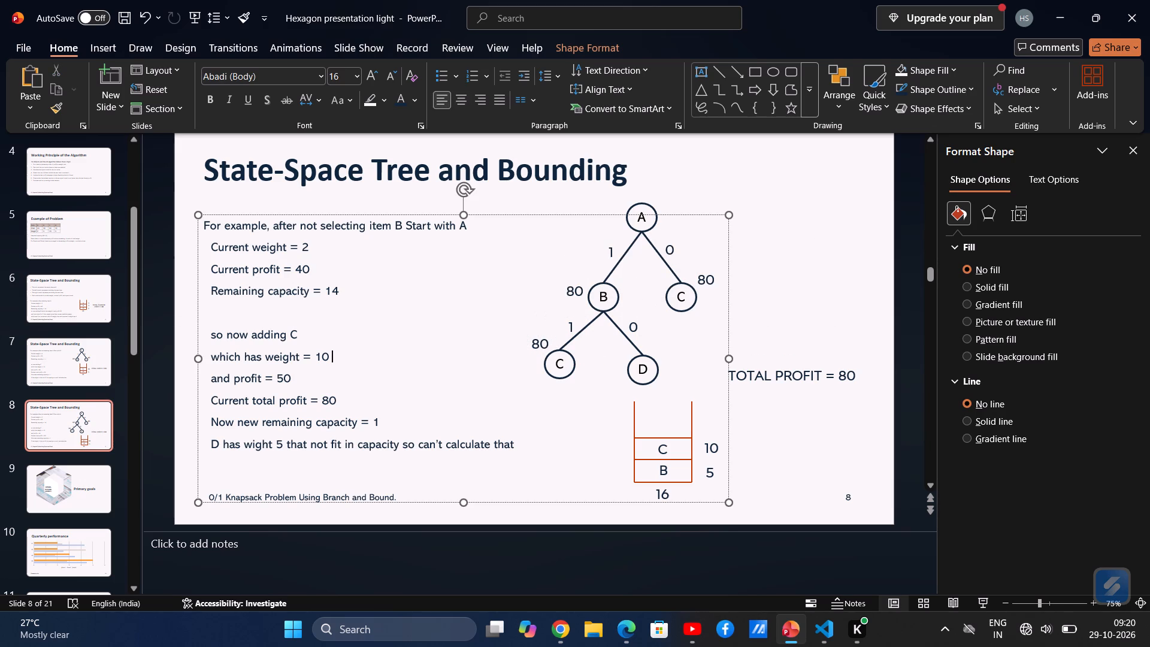
pyautogui.click(301, 335)
pyautogui.press('BackSpace')
pyautogui.press('BackSpace')
pyautogui.hotkey('shift', 'd')
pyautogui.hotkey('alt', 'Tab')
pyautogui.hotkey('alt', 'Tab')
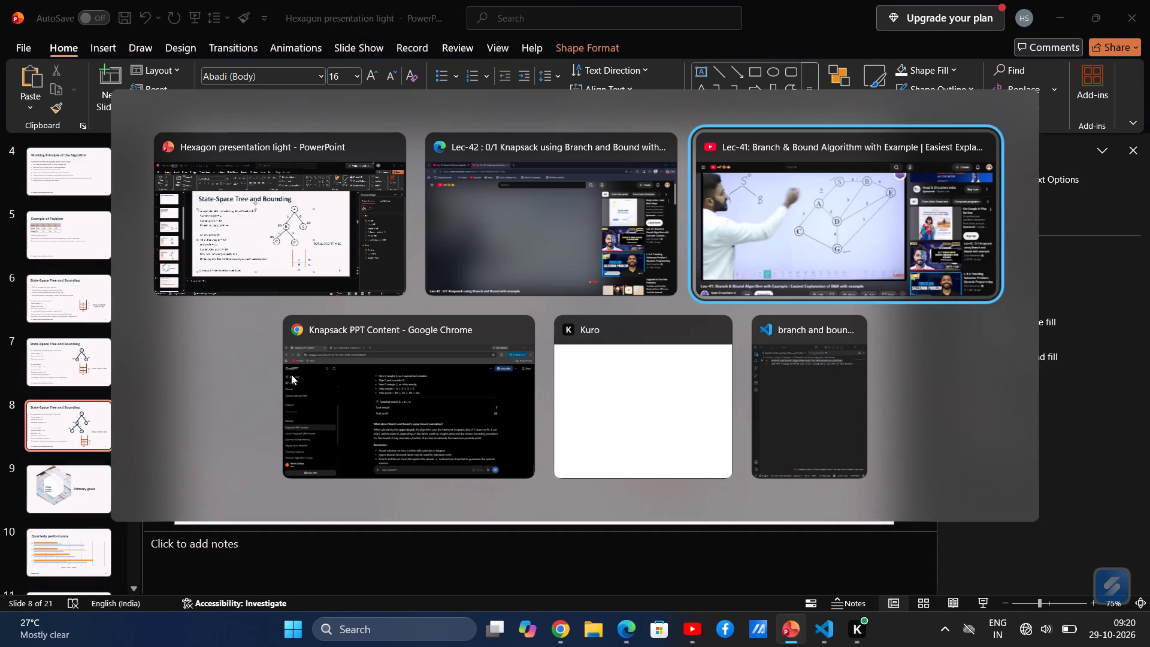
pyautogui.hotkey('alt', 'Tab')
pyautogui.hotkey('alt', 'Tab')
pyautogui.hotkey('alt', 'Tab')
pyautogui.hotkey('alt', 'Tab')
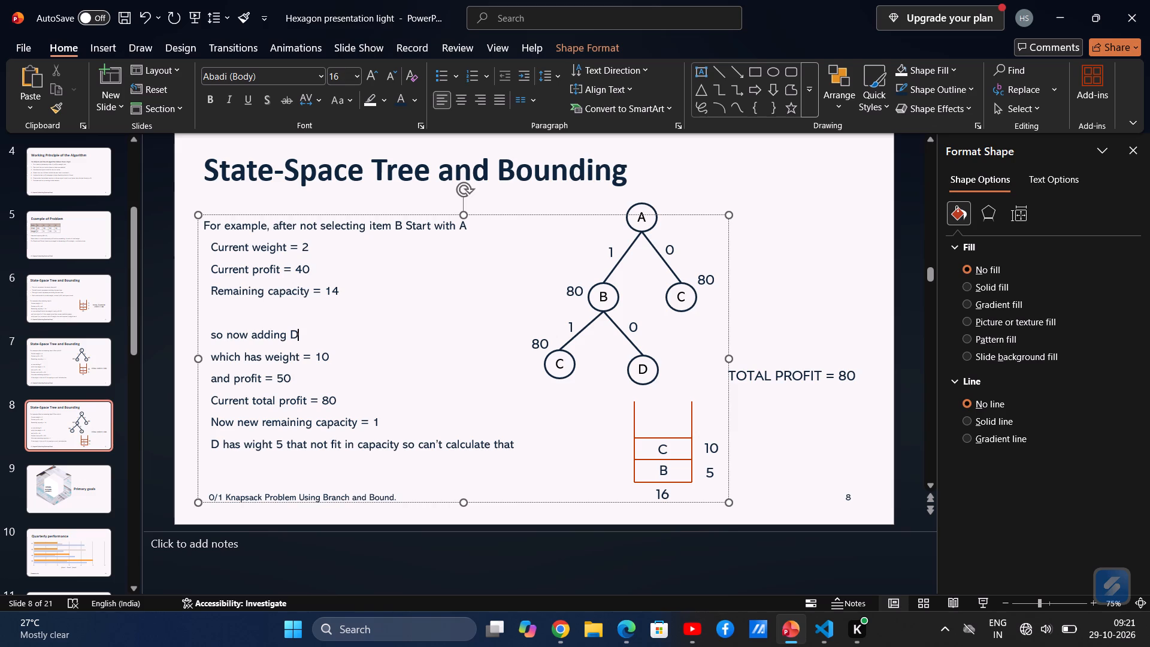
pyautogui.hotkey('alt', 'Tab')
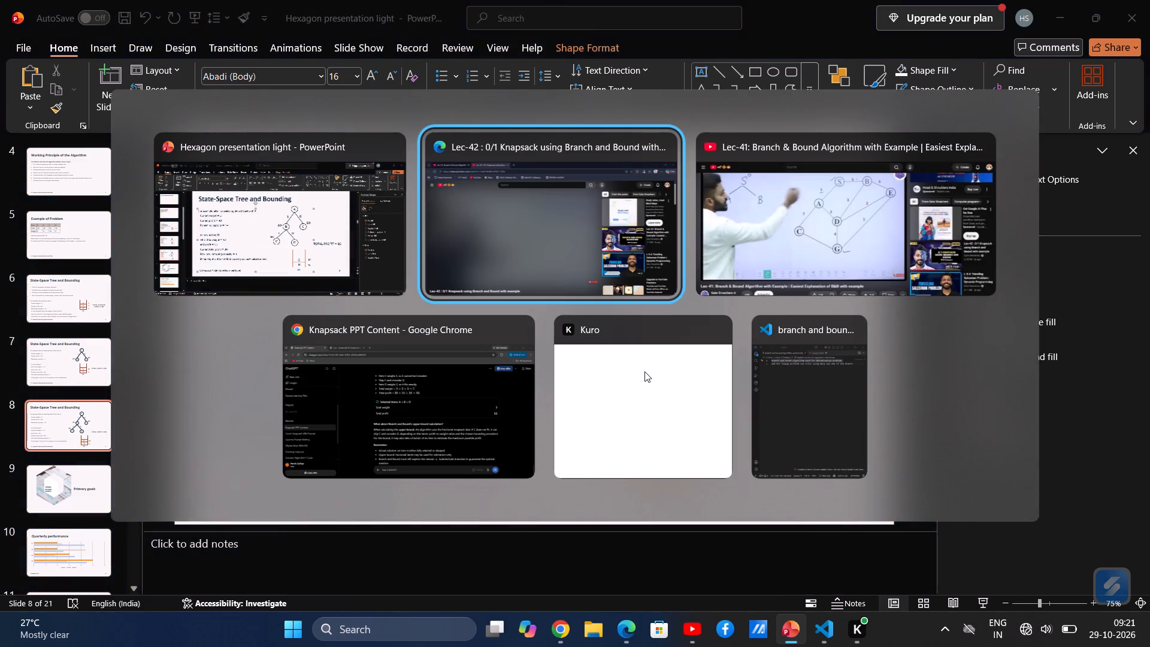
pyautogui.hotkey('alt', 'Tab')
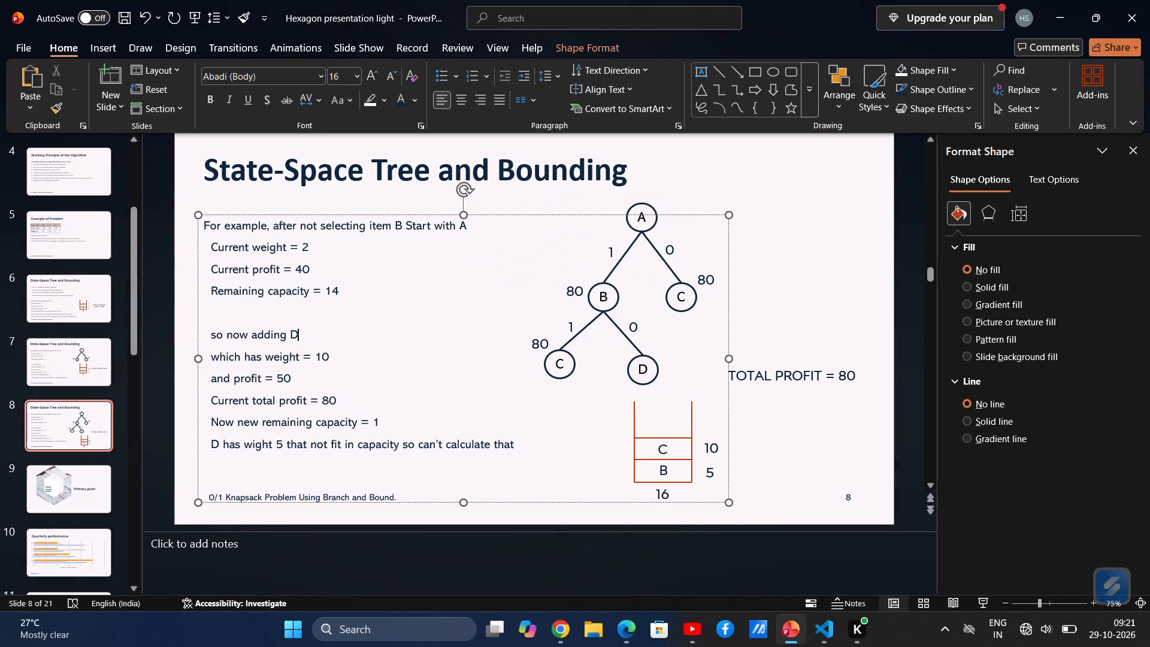
pyautogui.click(74, 216)
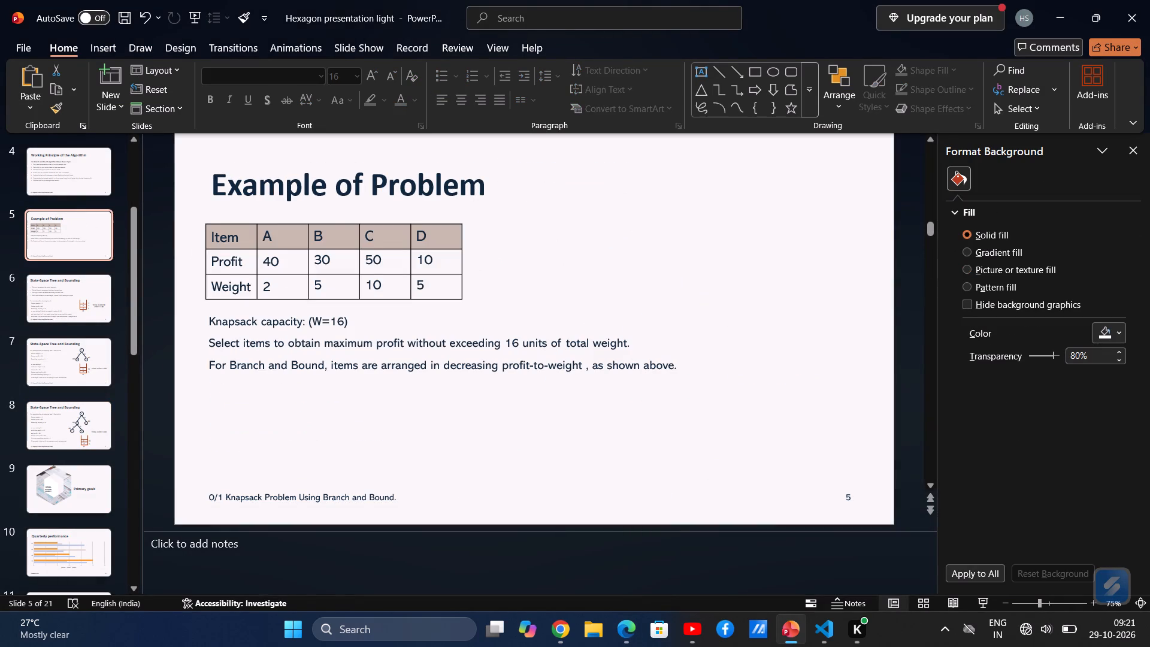
pyautogui.moveTo(433, 291); pyautogui.dragTo(214, 238)
pyautogui.hotkey('ctrl', 'c')
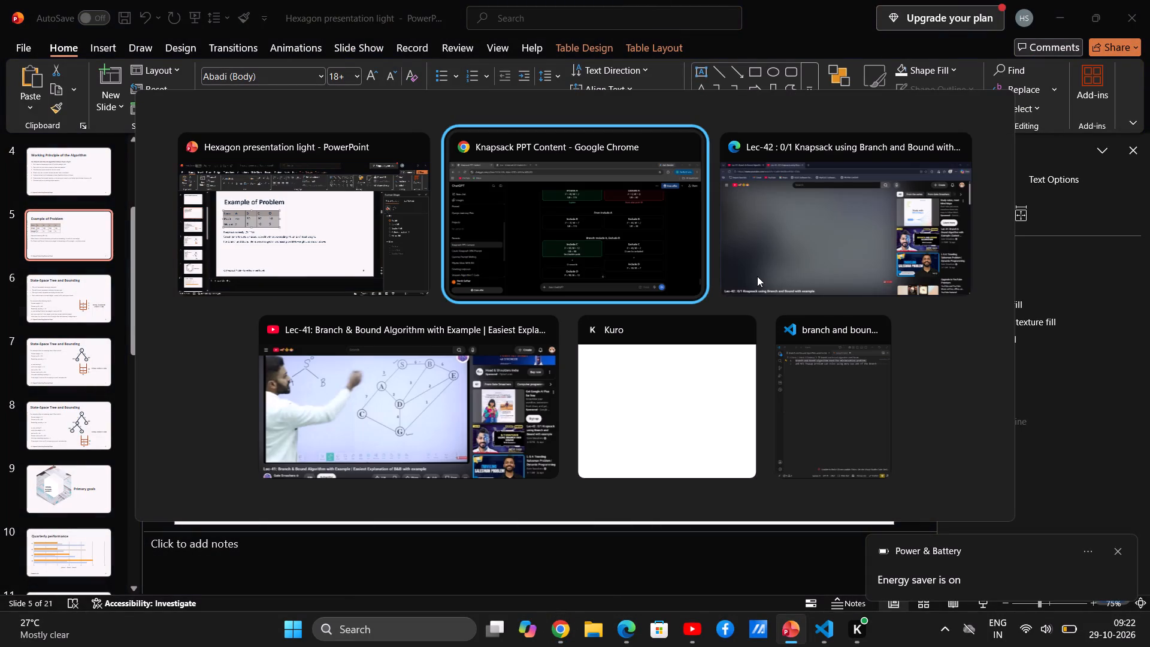
pyautogui.hotkey('alt', 'Tab')
pyautogui.hotkey('alt', 'Tab')
pyautogui.hotkey('alt', 'Tab')
pyautogui.hotkey('alt', 'Tab')
pyautogui.hotkey('alt', 'Tab')
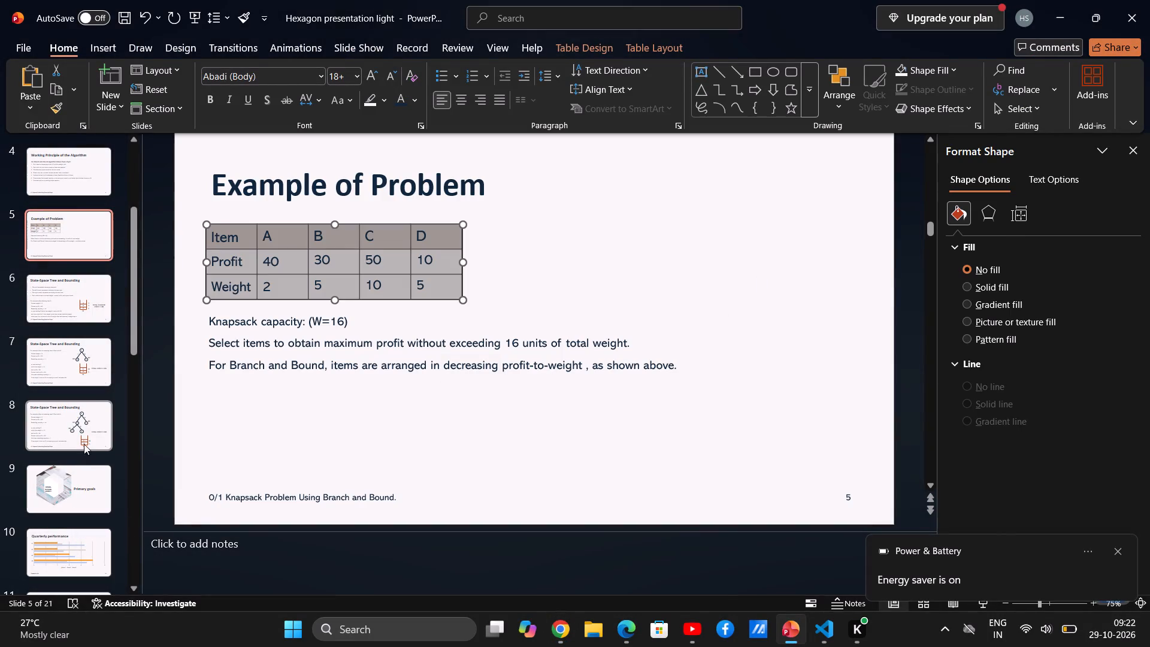
pyautogui.click(83, 433)
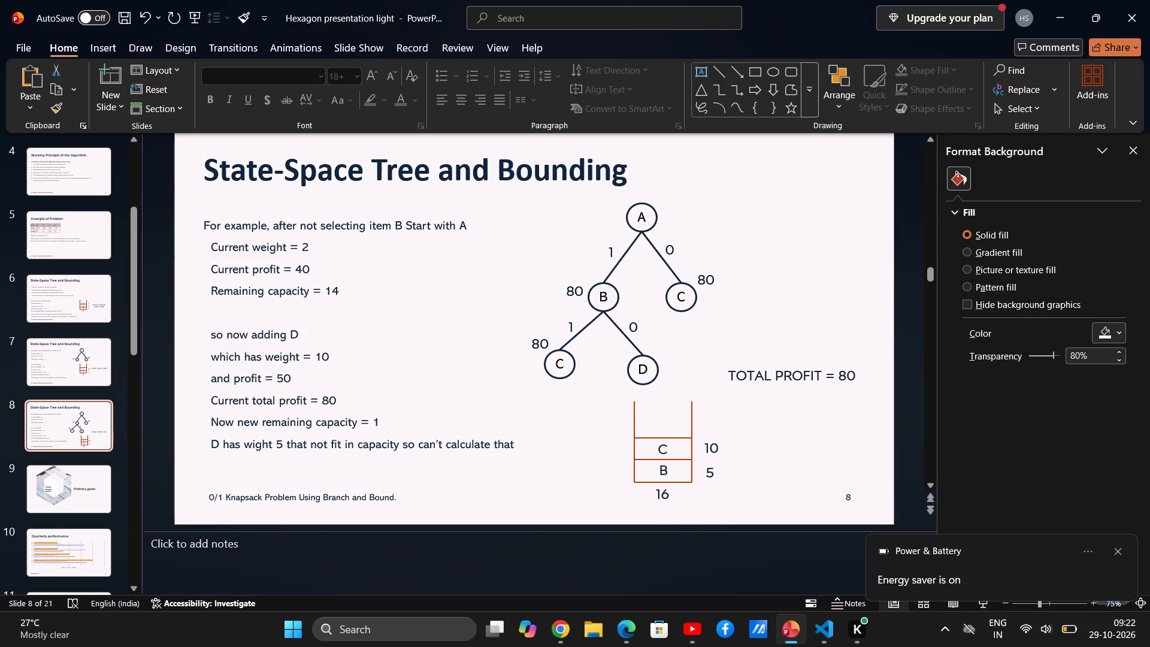
pyautogui.click(644, 368)
pyautogui.press('BackSpace')
pyautogui.hotkey('shift', 'c')
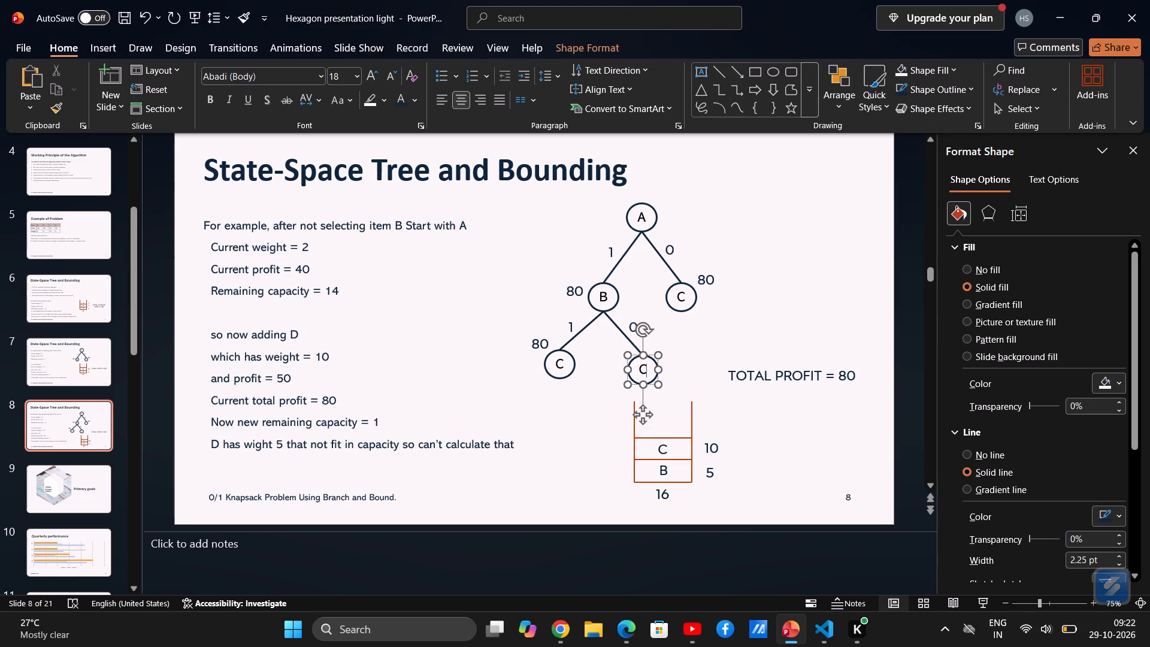
# Check the tree on slide 7, then play a short part of the Lec-42 0/1 Knapsack video in Edge.
pyautogui.click(84, 373)
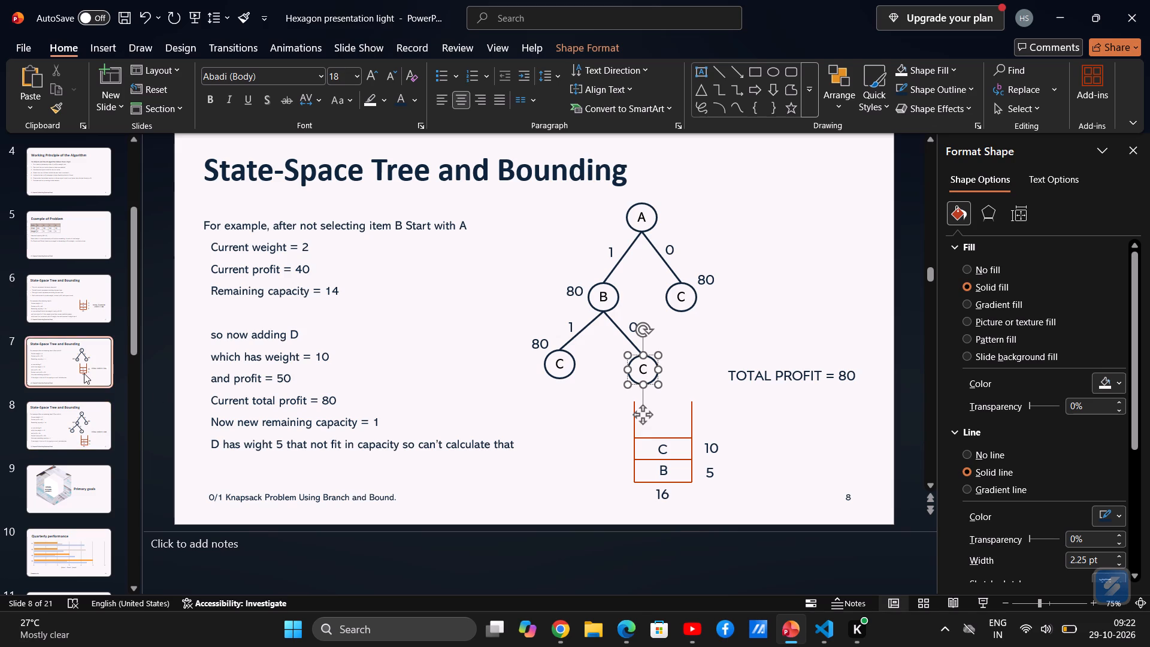
pyautogui.click(685, 645)
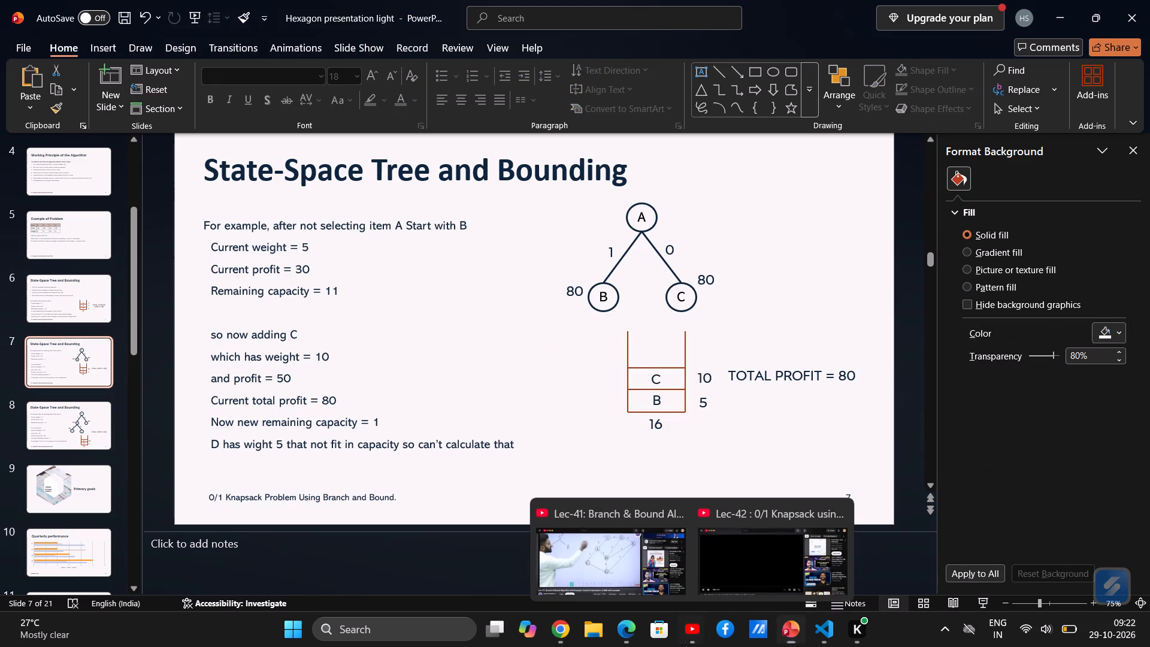
pyautogui.click(634, 548)
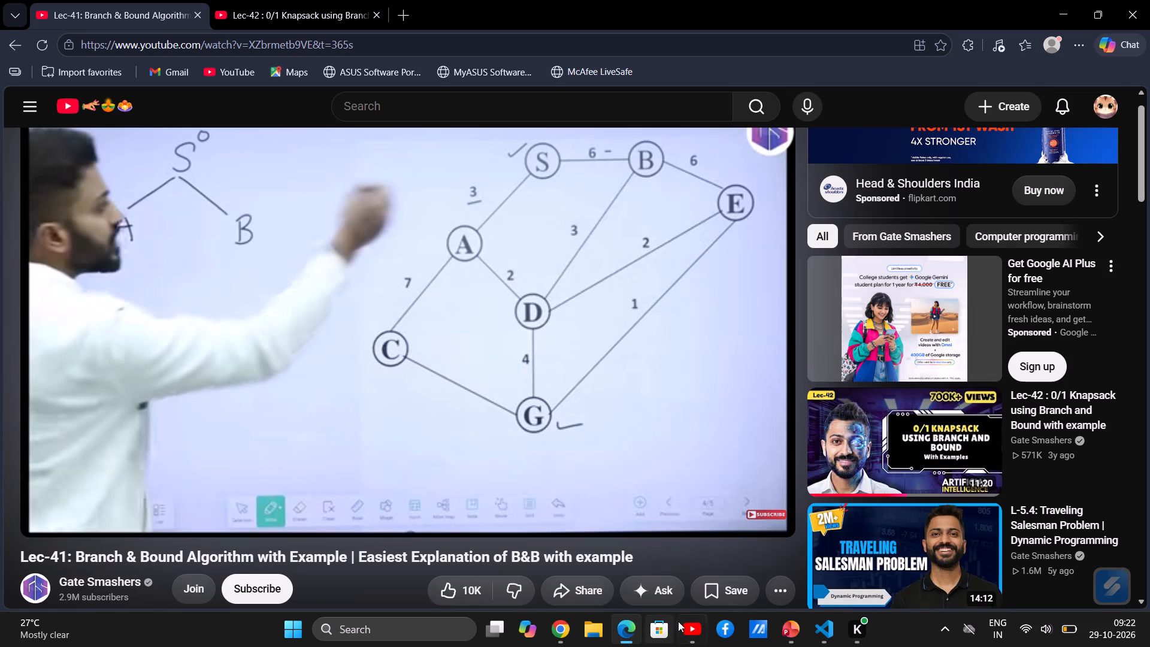
pyautogui.click(758, 535)
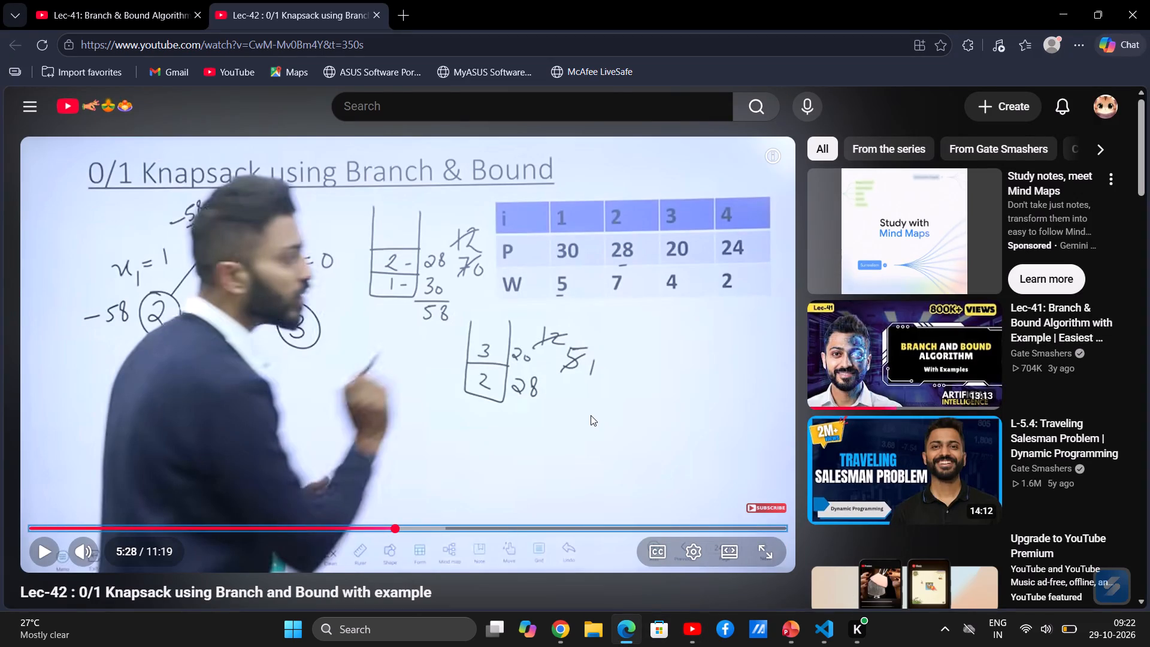
pyautogui.press('space')
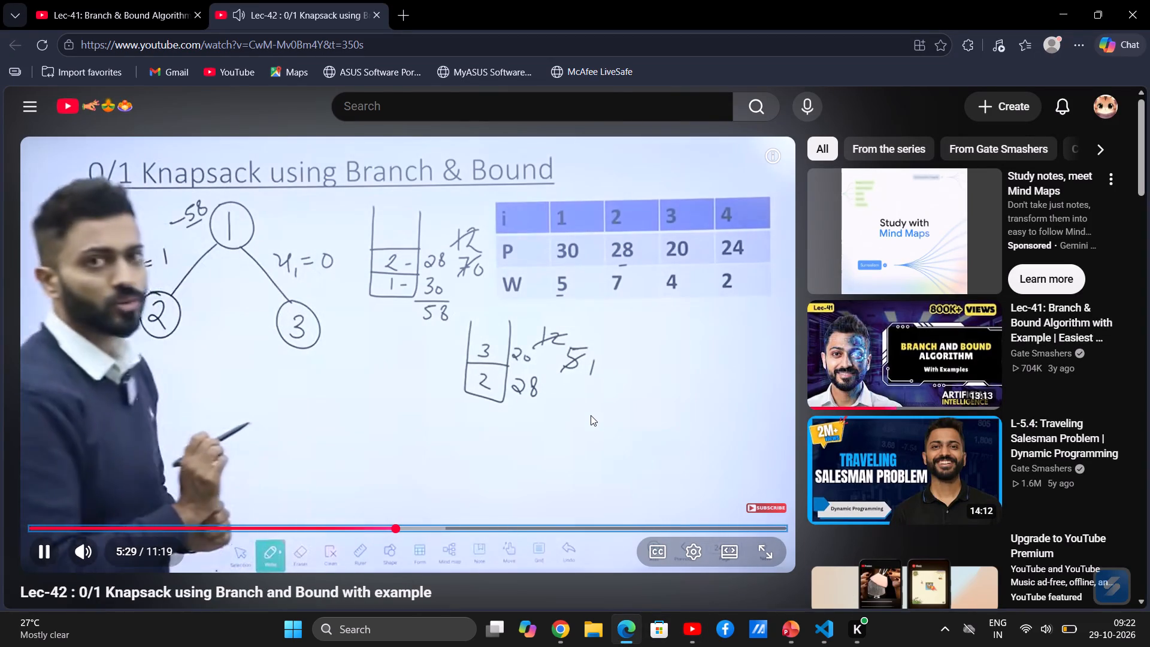
pyautogui.press('space')
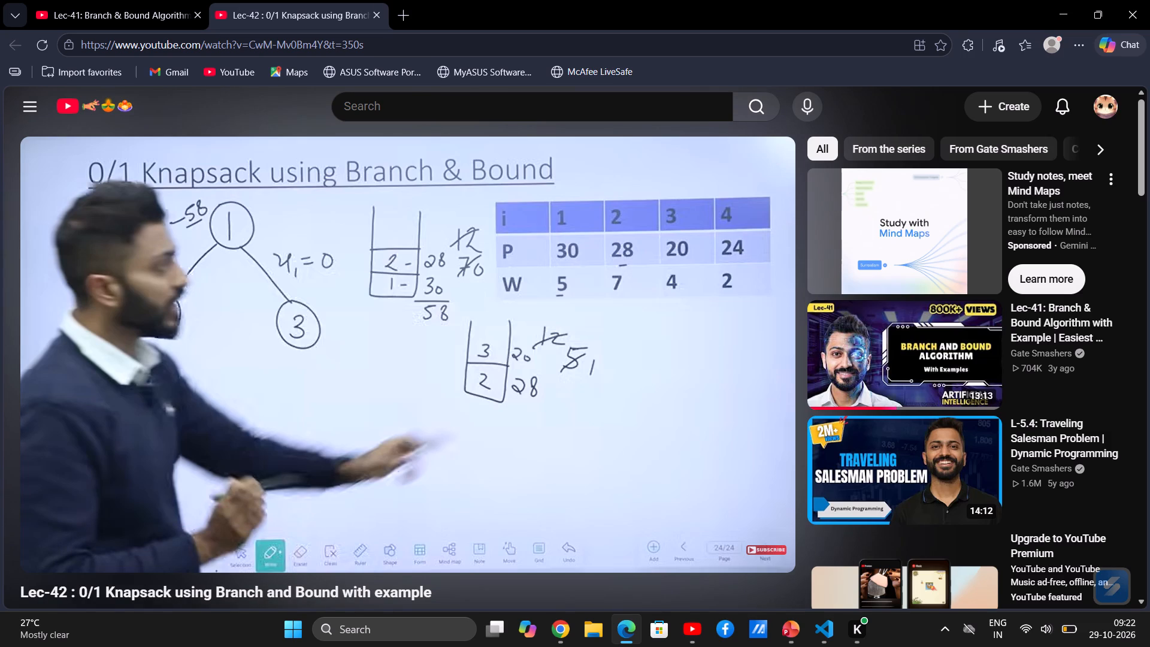
pyautogui.hotkey('alt', 'Tab')
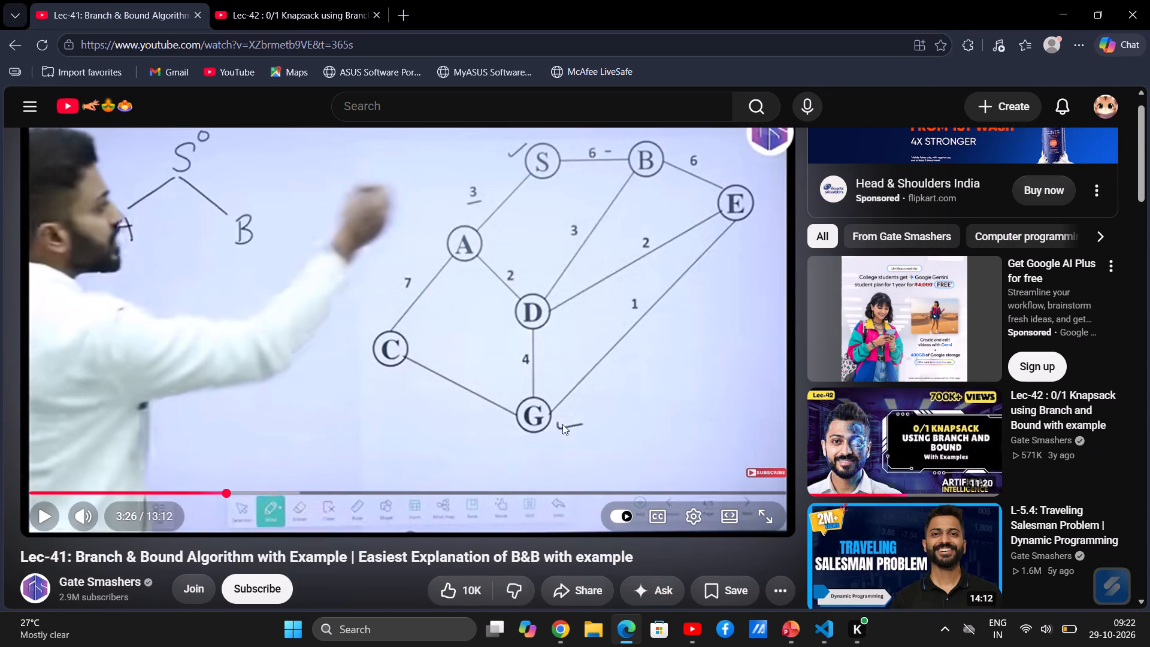
# Switch back to PowerPoint and, on slide 8, relabel the node on B's 0 branch as D.
pyautogui.hotkey('alt', 'Tab')
pyautogui.hotkey('alt', 'Tab')
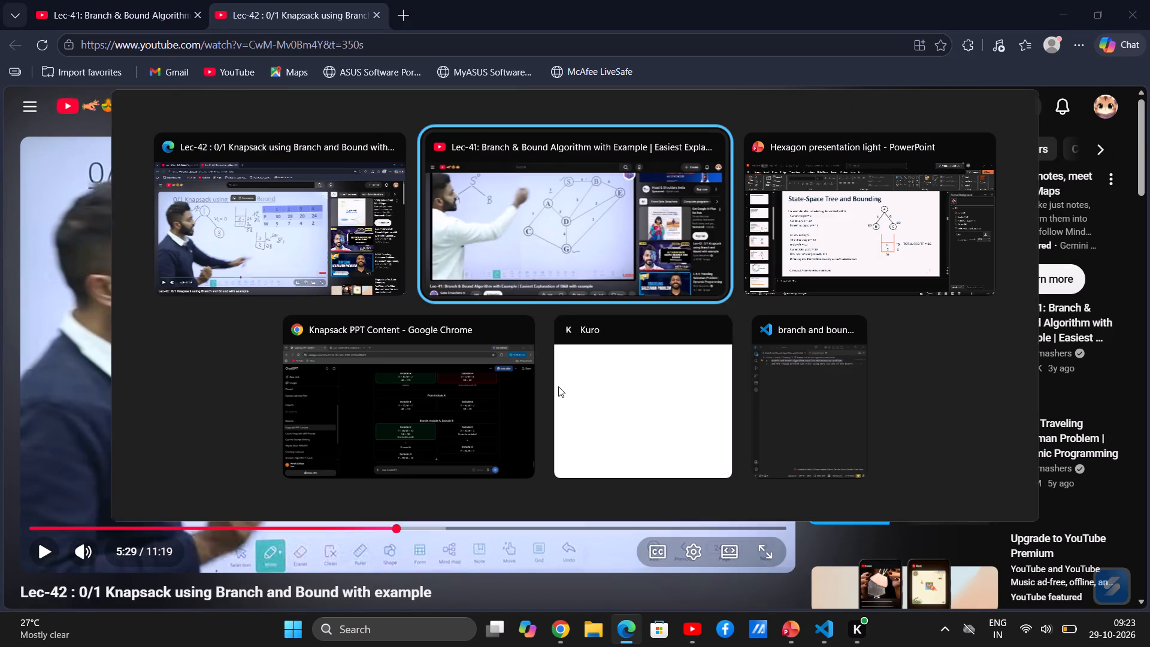
pyautogui.hotkey('alt', 'Tab')
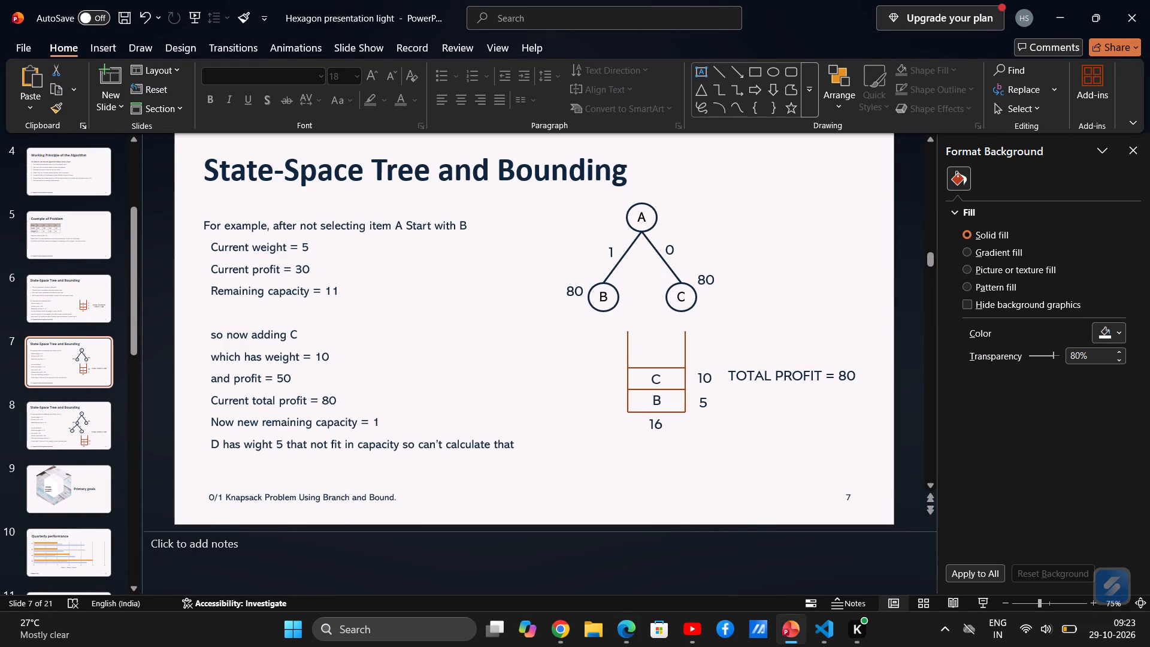
pyautogui.click(92, 412)
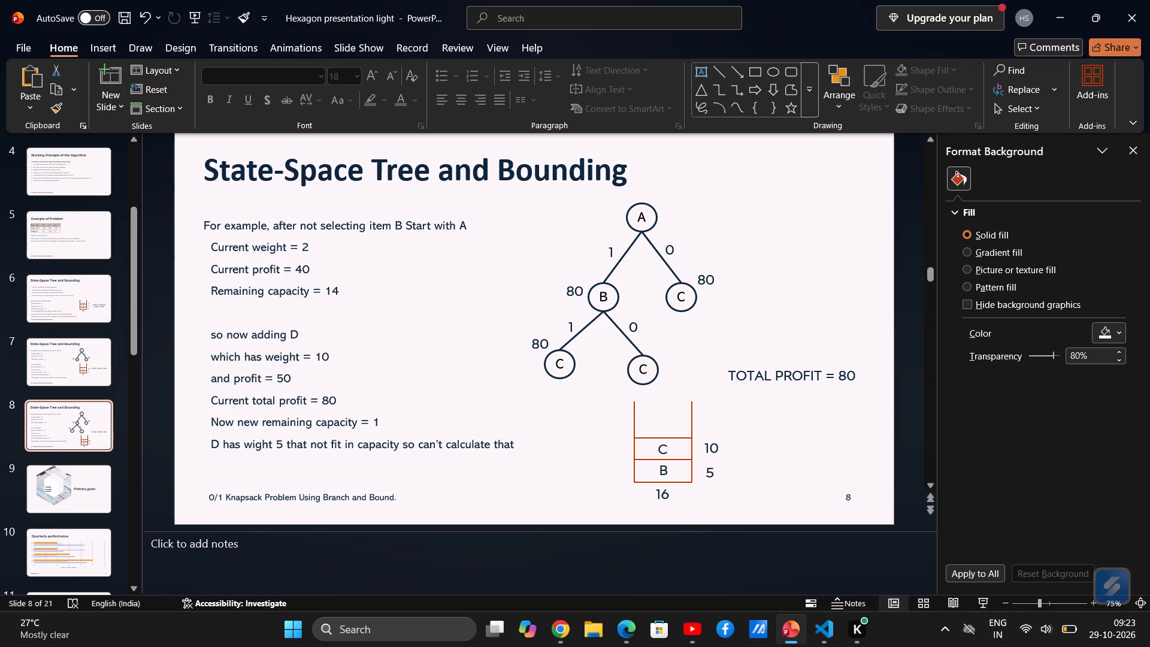
pyautogui.click(648, 368)
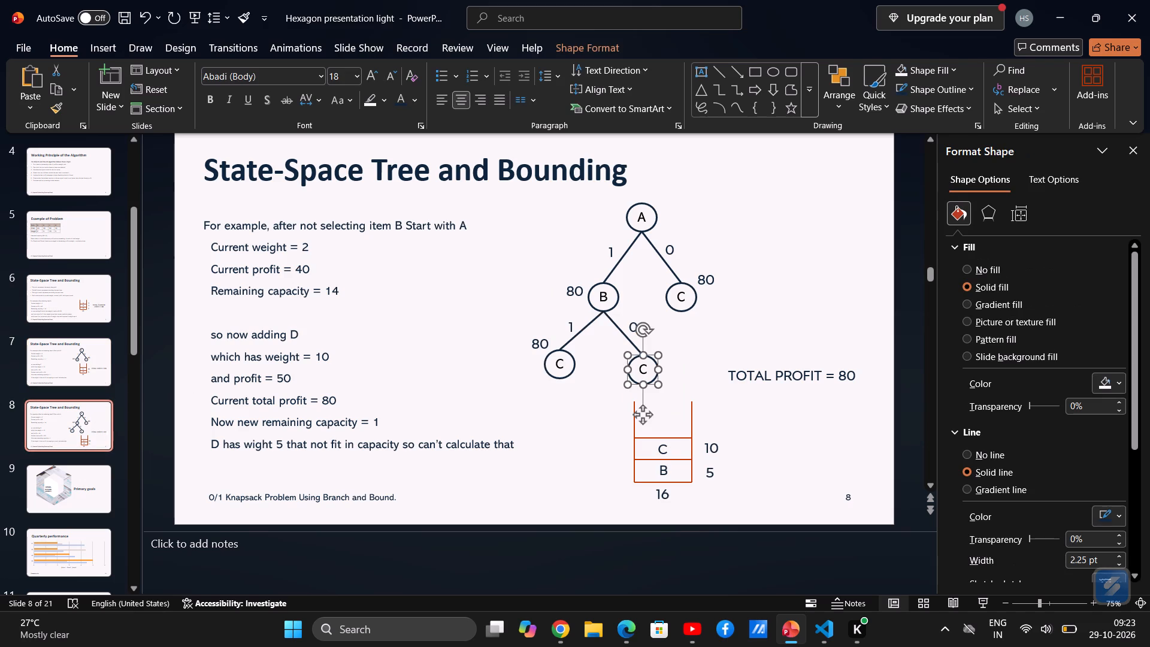
pyautogui.click(641, 370)
pyautogui.press('Right')
pyautogui.press('BackSpace')
pyautogui.hotkey('shift', 'd')
# Move the TOTAL PROFIT label down so it sits beside the knapsack drawing on slide 8.
pyautogui.click(768, 367)
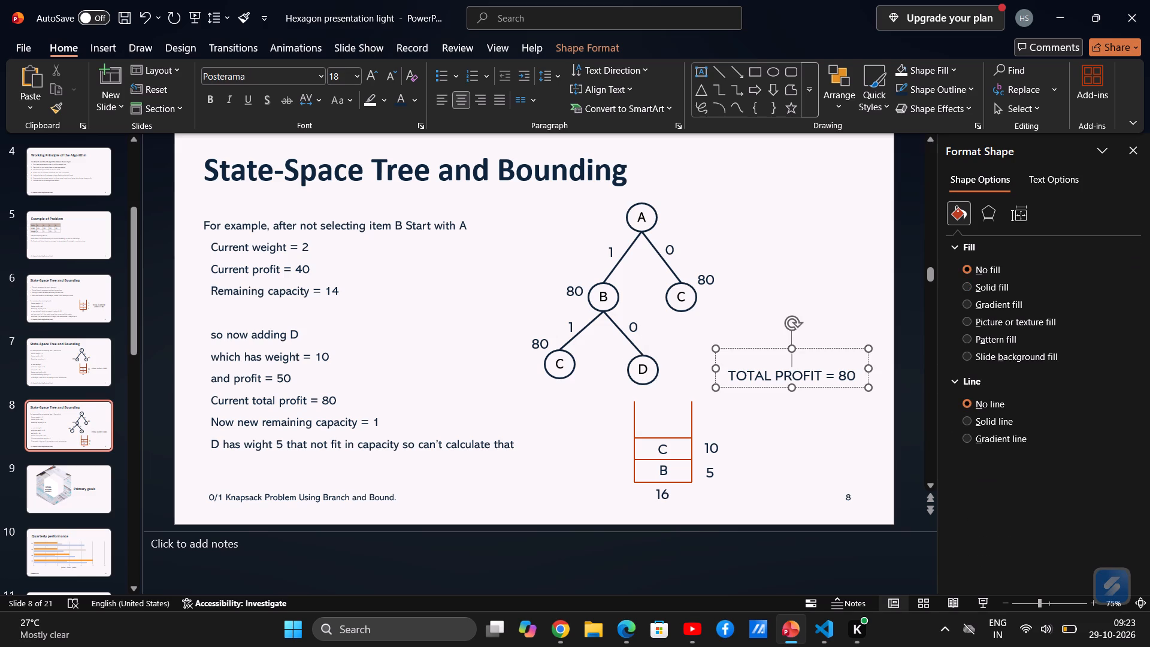
pyautogui.moveTo(828, 349); pyautogui.dragTo(836, 428)
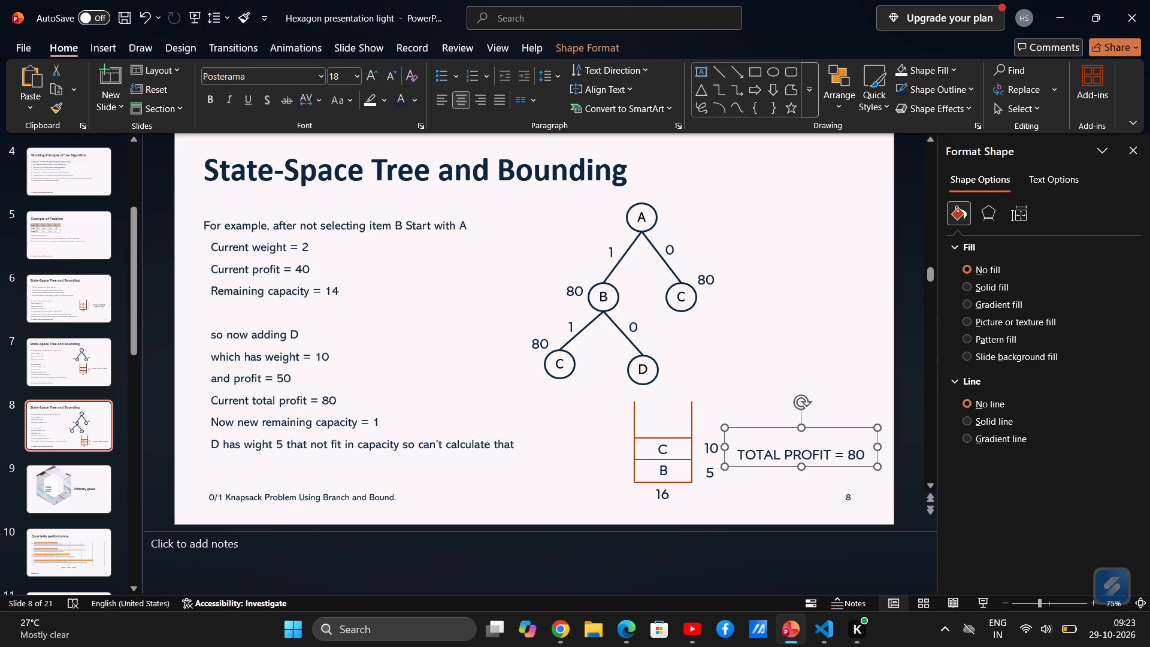
# Change the item being added in slide 8's explanation so the line reads "so now adding C".
pyautogui.click(307, 340)
pyautogui.press('BackSpace')
pyautogui.hotkey('shift', 'c')
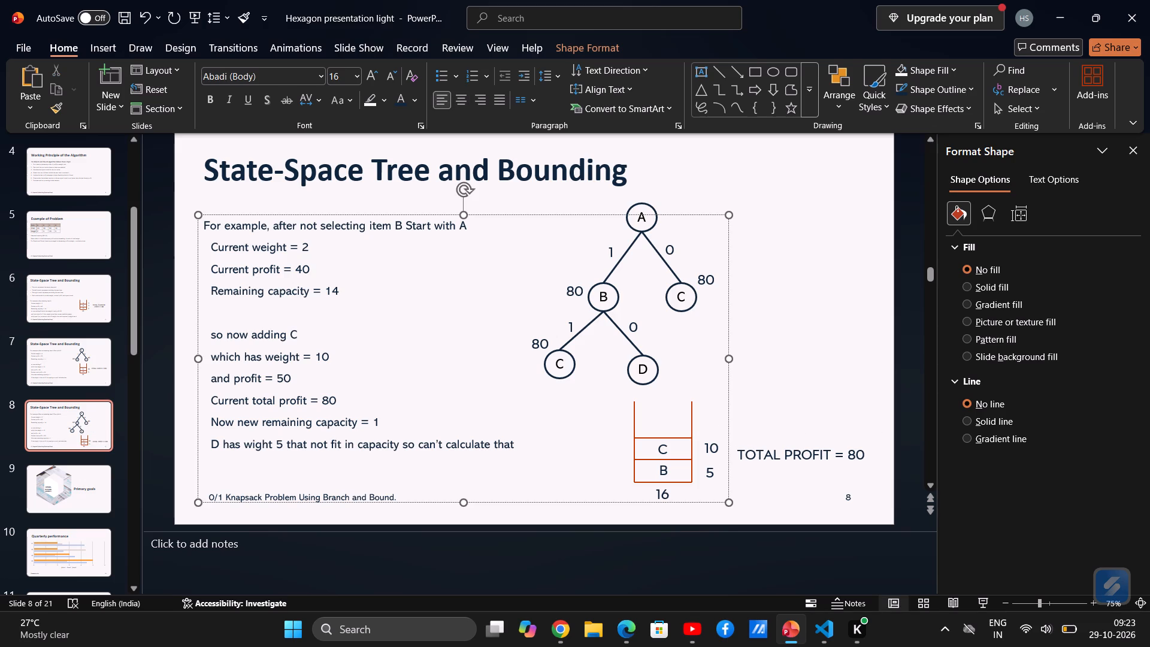
pyautogui.hotkey('alt', 'Tab')
pyautogui.hotkey('alt', 'Tab')
pyautogui.hotkey('alt', 'Tab')
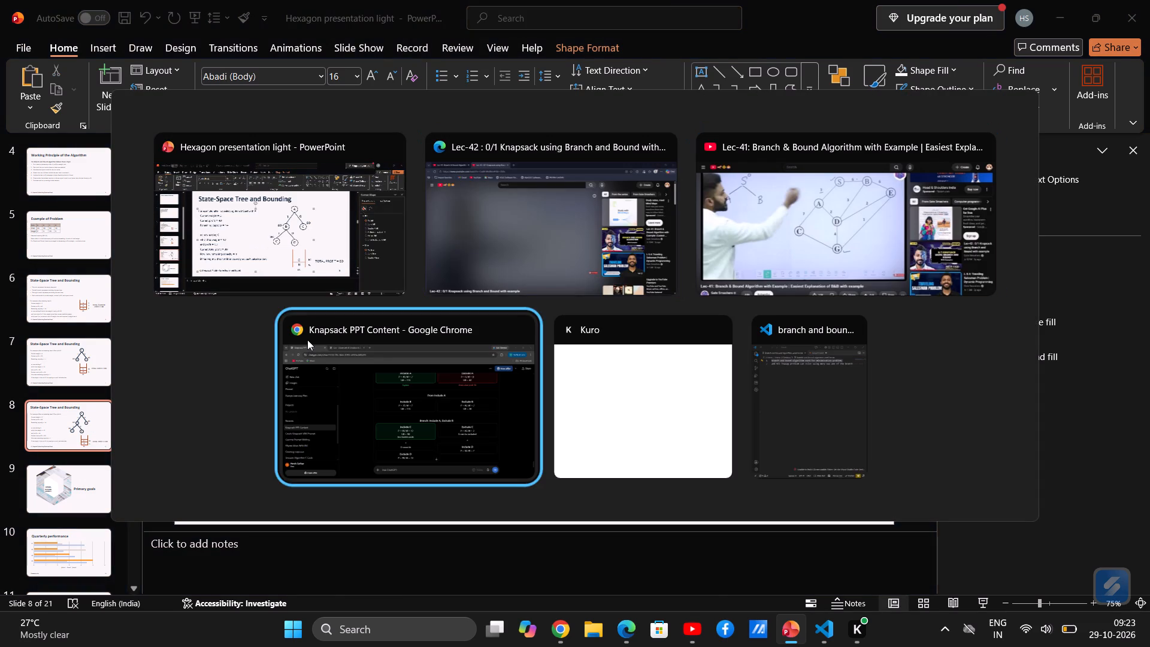
pyautogui.hotkey('alt', 'Tab')
pyautogui.hotkey('alt', 'Tab')
pyautogui.hotkey('alt', 'Tab')
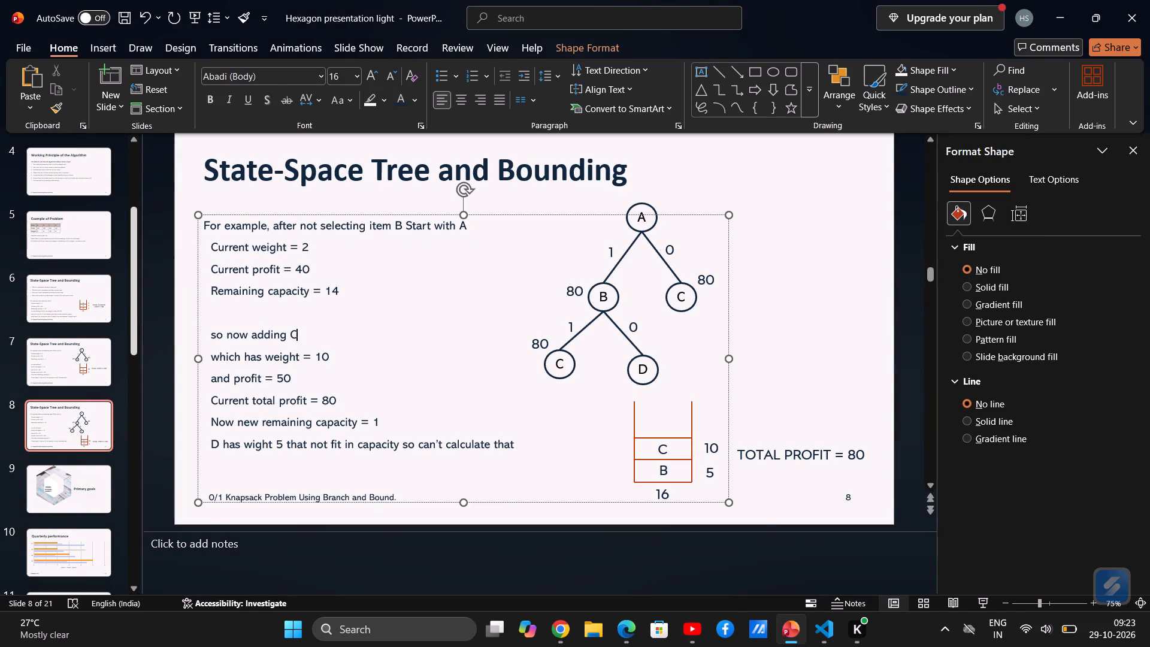
# Set the explanation's current total profit to 90 and its new remaining capacity to 4.
pyautogui.click(342, 402)
pyautogui.press('BackSpace')
pyautogui.press('BackSpace')
pyautogui.write('90')
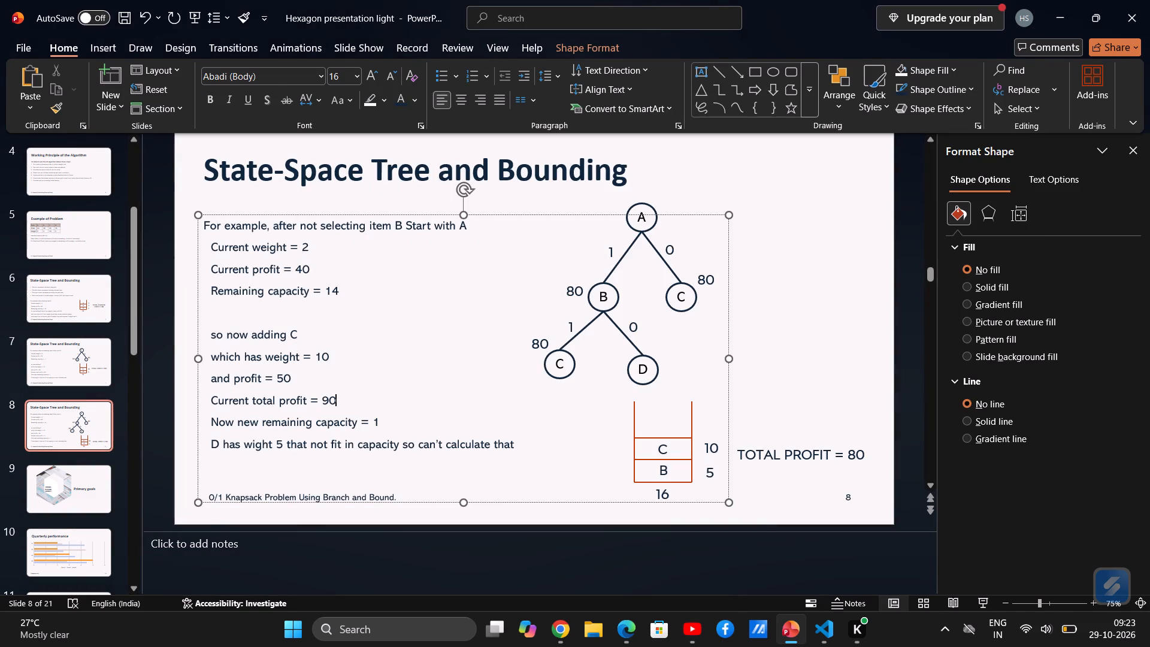
pyautogui.click(382, 427)
pyautogui.press('BackSpace')
pyautogui.press('4')
# Relabel the bottom item in slide 8's knapsack drawing as A.
pyautogui.click(668, 465)
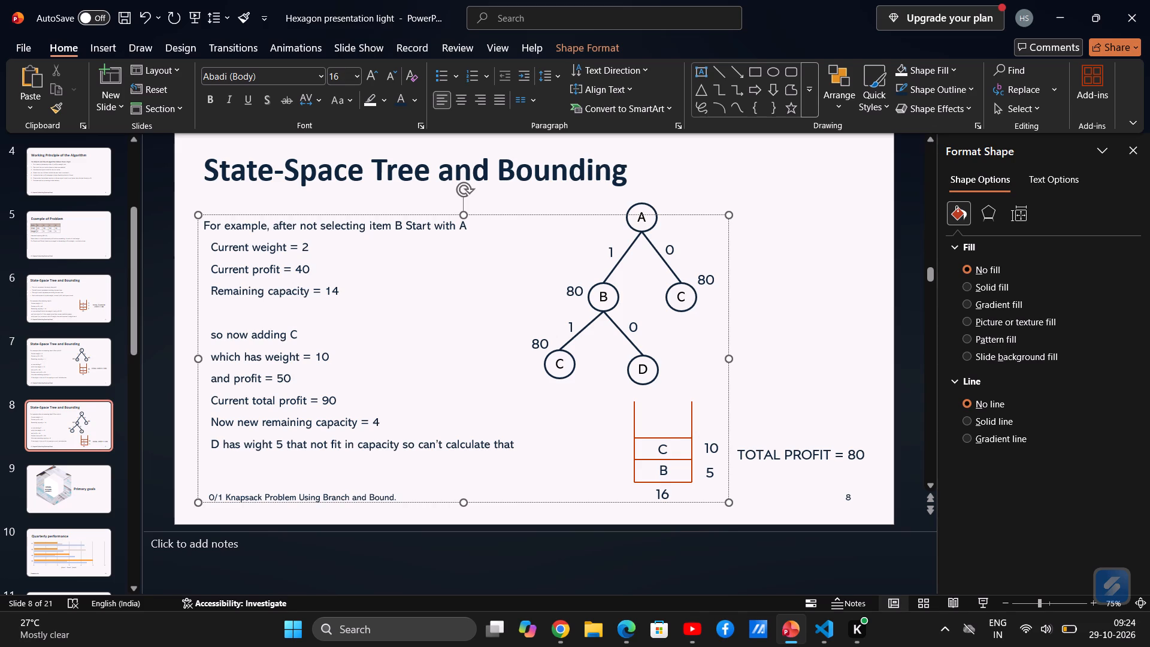
pyautogui.click(662, 473)
pyautogui.press('Right')
pyautogui.press('BackSpace')
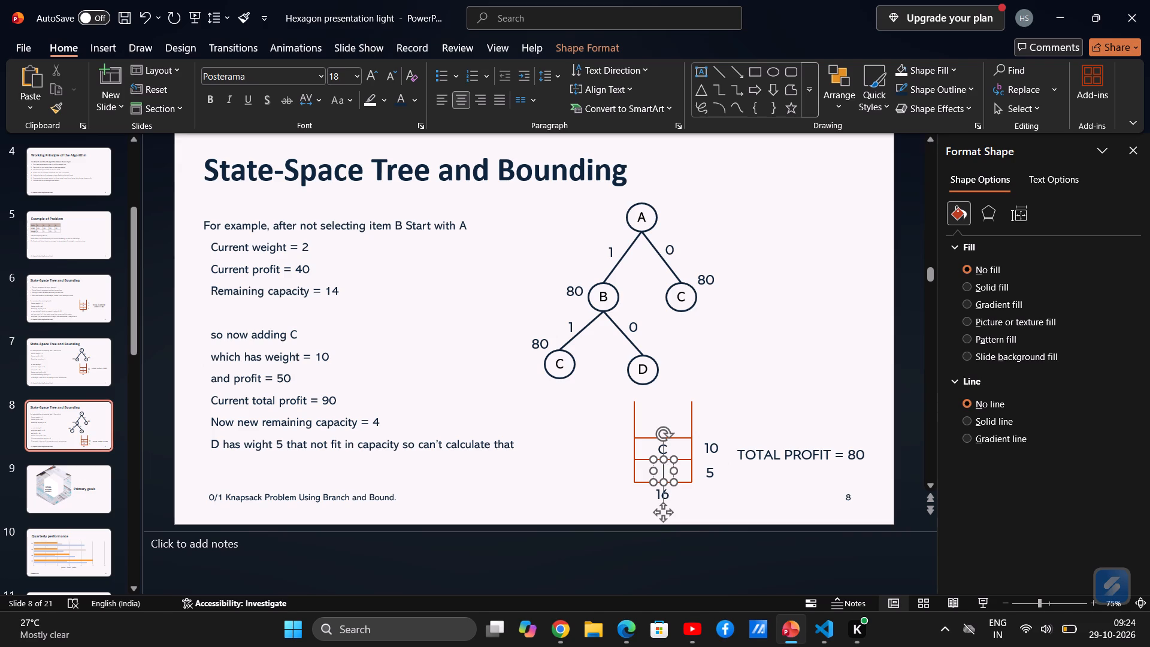
pyautogui.hotkey('shift', 'a')
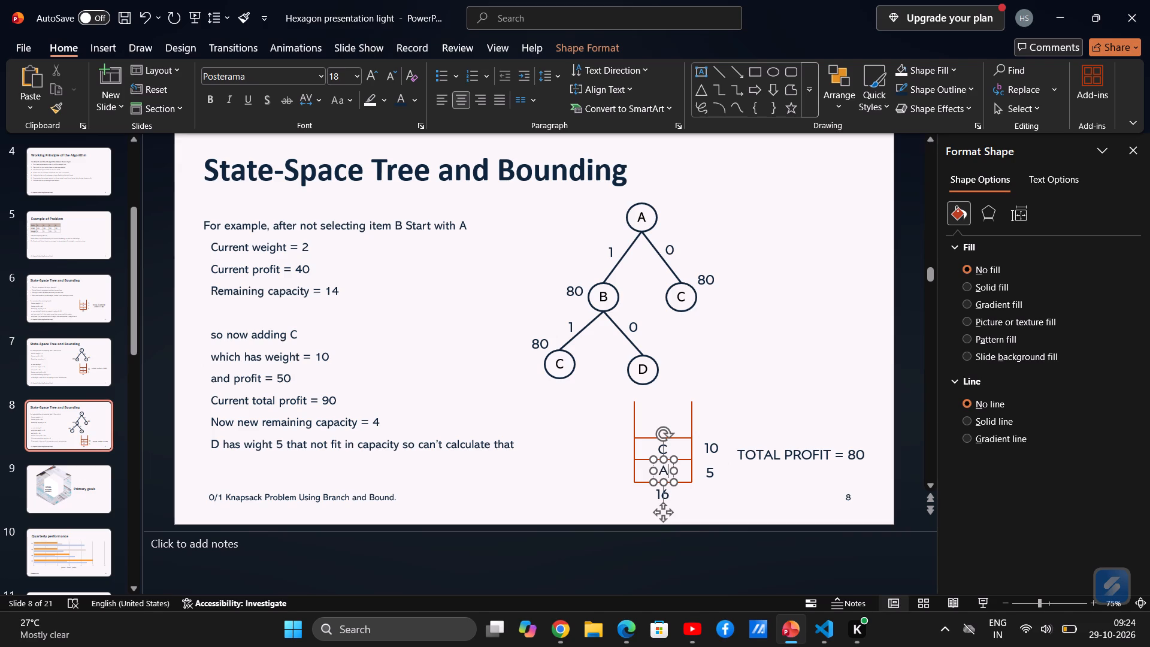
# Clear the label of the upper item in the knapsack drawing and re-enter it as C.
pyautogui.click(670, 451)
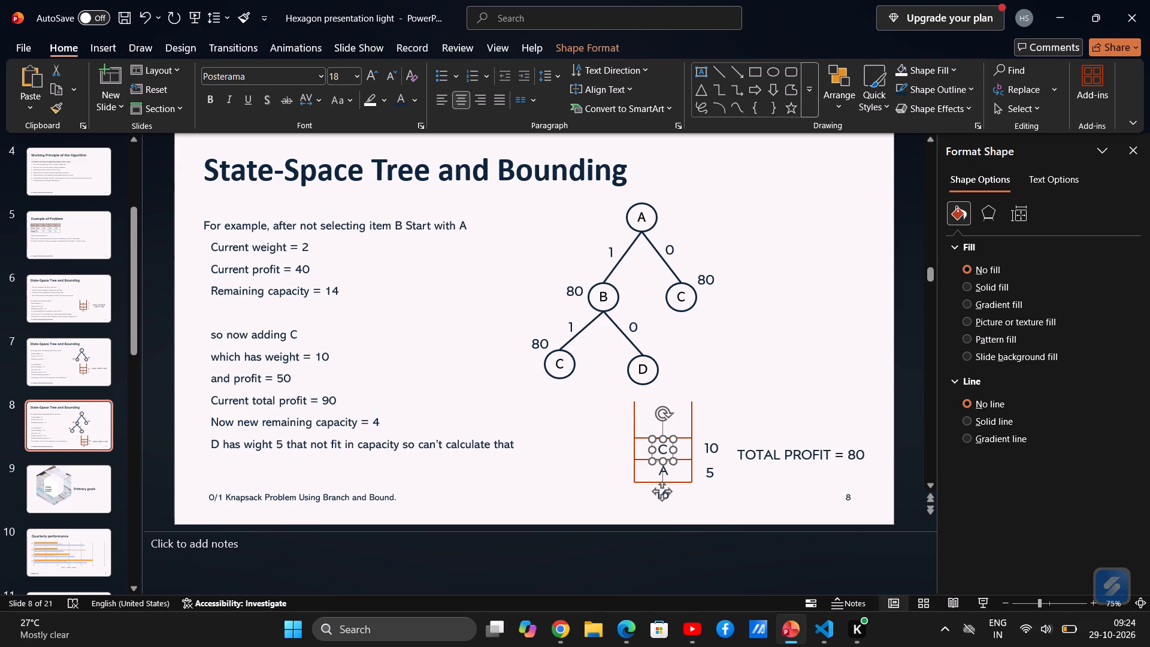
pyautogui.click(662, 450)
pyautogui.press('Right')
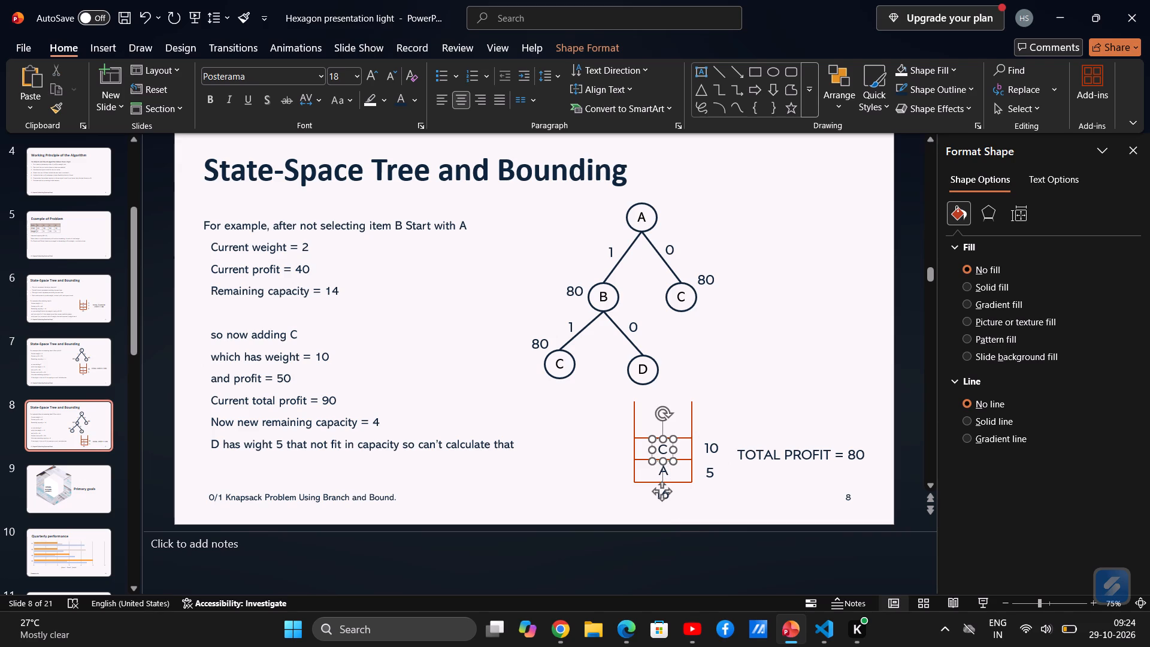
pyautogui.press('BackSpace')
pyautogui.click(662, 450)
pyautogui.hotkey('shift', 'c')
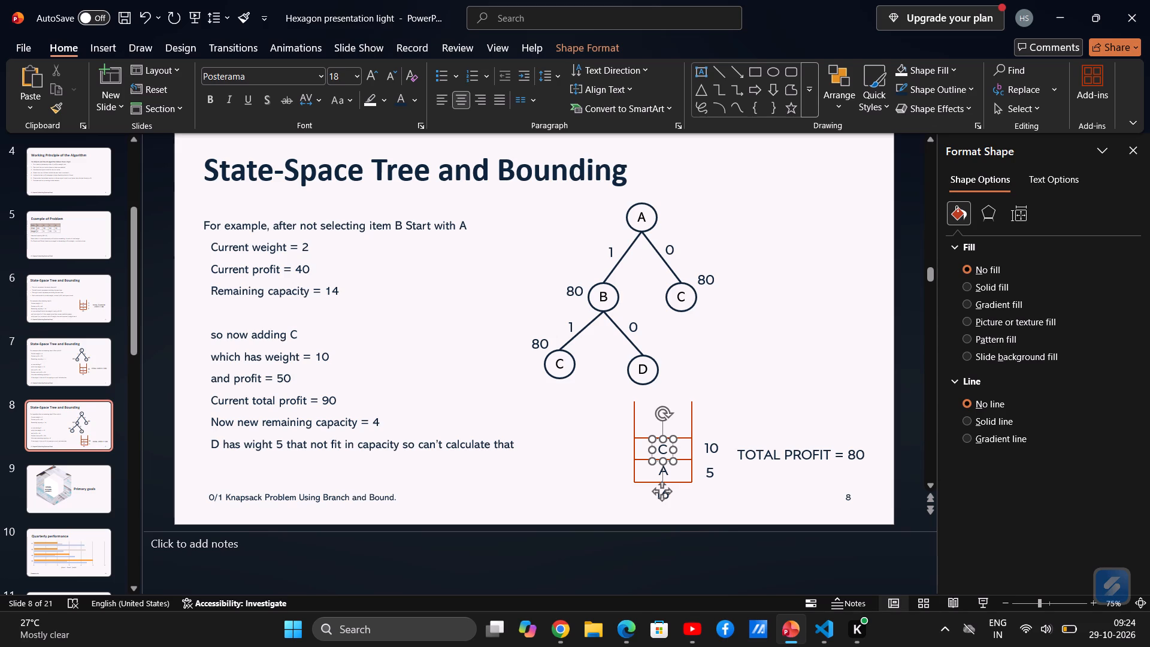
# Set the TOTAL PROFIT label beside the knapsack drawing to 90.
pyautogui.click(862, 453)
pyautogui.press('Left')
pyautogui.press('BackSpace')
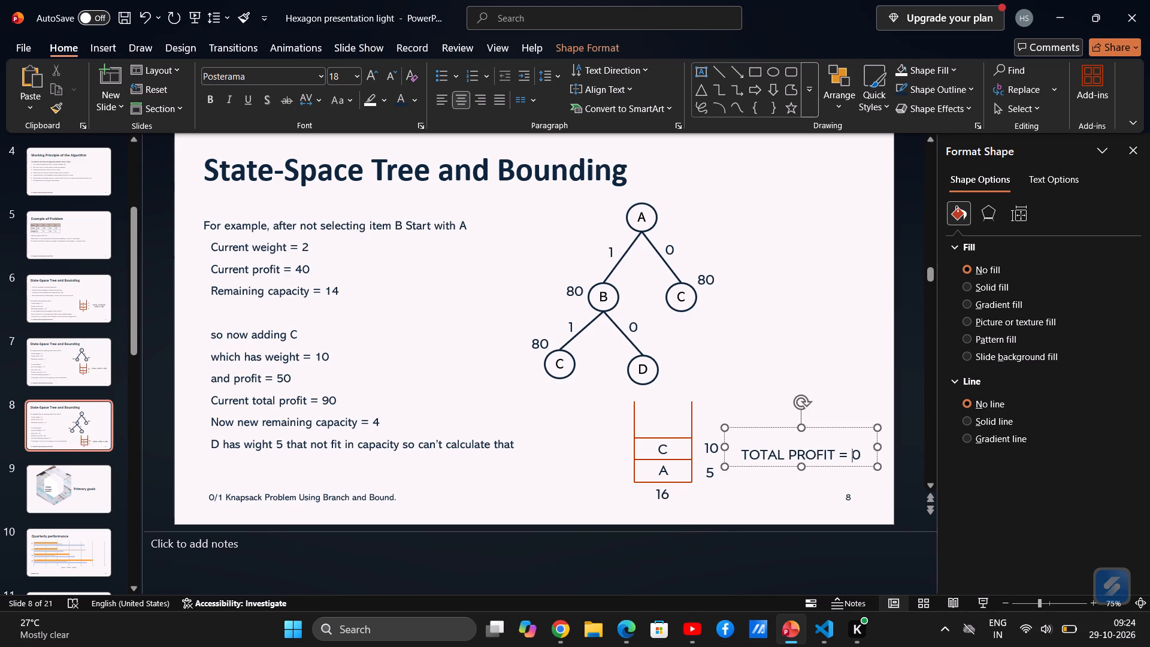
pyautogui.press('9')
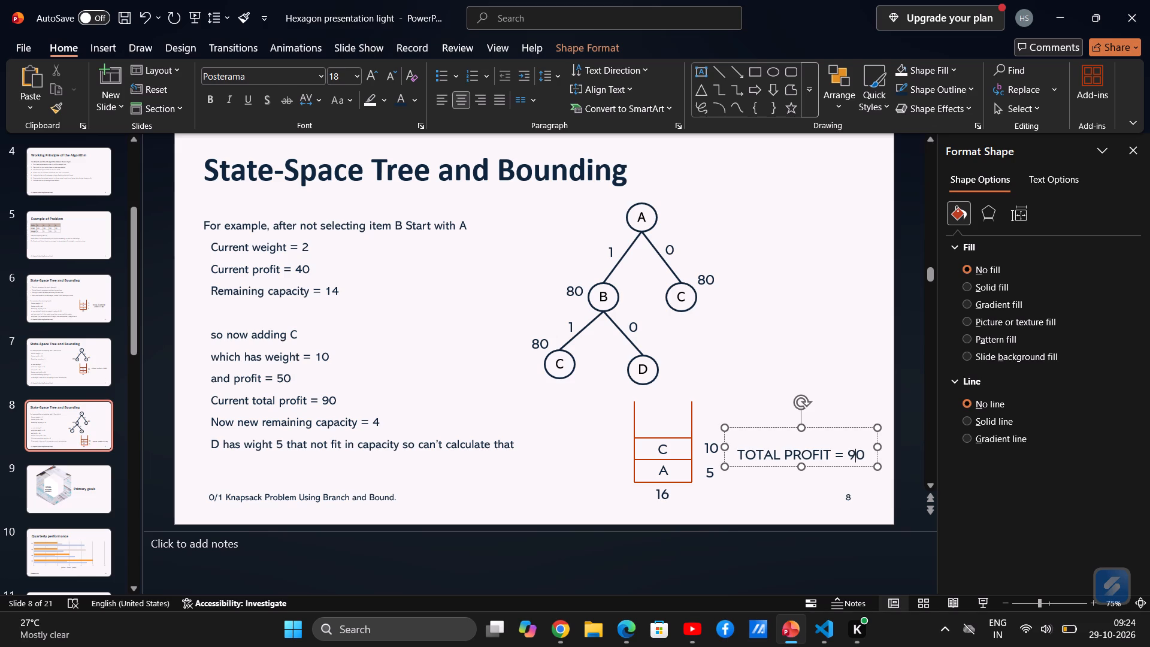
# Check slide 7, then copy slide 8 and paste the duplicate directly after it as slide 9.
pyautogui.click(82, 352)
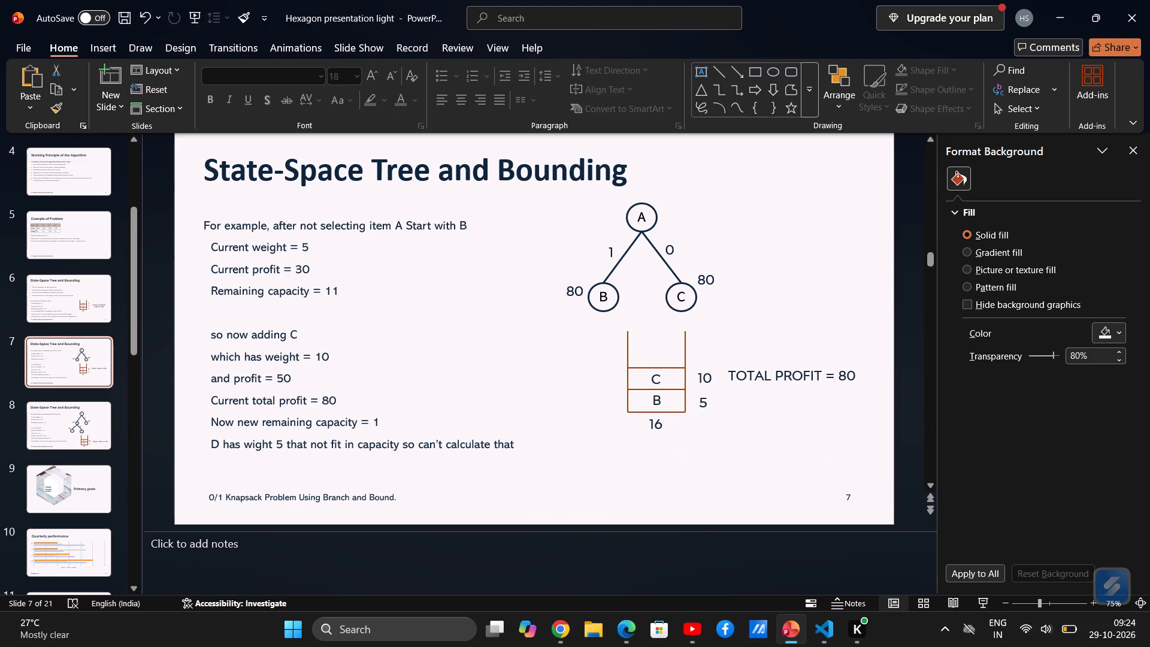
pyautogui.click(100, 431)
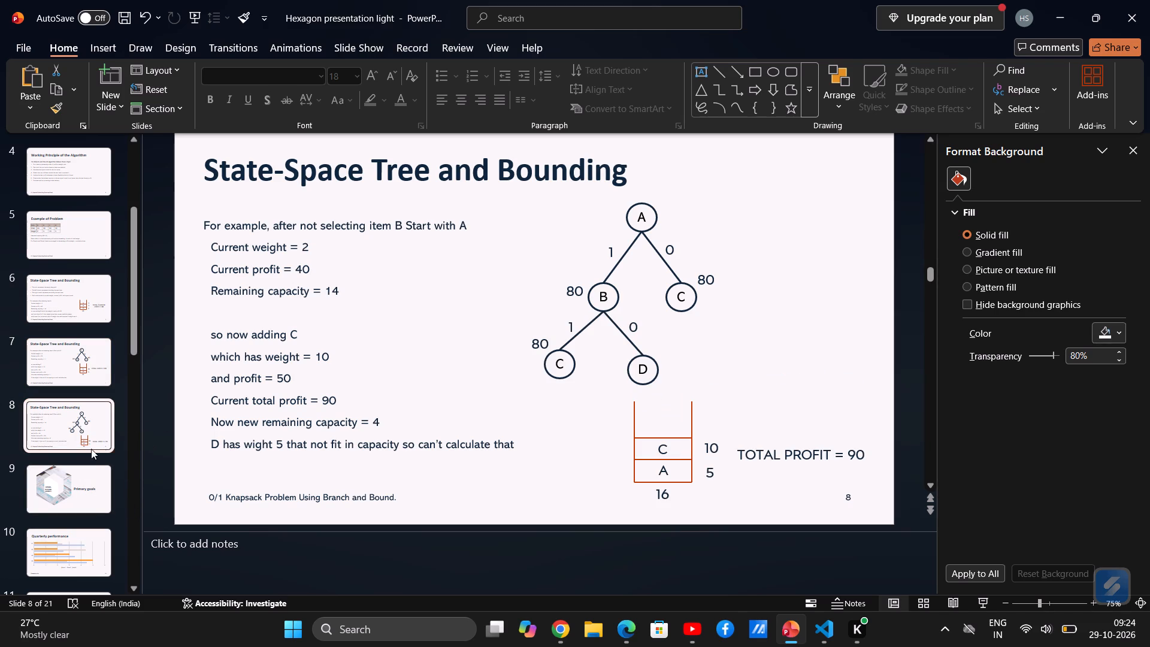
pyautogui.click(88, 432)
pyautogui.hotkey('ctrl', 'c')
pyautogui.hotkey('ctrl', 'v')
pyautogui.click(69, 484)
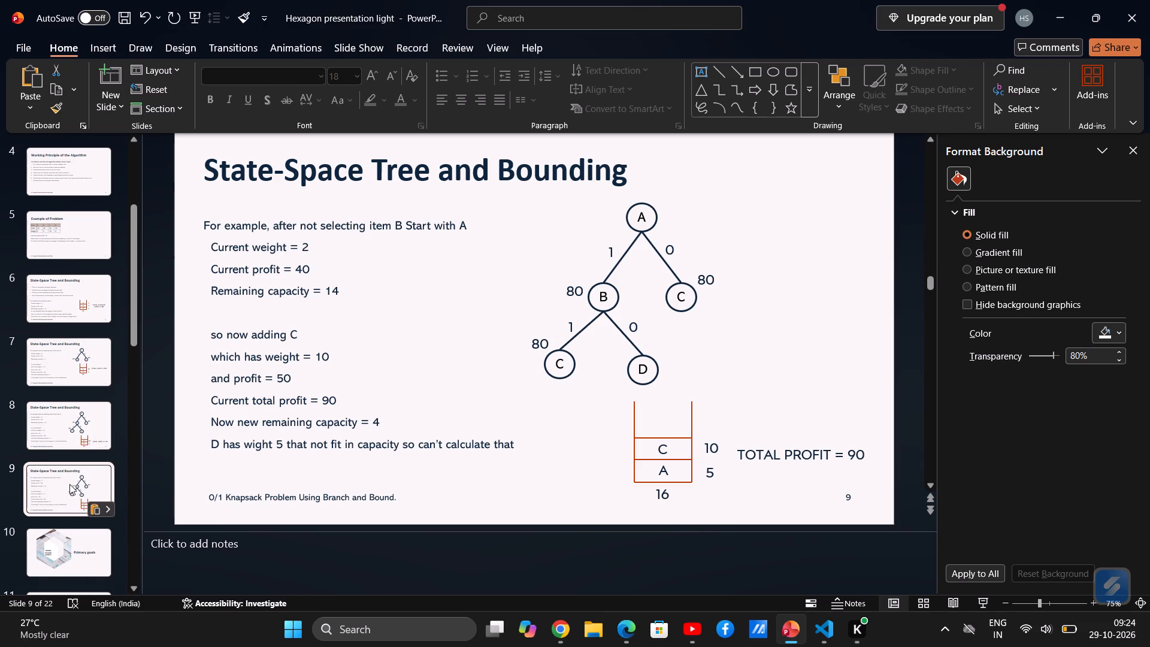
# Select the entire explanation text on the duplicated slide 9.
pyautogui.doubleClick(519, 443)
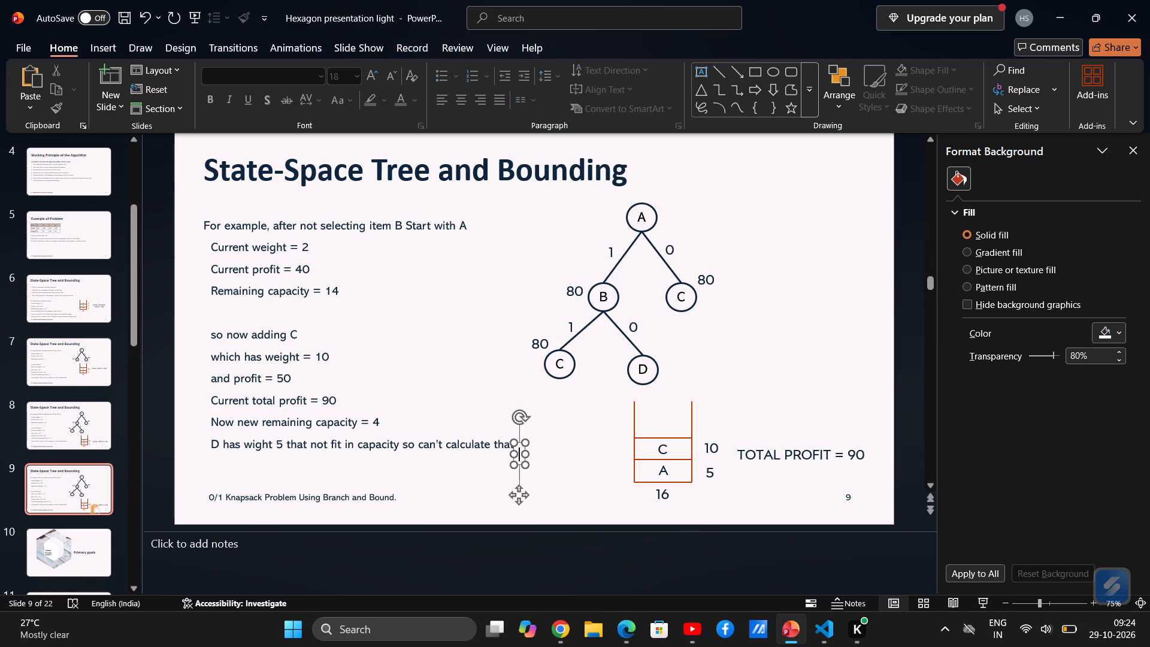
pyautogui.click(504, 444)
pyautogui.moveTo(519, 448); pyautogui.dragTo(198, 226)
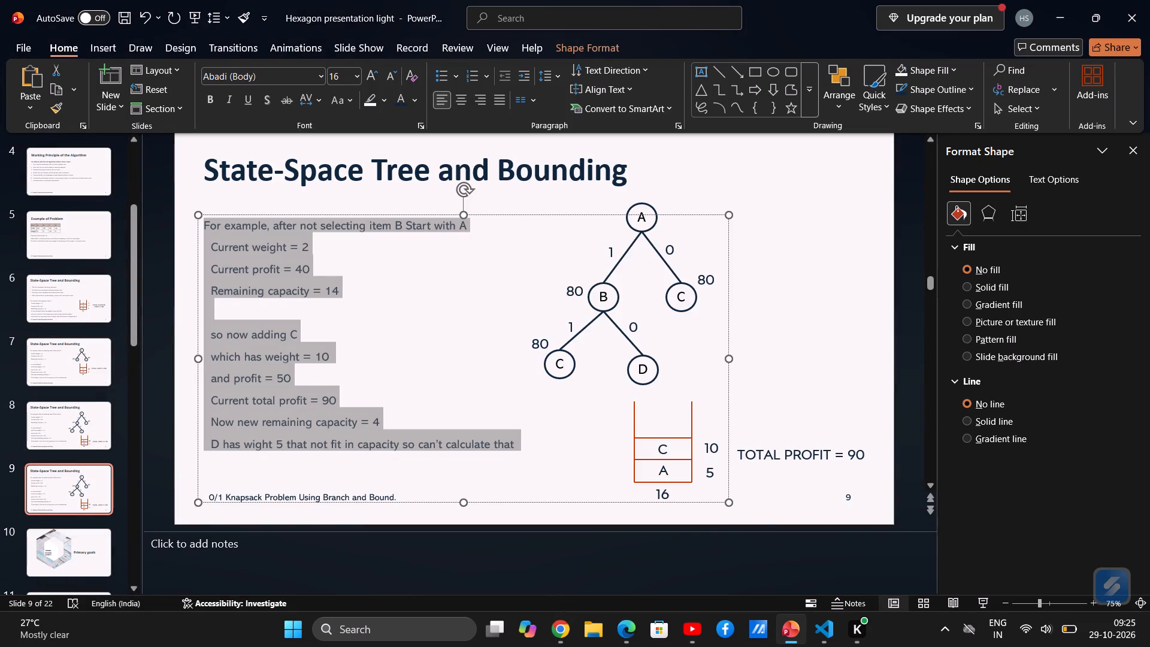
pyautogui.click(523, 456)
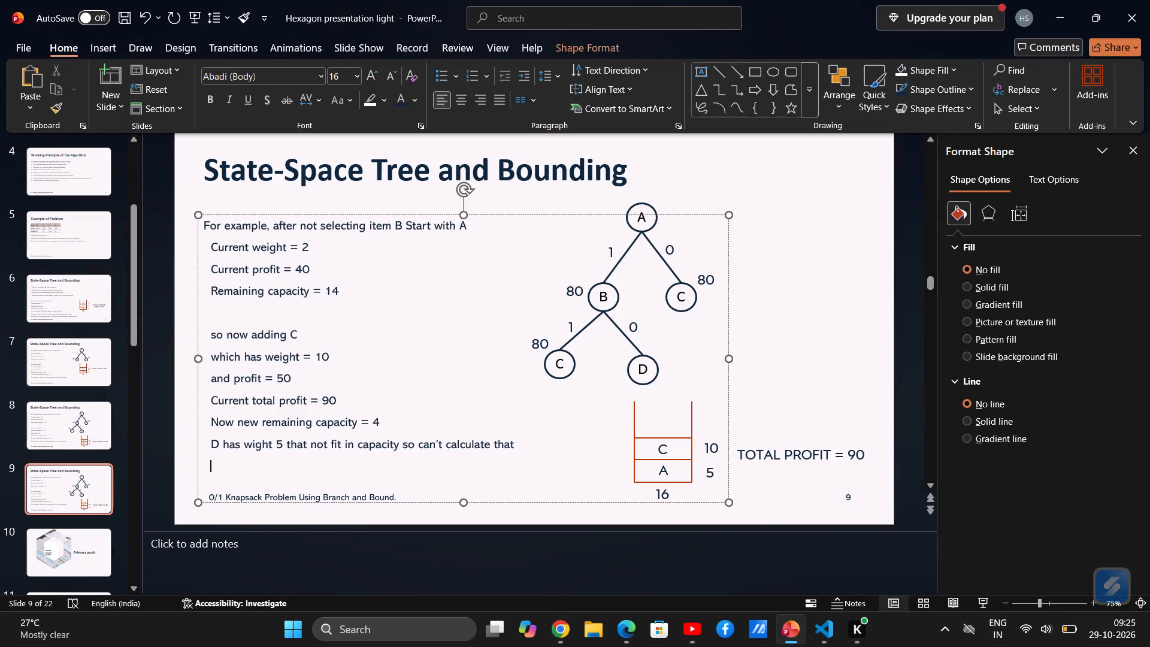
pyautogui.click(386, 422)
pyautogui.press('Return')
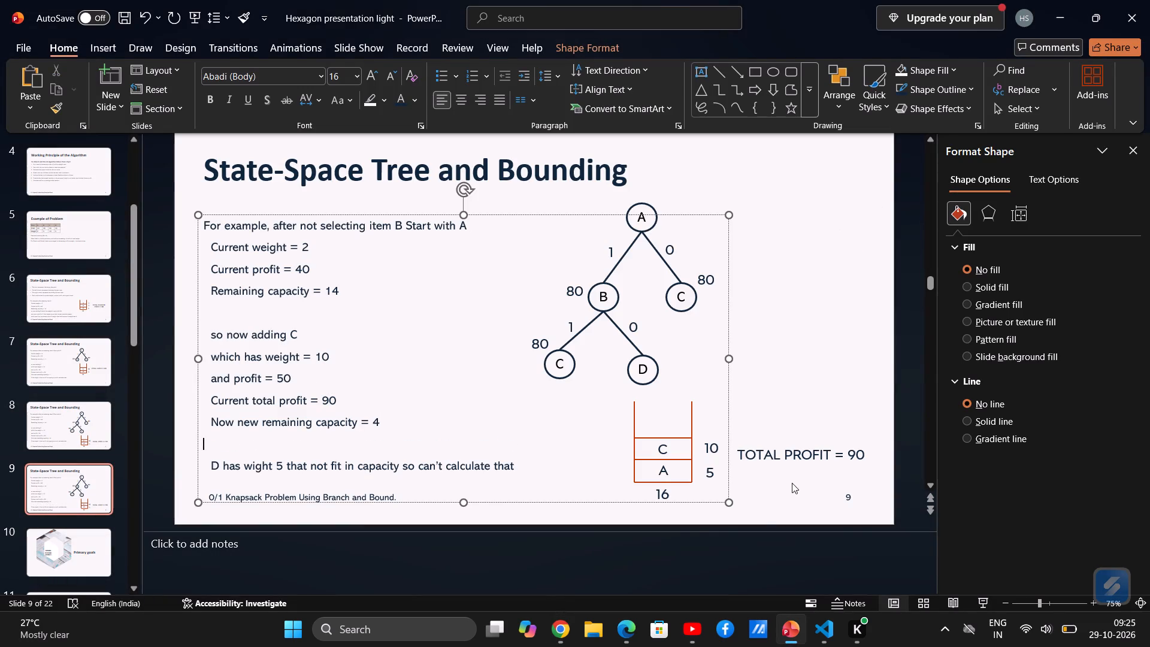
# On slide 7, start a second line under the TOTAL PROFIT = 80 label reading "comapare with currn".
pyautogui.click(739, 455)
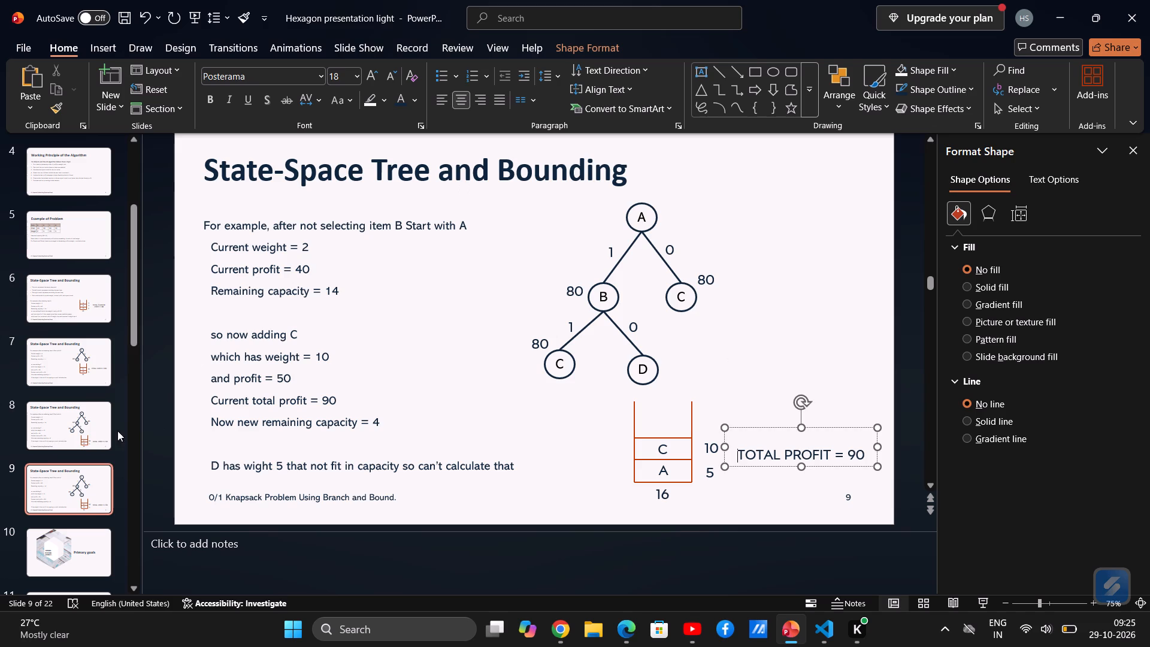
pyautogui.click(79, 436)
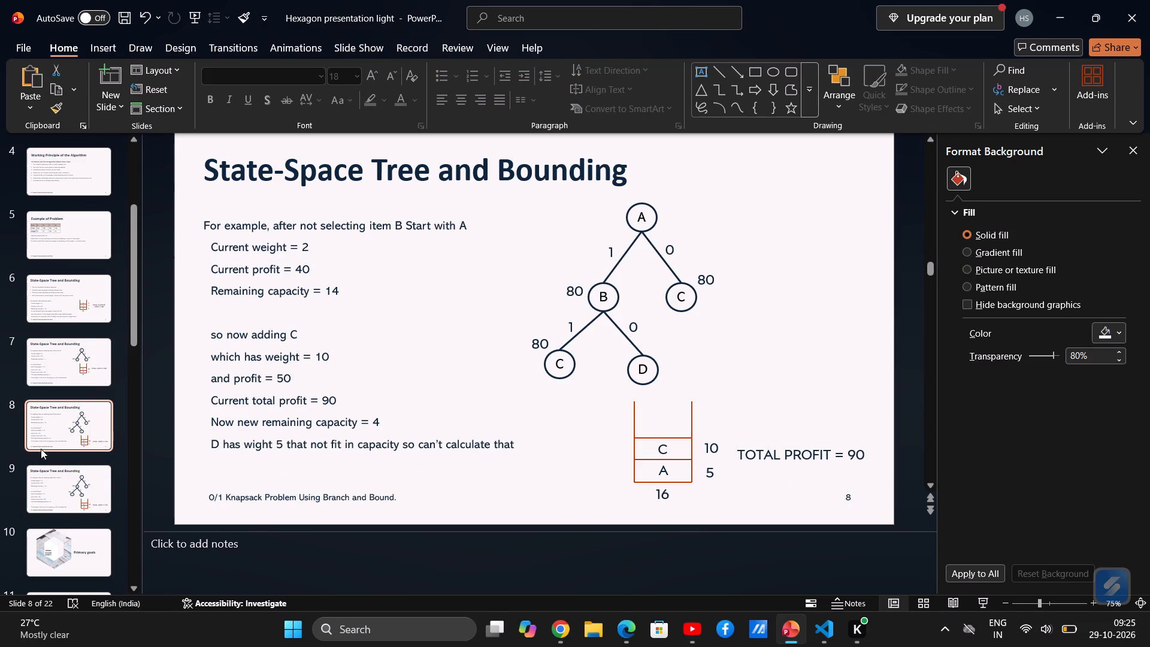
pyautogui.click(67, 359)
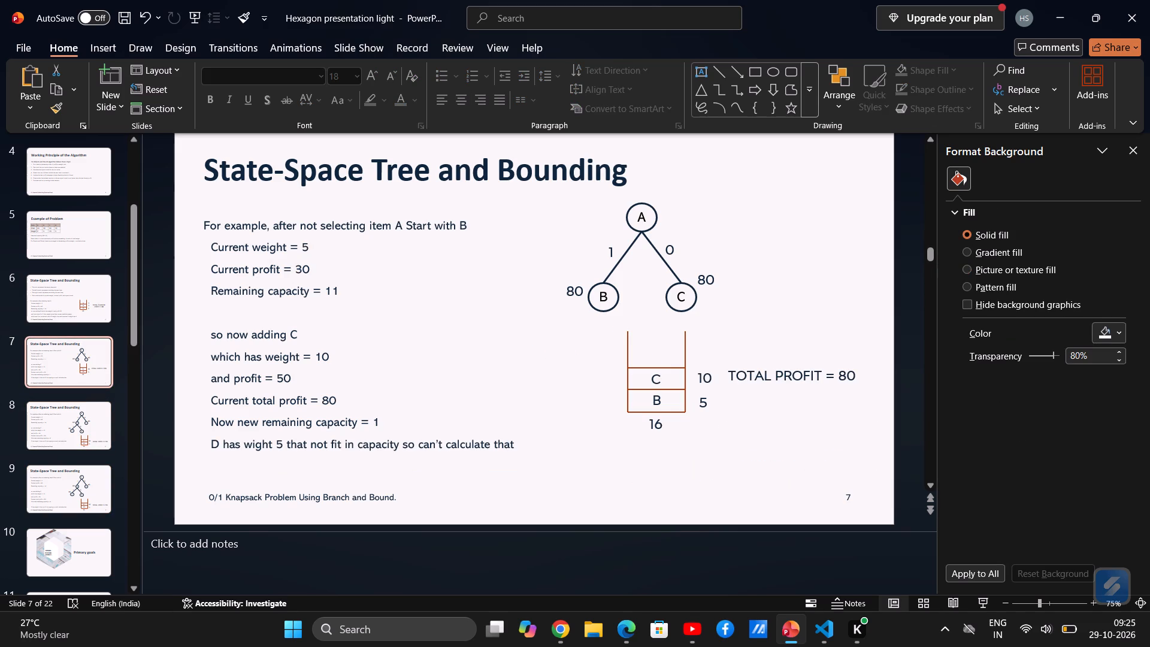
pyautogui.click(855, 376)
pyautogui.hotkey('shift', 'Return')
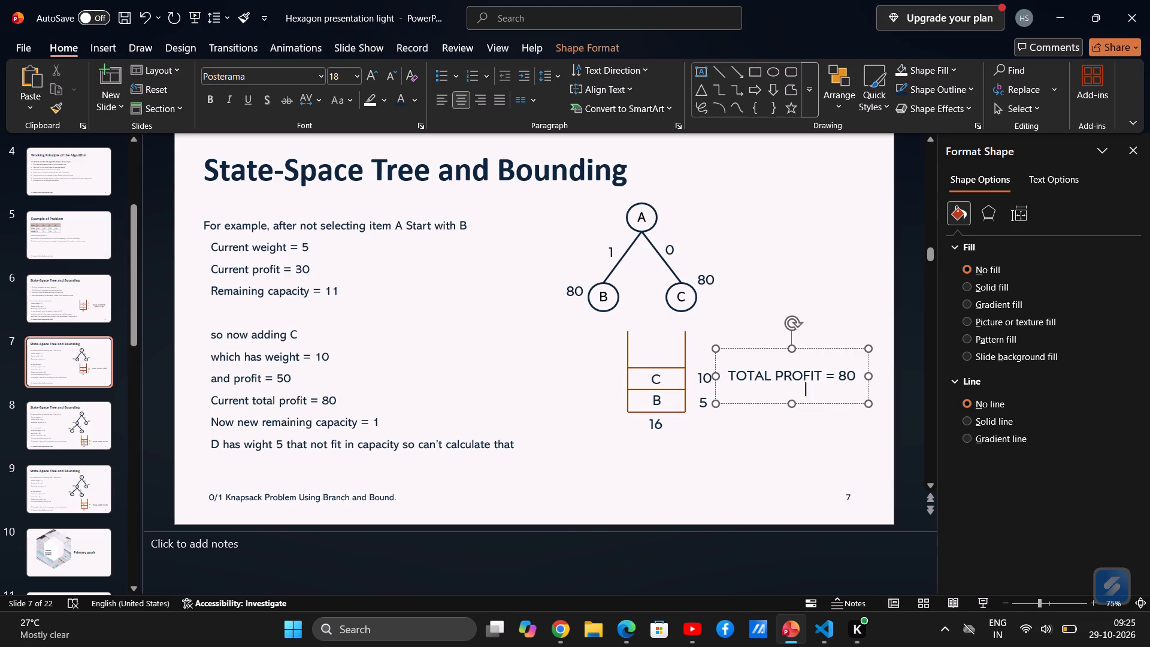
pyautogui.write('comap')
pyautogui.write('are with')
pyautogui.press('space')
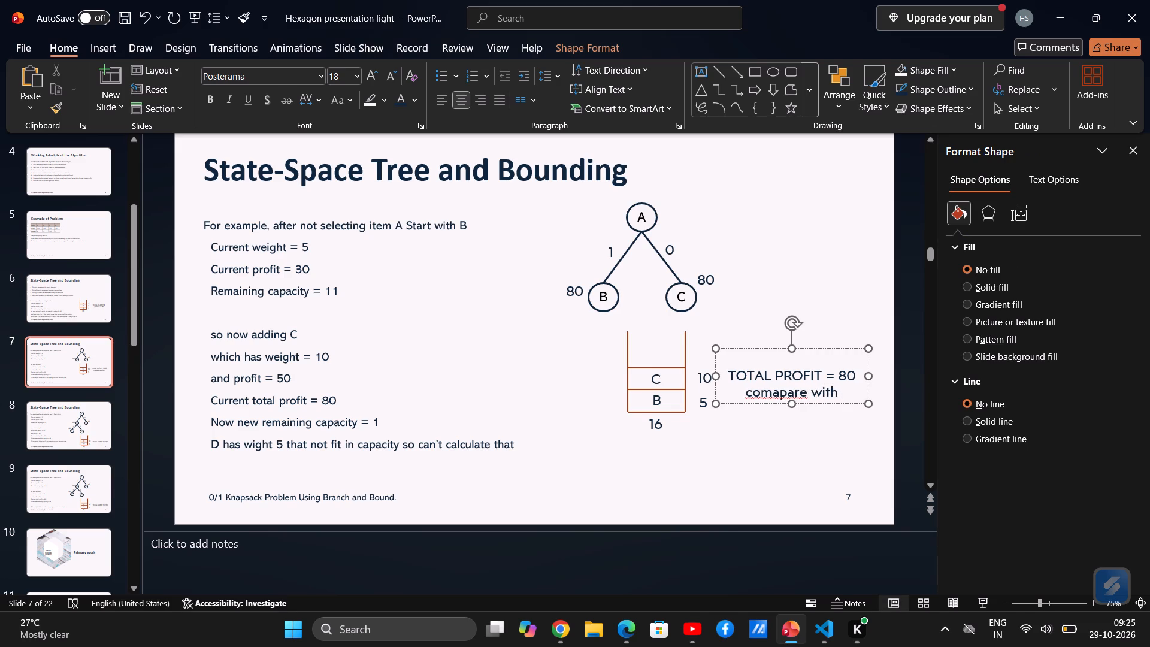
pyautogui.write('currne')
pyautogui.press('BackSpace')
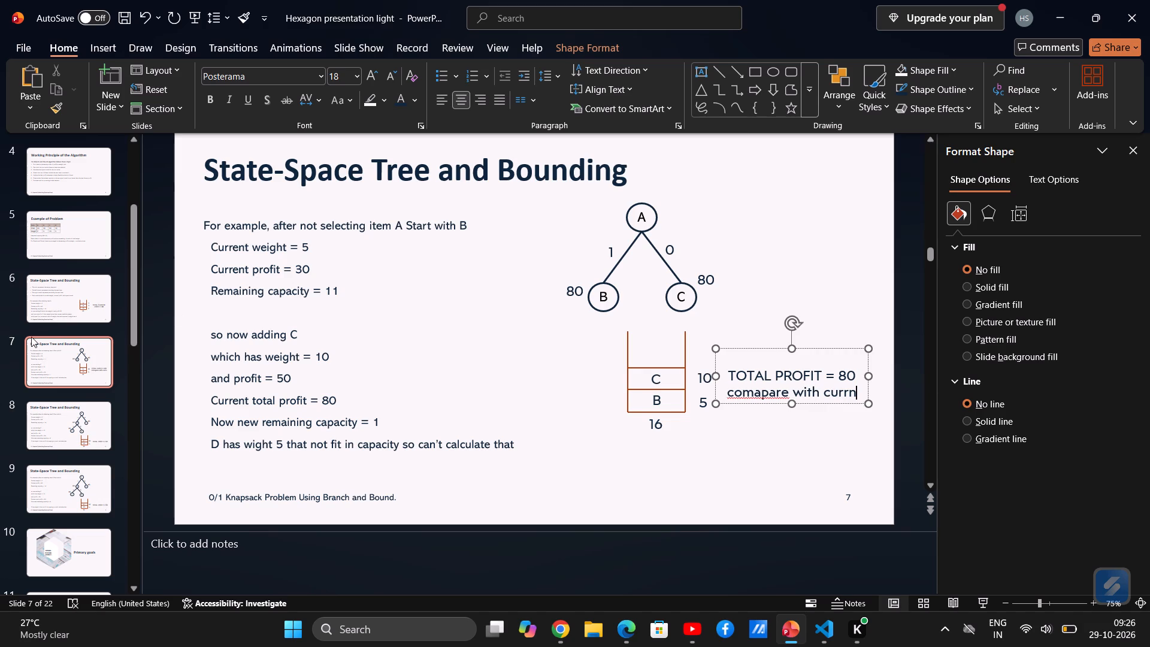
# Copy "CURRENT PROFIT" from slide 6's profit label and paste it over "currn" in slide 7's label.
pyautogui.click(75, 304)
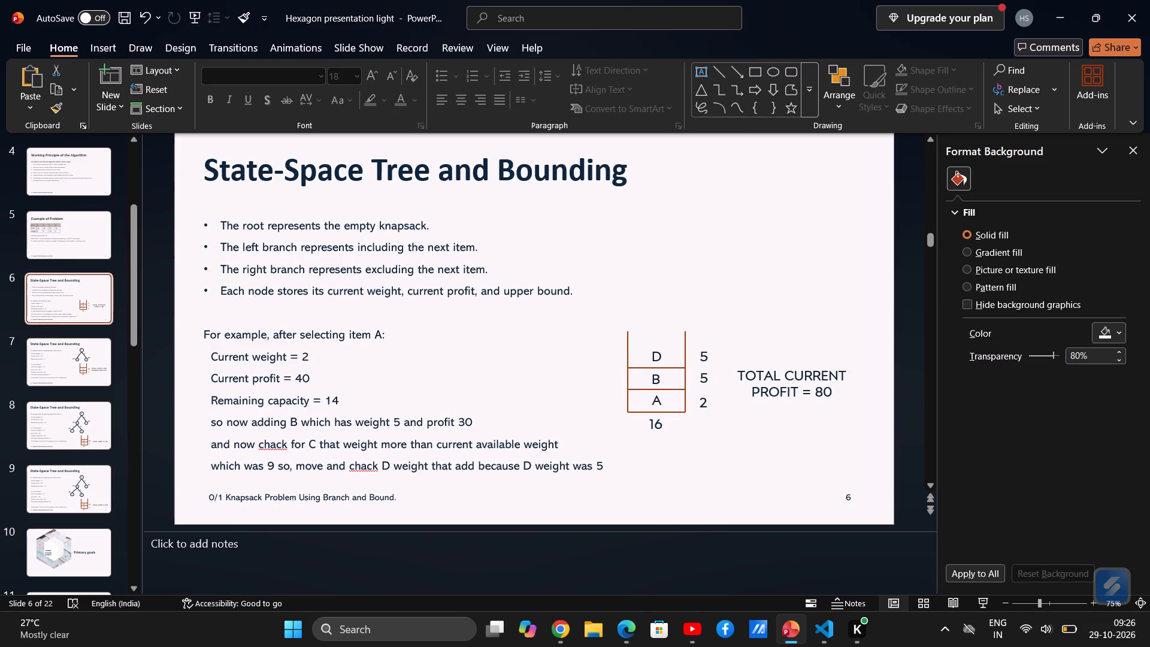
pyautogui.moveTo(848, 374); pyautogui.dragTo(809, 376)
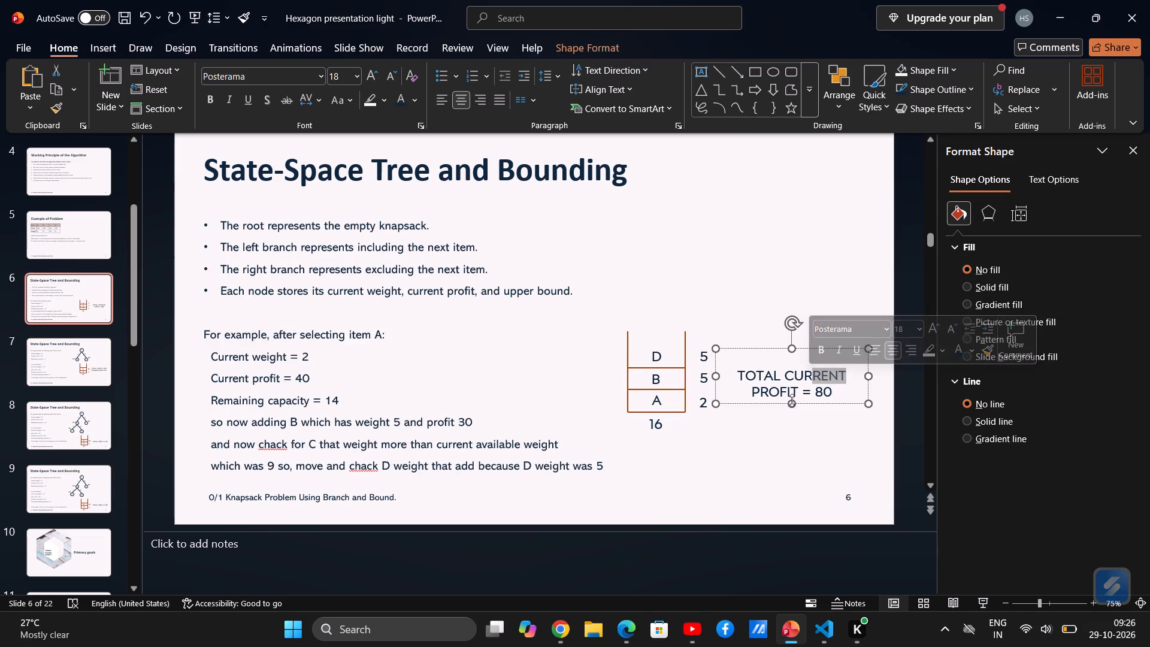
pyautogui.moveTo(798, 395); pyautogui.dragTo(789, 379)
pyautogui.hotkey('ctrl', 'c')
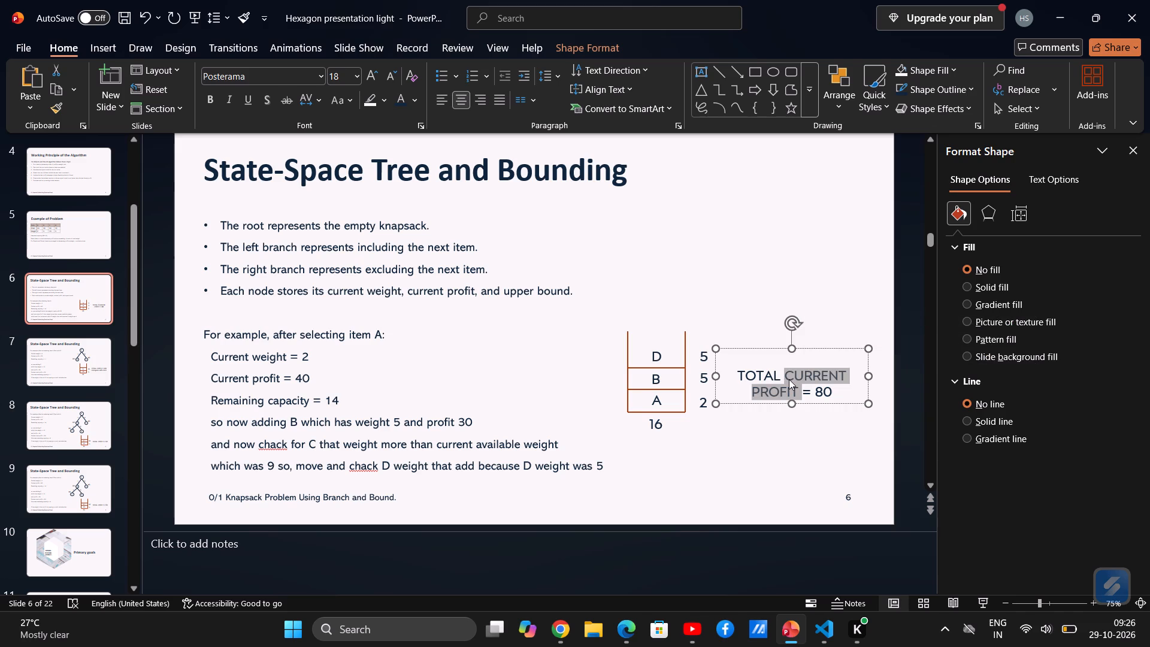
pyautogui.click(102, 373)
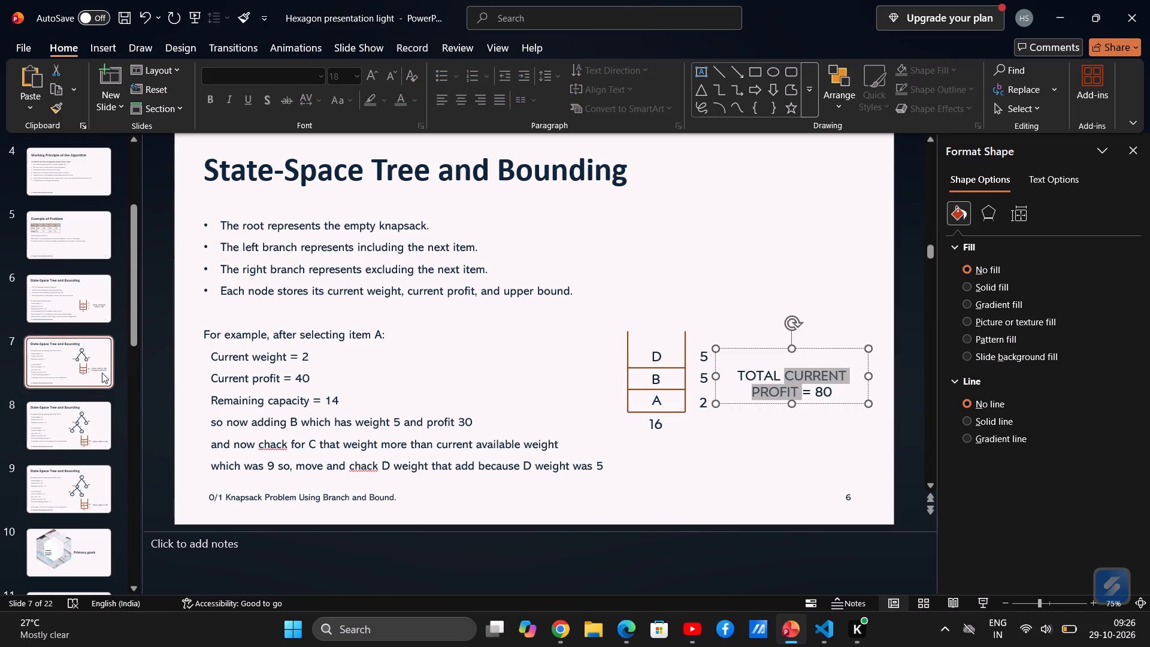
pyautogui.moveTo(856, 395); pyautogui.dragTo(825, 395)
pyautogui.hotkey('ctrl', 'v')
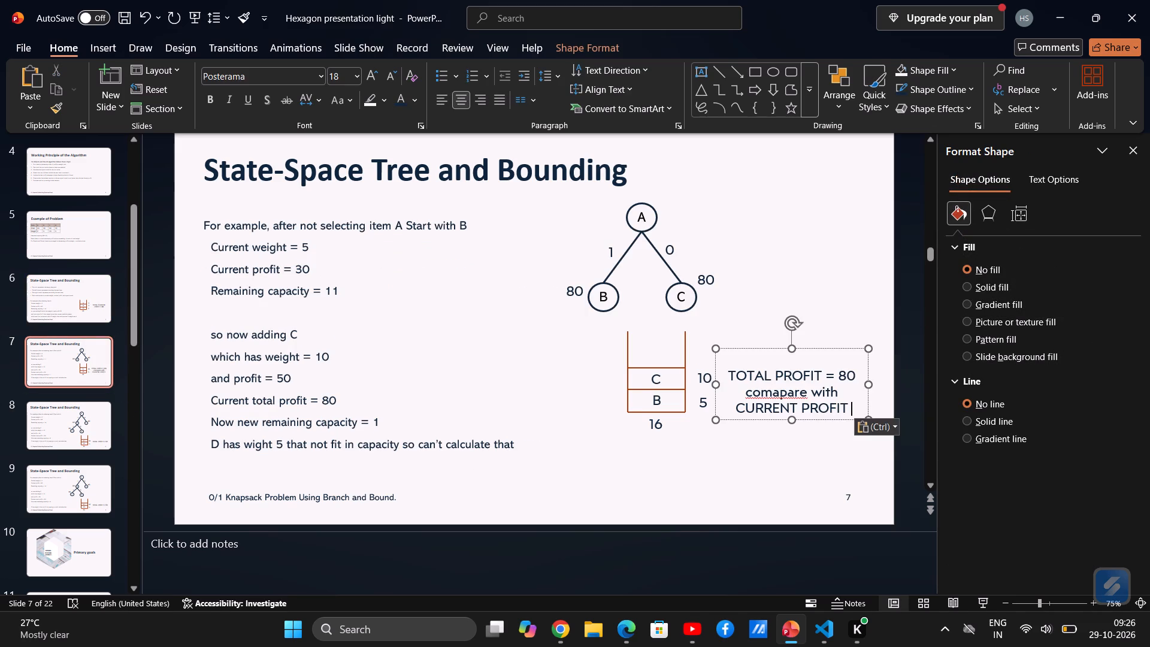
# Continue slide 7's profit note after CURRENT PROFIT with "so this was igonore".
pyautogui.write('so')
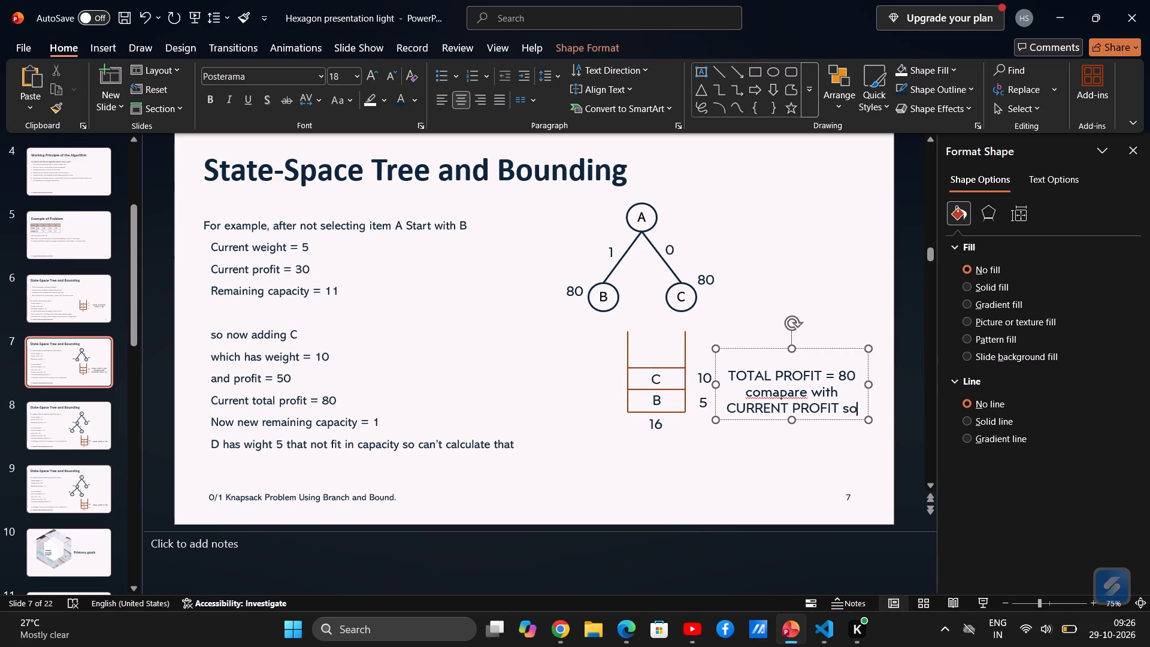
pyautogui.press('space')
pyautogui.write('this was igonore')
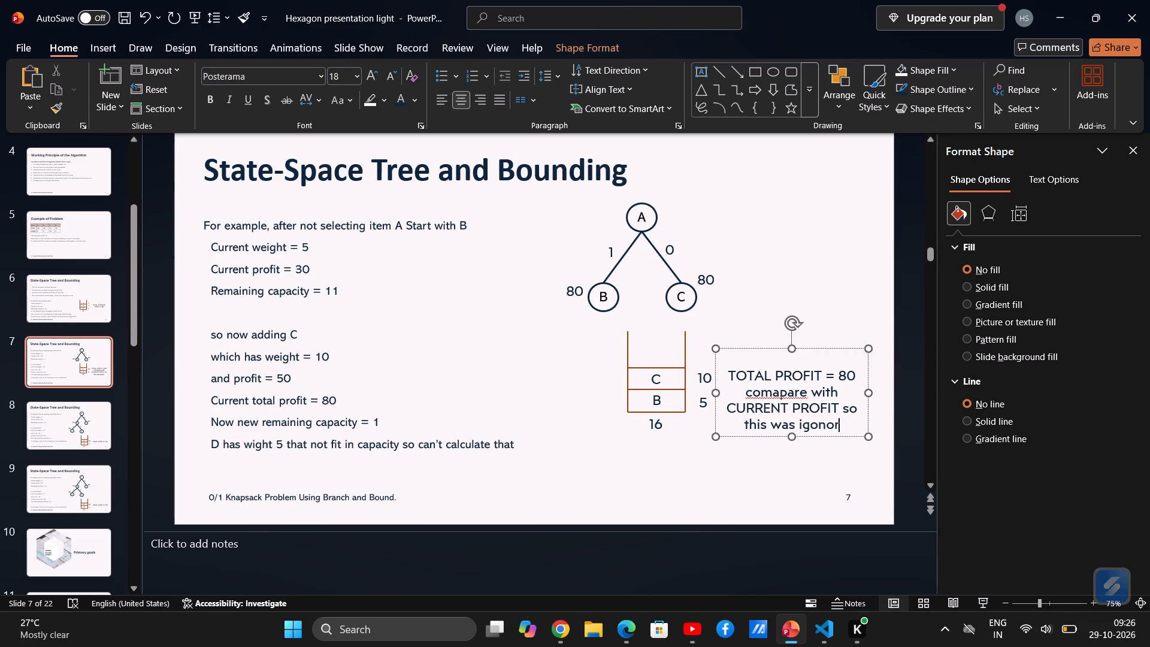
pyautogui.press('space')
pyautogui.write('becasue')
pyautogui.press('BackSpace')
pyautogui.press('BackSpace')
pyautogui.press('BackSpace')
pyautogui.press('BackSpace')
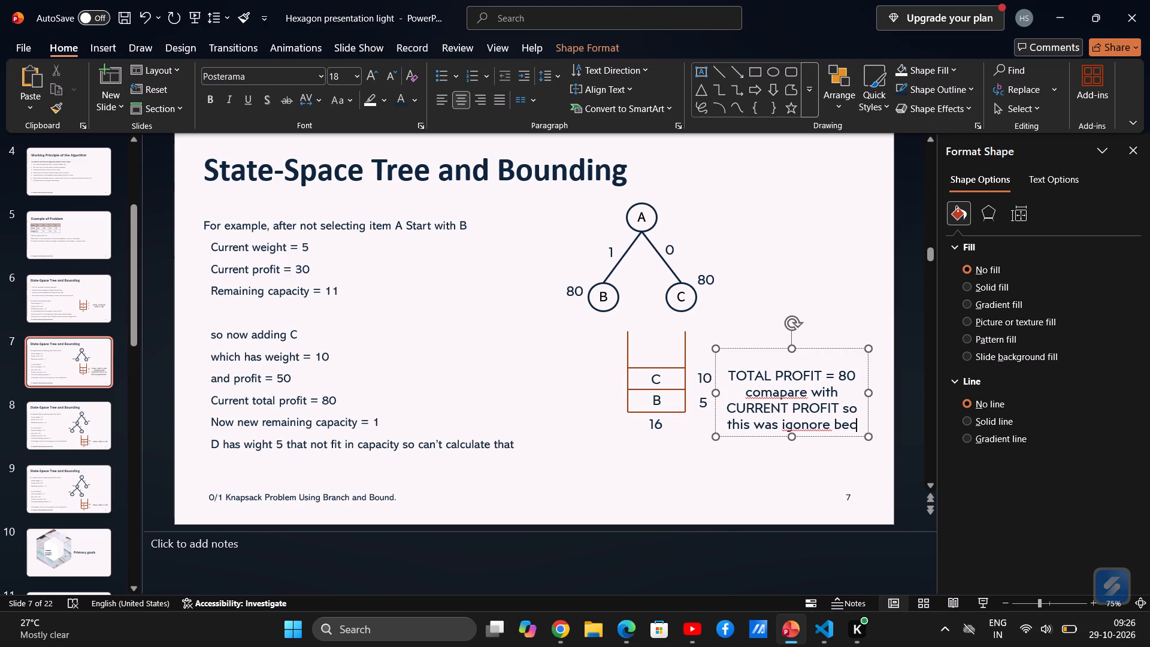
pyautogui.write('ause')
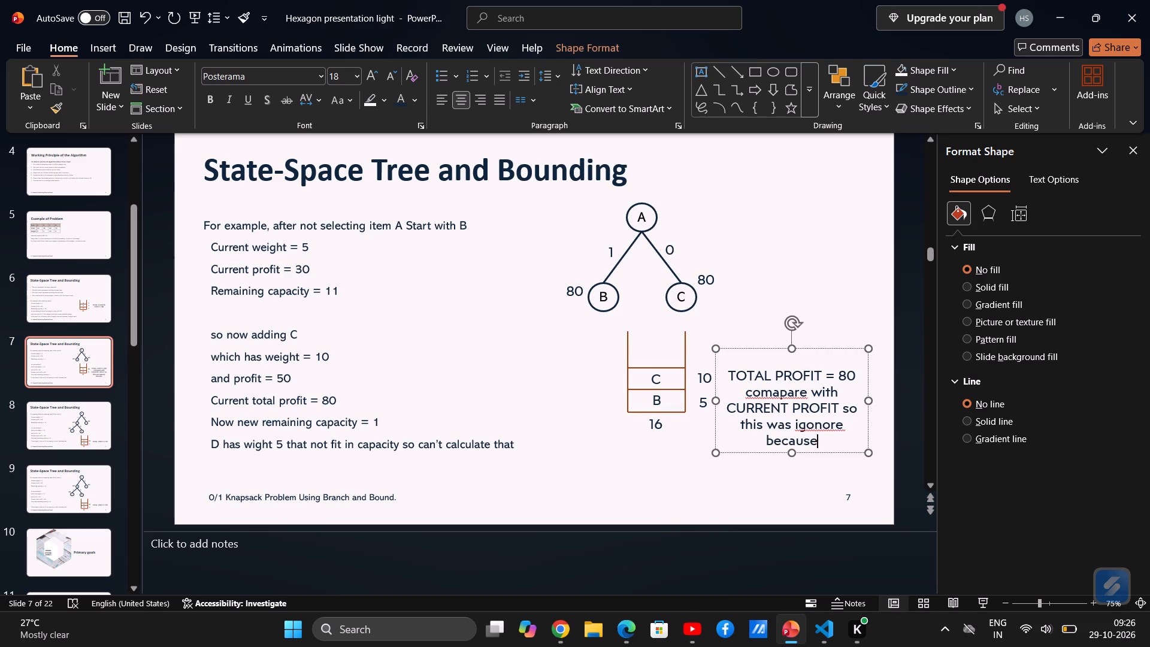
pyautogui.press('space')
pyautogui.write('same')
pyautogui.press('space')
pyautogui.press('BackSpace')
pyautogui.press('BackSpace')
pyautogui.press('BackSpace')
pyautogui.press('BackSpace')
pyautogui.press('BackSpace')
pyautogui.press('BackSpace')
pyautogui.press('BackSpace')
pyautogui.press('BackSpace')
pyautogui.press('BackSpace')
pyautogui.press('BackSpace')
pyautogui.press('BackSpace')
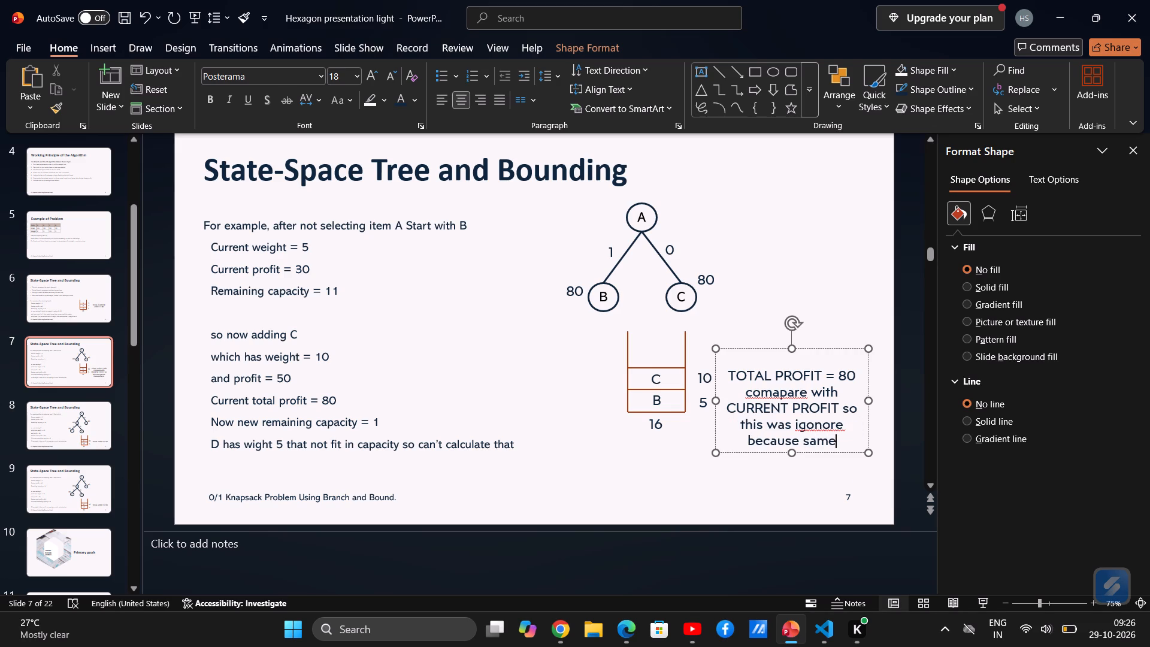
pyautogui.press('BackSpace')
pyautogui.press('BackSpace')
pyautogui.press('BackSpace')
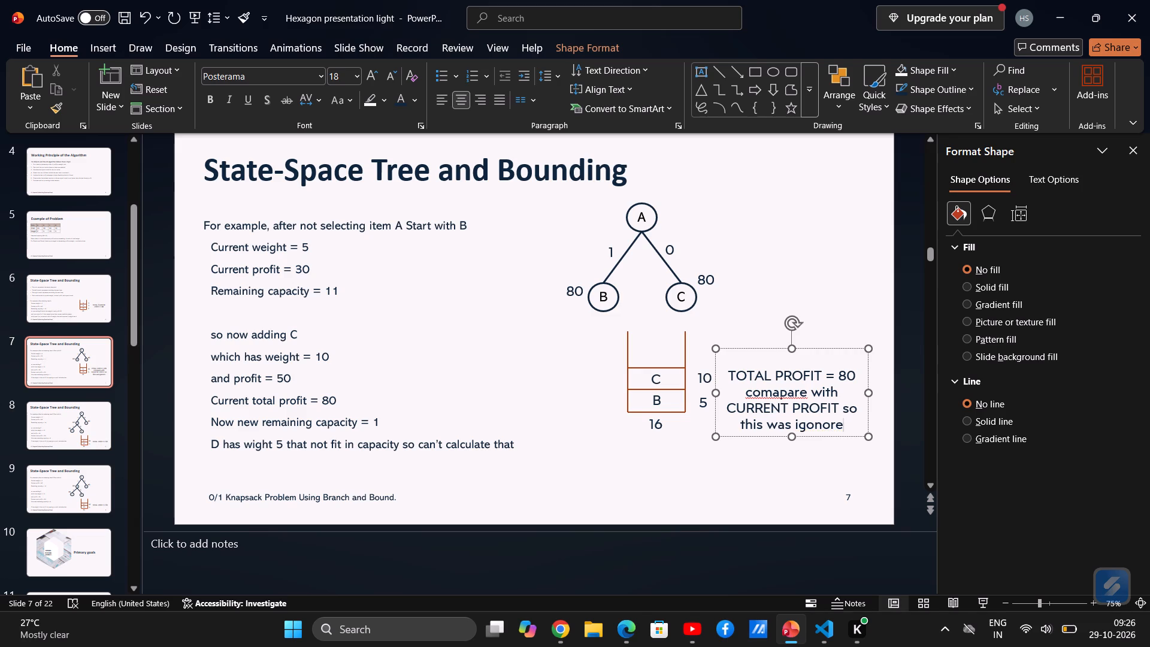
# Correct the spelling of "igonore" to "ignore" in slide 7's profit note.
pyautogui.press('Left')
pyautogui.press('Left')
pyautogui.press('Left')
pyautogui.press('Left')
pyautogui.press('BackSpace')
# Replace the misspelled "comapare" in slide 7's profit note with "COMPARE" in capitals.
pyautogui.press('Up')
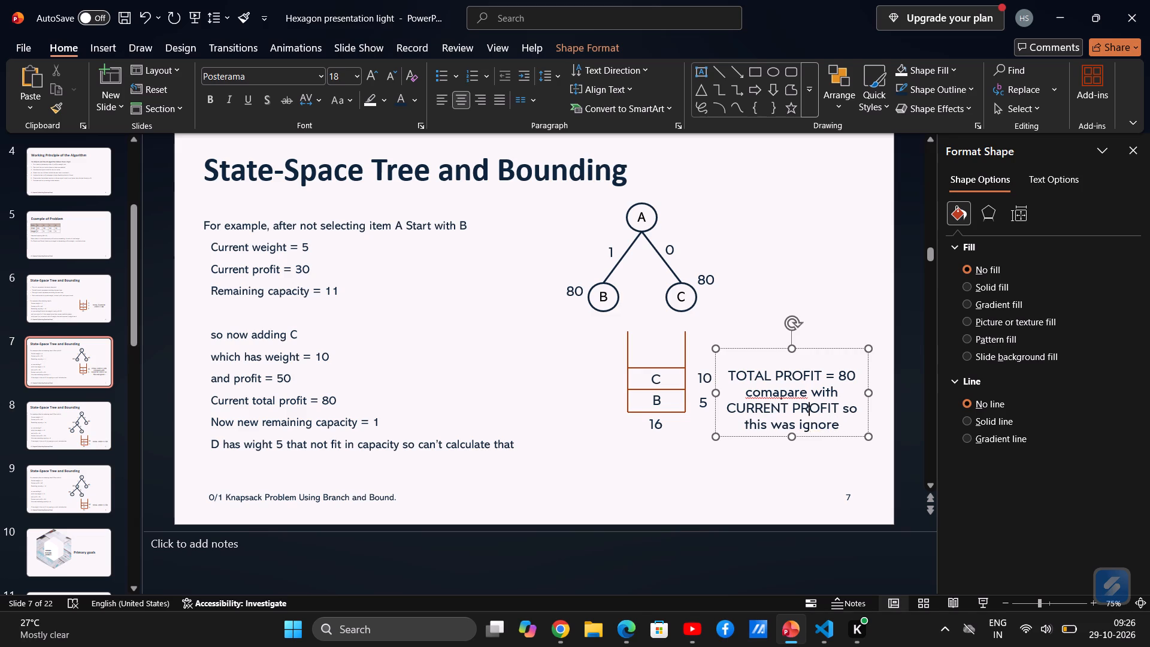
pyautogui.press('Up')
pyautogui.press('Left')
pyautogui.press('BackSpace')
pyautogui.press('BackSpace')
pyautogui.press('BackSpace')
pyautogui.press('BackSpace')
pyautogui.press('BackSpace')
pyautogui.press('BackSpace')
pyautogui.press('BackSpace')
pyautogui.press('BackSpace')
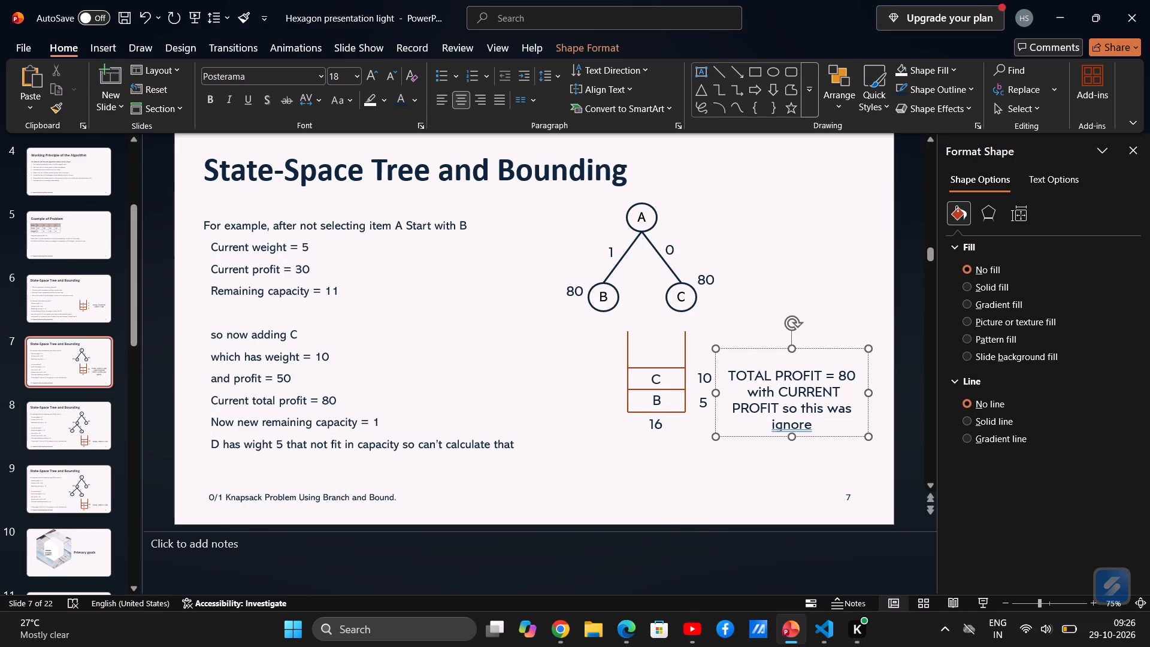
pyautogui.write('COMA')
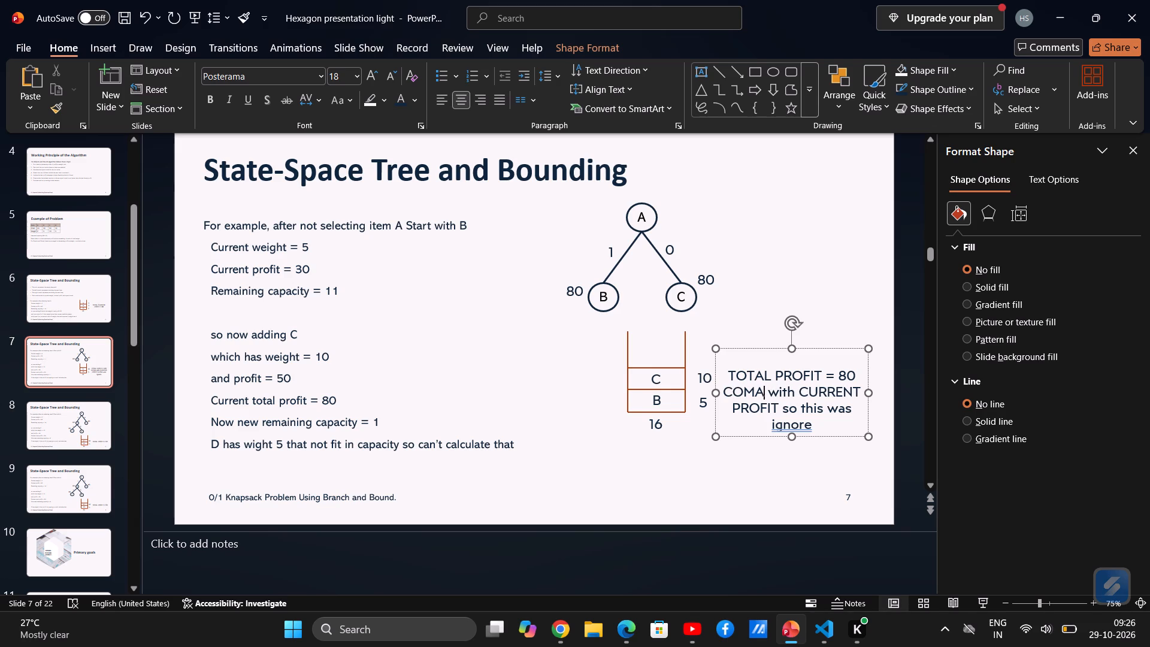
pyautogui.press('BackSpace')
pyautogui.write('PARE')
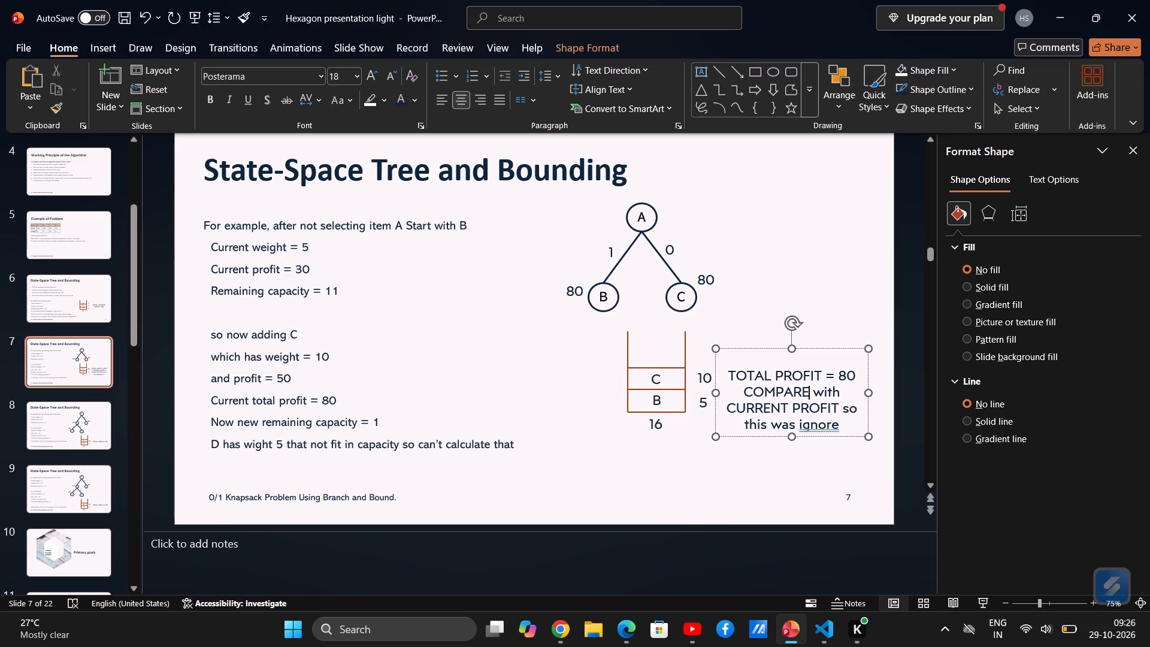
# Replace "with" after COMPARE in slide 7's profit note with "WITH".
pyautogui.press('Right')
pyautogui.press('Right')
pyautogui.press('Right')
pyautogui.press('Right')
pyautogui.press('Right')
pyautogui.press('BackSpace')
pyautogui.press('BackSpace')
pyautogui.press('BackSpace')
pyautogui.press('BackSpace')
pyautogui.write('WITH')
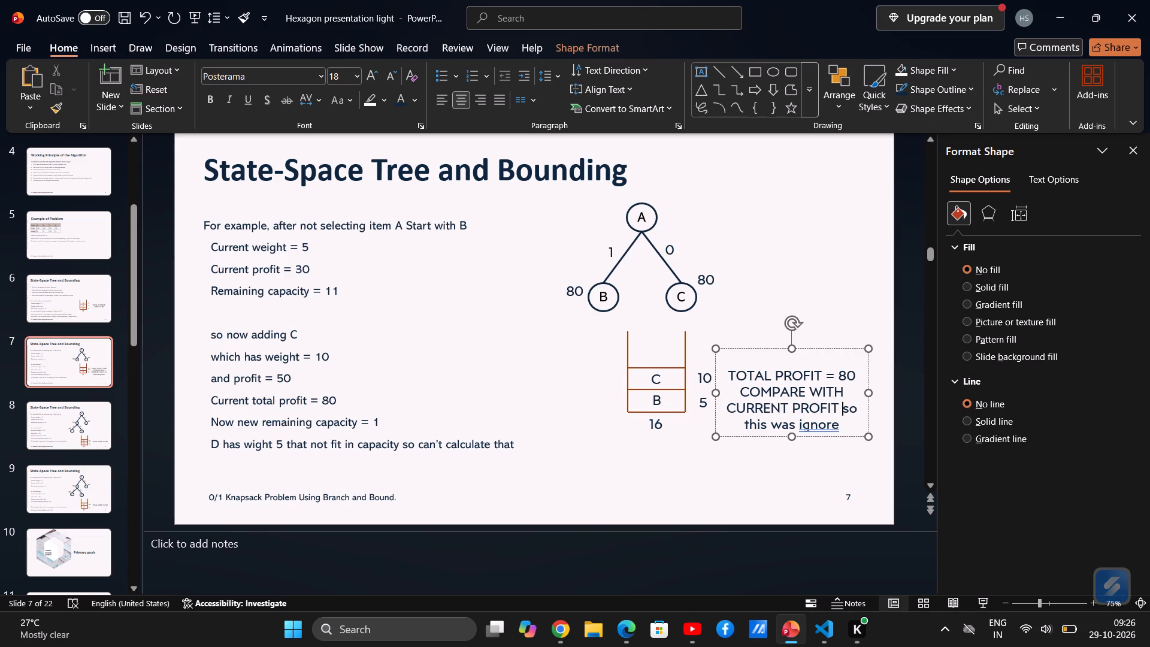
# Replace the last word of slide 7's profit note with "IGNORE" in capitals.
pyautogui.press('Down')
pyautogui.press('BackSpace')
pyautogui.press('BackSpace')
pyautogui.press('BackSpace')
pyautogui.press('BackSpace')
pyautogui.press('BackSpace')
pyautogui.press('BackSpace')
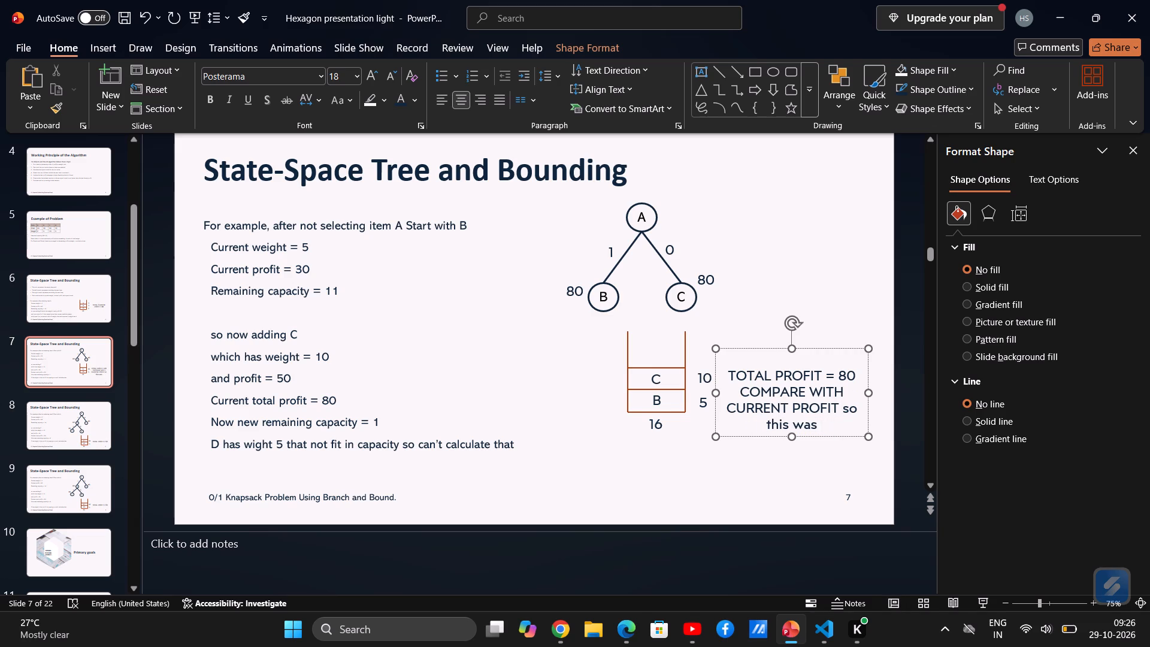
pyautogui.hotkey('shift', 'i')
pyautogui.write('GNO')
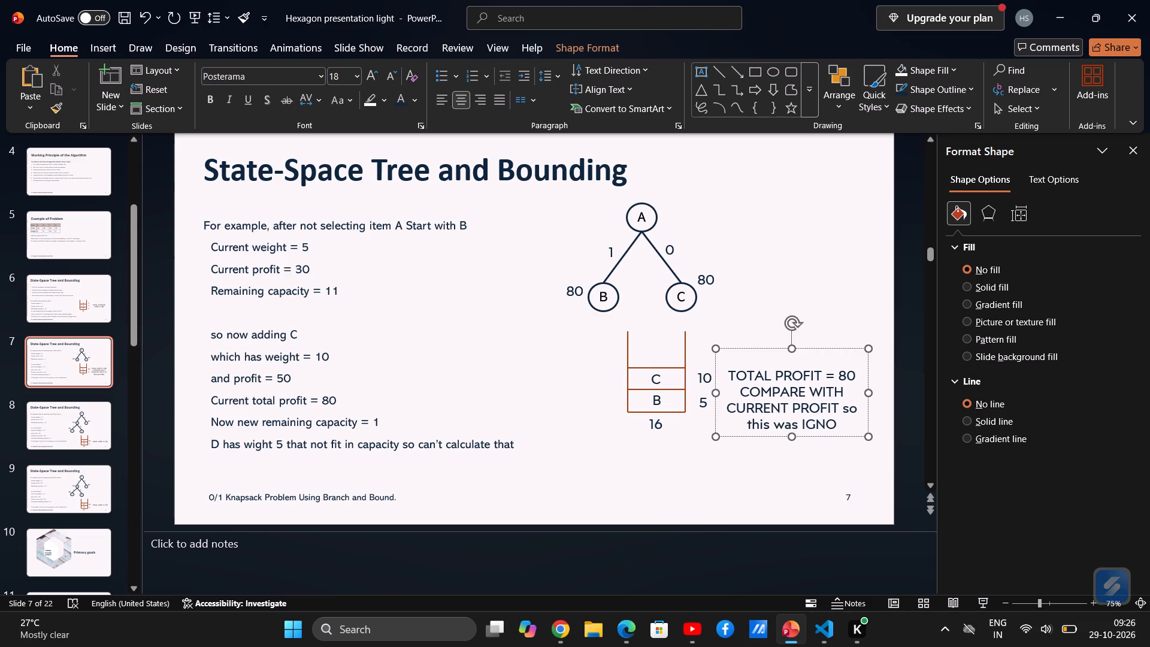
pyautogui.write('RE')
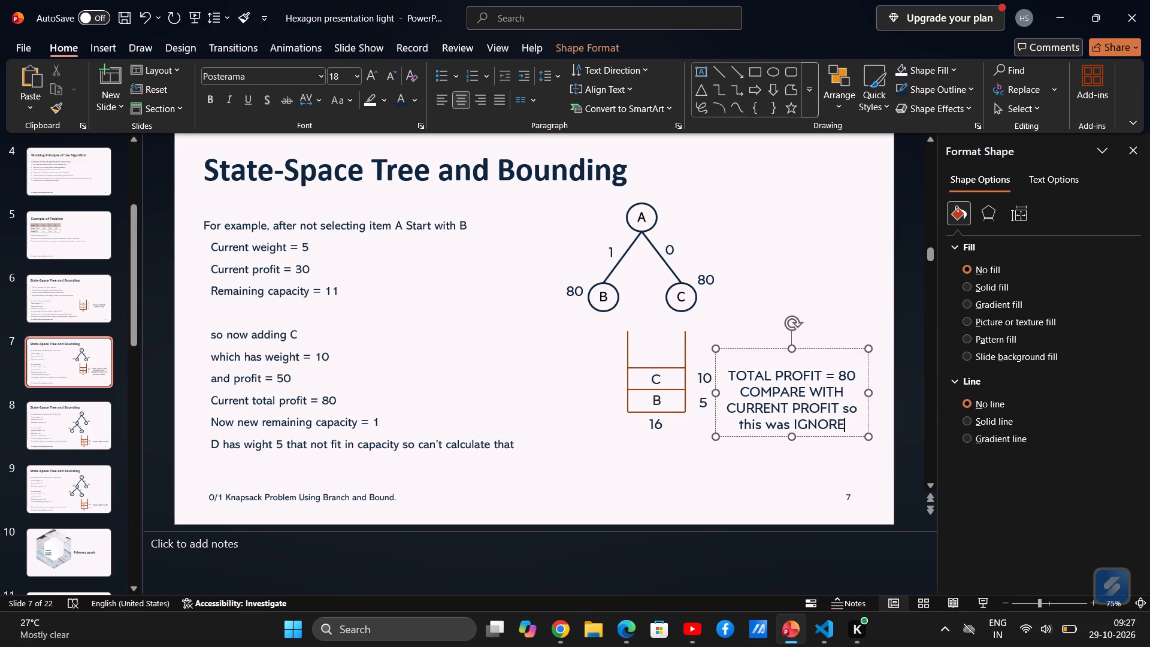
pyautogui.click(857, 462)
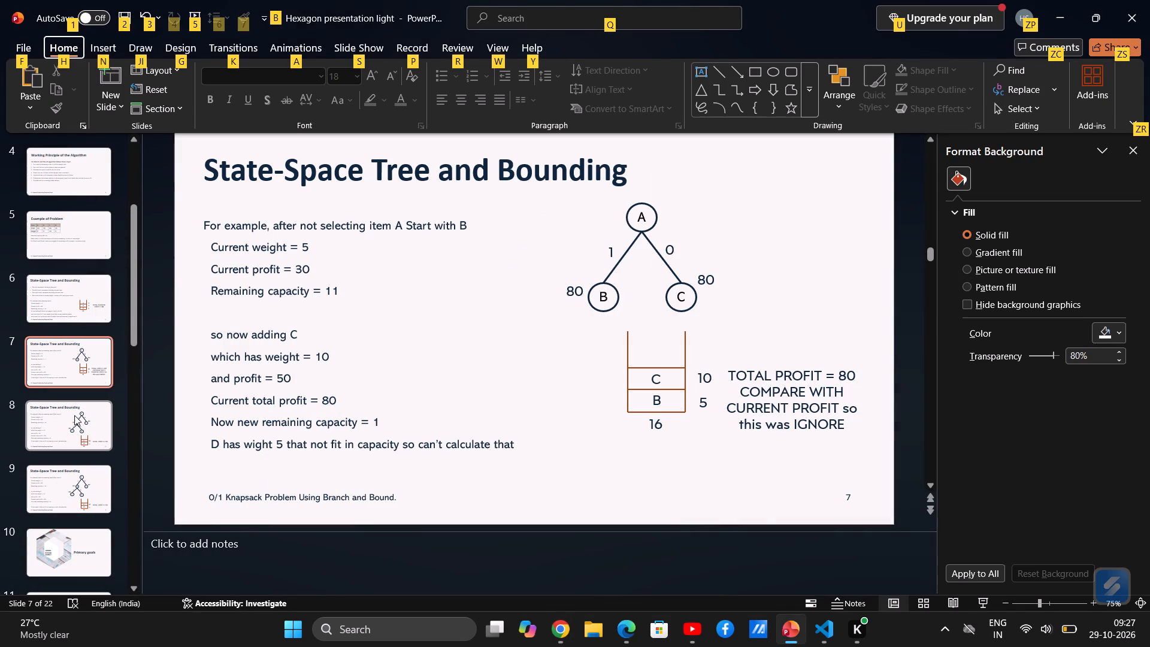
# Change the words "this was" in slide 7's profit note to uppercase.
pyautogui.click(731, 401)
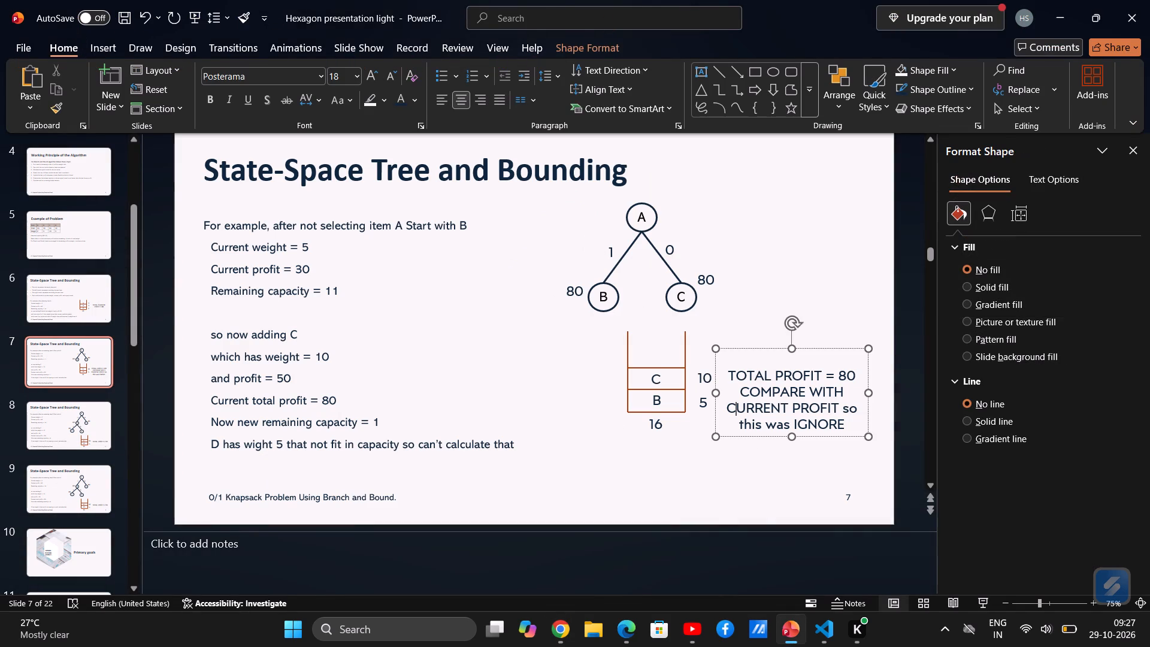
pyautogui.moveTo(790, 427); pyautogui.dragTo(740, 432)
pyautogui.click(344, 96)
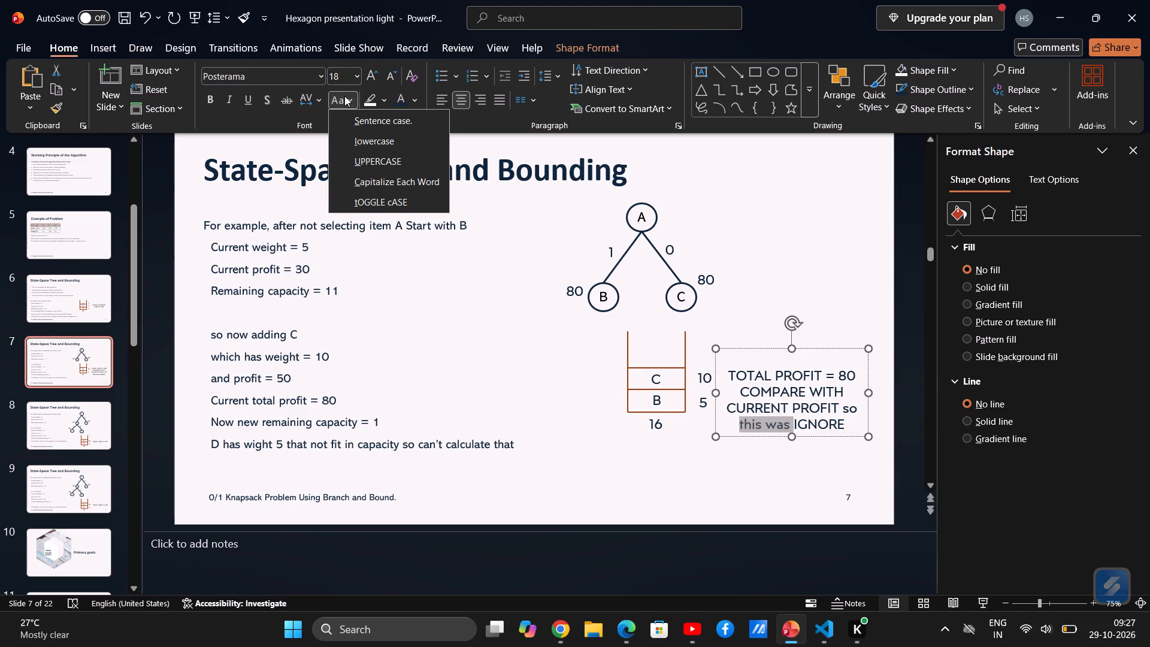
pyautogui.click(370, 162)
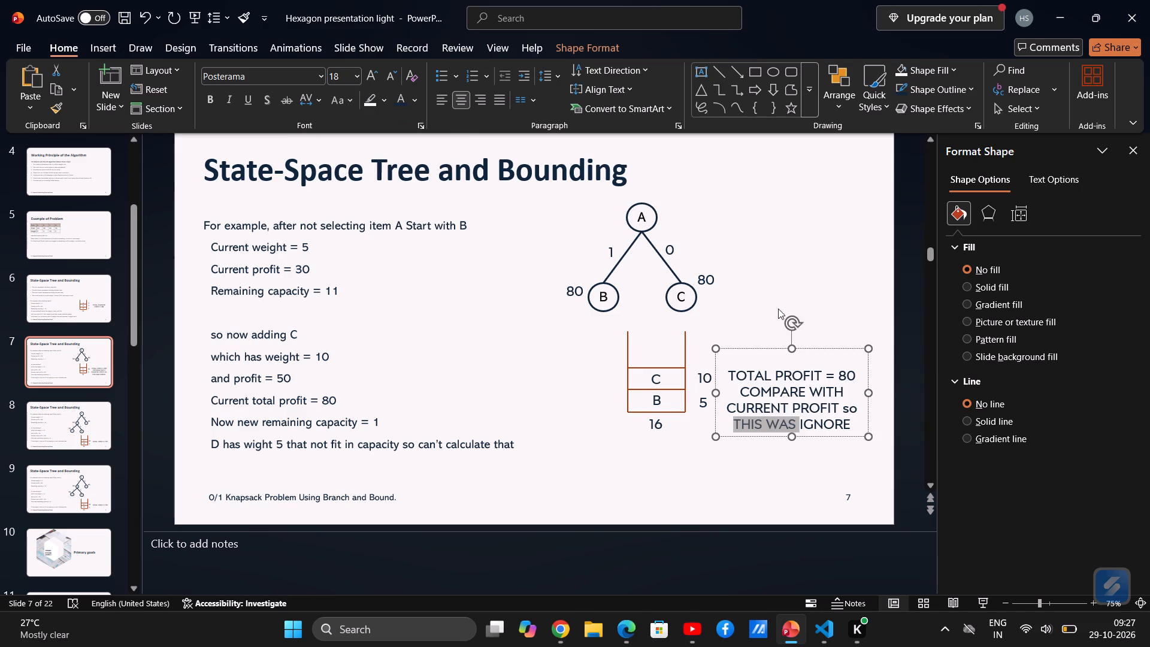
# Copy the whole TOTAL PROFIT = 80 comparison note from slide 7 and paste it onto slide 8.
pyautogui.click(834, 346)
pyautogui.hotkey('ctrl', 'c')
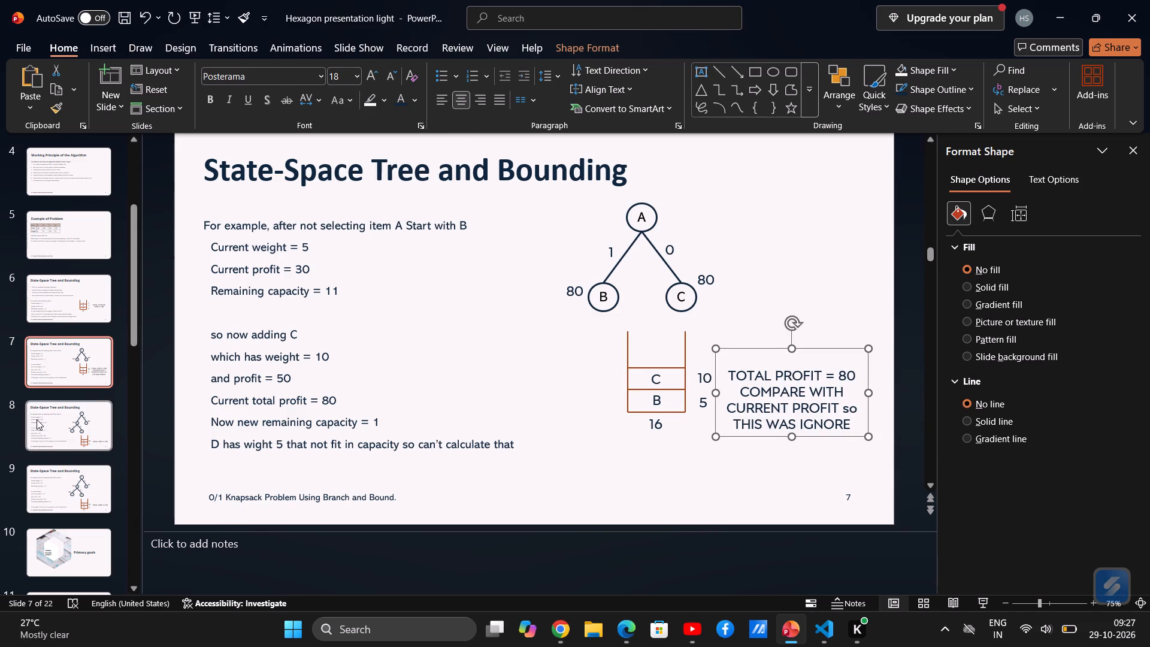
pyautogui.click(54, 422)
pyautogui.click(774, 461)
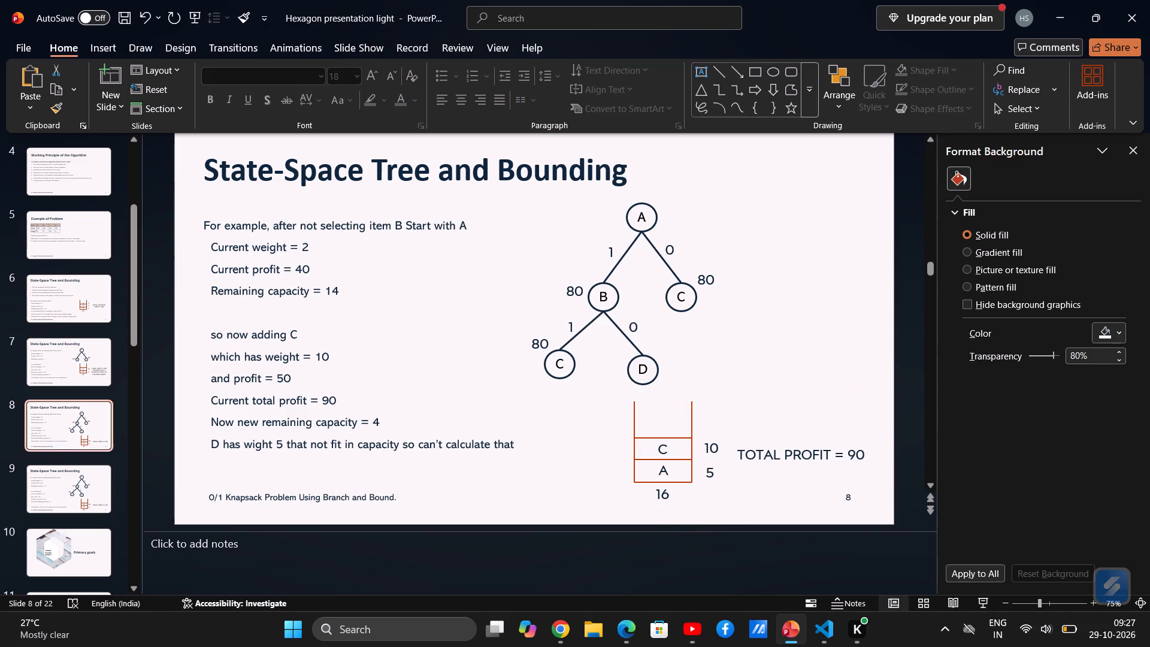
pyautogui.click(823, 428)
pyautogui.hotkey('ctrl', 'v')
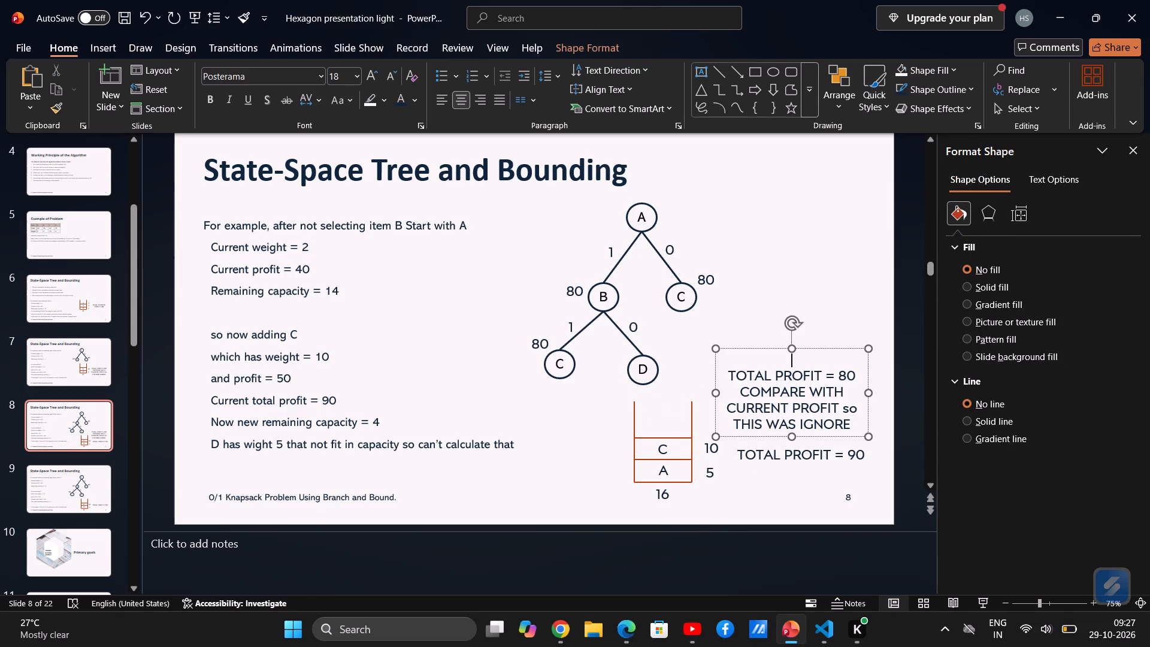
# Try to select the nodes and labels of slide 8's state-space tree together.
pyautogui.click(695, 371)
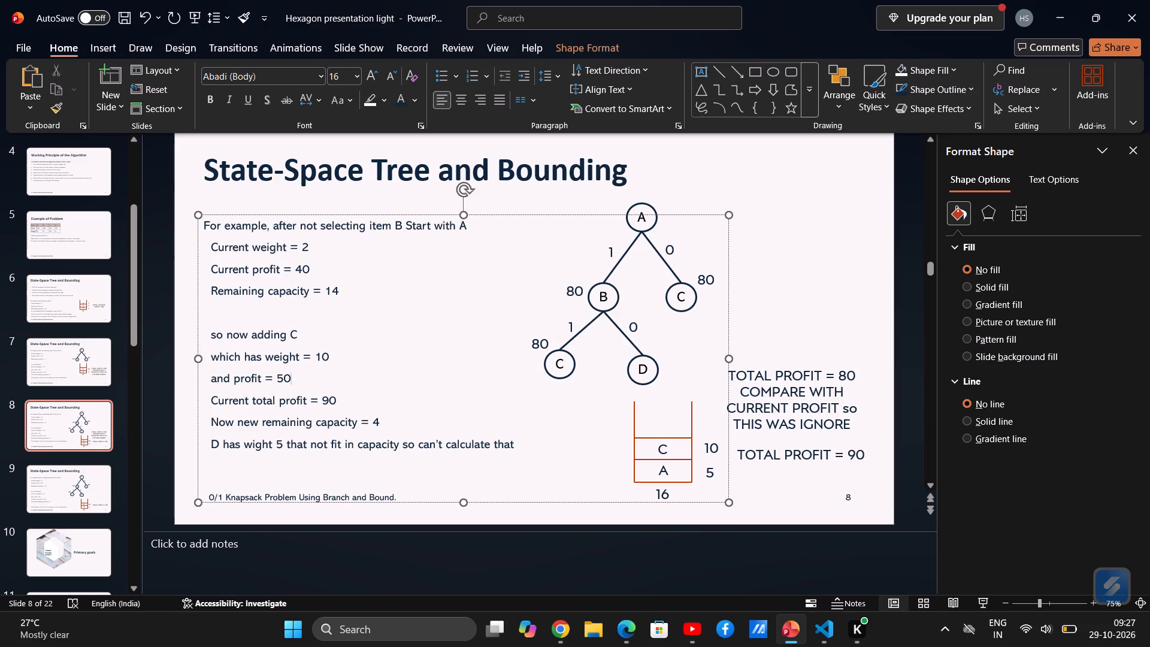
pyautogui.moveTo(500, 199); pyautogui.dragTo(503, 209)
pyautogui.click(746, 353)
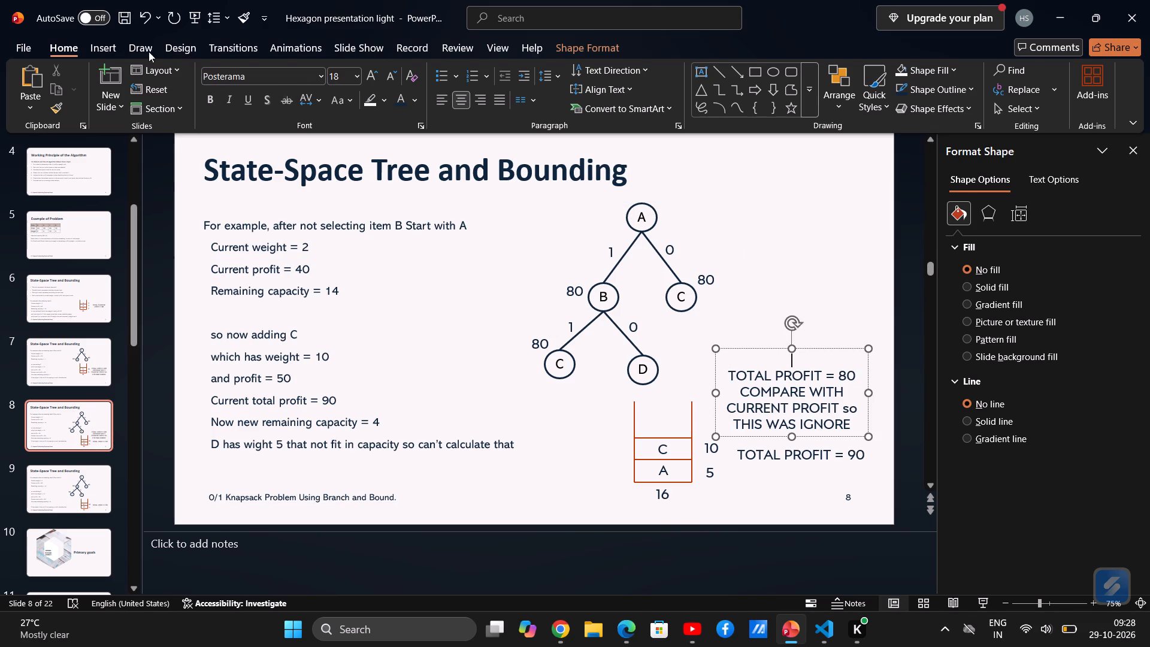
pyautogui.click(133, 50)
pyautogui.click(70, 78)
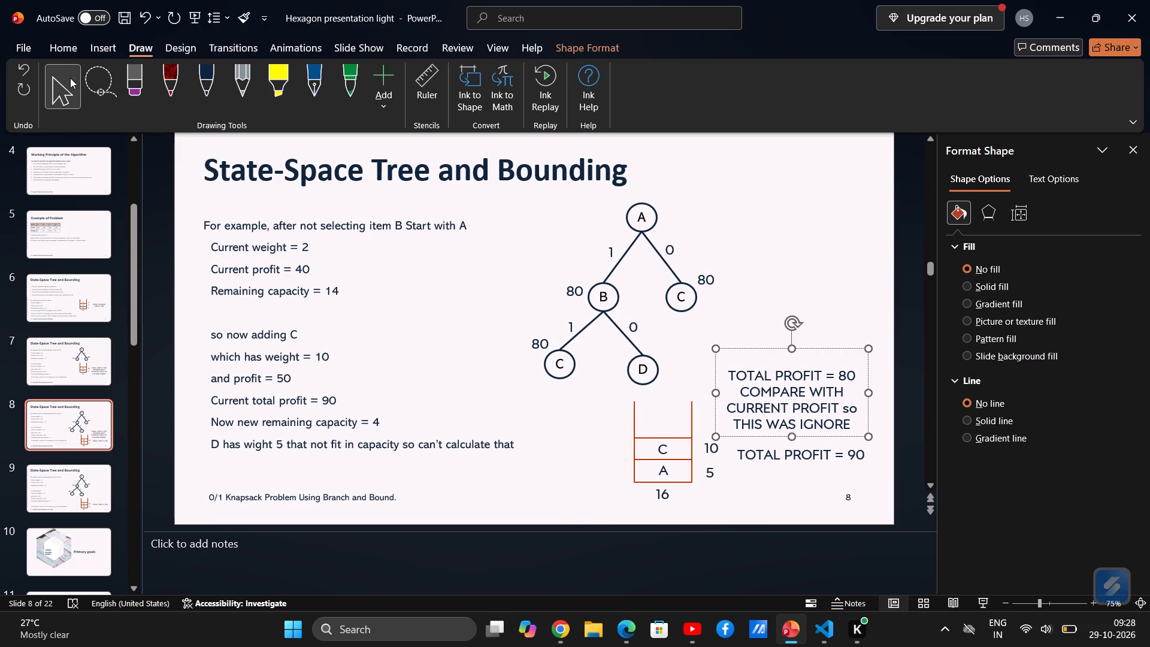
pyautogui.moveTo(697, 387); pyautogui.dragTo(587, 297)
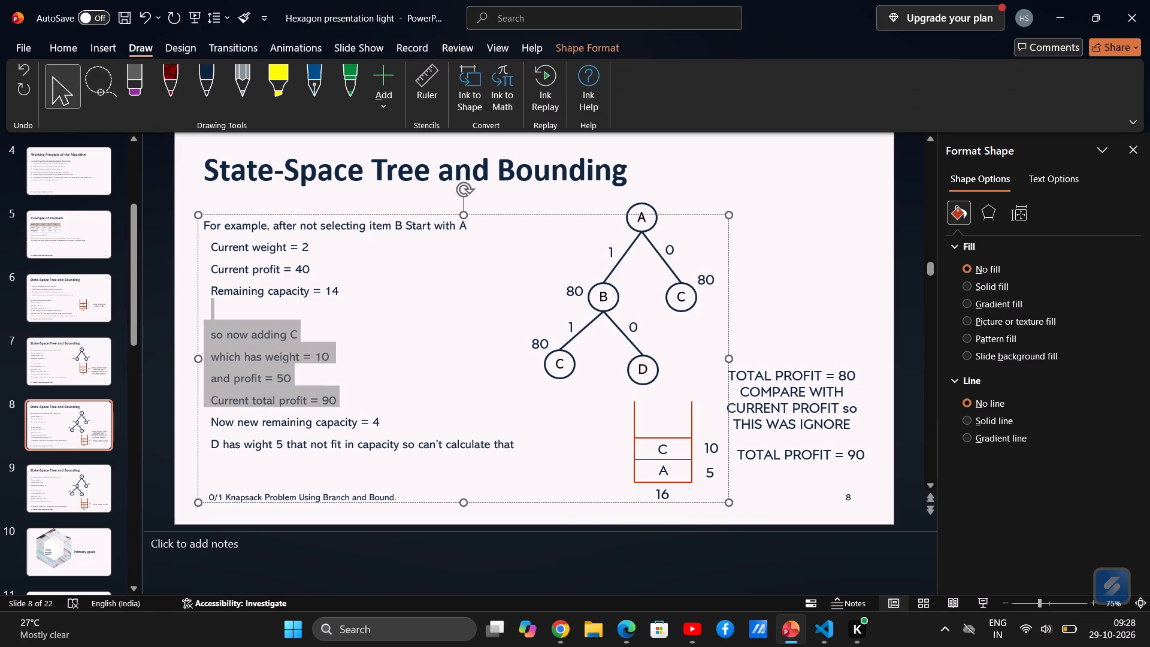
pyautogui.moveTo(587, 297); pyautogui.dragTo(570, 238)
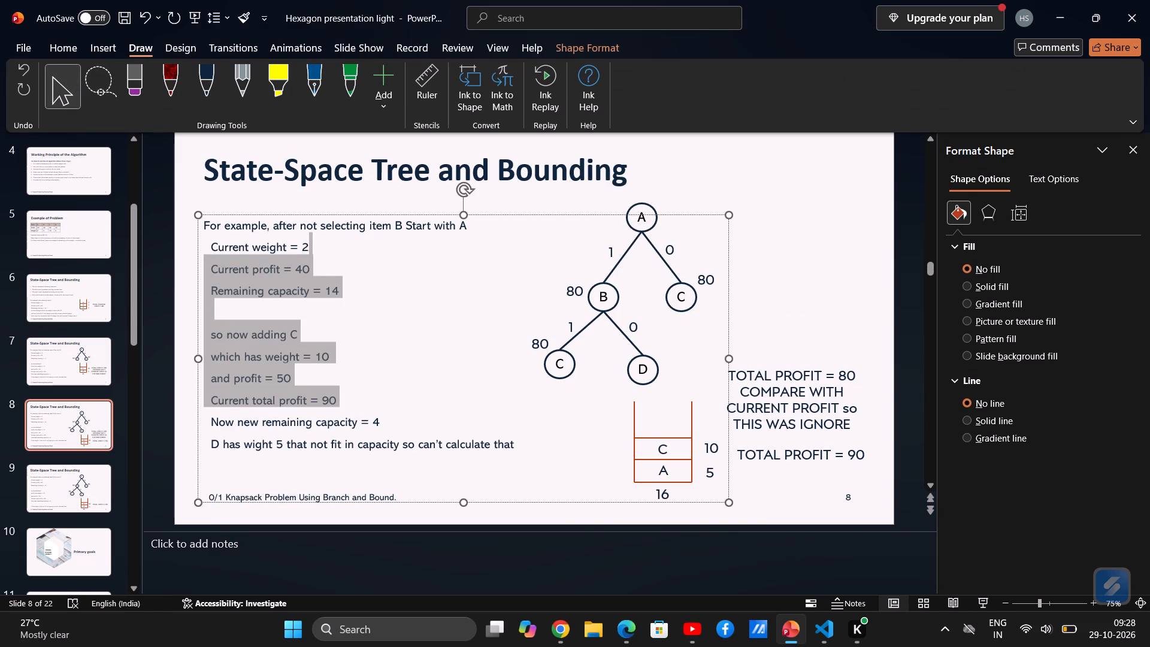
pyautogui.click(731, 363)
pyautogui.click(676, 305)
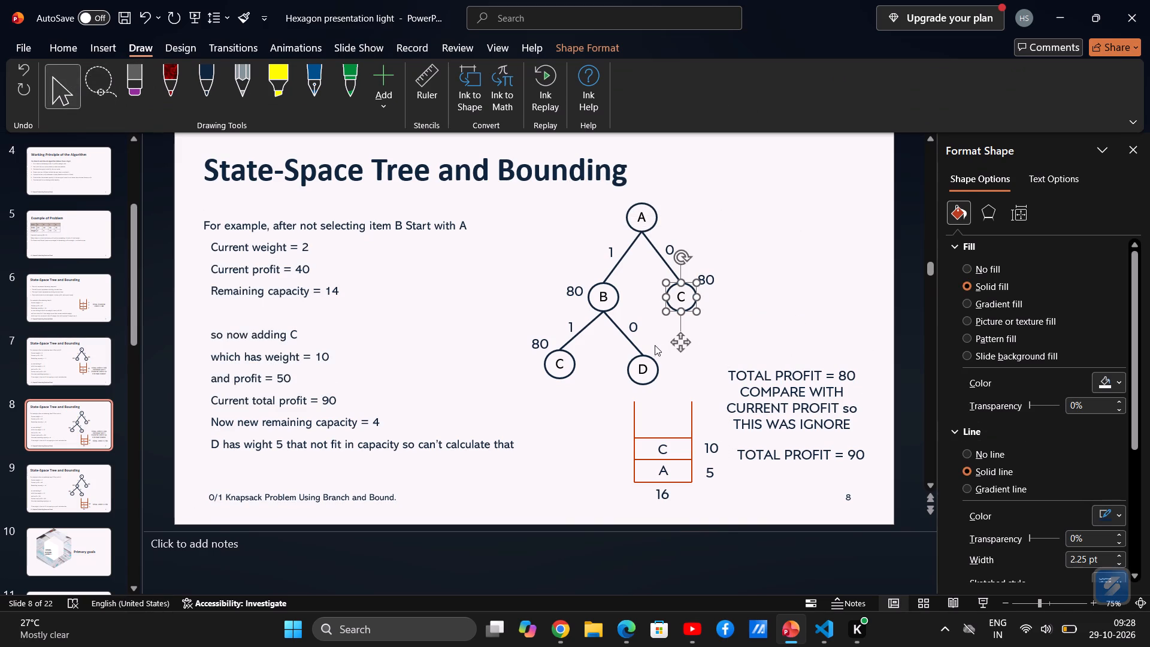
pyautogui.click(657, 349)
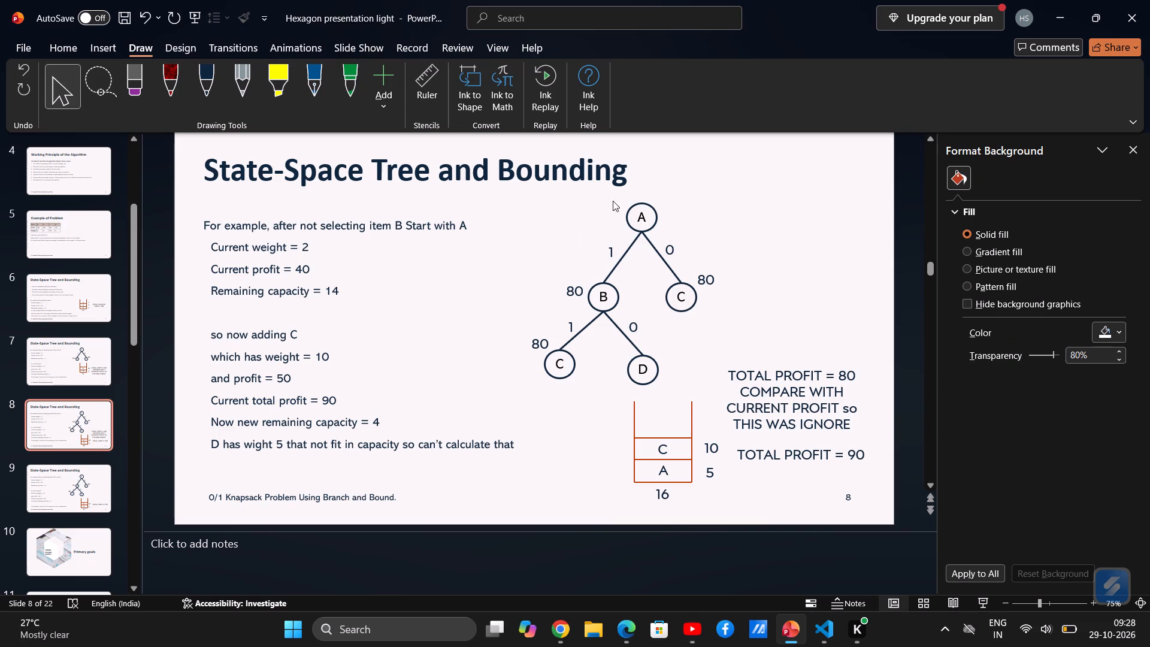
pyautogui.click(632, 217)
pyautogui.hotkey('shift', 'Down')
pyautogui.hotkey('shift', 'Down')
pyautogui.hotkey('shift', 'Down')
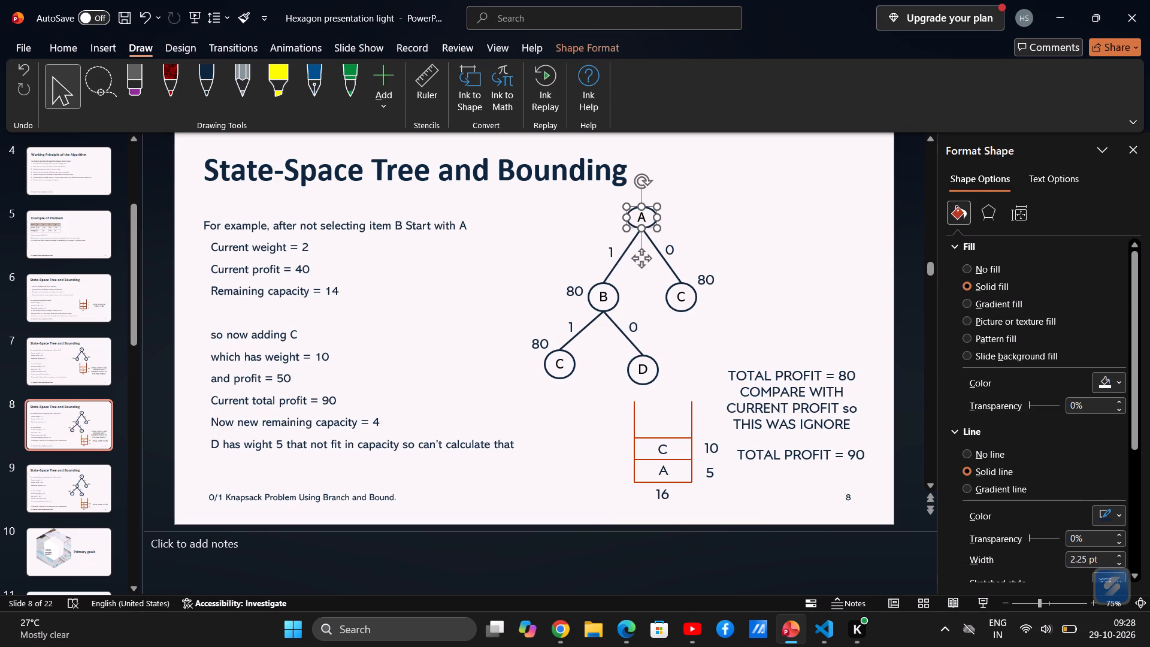
# Undo node A's resizing and the note pasted on slide 8, keeping THIS WAS in uppercase on slide 7.
pyautogui.hotkey('ctrl', 'z')
pyautogui.hotkey('ctrl', 'z')
pyautogui.hotkey('ctrl', 'z')
pyautogui.hotkey('ctrl', 'z')
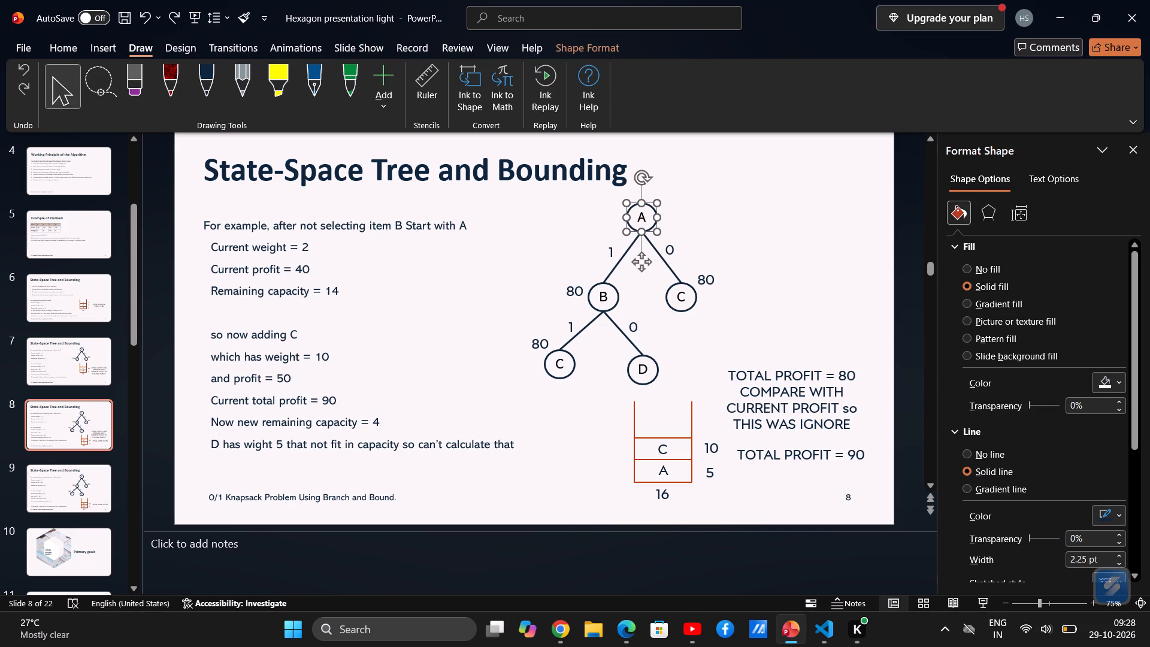
pyautogui.press('y')
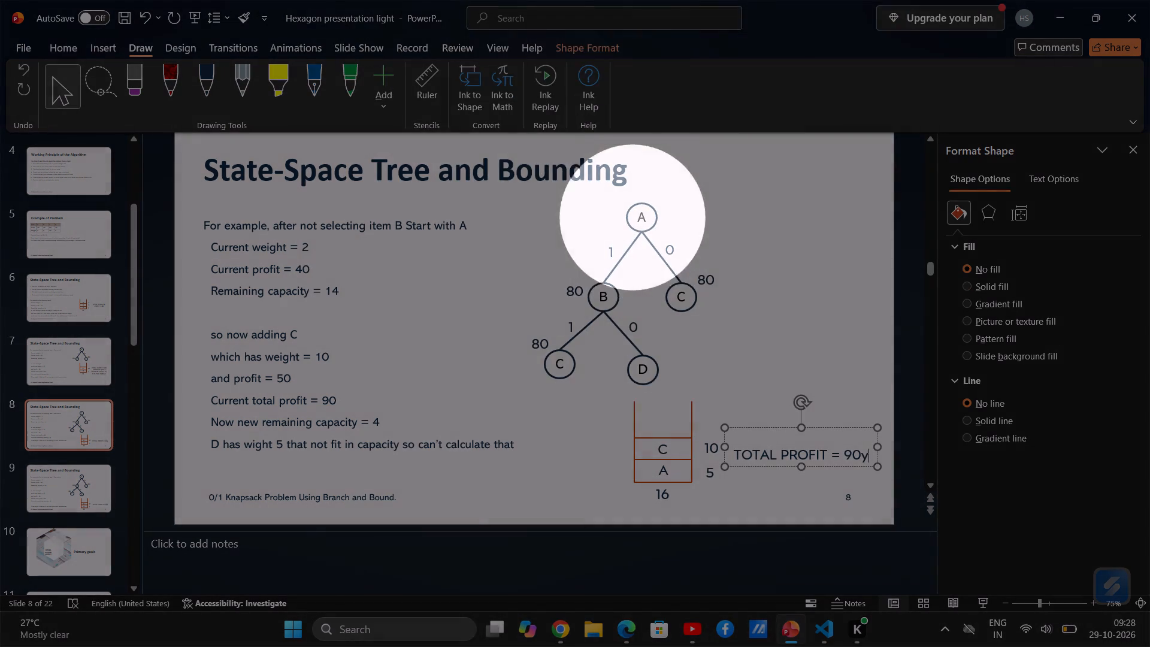
pyautogui.hotkey('ctrl', 'y')
pyautogui.hotkey('ctrl', 'y')
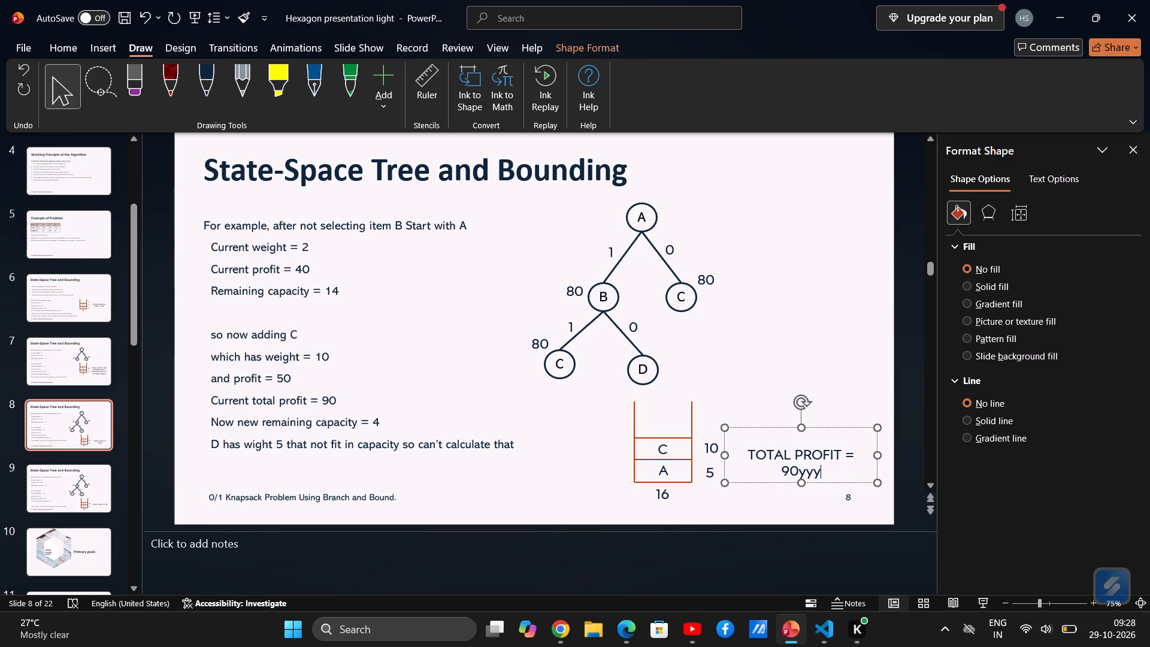
pyautogui.hotkey('ctrl', 'z')
pyautogui.hotkey('ctrl', 'z')
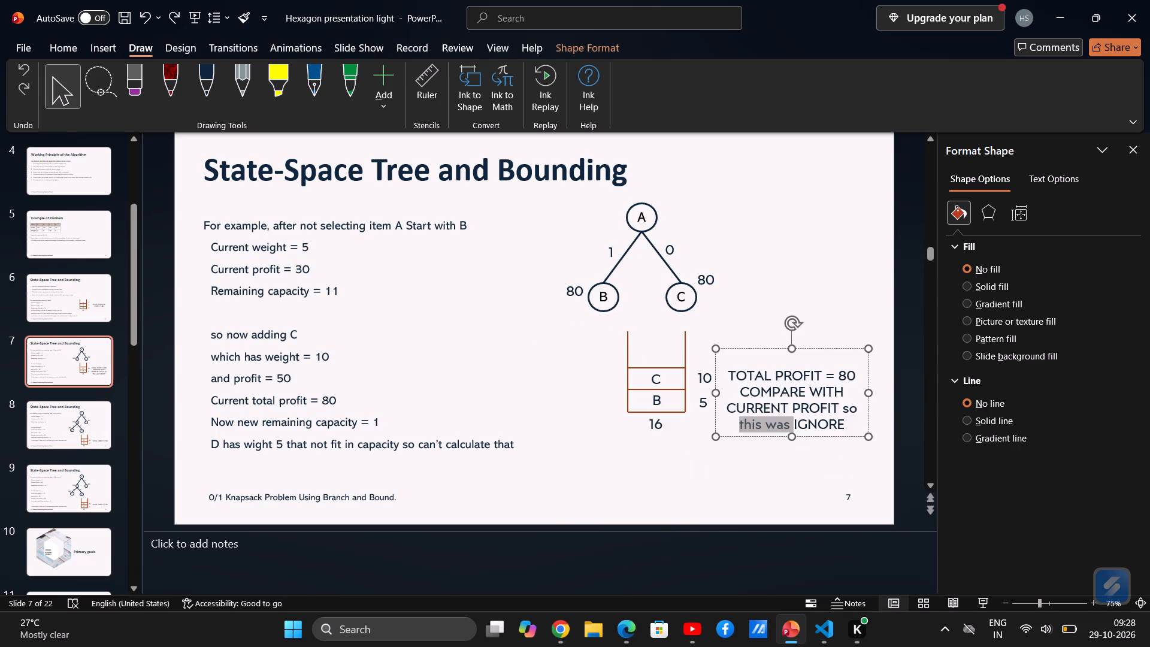
pyautogui.hotkey('ctrl', 'y')
# On slide 9, narrow the explanation text box so it no longer overlaps the state-space tree.
pyautogui.click(78, 471)
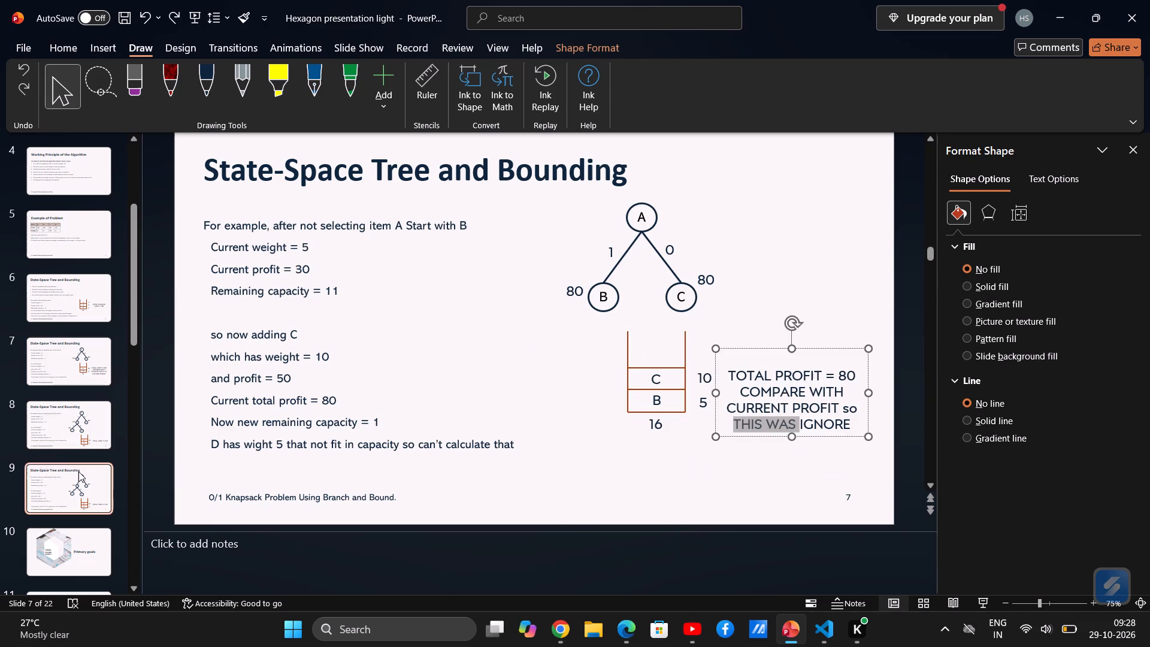
pyautogui.click(671, 287)
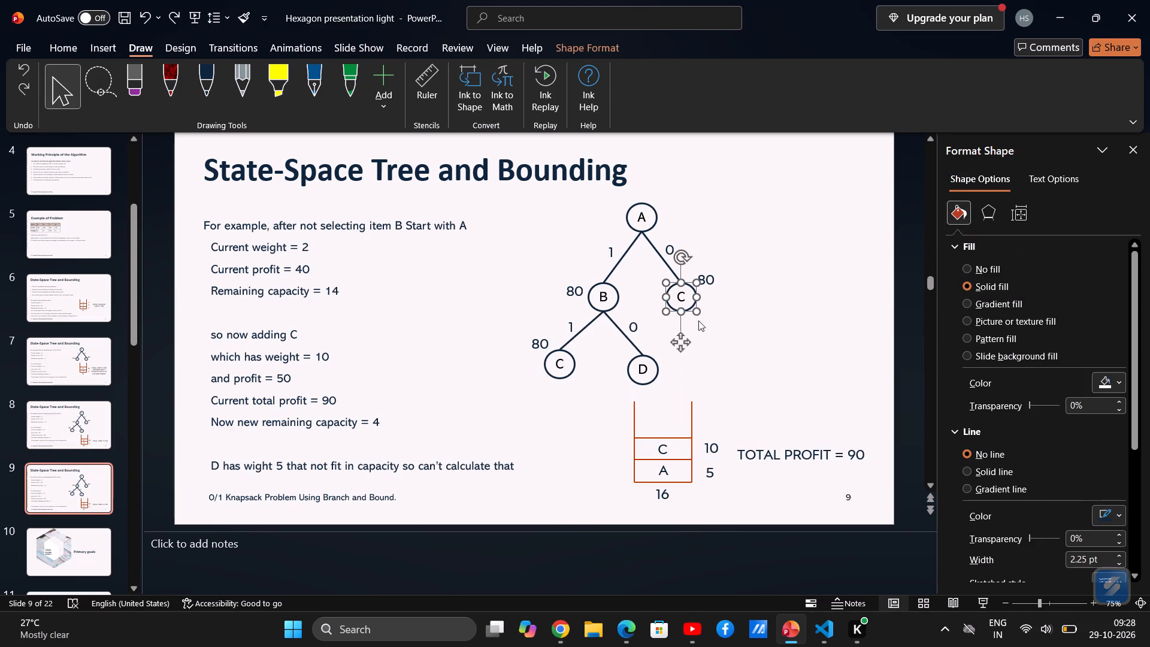
pyautogui.click(702, 329)
pyautogui.click(671, 358)
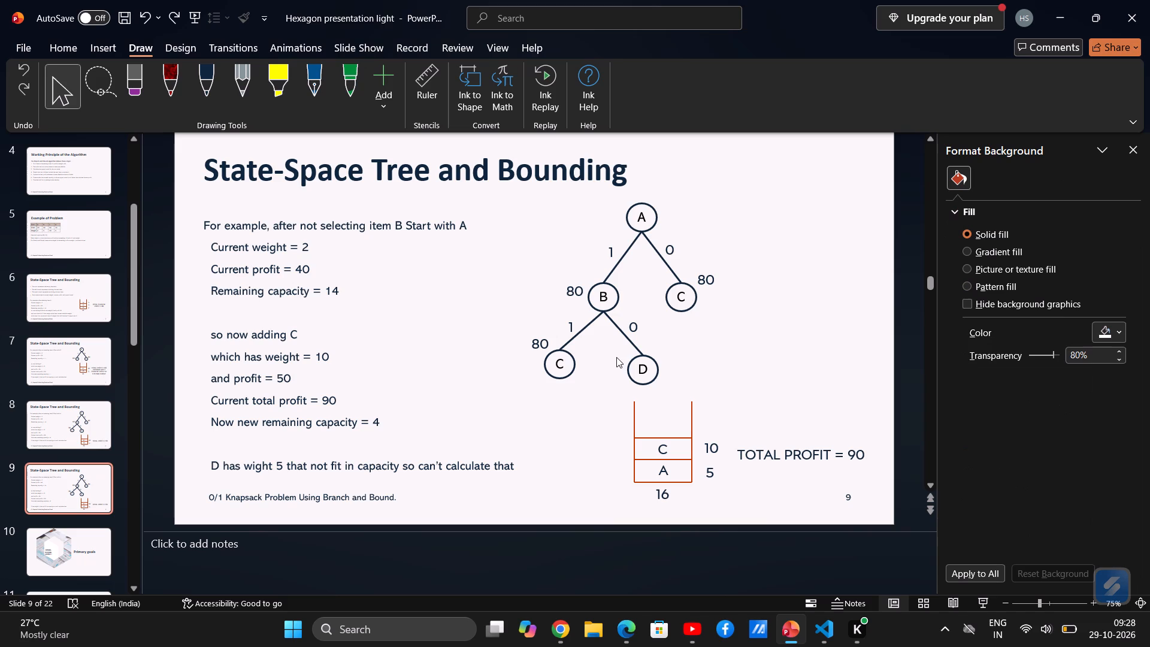
pyautogui.click(616, 357)
pyautogui.click(617, 204)
pyautogui.click(411, 235)
pyautogui.moveTo(729, 355); pyautogui.dragTo(425, 348)
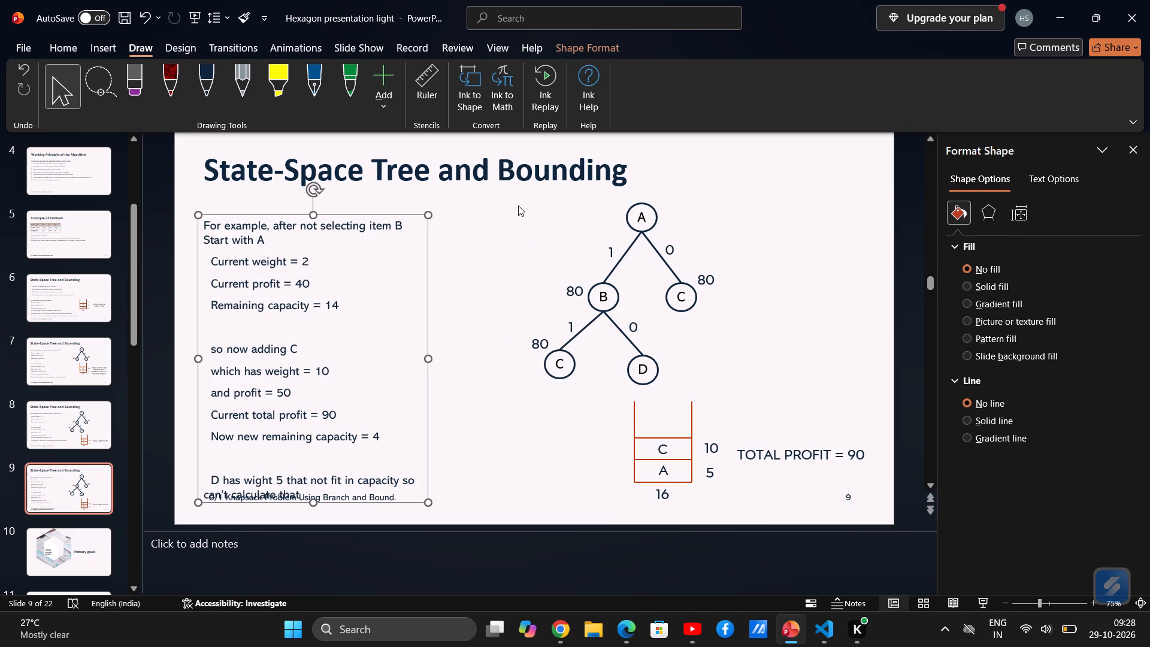
# Select slide 9's whole state-space tree with its labels and move it up and to the right, beside the title.
pyautogui.moveTo(518, 205); pyautogui.dragTo(707, 389)
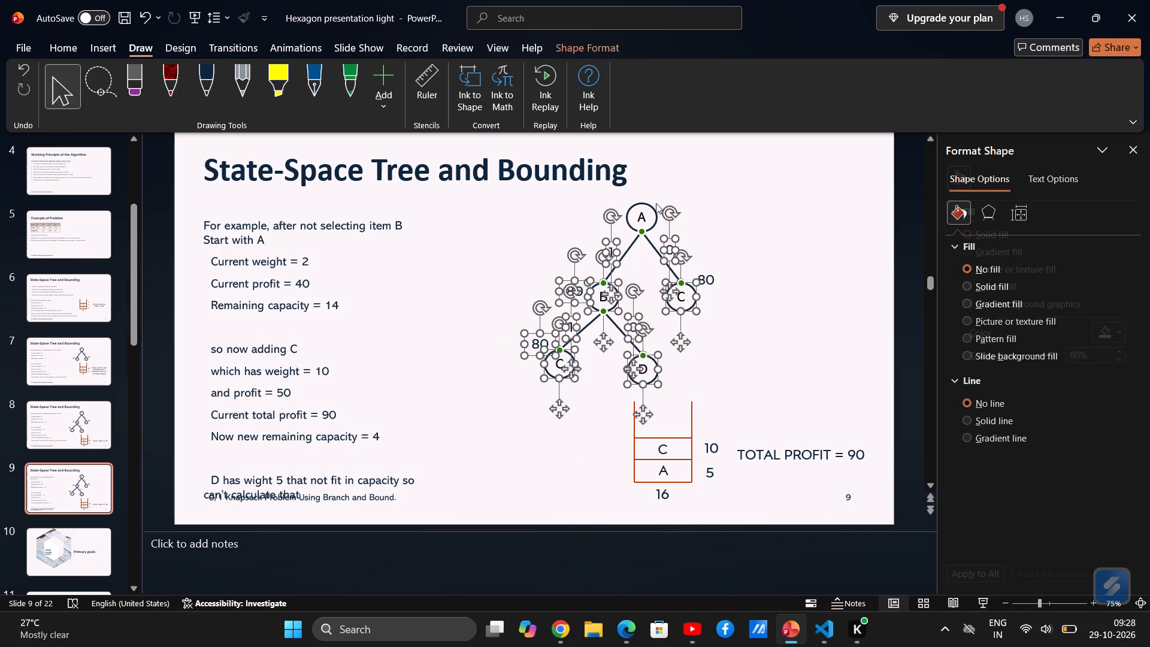
pyautogui.click(736, 267)
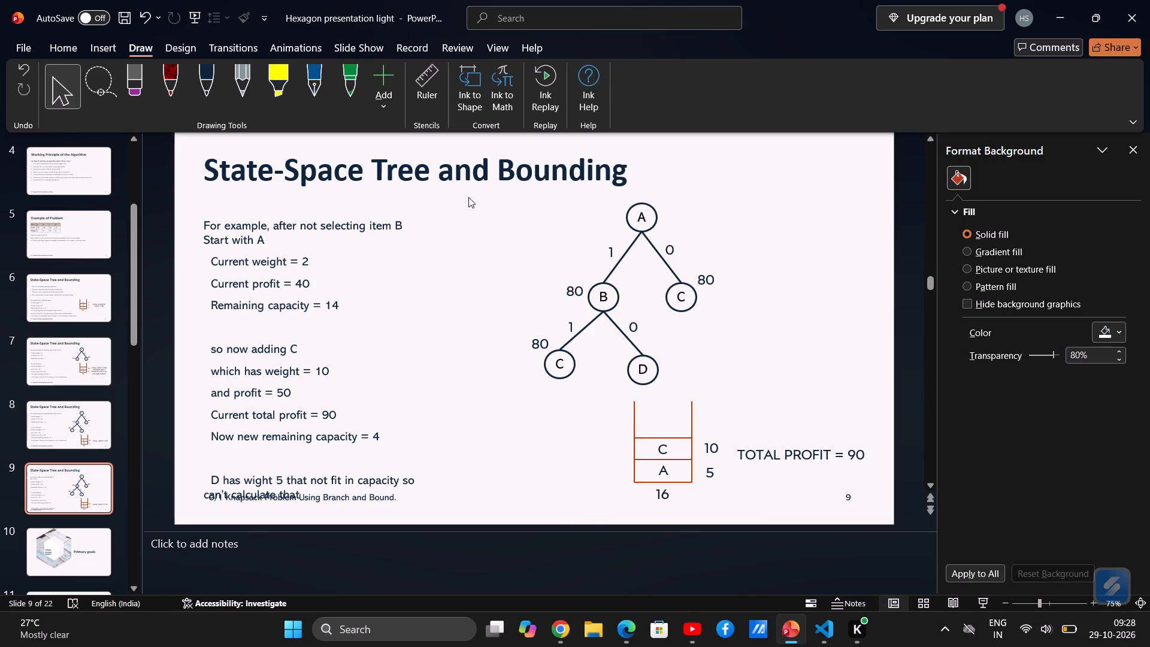
pyautogui.moveTo(468, 193); pyautogui.dragTo(732, 400)
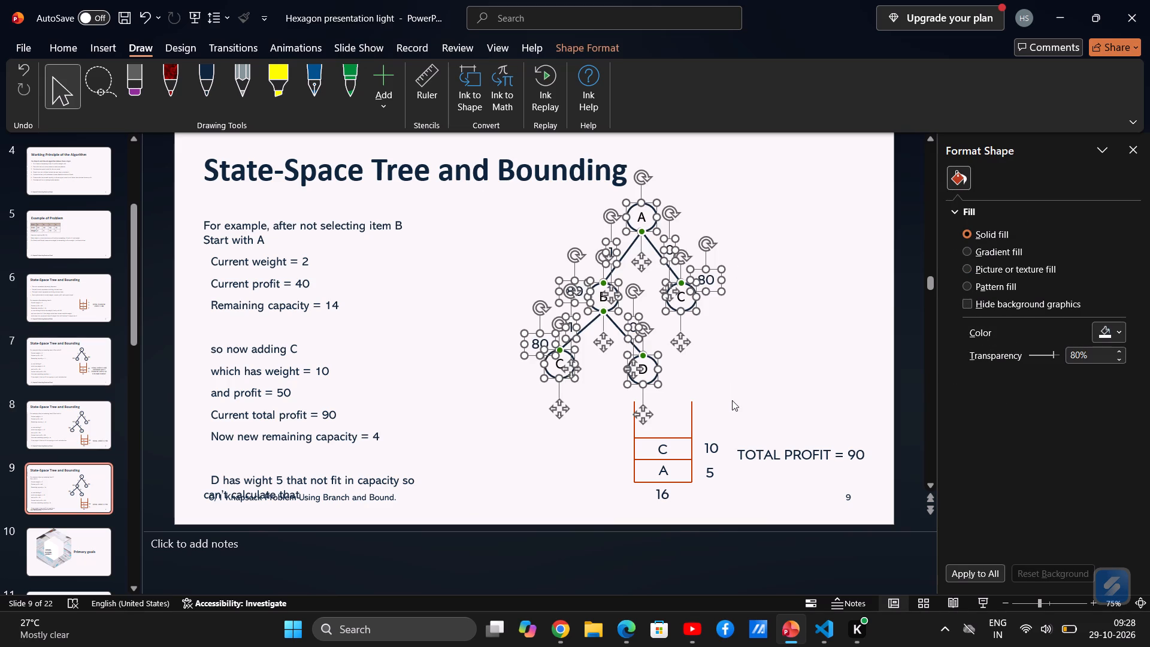
pyautogui.moveTo(656, 247); pyautogui.dragTo(724, 223)
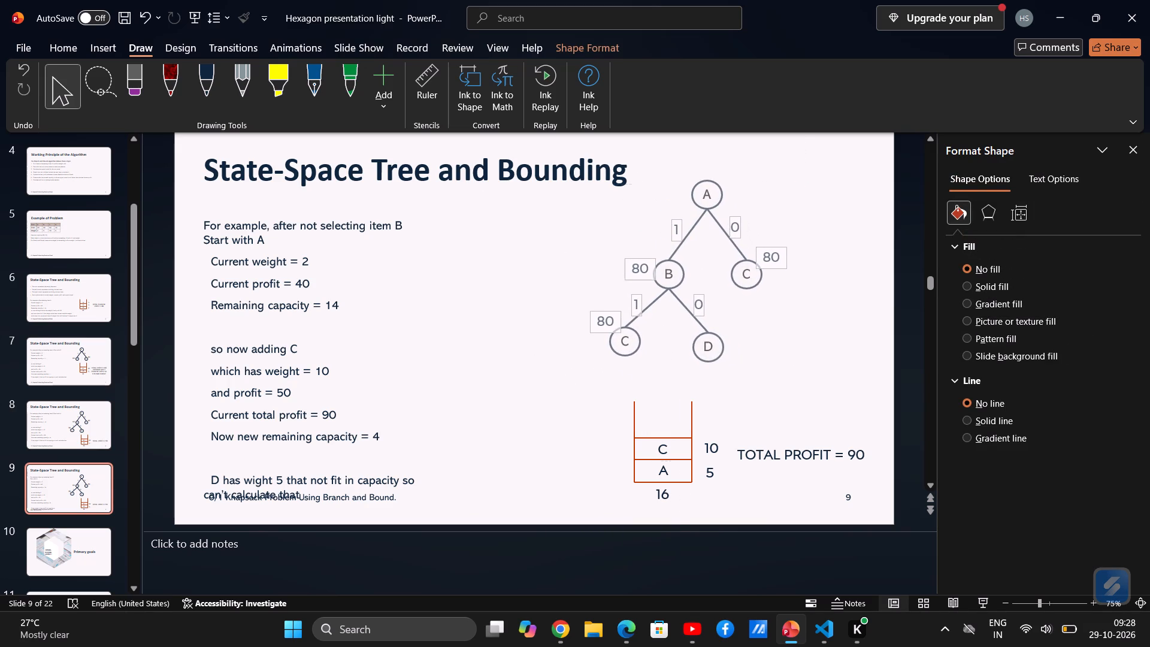
pyautogui.moveTo(724, 223); pyautogui.dragTo(708, 205)
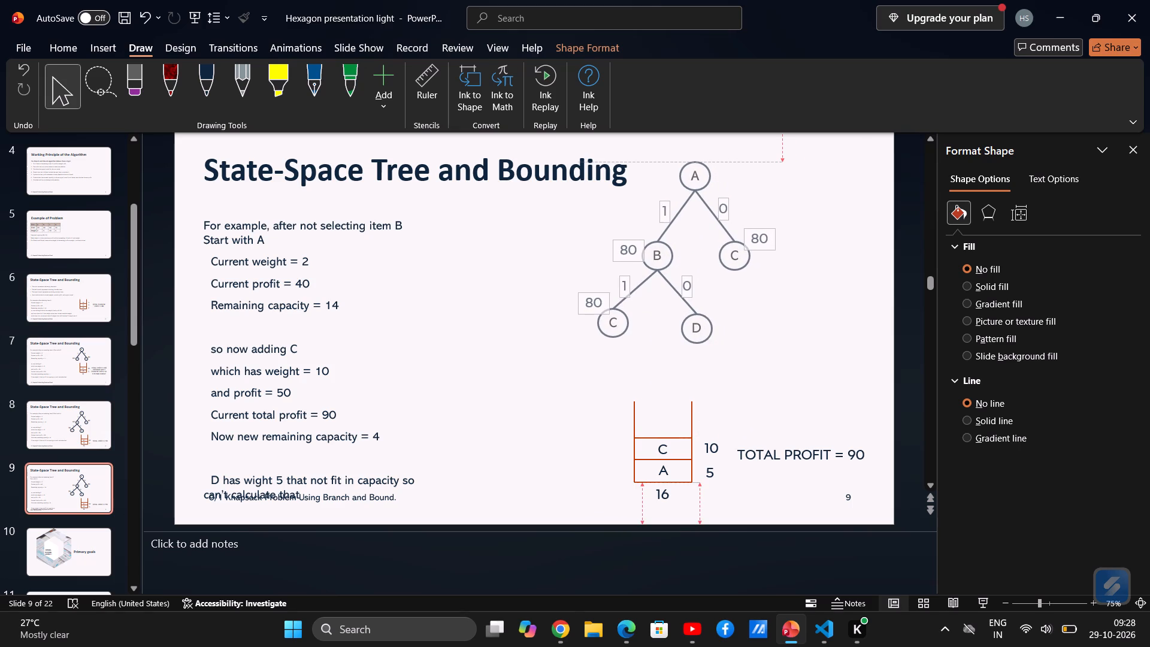
pyautogui.moveTo(708, 205); pyautogui.dragTo(710, 205)
pyautogui.moveTo(710, 205); pyautogui.dragTo(709, 205)
# Widen slide 9's explanation text box until its right edge sits just before the knapsack diagram.
pyautogui.click(524, 331)
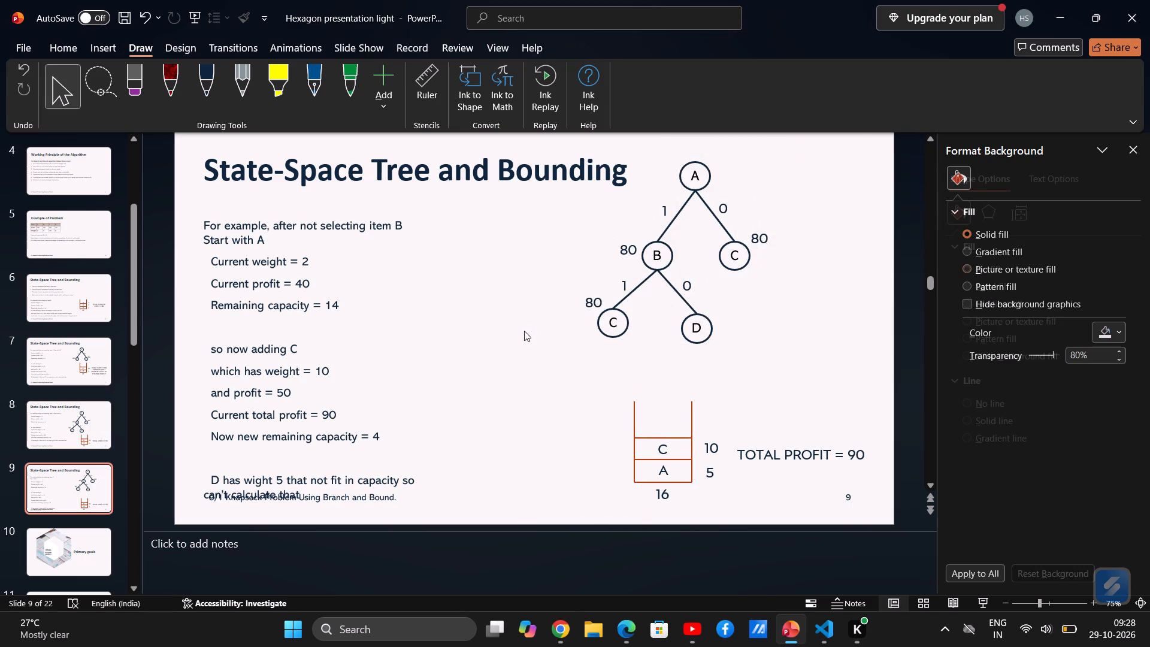
pyautogui.click(353, 362)
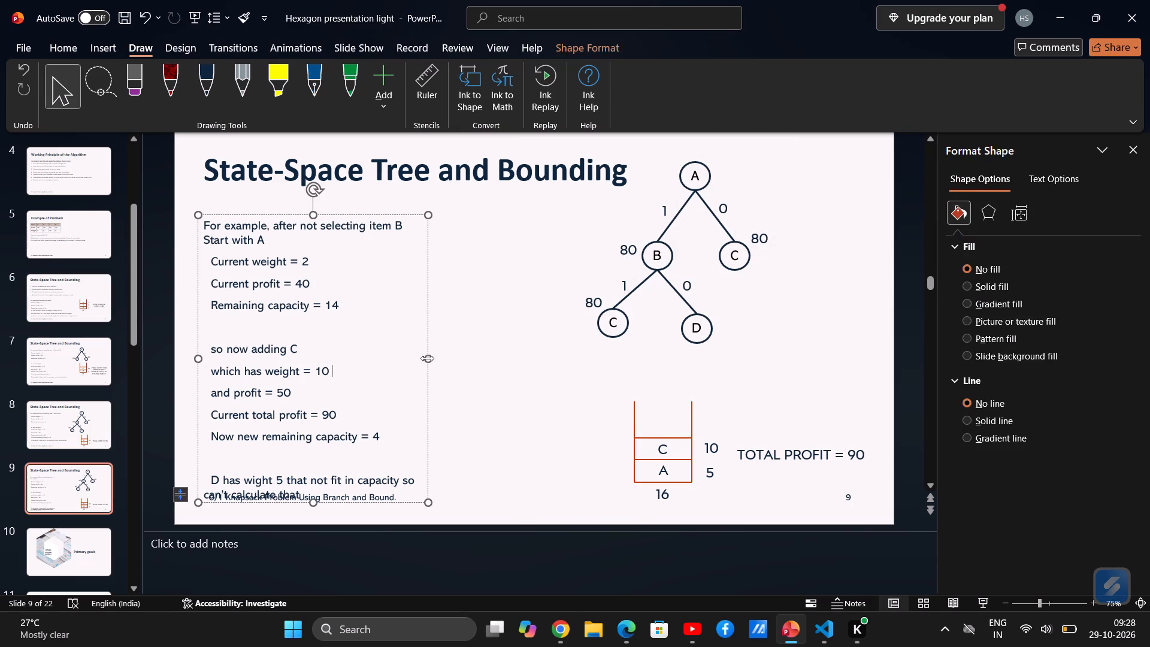
pyautogui.moveTo(427, 358); pyautogui.dragTo(639, 355)
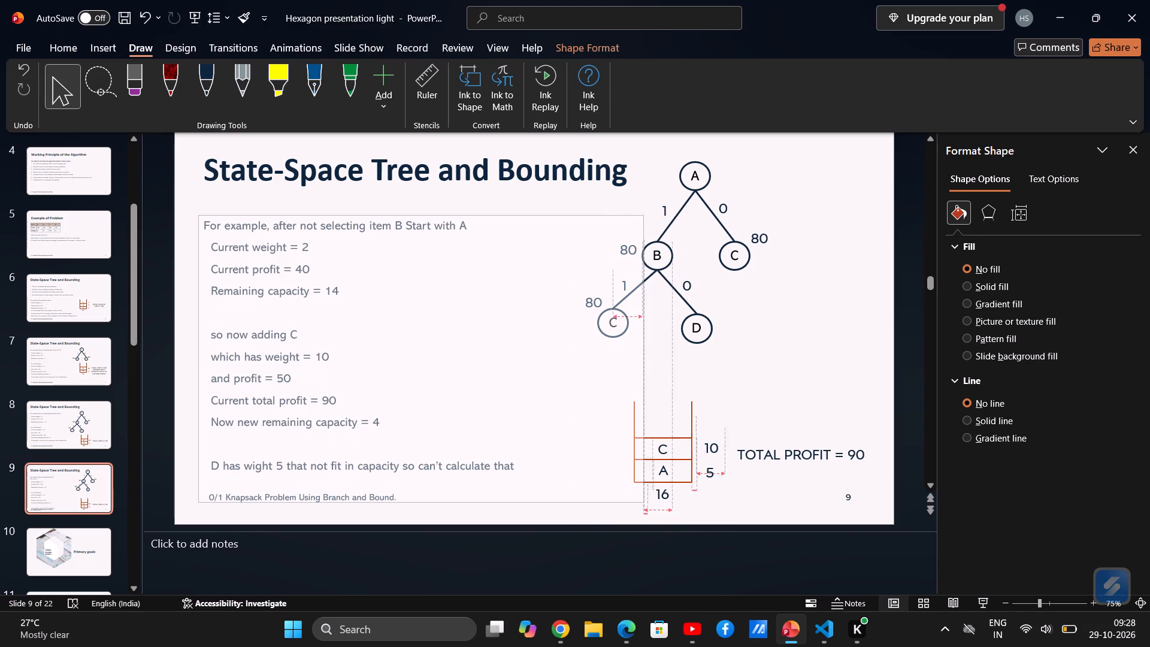
pyautogui.moveTo(639, 355); pyautogui.dragTo(618, 355)
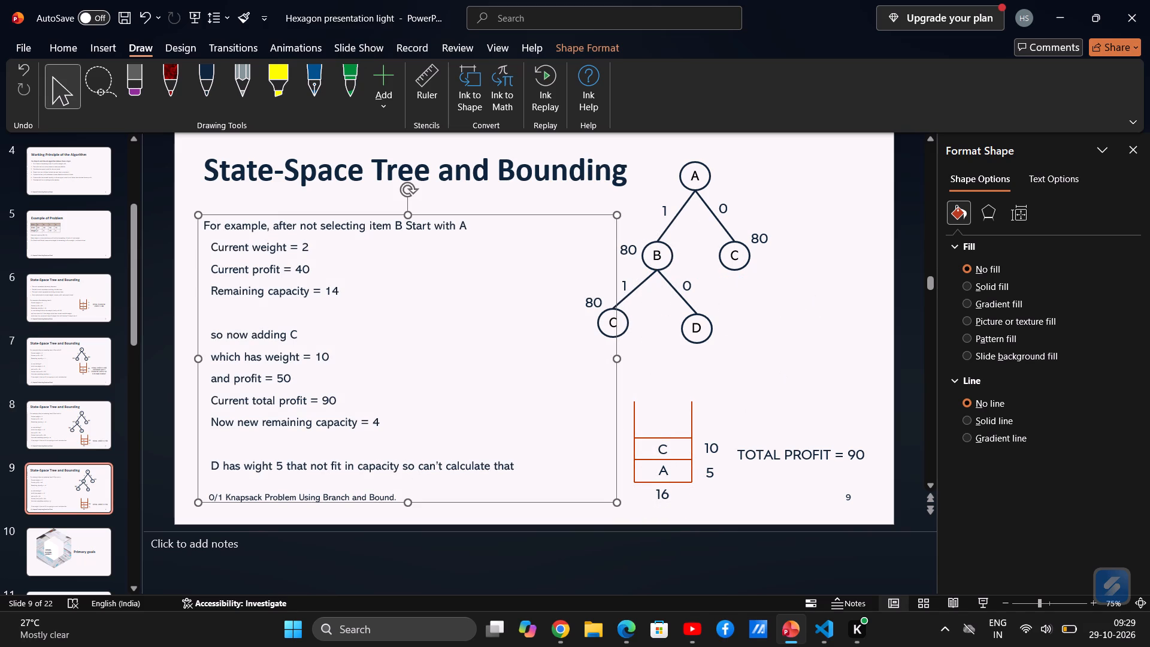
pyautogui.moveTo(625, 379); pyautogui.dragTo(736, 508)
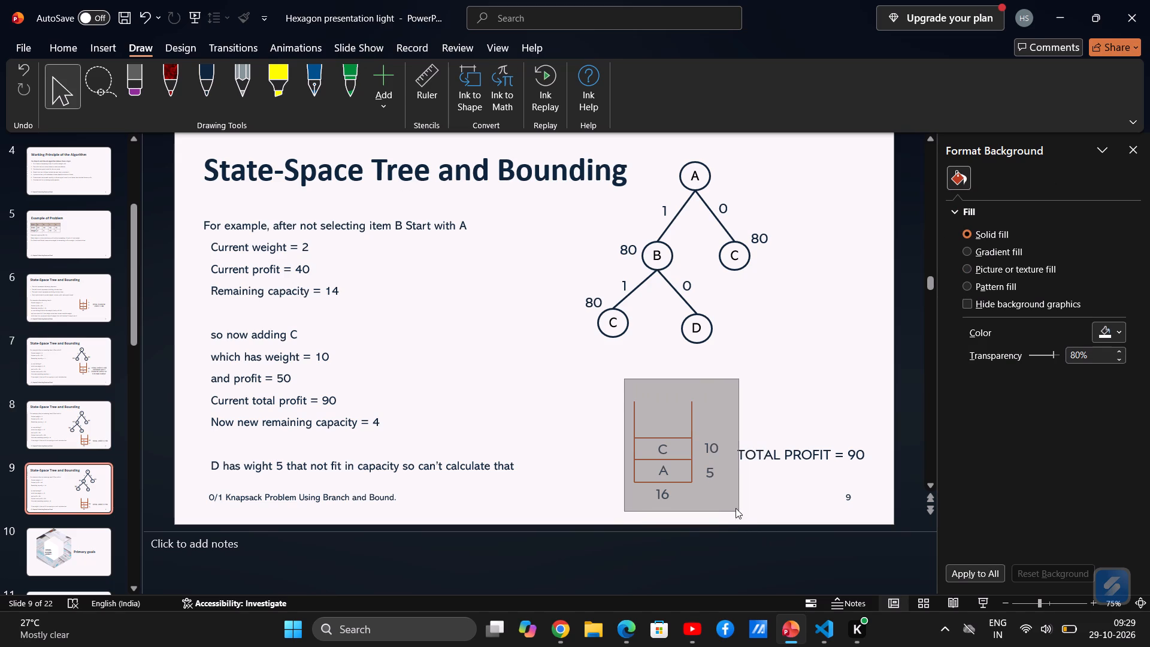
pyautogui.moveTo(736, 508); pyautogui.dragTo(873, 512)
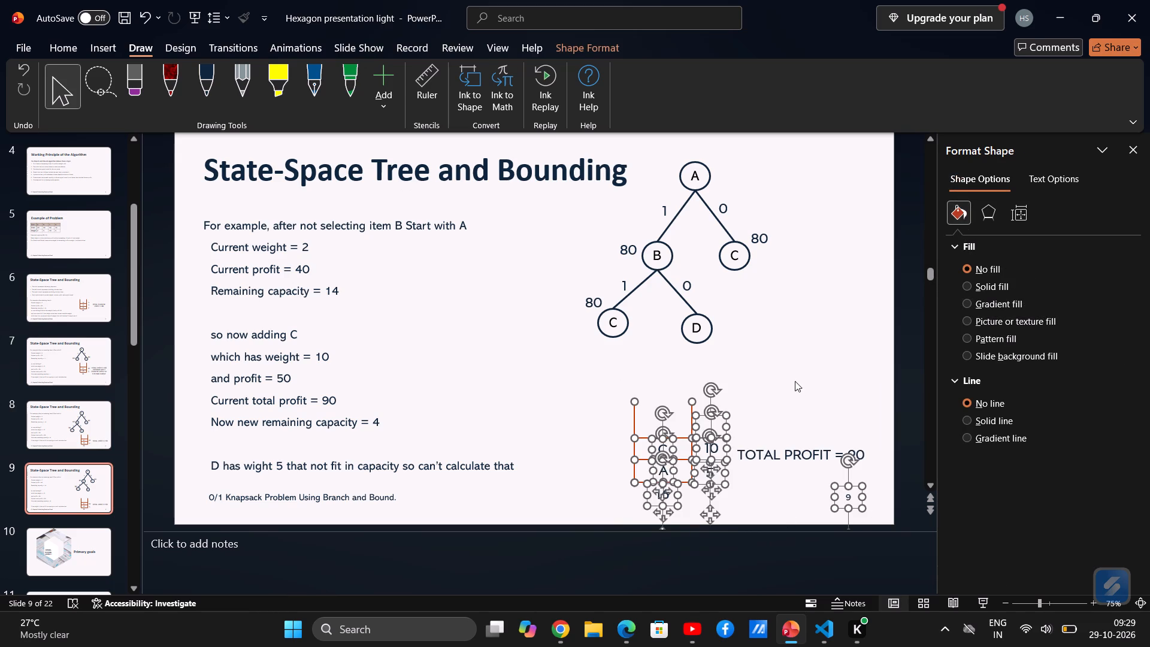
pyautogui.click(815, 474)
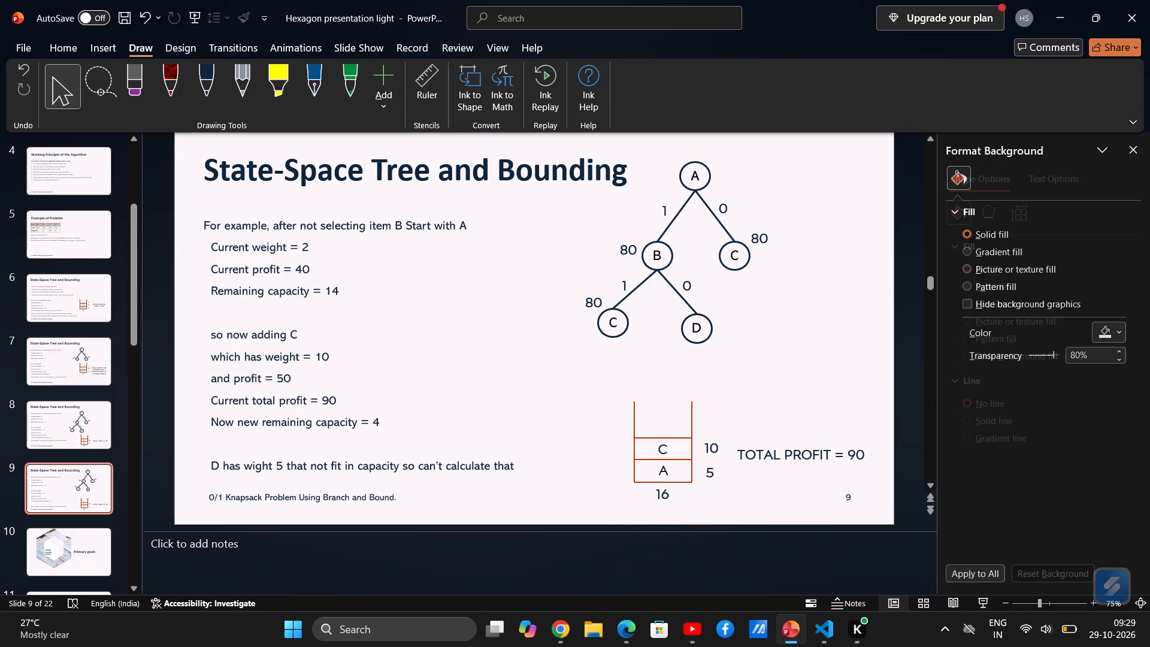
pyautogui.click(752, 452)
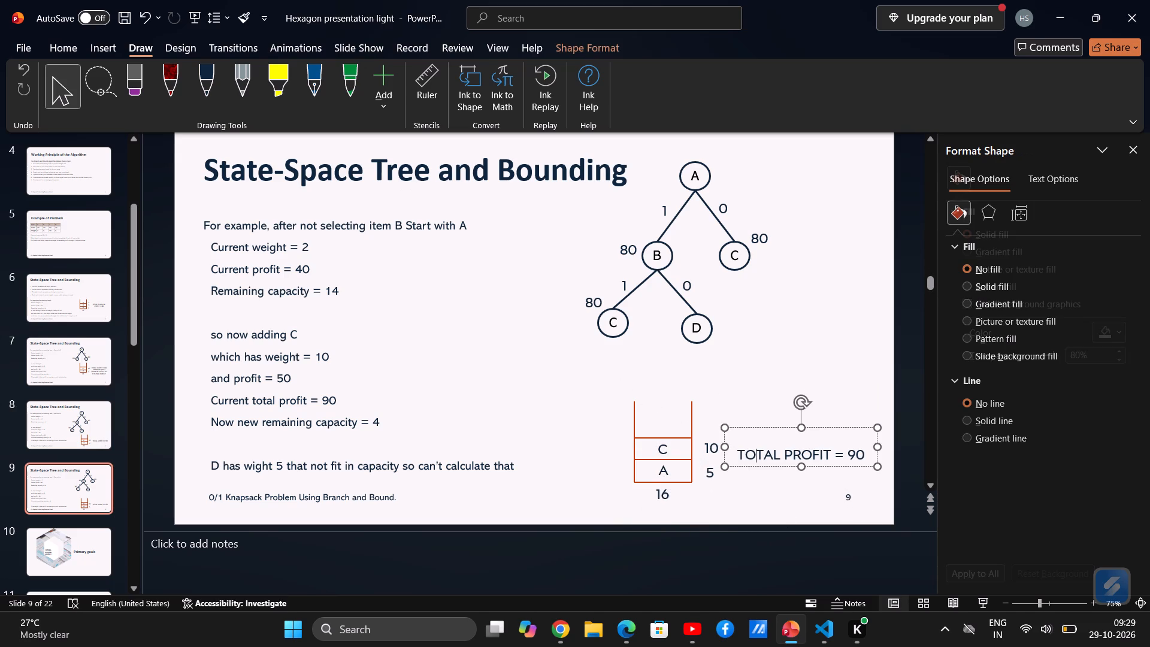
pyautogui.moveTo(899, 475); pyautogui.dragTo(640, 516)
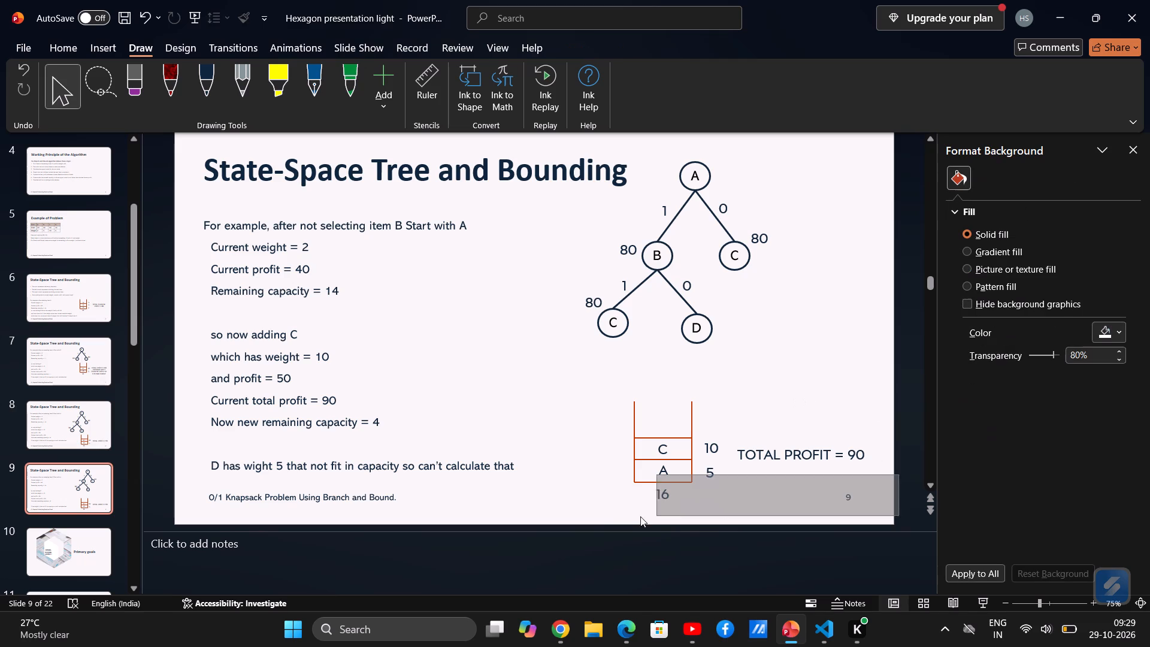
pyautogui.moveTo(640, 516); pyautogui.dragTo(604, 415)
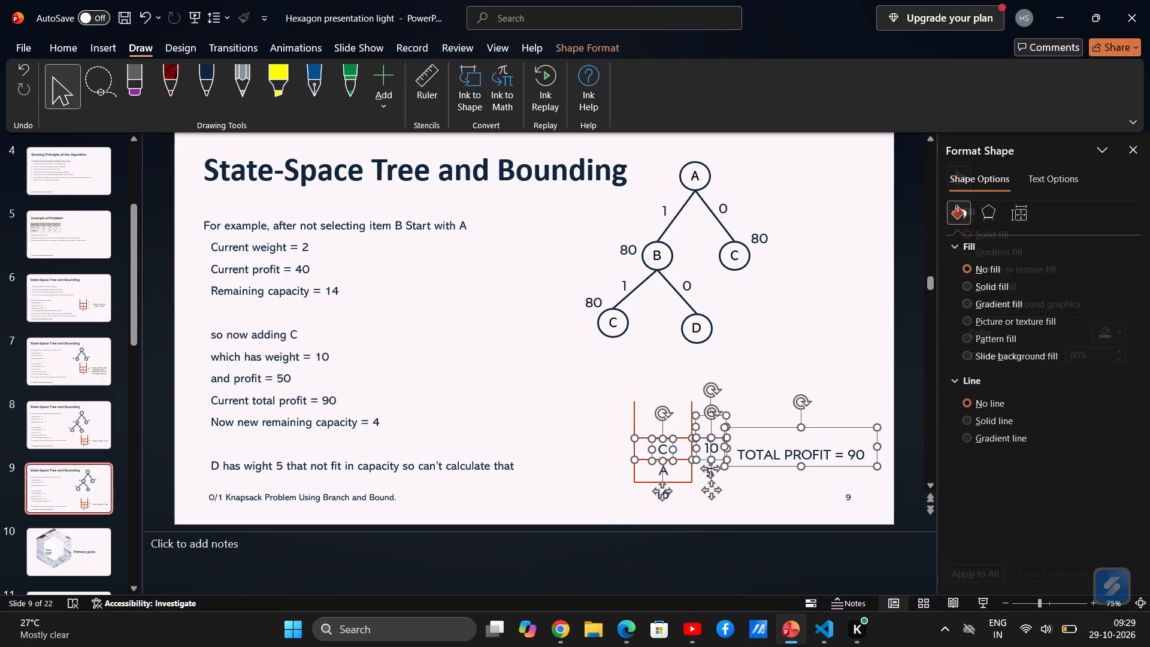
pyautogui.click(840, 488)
# On slide 9, select the knapsack diagram with its item weights and TOTAL PROFIT note and move it up and left, beside the explanation text.
pyautogui.moveTo(606, 362); pyautogui.dragTo(886, 501)
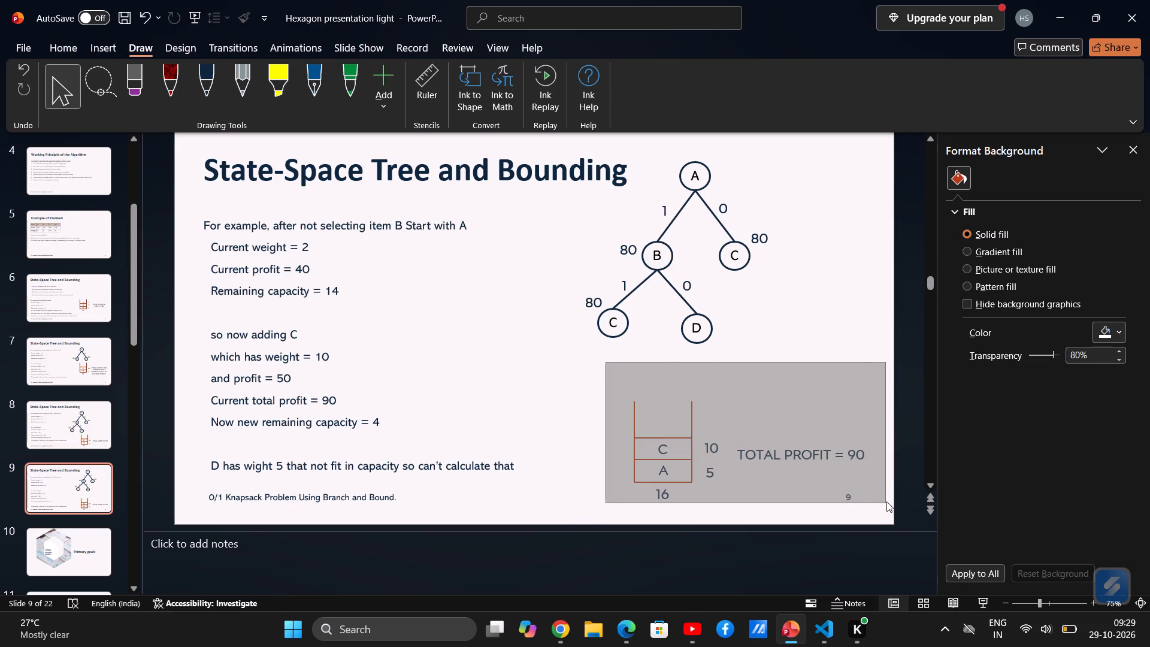
pyautogui.moveTo(886, 501); pyautogui.dragTo(975, 498)
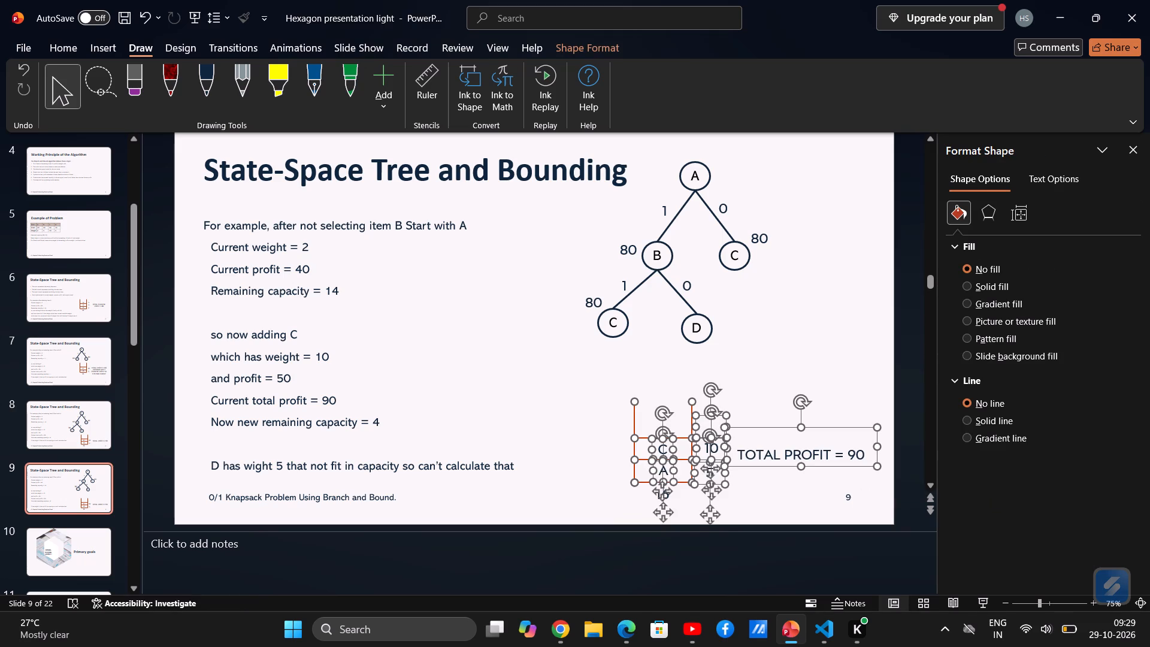
pyautogui.moveTo(846, 428); pyautogui.dragTo(628, 364)
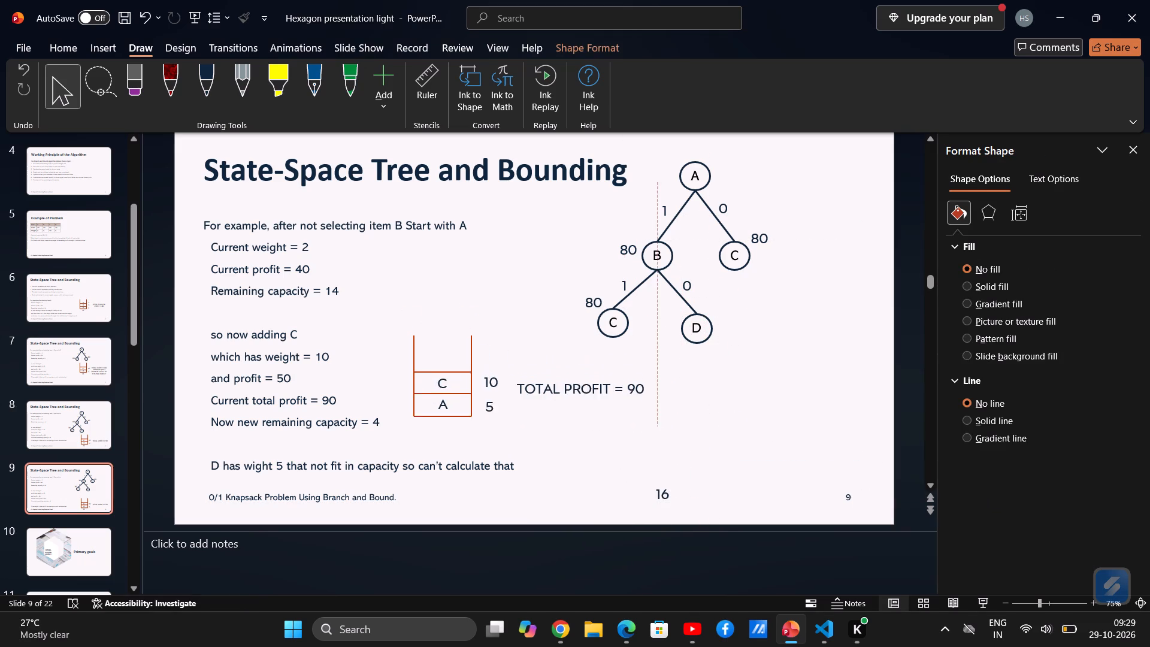
pyautogui.moveTo(628, 364); pyautogui.dragTo(633, 388)
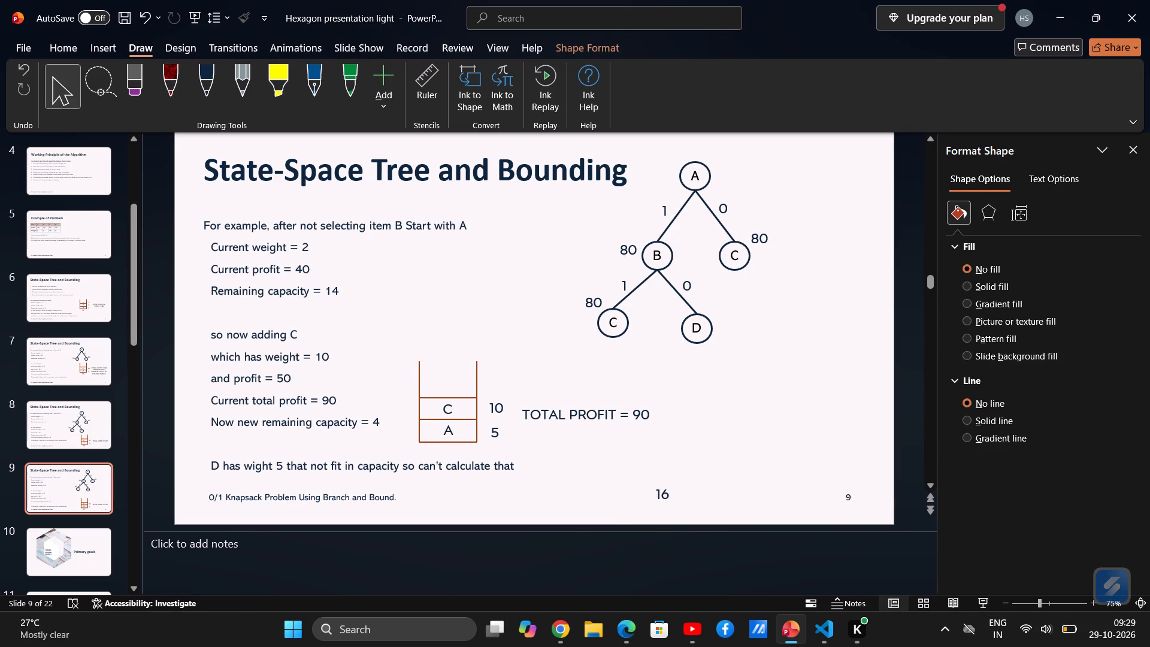
pyautogui.moveTo(633, 388); pyautogui.dragTo(632, 388)
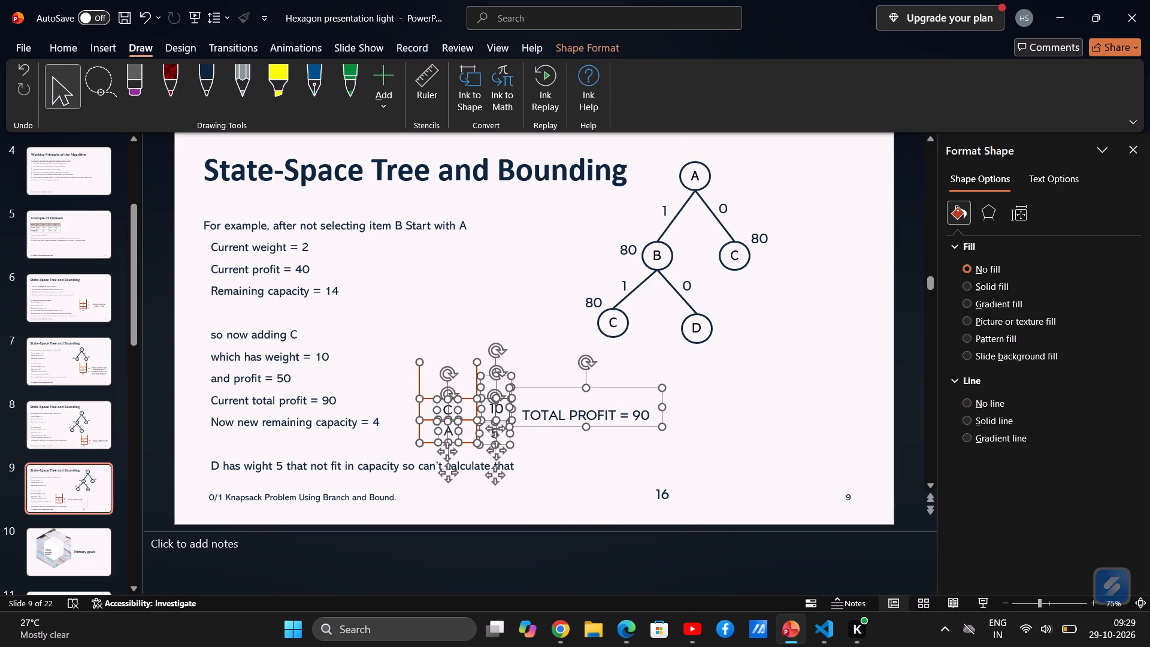
# Move the capacity label 16 so it sits directly beneath the relocated knapsack diagram.
pyautogui.click(664, 491)
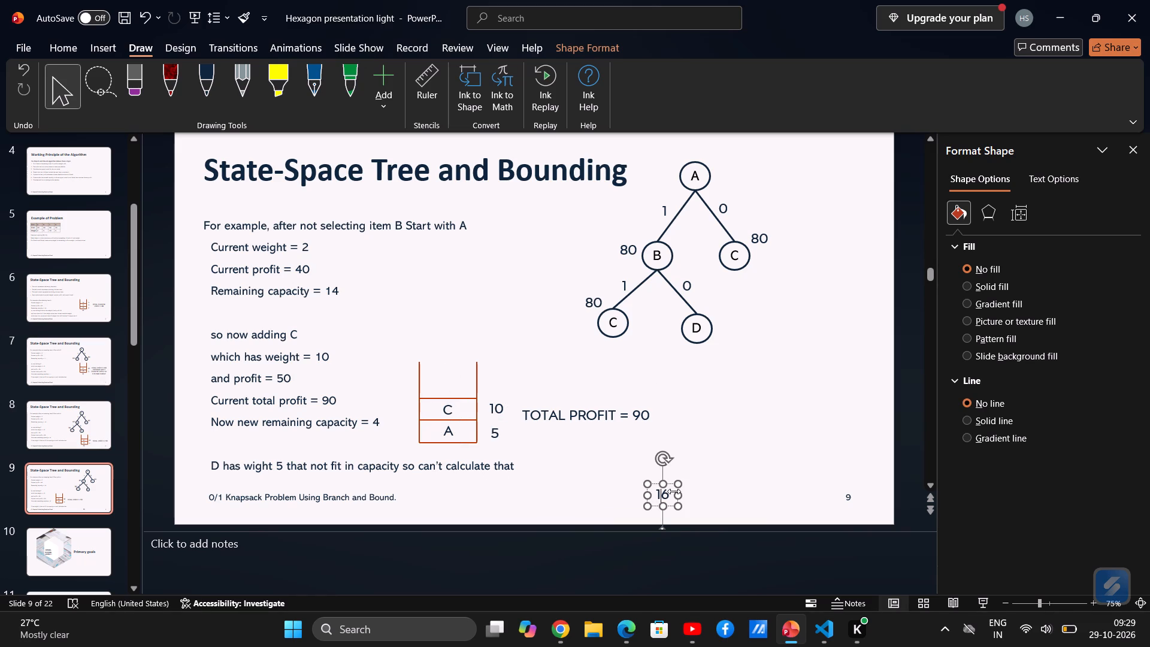
pyautogui.doubleClick(674, 491)
pyautogui.moveTo(670, 491); pyautogui.dragTo(500, 465)
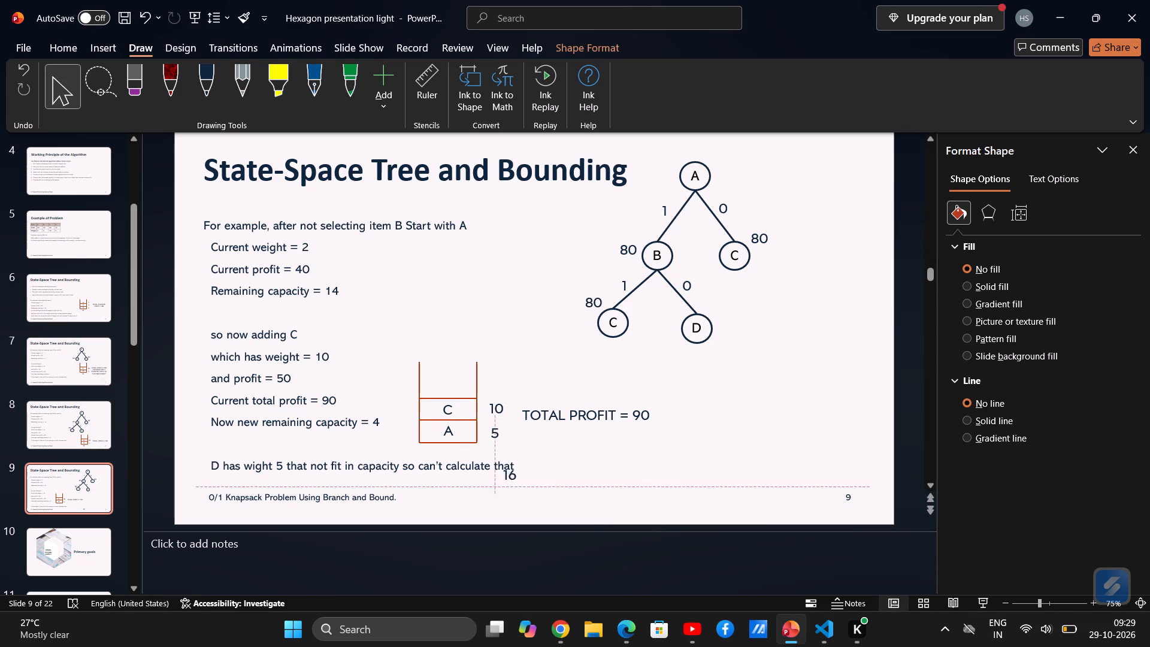
pyautogui.moveTo(500, 465); pyautogui.dragTo(453, 450)
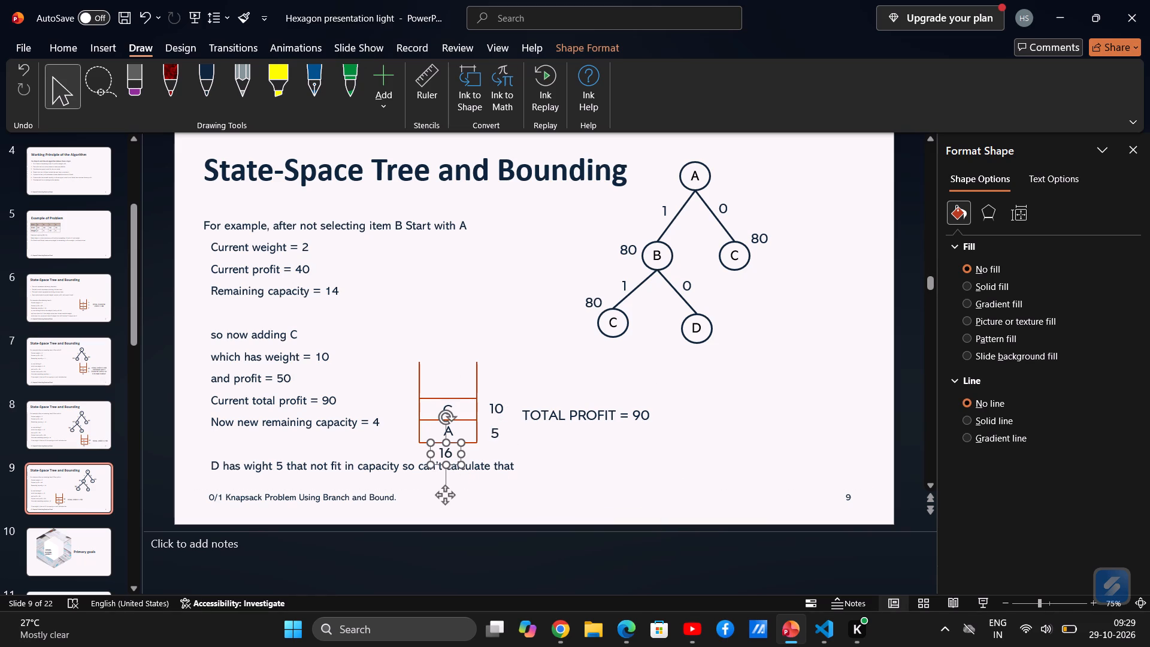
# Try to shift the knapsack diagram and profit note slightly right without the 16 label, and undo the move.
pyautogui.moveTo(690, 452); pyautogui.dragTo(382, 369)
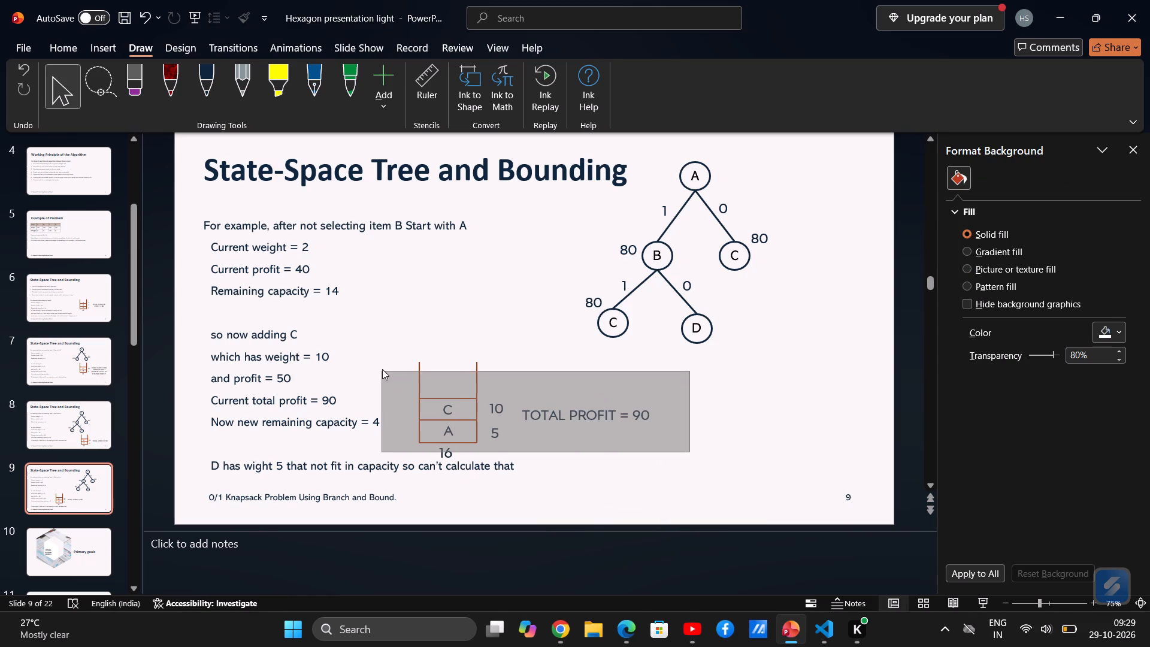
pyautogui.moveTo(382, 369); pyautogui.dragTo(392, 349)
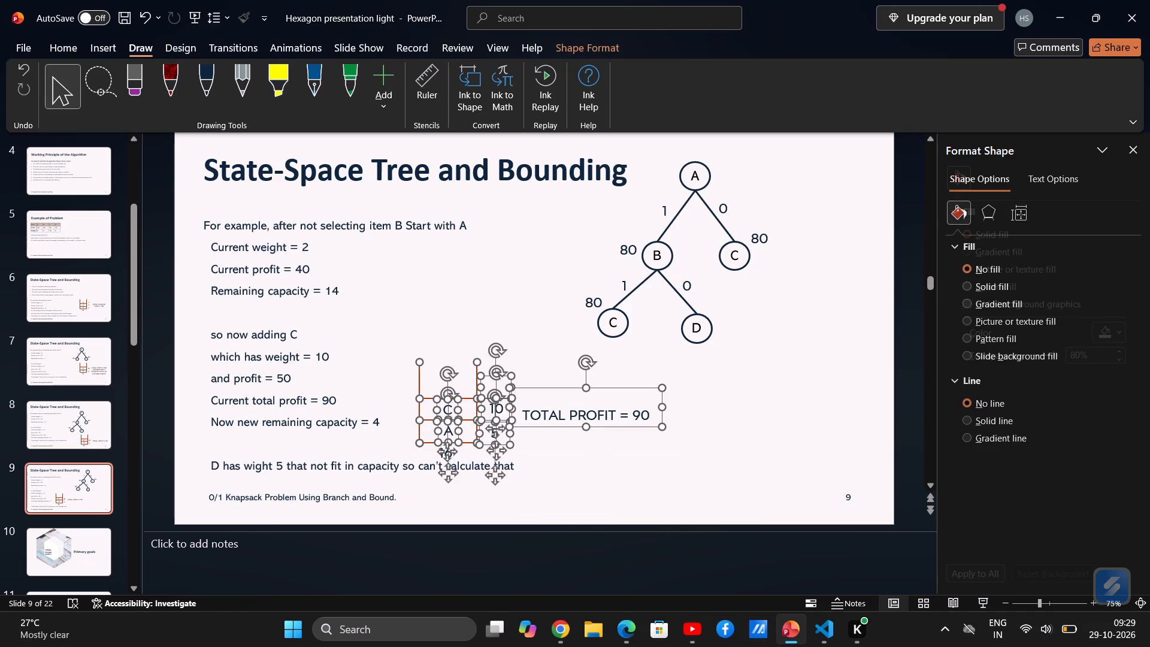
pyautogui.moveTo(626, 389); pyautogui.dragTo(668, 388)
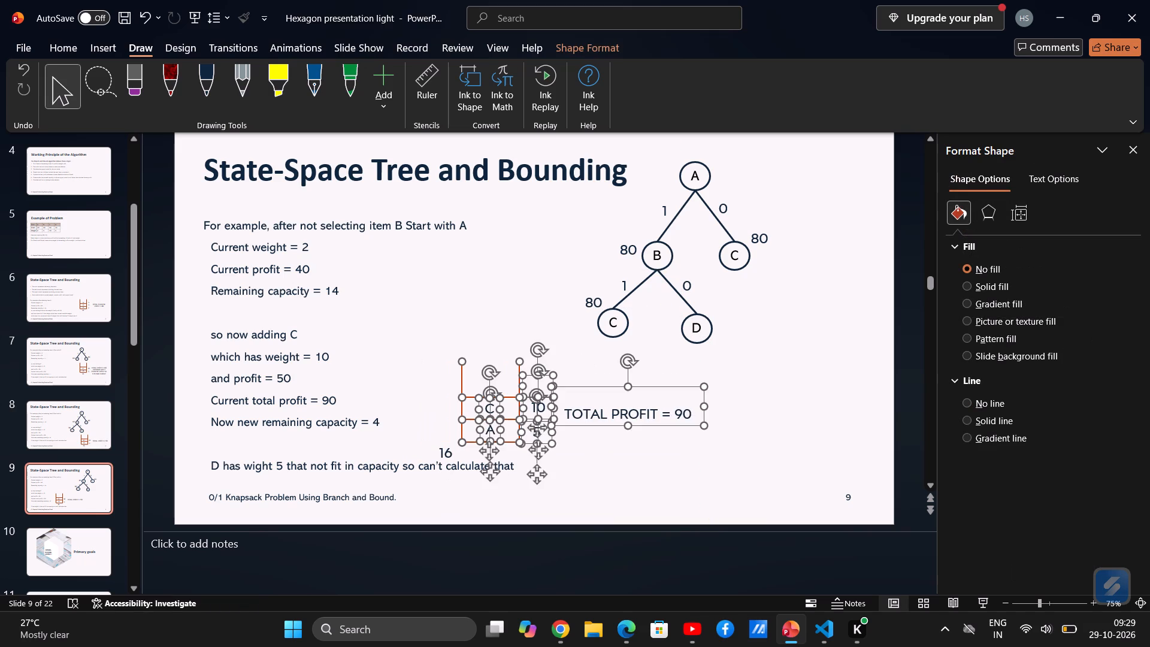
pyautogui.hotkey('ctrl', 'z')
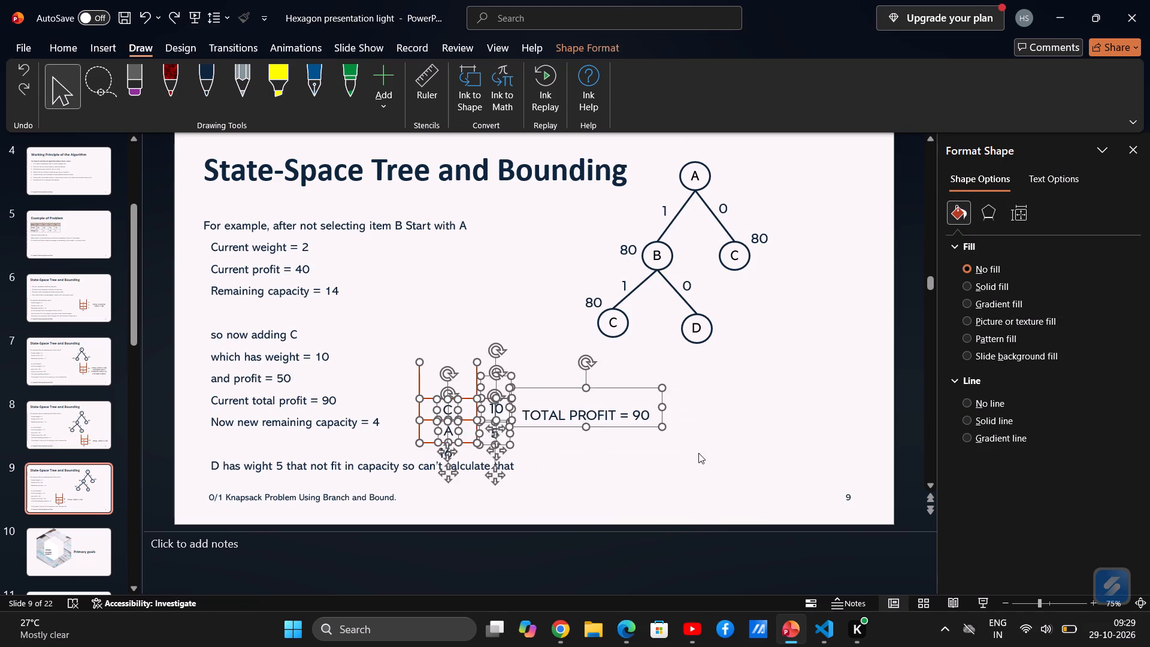
# Select the whole knapsack diagram including the 16 label and profit note, and move it right, clear of the explanation text and below the tree.
pyautogui.moveTo(695, 467); pyautogui.dragTo(395, 345)
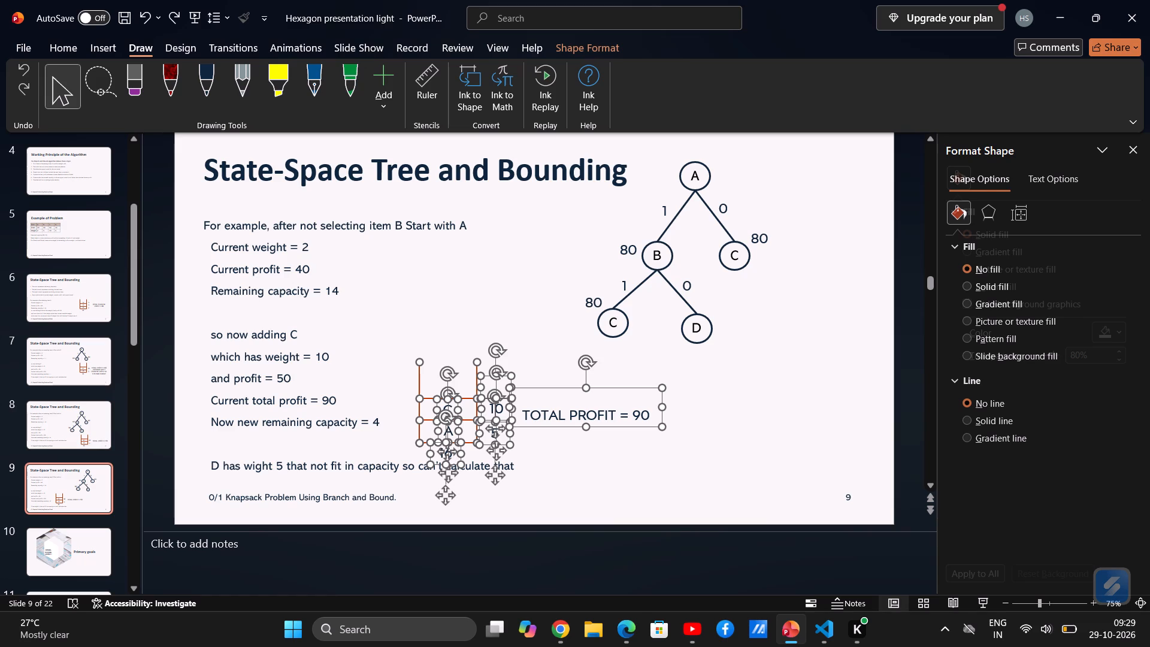
pyautogui.moveTo(562, 388); pyautogui.dragTo(545, 331)
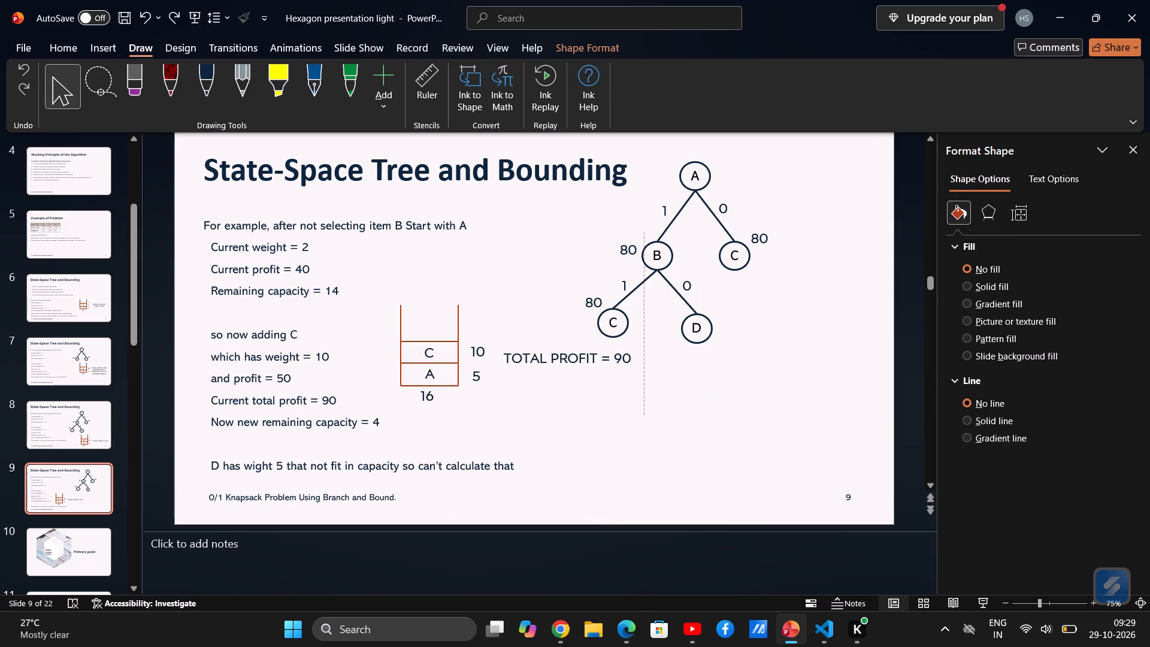
pyautogui.moveTo(545, 331); pyautogui.dragTo(667, 385)
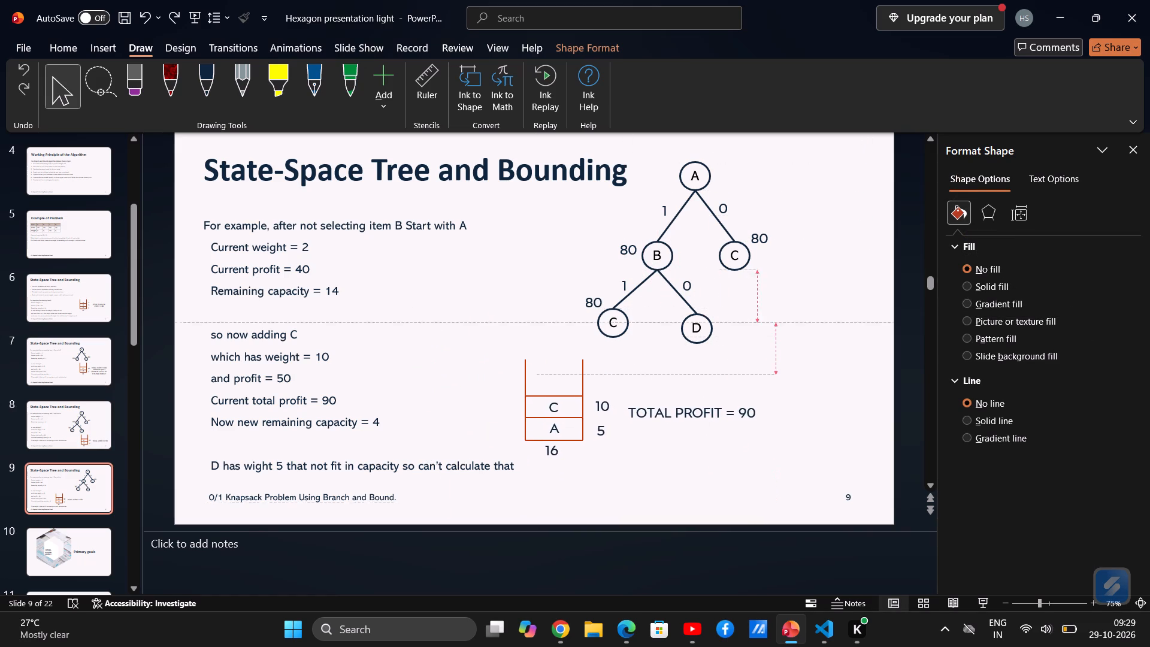
pyautogui.moveTo(667, 385); pyautogui.dragTo(604, 386)
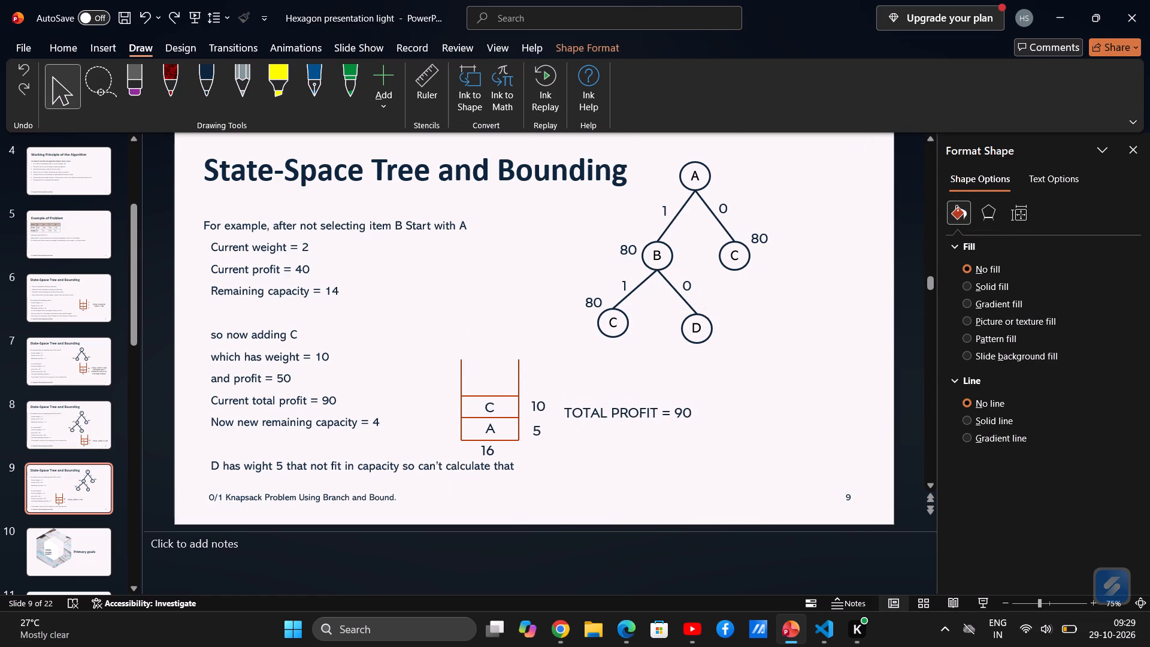
pyautogui.moveTo(604, 386); pyautogui.dragTo(655, 408)
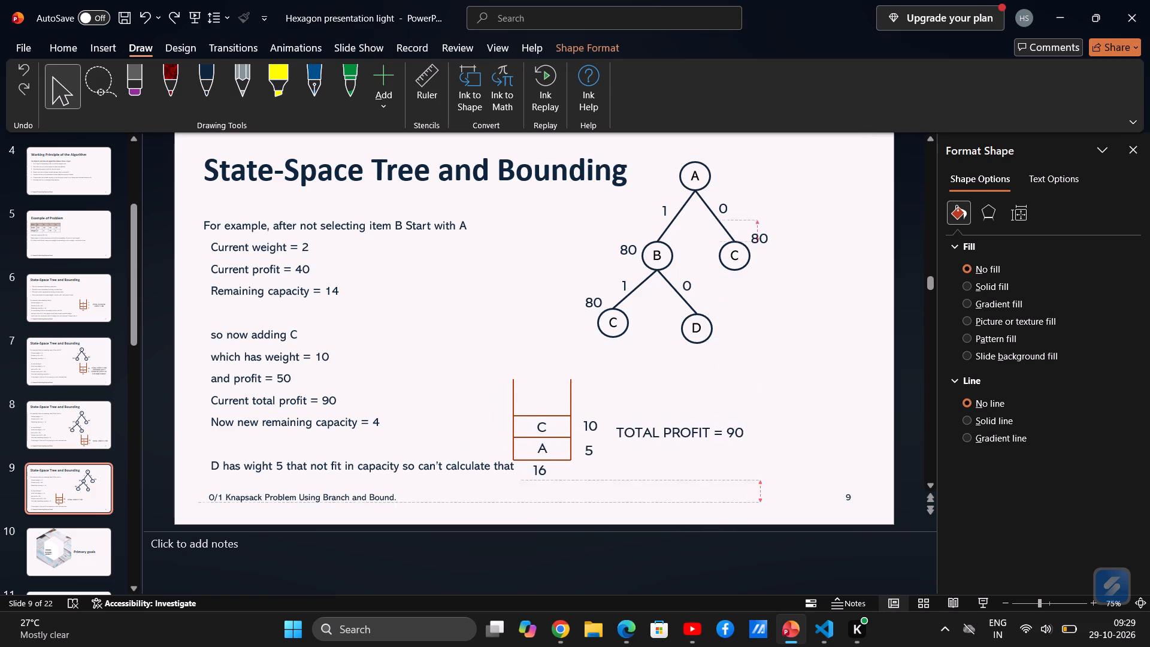
pyautogui.moveTo(655, 408); pyautogui.dragTo(664, 409)
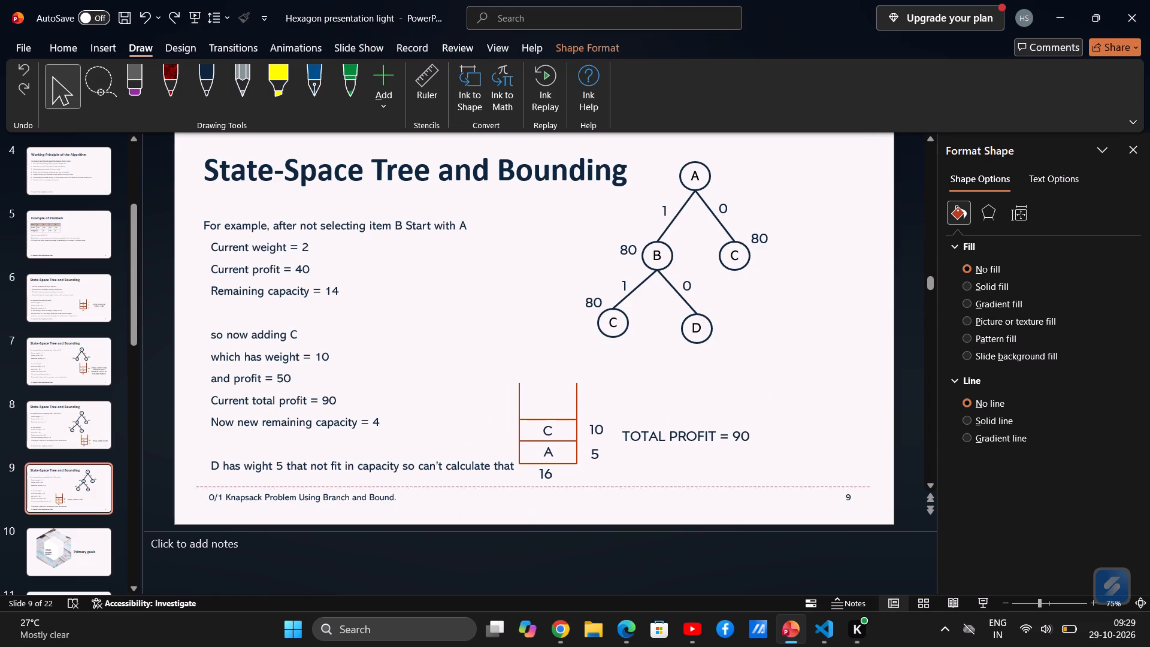
pyautogui.moveTo(664, 409); pyautogui.dragTo(668, 388)
pyautogui.click(756, 416)
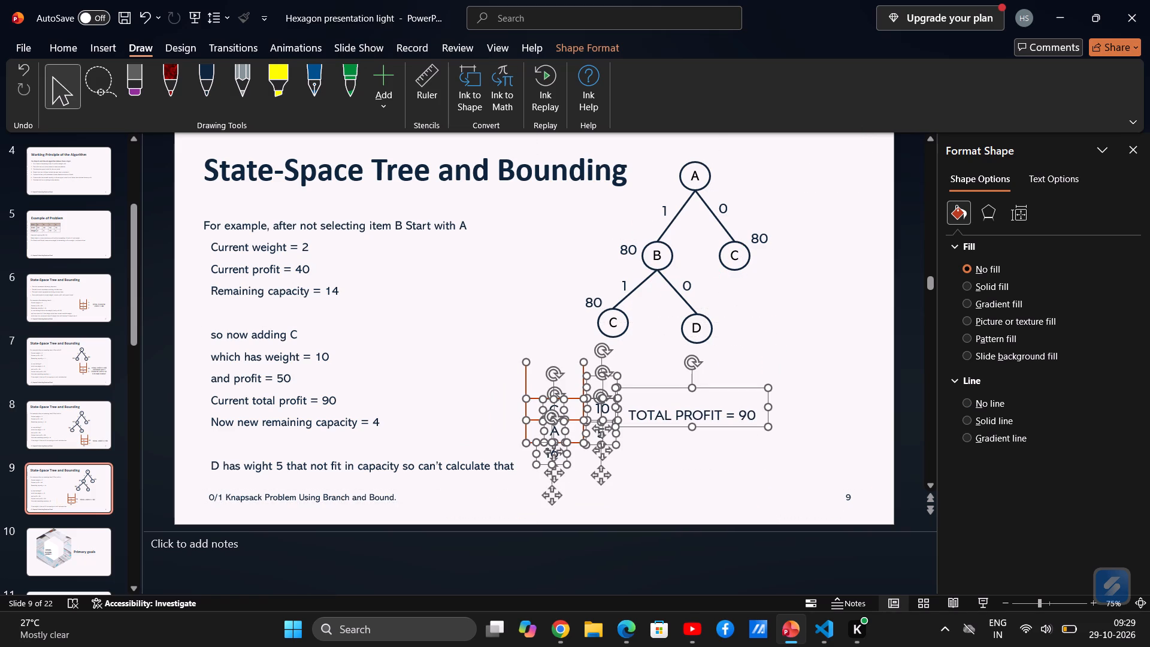
pyautogui.click(786, 420)
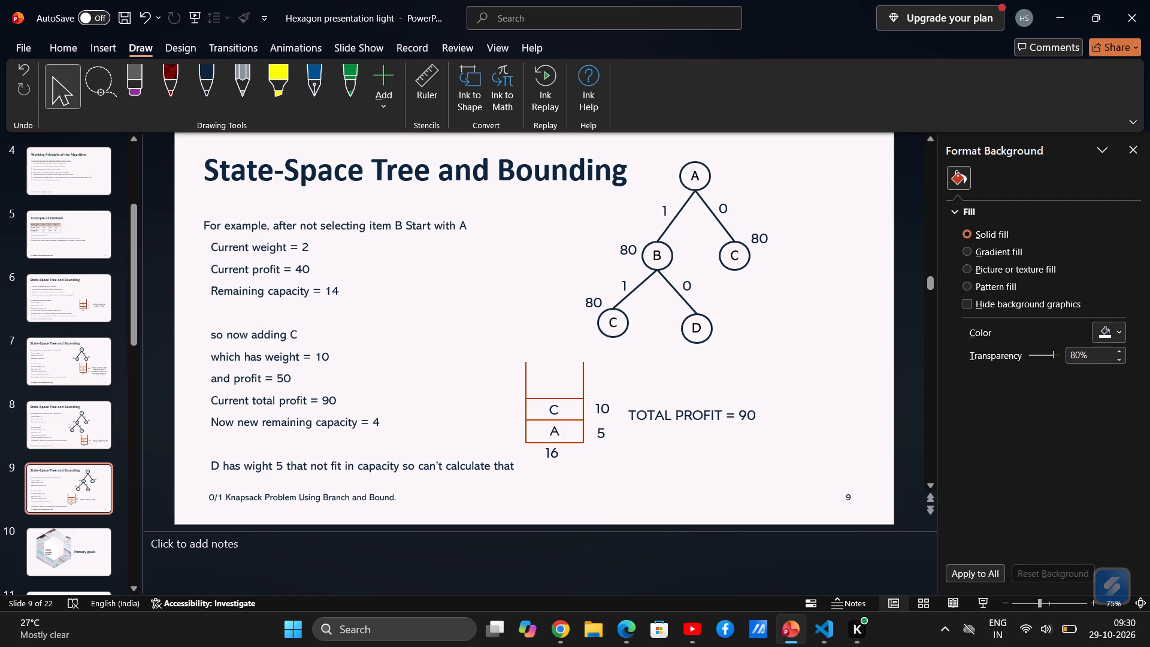
# Copy the TOTAL PROFIT = 80 comparison note from slide 7 and paste it onto slide 9.
pyautogui.click(99, 433)
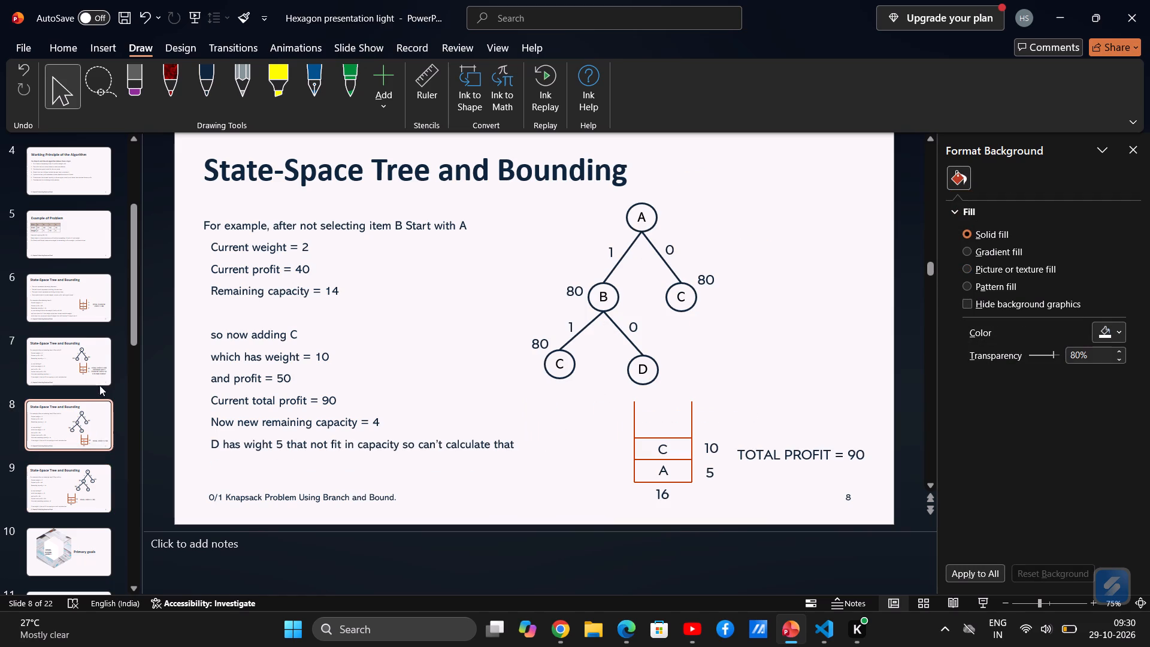
pyautogui.click(99, 370)
pyautogui.click(99, 418)
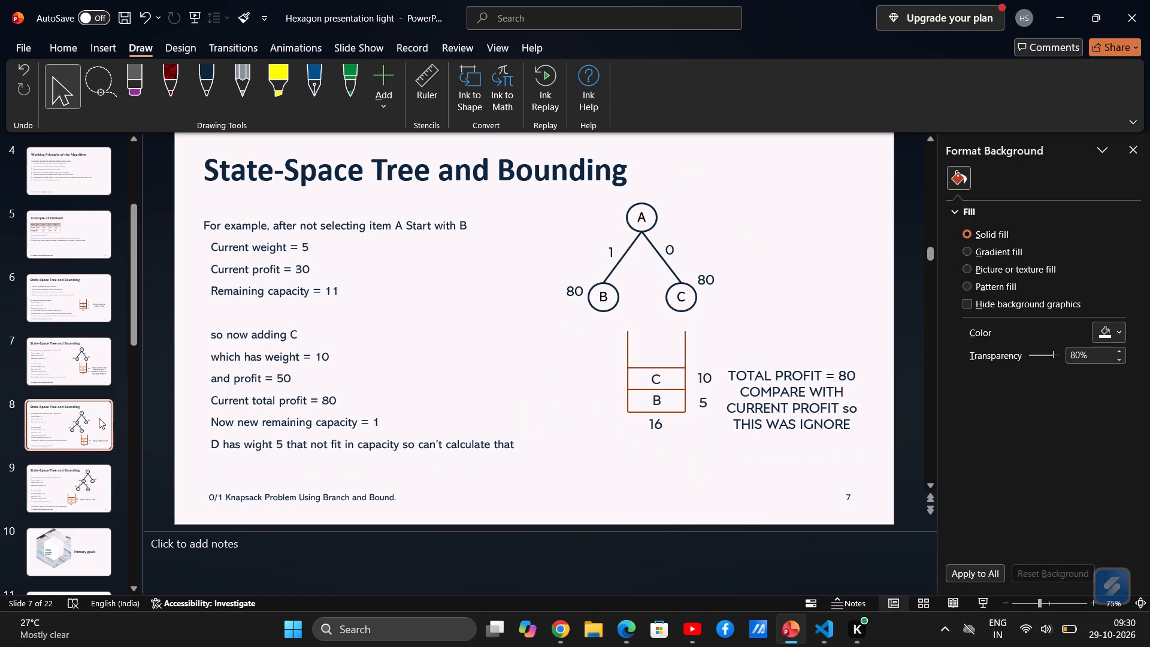
pyautogui.click(90, 480)
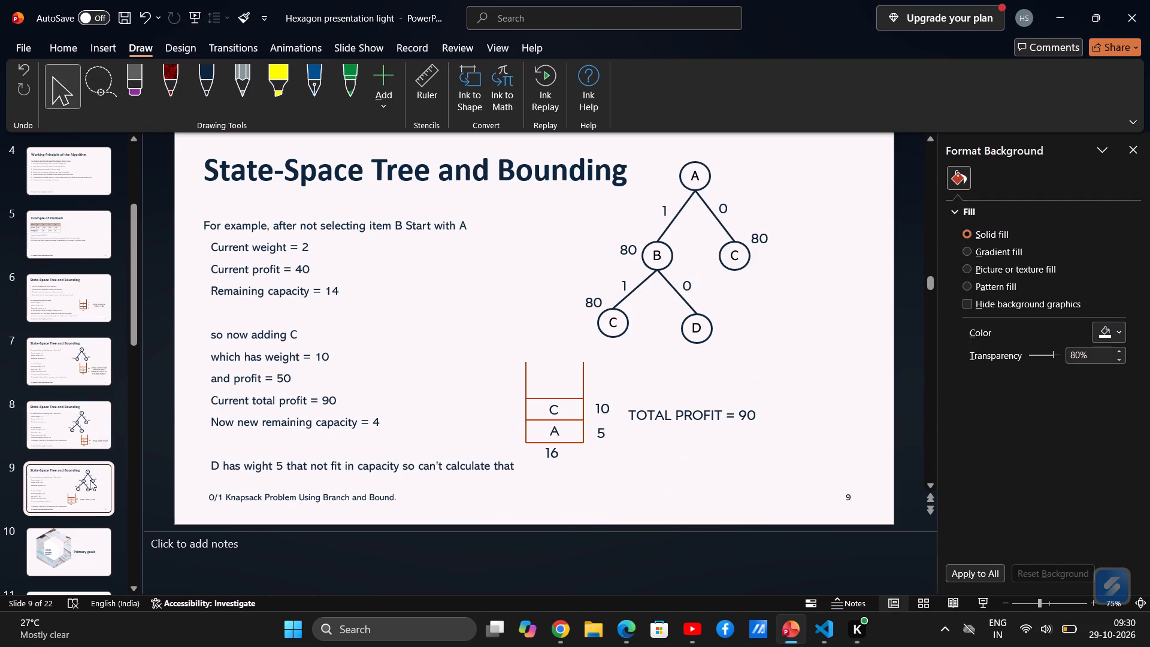
pyautogui.click(82, 429)
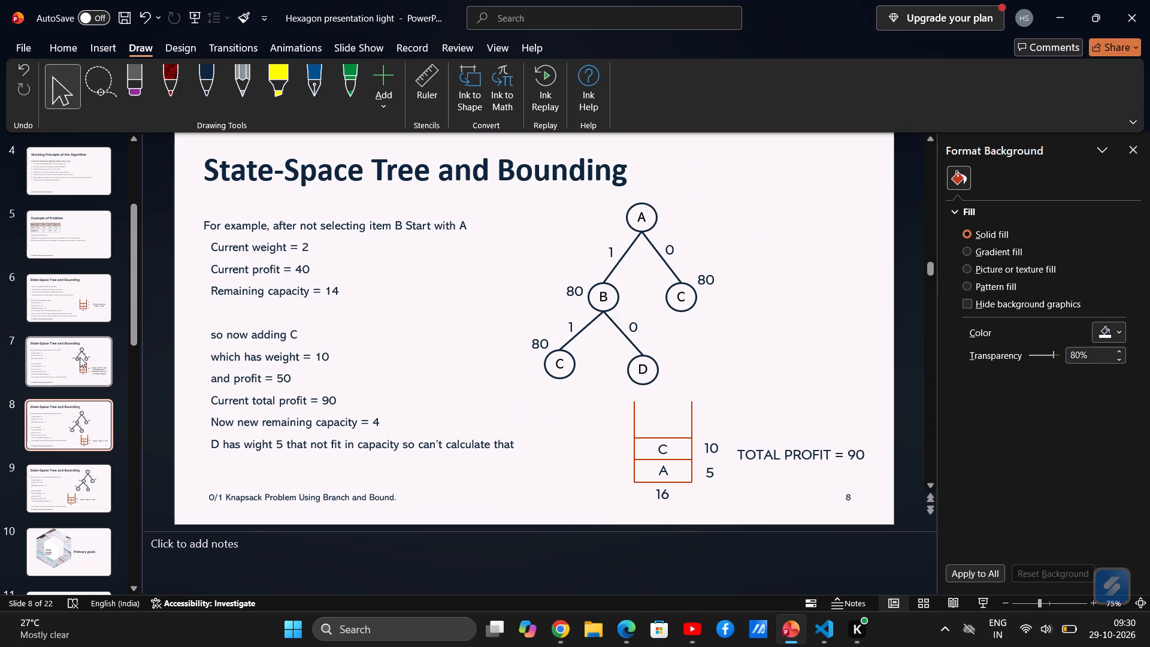
pyautogui.click(80, 356)
pyautogui.click(794, 388)
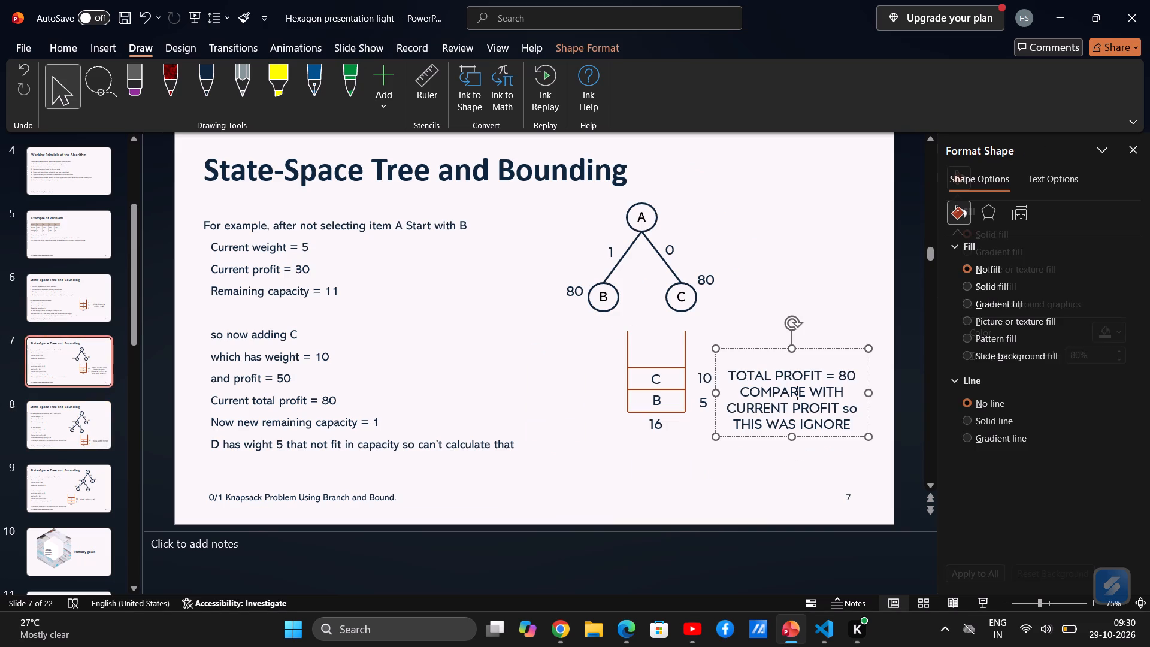
pyautogui.click(861, 392)
pyautogui.hotkey('ctrl', 'c')
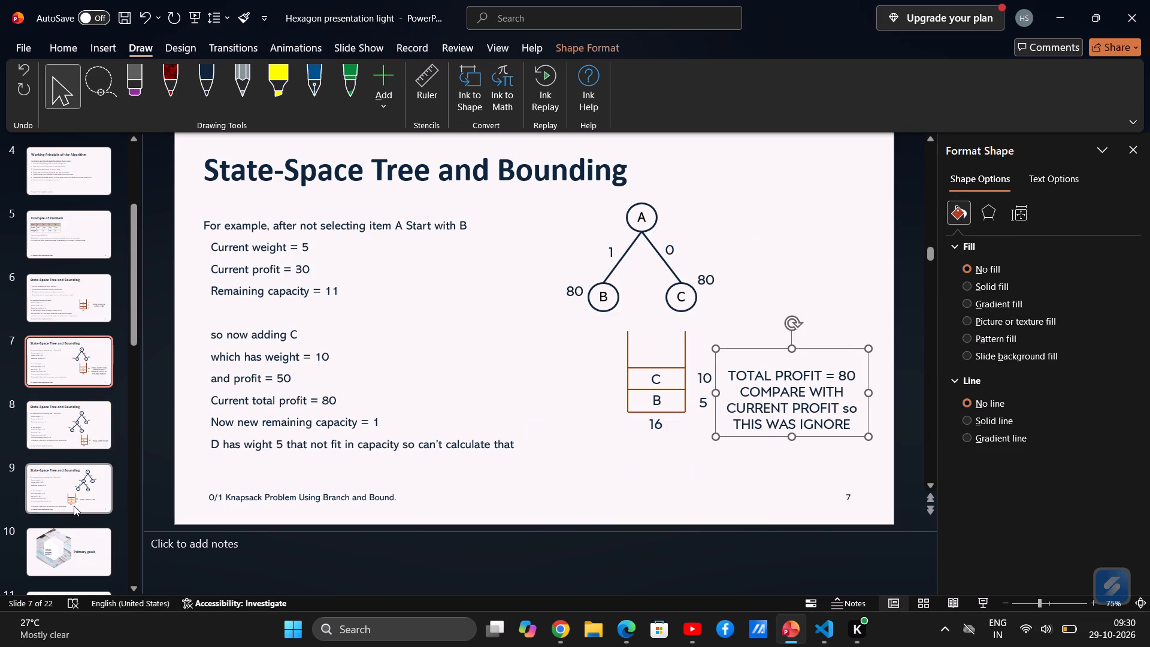
pyautogui.click(74, 506)
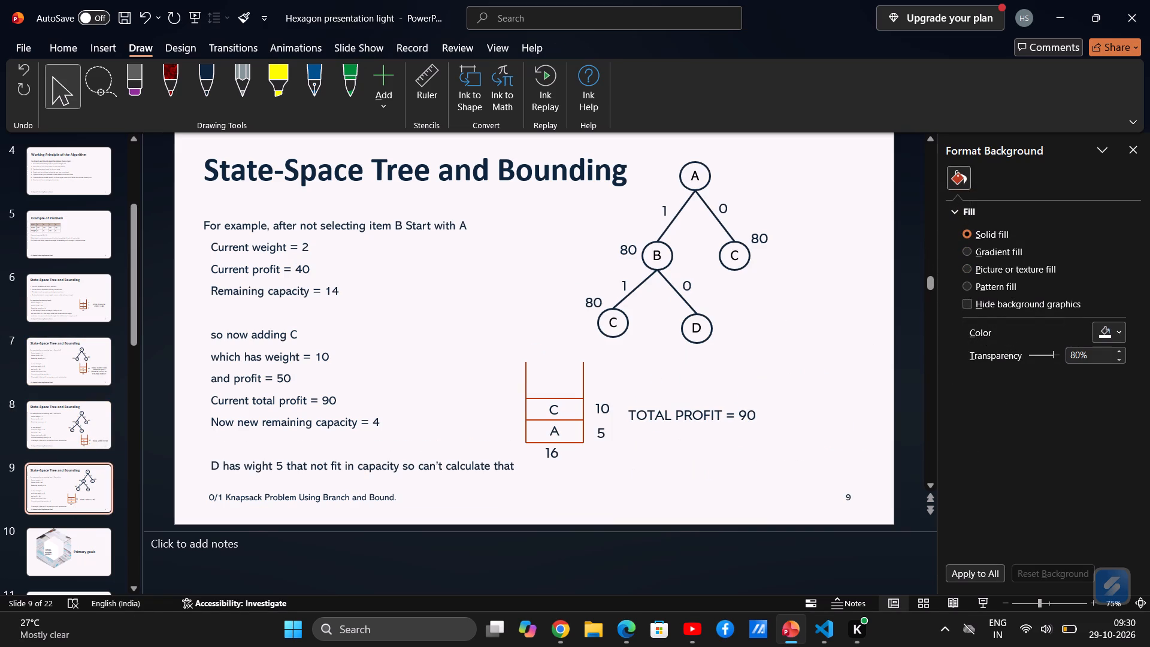
pyautogui.click(752, 416)
pyautogui.hotkey('ctrl', 'v')
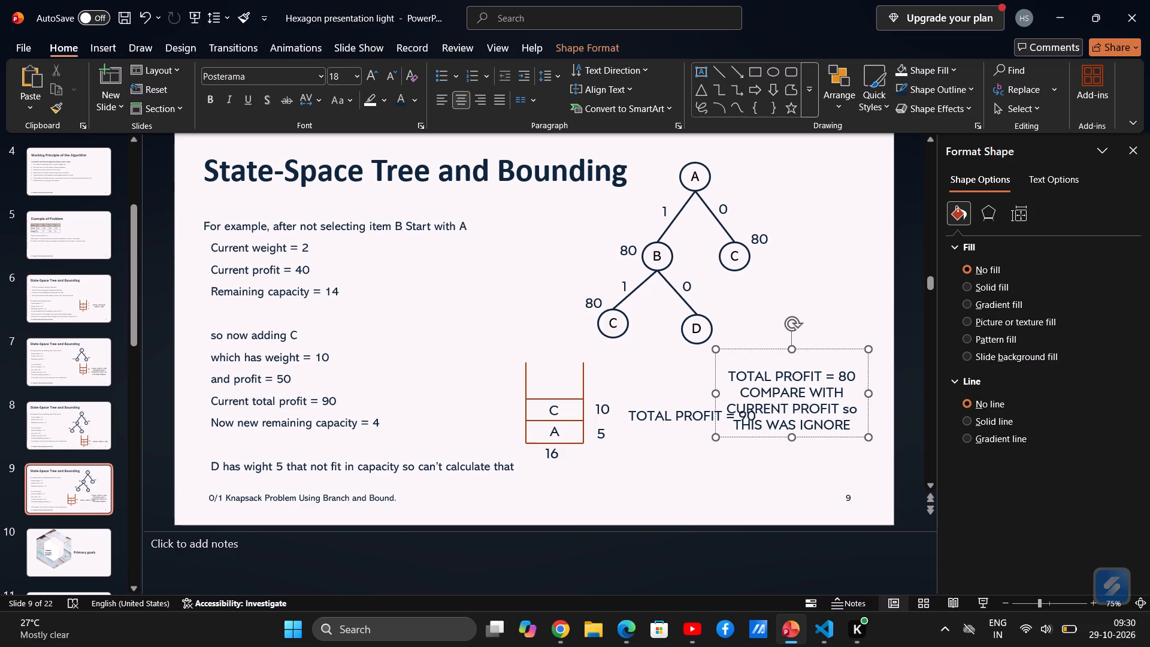
# Copy the text "COMPARE WITH CURRENT PROFIT so THIS WAS IGNORE" from the pasted TOTAL PROFIT = 80 note, and delete that note.
pyautogui.moveTo(739, 393); pyautogui.dragTo(862, 428)
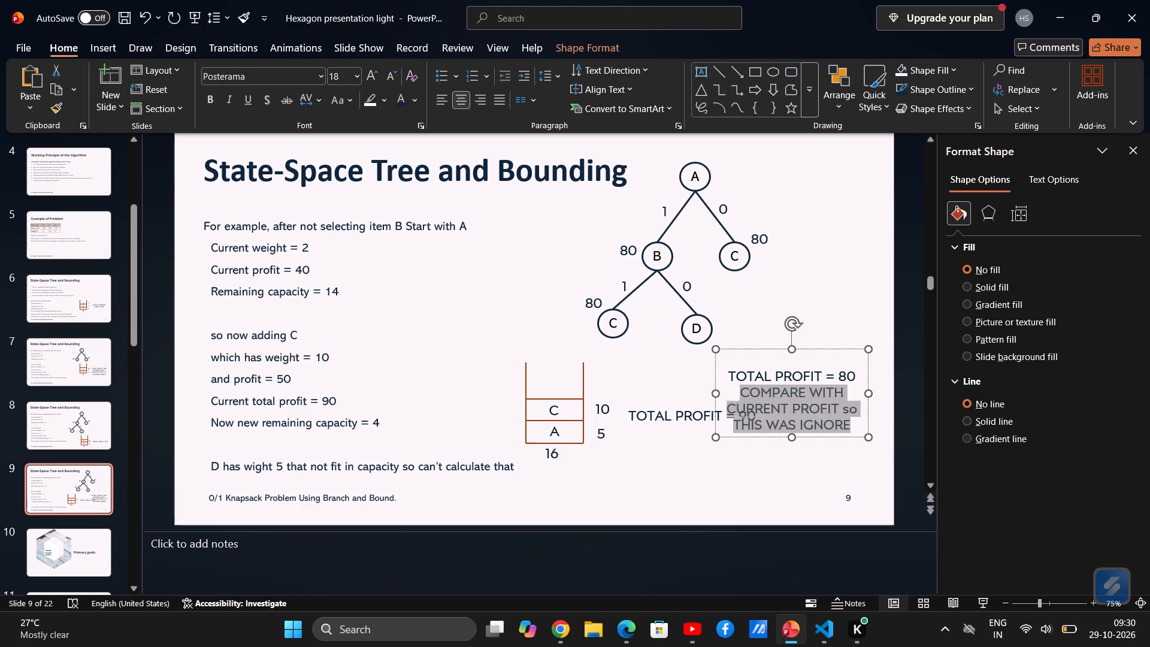
pyautogui.moveTo(862, 428); pyautogui.dragTo(861, 428)
pyautogui.hotkey('ctrl', 'c')
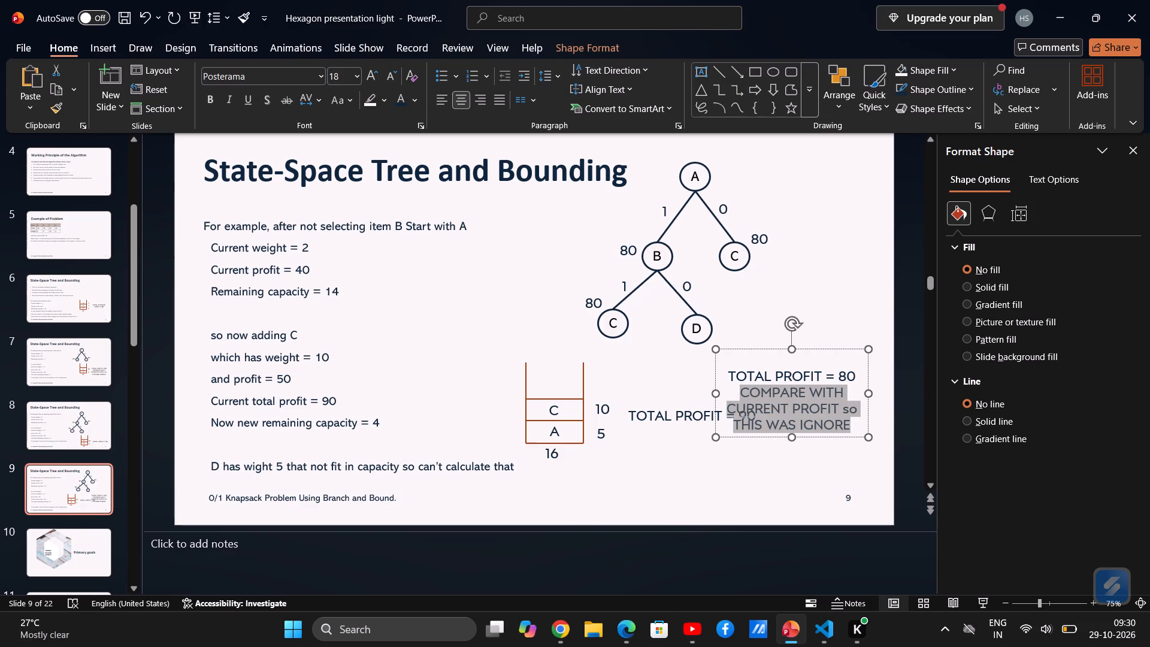
pyautogui.click(863, 357)
pyautogui.press('BackSpace')
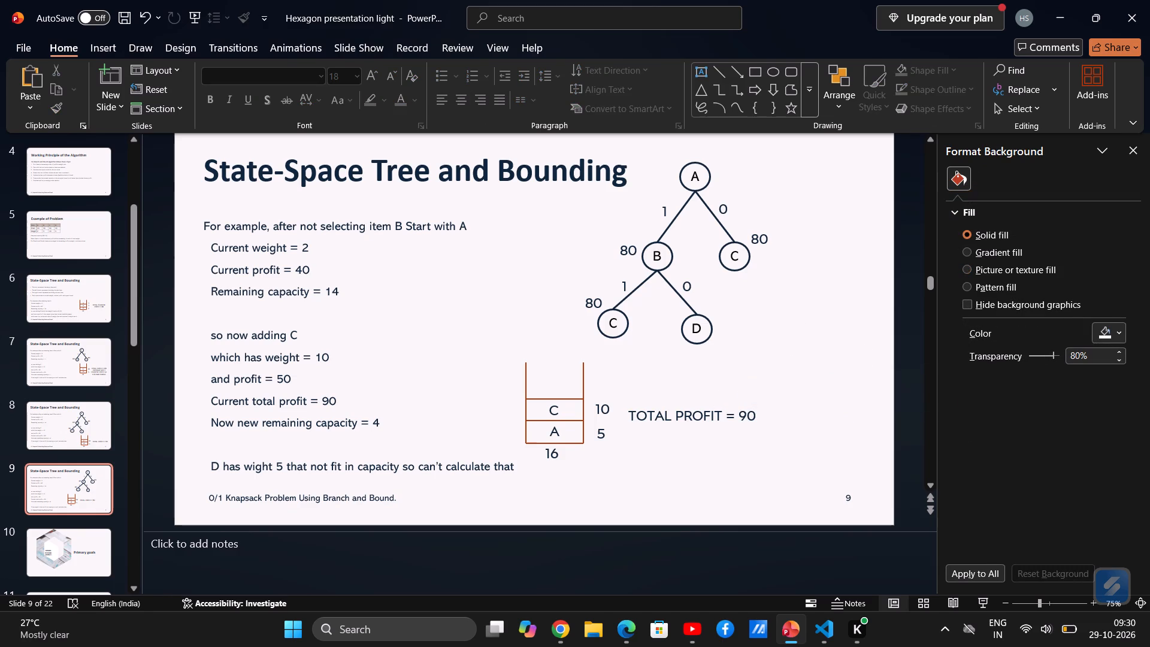
# Widen the TOTAL PROFIT = 90 text box beside the knapsack diagram to nearly the slide's right edge.
pyautogui.click(757, 419)
pyautogui.moveTo(767, 407); pyautogui.dragTo(836, 415)
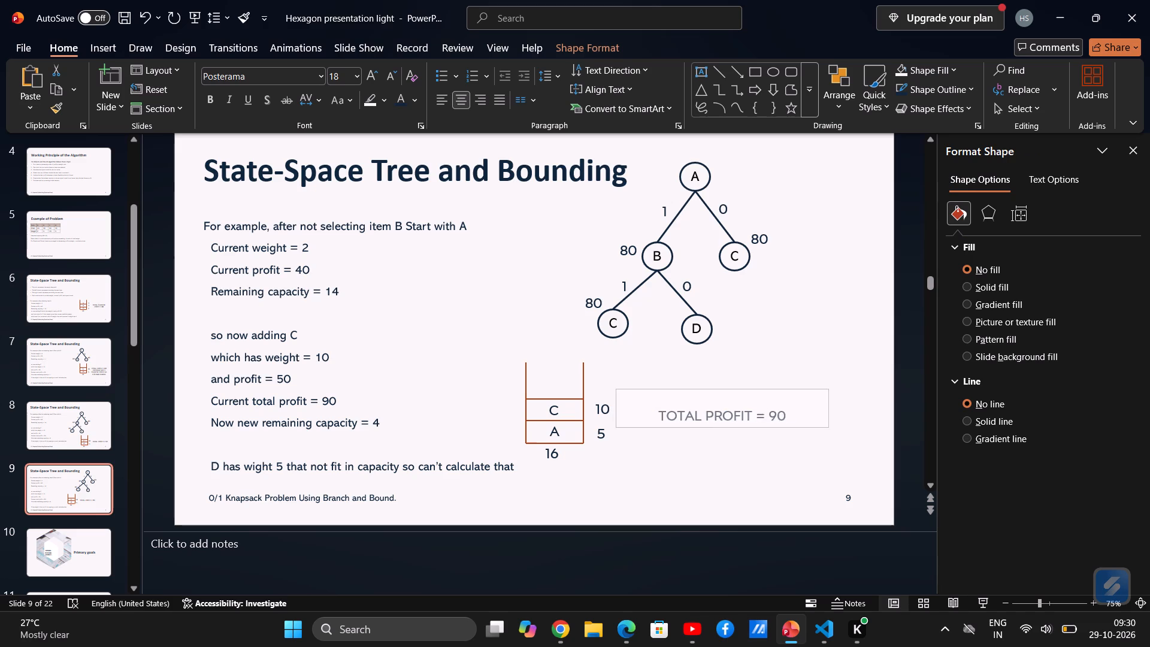
pyautogui.moveTo(836, 415); pyautogui.dragTo(885, 414)
# Paste the copied comparison text into the TOTAL PROFIT = 90 note so that it starts on a new line below it.
pyautogui.click(817, 417)
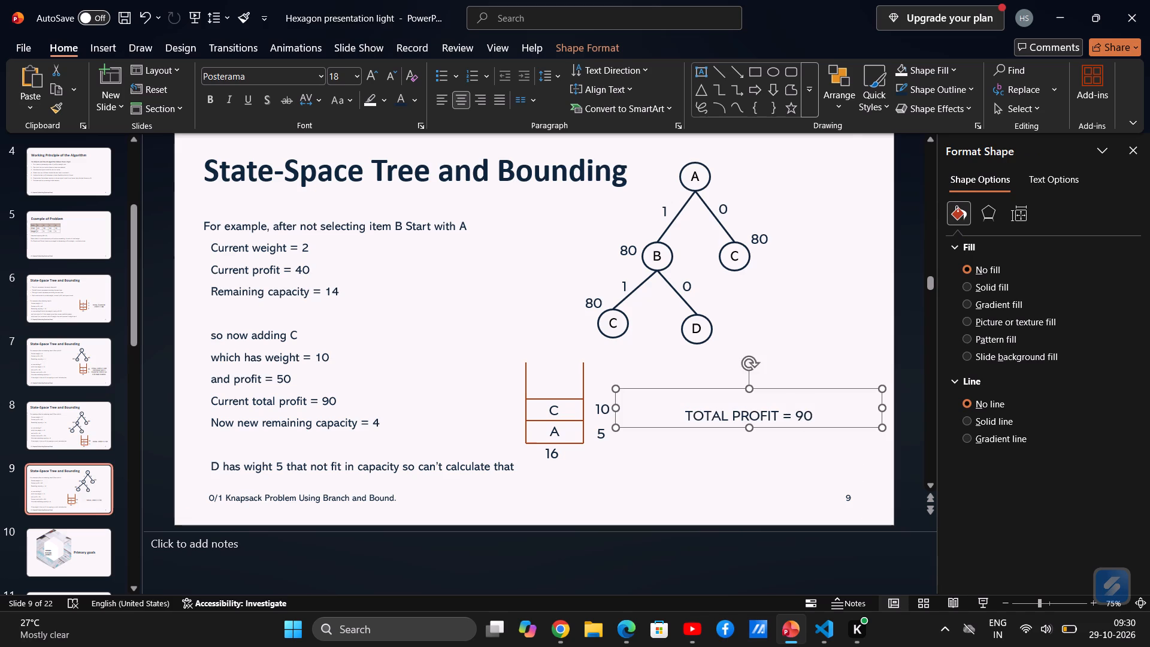
pyautogui.click(808, 415)
pyautogui.press('Right')
pyautogui.press('space')
pyautogui.hotkey('ctrl', 'v')
pyautogui.press('Up')
pyautogui.press('Left')
pyautogui.press('Left')
pyautogui.press('Left')
pyautogui.press('Left')
pyautogui.press('Left')
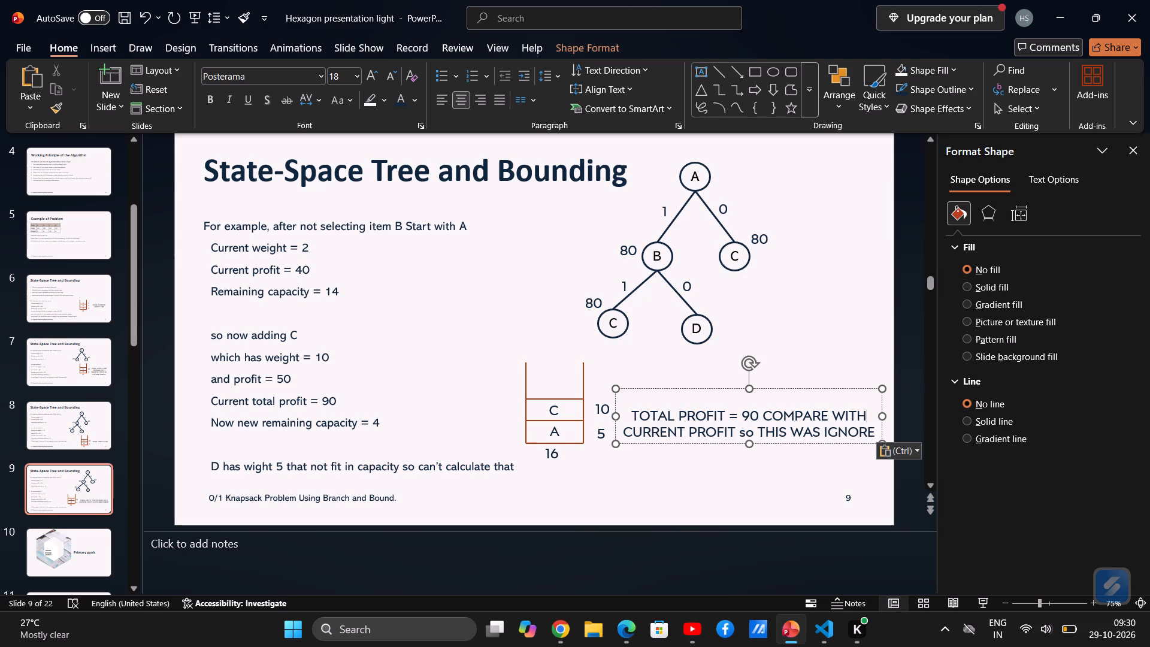
pyautogui.press('Left')
pyautogui.press('Left')
pyautogui.press('Left')
pyautogui.press('Left')
pyautogui.press('Left')
pyautogui.press('Left')
pyautogui.press('Left')
pyautogui.press('Left')
pyautogui.press('Left')
pyautogui.press('Left')
pyautogui.press('Left')
pyautogui.press('Left')
pyautogui.press('Right')
pyautogui.press('Right')
pyautogui.press('Right')
pyautogui.press('Right')
pyautogui.press('Right')
pyautogui.press('Left')
pyautogui.press('Return')
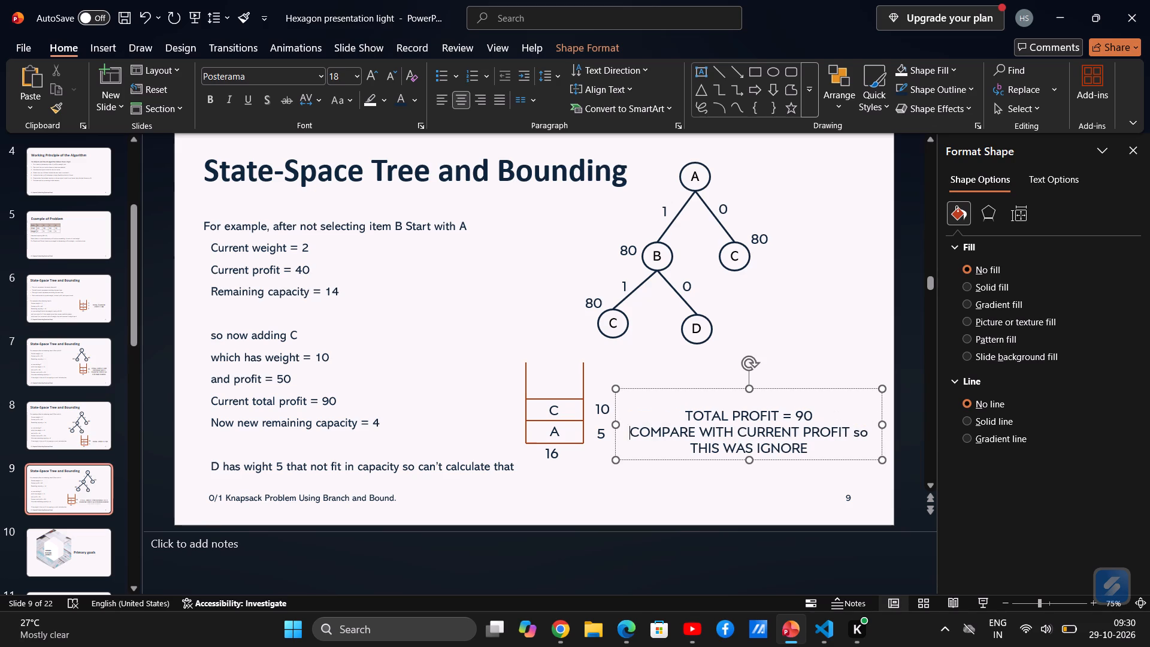
# Remove the word "so" after "COMPARE WITH CURRENT PROFIT" in the profit note.
pyautogui.press('Right')
pyautogui.press('Right')
pyautogui.press('Right')
pyautogui.press('Right')
pyautogui.press('Right')
pyautogui.press('Right')
pyautogui.press('Right')
pyautogui.press('Right')
pyautogui.press('Right')
pyautogui.press('Right')
pyautogui.press('Right')
pyautogui.press('Right')
pyautogui.press('Right')
pyautogui.press('Right')
pyautogui.press('Right')
pyautogui.press('Right')
pyautogui.press('Right')
pyautogui.press('Right')
pyautogui.press('Right')
pyautogui.press('Right')
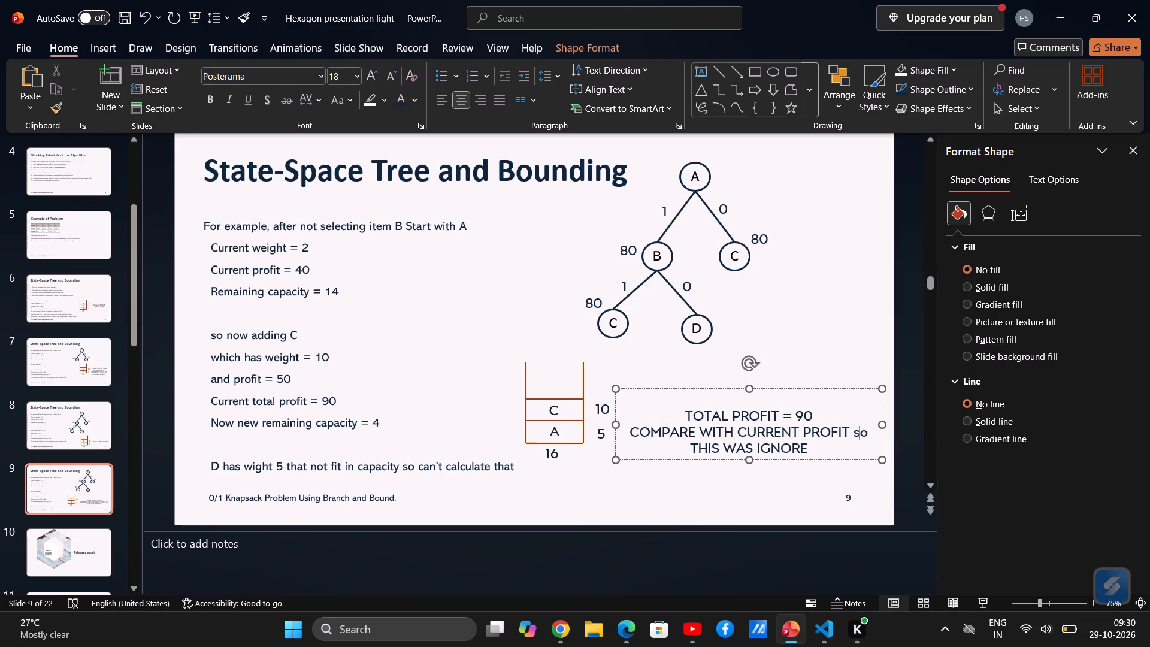
pyautogui.press('Right')
pyautogui.press('BackSpace')
pyautogui.press('BackSpace')
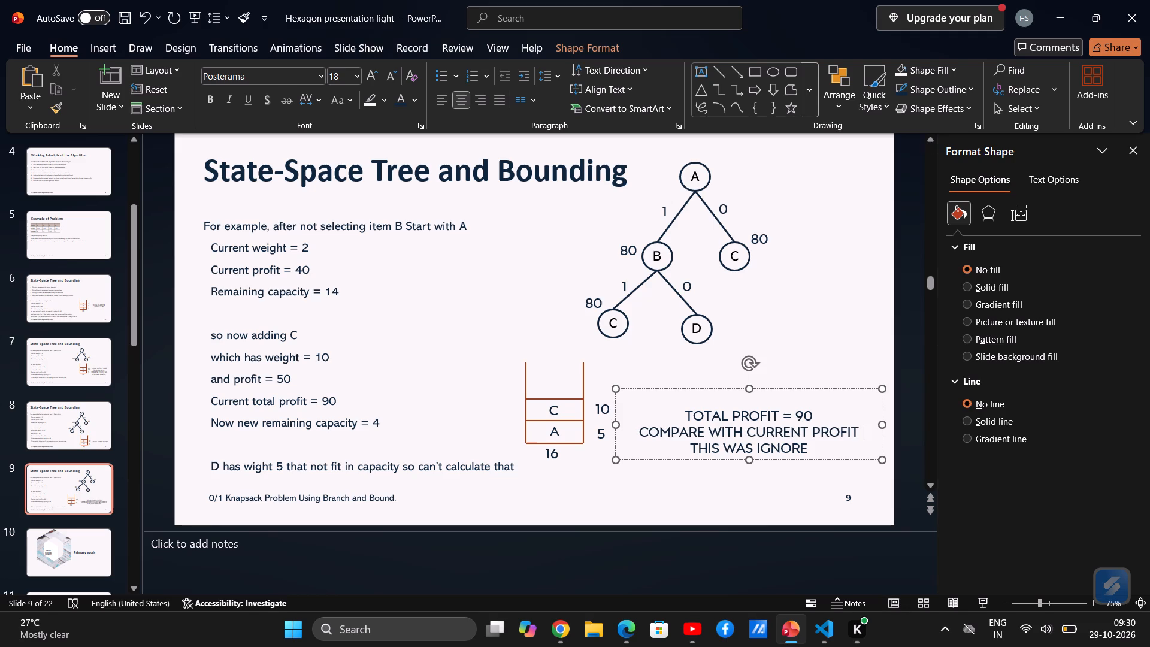
# Replace "IGNORE" at the end of the profit note with "HIGHER THAN CURRENT PROFIT SO NOW THIS WAS NEW CURRENT PROFIT".
pyautogui.press('Down')
pyautogui.press('Down')
pyautogui.press('BackSpace')
pyautogui.press('BackSpace')
pyautogui.press('BackSpace')
pyautogui.press('BackSpace')
pyautogui.press('BackSpace')
pyautogui.press('BackSpace')
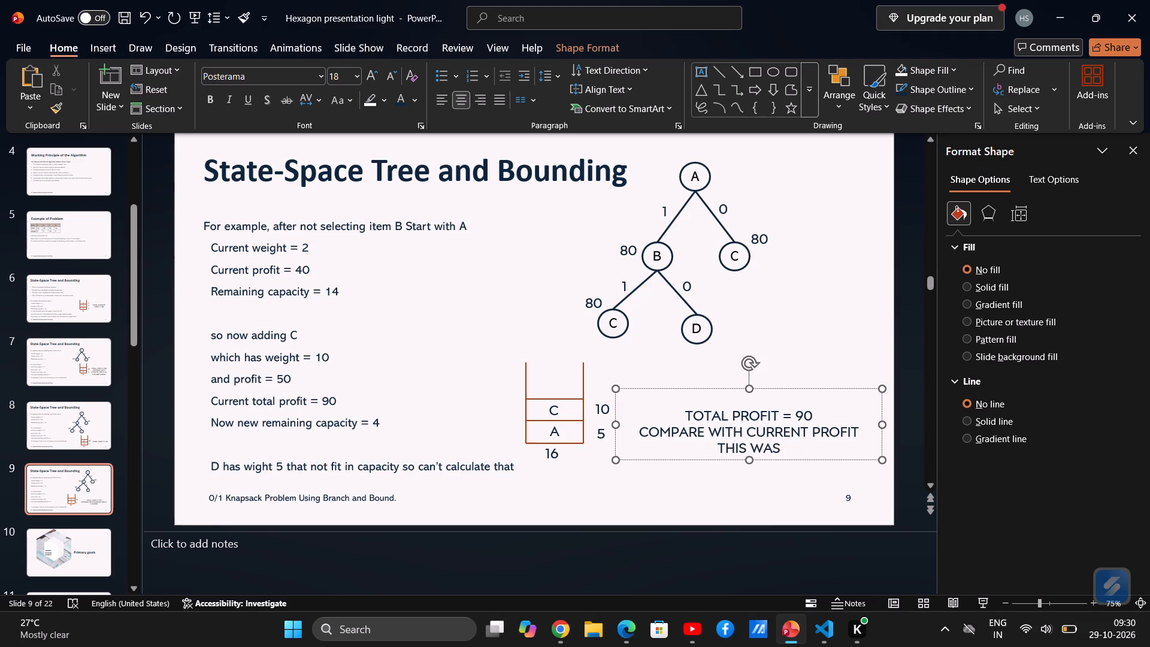
pyautogui.write('Hig')
pyautogui.press('BackSpace')
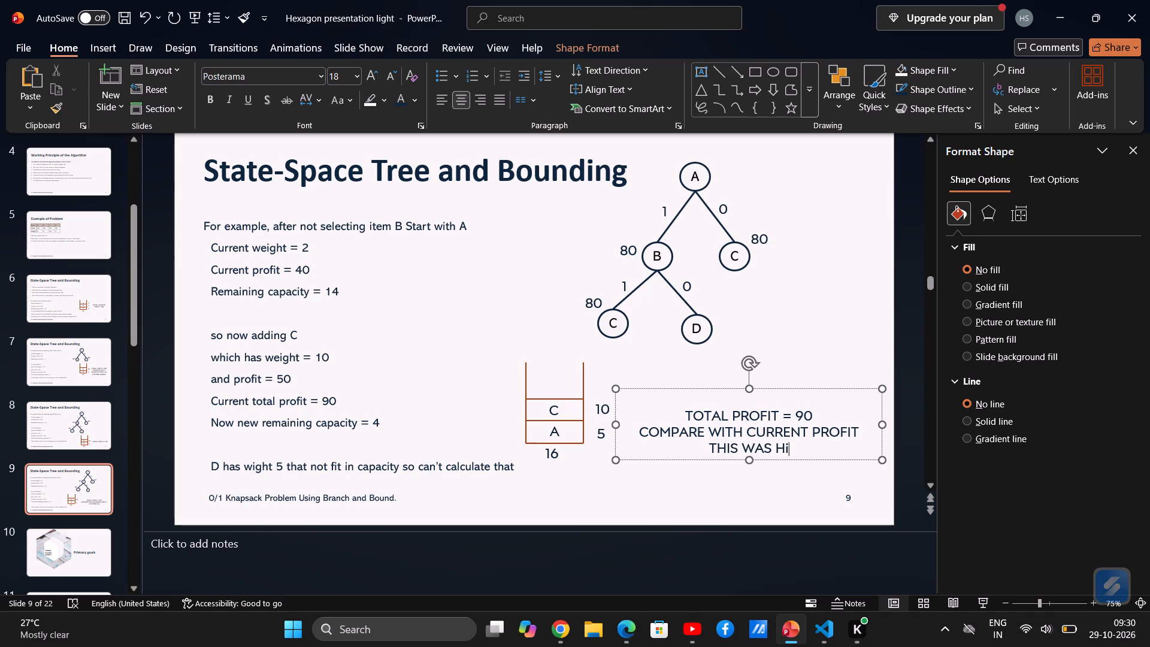
pyautogui.write('GH')
pyautogui.press('BackSpace')
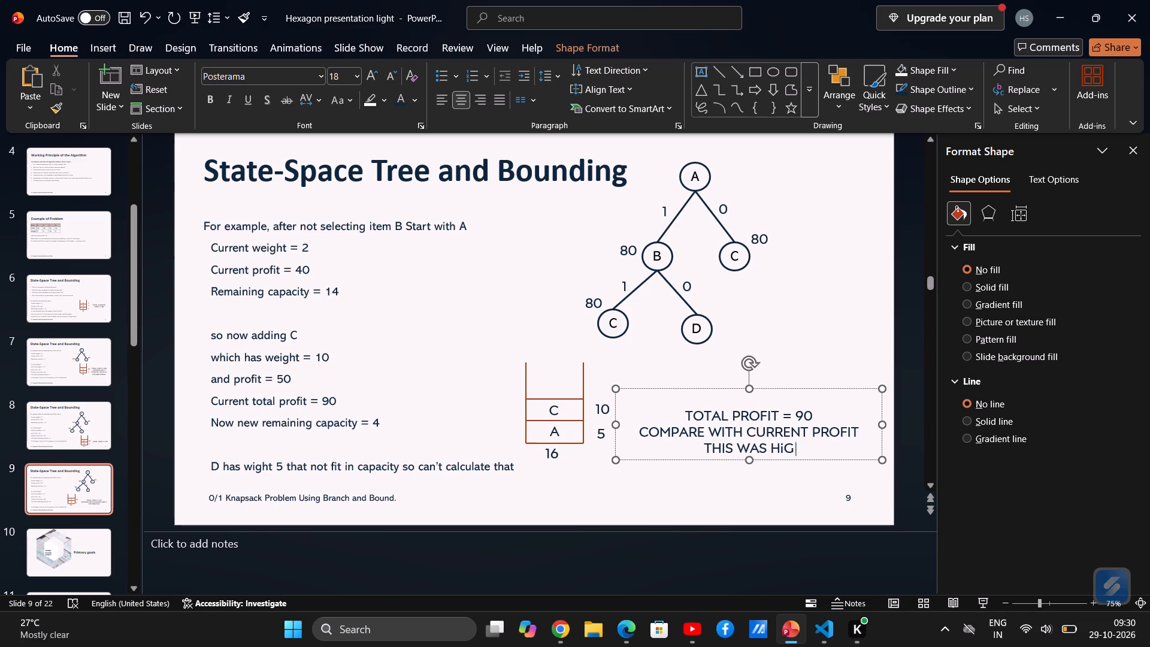
pyautogui.press('BackSpace')
pyautogui.press('BackSpace')
pyautogui.press('BackSpace')
pyautogui.write('HIGH')
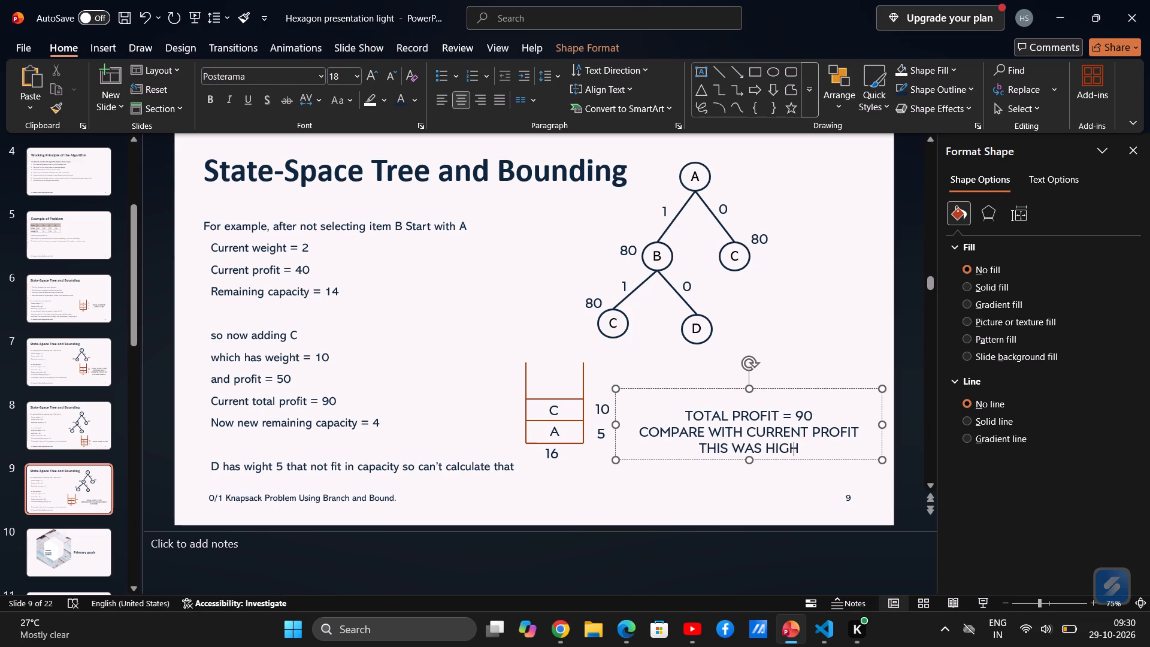
pyautogui.press('space')
pyautogui.press('BackSpace')
pyautogui.write('ER THAN')
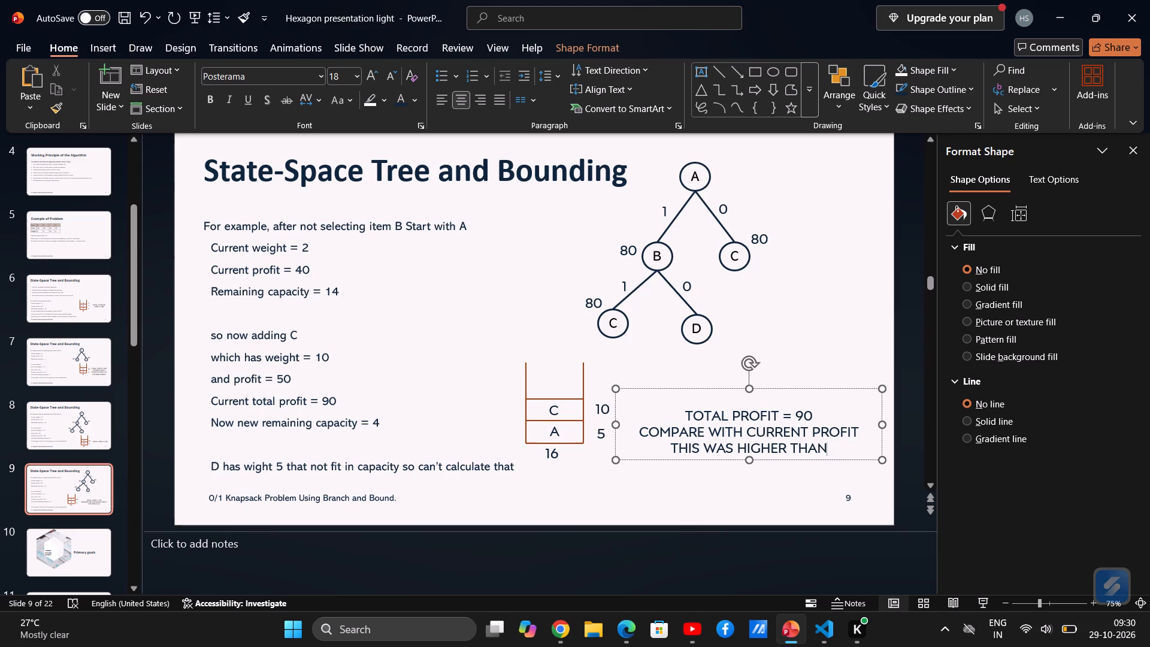
pyautogui.press('space')
pyautogui.write('CU')
pyautogui.write('RRENT')
pyautogui.press('space')
pyautogui.write('PRO')
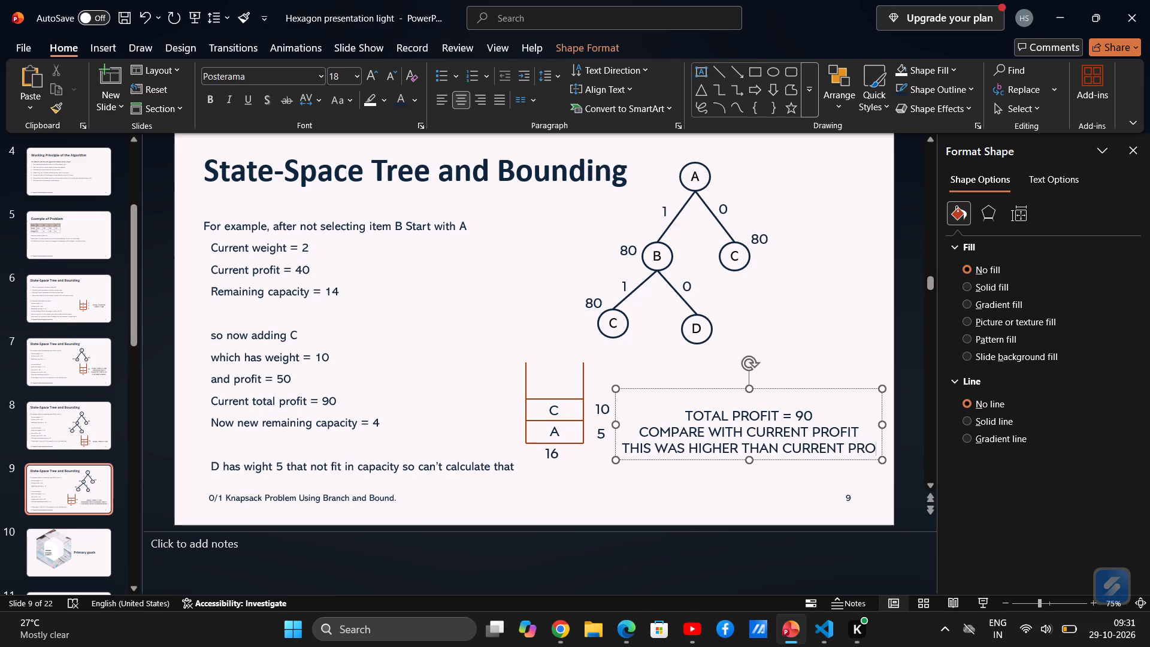
pyautogui.write('FIT SO')
pyautogui.press('space')
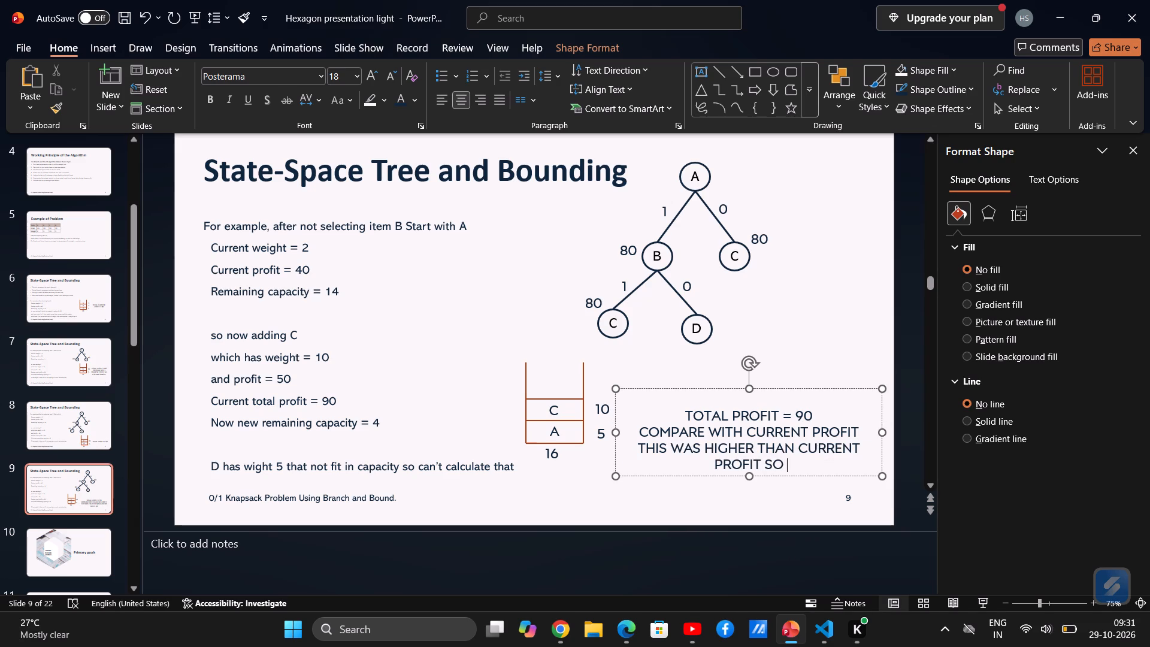
pyautogui.write('NOW THIS WAS NEW CURREN')
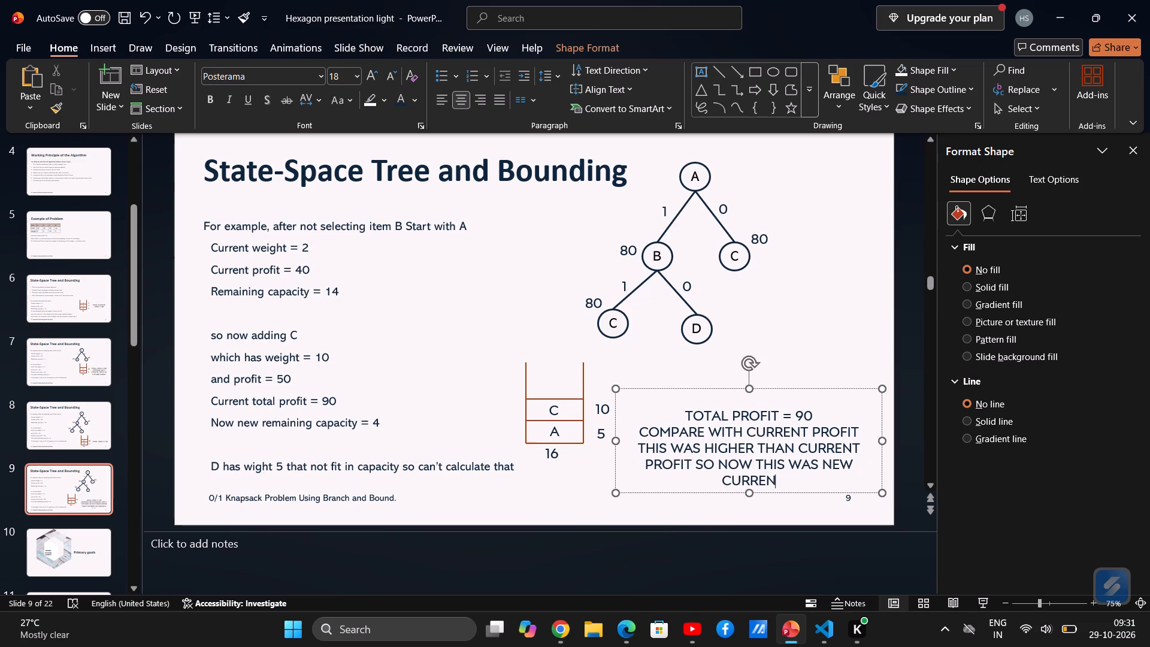
pyautogui.press('t')
pyautogui.press('space')
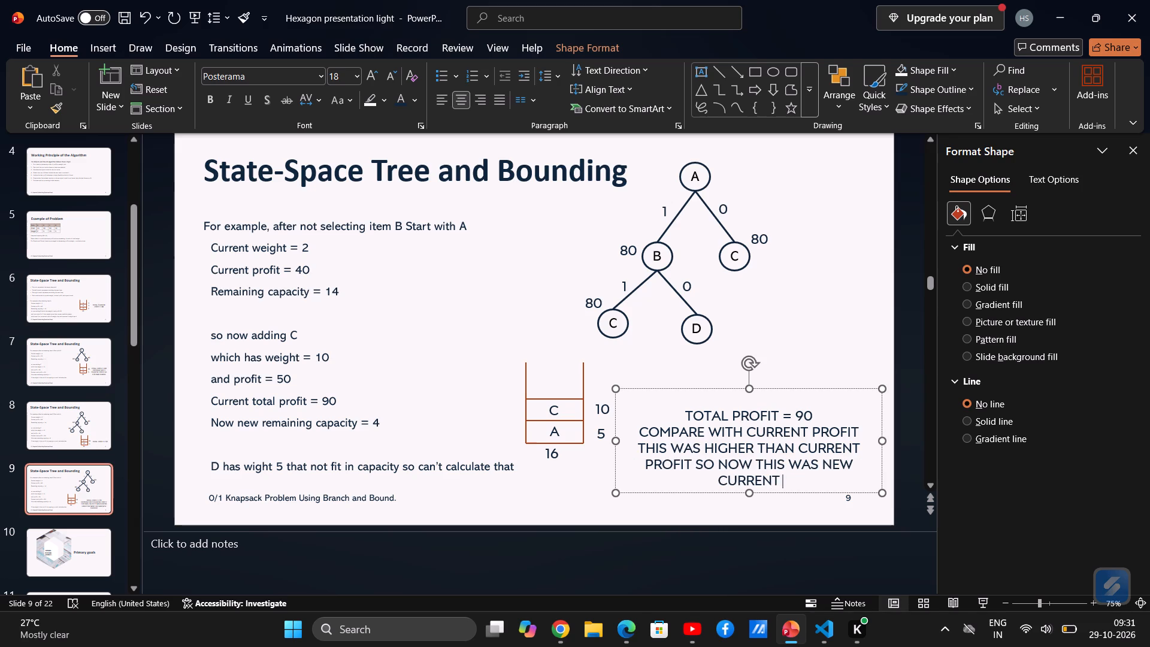
pyautogui.write('PROFIT')
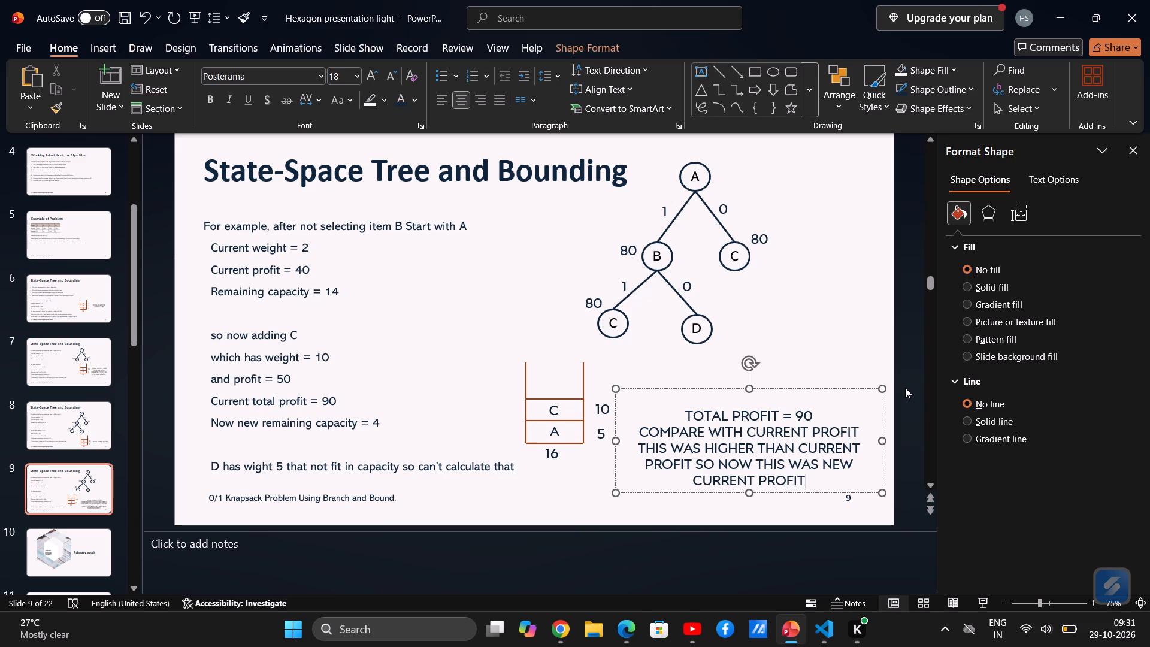
# Move the profit note up slightly so it sits beside the knapsack diagram, clear of the slide number.
pyautogui.click(905, 388)
pyautogui.click(818, 415)
pyautogui.moveTo(752, 388); pyautogui.dragTo(747, 356)
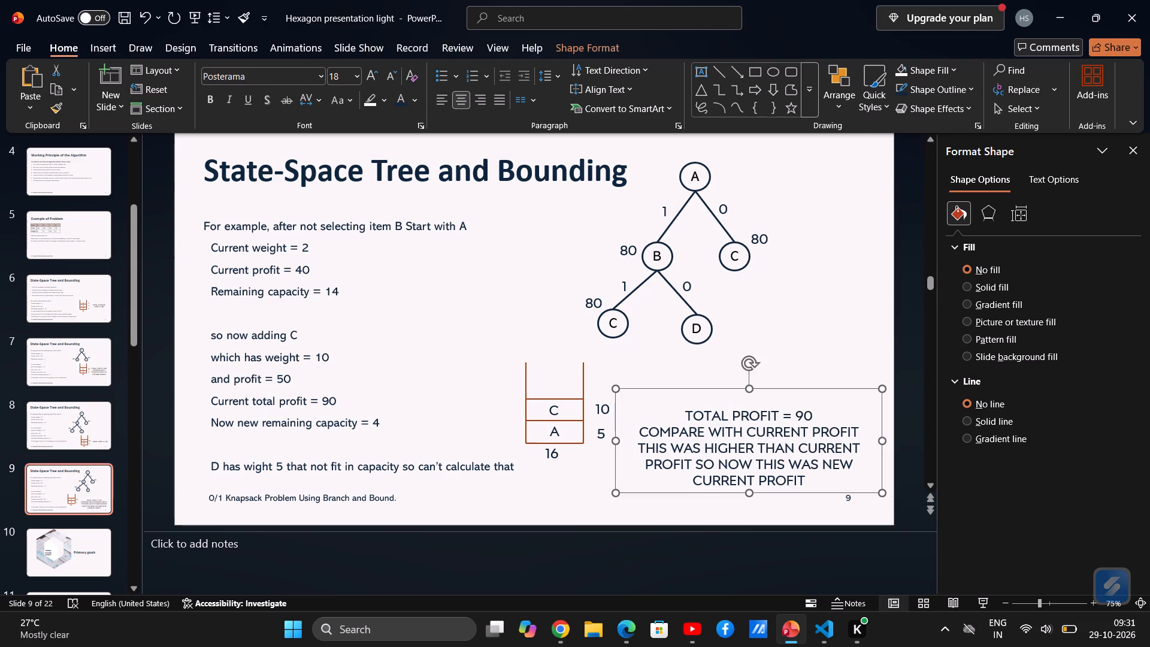
pyautogui.moveTo(792, 388); pyautogui.dragTo(790, 361)
pyautogui.click(901, 324)
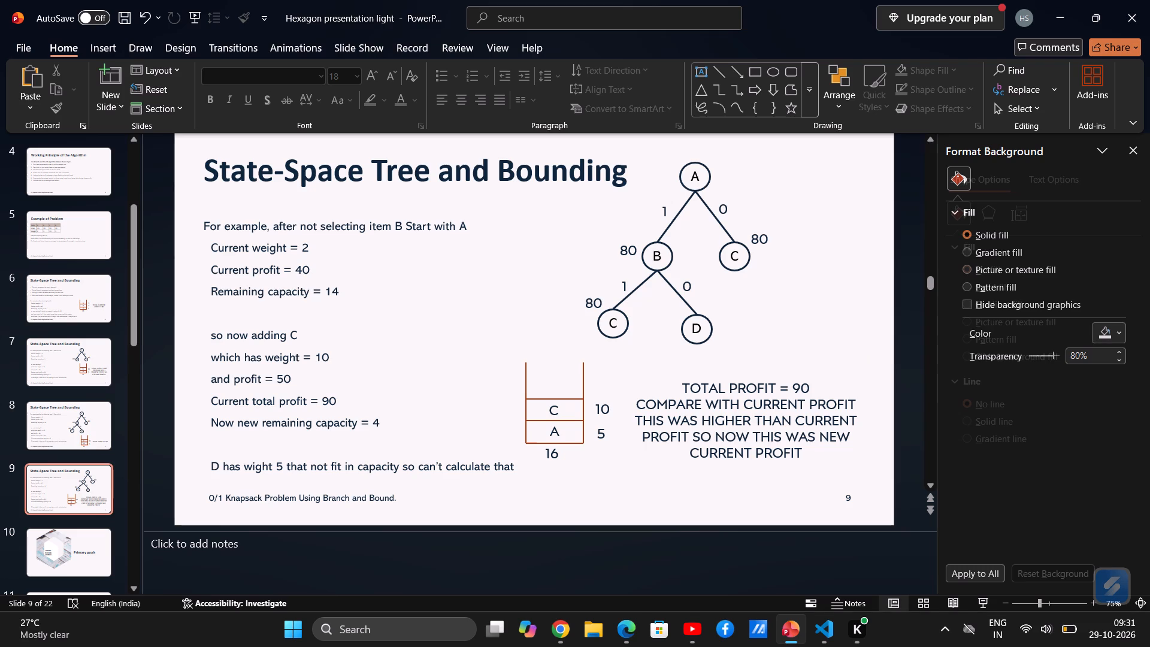
# Insert "(40+50) =" before 90 in the Current total profit line of the explanation text.
pyautogui.click(323, 400)
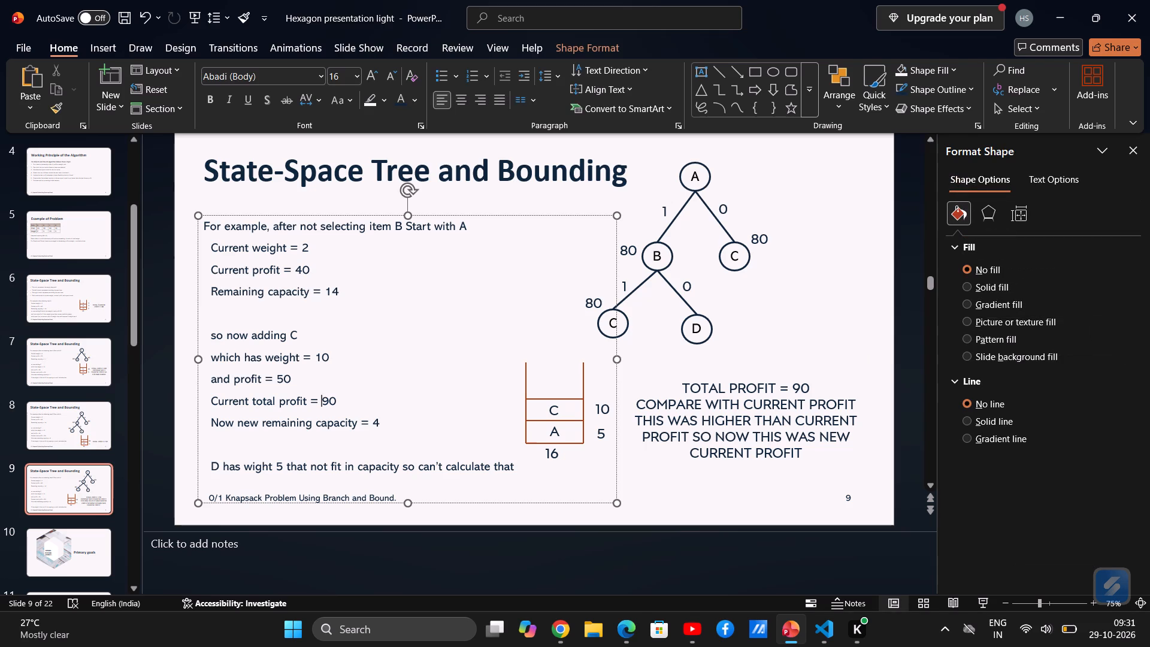
pyautogui.write('()')
pyautogui.press('Left')
pyautogui.write('40')
pyautogui.hotkey('shift', '+')
pyautogui.write('50')
pyautogui.press('Right')
pyautogui.press('space')
pyautogui.press('=')
pyautogui.press('space')
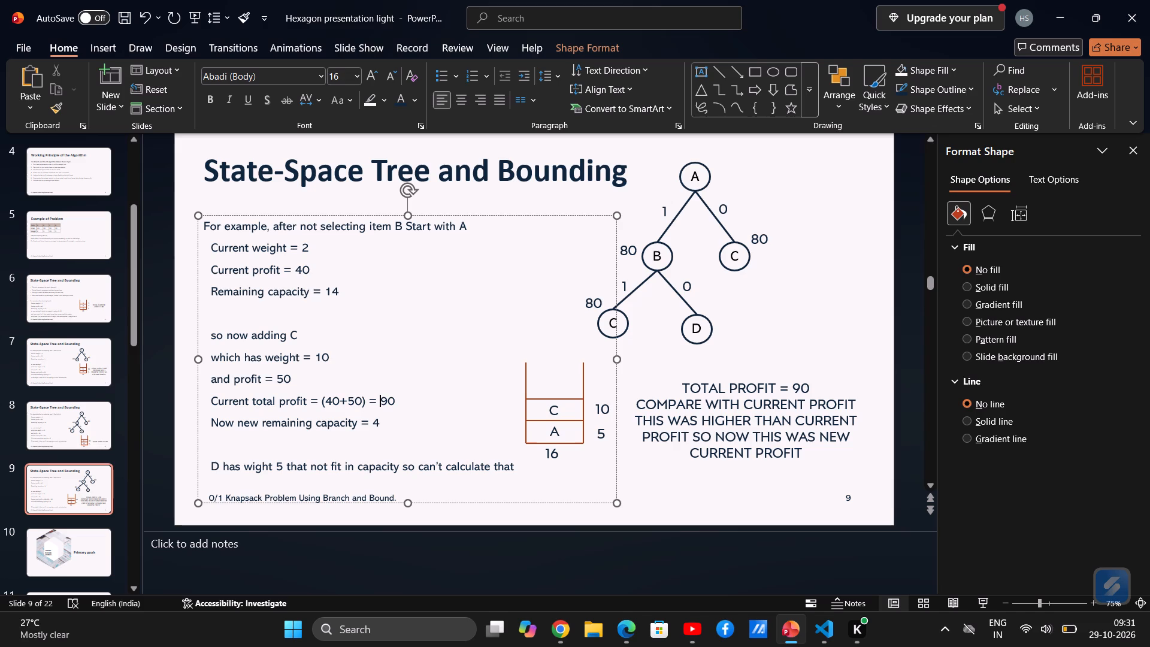
# Delete slide 8, the earlier version of the slide about not selecting item B.
pyautogui.click(70, 434)
pyautogui.press('BackSpace')
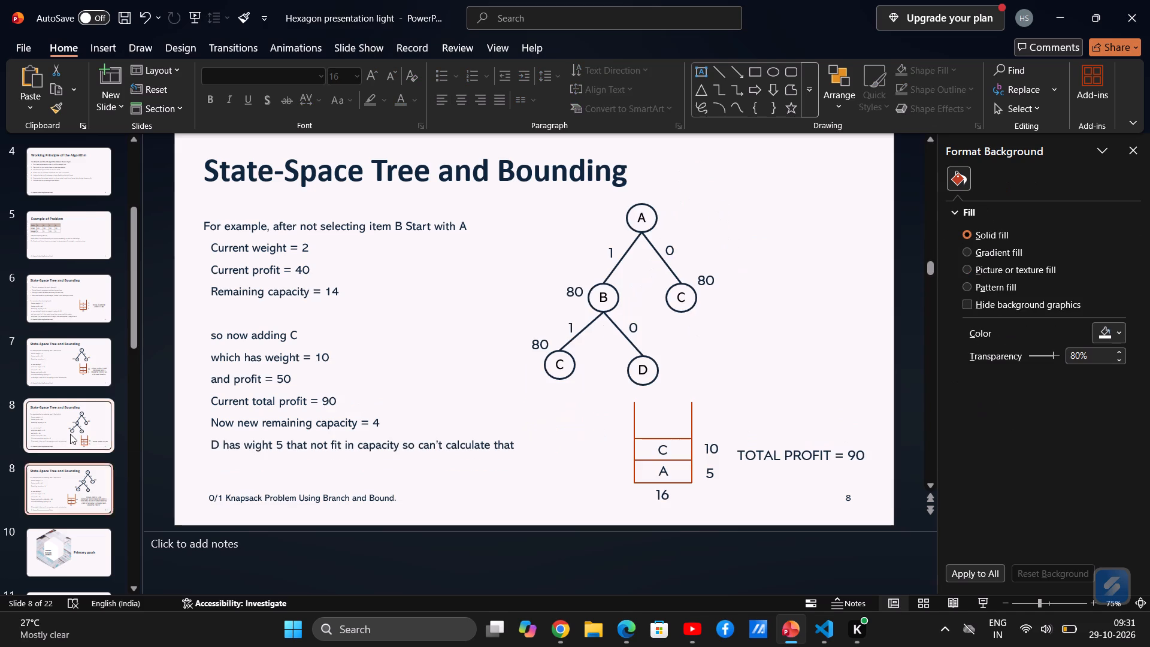
# On slide 7, insert "30+50 =" before 80 in the Current total profit line of the explanation text.
pyautogui.click(73, 360)
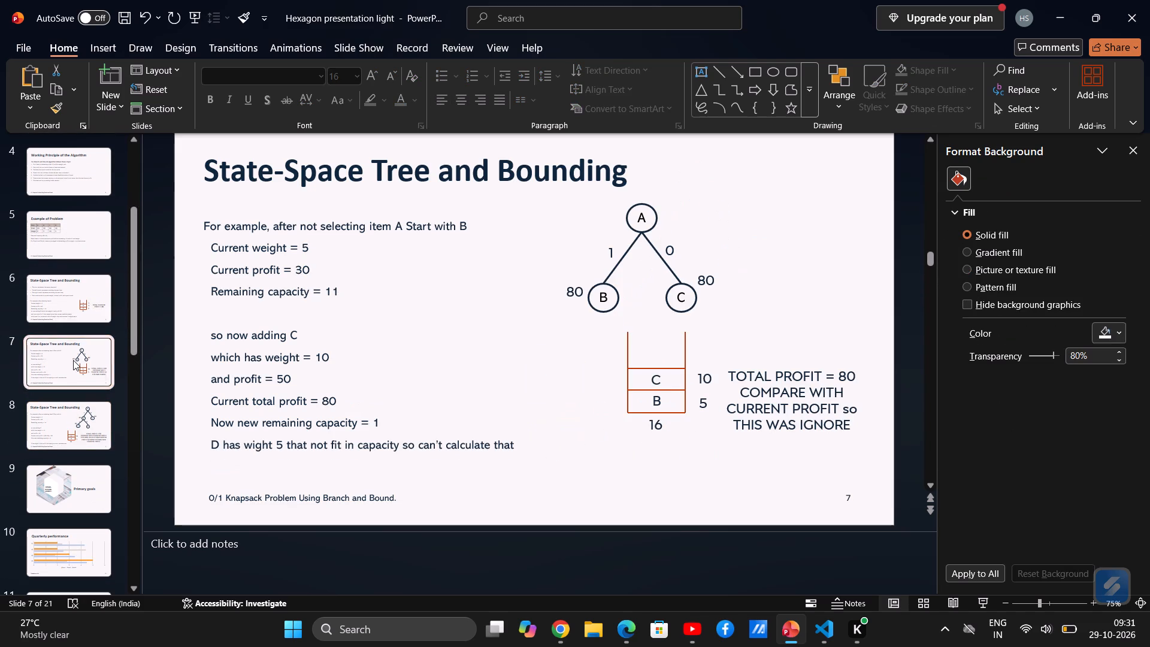
pyautogui.click(322, 395)
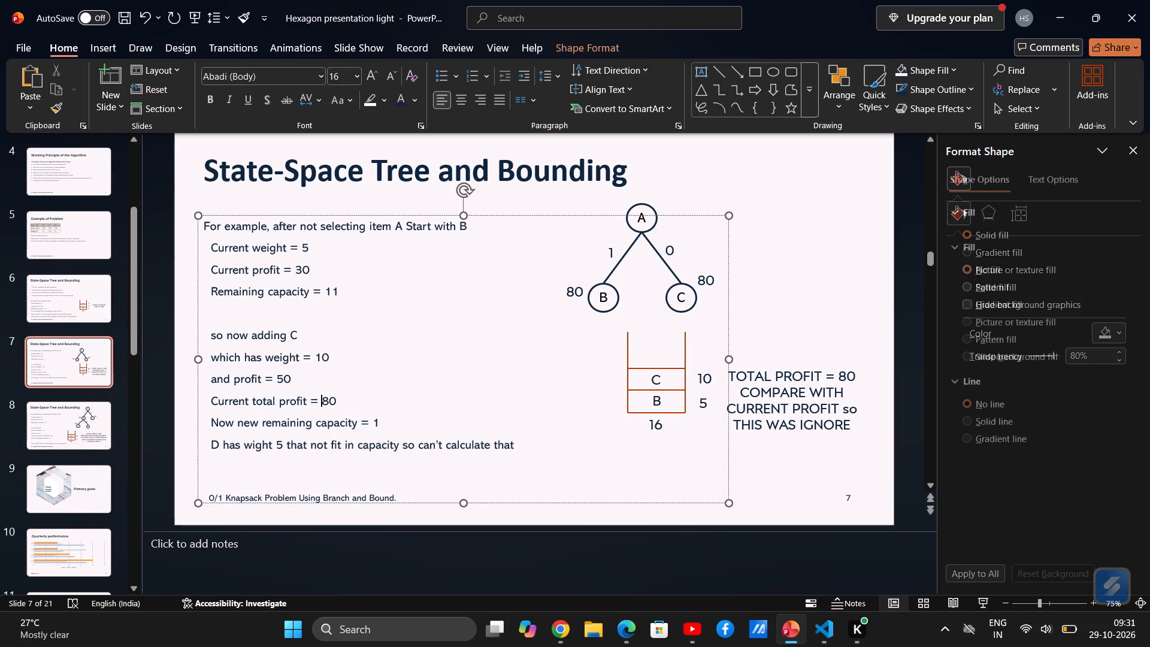
pyautogui.write('()')
pyautogui.press('Left')
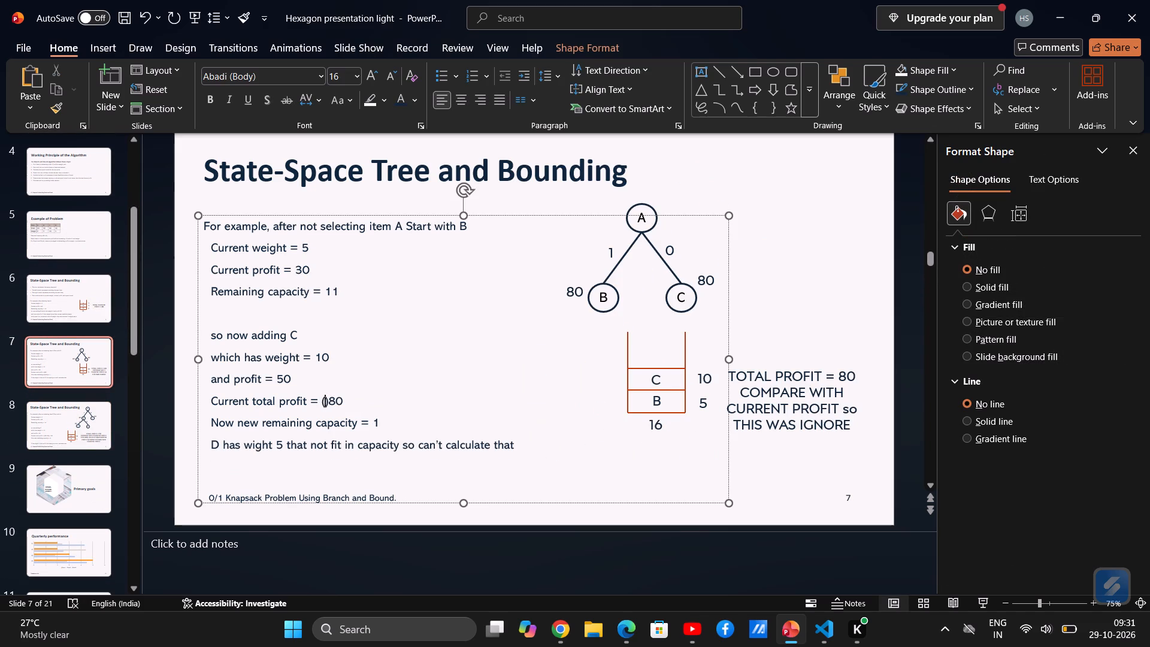
pyautogui.press('BackSpace')
pyautogui.press('Right')
pyautogui.press('BackSpace')
pyautogui.write('30')
pyautogui.write('+50')
pyautogui.press('space')
pyautogui.write('=')
pyautogui.press('space')
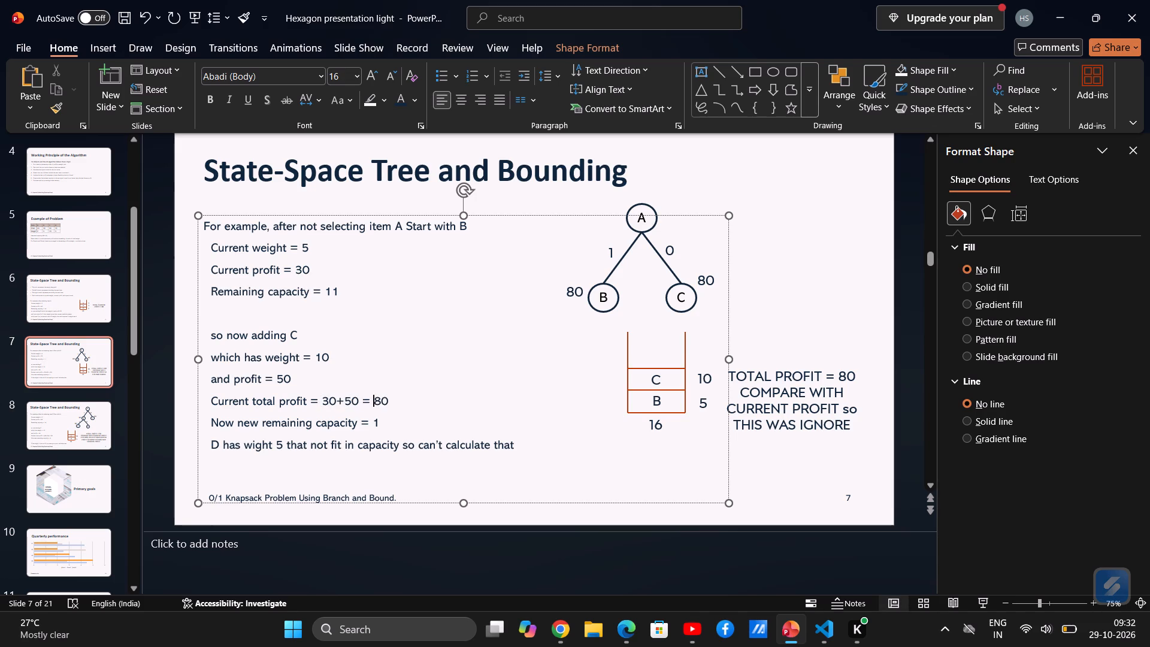
# On slide 8, remove the parentheses around 40+50 in the Current total profit line.
pyautogui.click(77, 416)
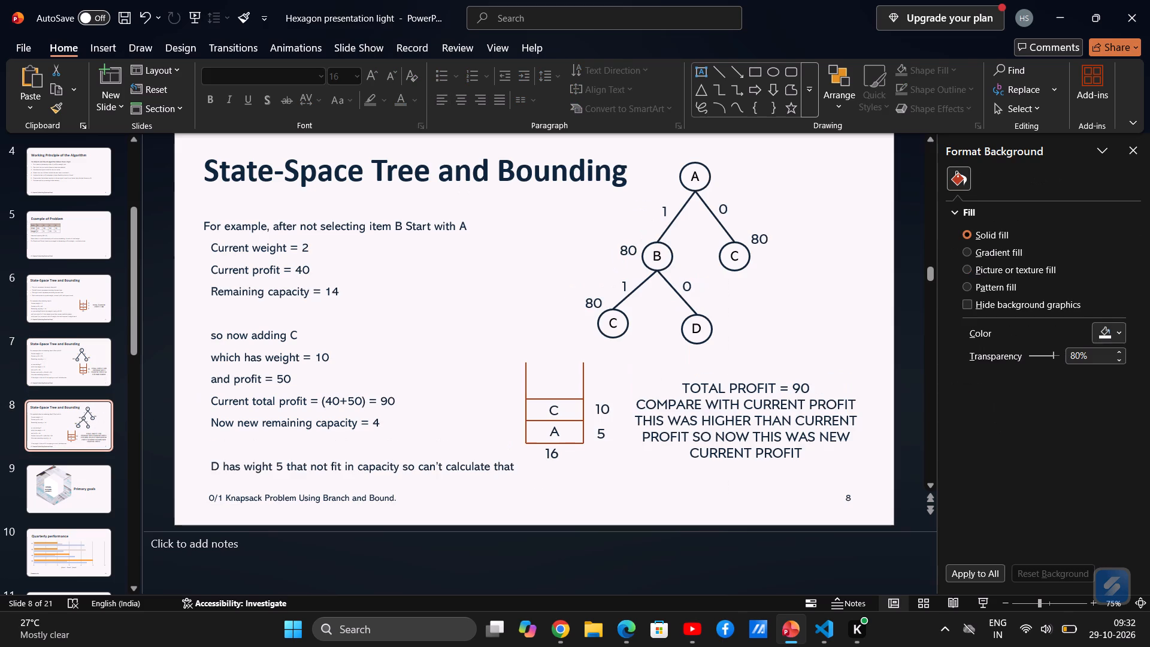
pyautogui.click(367, 400)
pyautogui.press('BackSpace')
pyautogui.press('Left')
pyautogui.press('Left')
pyautogui.press('Left')
pyautogui.press('Left')
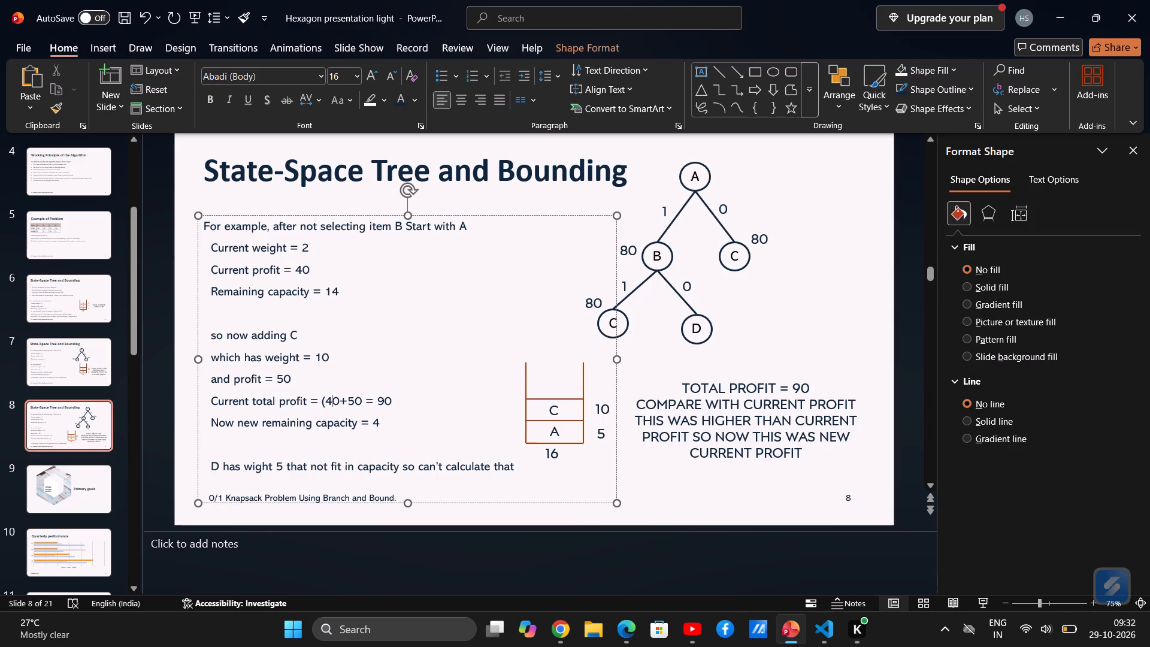
pyautogui.press('Left')
pyautogui.press('BackSpace')
# On slide 6, insert "40+30+10 =" before 80 in the TOTAL CURRENT PROFIT note, checking item profits in the example problem table.
pyautogui.click(89, 295)
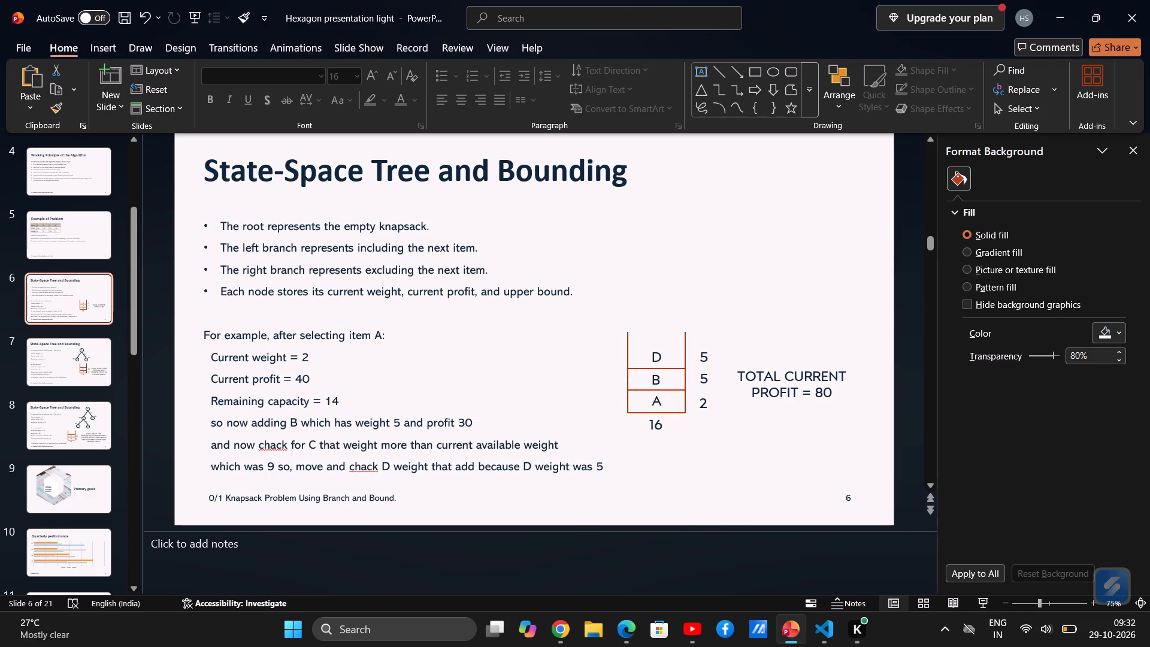
pyautogui.scroll(-1, 333, 397)
pyautogui.click(413, 395)
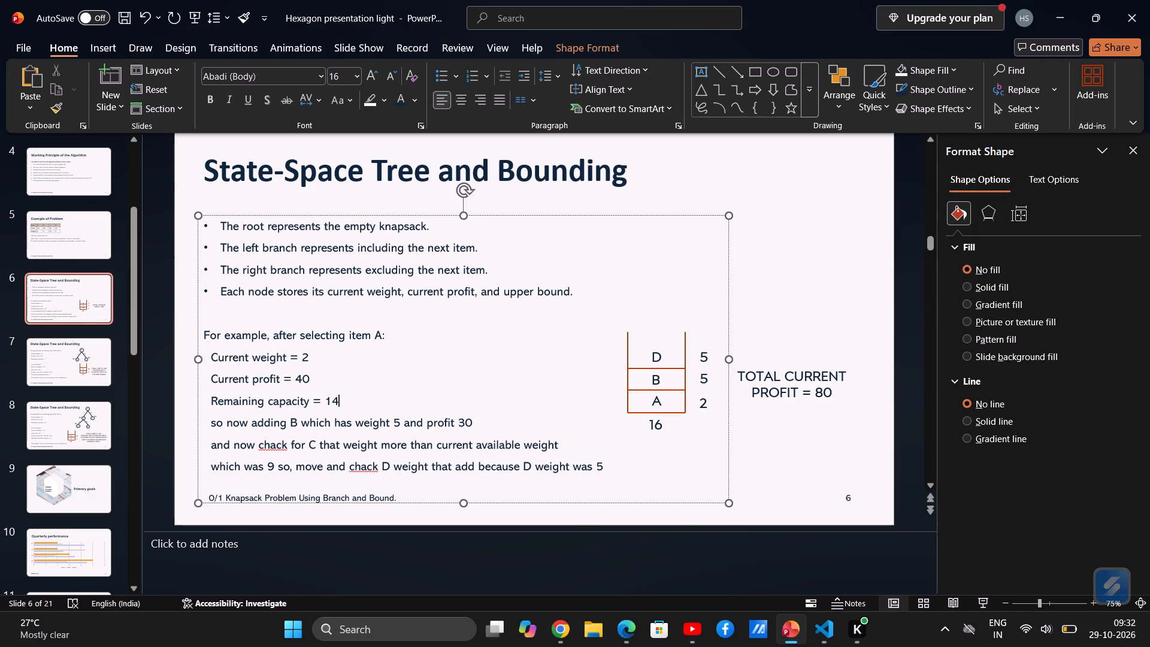
pyautogui.click(818, 390)
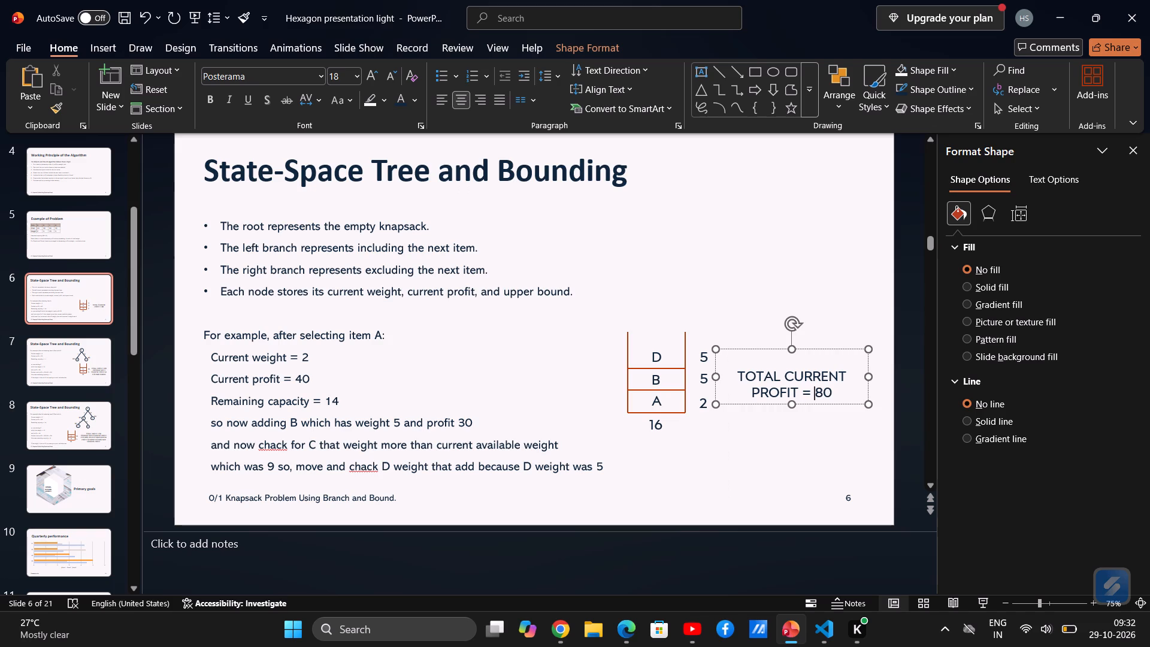
pyautogui.write('40')
pyautogui.hotkey('shift', '+')
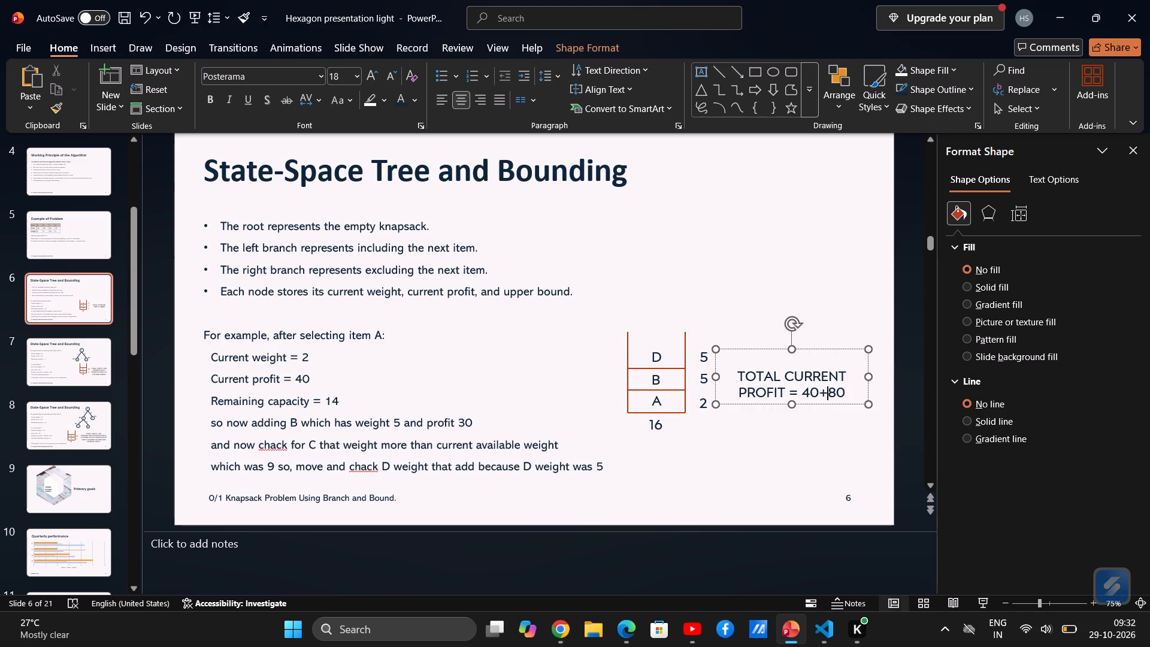
pyautogui.write('30')
pyautogui.hotkey('shift', '+')
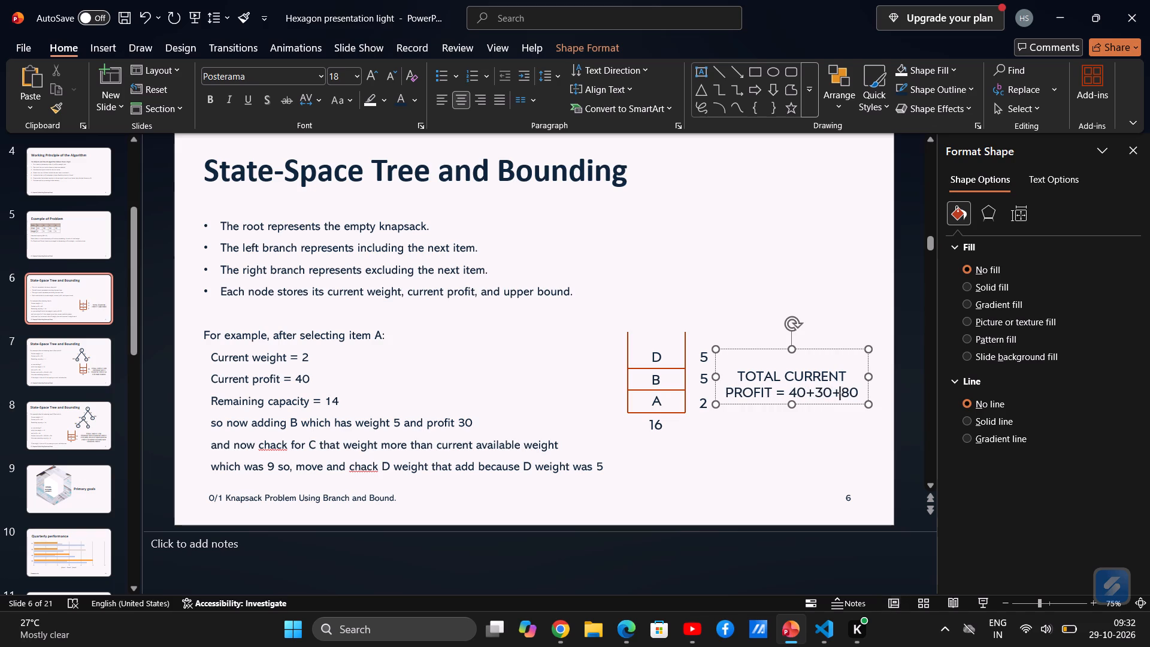
pyautogui.write('20')
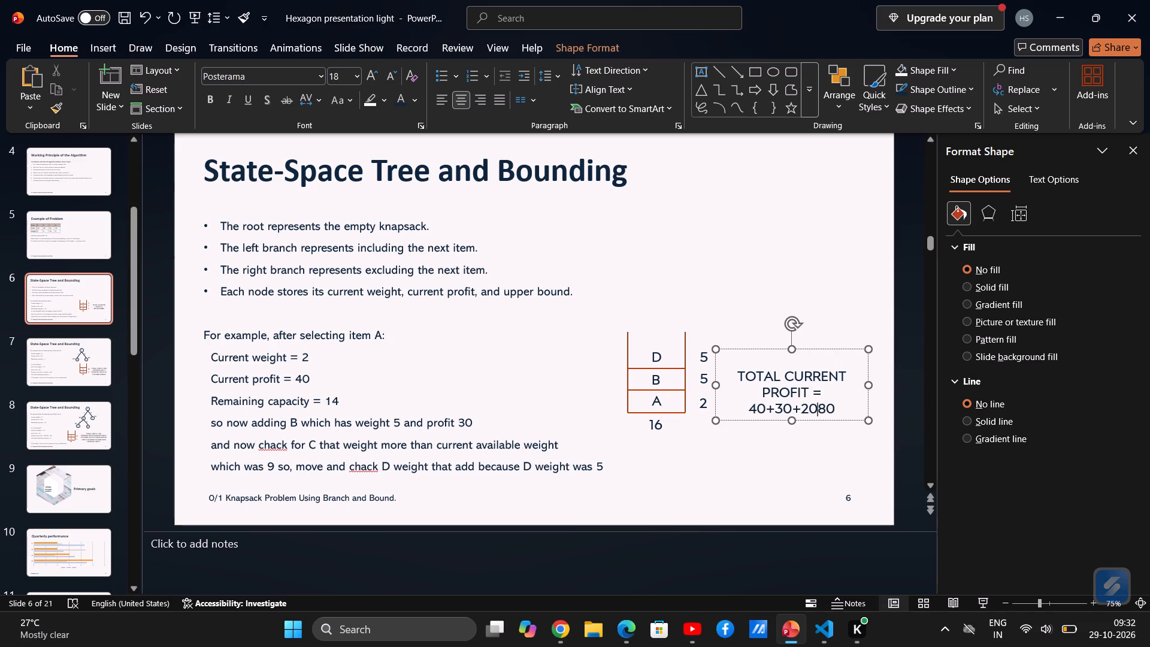
pyautogui.press('BackSpace')
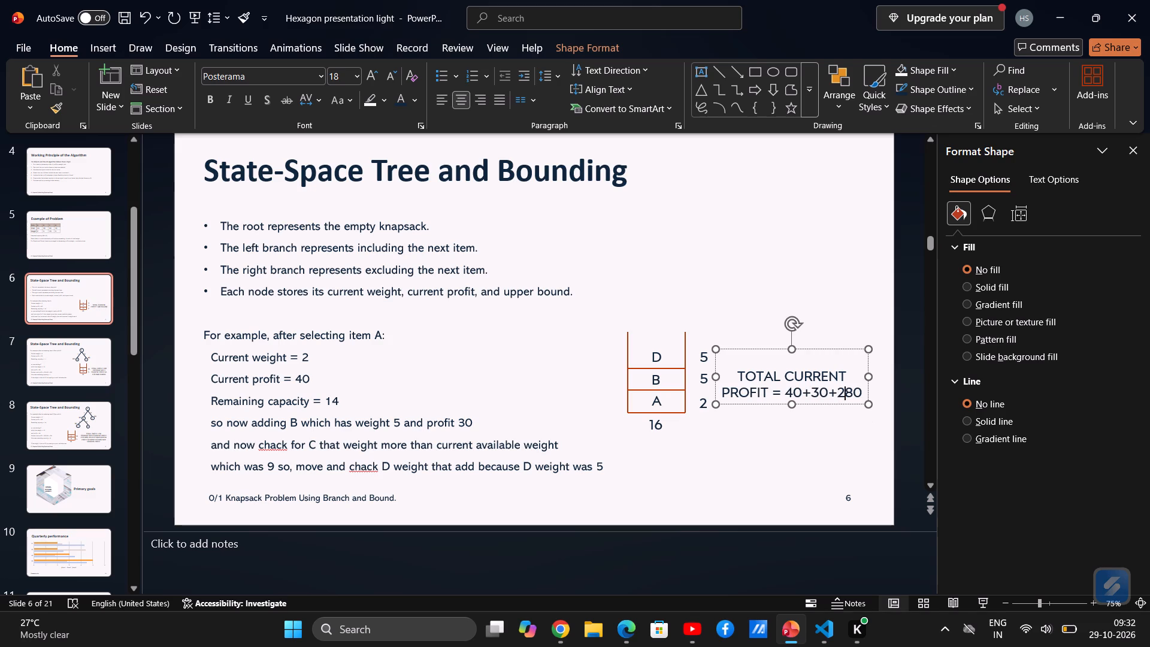
pyautogui.click(69, 262)
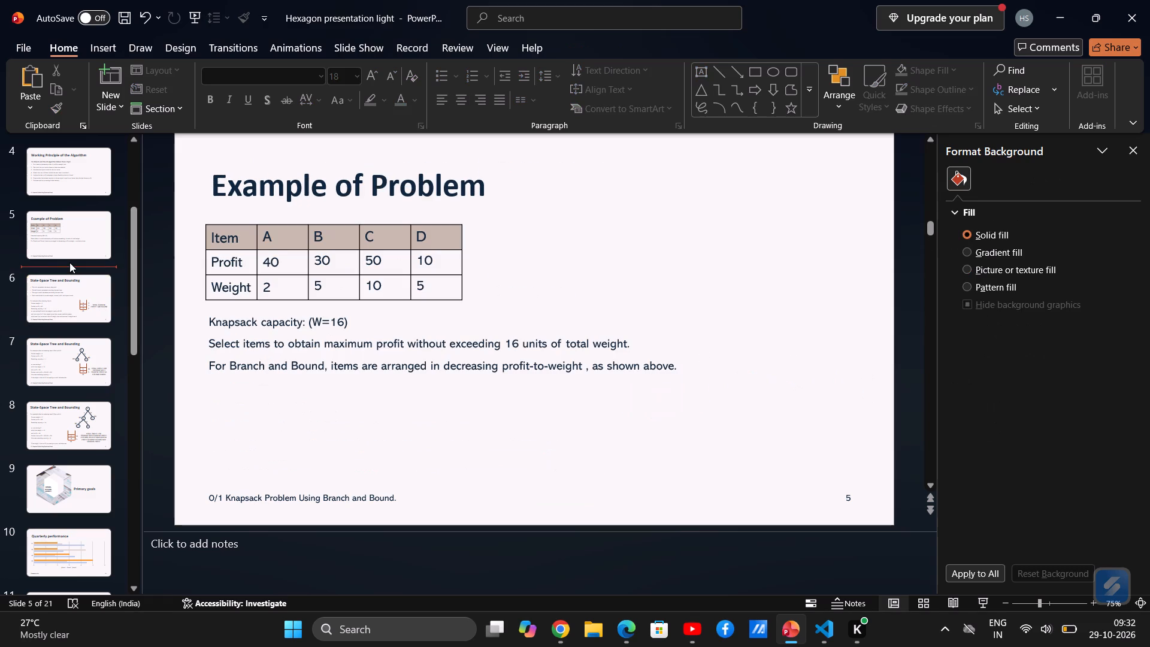
pyautogui.click(71, 290)
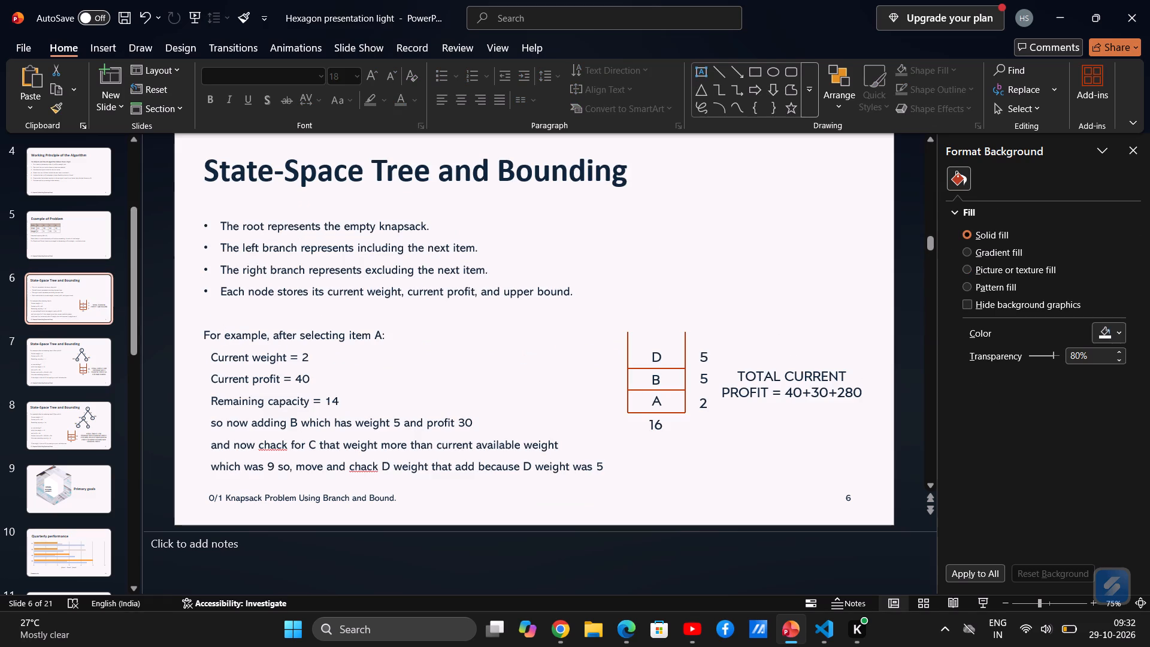
pyautogui.click(840, 394)
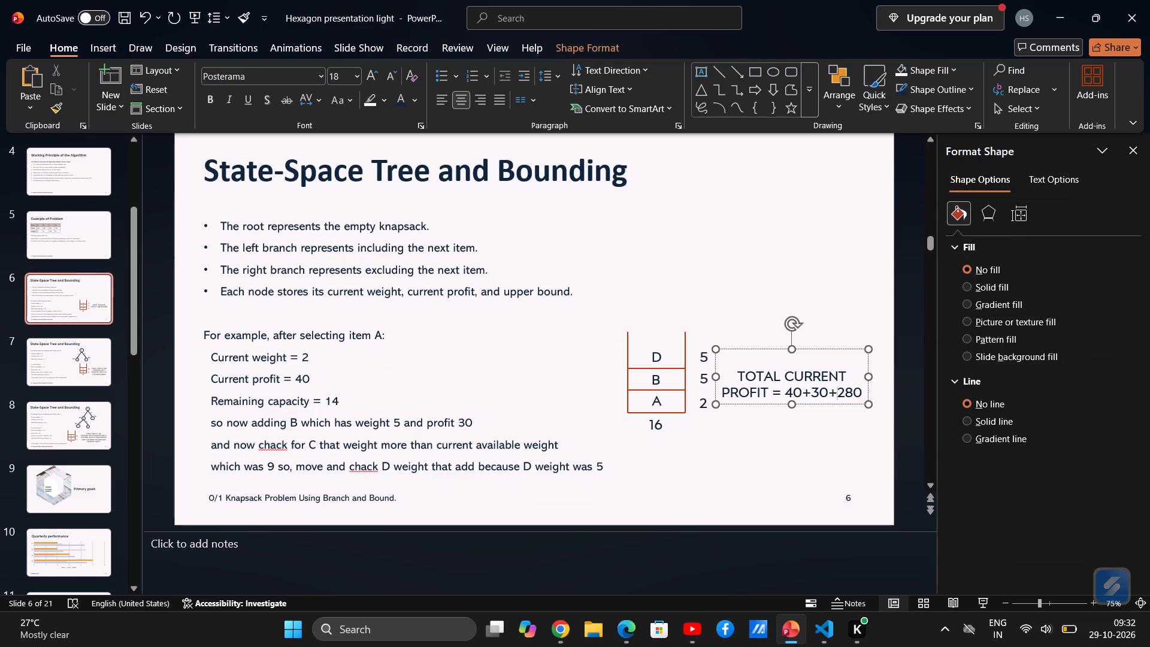
pyautogui.press('Right')
pyautogui.press('BackSpace')
pyautogui.write('10')
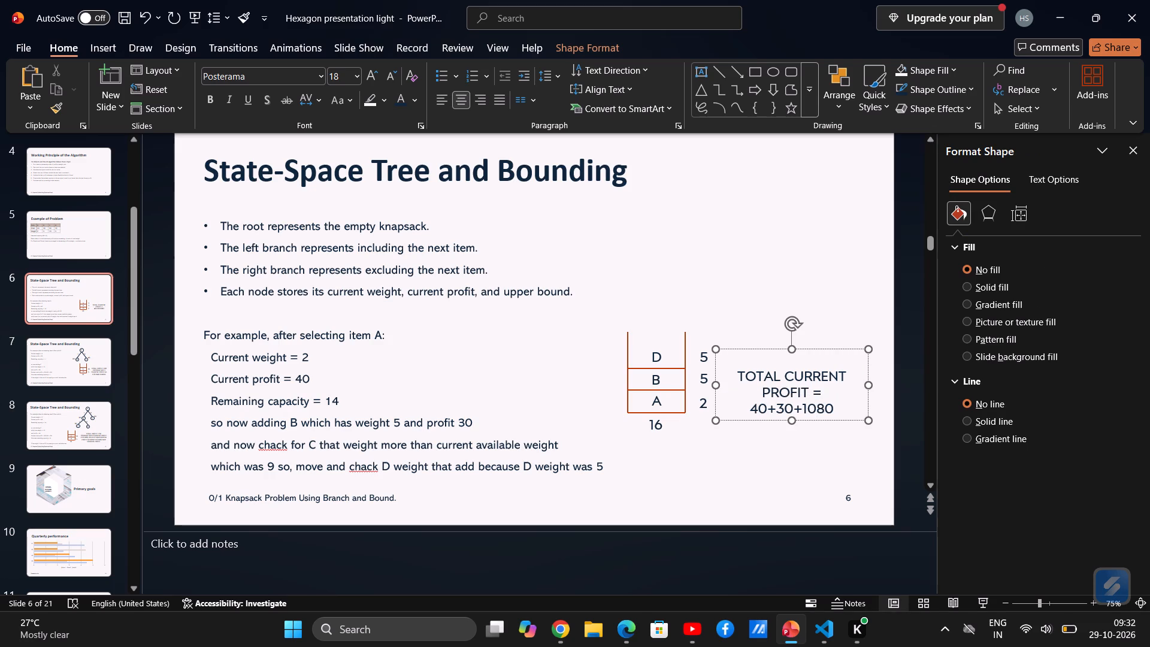
pyautogui.press('=')
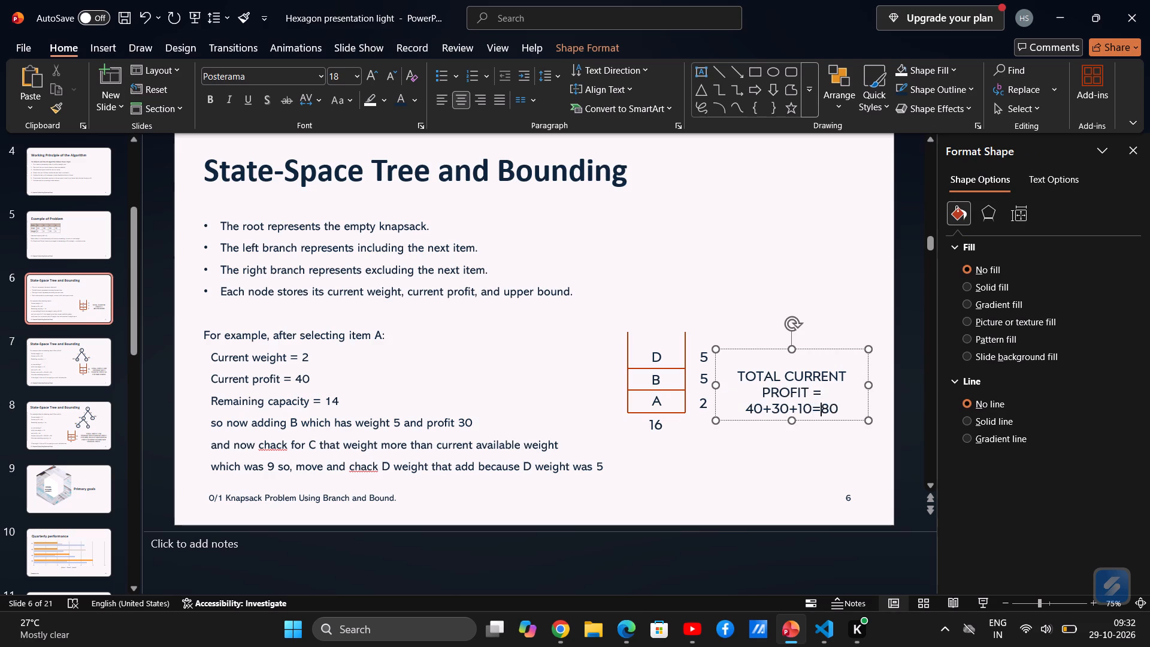
pyautogui.press('space')
pyautogui.press('Left')
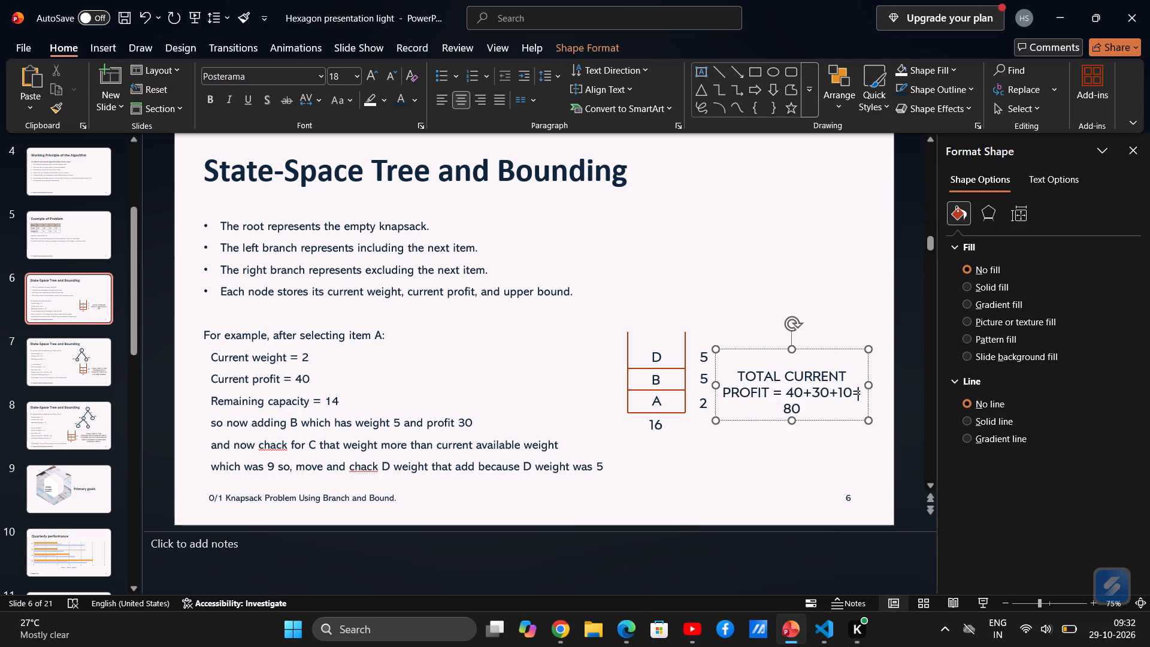
pyautogui.press('Left')
pyautogui.press('space')
pyautogui.press('Up')
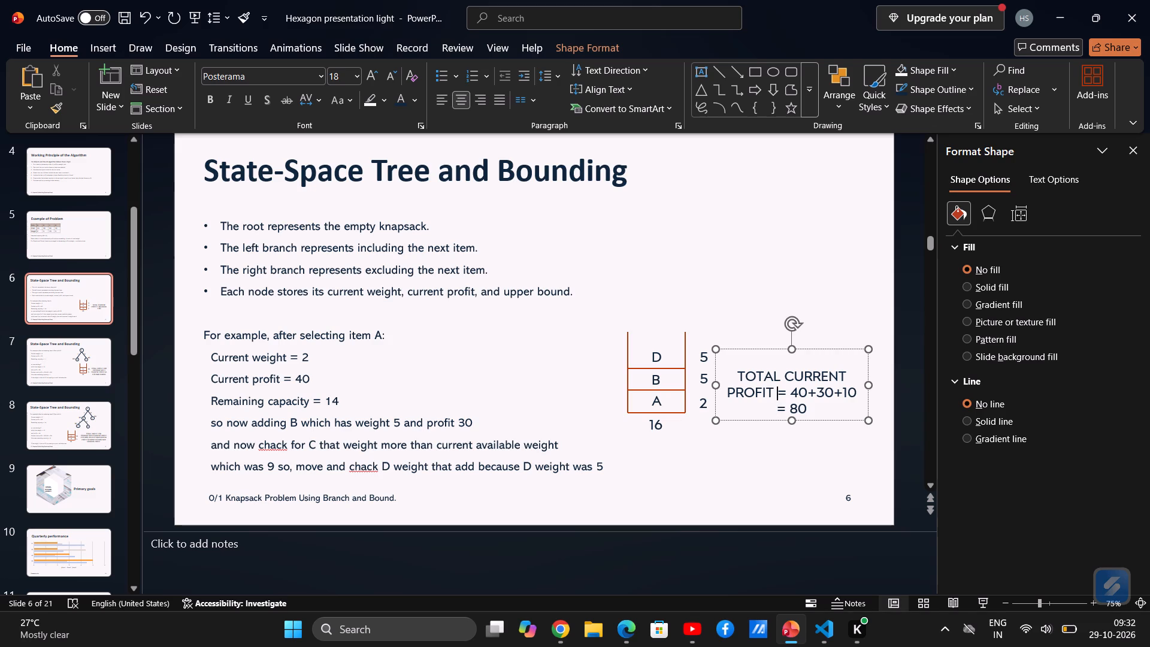
pyautogui.click(828, 295)
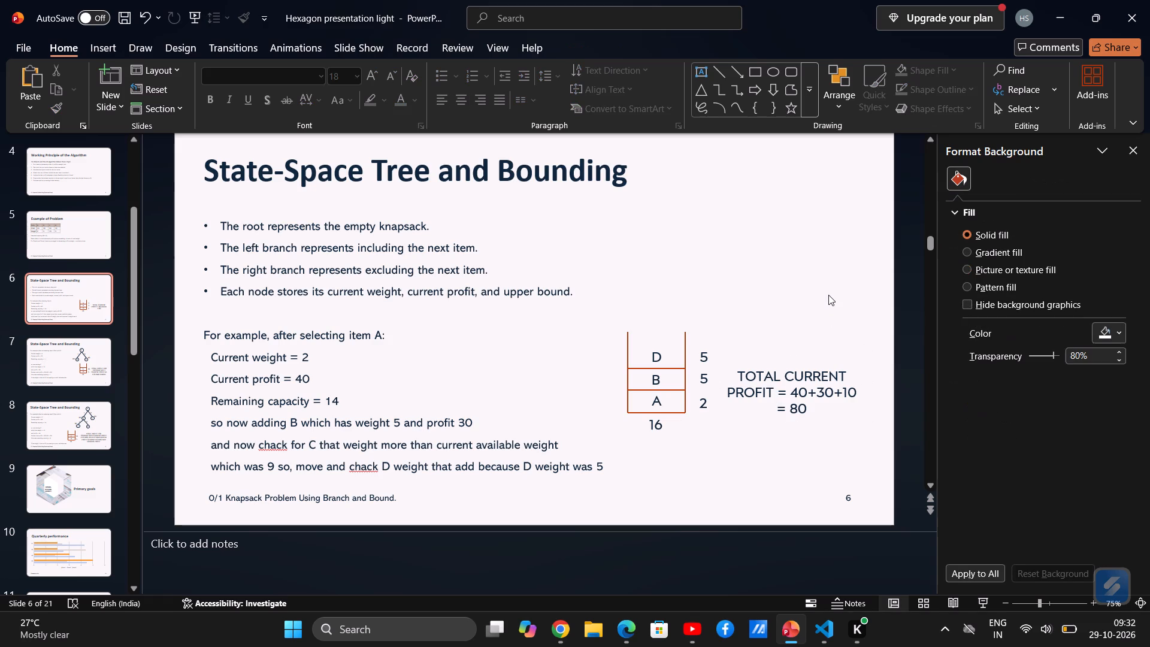
# Delete the unused Summary template slide that sits just before the Thank you slide.
pyautogui.click(252, 336)
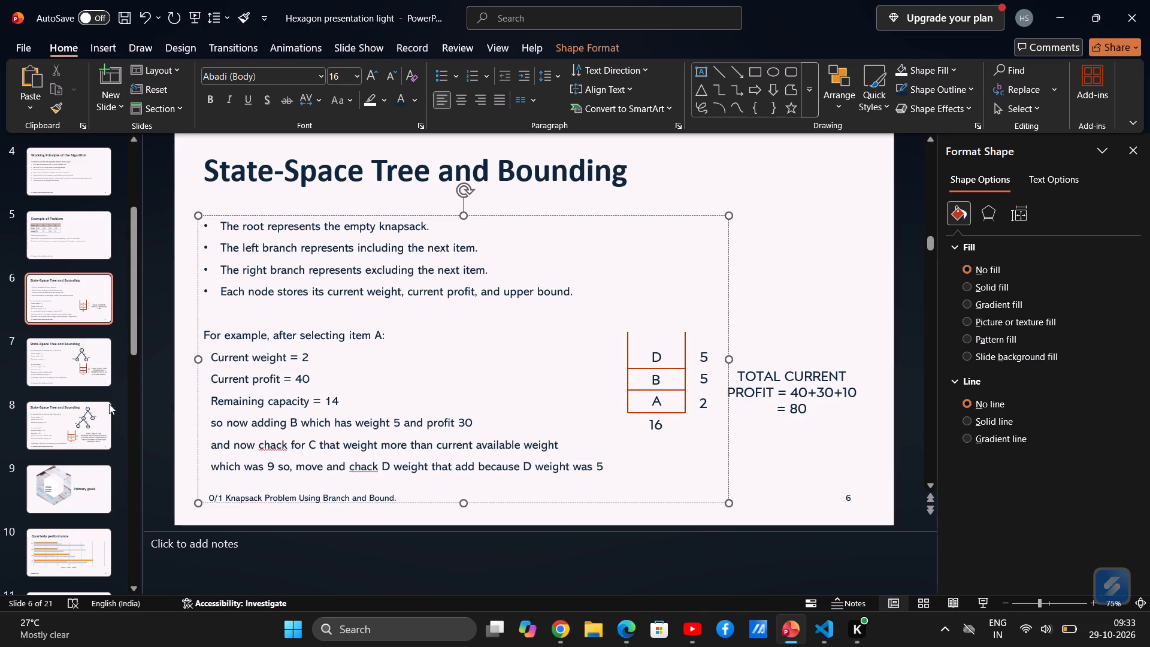
pyautogui.click(65, 409)
pyautogui.click(75, 481)
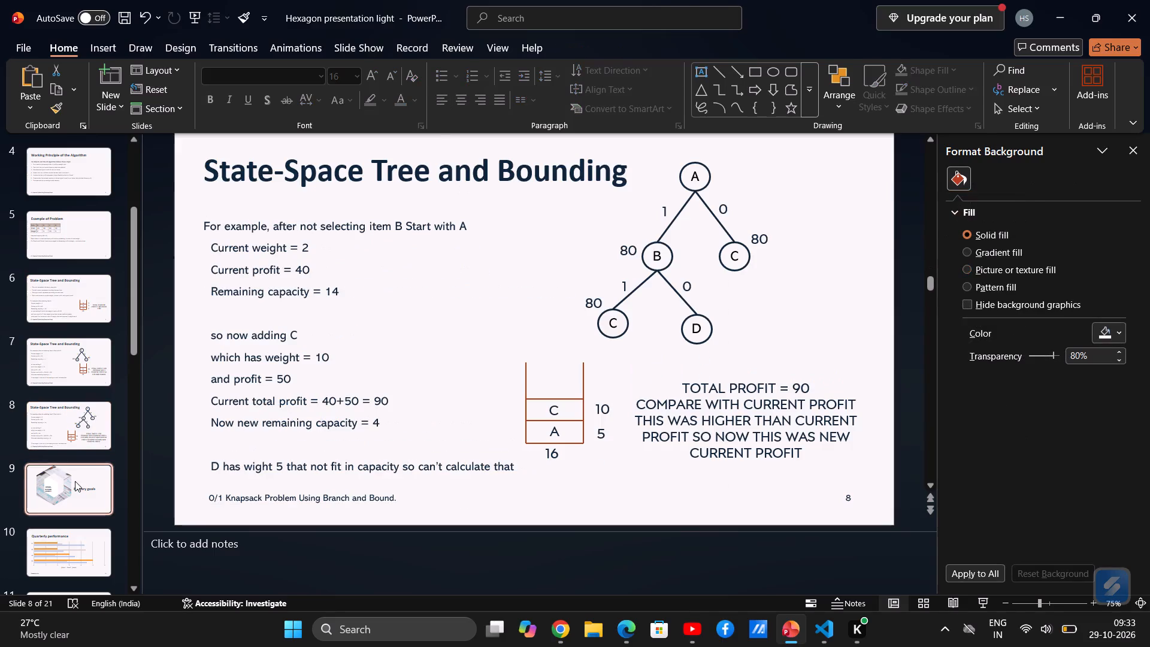
pyautogui.scroll(-4, 75, 481)
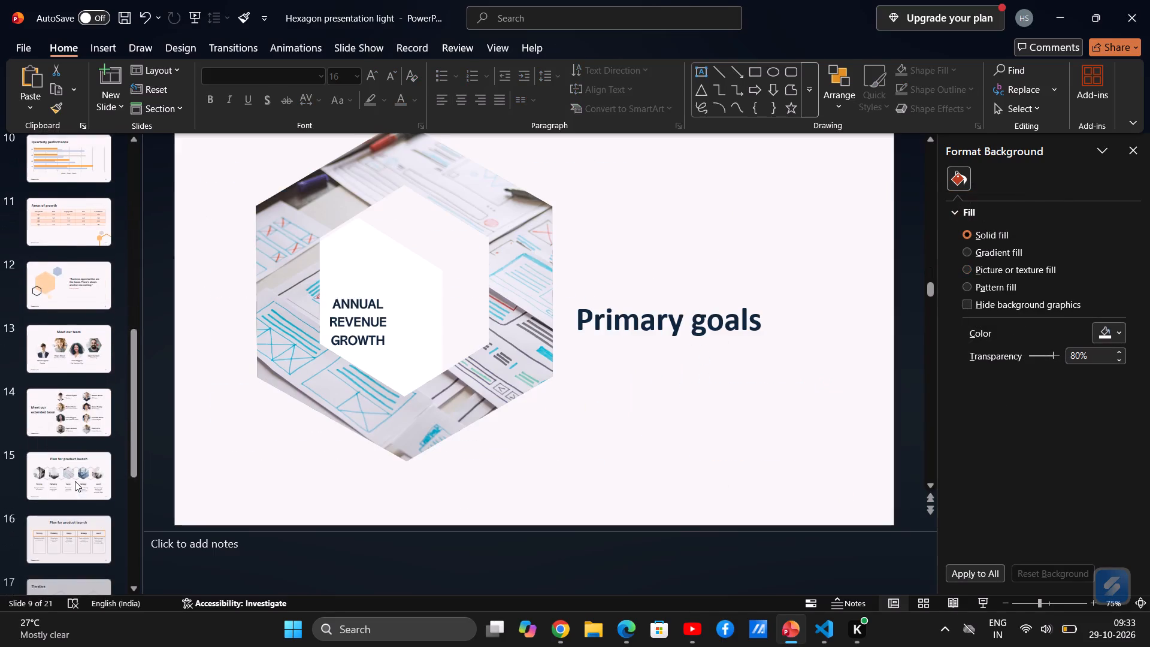
pyautogui.scroll(-3, 75, 481)
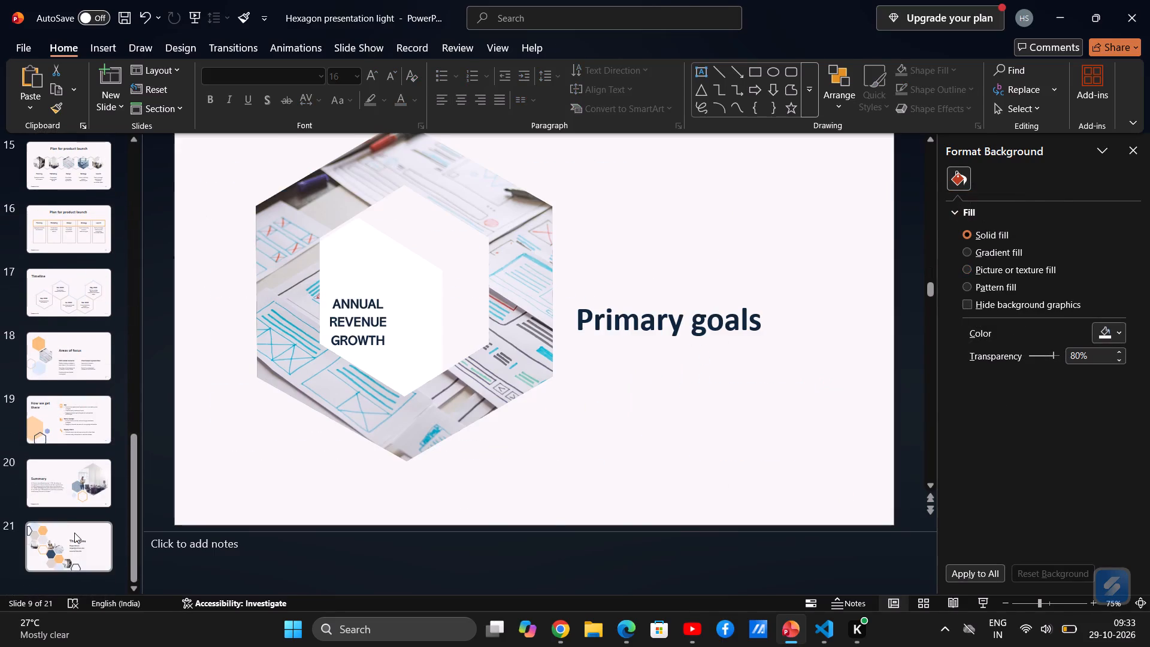
pyautogui.click(74, 533)
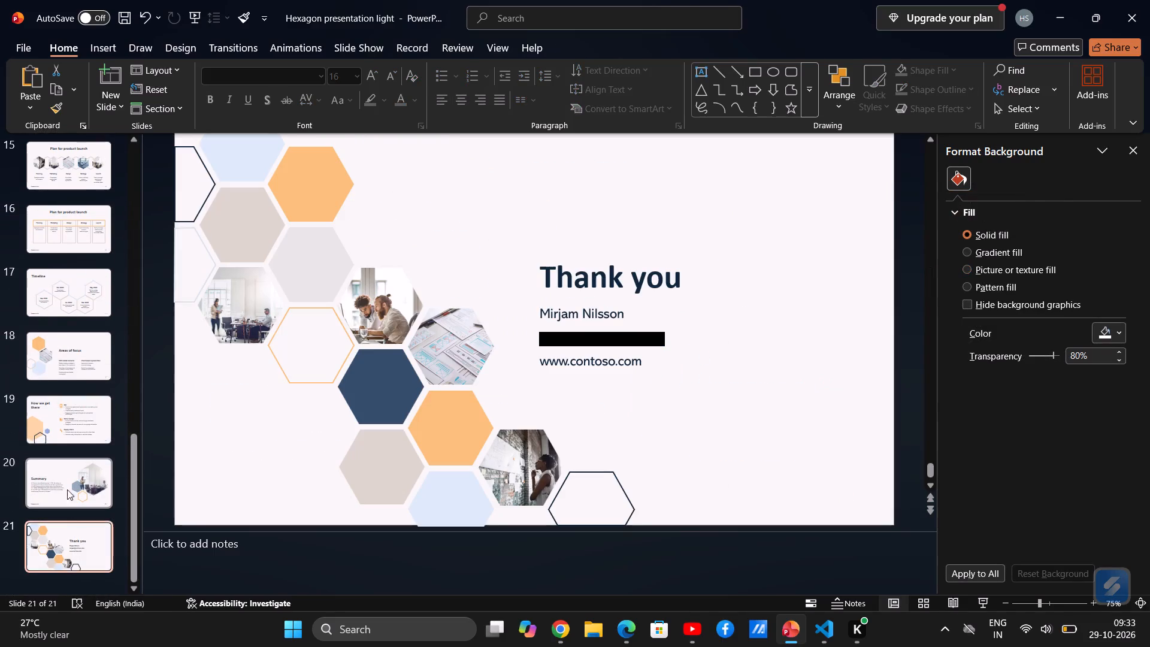
pyautogui.click(67, 486)
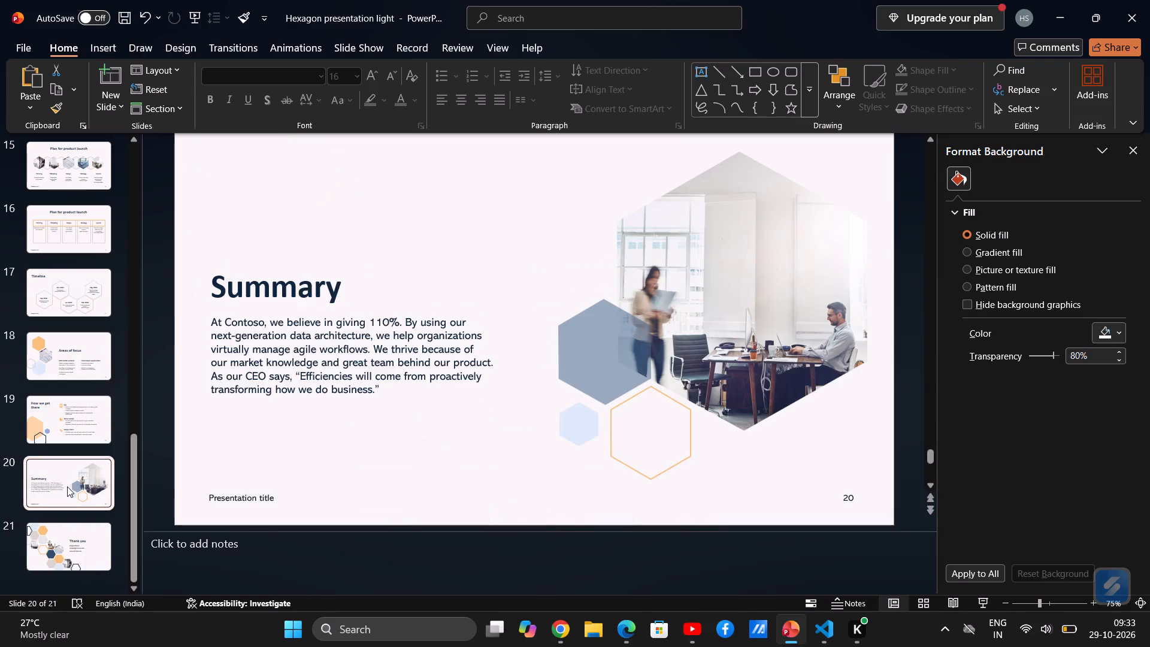
pyautogui.press('BackSpace')
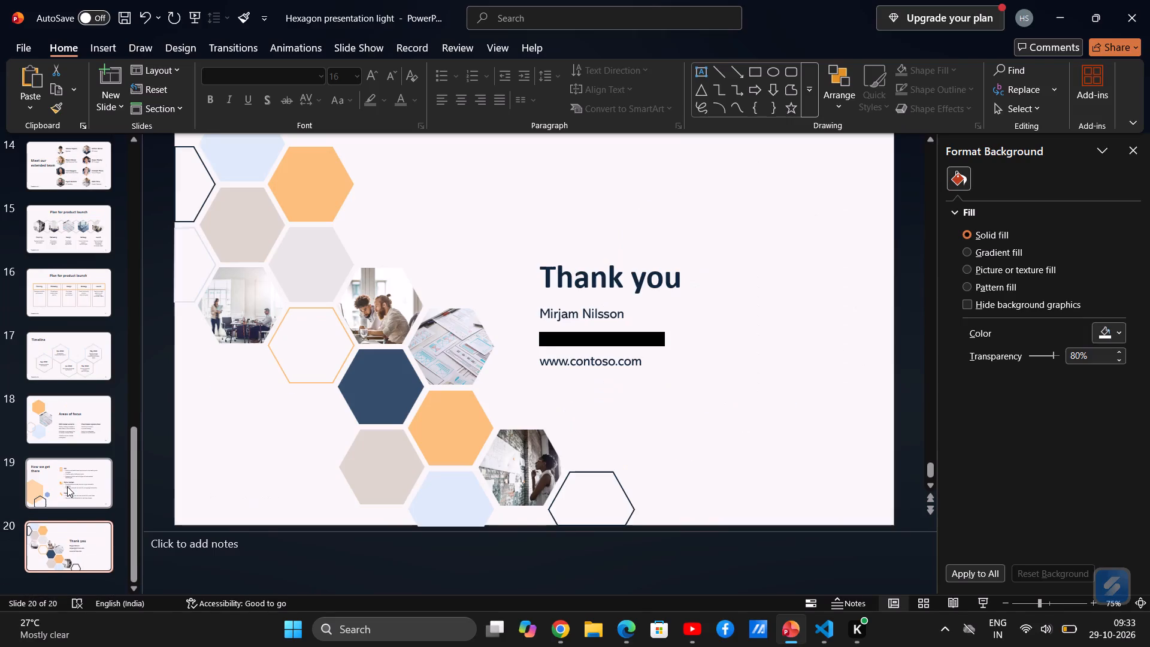
# Delete the template slides from the table-style Plan for product launch through Timeline, Areas of focus and How we get there.
pyautogui.click(67, 486)
pyautogui.click(60, 292)
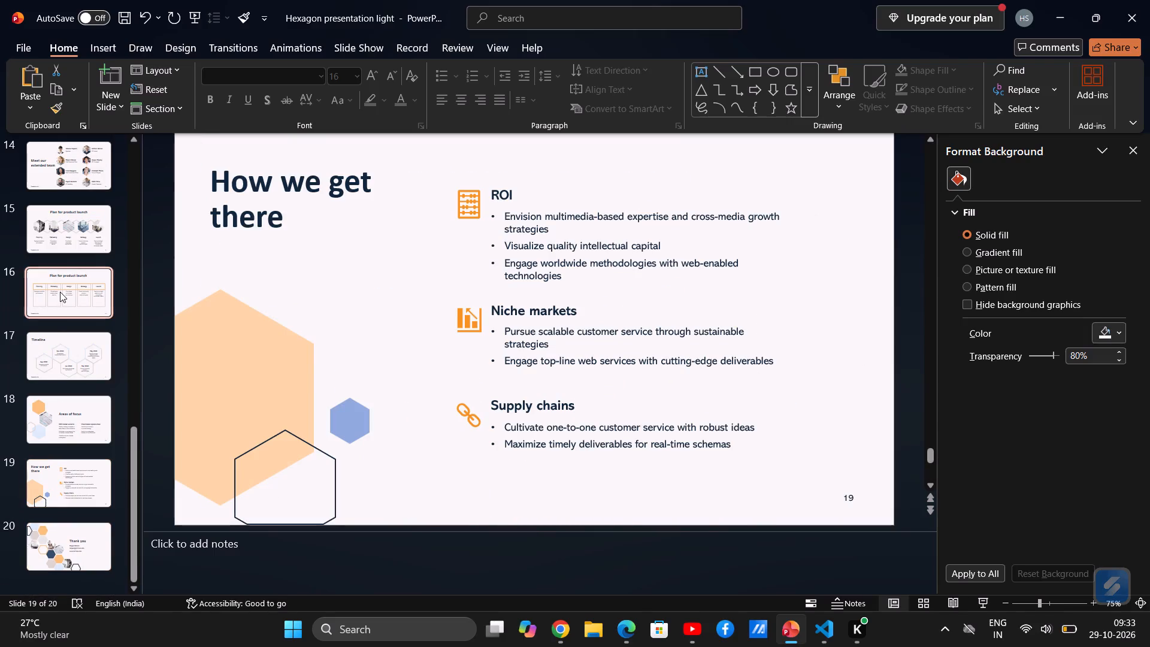
pyautogui.press('BackSpace')
pyautogui.press('BackSpace')
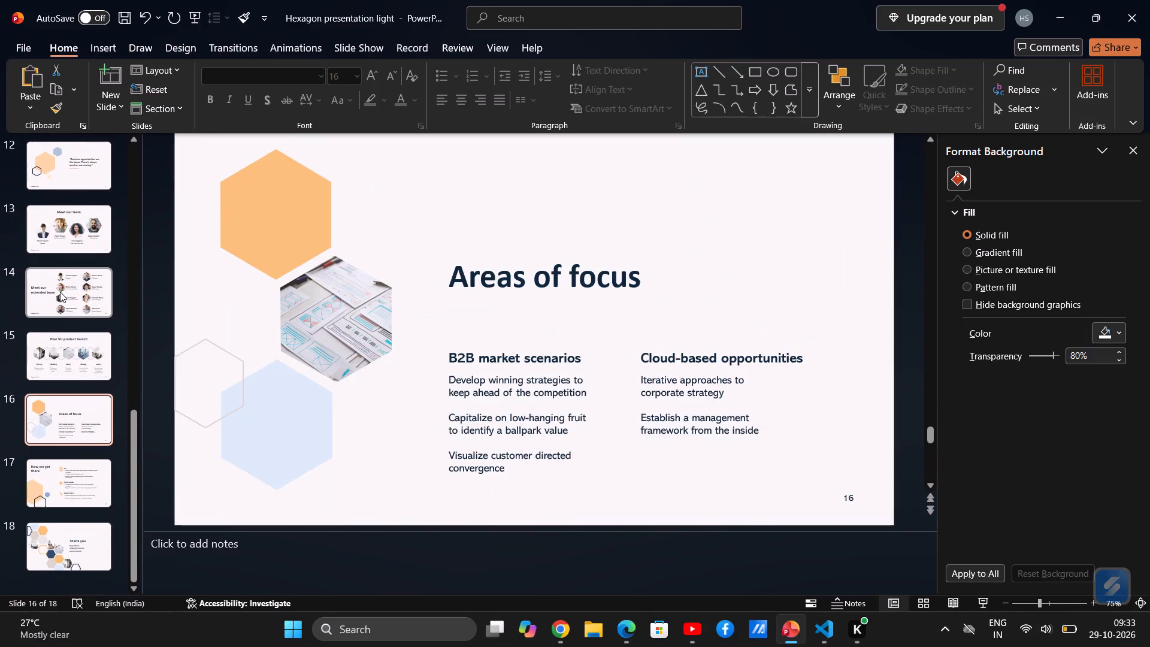
pyautogui.press('BackSpace')
pyautogui.press('BackSpace')
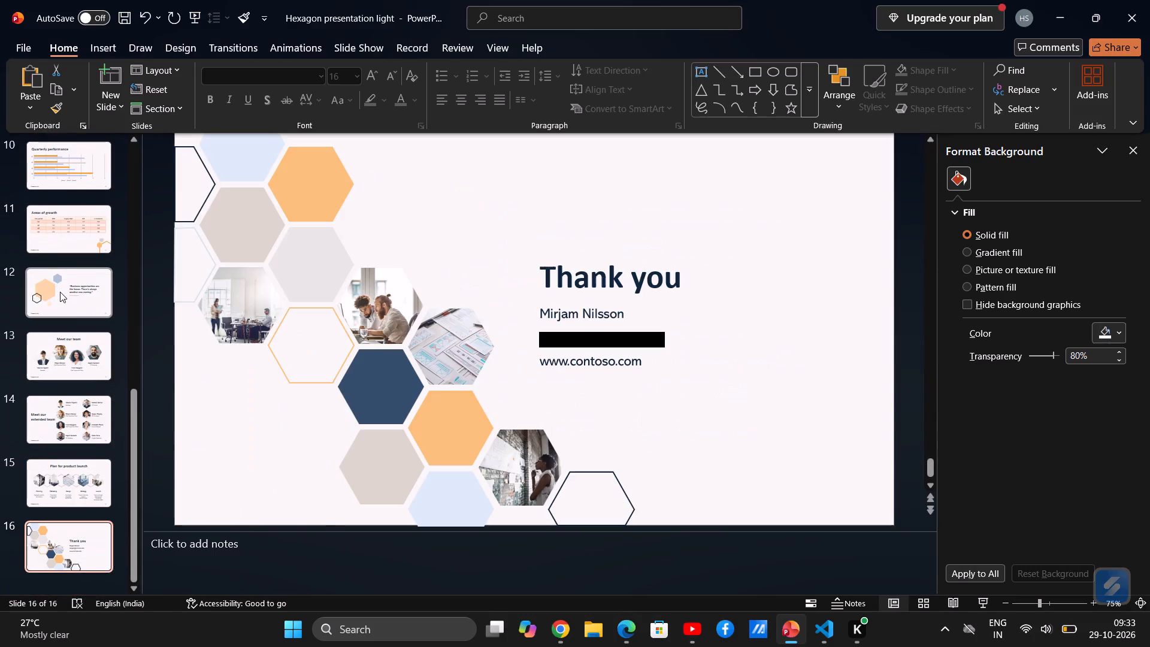
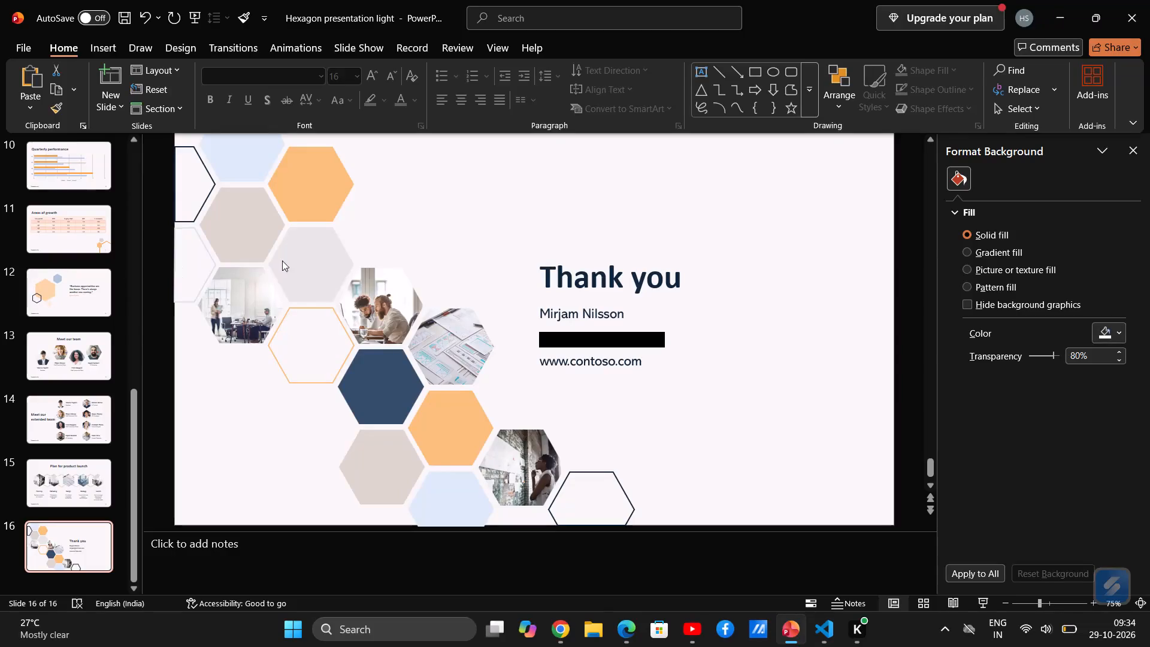
# Delete the four template photos from the hexagon picture placeholders on the Thank you slide.
pyautogui.click(369, 316)
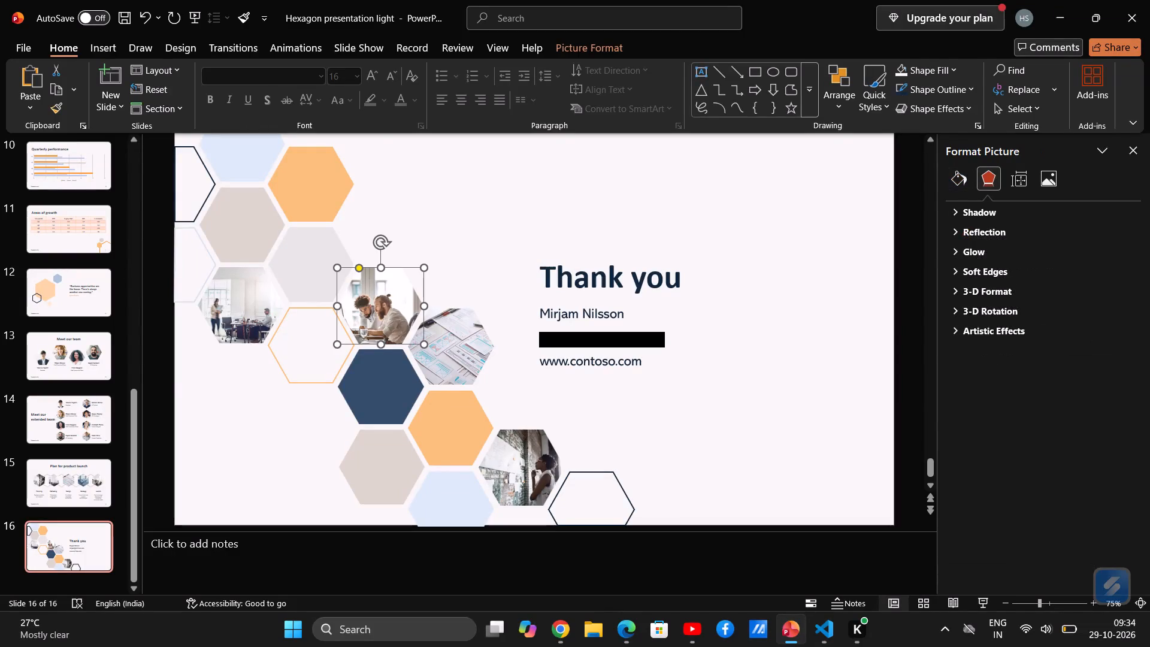
pyautogui.press('BackSpace')
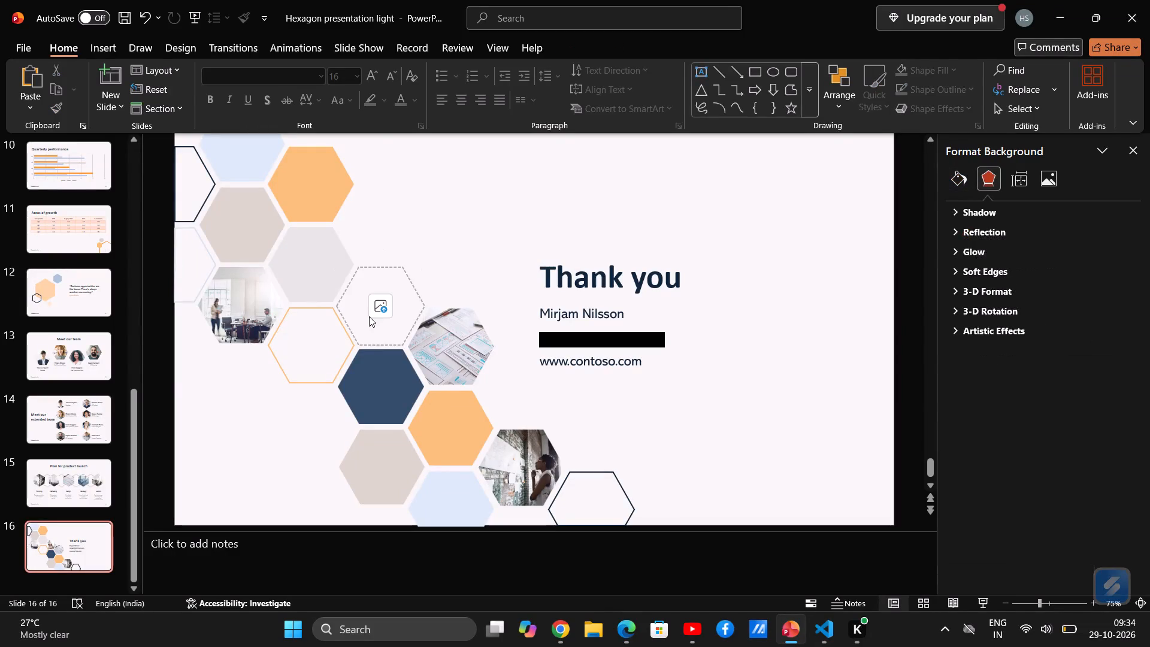
pyautogui.click(470, 335)
pyautogui.press('BackSpace')
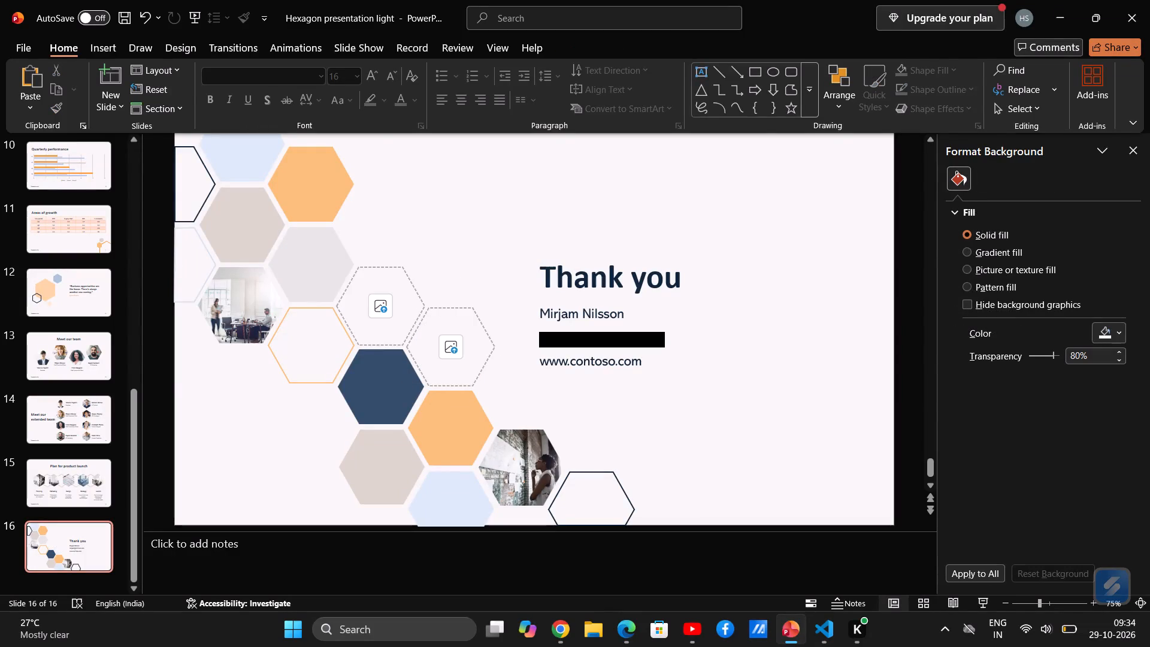
pyautogui.click(526, 449)
pyautogui.press('BackSpace')
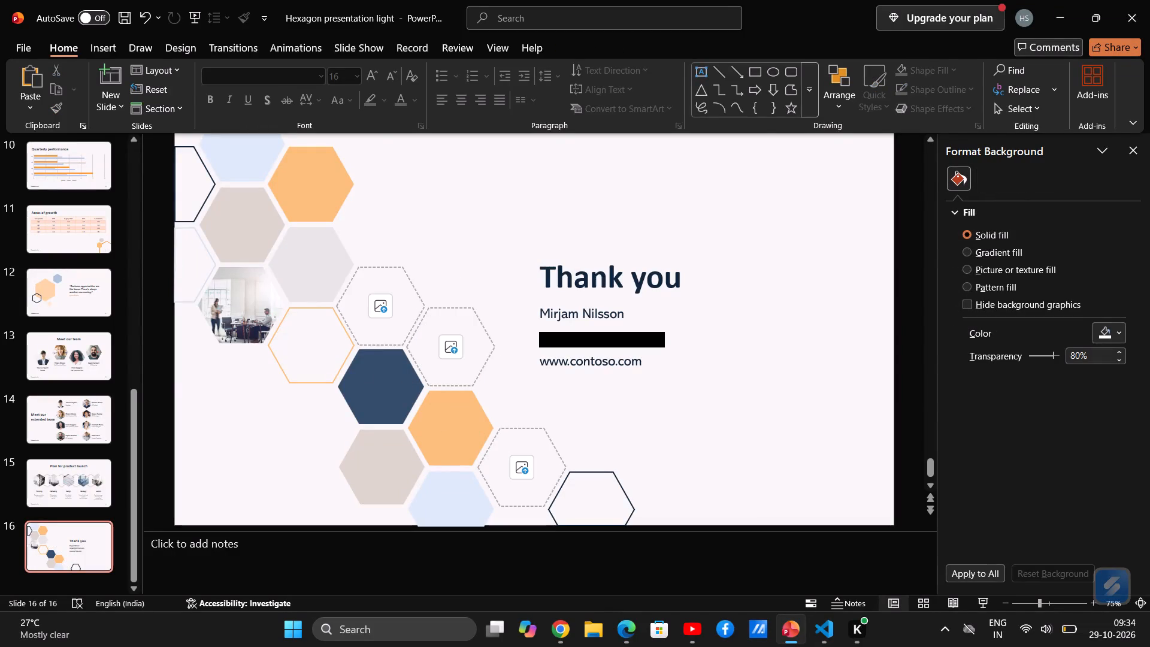
pyautogui.click(261, 312)
pyautogui.press('BackSpace')
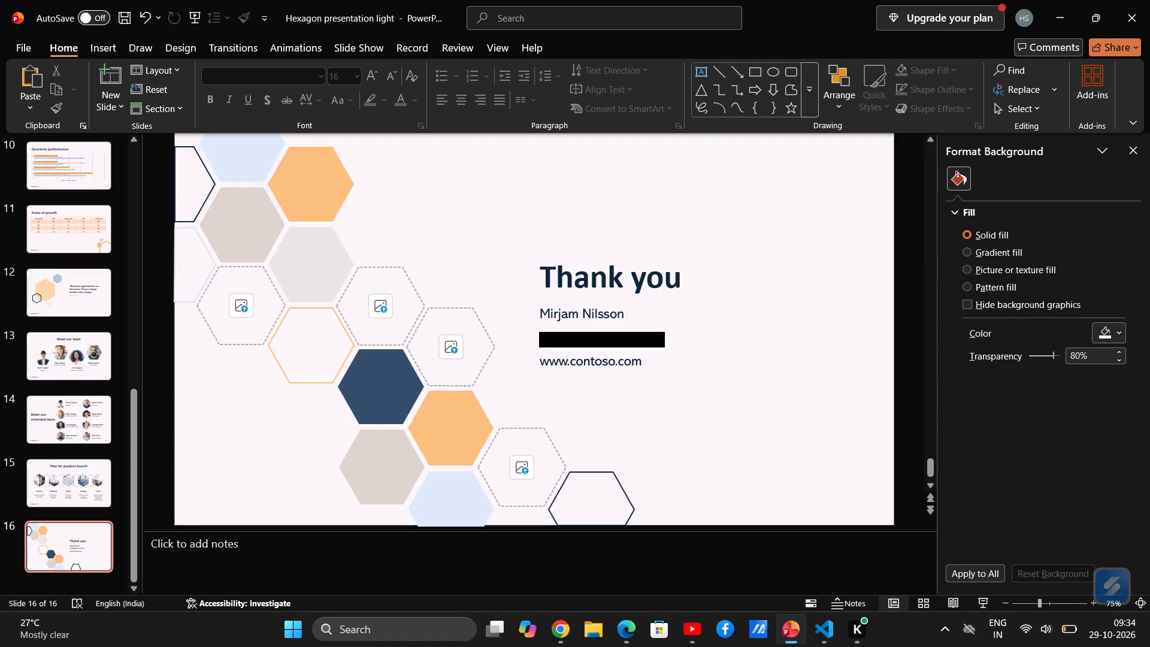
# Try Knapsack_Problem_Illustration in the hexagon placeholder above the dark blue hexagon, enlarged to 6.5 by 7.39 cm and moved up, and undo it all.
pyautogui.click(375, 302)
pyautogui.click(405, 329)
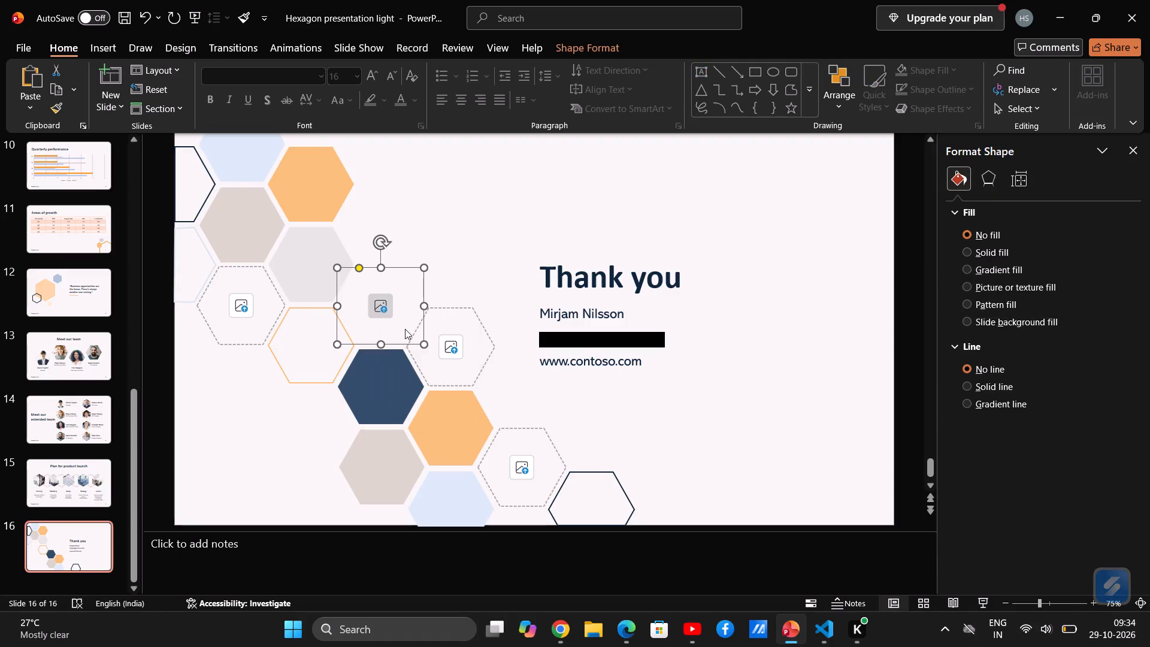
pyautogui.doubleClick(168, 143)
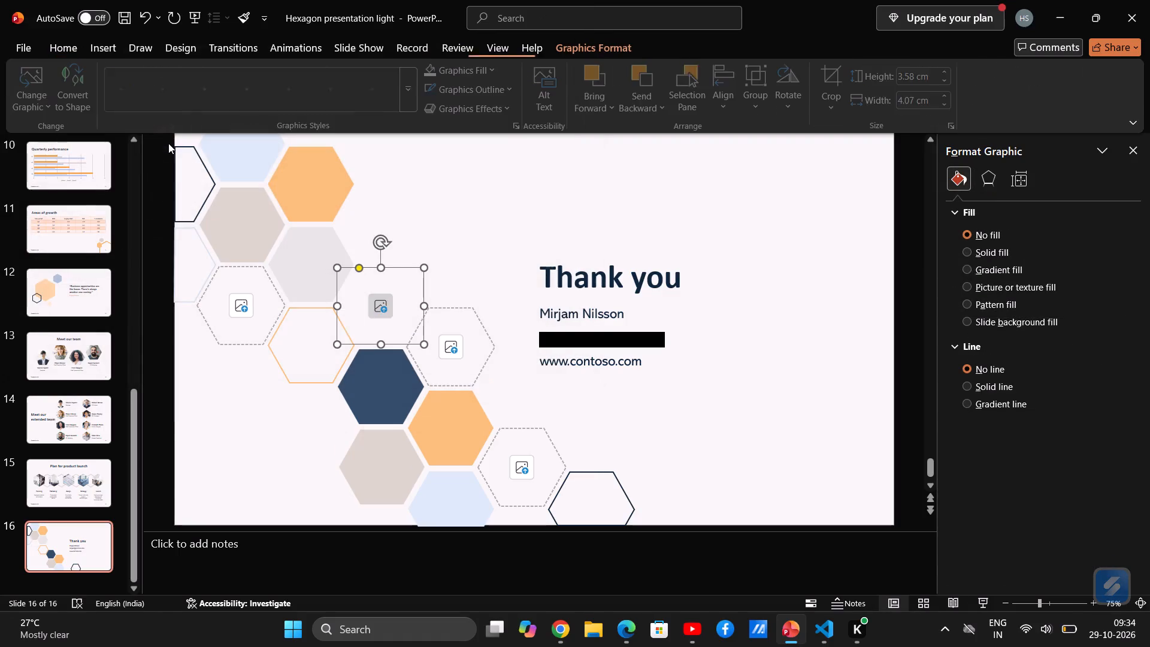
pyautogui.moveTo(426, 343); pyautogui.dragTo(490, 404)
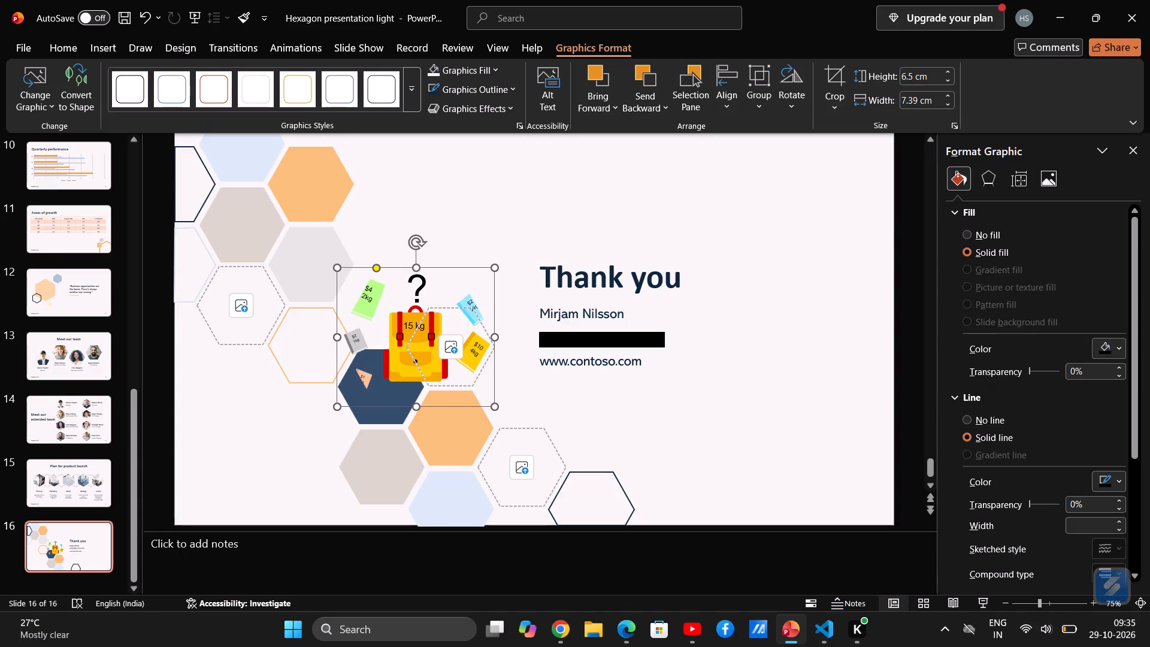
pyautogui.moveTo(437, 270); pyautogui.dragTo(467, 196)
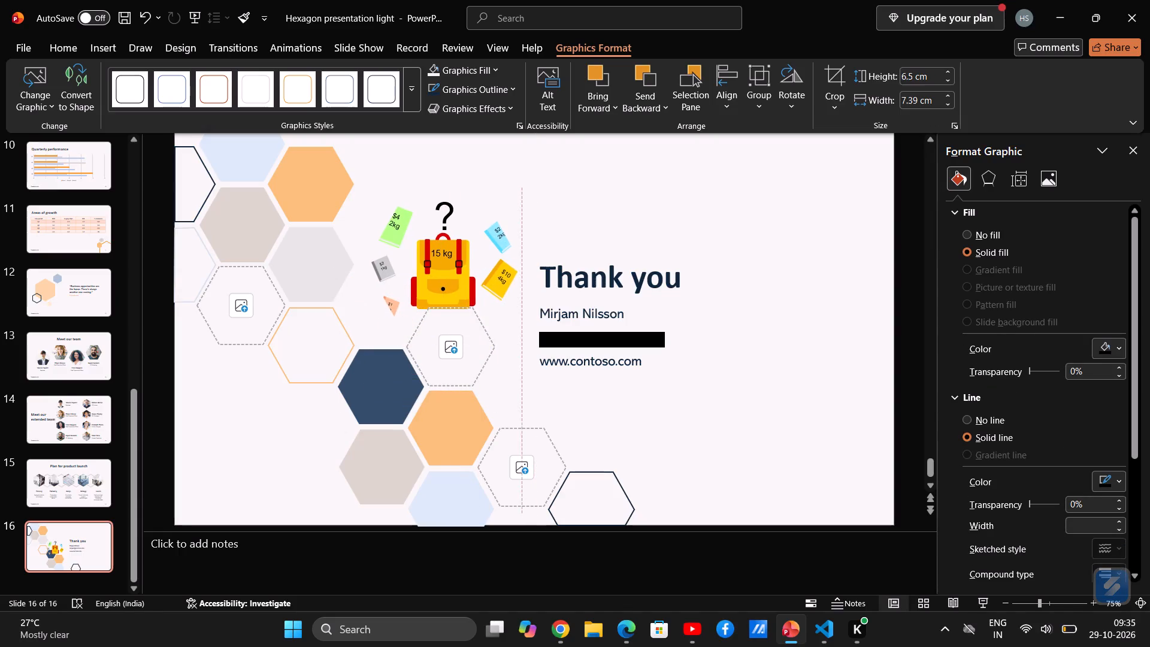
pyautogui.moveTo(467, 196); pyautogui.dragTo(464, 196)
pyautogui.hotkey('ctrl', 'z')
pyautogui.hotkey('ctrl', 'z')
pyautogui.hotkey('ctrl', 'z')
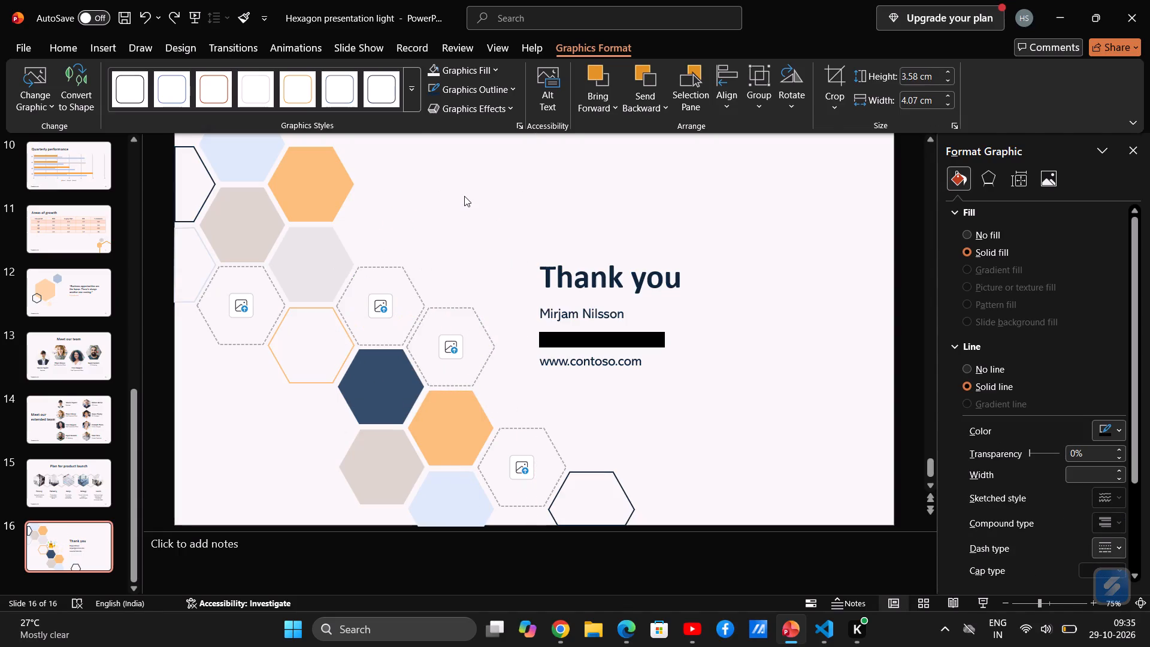
# Insert Knapsack_Problem_Illustration from Downloads into the Thank you slide's leftmost placeholder and the one above the dark blue hexagon.
pyautogui.click(386, 298)
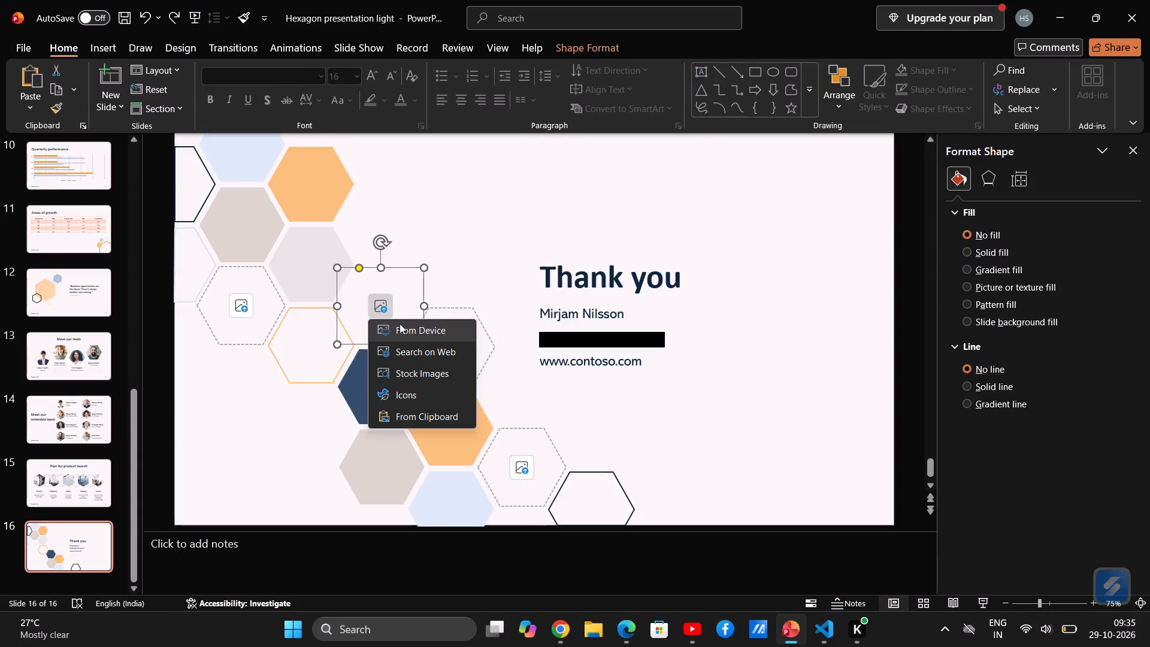
pyautogui.click(402, 336)
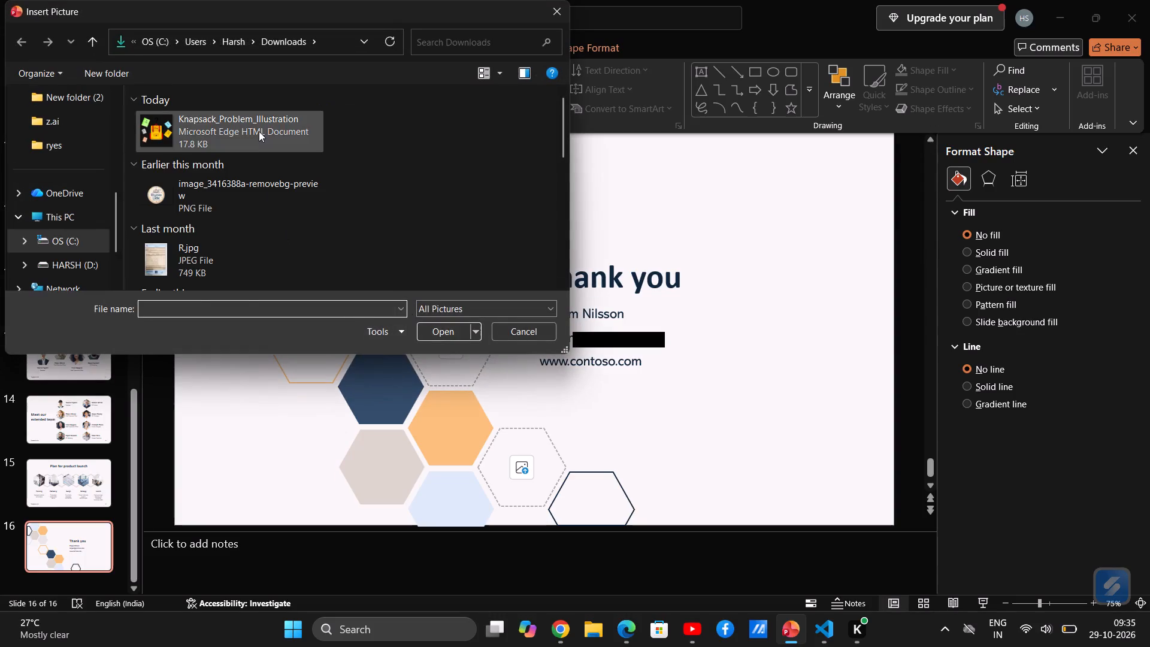
pyautogui.doubleClick(259, 131)
pyautogui.click(450, 344)
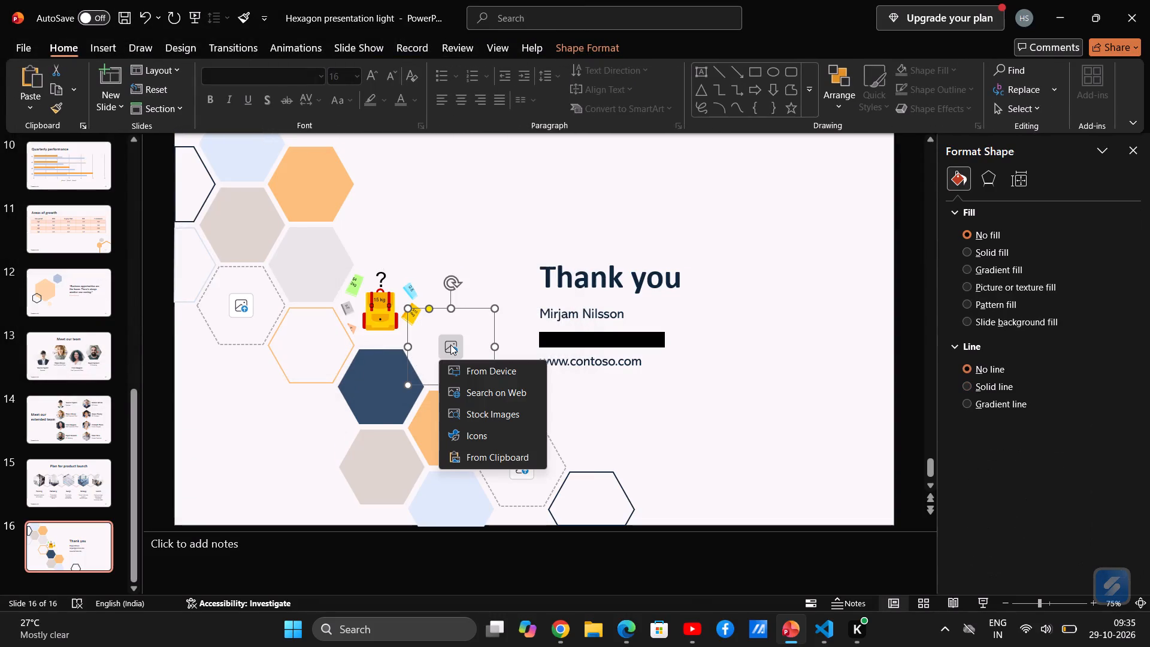
pyautogui.click(244, 296)
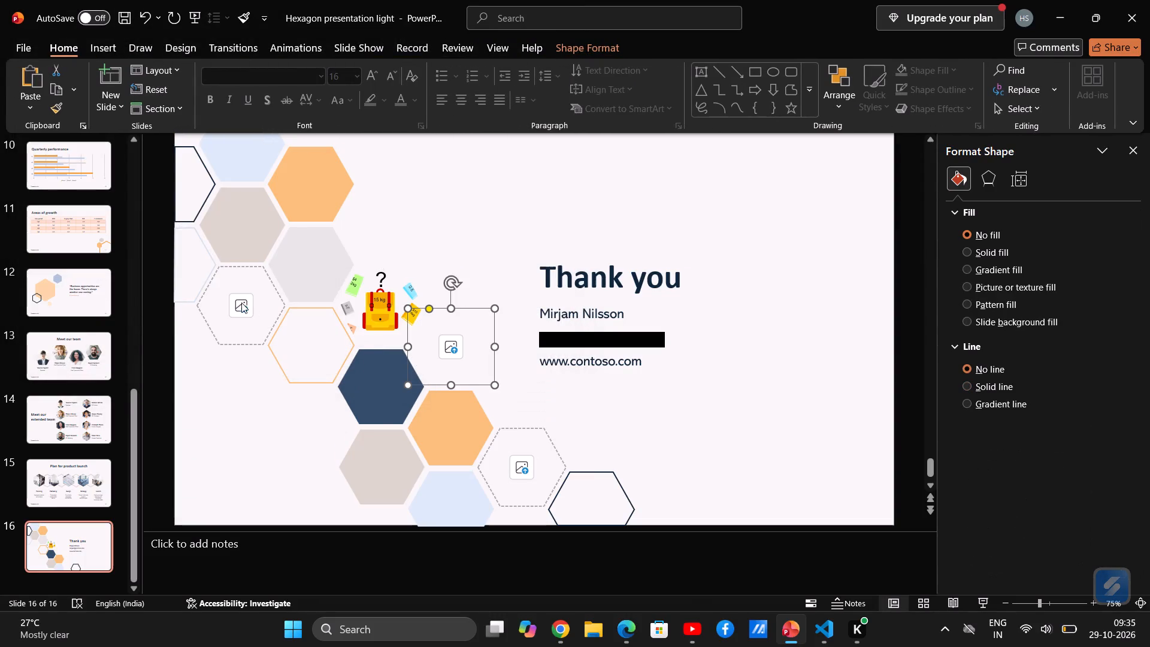
pyautogui.click(241, 303)
pyautogui.click(255, 326)
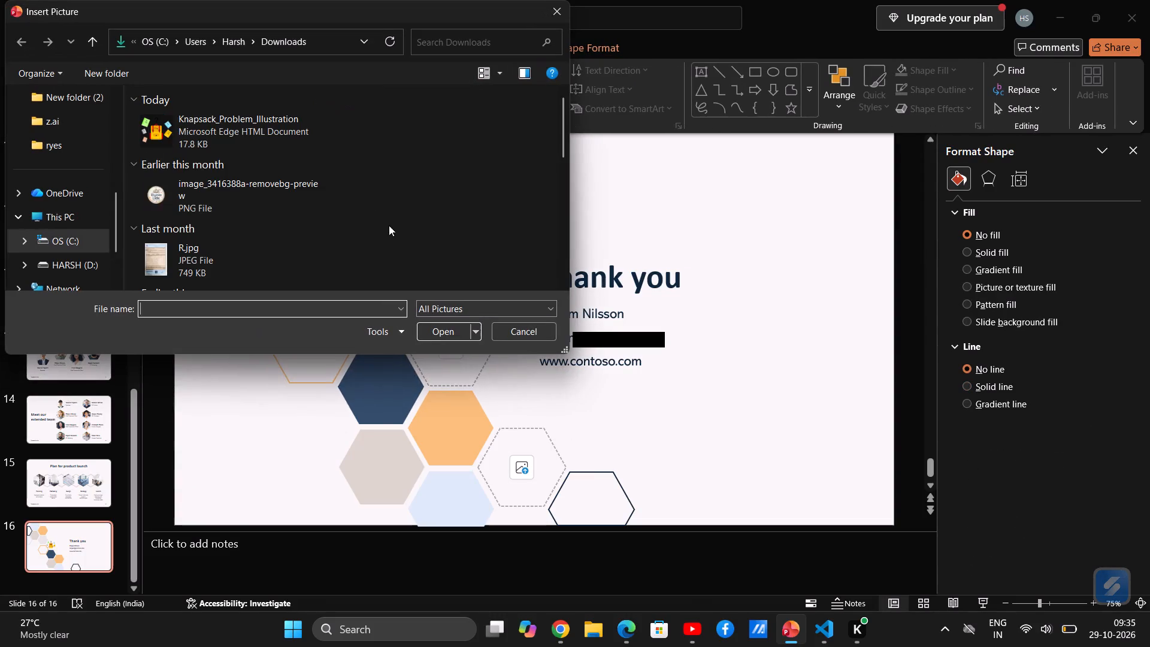
pyautogui.doubleClick(258, 143)
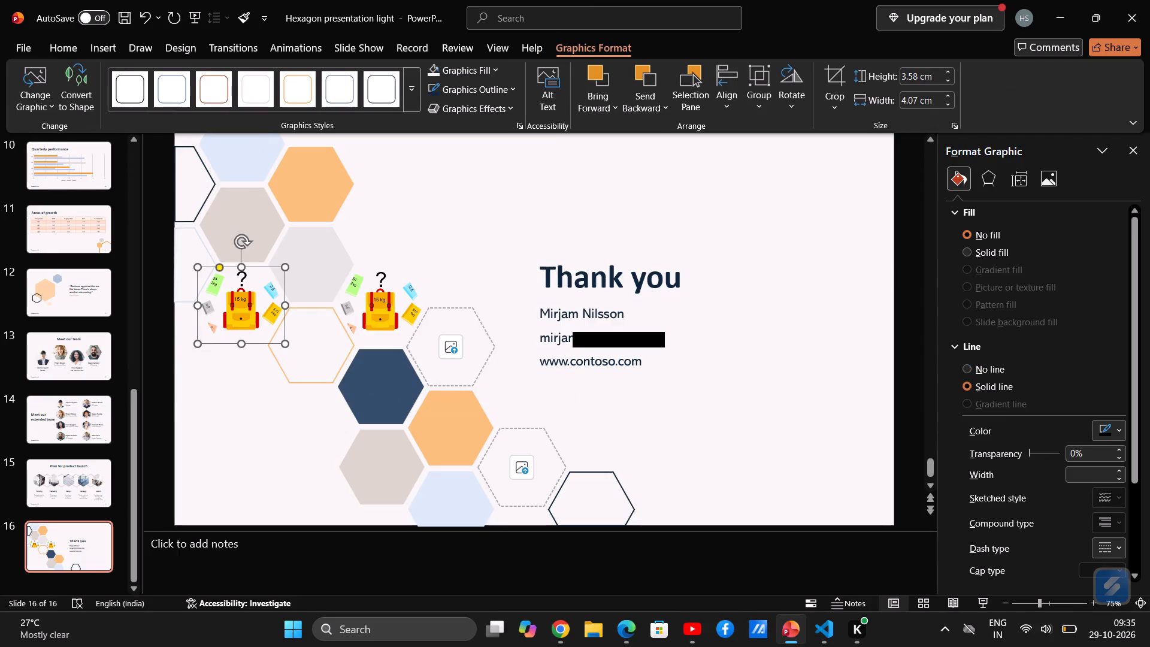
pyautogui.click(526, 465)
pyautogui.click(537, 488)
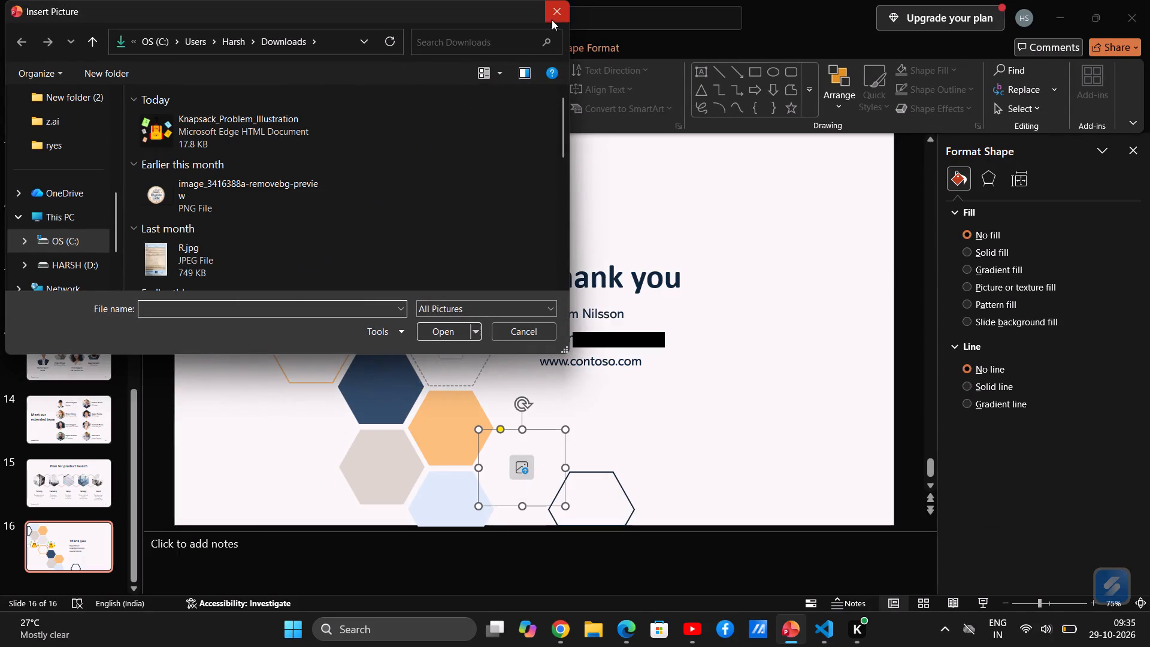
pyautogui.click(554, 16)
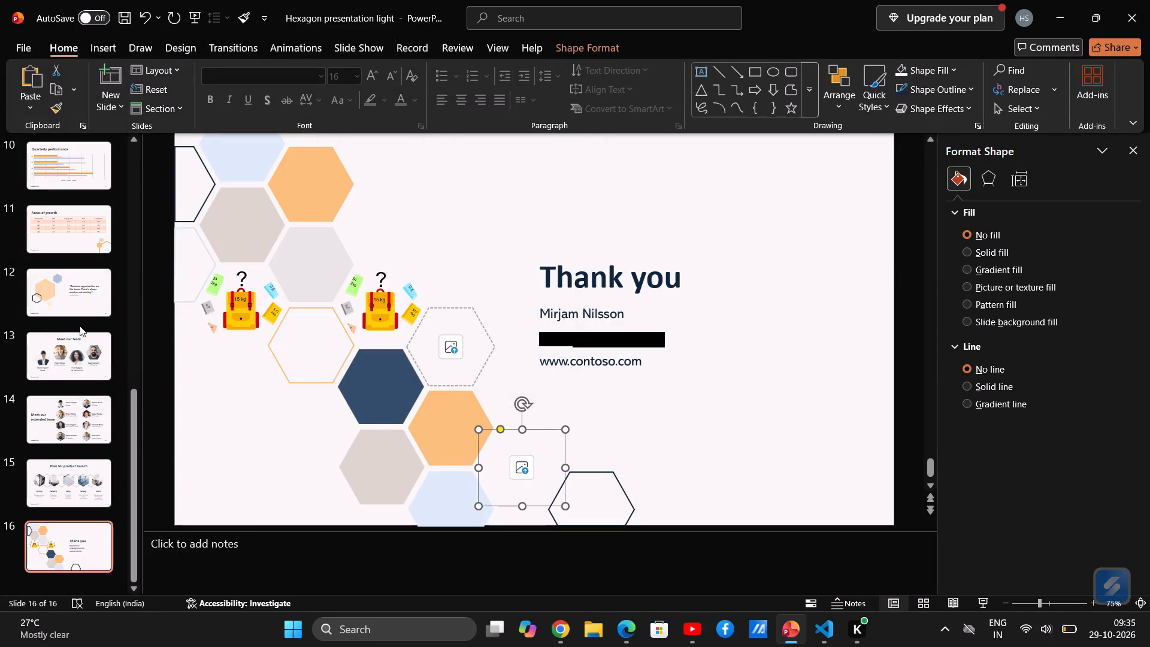
# On slide 8, remove "Tree and Bounding" from the title to clear the area beside the tree diagram for a screenshot.
pyautogui.scroll(2, 65, 271)
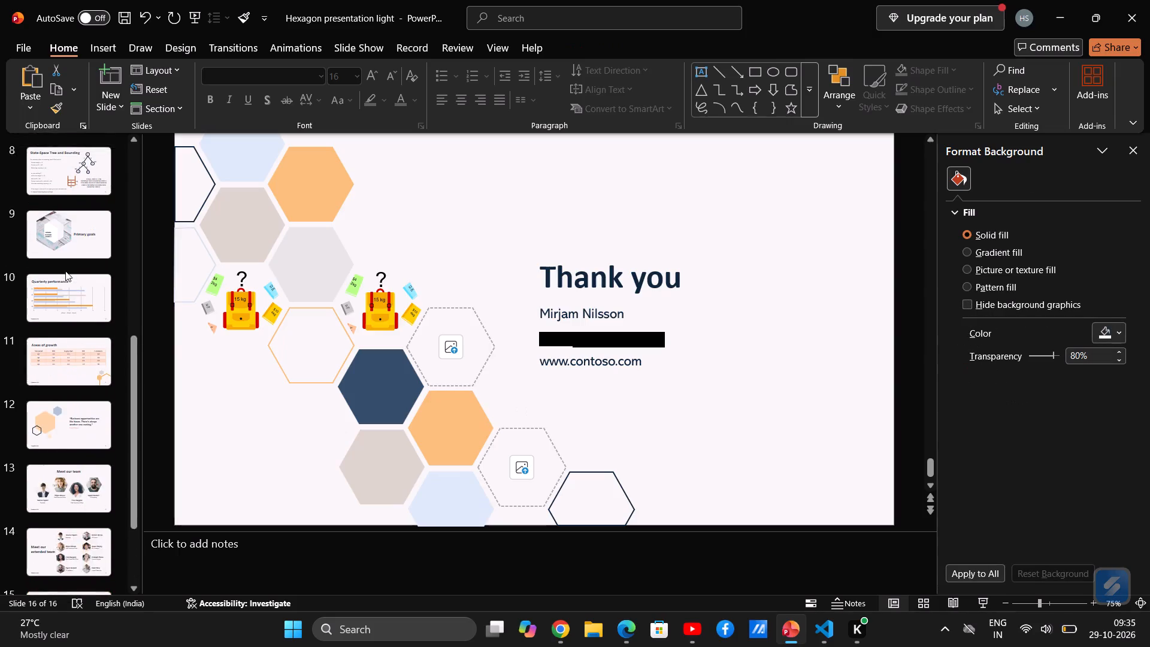
pyautogui.scroll(1, 65, 271)
pyautogui.click(102, 244)
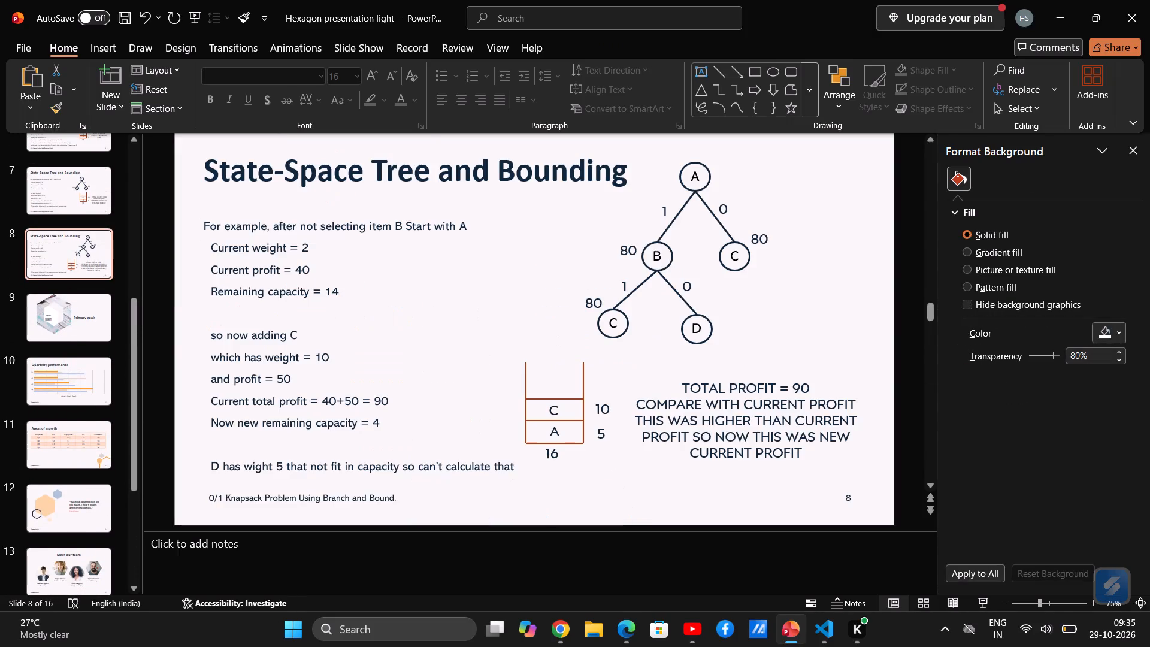
pyautogui.press('shift+super+s')
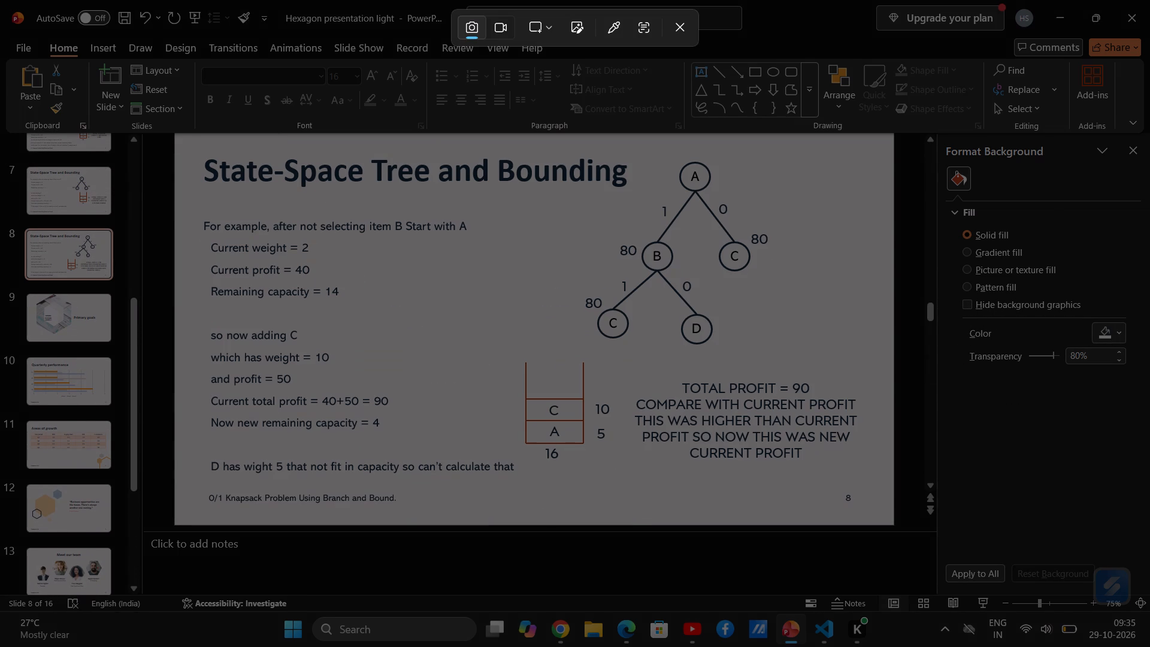
pyautogui.click(685, 32)
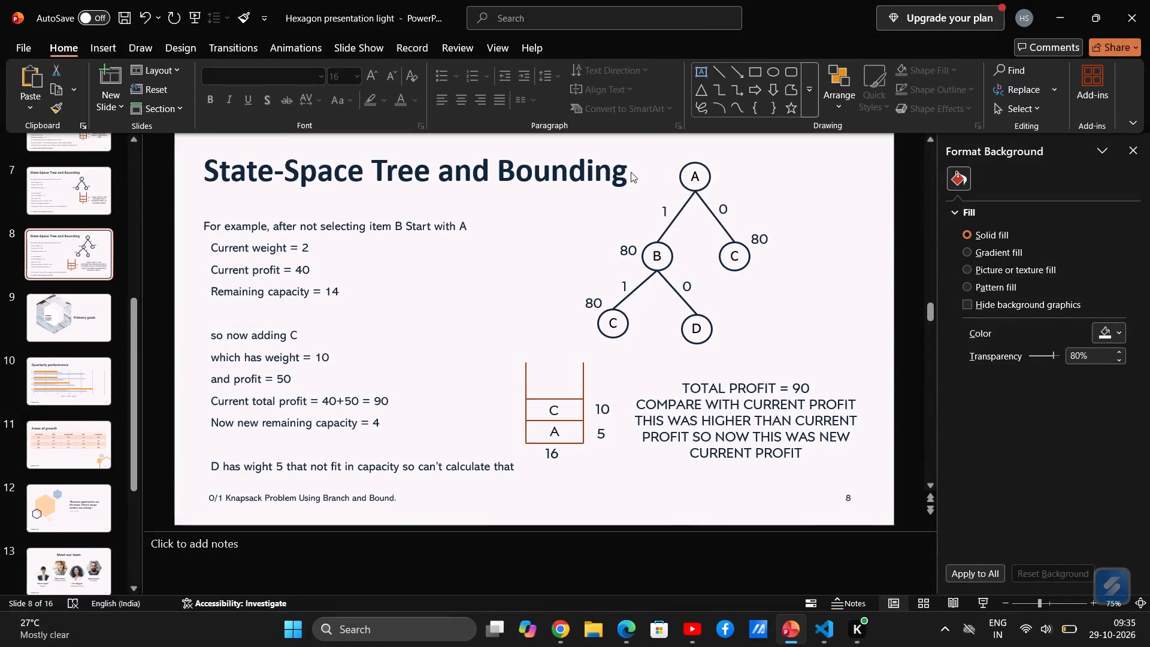
pyautogui.click(630, 172)
pyautogui.click(624, 174)
pyautogui.moveTo(624, 174); pyautogui.dragTo(404, 180)
pyautogui.press('BackSpace')
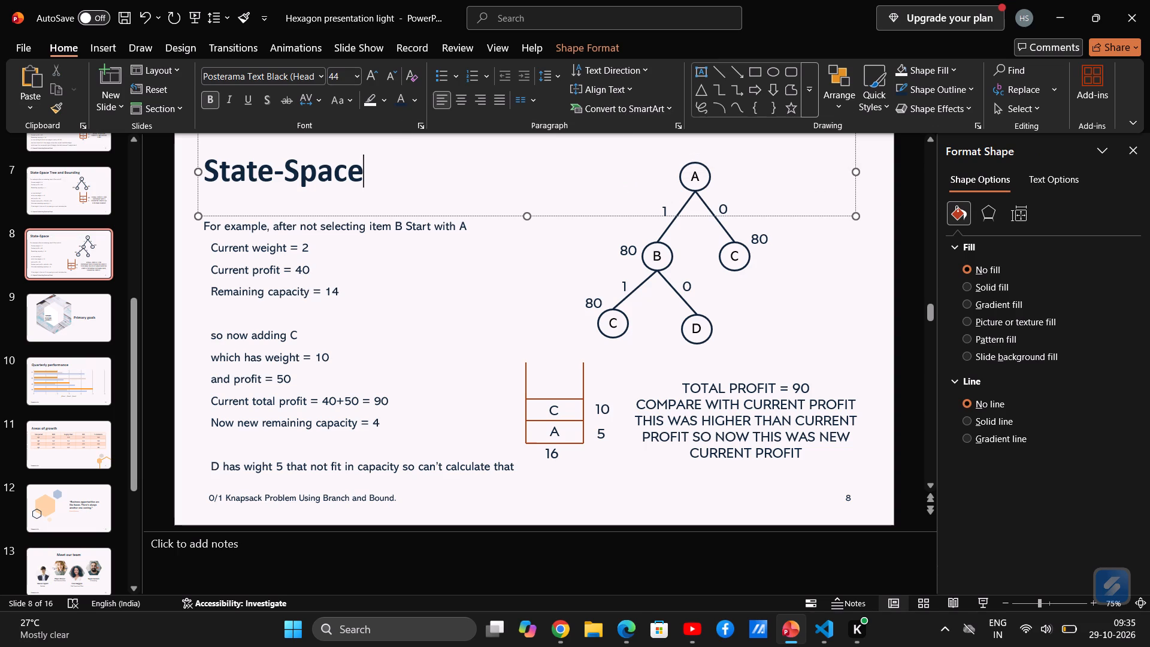
# Capture a screenshot of slide 8's tree diagram from node A to nodes C and D, and undo the title deletion.
pyautogui.click(698, 280)
pyautogui.press('shift+super+s')
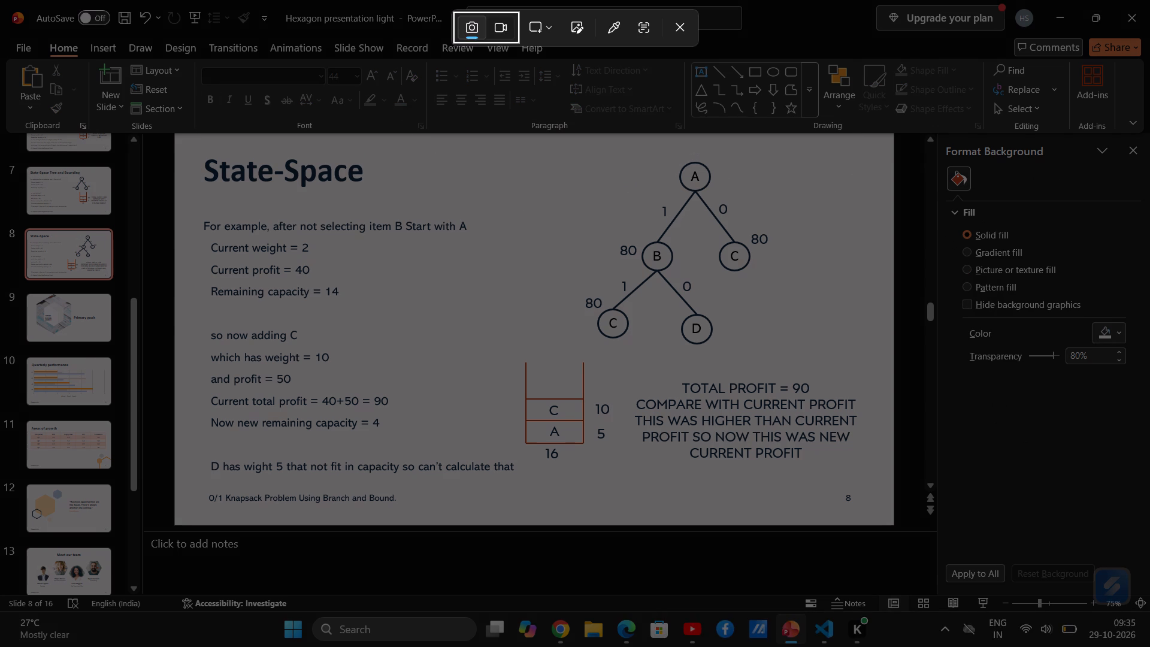
pyautogui.moveTo(557, 144); pyautogui.dragTo(798, 352)
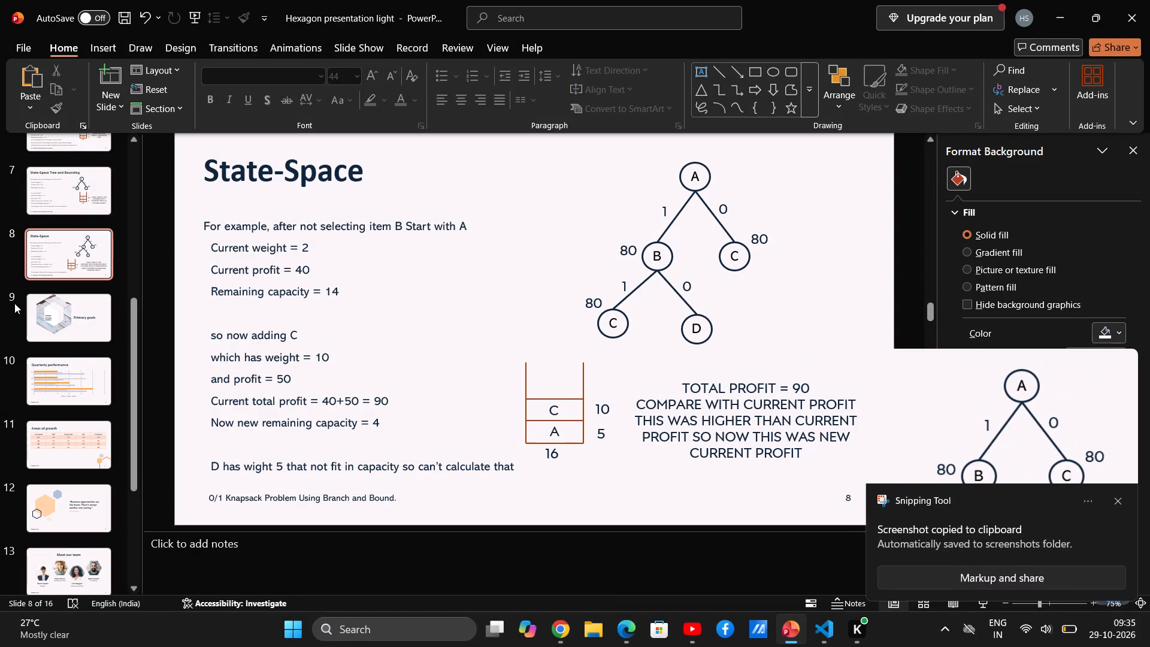
pyautogui.hotkey('ctrl', 'z')
# Delete the Meet our team, Meet our extended team and Plan for product launch template slides.
pyautogui.click(70, 575)
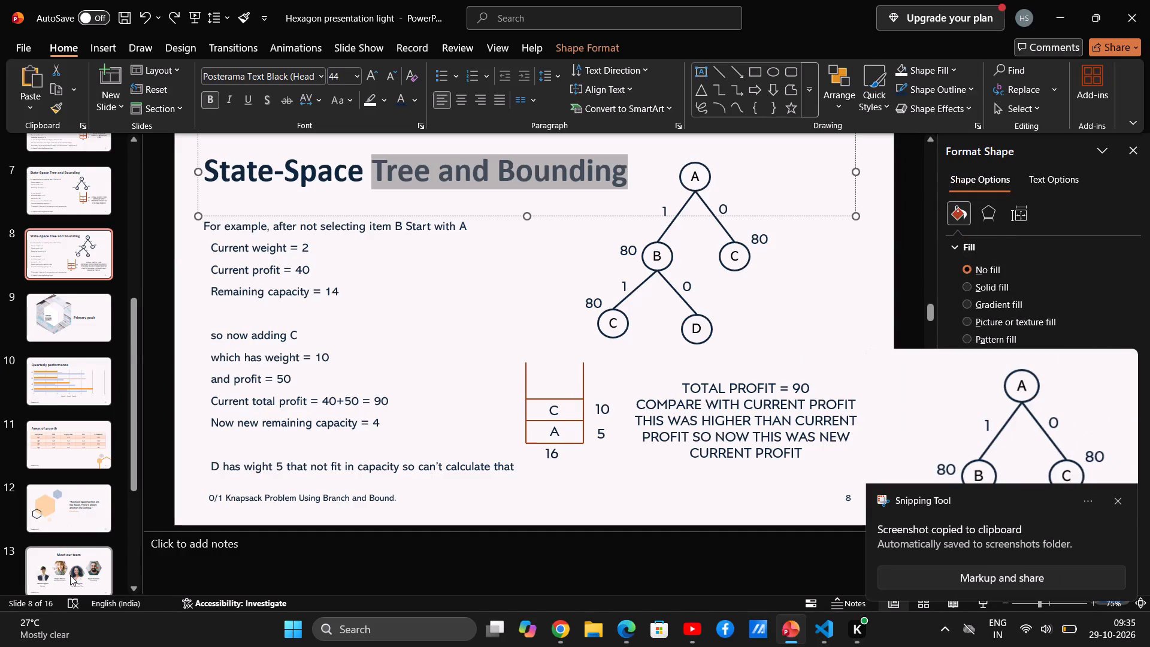
pyautogui.scroll(-1, 75, 549)
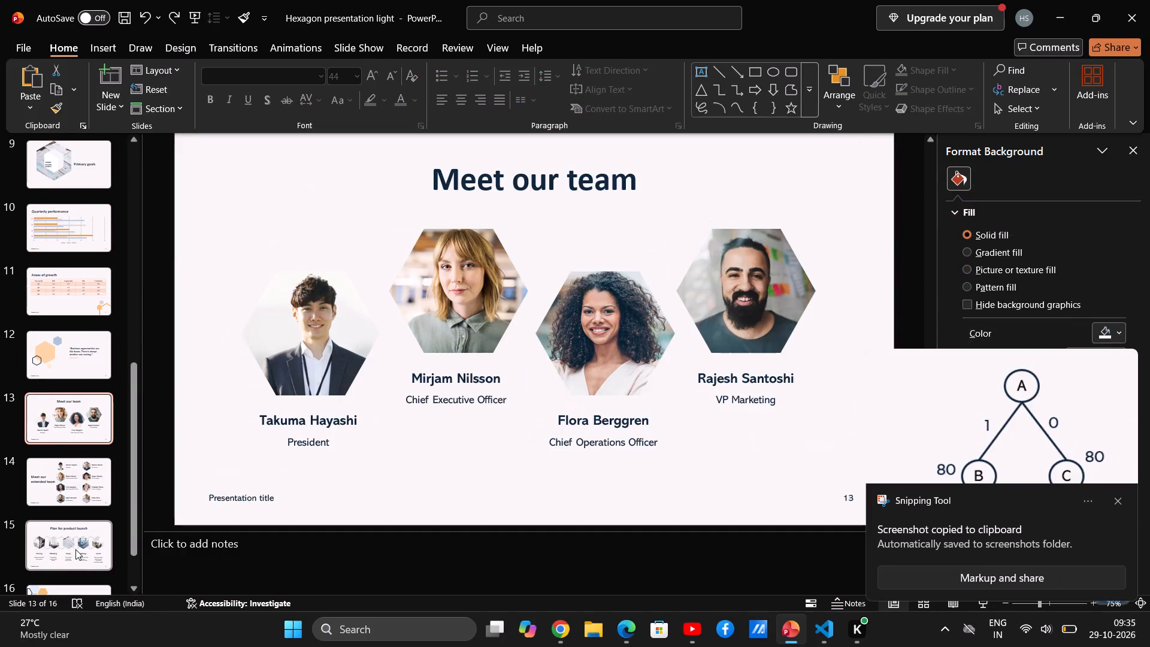
pyautogui.press('BackSpace')
pyautogui.press('BackSpace')
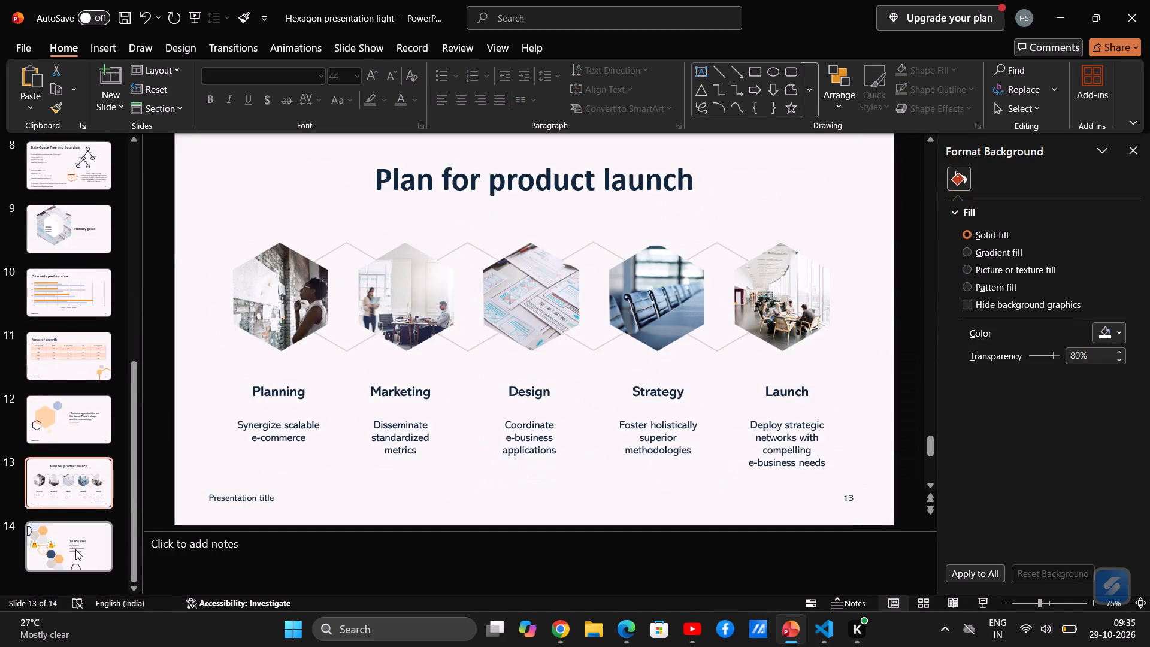
pyautogui.press('BackSpace')
# Delete the Primary goals, Quarterly performance, Areas of growth and business opportunities quote template slides.
pyautogui.press('Up')
pyautogui.press('Up')
pyautogui.press('Up')
pyautogui.press('Up')
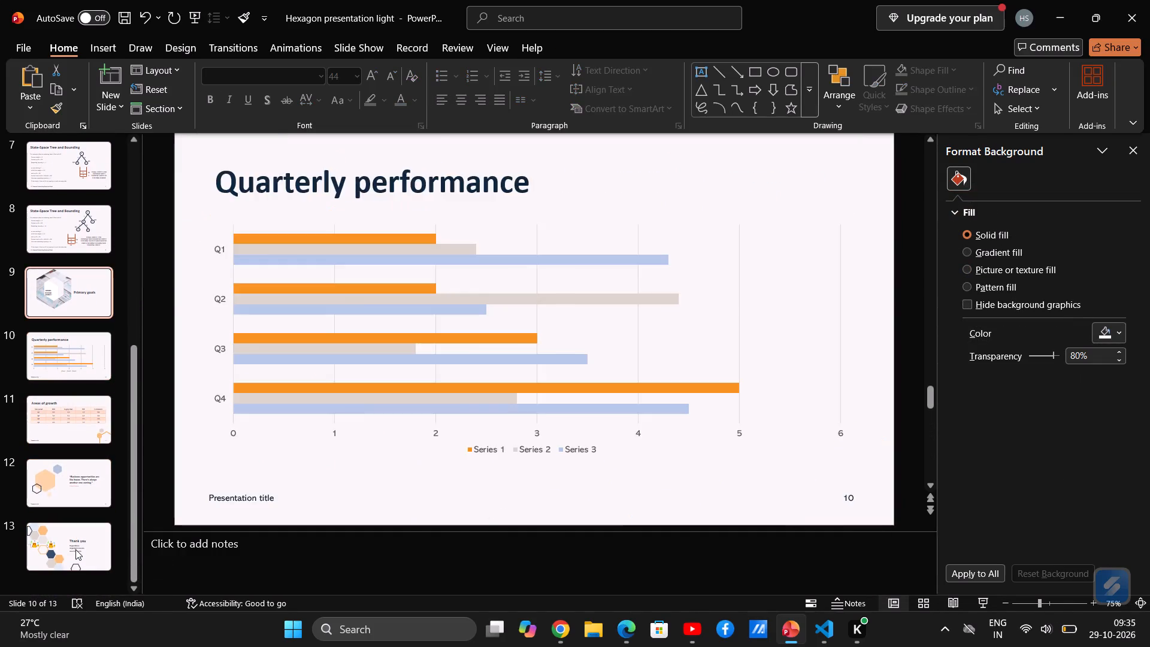
pyautogui.press('BackSpace')
pyautogui.press('BackSpace')
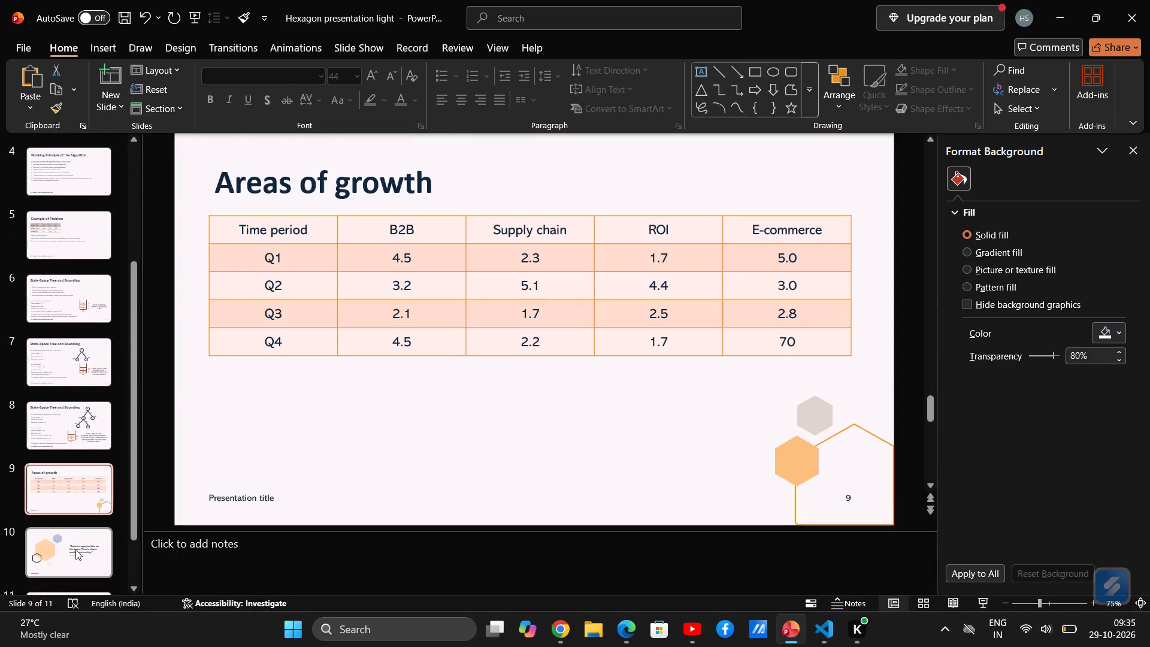
pyautogui.press('BackSpace')
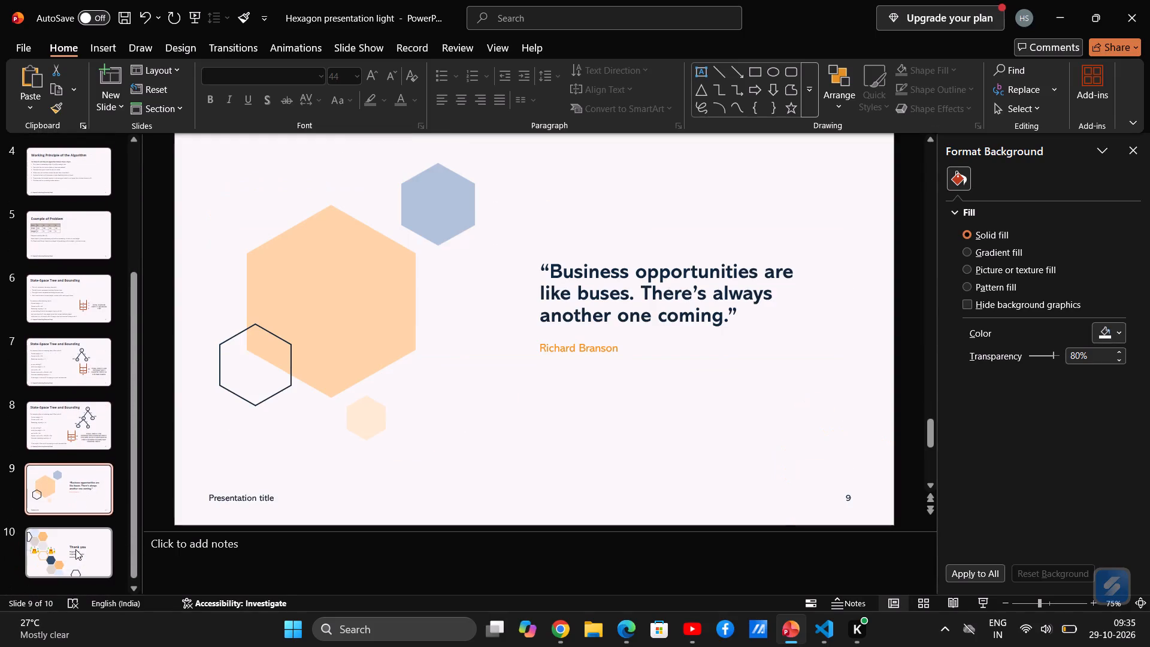
pyautogui.press('BackSpace')
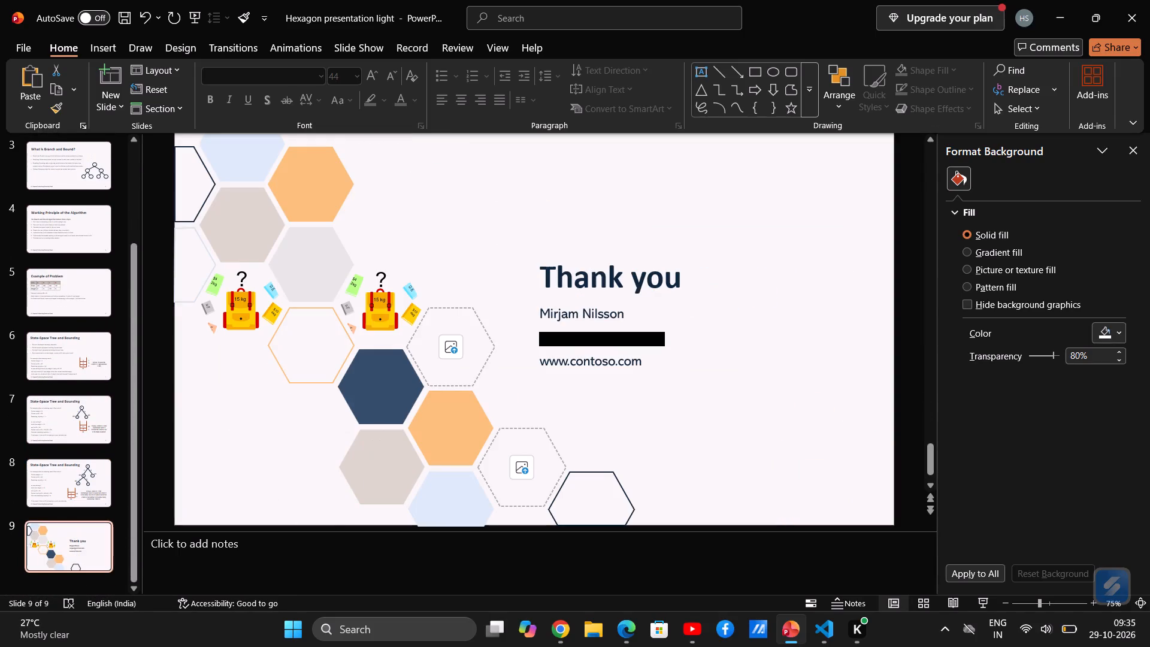
pyautogui.click(449, 350)
pyautogui.click(480, 376)
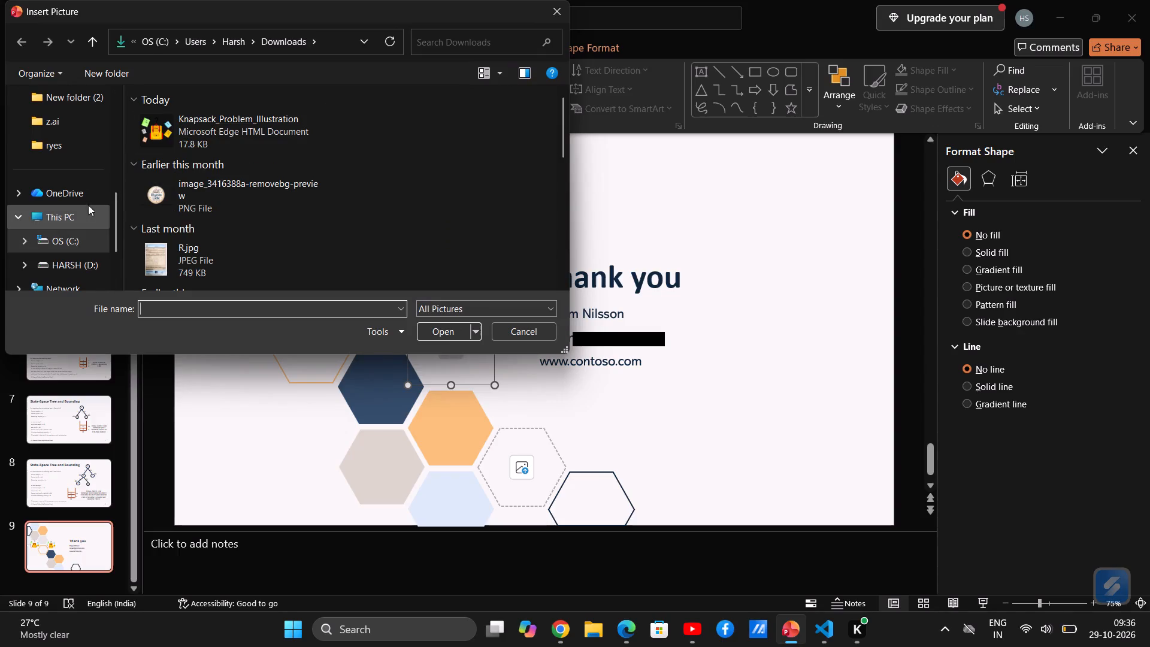
pyautogui.scroll(-2, 74, 191)
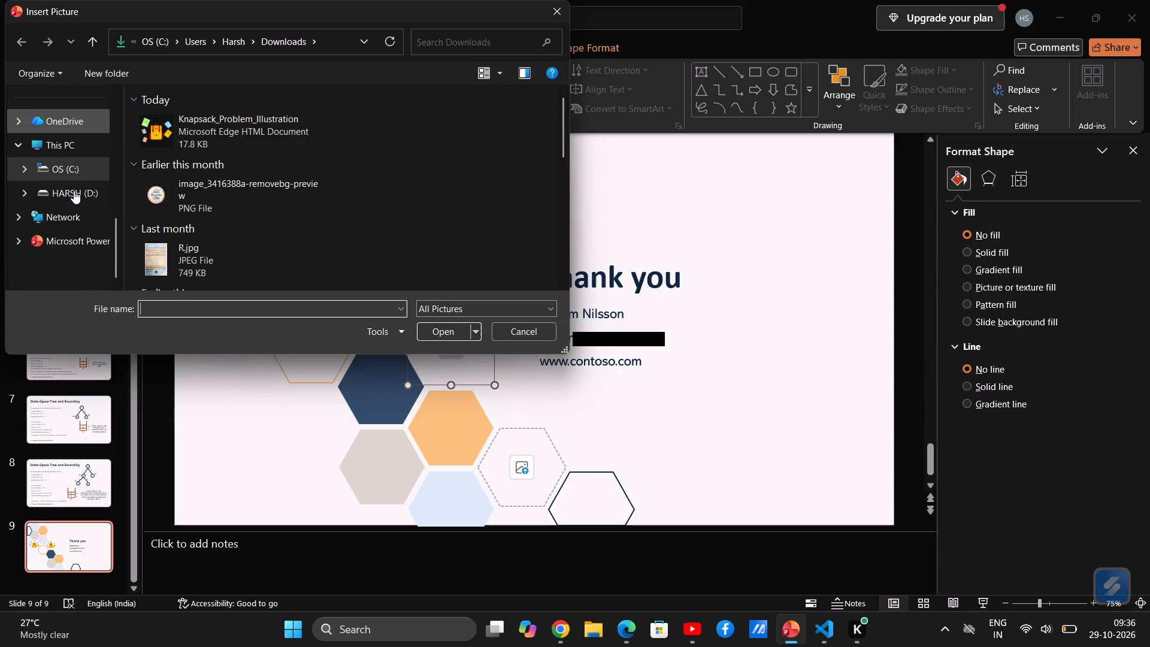
pyautogui.scroll(9, 75, 206)
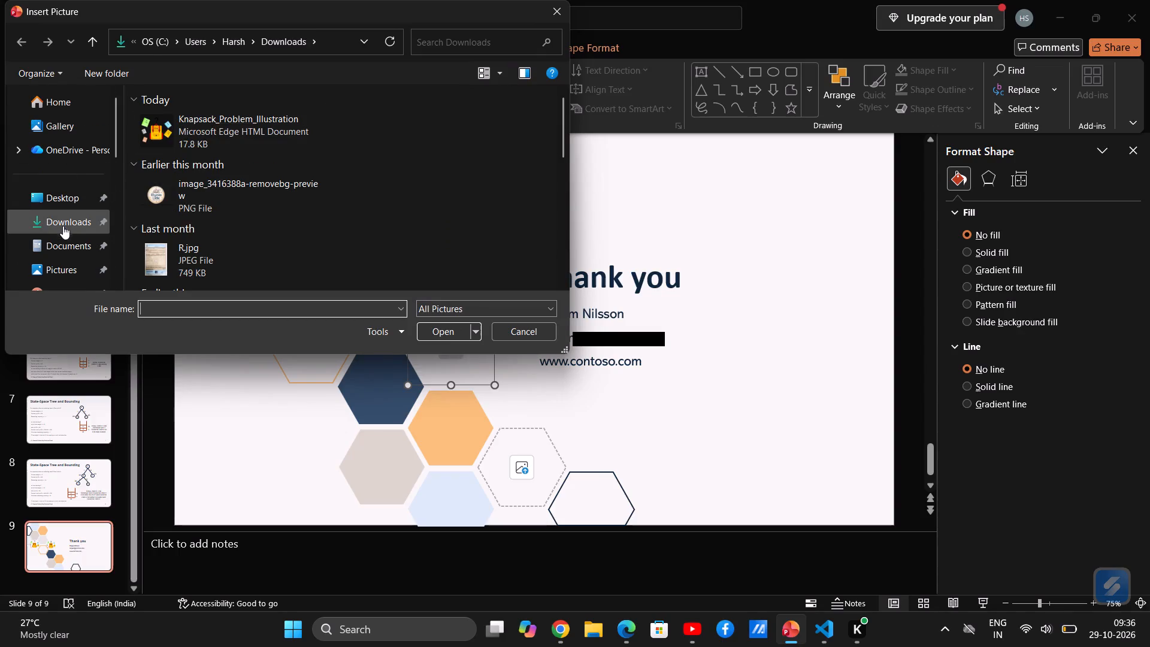
pyautogui.click(62, 259)
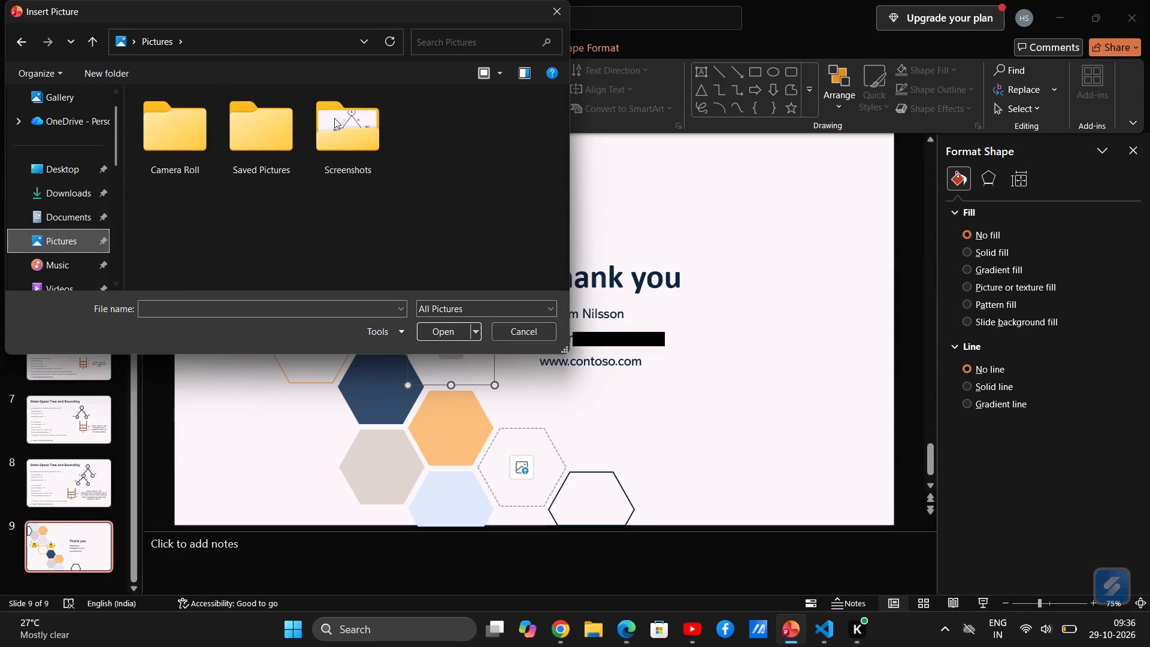
pyautogui.doubleClick(357, 124)
pyautogui.scroll(-7, 325, 195)
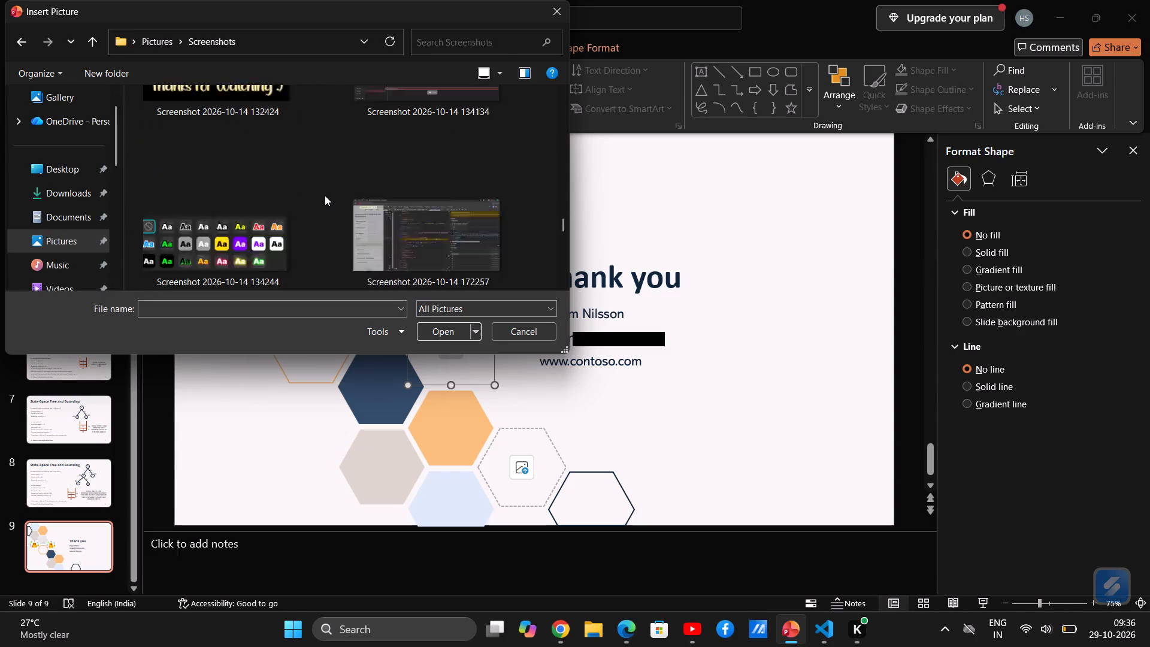
pyautogui.scroll(1, 399, 177)
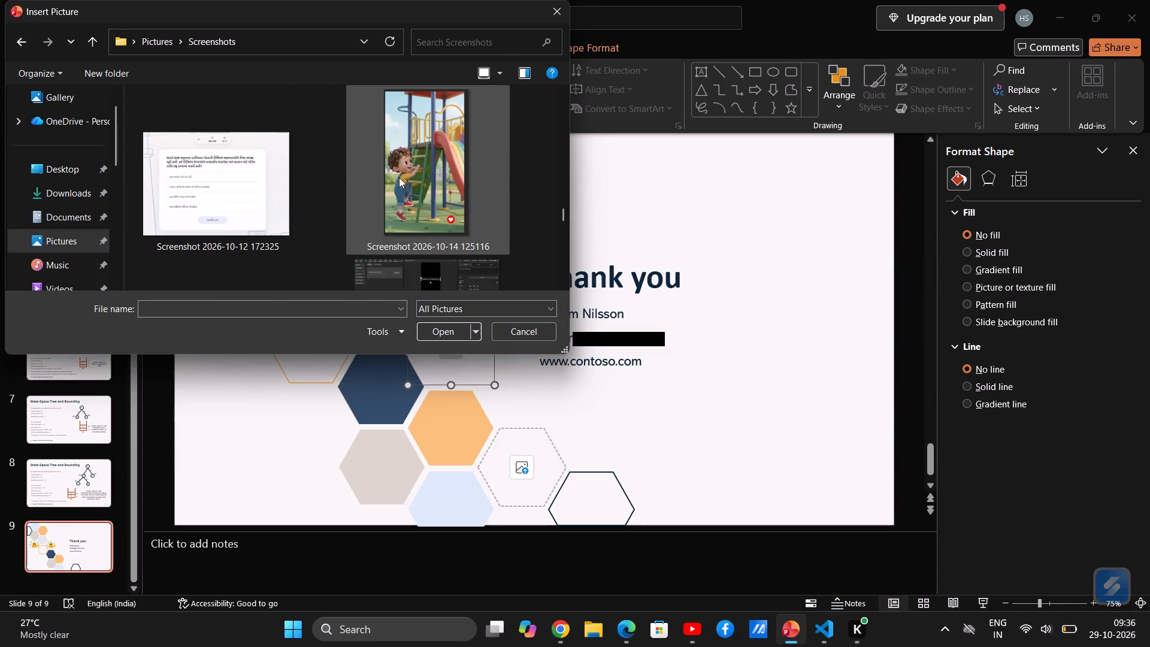
pyautogui.scroll(2, 399, 177)
pyautogui.scroll(-1, 399, 177)
pyautogui.scroll(1, 399, 177)
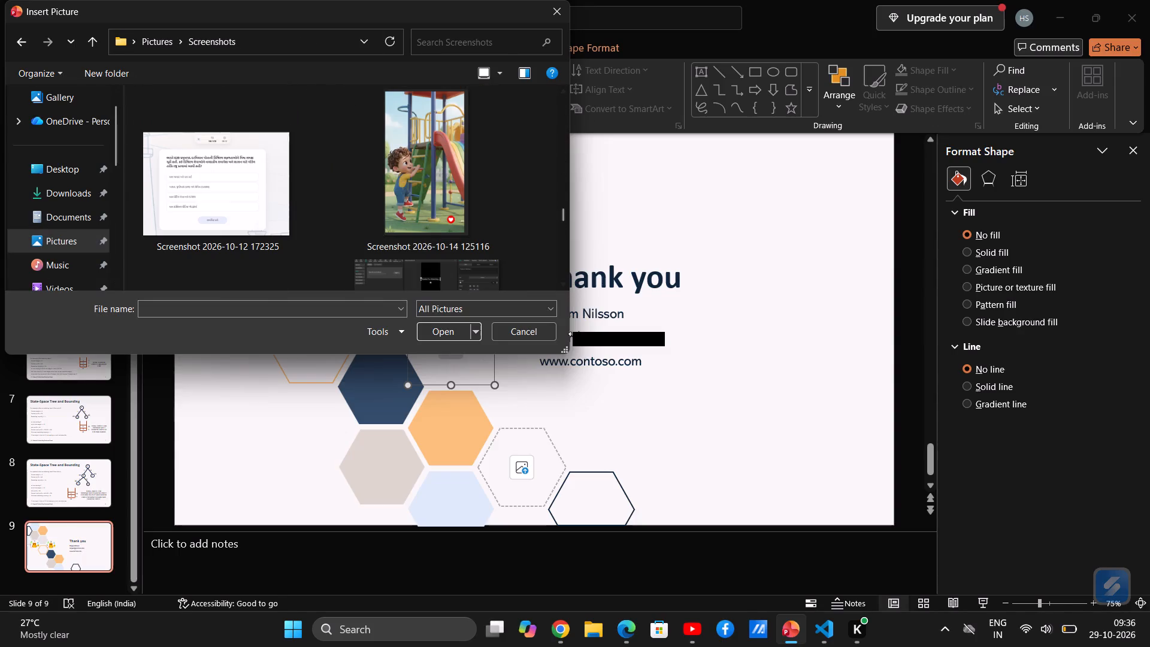
pyautogui.moveTo(568, 352); pyautogui.dragTo(842, 610)
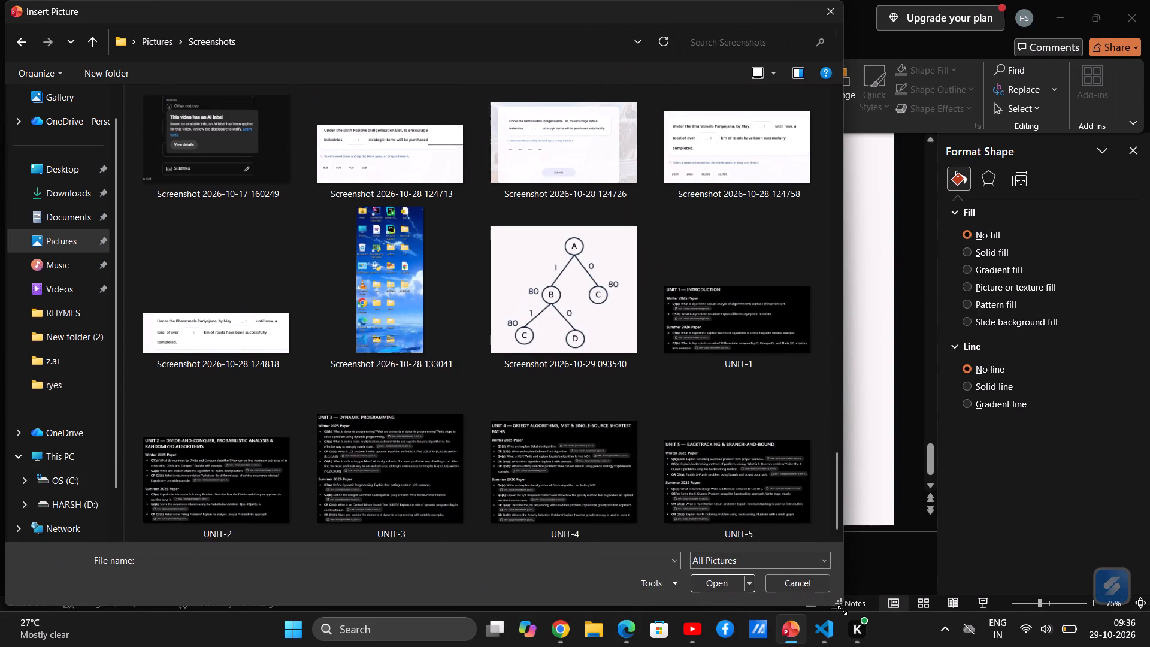
pyautogui.doubleClick(562, 322)
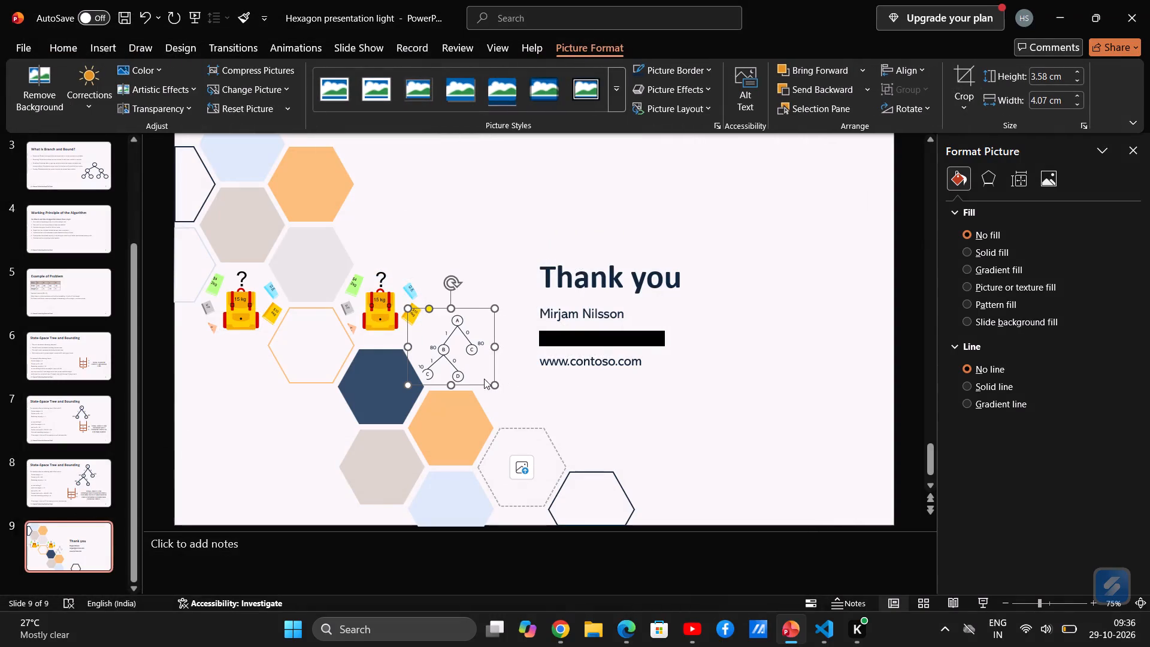
pyautogui.click(461, 351)
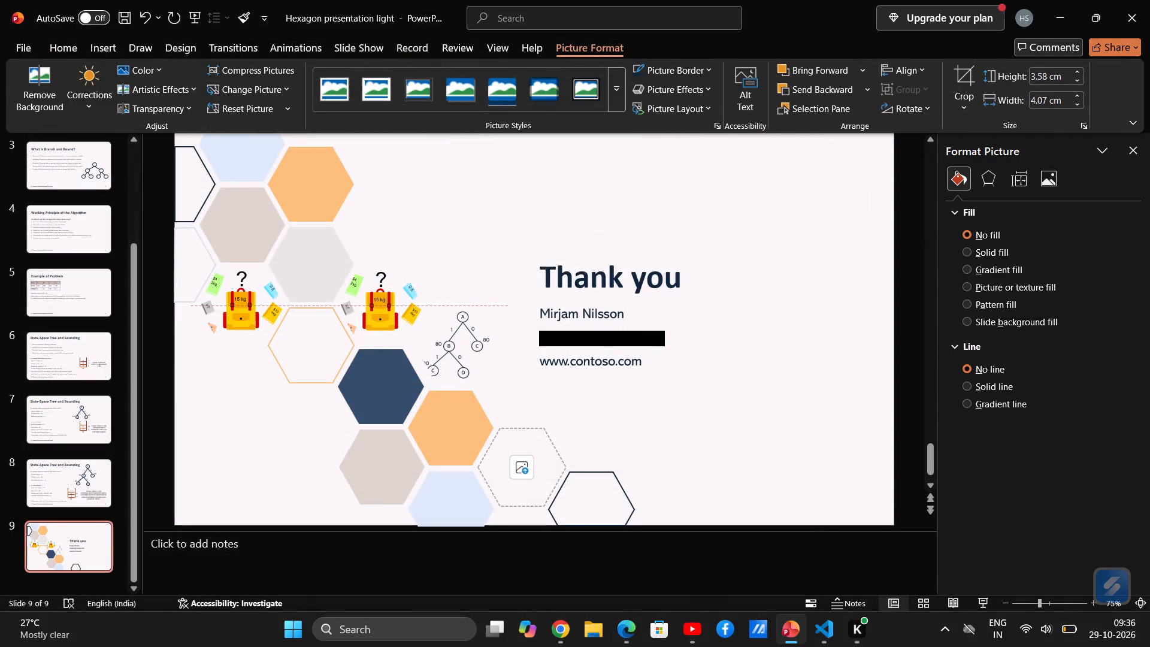
pyautogui.hotkey('ctrl', 'z')
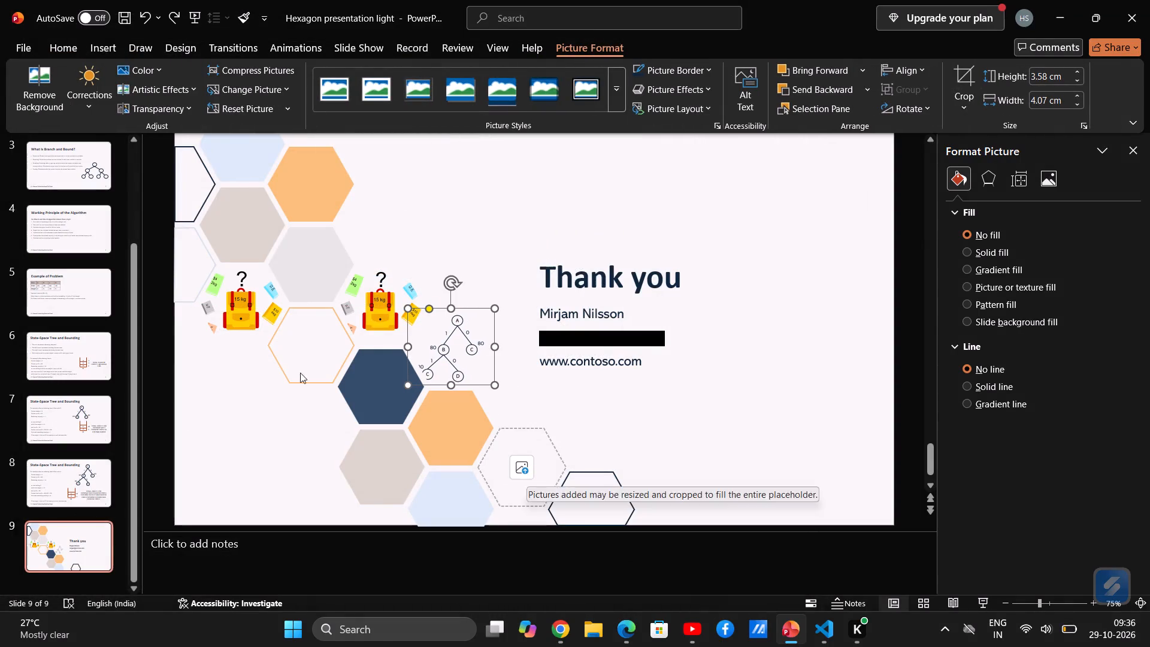
pyautogui.click(249, 312)
pyautogui.press('BackSpace')
pyautogui.click(249, 312)
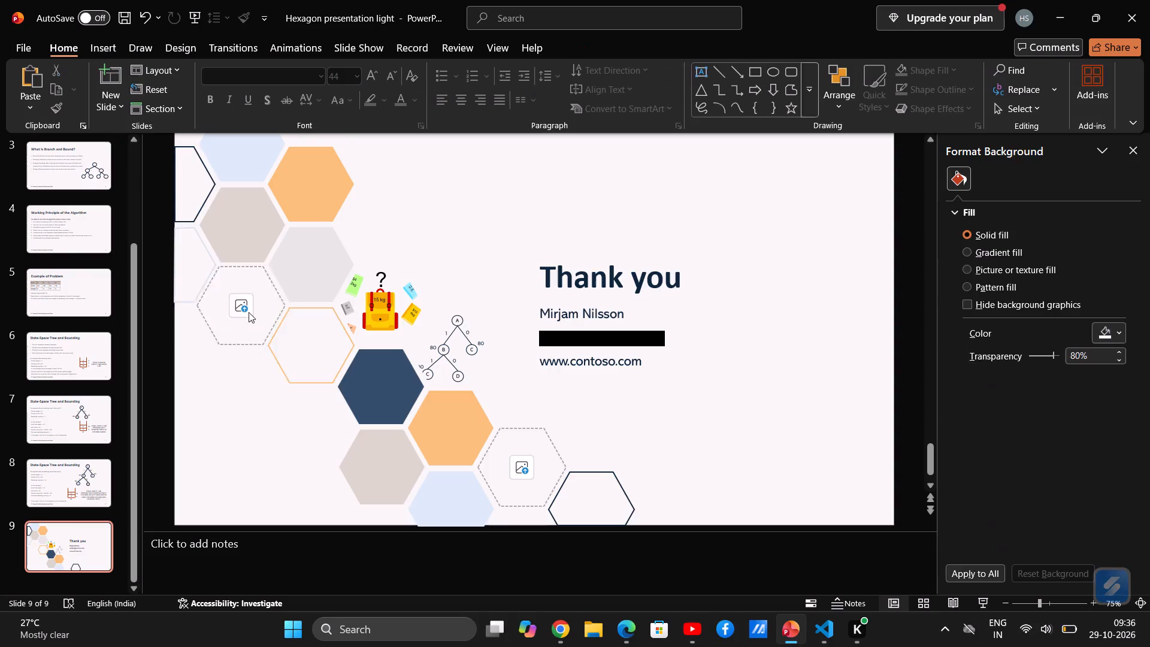
pyautogui.click(293, 326)
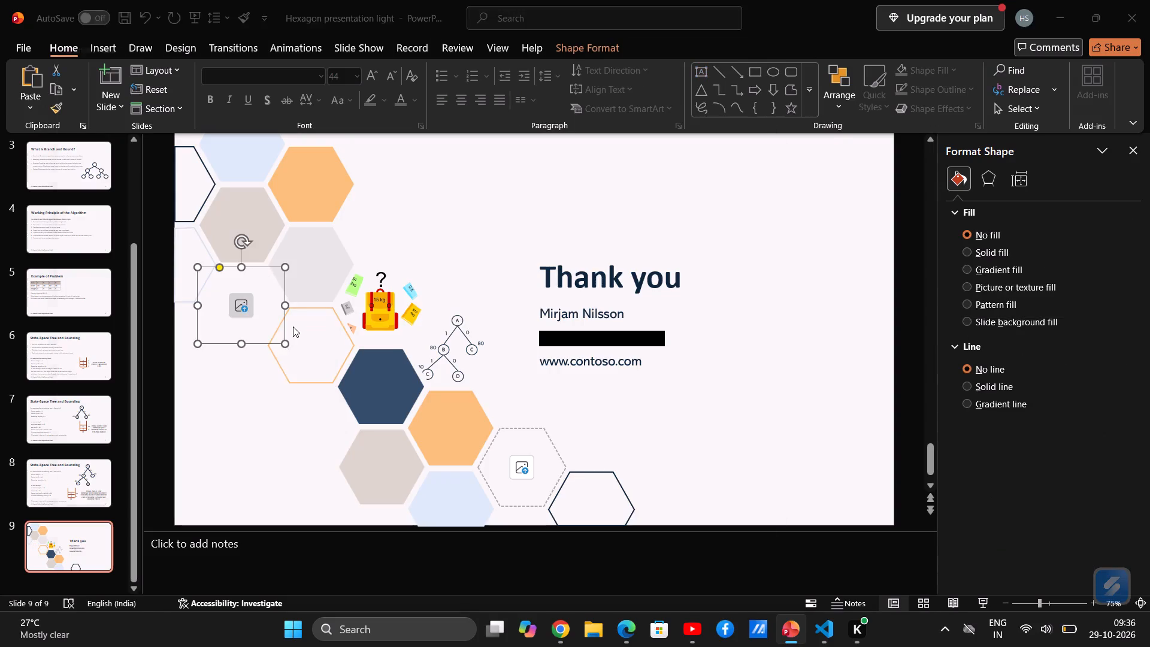
pyautogui.scroll(-2, 477, 375)
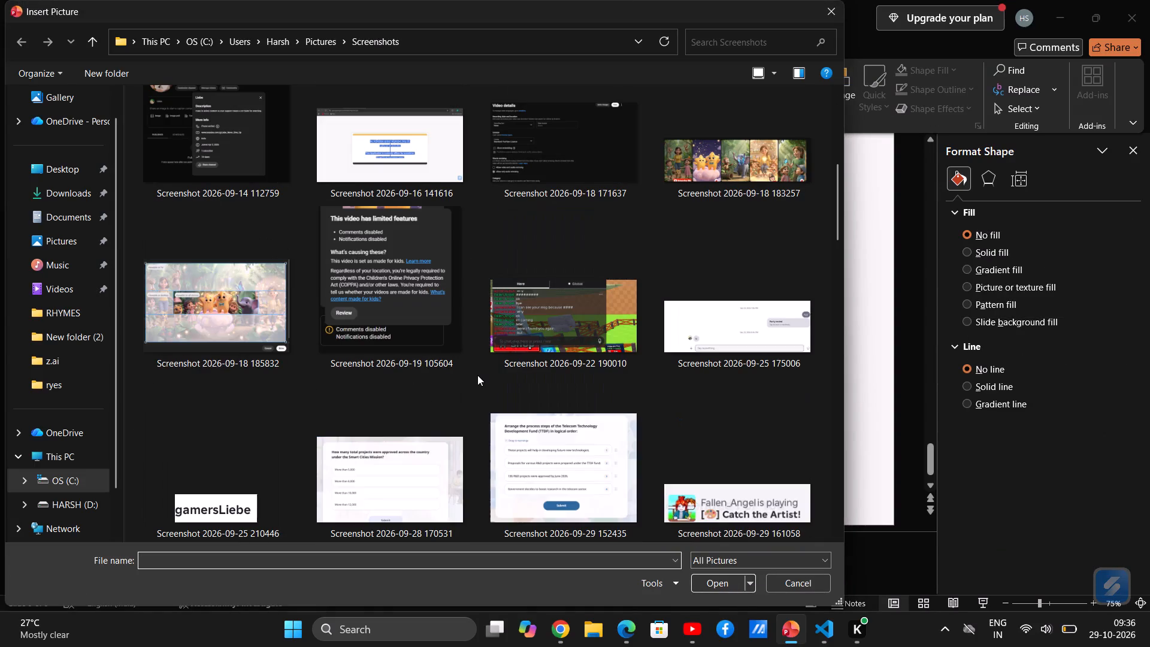
pyautogui.scroll(3, 477, 375)
pyautogui.scroll(-8, 477, 375)
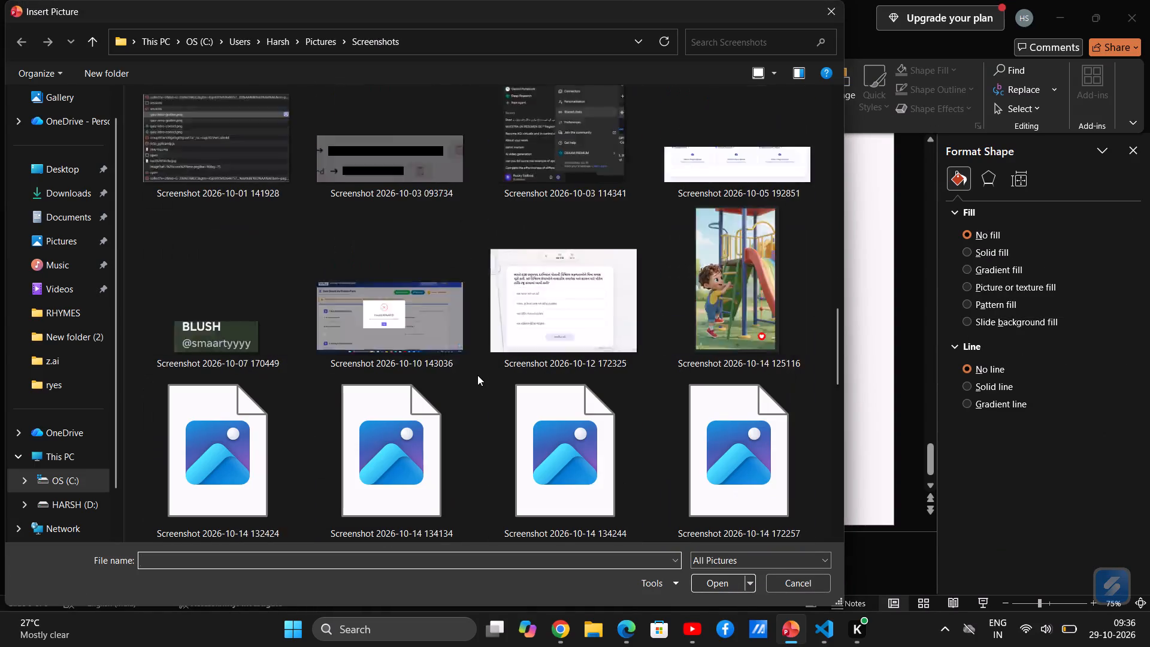
pyautogui.doubleClick(587, 283)
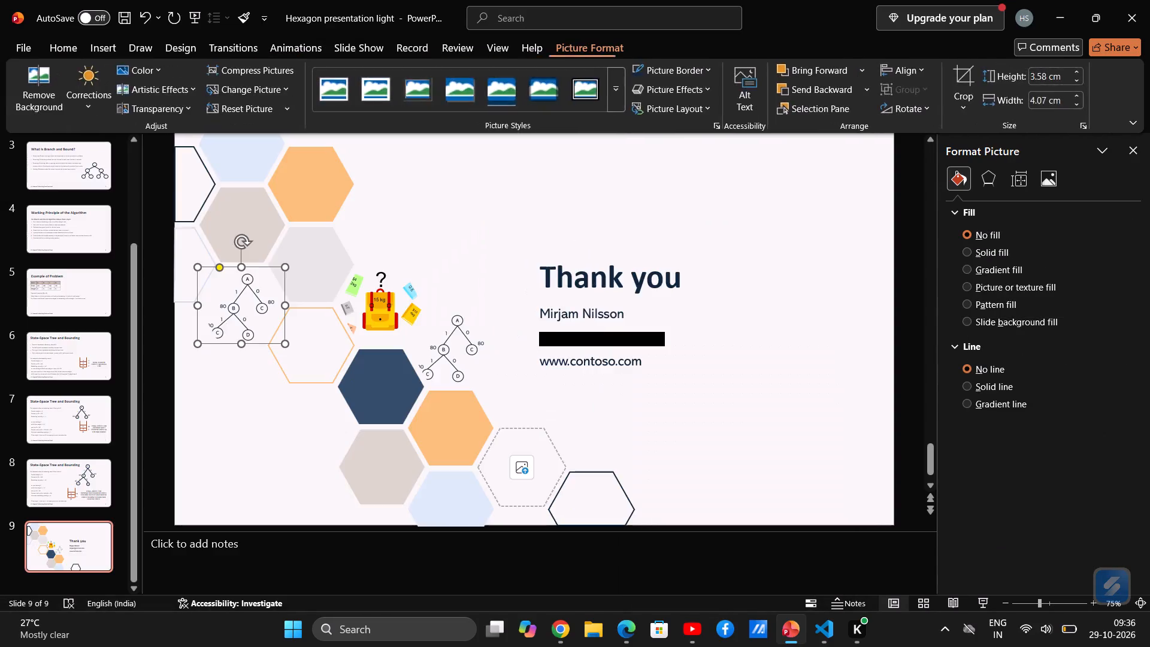
# Insert Knapsack_Problem_Illustration from Downloads into the remaining empty hexagon placeholder near the bottom of the Thank you slide.
pyautogui.click(529, 464)
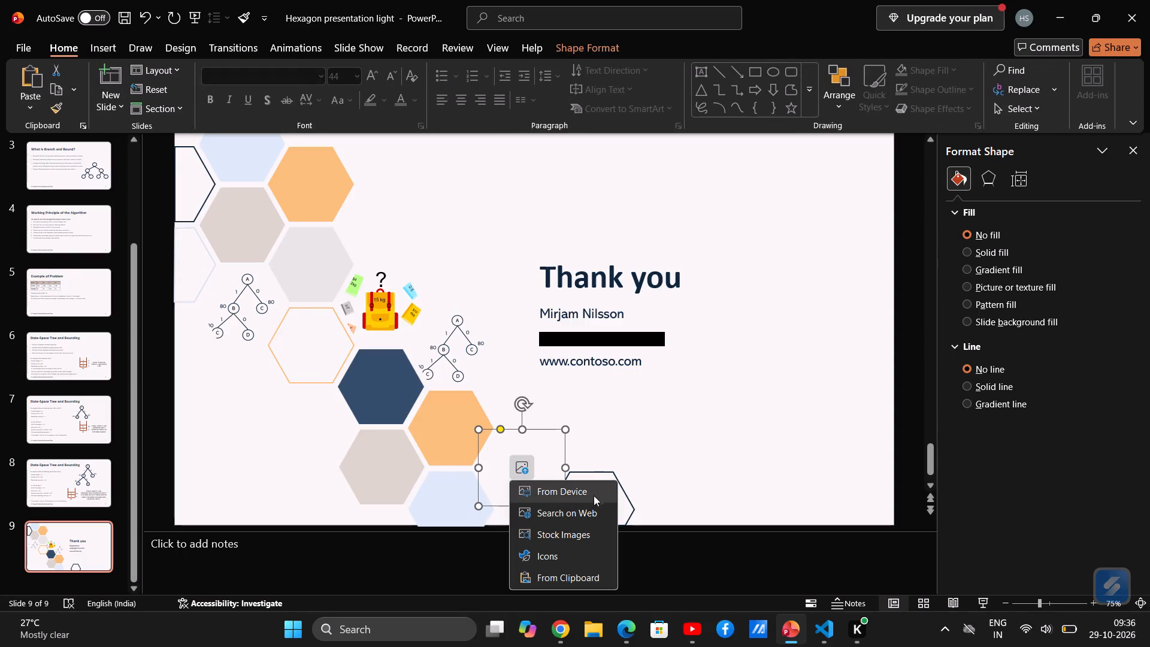
pyautogui.click(589, 486)
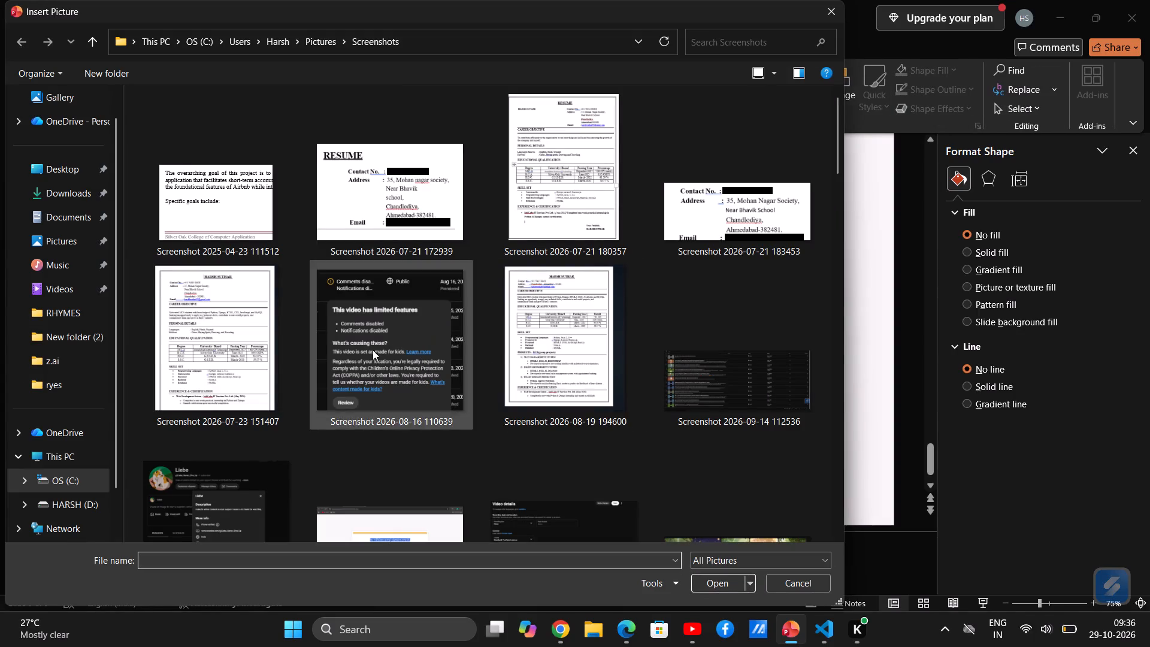
pyautogui.click(78, 200)
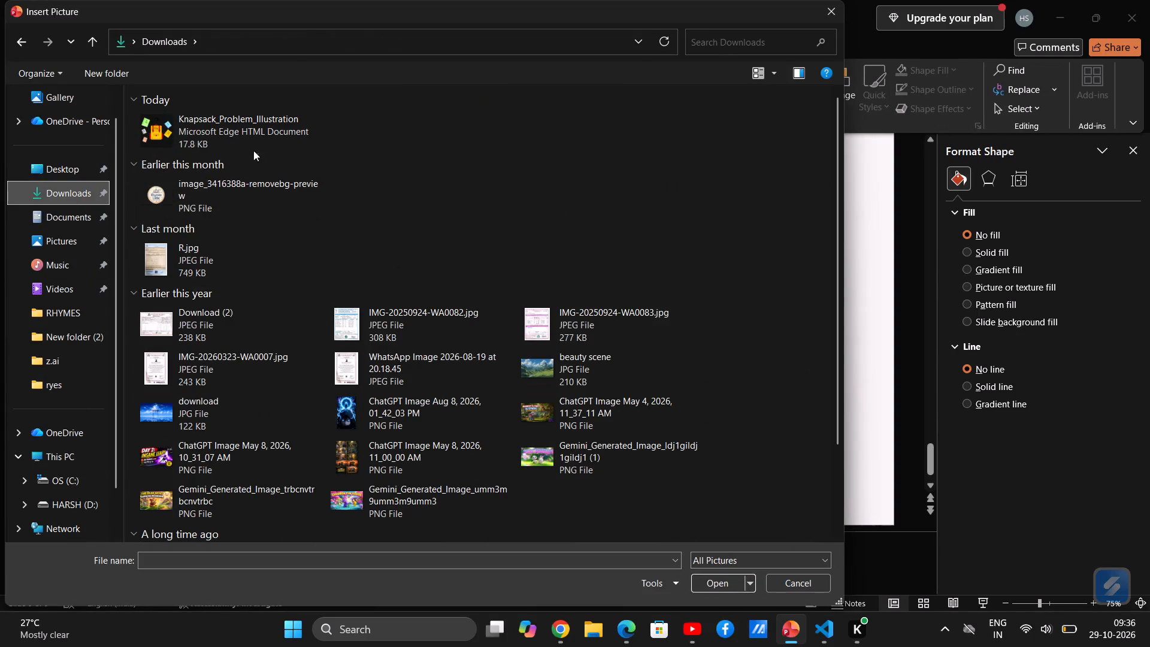
pyautogui.doubleClick(259, 144)
pyautogui.scroll(-2, 537, 412)
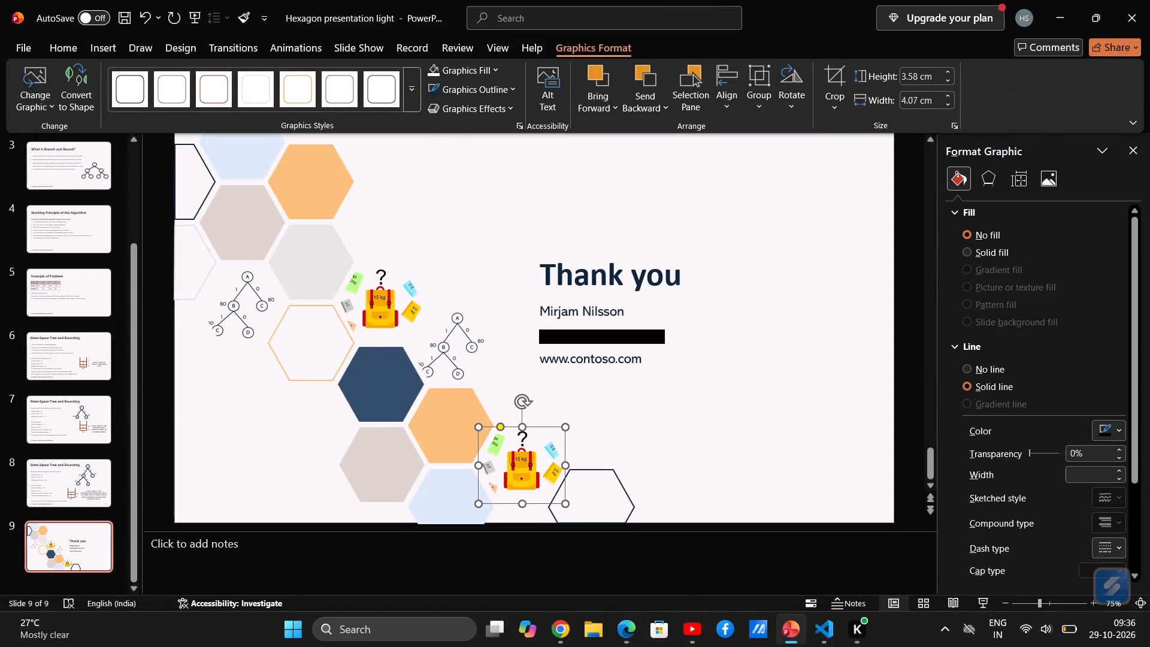
pyautogui.keyDown('ctrl'); pyautogui.scroll(-2, 537, 412); pyautogui.keyUp('ctrl')
pyautogui.click(904, 362)
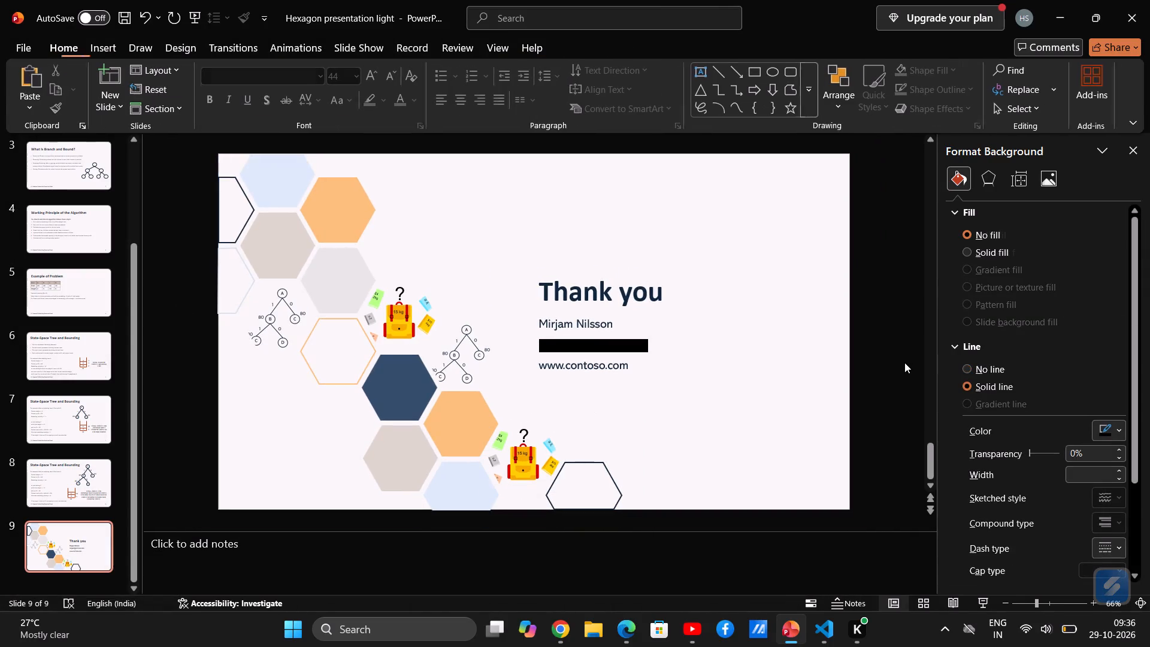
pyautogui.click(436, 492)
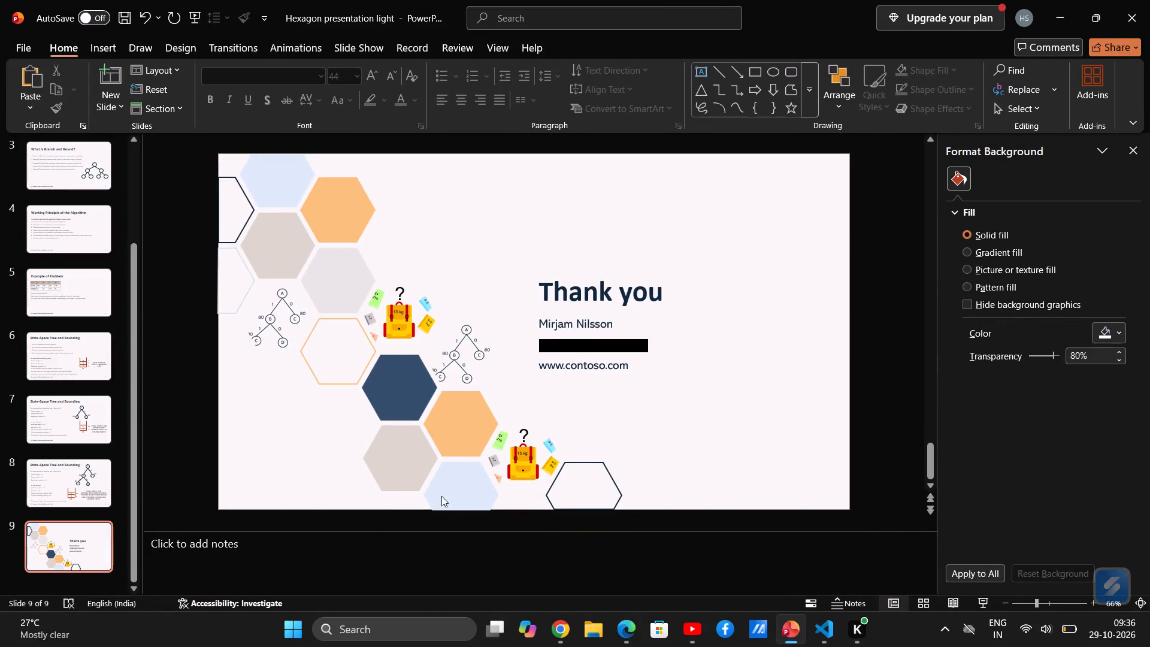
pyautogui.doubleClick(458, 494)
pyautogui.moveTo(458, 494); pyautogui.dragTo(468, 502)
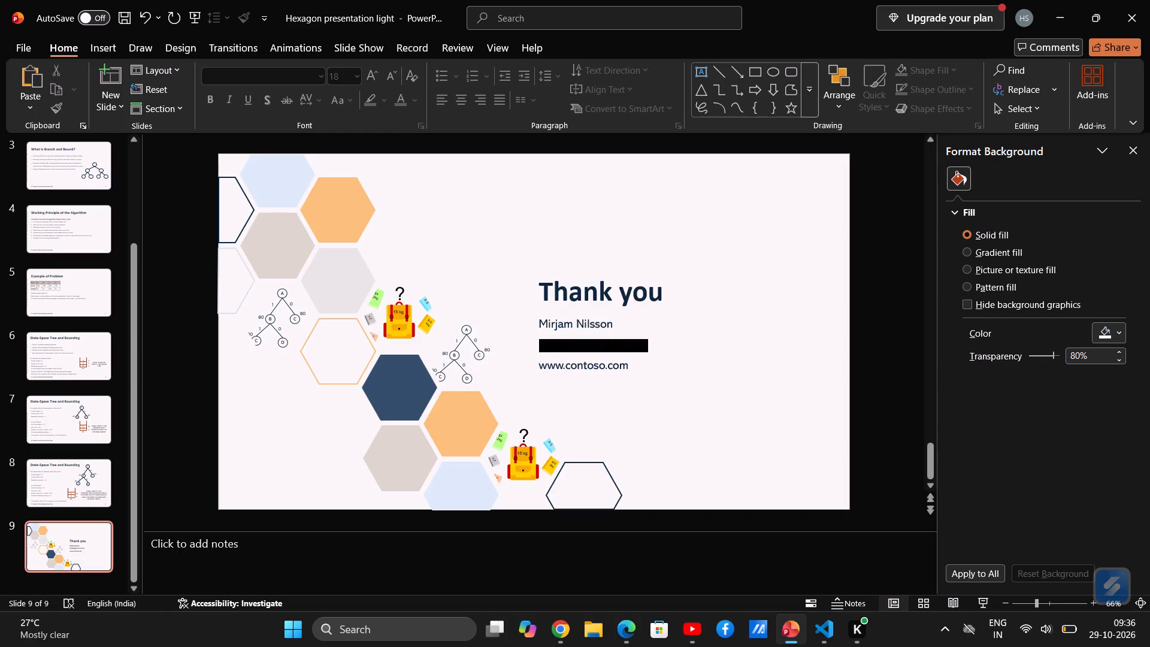
# Delete the template name, contact line and website from the text box below the Thank you title.
pyautogui.moveTo(633, 367); pyautogui.dragTo(549, 342)
pyautogui.press('BackSpace')
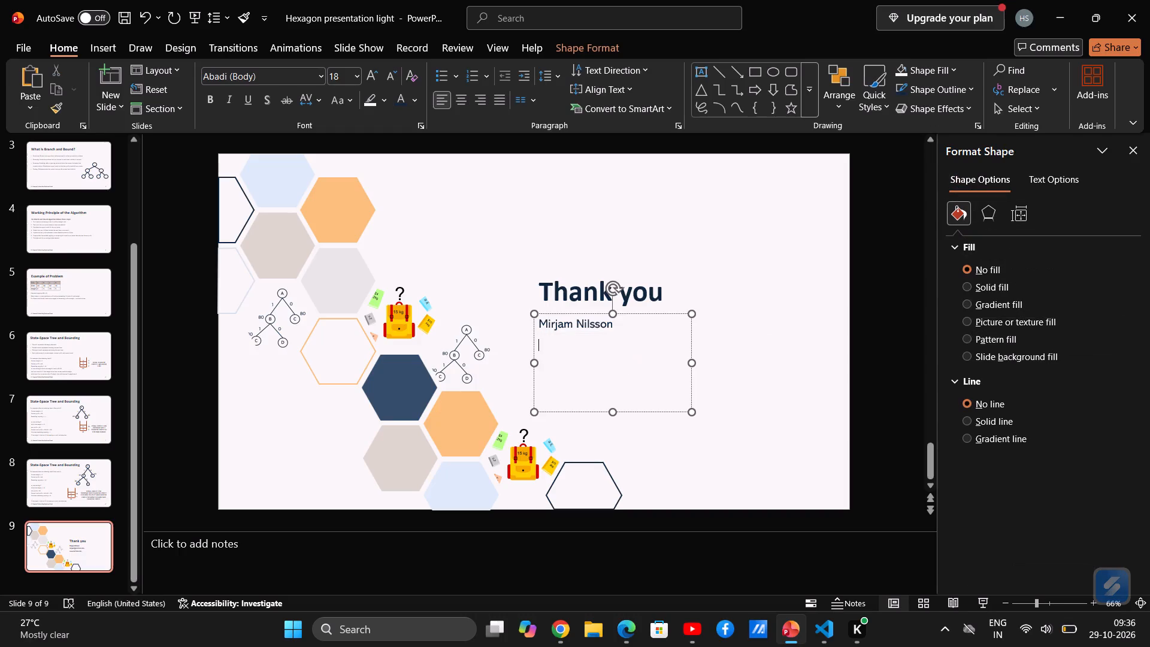
pyautogui.press('BackSpace')
pyautogui.press('BackSpace')
pyautogui.press('BackSpace')
pyautogui.press('BackSpace')
pyautogui.press('BackSpace')
pyautogui.press('BackSpace')
pyautogui.press('BackSpace')
pyautogui.press('BackSpace')
pyautogui.press('BackSpace')
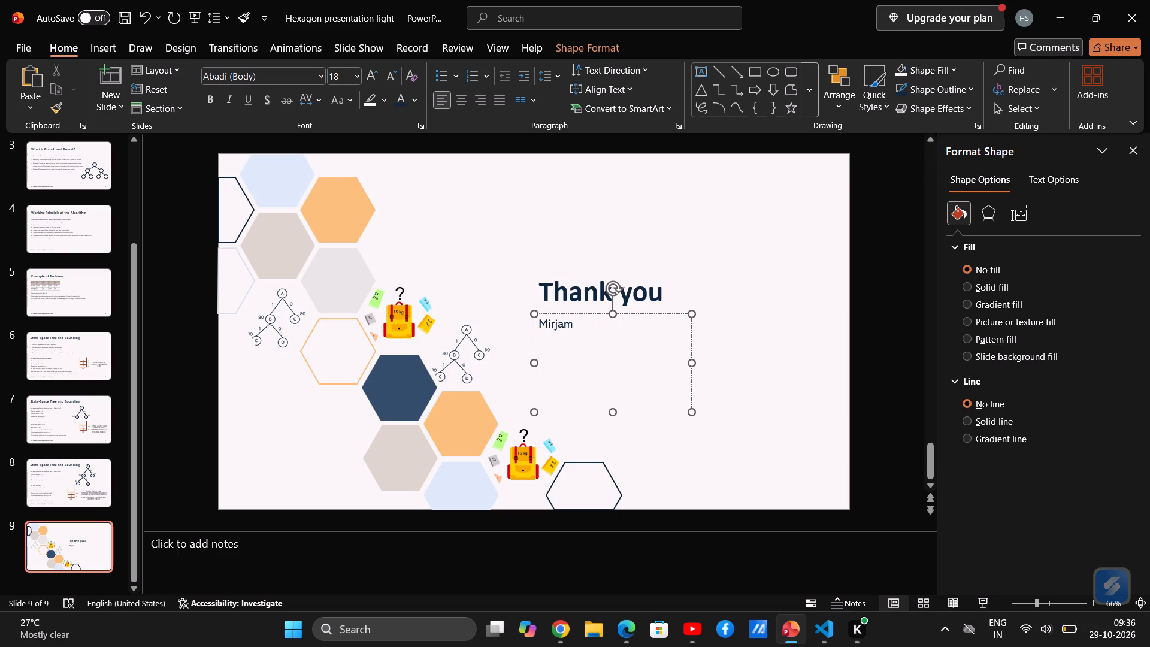
pyautogui.press('BackSpace')
pyautogui.press('BackSpace')
pyautogui.press('BackSpace')
pyautogui.press('BackSpace')
pyautogui.press('BackSpace')
pyautogui.press('BackSpace')
# Enter the presenter's first name in capitals in the text box below the Thank you title.
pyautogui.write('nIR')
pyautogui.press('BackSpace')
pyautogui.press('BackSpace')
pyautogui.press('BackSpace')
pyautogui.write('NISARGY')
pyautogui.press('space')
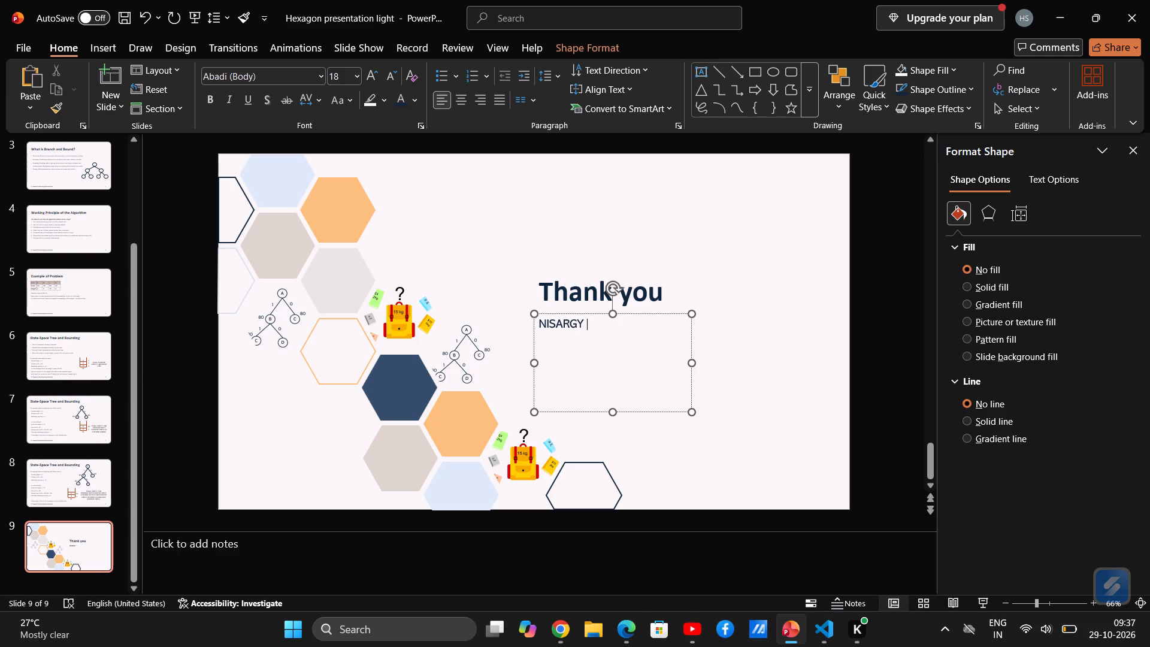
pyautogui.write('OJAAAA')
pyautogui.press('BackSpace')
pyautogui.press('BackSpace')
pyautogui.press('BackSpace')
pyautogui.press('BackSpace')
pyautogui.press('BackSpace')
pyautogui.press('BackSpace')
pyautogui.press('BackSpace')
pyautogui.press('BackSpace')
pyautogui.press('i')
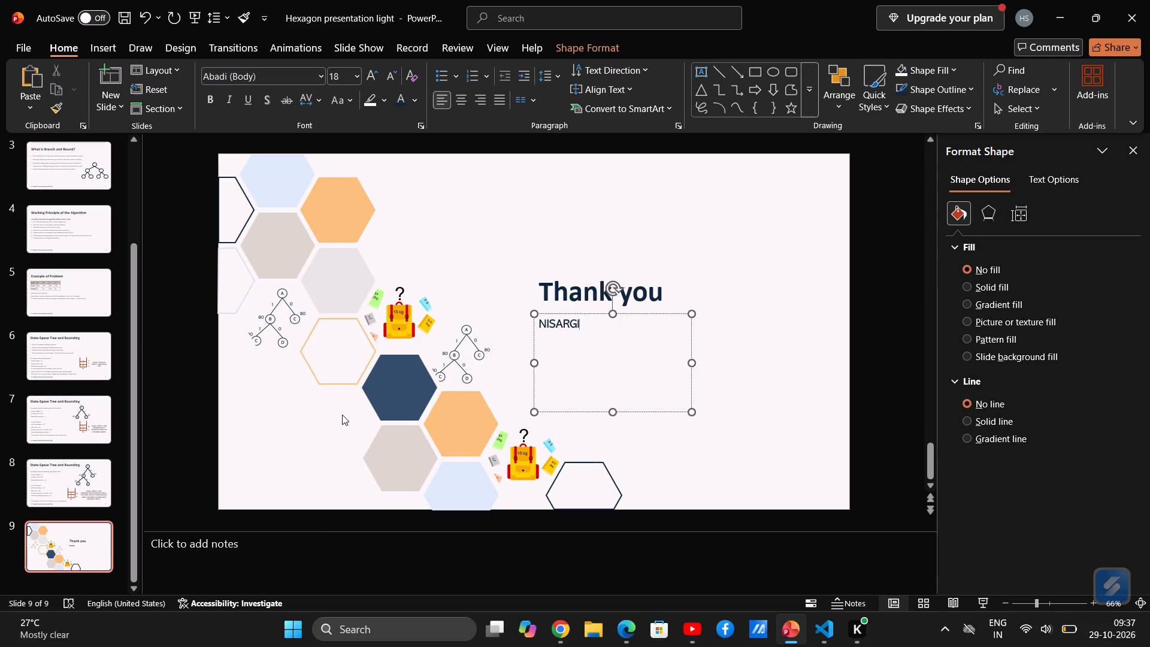
# On slide 8, add a blank line between "TOTAL PROFIT = 90" and "COMPARE WITH CURRENT PROFIT".
pyautogui.click(80, 464)
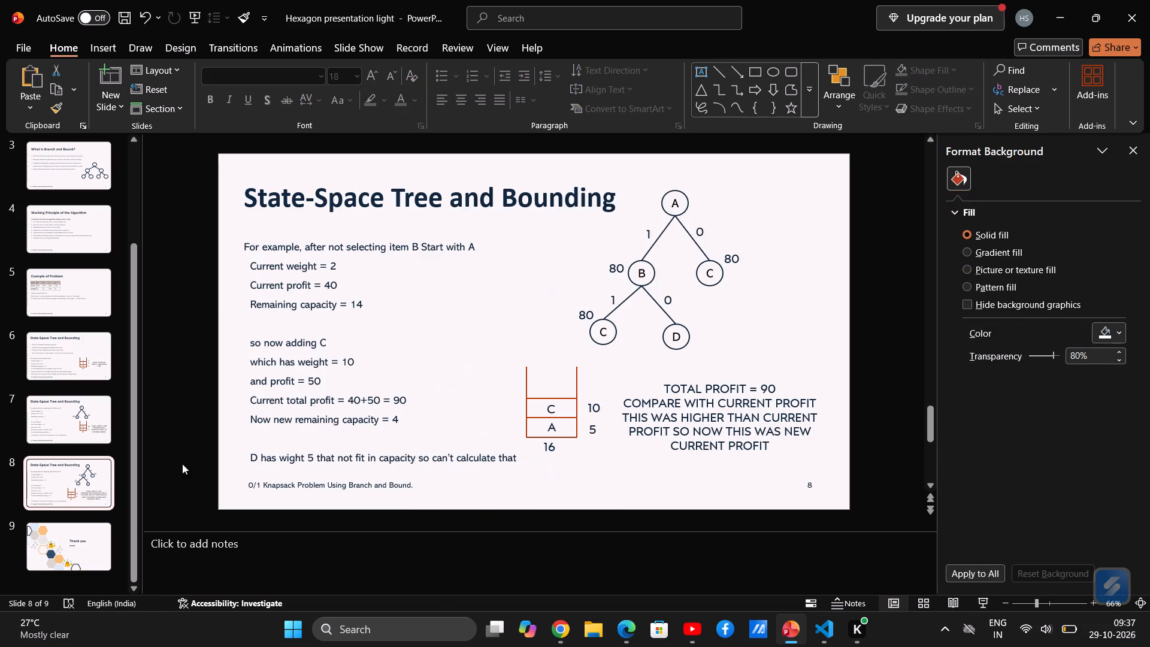
pyautogui.click(778, 391)
pyautogui.press('Return')
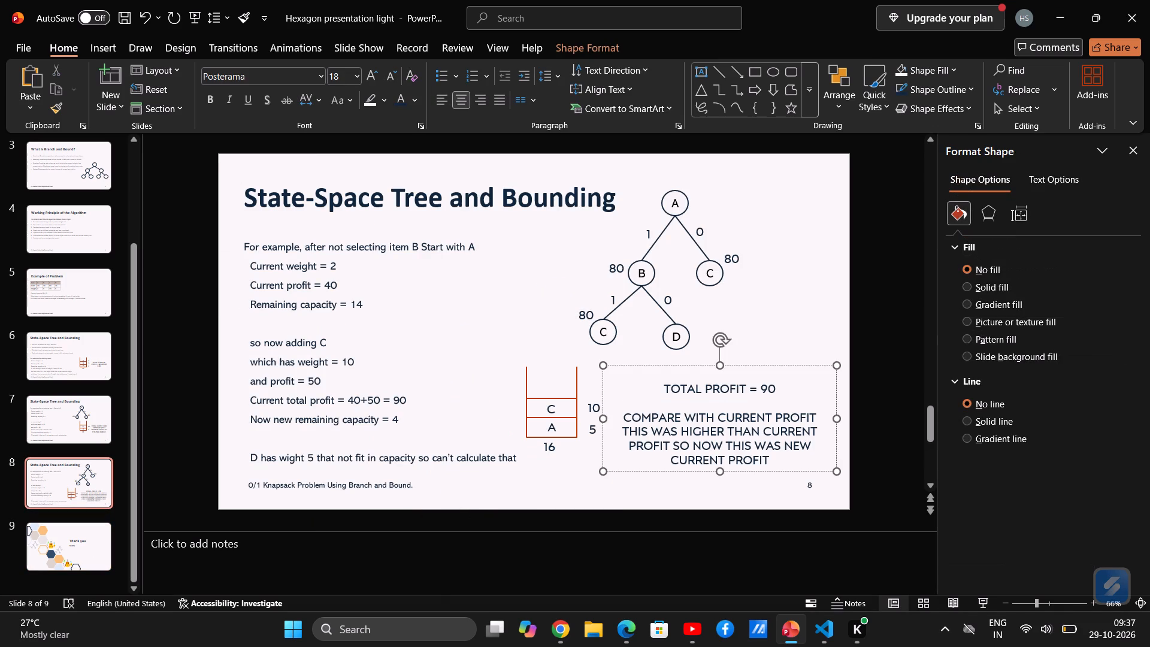
# Review the Example of Problem slide and the first State-Space Tree and Bounding slide to compare their layout and text.
pyautogui.click(870, 308)
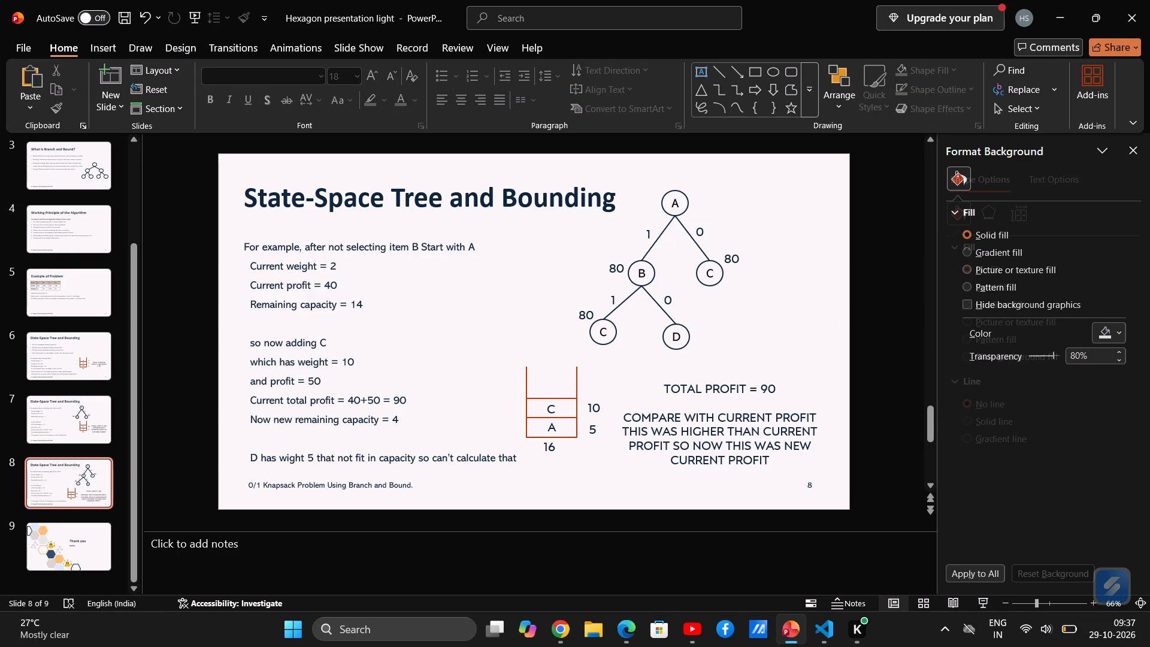
pyautogui.click(95, 349)
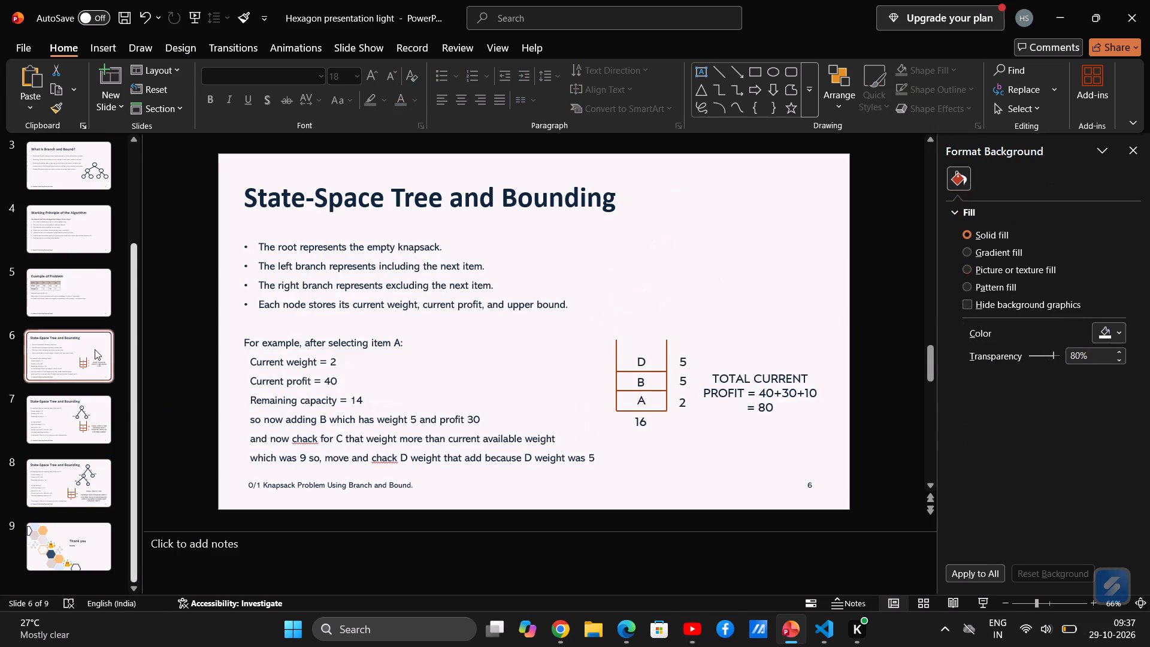
pyautogui.click(82, 301)
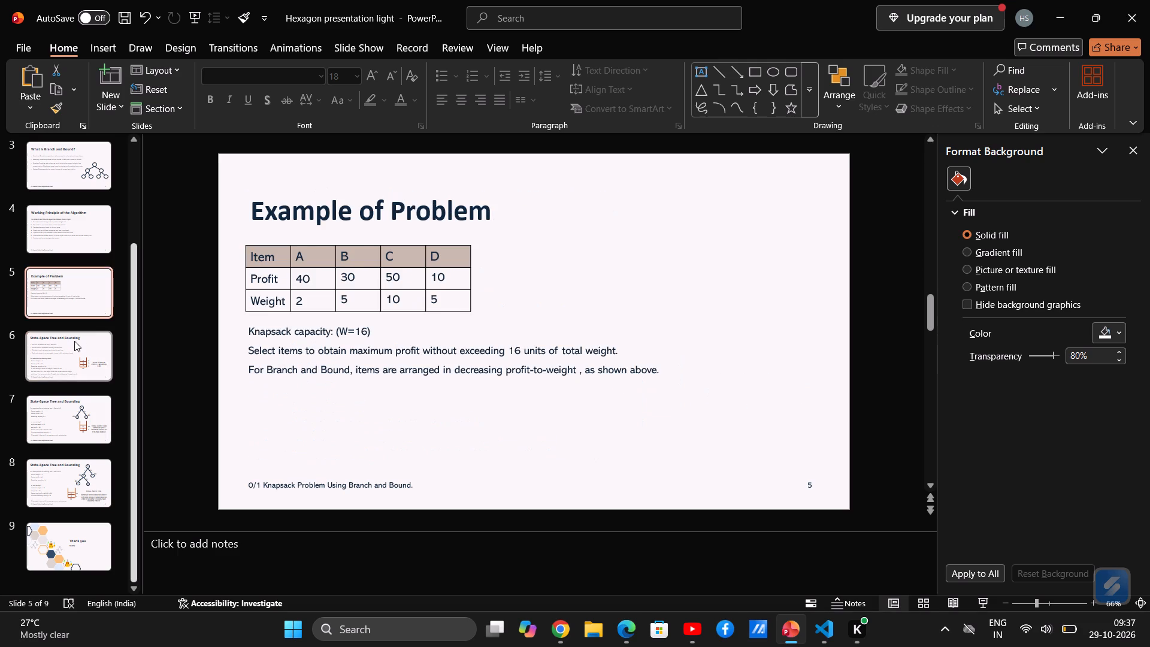
pyautogui.click(72, 343)
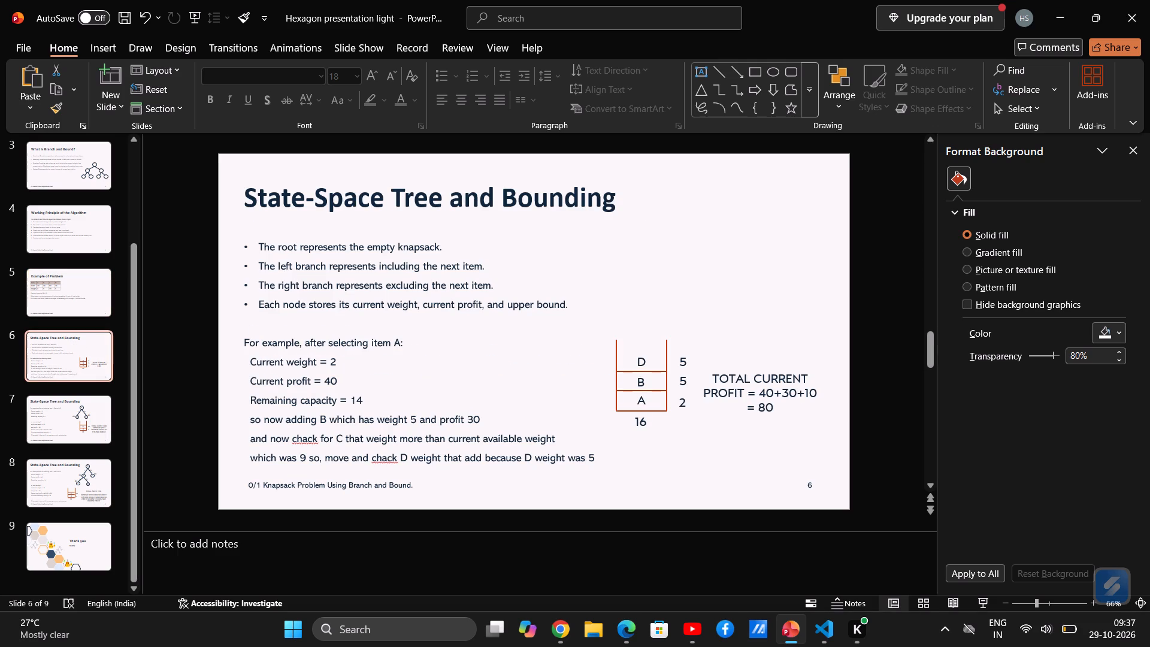
pyautogui.moveTo(612, 202); pyautogui.dragTo(349, 213)
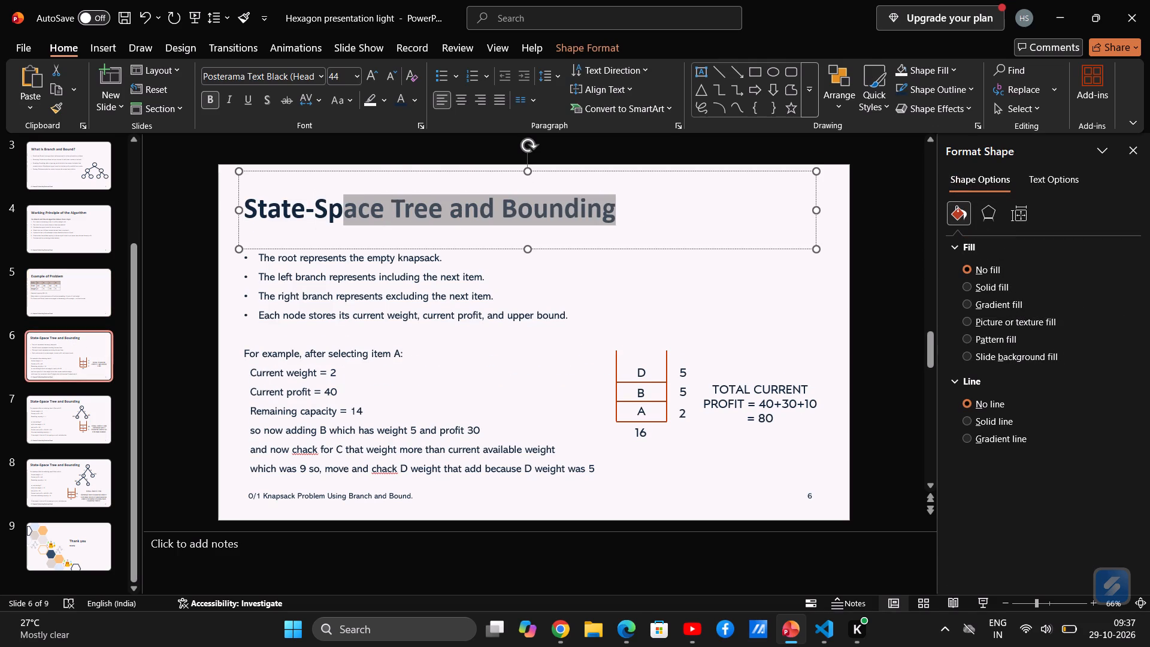
pyautogui.moveTo(349, 213); pyautogui.dragTo(278, 236)
pyautogui.click(347, 322)
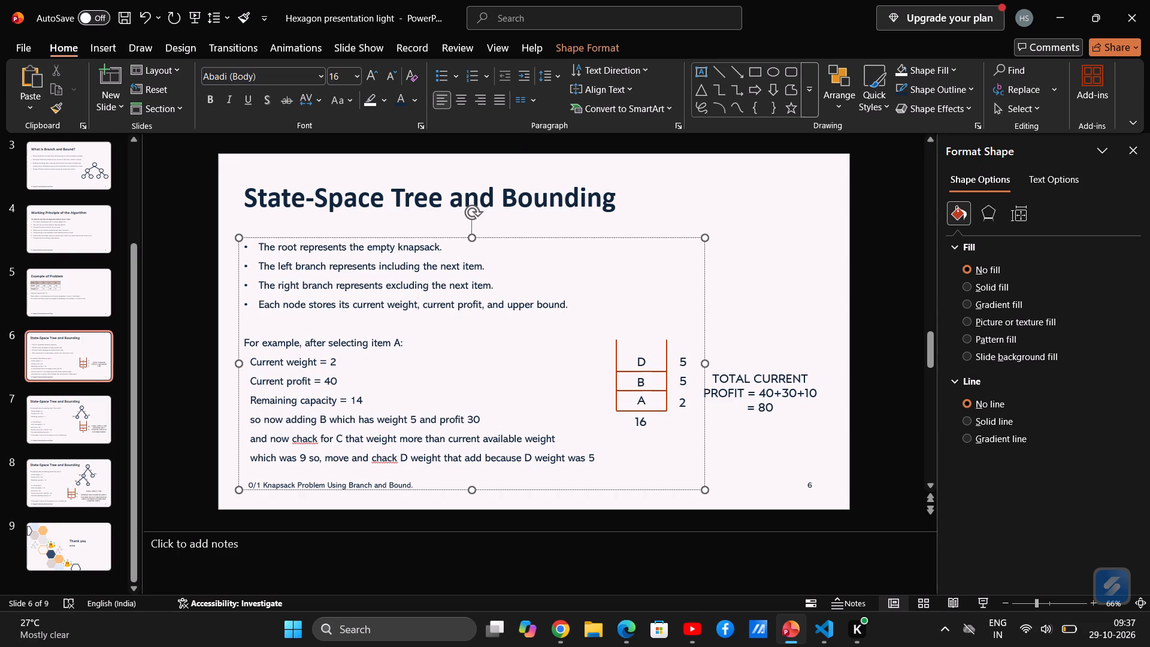
pyautogui.click(107, 351)
pyautogui.scroll(7, 107, 351)
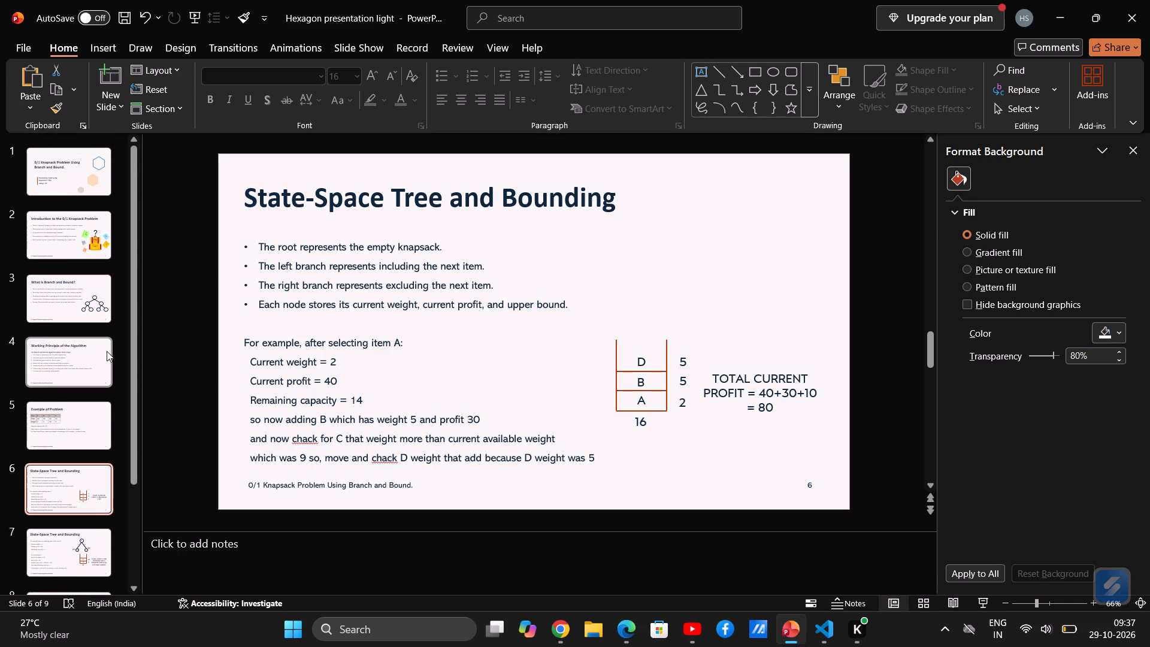
pyautogui.scroll(-1, 107, 351)
pyautogui.click(72, 413)
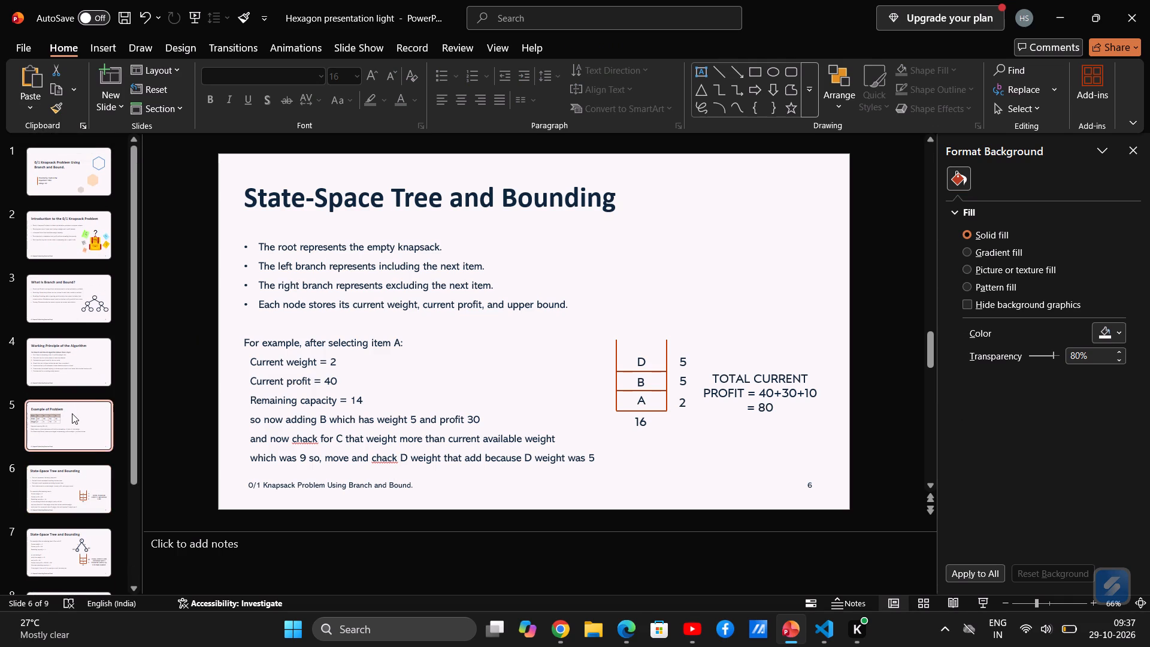
pyautogui.click(56, 492)
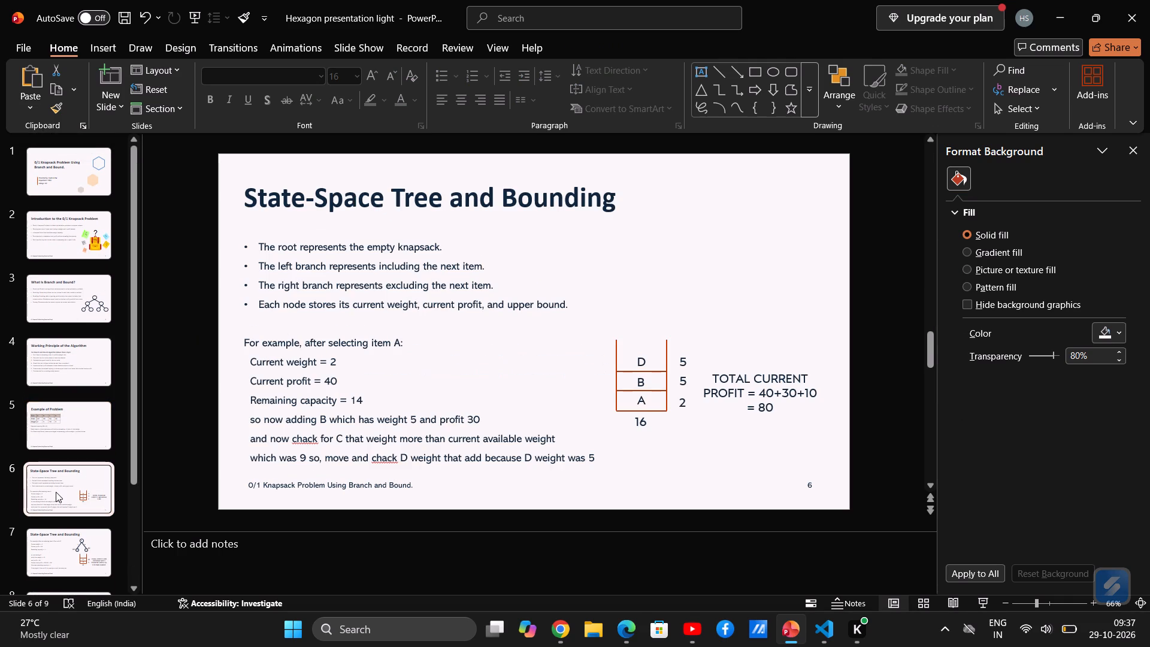
# On slide 5, shorten the explanation text box from its top and bottom edges so it starts lower on the item table.
pyautogui.click(93, 408)
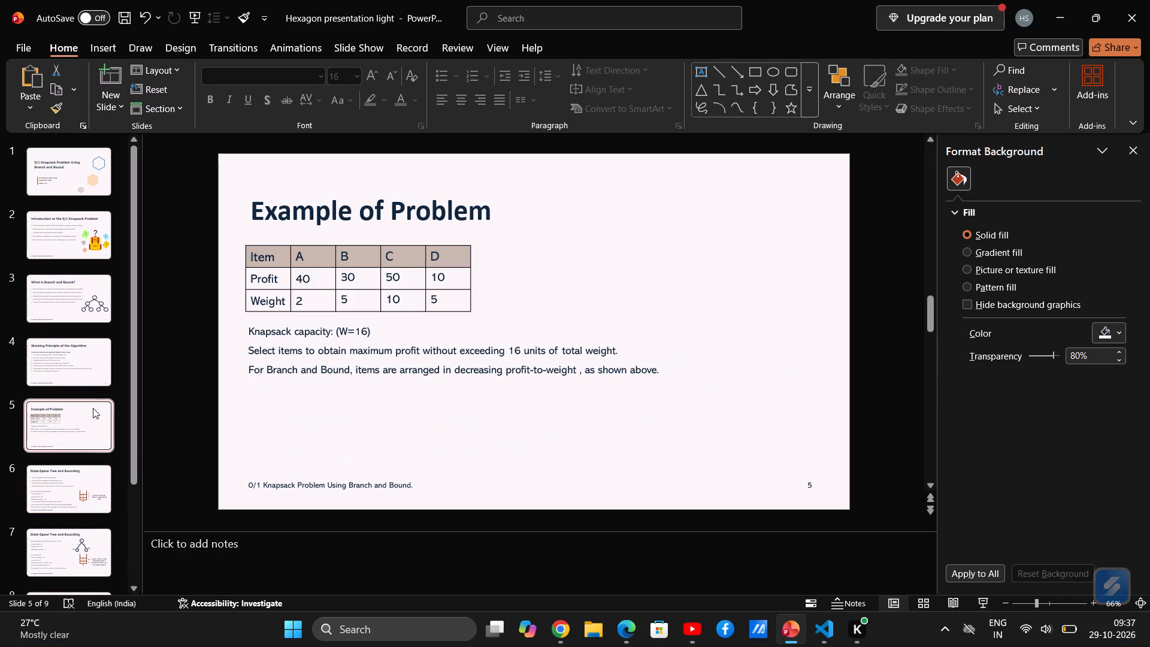
pyautogui.click(664, 366)
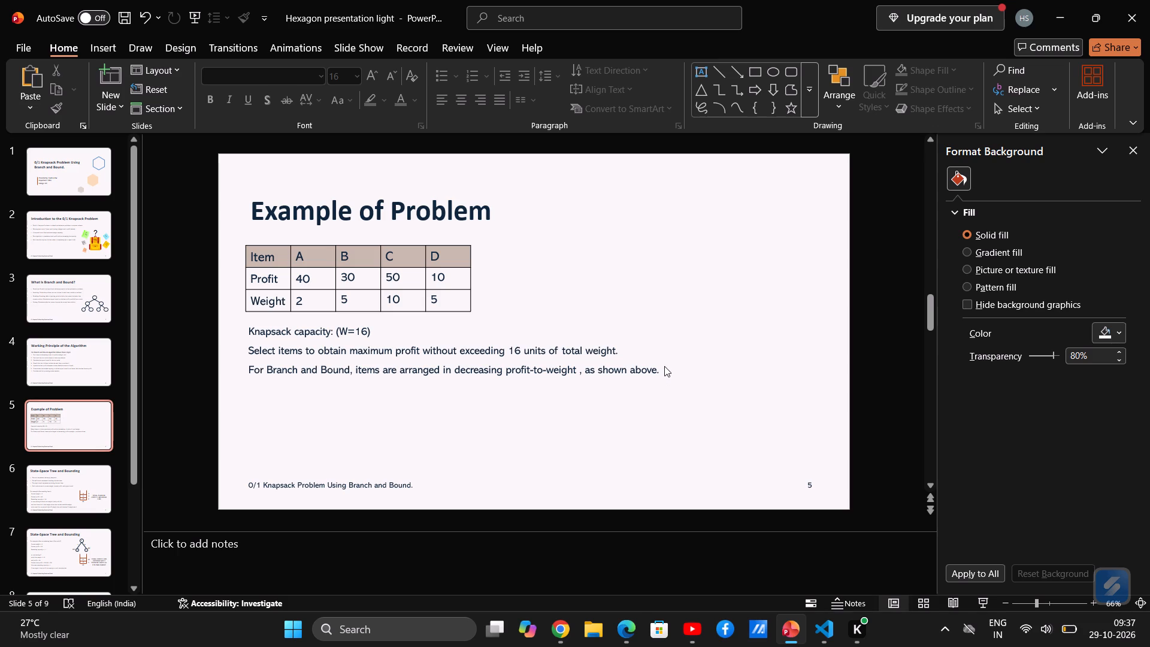
pyautogui.click(242, 331)
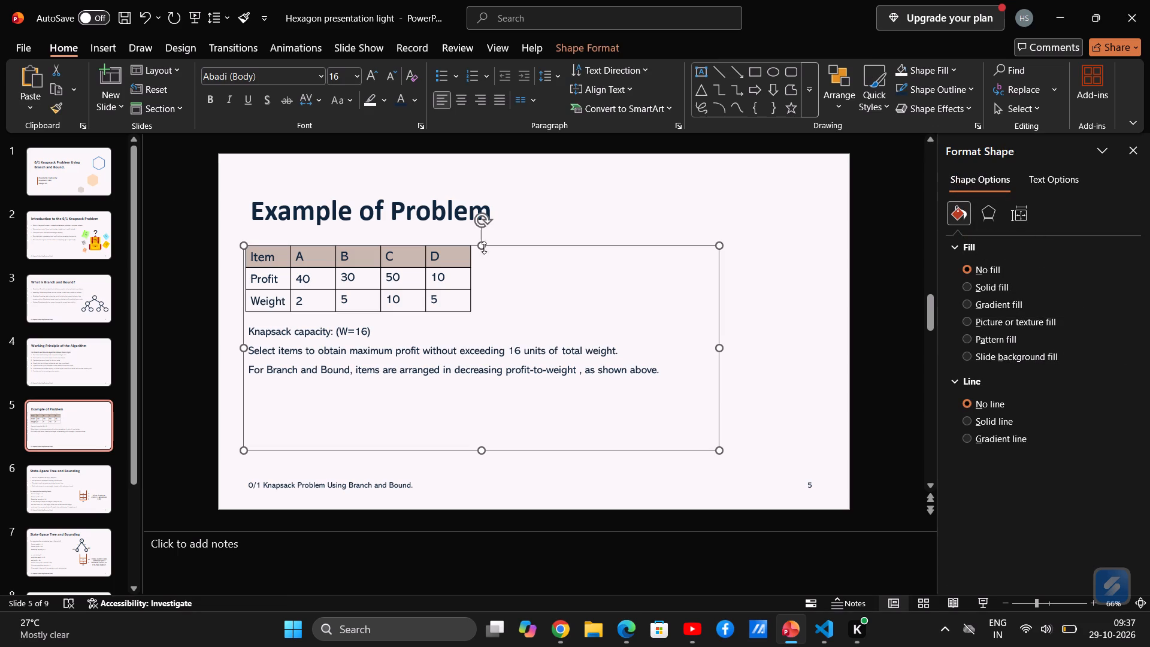
pyautogui.moveTo(484, 244); pyautogui.dragTo(485, 327)
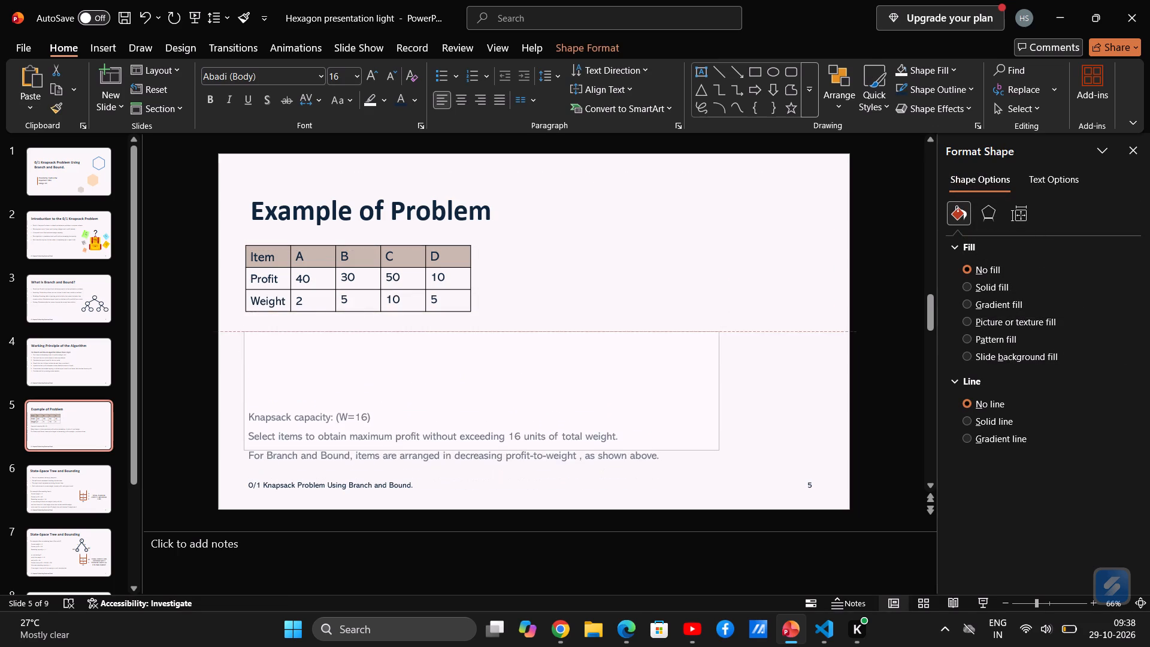
pyautogui.moveTo(485, 327); pyautogui.dragTo(515, 294)
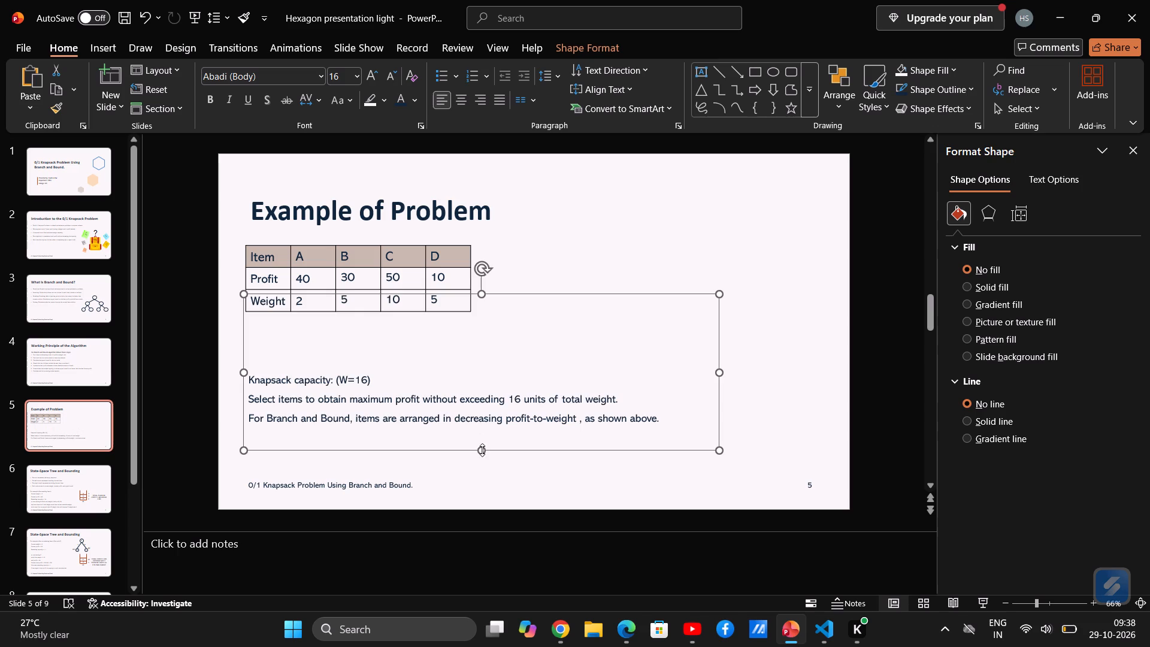
pyautogui.moveTo(482, 450); pyautogui.dragTo(483, 438)
# Delete the blank lines above "Knapsack capacity: (W=16)" in slide 5's explanation text box.
pyautogui.click(298, 359)
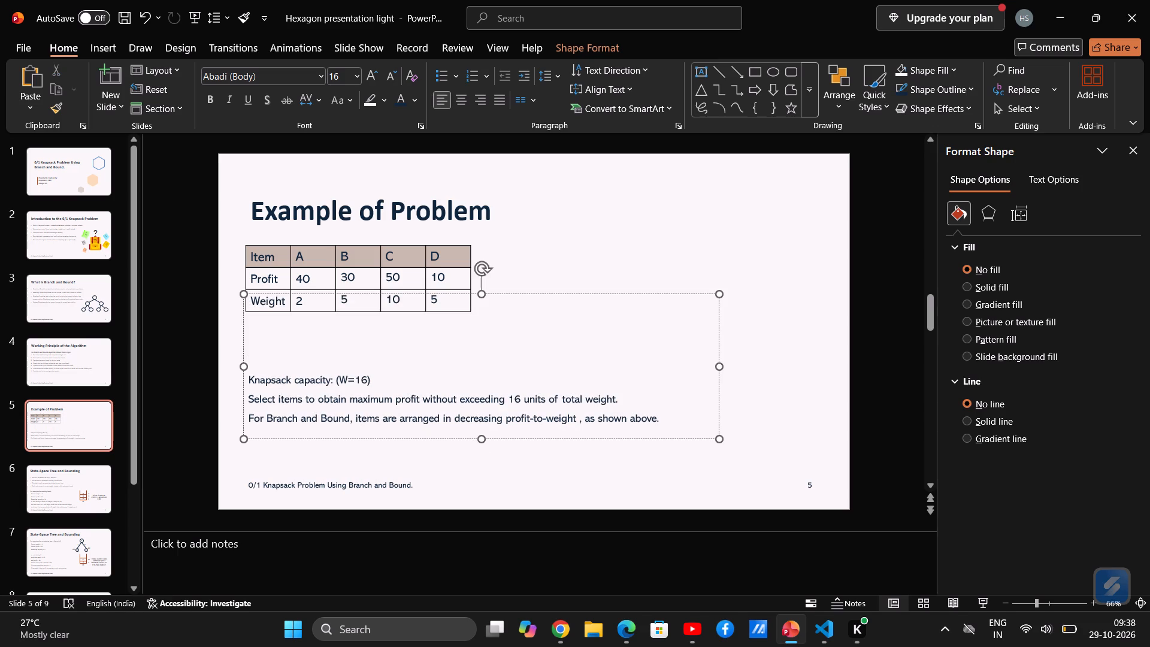
pyautogui.press('BackSpace')
pyautogui.press('BackSpace')
pyautogui.press('BackSpace')
pyautogui.press('BackSpace')
pyautogui.press('Up')
pyautogui.press('Down')
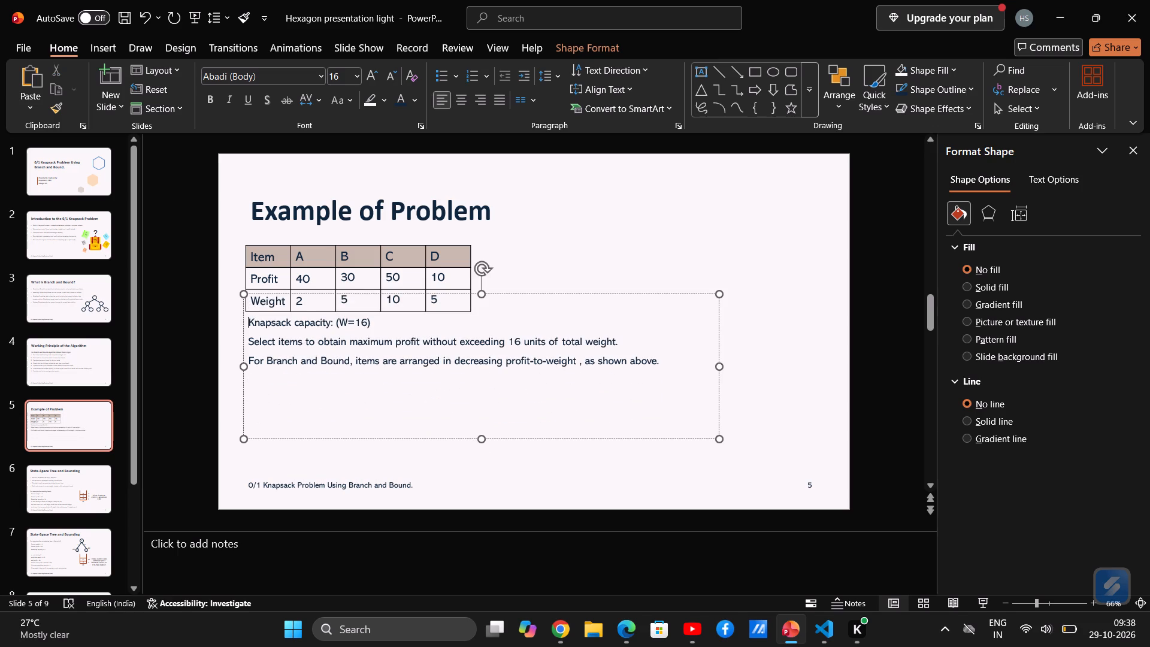
pyautogui.press('BackSpace')
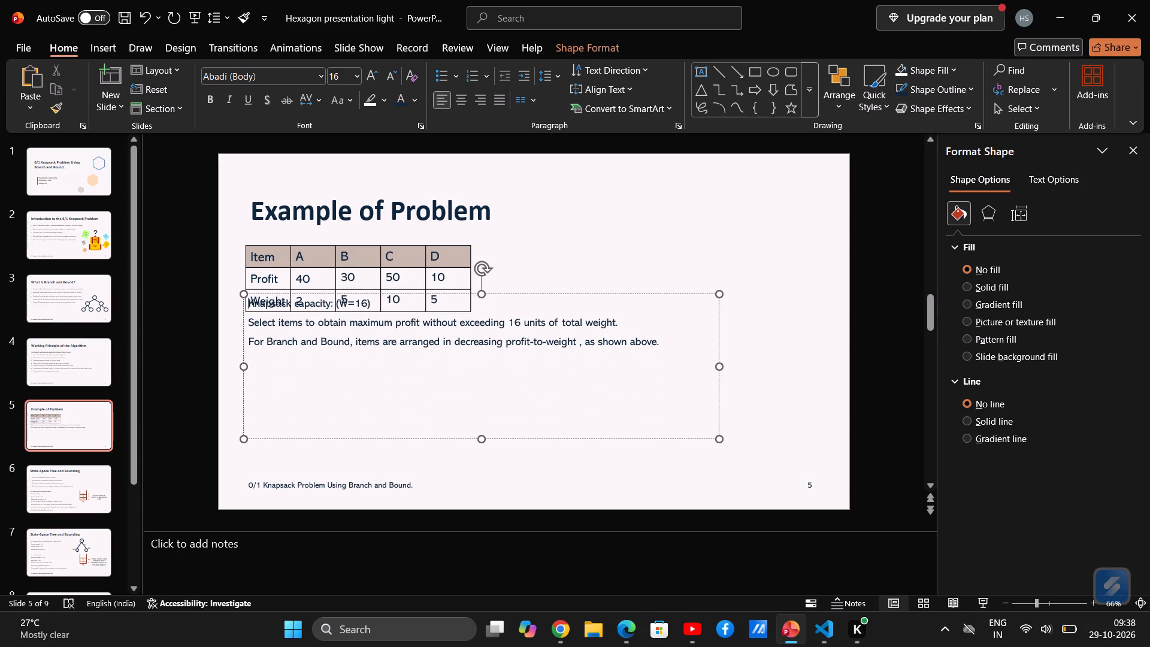
# Move the knapsack capacity text box to the right of the item table and resize it to fit its text within the slide.
pyautogui.moveTo(479, 295); pyautogui.dragTo(482, 378)
pyautogui.moveTo(459, 379); pyautogui.dragTo(636, 263)
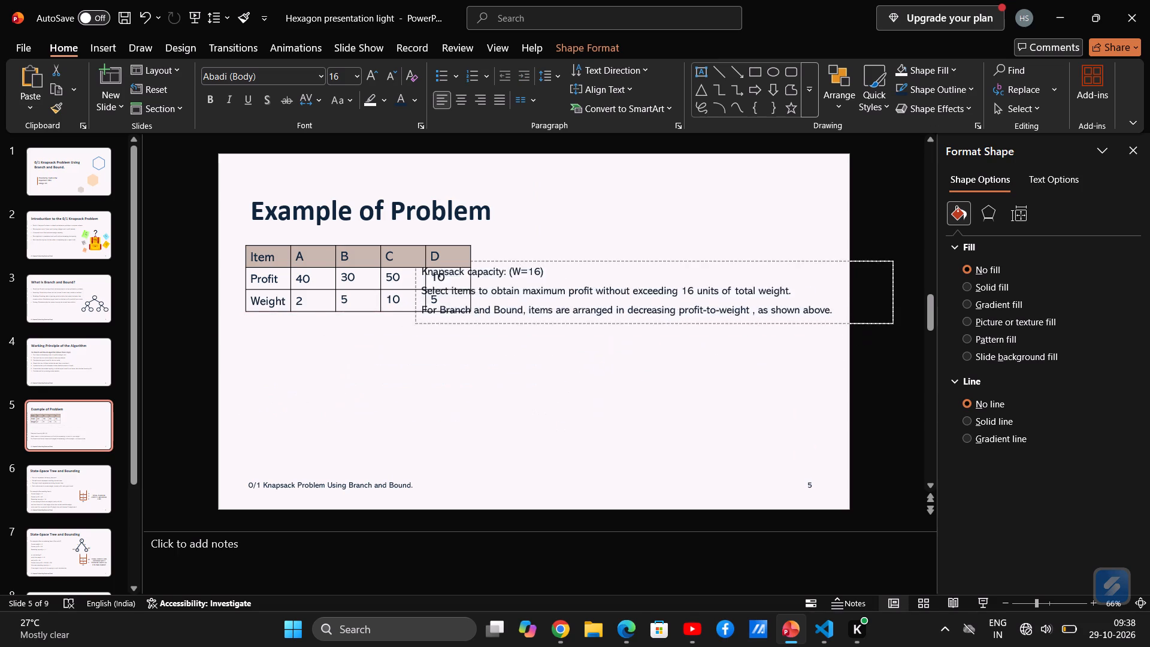
pyautogui.moveTo(636, 263); pyautogui.dragTo(697, 248)
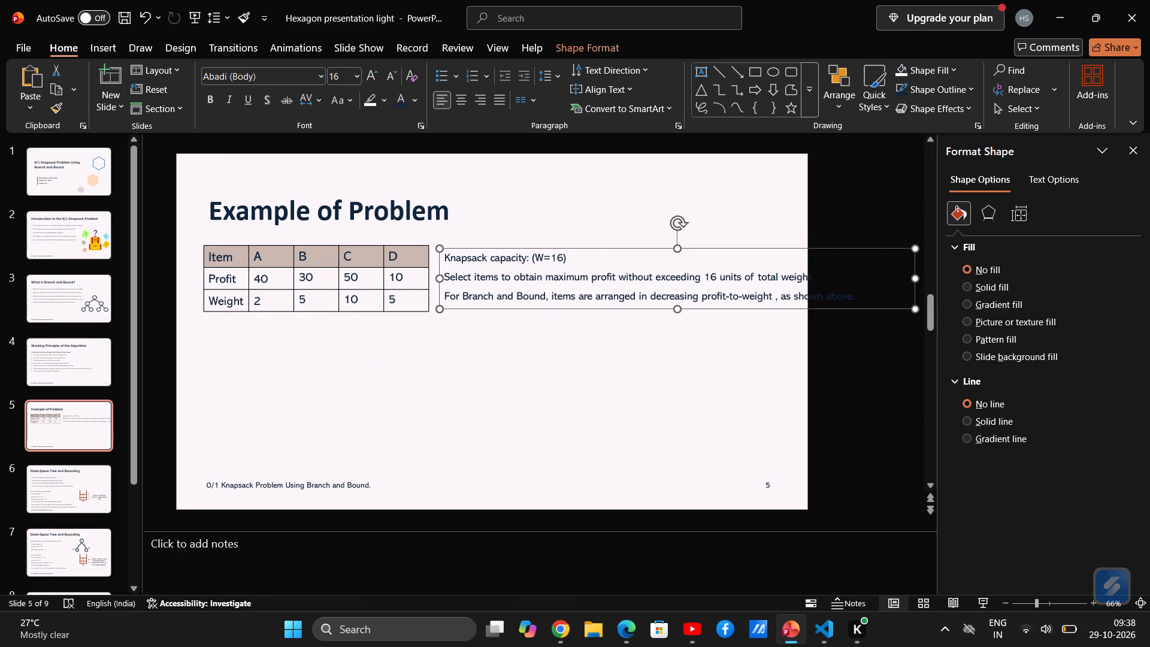
pyautogui.moveTo(918, 276); pyautogui.dragTo(821, 285)
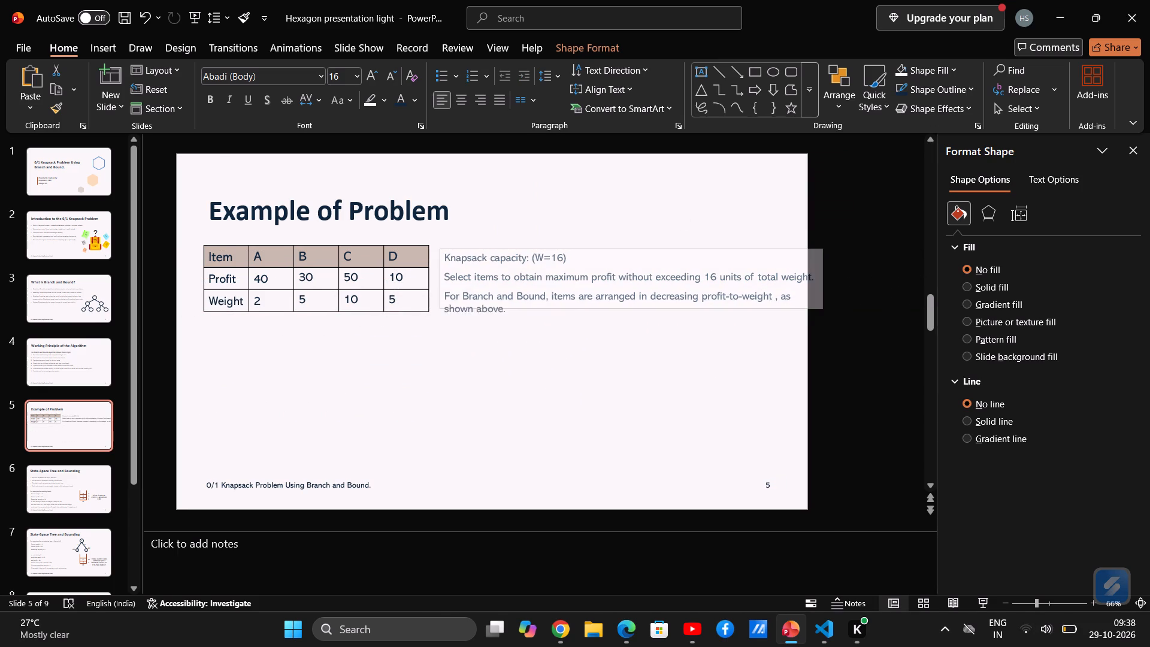
pyautogui.moveTo(821, 285); pyautogui.dragTo(807, 286)
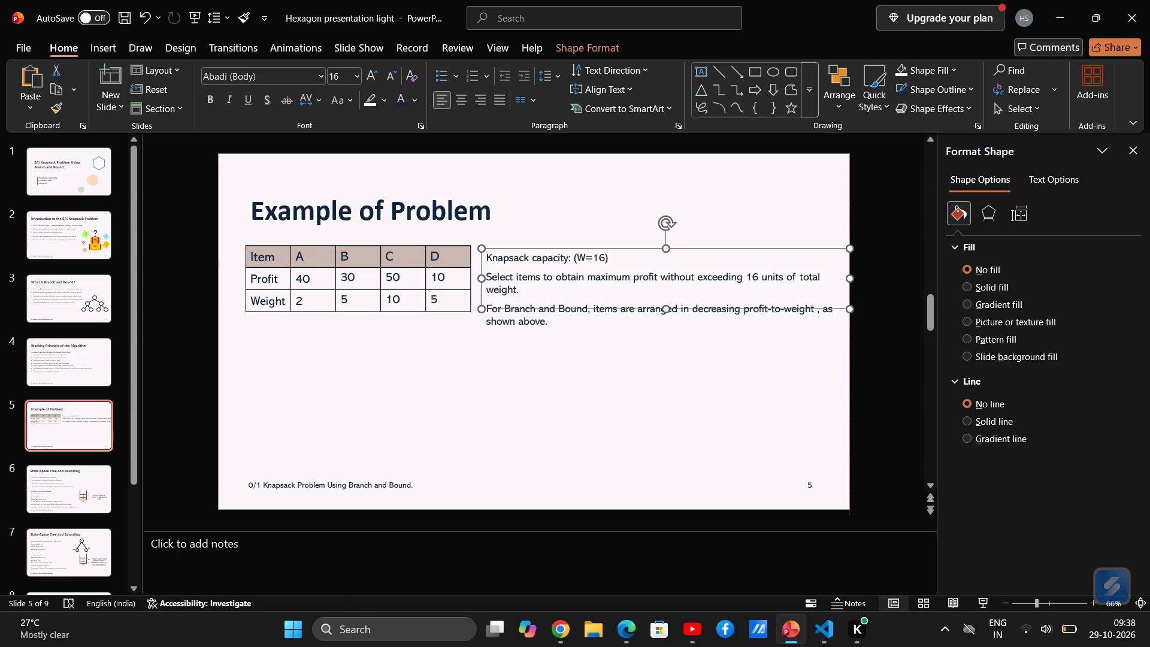
pyautogui.moveTo(485, 309); pyautogui.dragTo(483, 343)
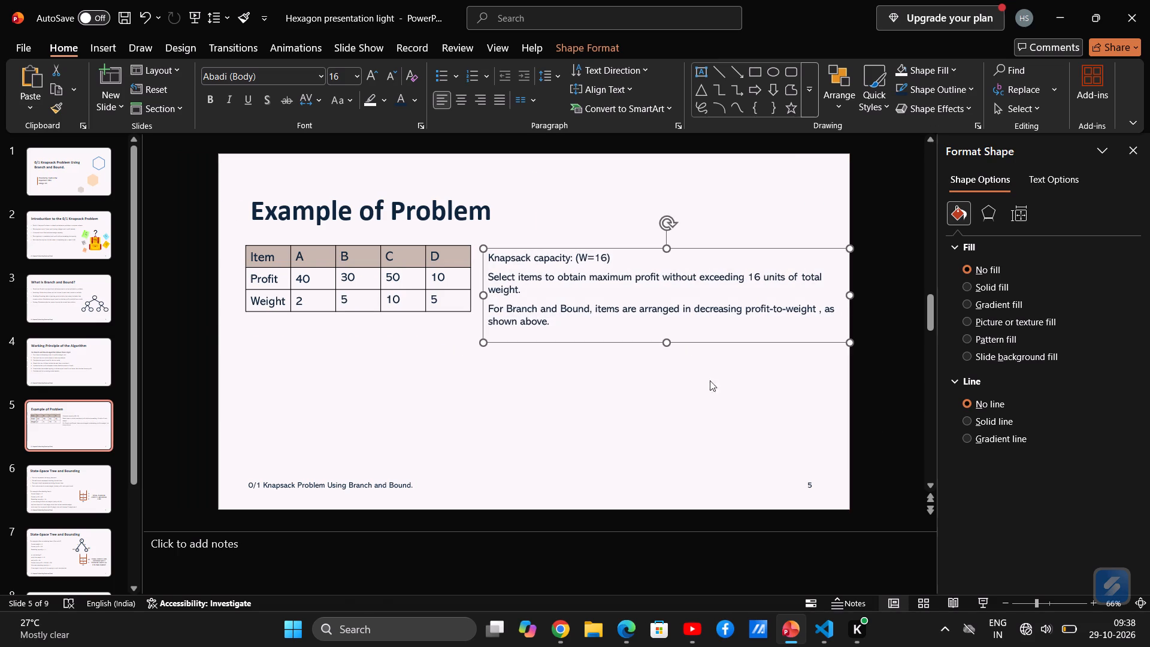
pyautogui.click(892, 428)
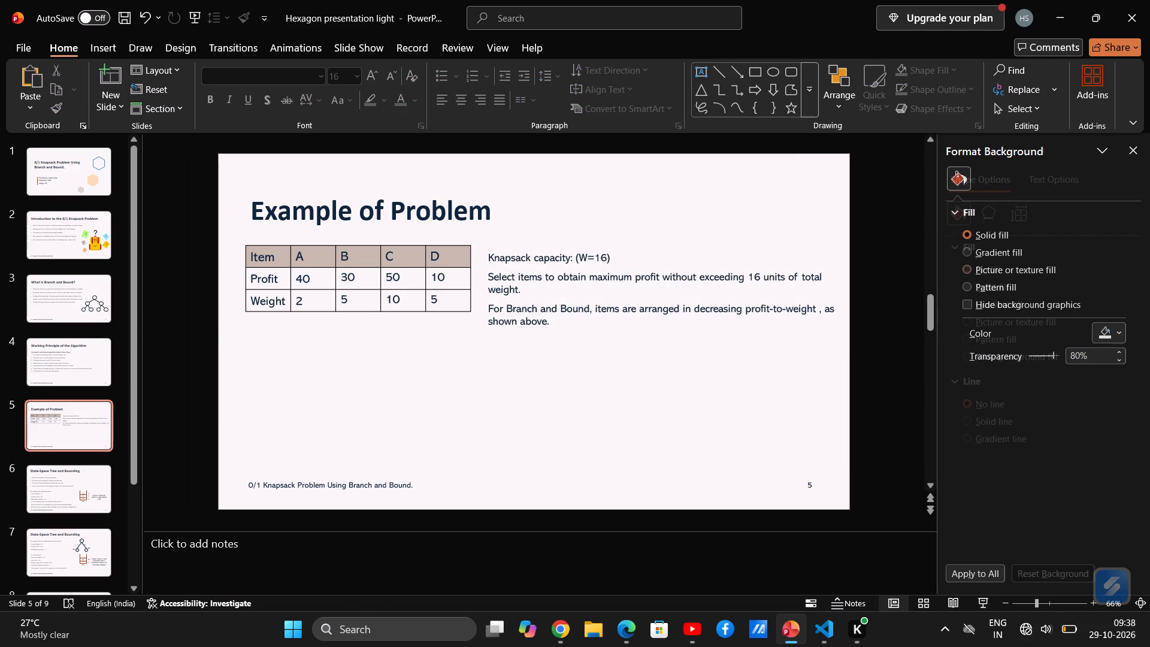
# Copy the four bullets on the root, branches and node contents from slide 6 and paste them onto slide 5.
pyautogui.click(97, 487)
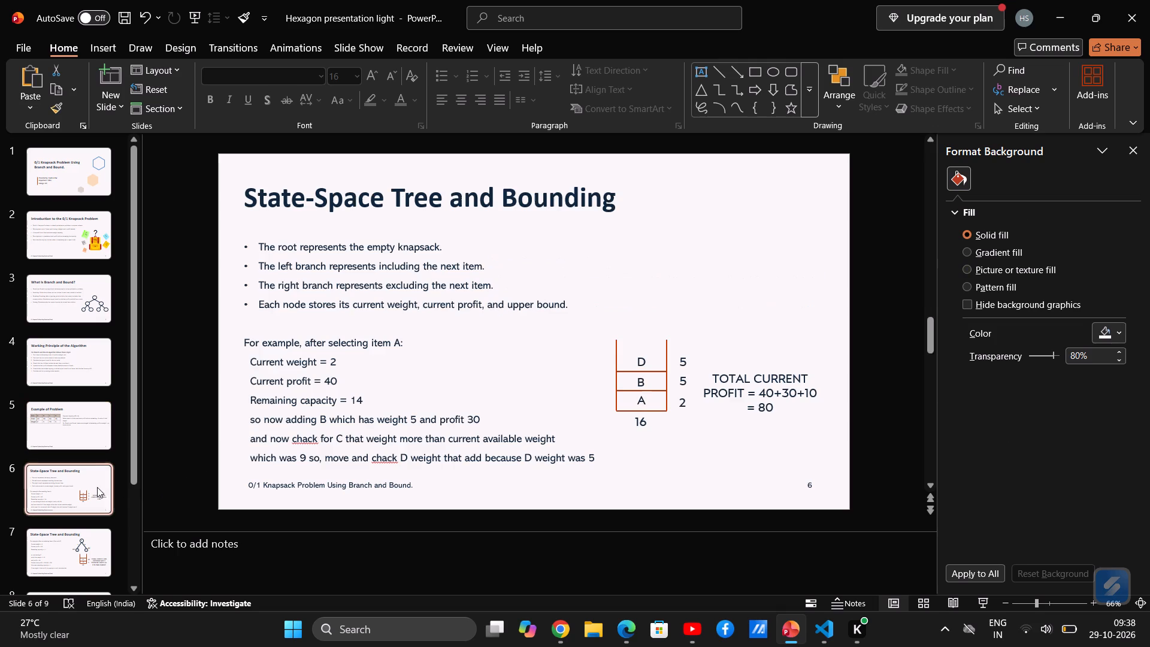
pyautogui.moveTo(566, 303); pyautogui.dragTo(409, 281)
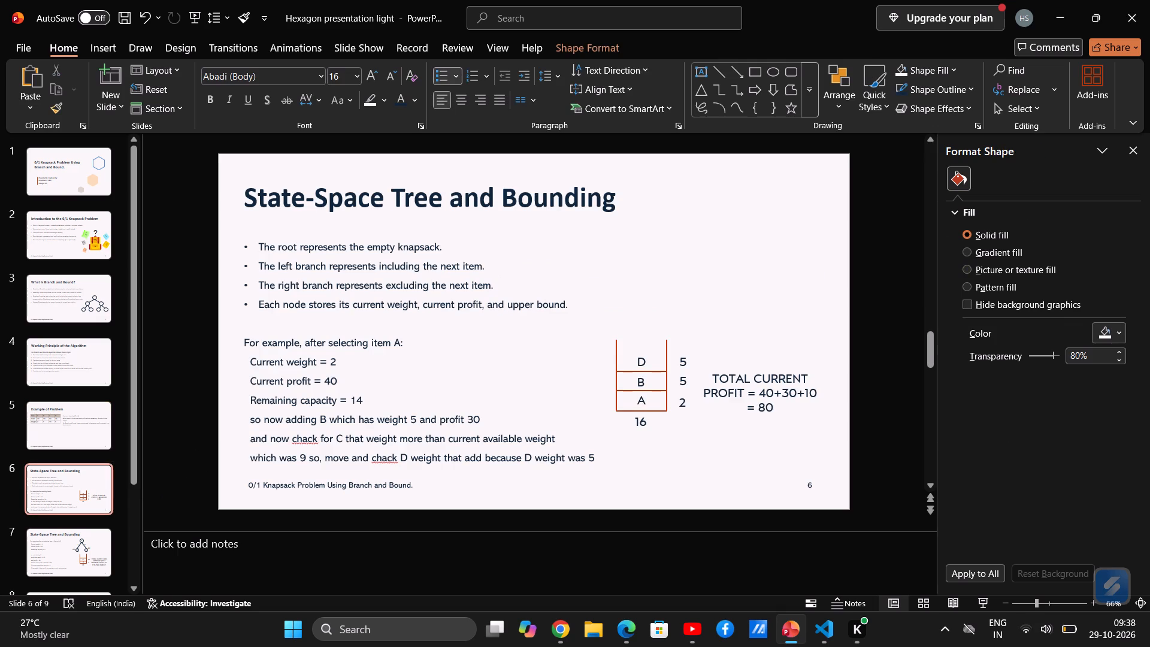
pyautogui.moveTo(409, 281); pyautogui.dragTo(262, 237)
pyautogui.hotkey('ctrl', 'c')
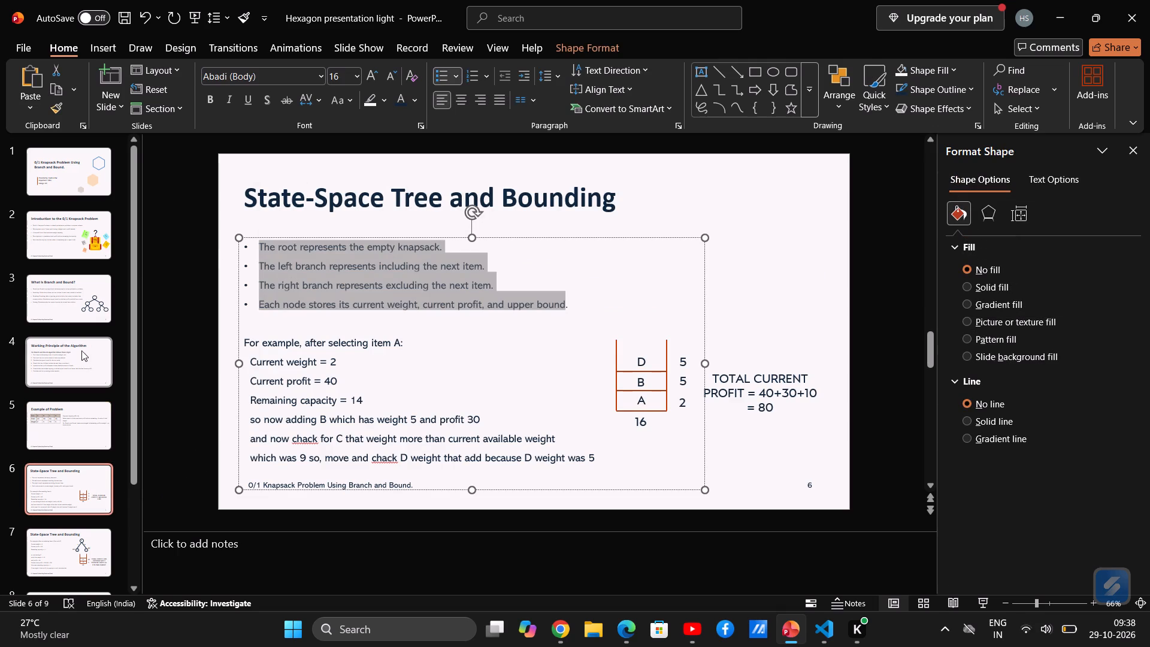
pyautogui.click(81, 355)
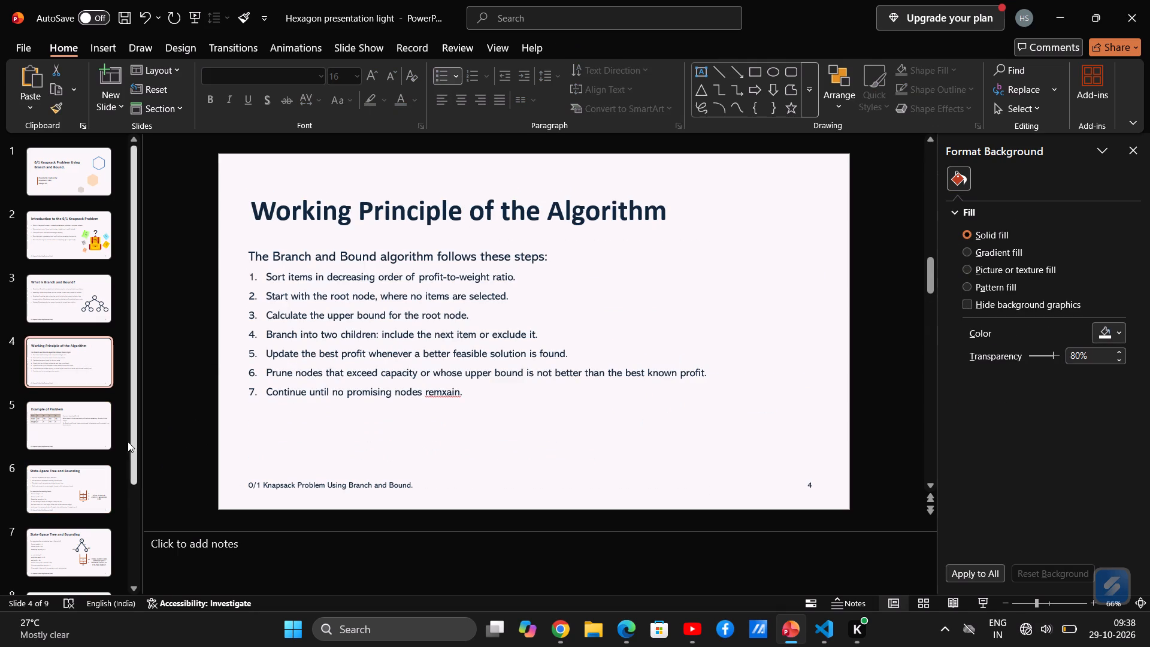
pyautogui.click(78, 433)
pyautogui.click(305, 370)
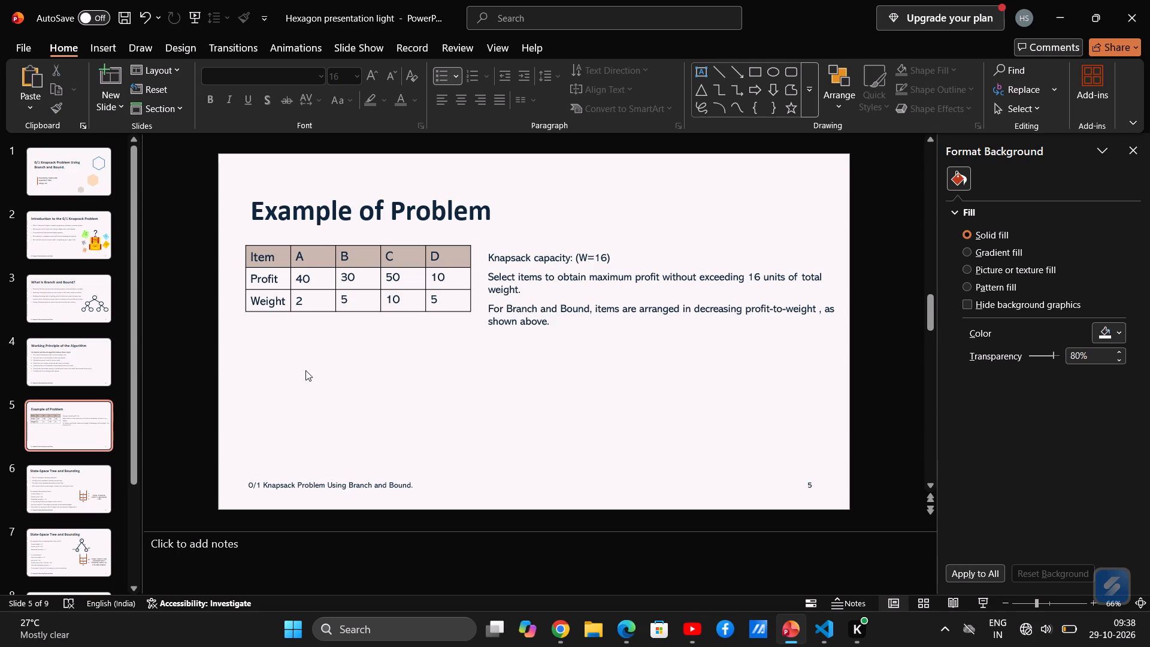
pyautogui.hotkey('ctrl', 'v')
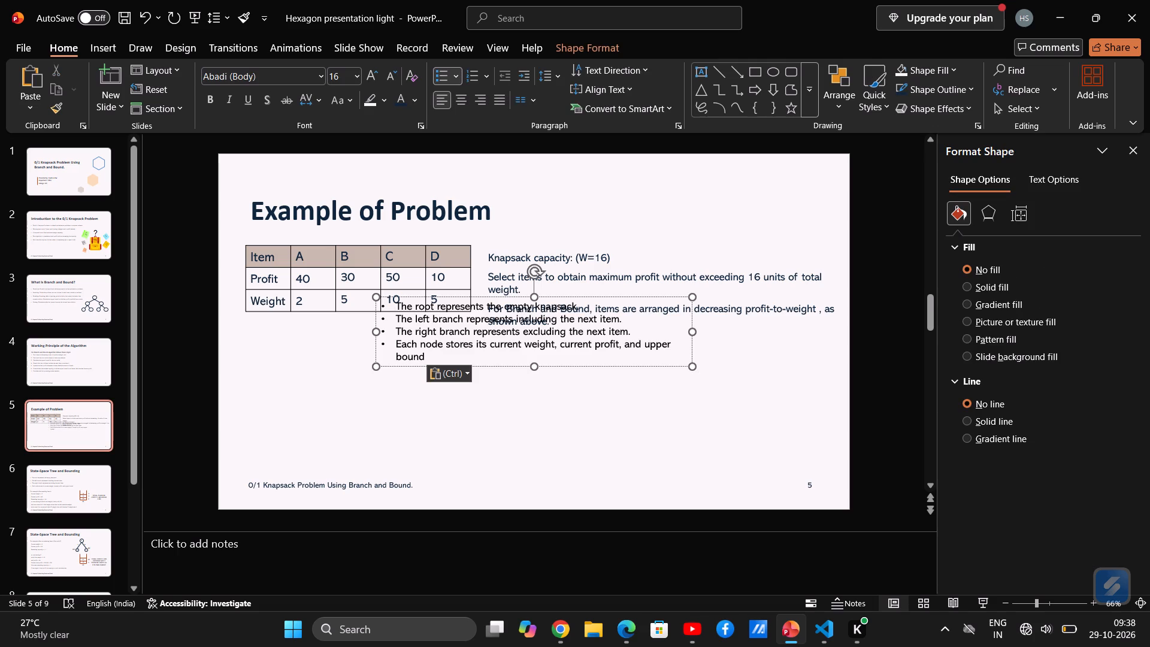
# Place the pasted bullet text box below the item table, aligned with its left edge, and widen it so each bullet fits one line.
pyautogui.moveTo(452, 298); pyautogui.dragTo(328, 388)
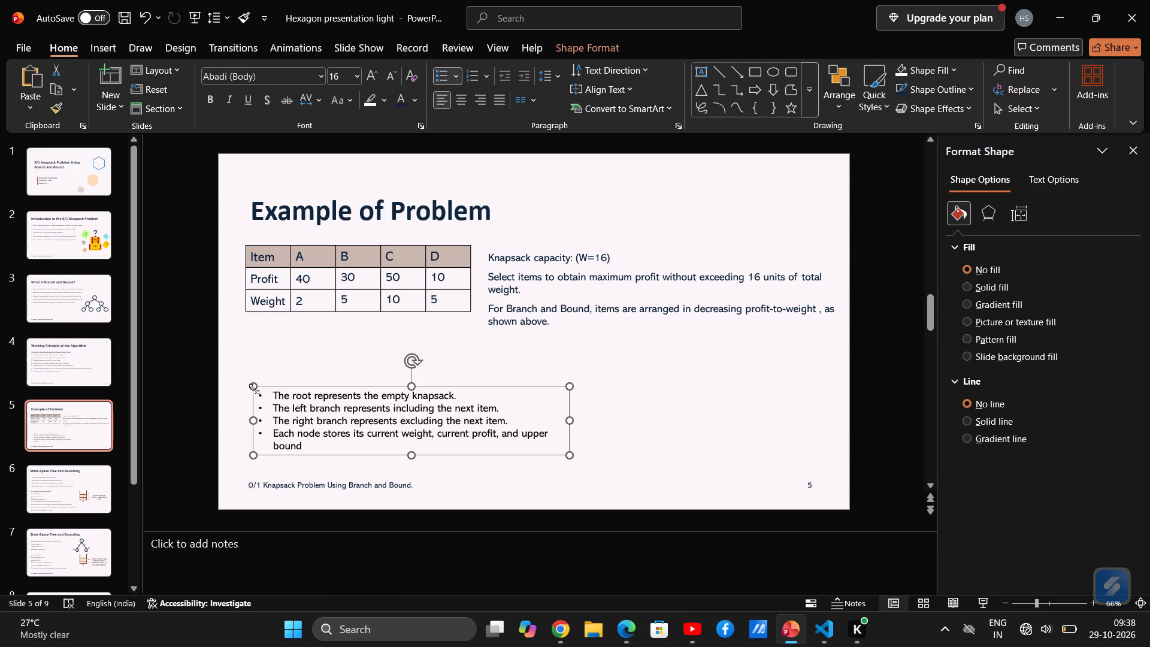
pyautogui.moveTo(254, 389); pyautogui.dragTo(245, 342)
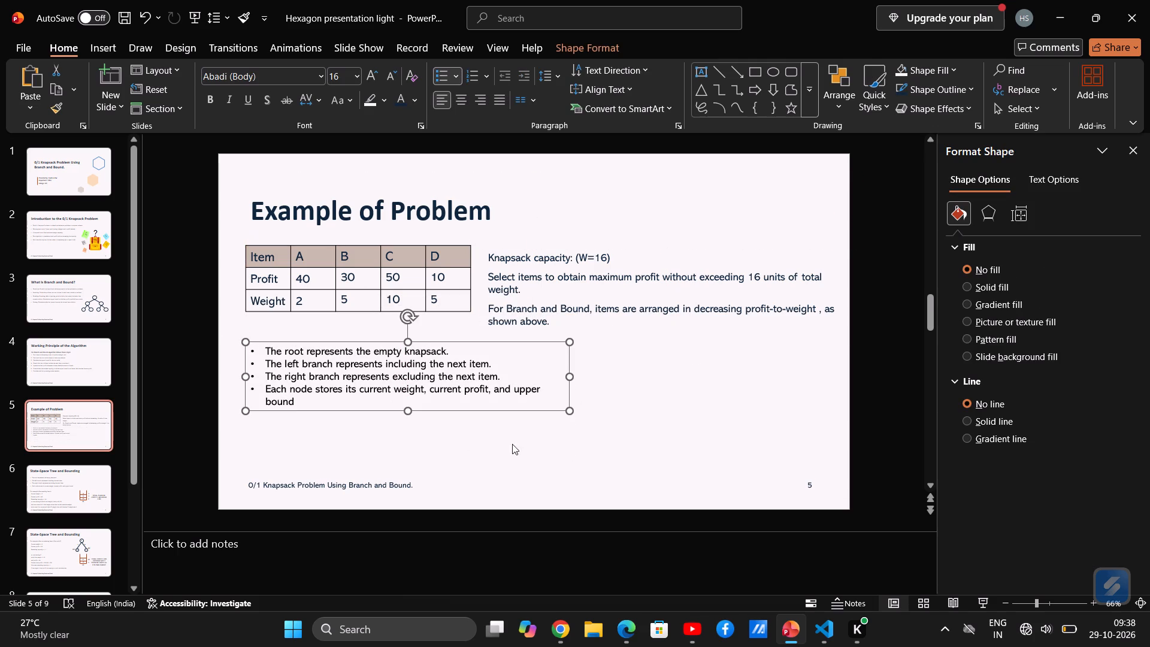
pyautogui.moveTo(570, 410); pyautogui.dragTo(584, 474)
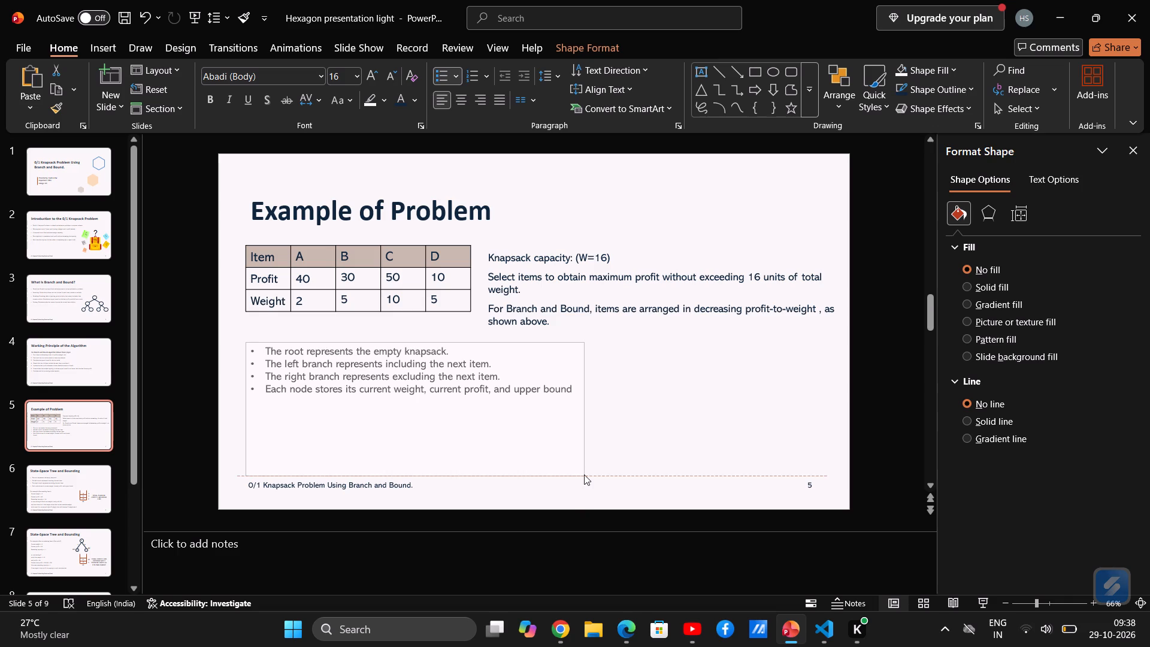
# Set the line spacing of slide 5's four root, branch and node bullets to 1.5.
pyautogui.click(506, 355)
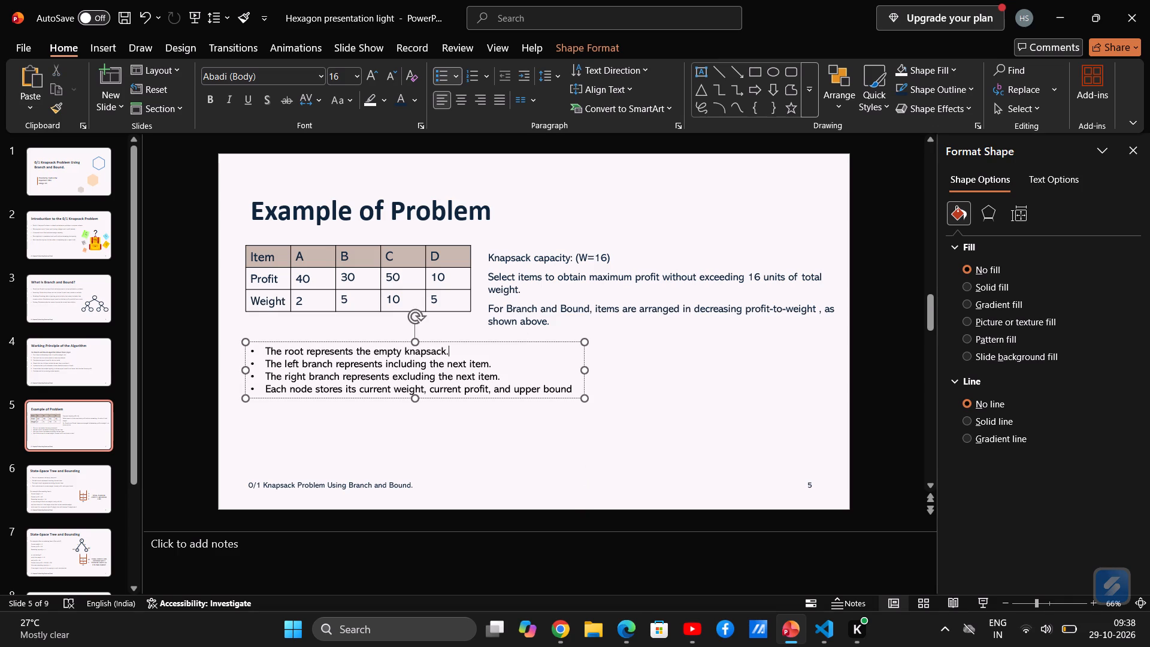
pyautogui.doubleClick(574, 388)
pyautogui.hotkey('ctrl', 'a')
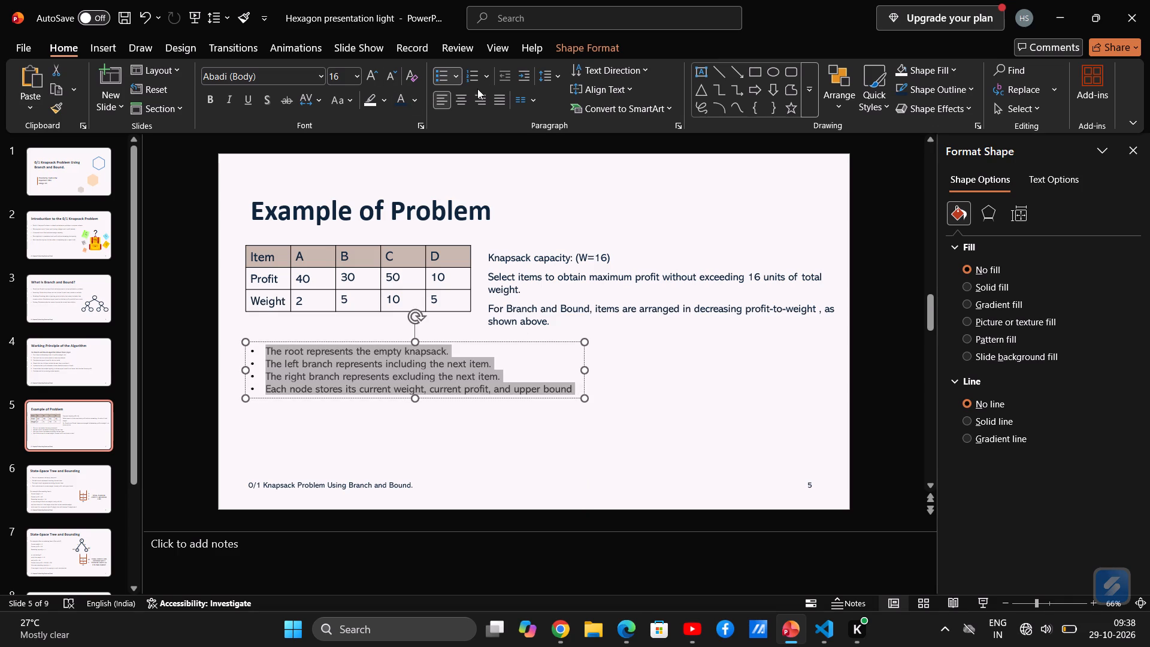
pyautogui.click(550, 72)
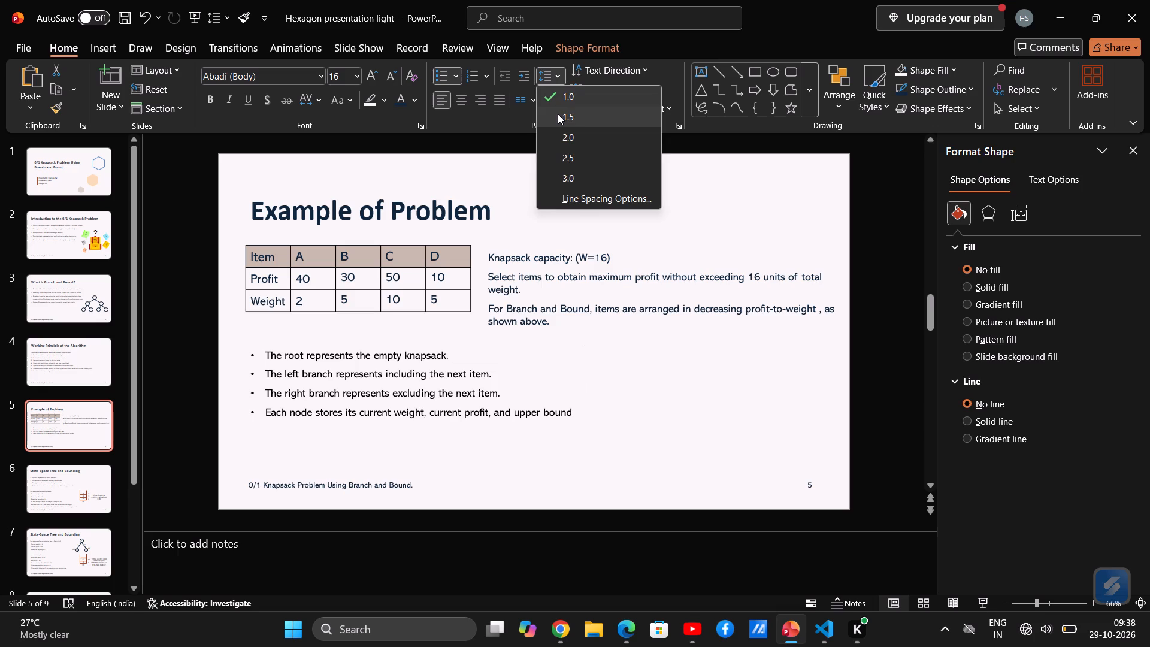
pyautogui.click(558, 114)
# Delete the sentence "For Branch and Bound, items are arranged in decreasing profit-to-weight" from slide 5's capacity text box and shorten the box to fit.
pyautogui.click(571, 312)
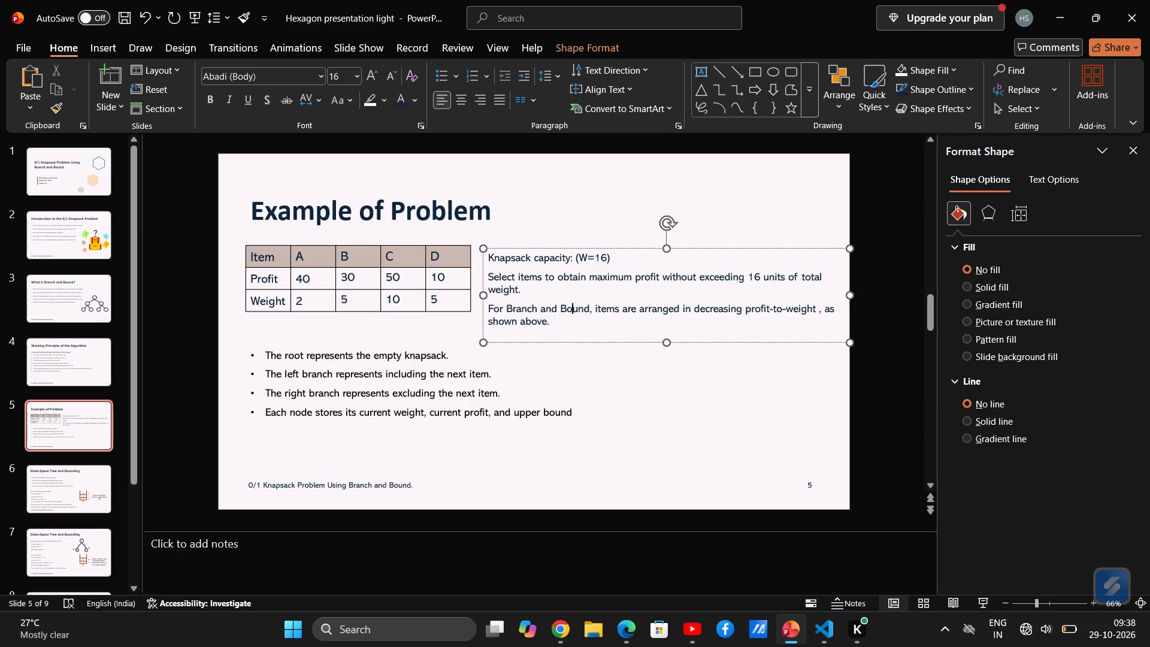
pyautogui.click(549, 325)
pyautogui.moveTo(549, 325); pyautogui.dragTo(492, 311)
pyautogui.press('BackSpace')
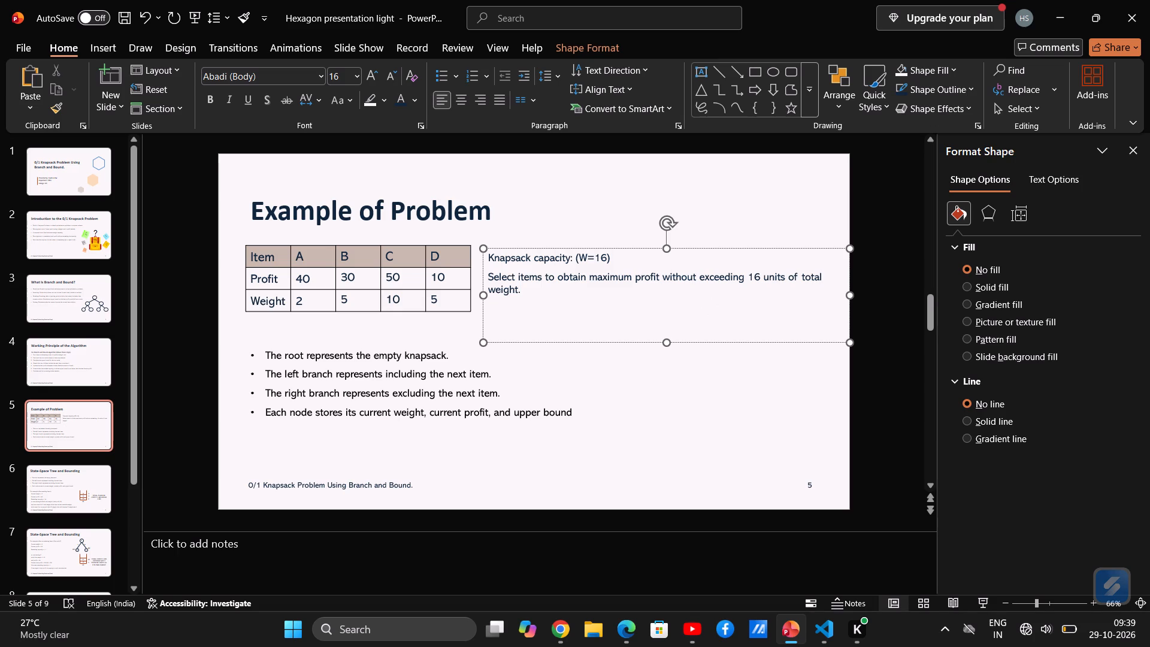
pyautogui.click(665, 342)
pyautogui.moveTo(665, 342); pyautogui.dragTo(672, 305)
pyautogui.click(881, 325)
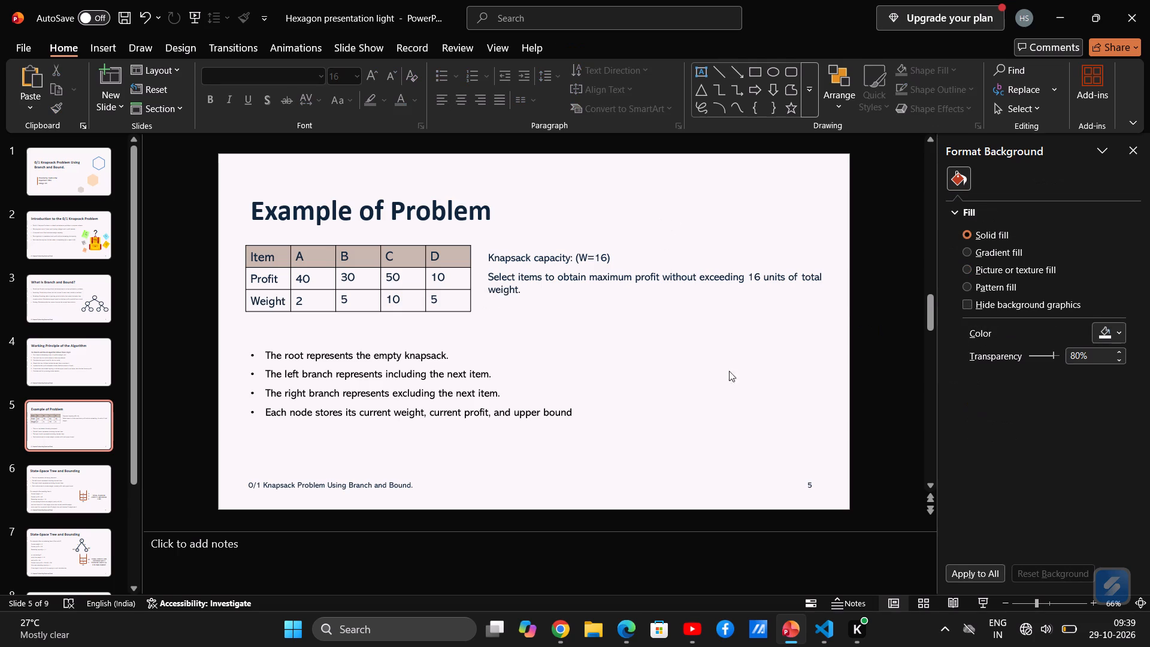
# Delete the four root, branch and node bullets and the leftover blank lines above "For example, after selecting item A:" on slide 6.
pyautogui.click(379, 392)
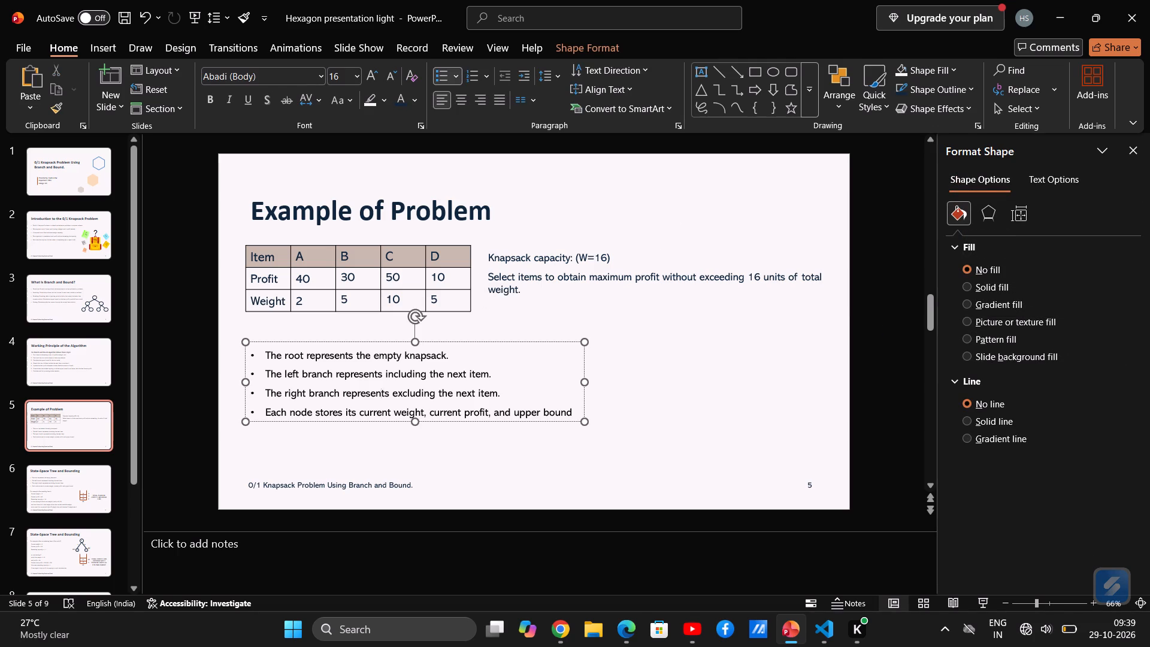
pyautogui.click(75, 473)
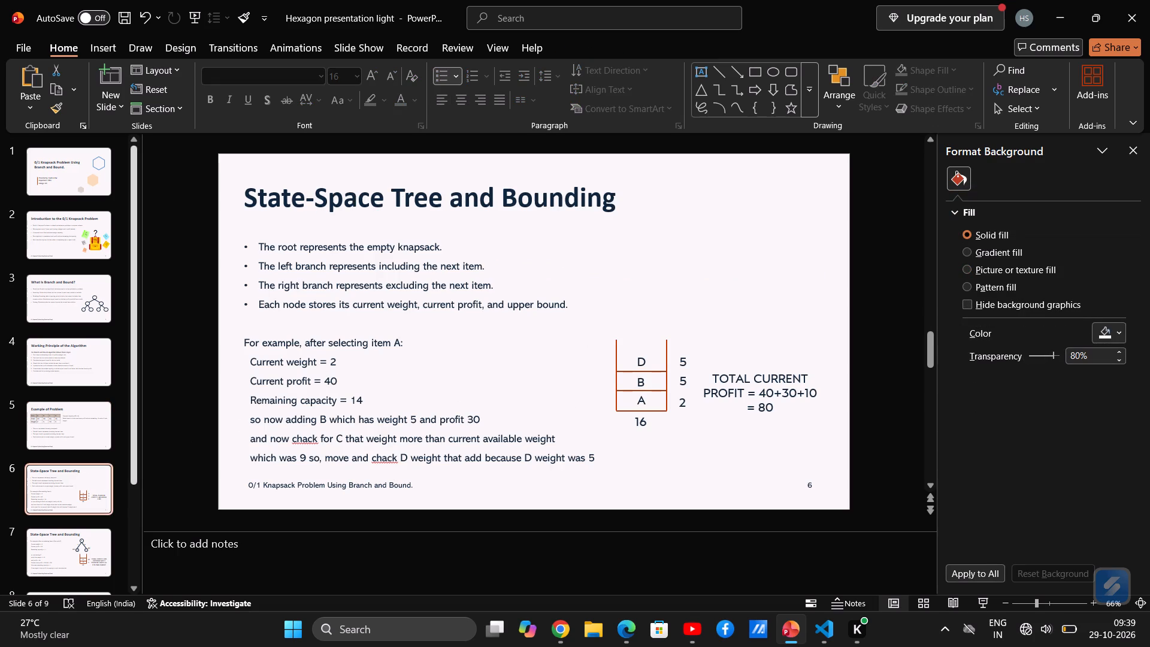
pyautogui.moveTo(565, 304); pyautogui.dragTo(260, 249)
pyautogui.press('BackSpace')
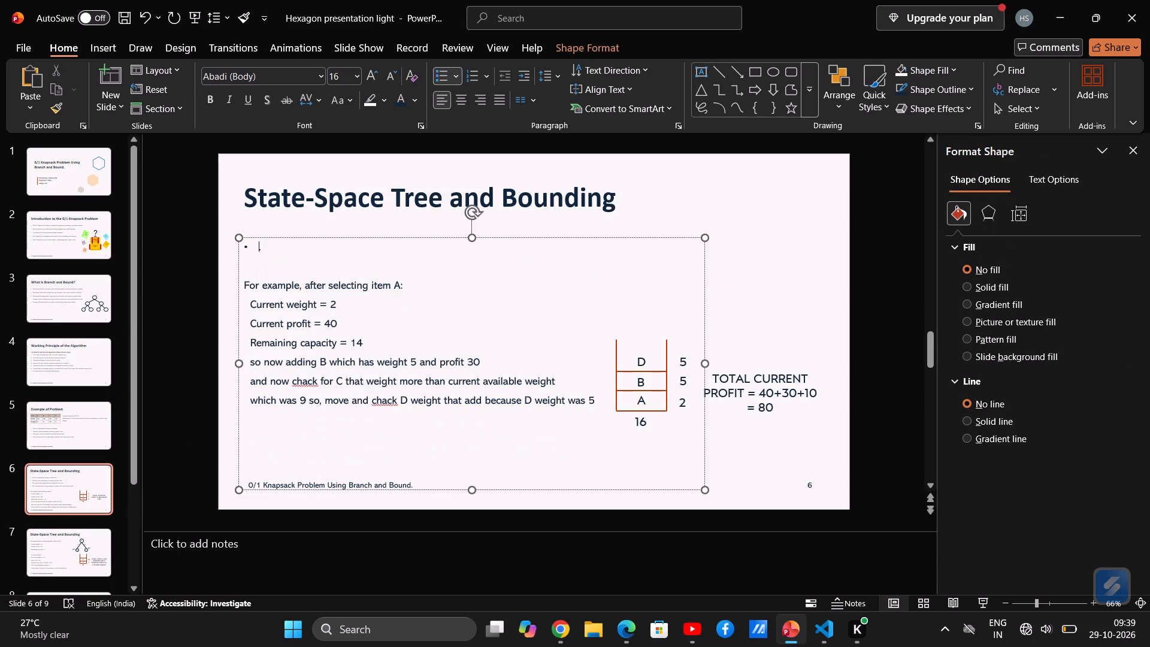
pyautogui.press('BackSpace')
pyautogui.press('Down')
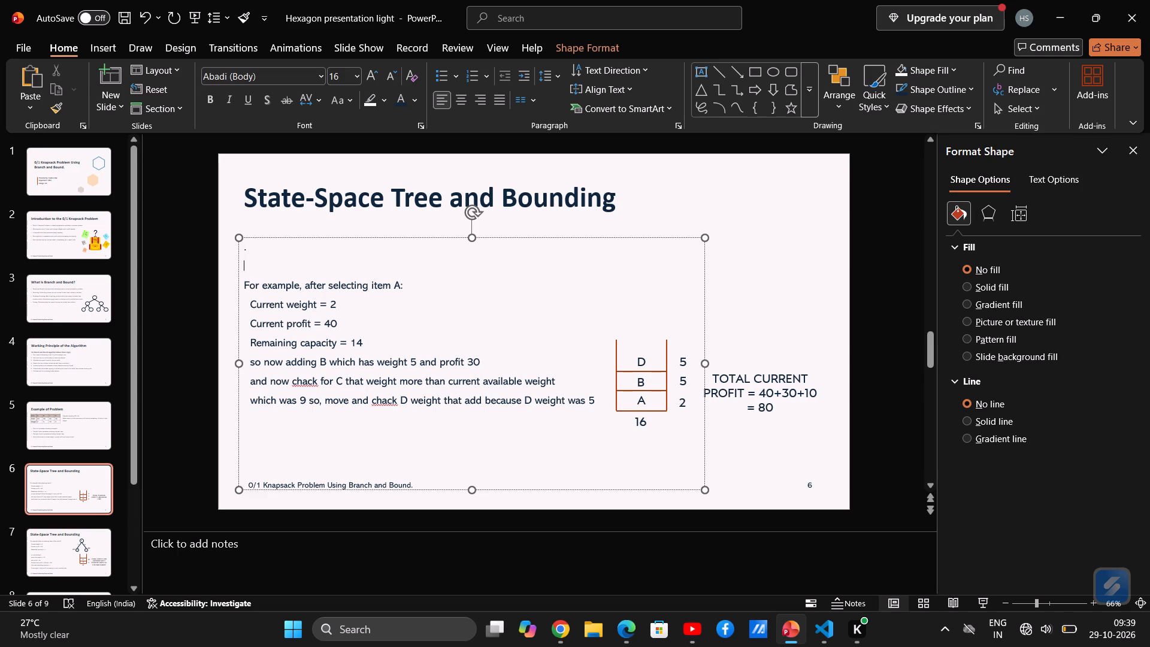
pyautogui.press('Down')
pyautogui.press('BackSpace')
pyautogui.press('BackSpace')
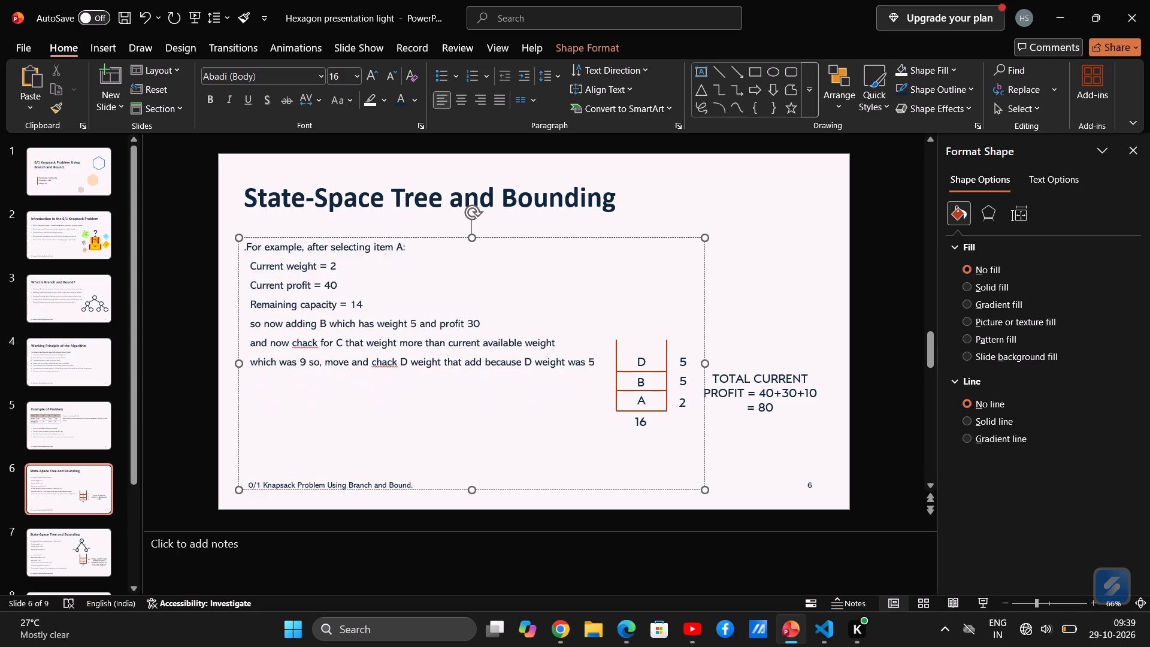
pyautogui.press('BackSpace')
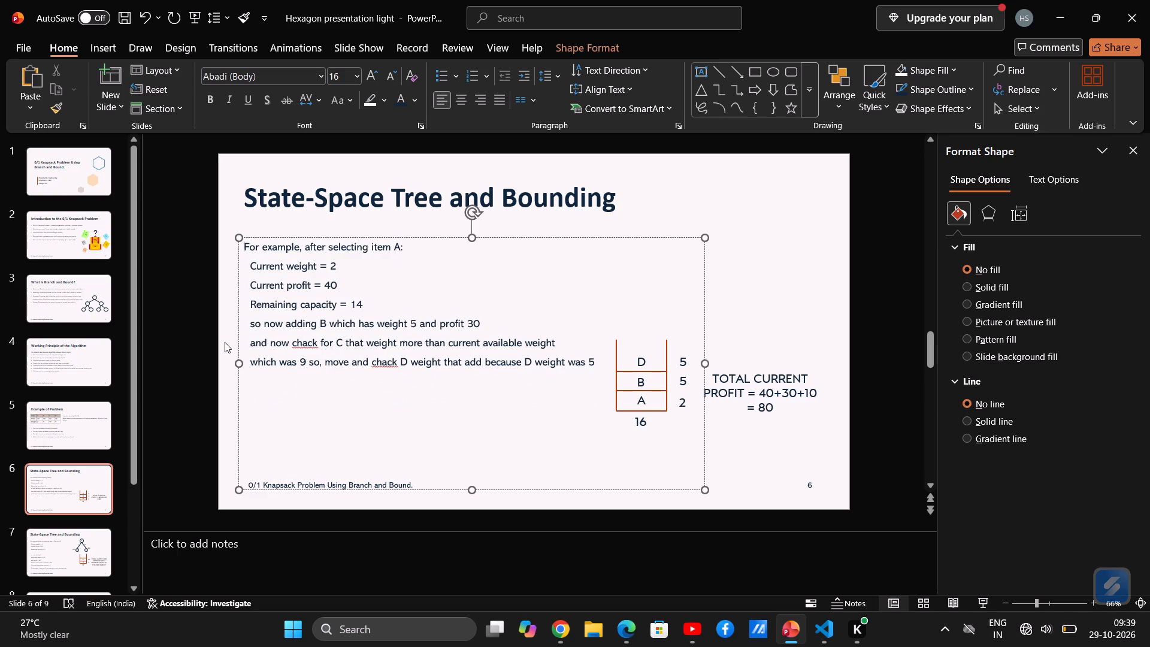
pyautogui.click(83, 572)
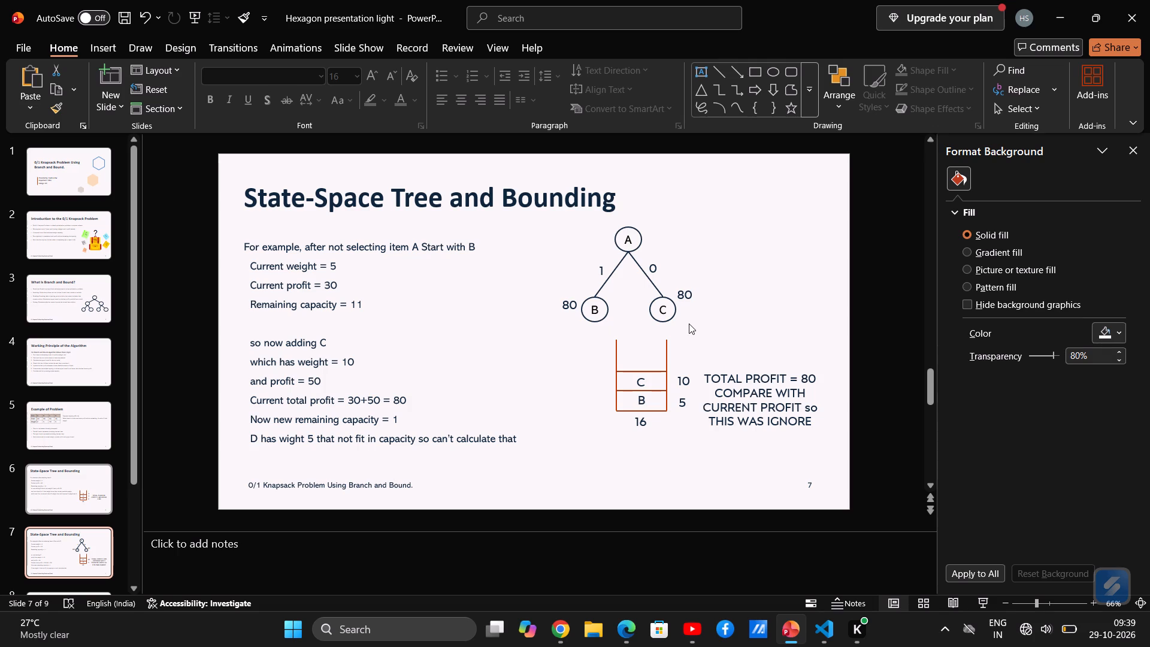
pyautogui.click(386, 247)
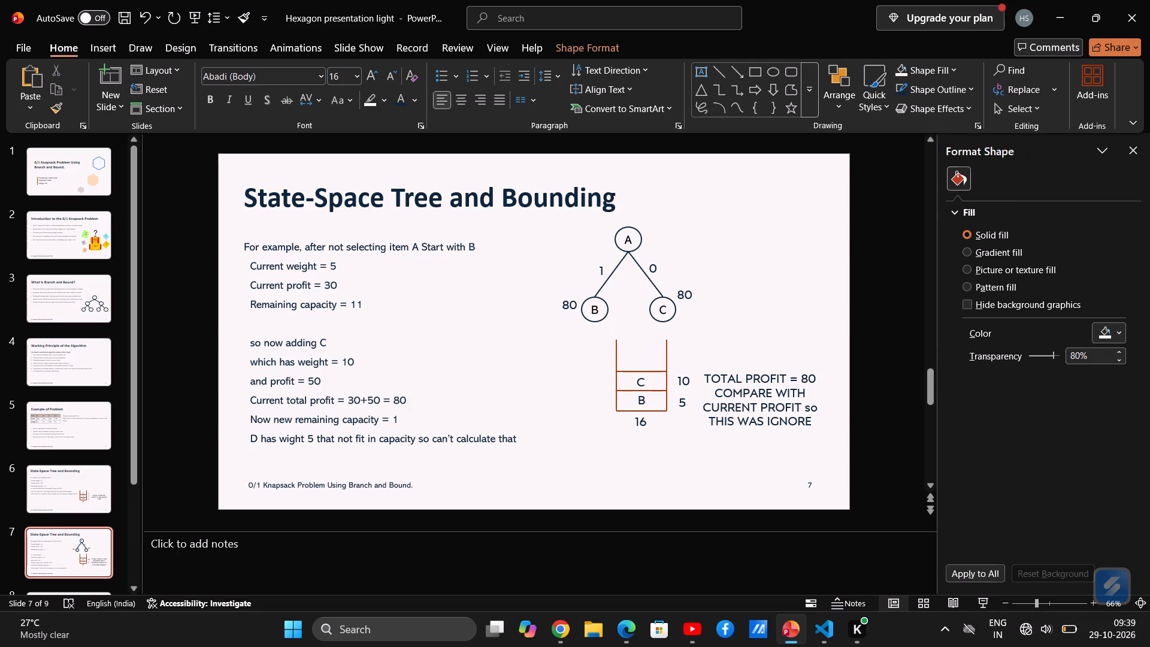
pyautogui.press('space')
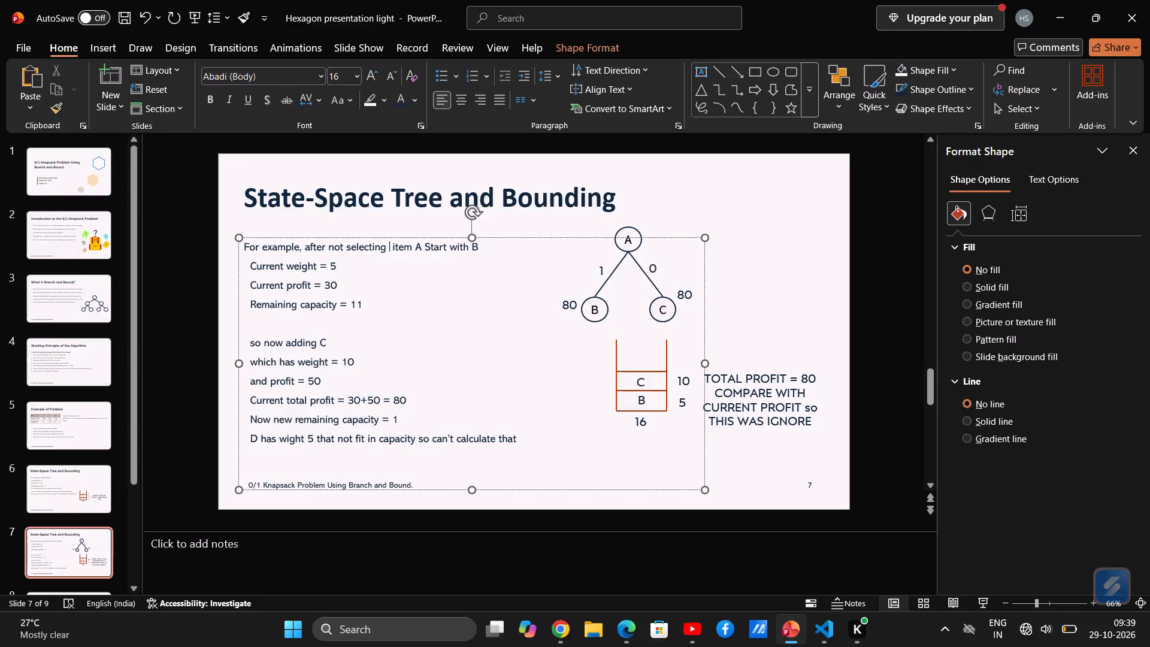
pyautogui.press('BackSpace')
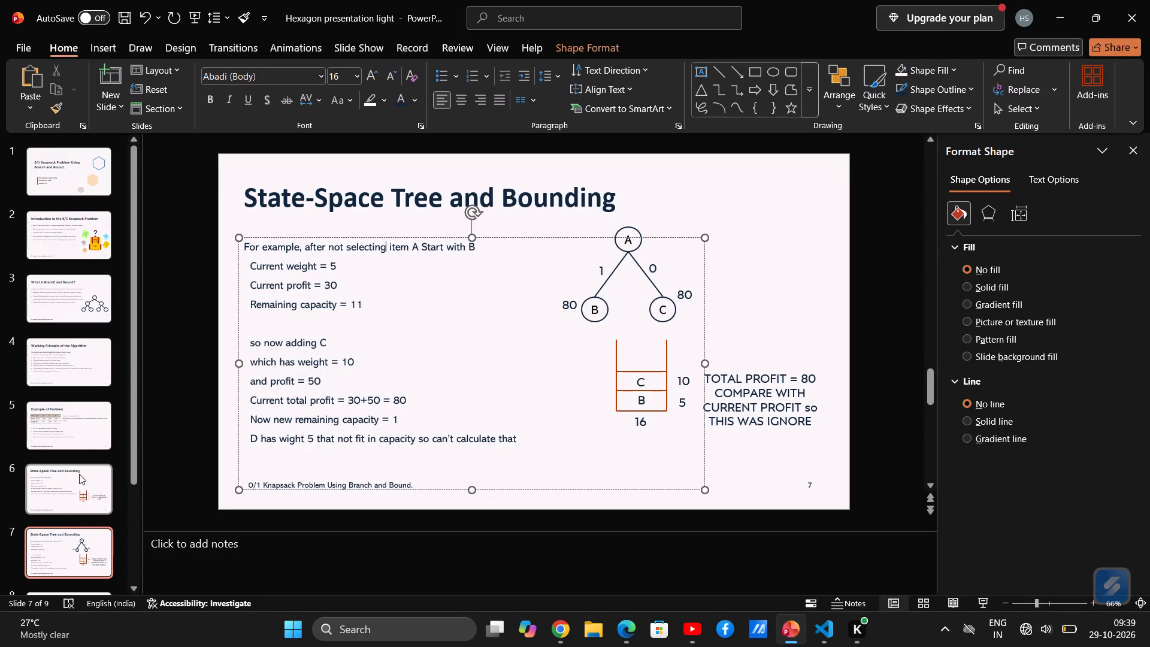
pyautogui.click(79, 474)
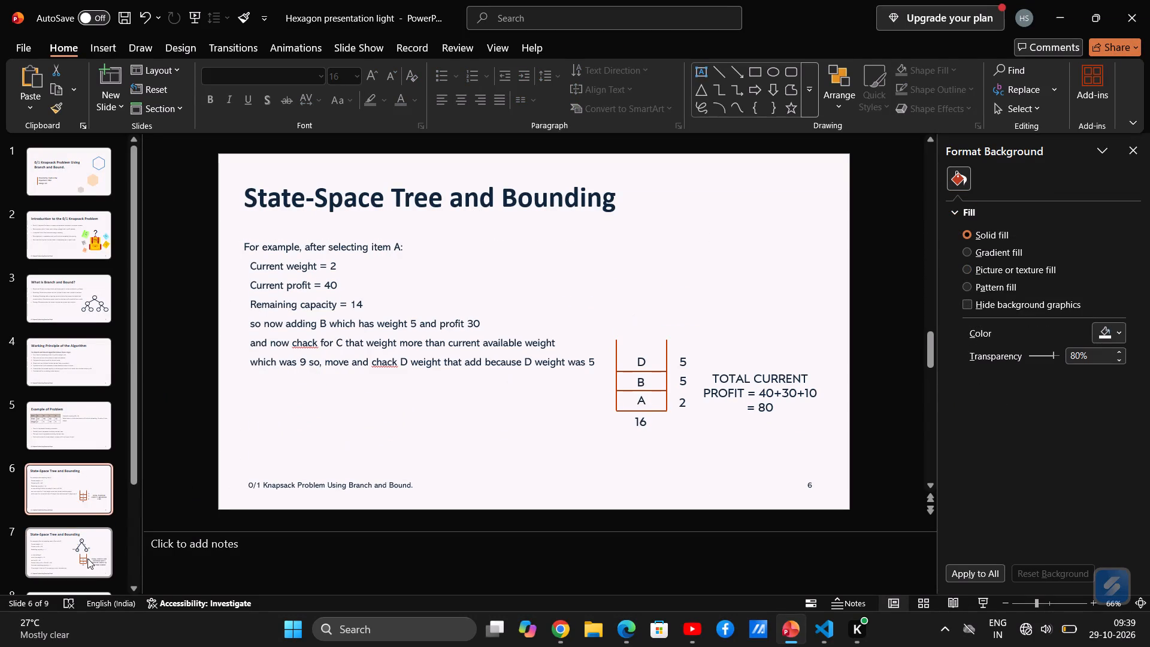
# Narrow slide 7's explanation text box so it no longer overlaps the tree diagram.
pyautogui.click(87, 558)
pyautogui.moveTo(701, 338); pyautogui.dragTo(685, 333)
pyautogui.hotkey('ctrl', 'z')
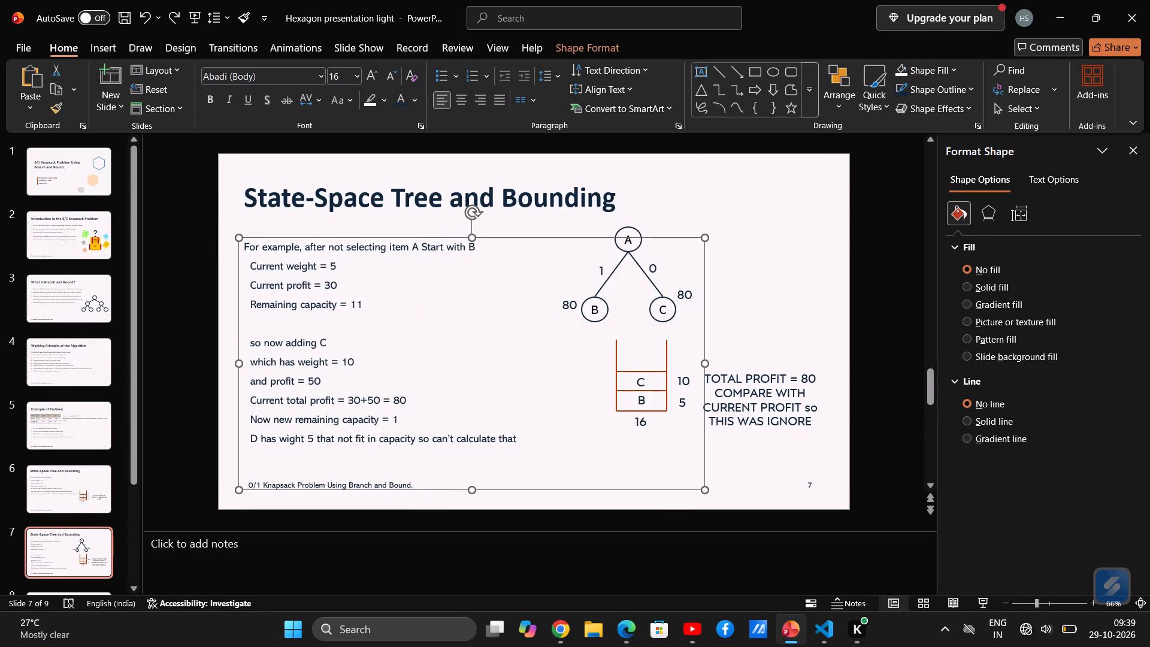
pyautogui.moveTo(702, 365); pyautogui.dragTo(547, 367)
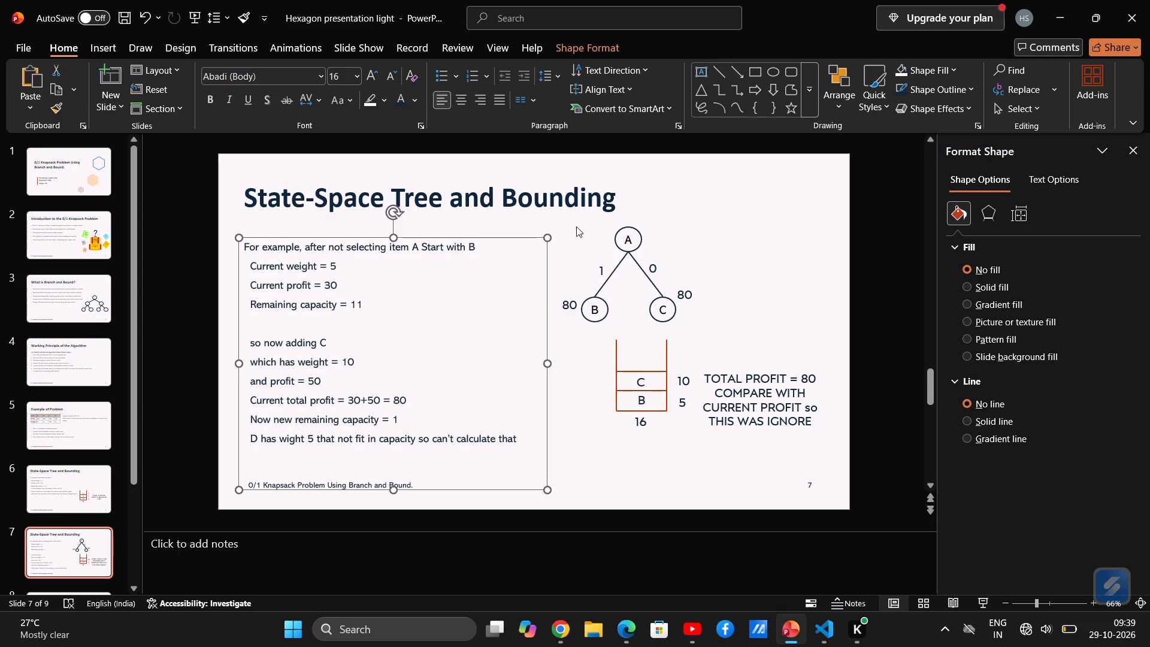
# Copy slide 7's tree diagram with nodes A, B and C, branch labels 1 and 0, and the 80 beside C.
pyautogui.moveTo(576, 226); pyautogui.dragTo(717, 325)
pyautogui.click(721, 326)
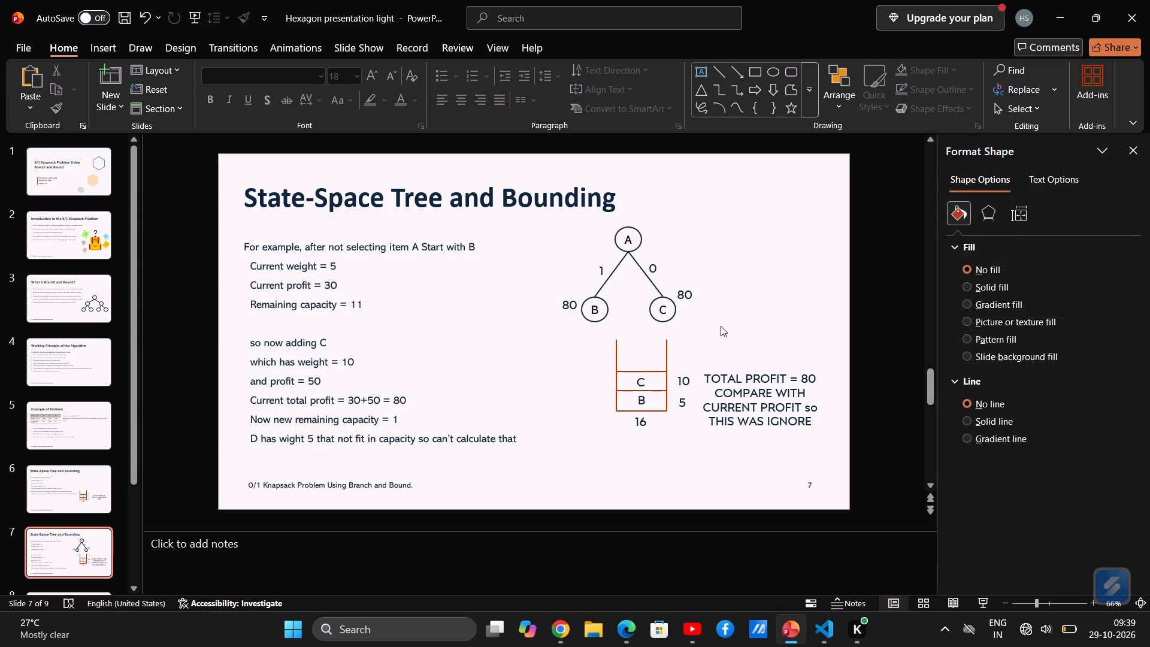
pyautogui.moveTo(721, 330); pyautogui.dragTo(563, 222)
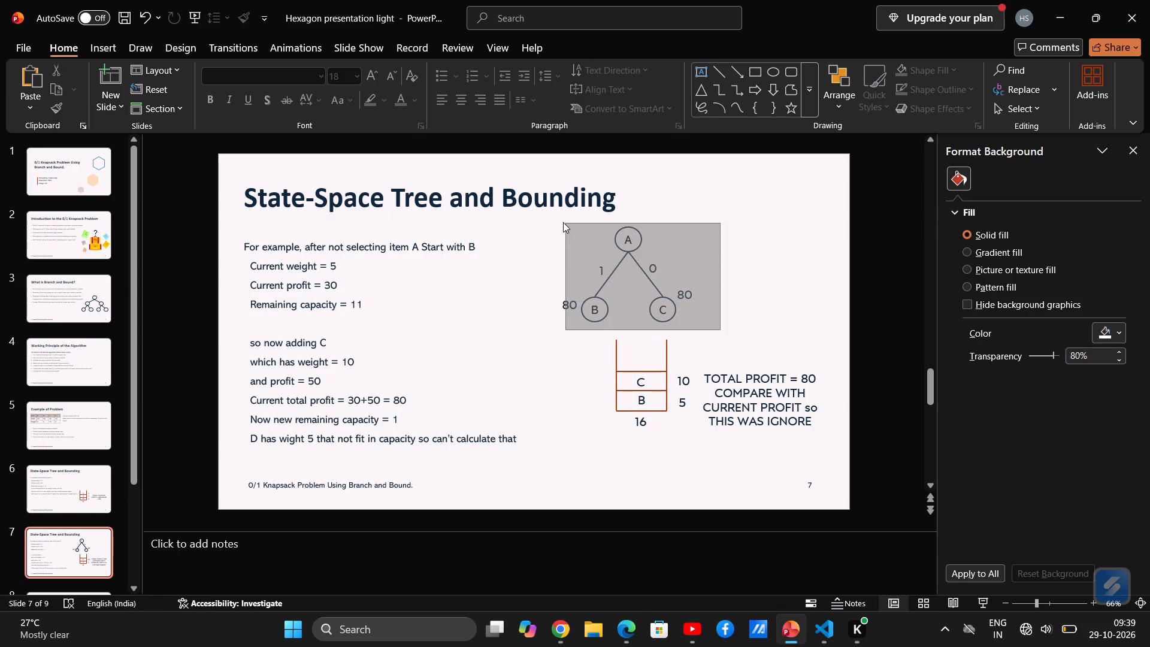
pyautogui.moveTo(563, 222); pyautogui.dragTo(559, 221)
pyautogui.hotkey('ctrl', 'c')
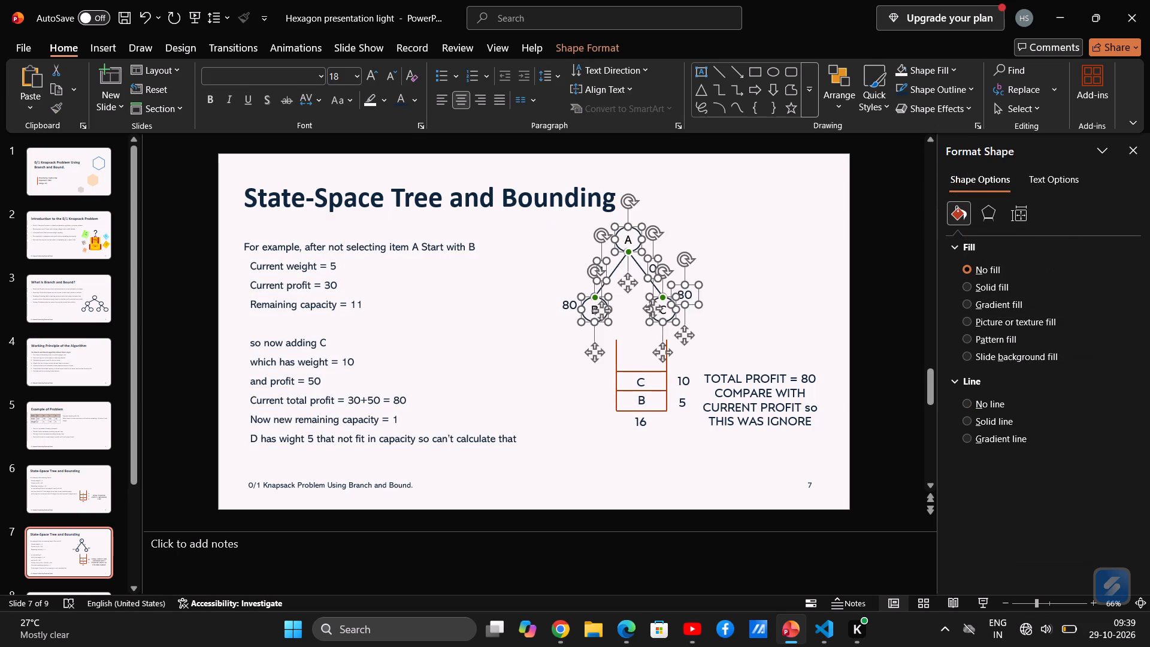
# Widen slide 7's explanation text box slightly so its edge ends just before the 80 beside node B.
pyautogui.click(459, 342)
pyautogui.moveTo(549, 364); pyautogui.dragTo(608, 359)
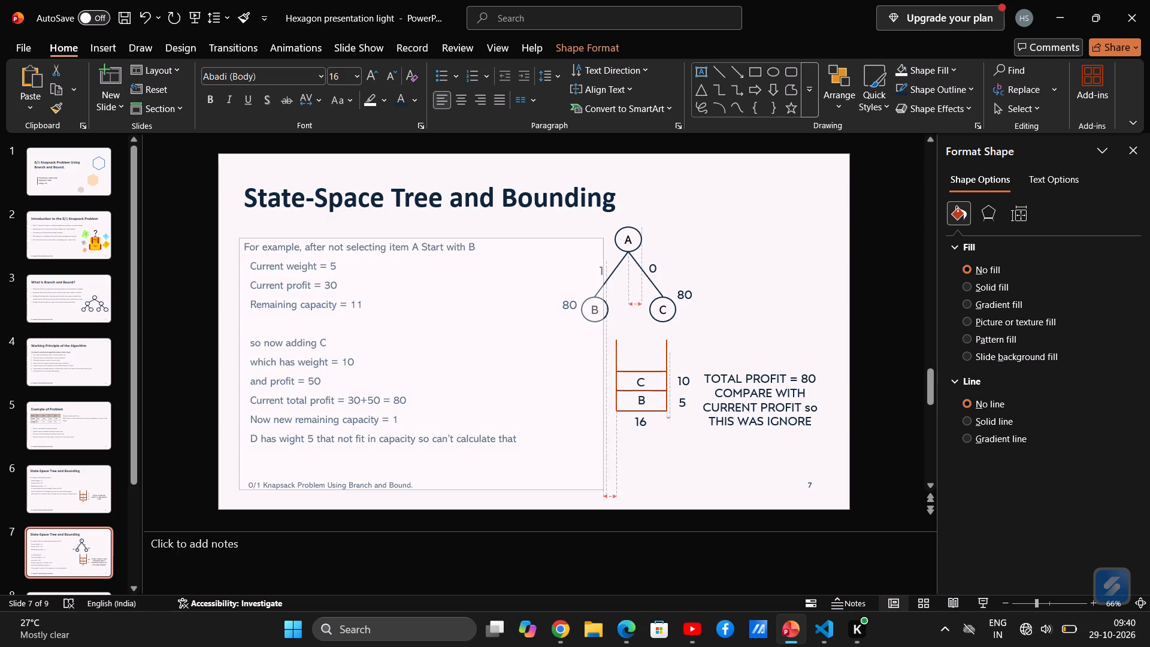
pyautogui.moveTo(608, 359); pyautogui.dragTo(553, 352)
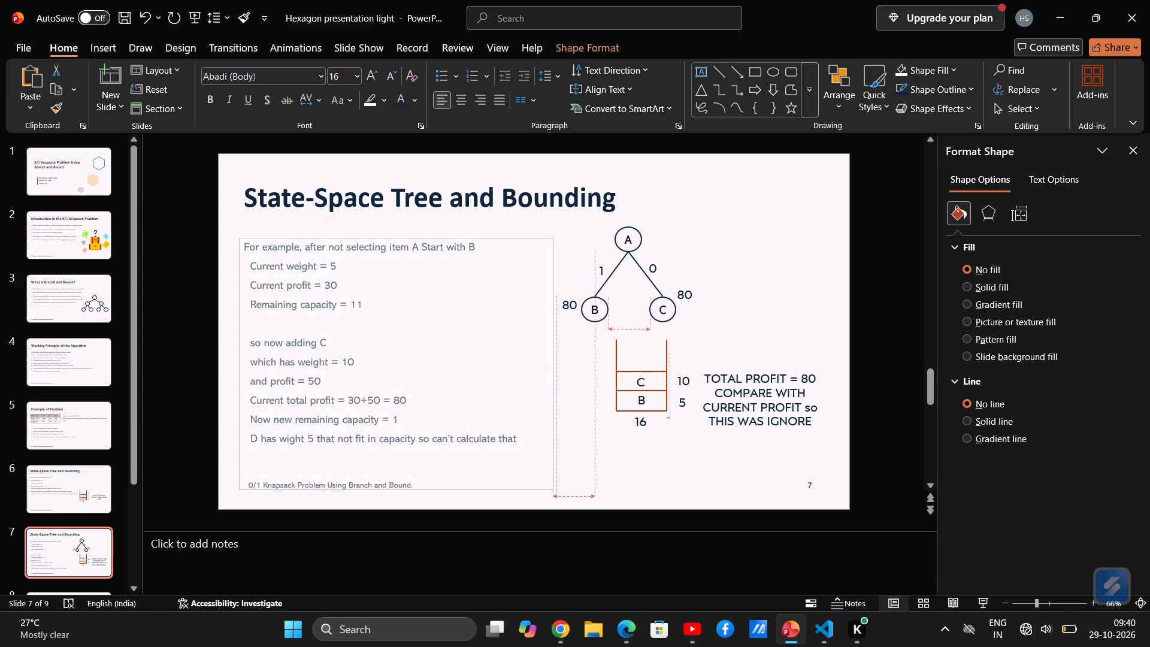
pyautogui.moveTo(553, 352); pyautogui.dragTo(555, 352)
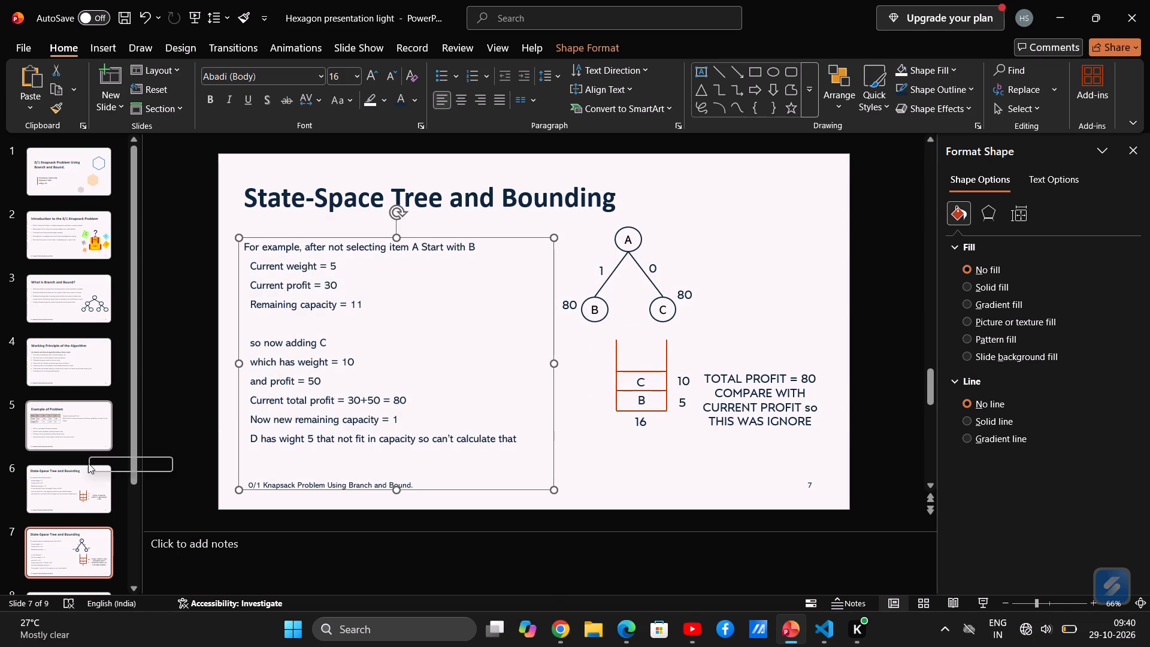
# Paste the copied tree diagram onto slide 6 above the knapsack stack drawing.
pyautogui.click(86, 479)
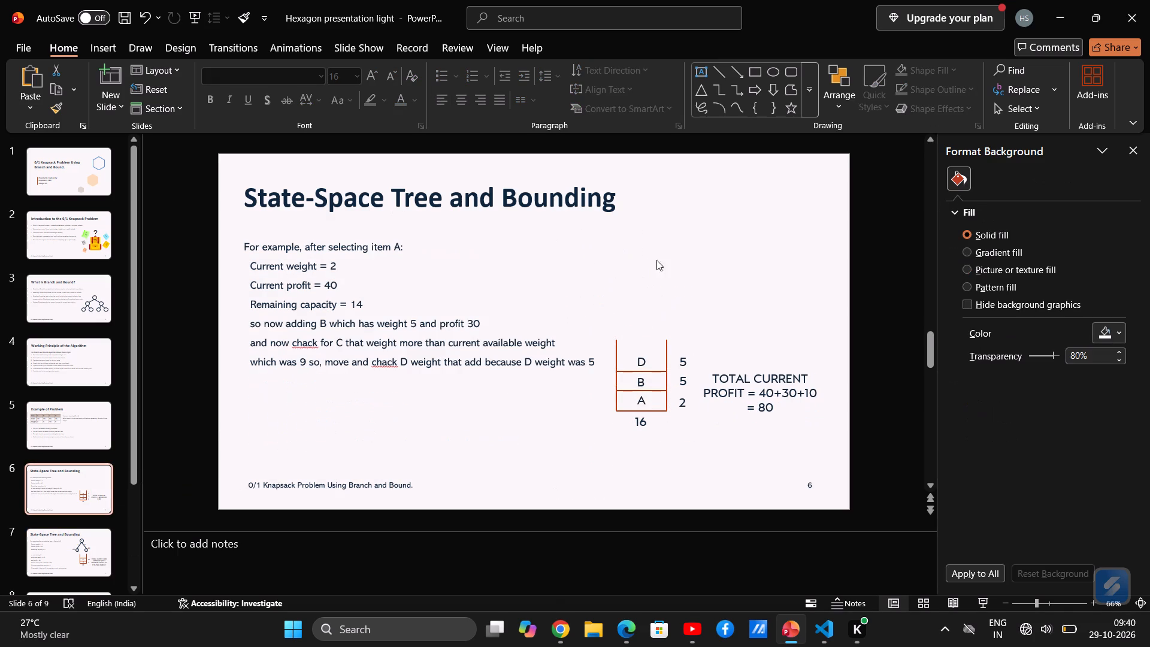
pyautogui.keyDown('ctrl'); pyautogui.click(666, 253); pyautogui.keyUp('ctrl')
pyautogui.hotkey('ctrl', 'v')
pyautogui.click(743, 227)
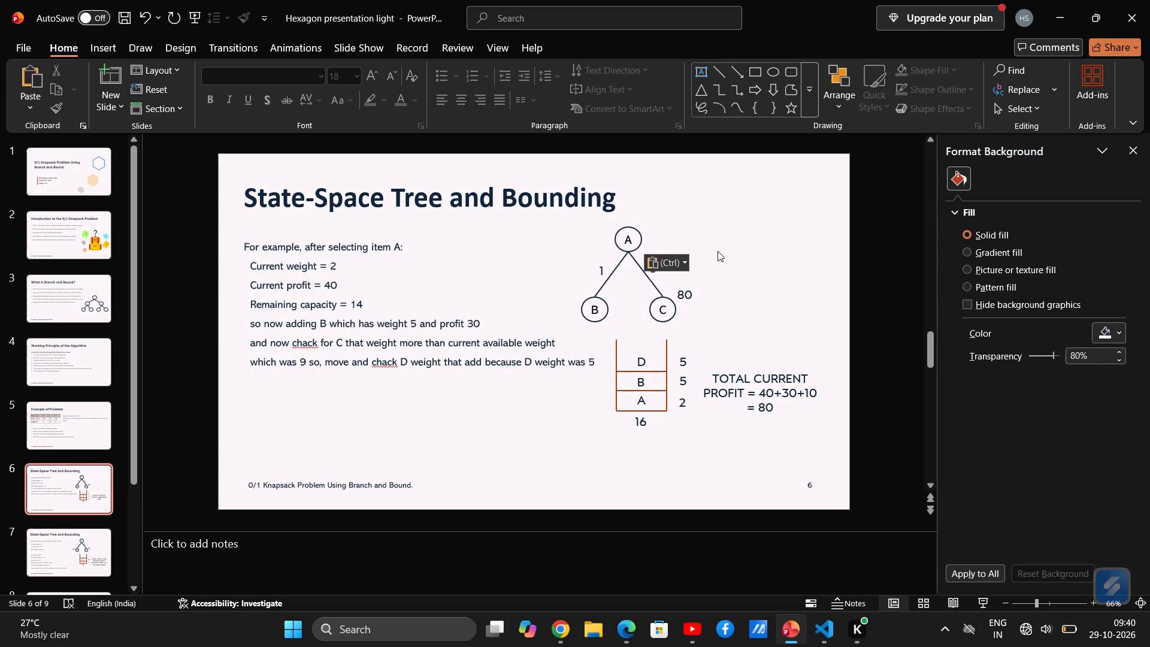
# Move the 80 label on slide 6's tree from node C to the outer side of node B.
pyautogui.click(691, 298)
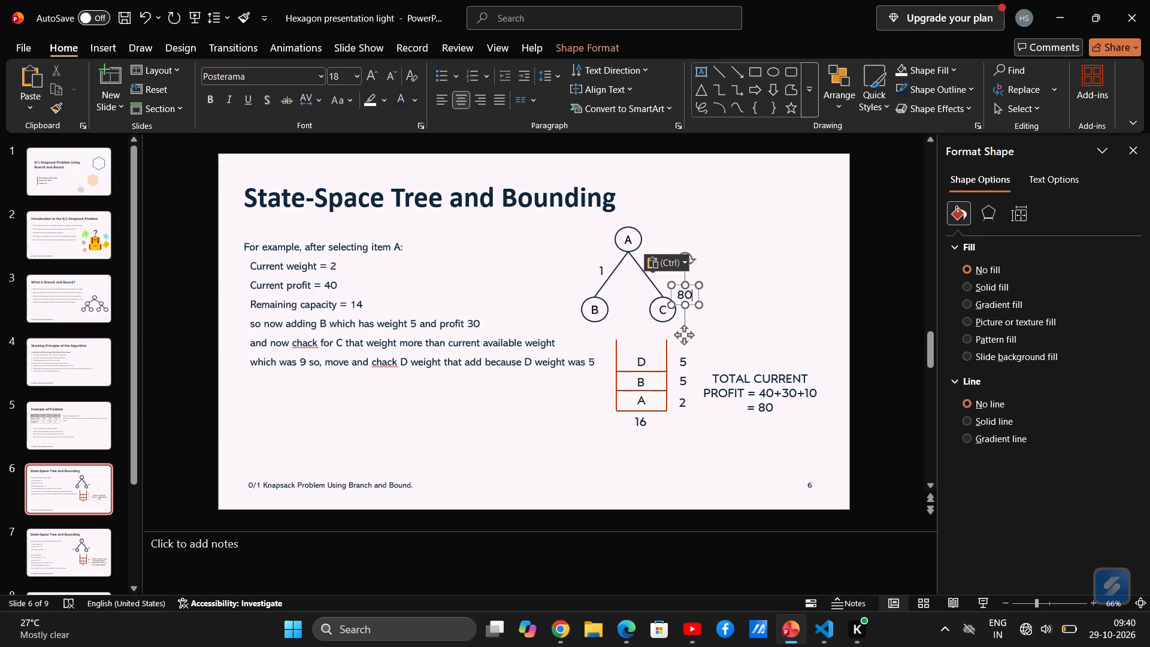
pyautogui.moveTo(695, 299); pyautogui.dragTo(585, 297)
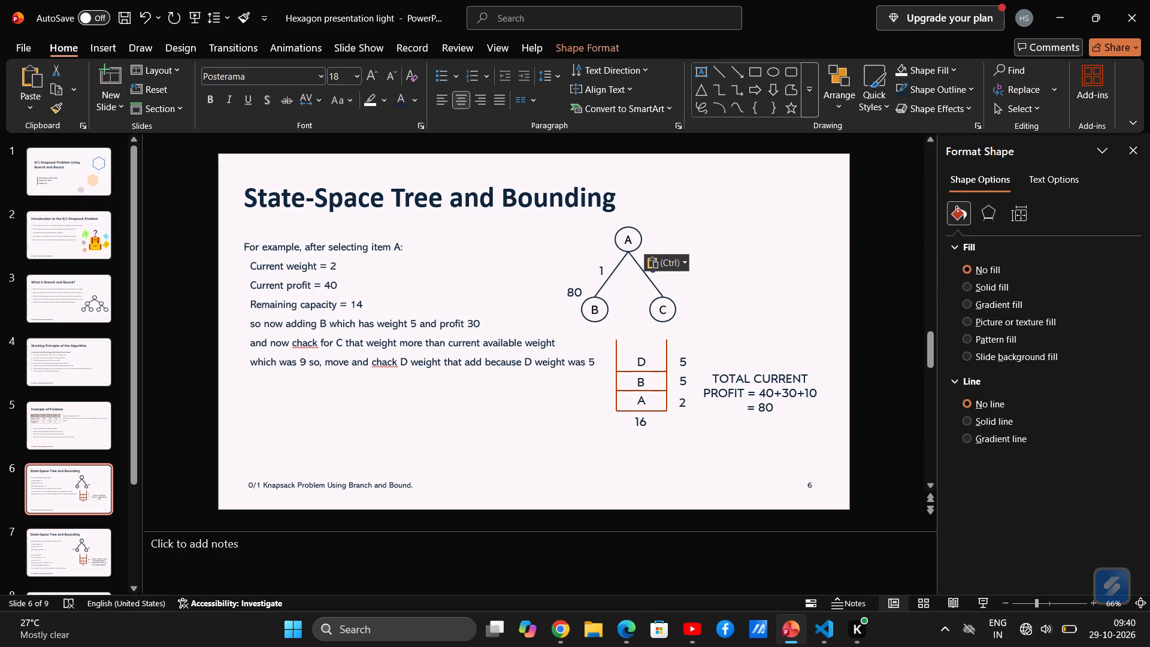
pyautogui.moveTo(585, 297); pyautogui.dragTo(586, 297)
pyautogui.click(878, 287)
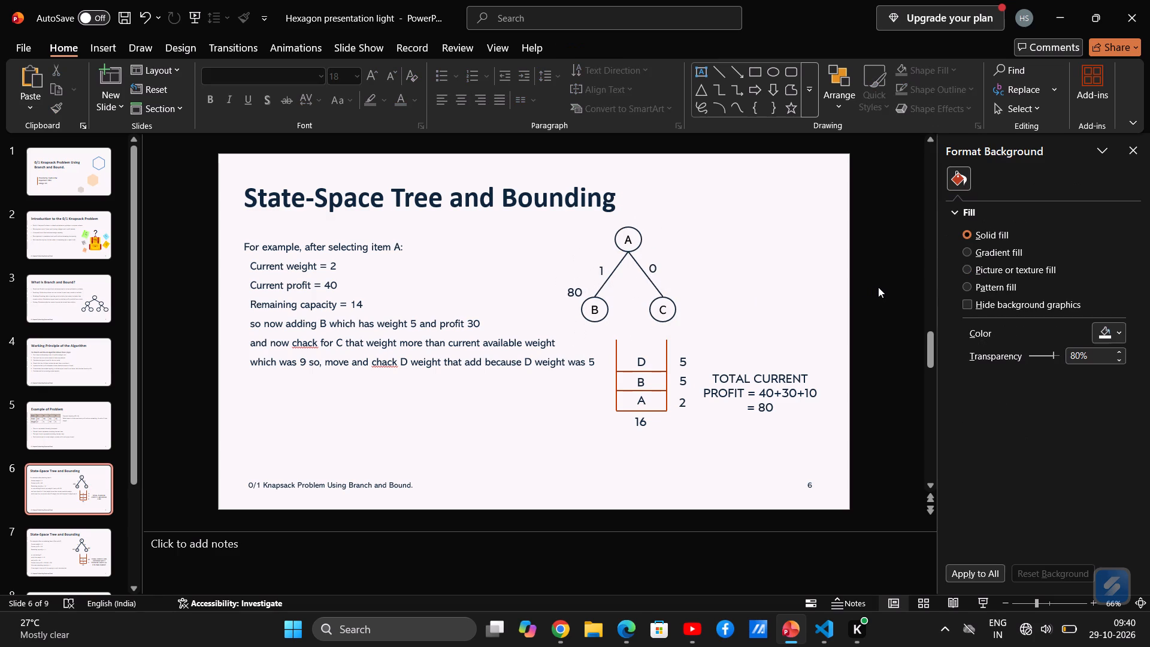
# Insert a blank line before and after "so now adding B which has weight 5 and profit 30" on slide 6.
pyautogui.click(562, 356)
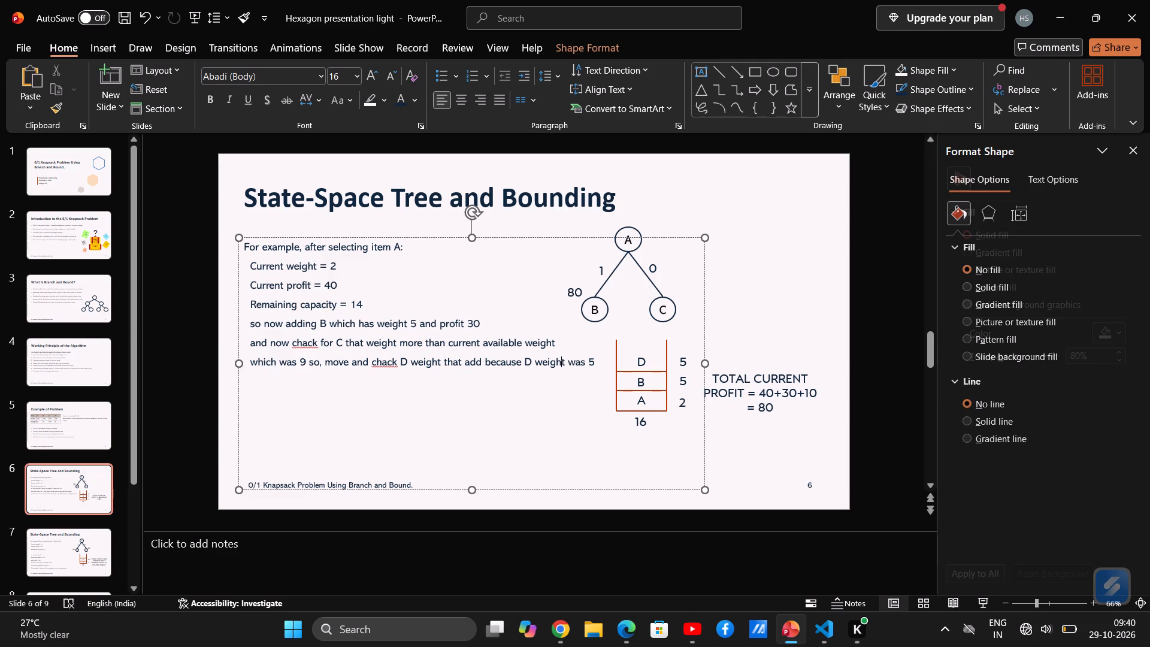
pyautogui.click(371, 301)
pyautogui.press('Return')
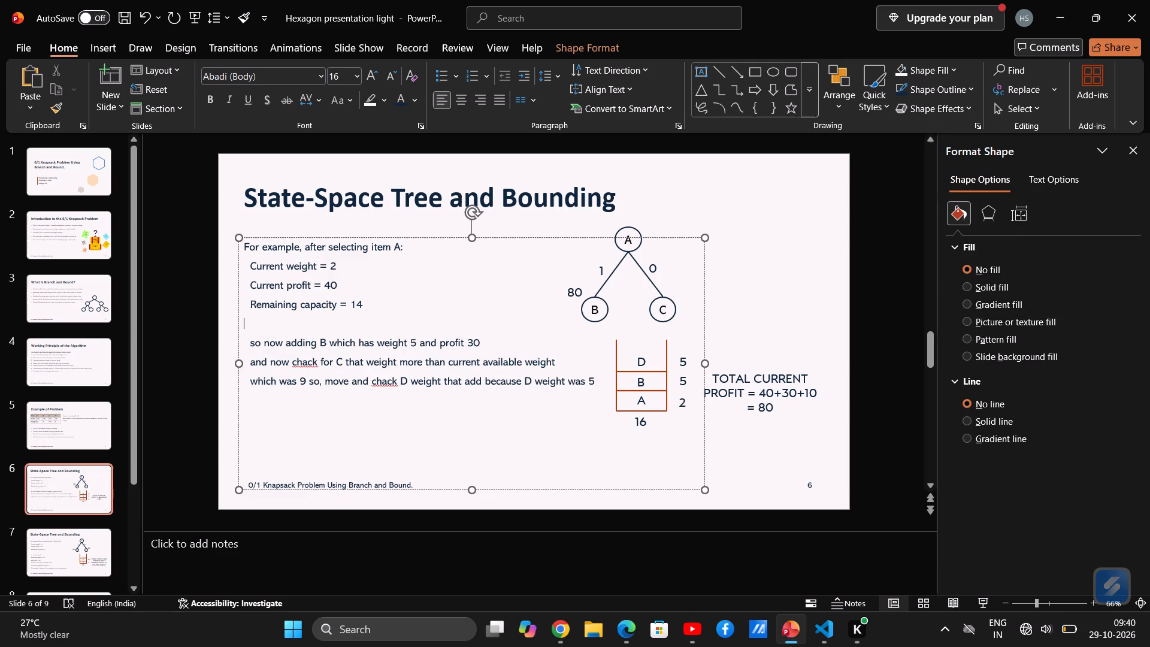
pyautogui.click(486, 344)
pyautogui.press('Return')
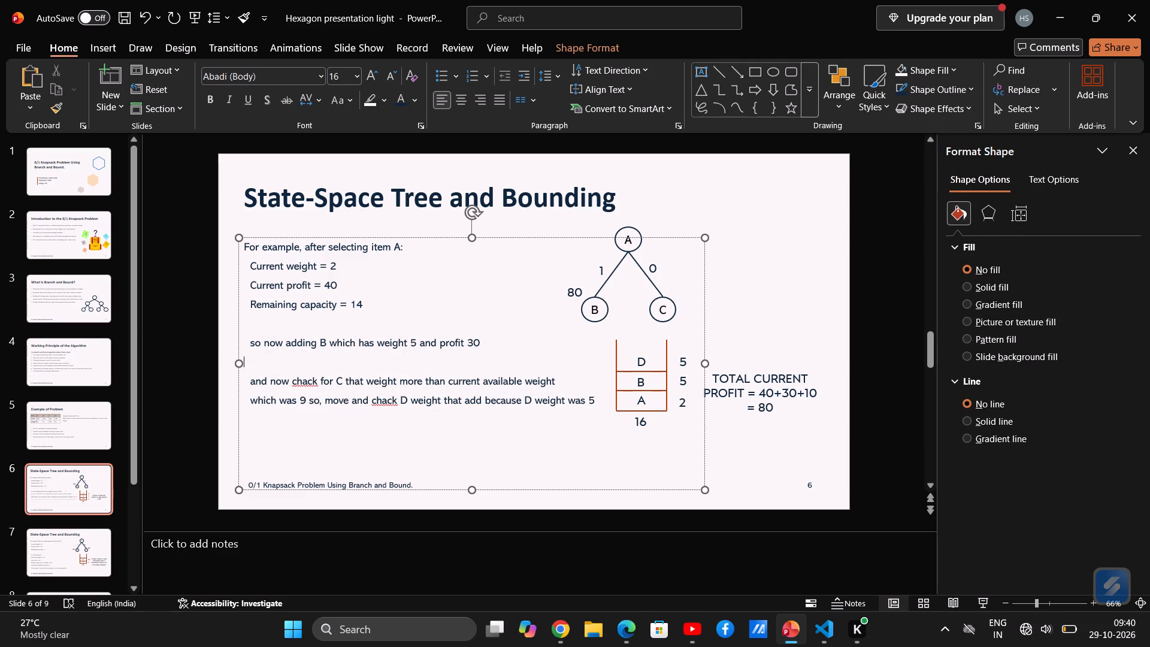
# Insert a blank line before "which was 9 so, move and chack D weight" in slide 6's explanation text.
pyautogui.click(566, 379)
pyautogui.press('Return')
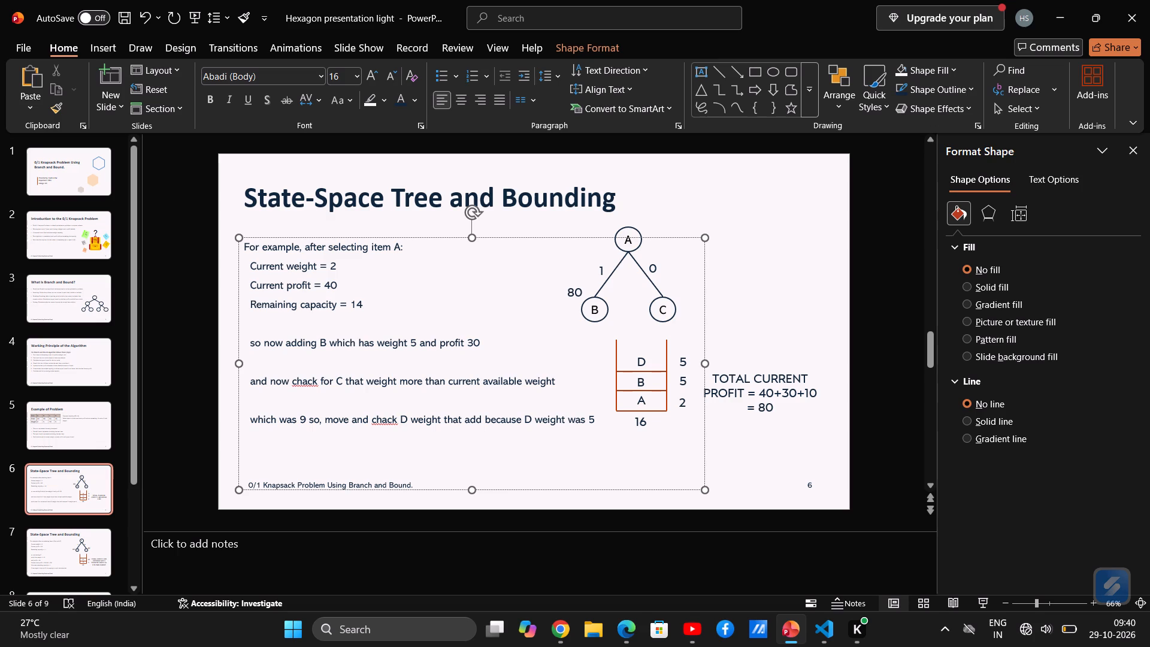
# Break the line after "so now adding B" on slide 6 and make the indented continuation begin "which has weight = 5".
pyautogui.click(329, 339)
pyautogui.press('Return')
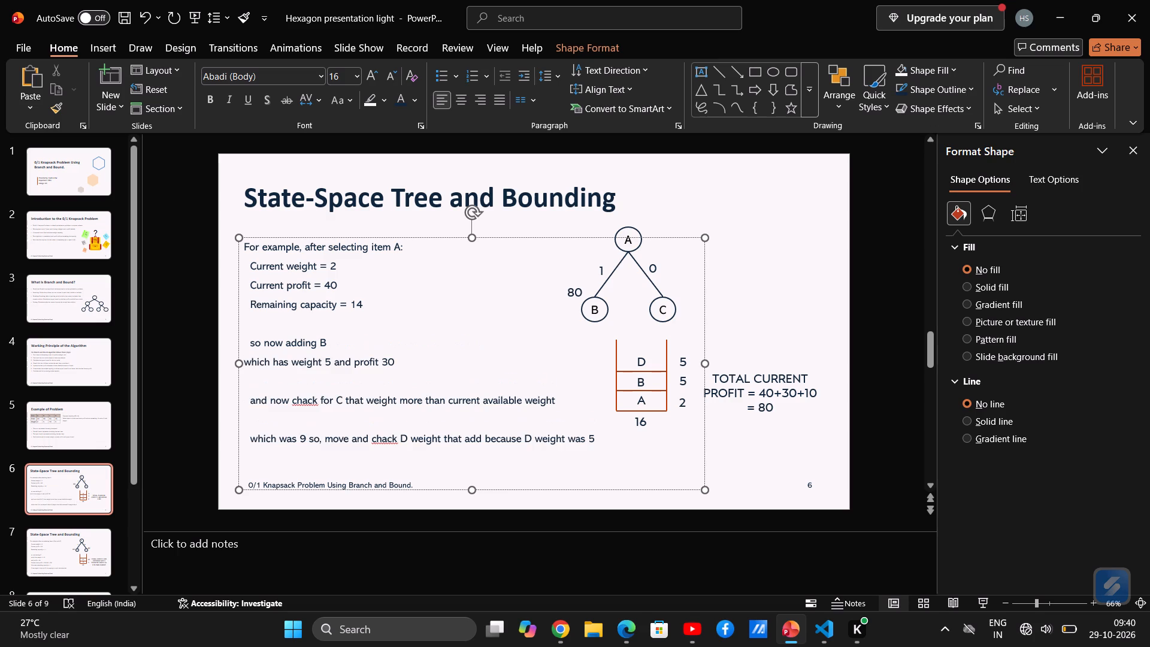
pyautogui.press('space')
pyautogui.press('space')
pyautogui.press('Right')
pyautogui.press('Right')
pyautogui.press('Right')
pyautogui.press('Right')
pyautogui.press('Right')
pyautogui.press('Right')
pyautogui.press('Right')
pyautogui.press('Right')
pyautogui.press('Right')
pyautogui.press('Right')
pyautogui.press('Right')
pyautogui.press('Right')
pyautogui.press('Right')
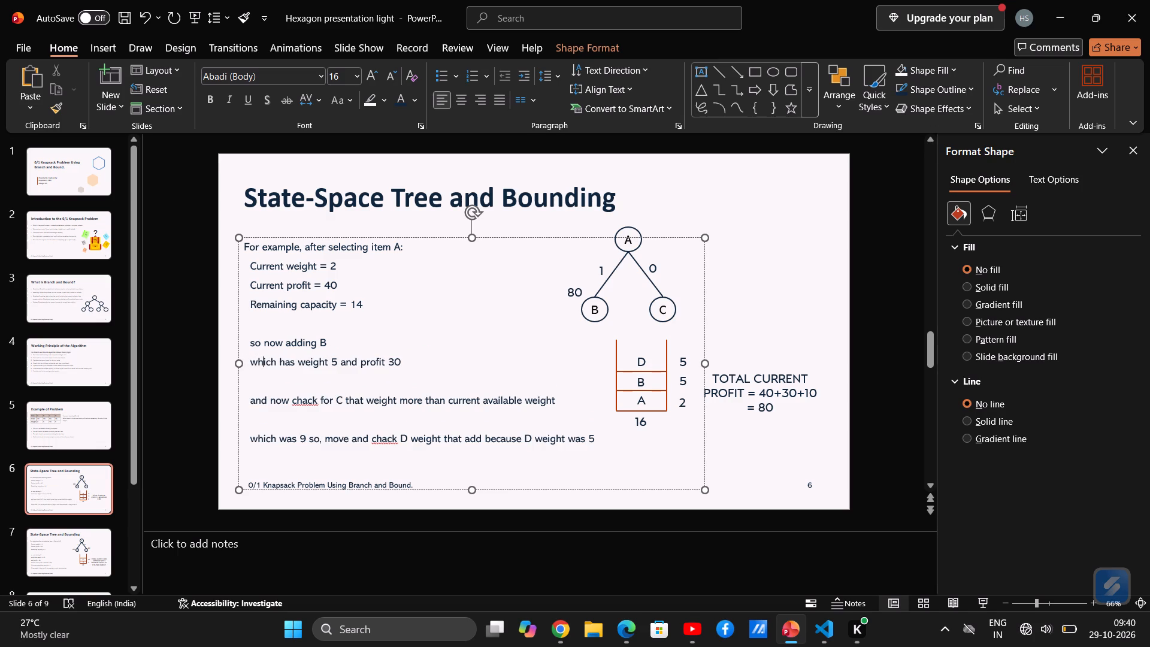
pyautogui.press('Right')
pyautogui.press('Right')
pyautogui.press('Right')
pyautogui.press('Right')
pyautogui.write('=')
pyautogui.press('space')
# Remove "and" after "weight = 5" and put the profit on its own indented line as "profit = 30".
pyautogui.press('Right')
pyautogui.press('Right')
pyautogui.press('Right')
pyautogui.press('Right')
pyautogui.press('Right')
pyautogui.press('Right')
pyautogui.press('Left')
pyautogui.press('Left')
pyautogui.press('BackSpace')
pyautogui.press('BackSpace')
pyautogui.press('BackSpace')
pyautogui.press('Right')
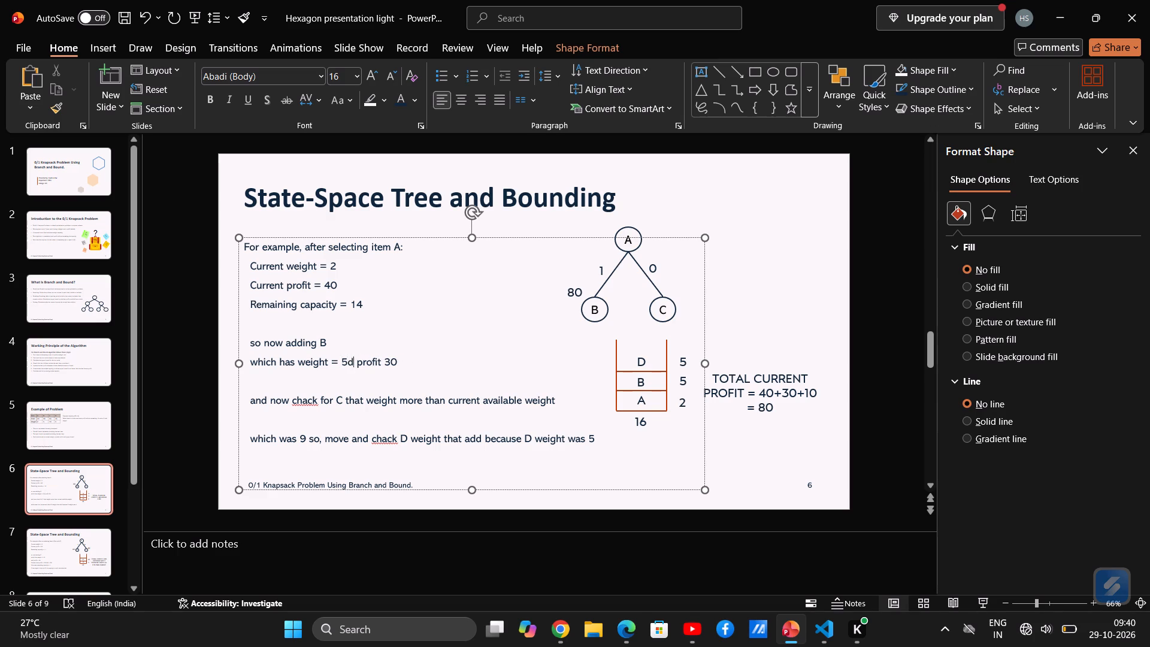
pyautogui.press('BackSpace')
pyautogui.press('Right')
pyautogui.press('Return')
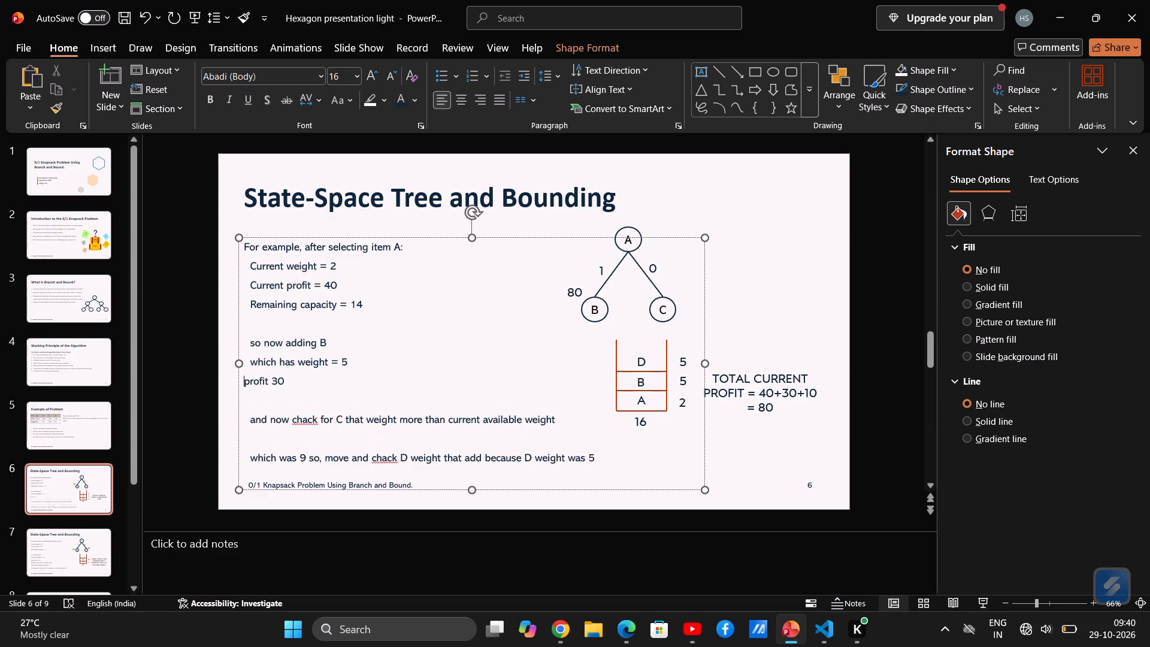
pyautogui.press('space')
pyautogui.press('space')
pyautogui.press('space')
pyautogui.press('BackSpace')
pyautogui.press('Right')
pyautogui.press('Right')
pyautogui.press('Right')
pyautogui.press('Right')
pyautogui.press('Right')
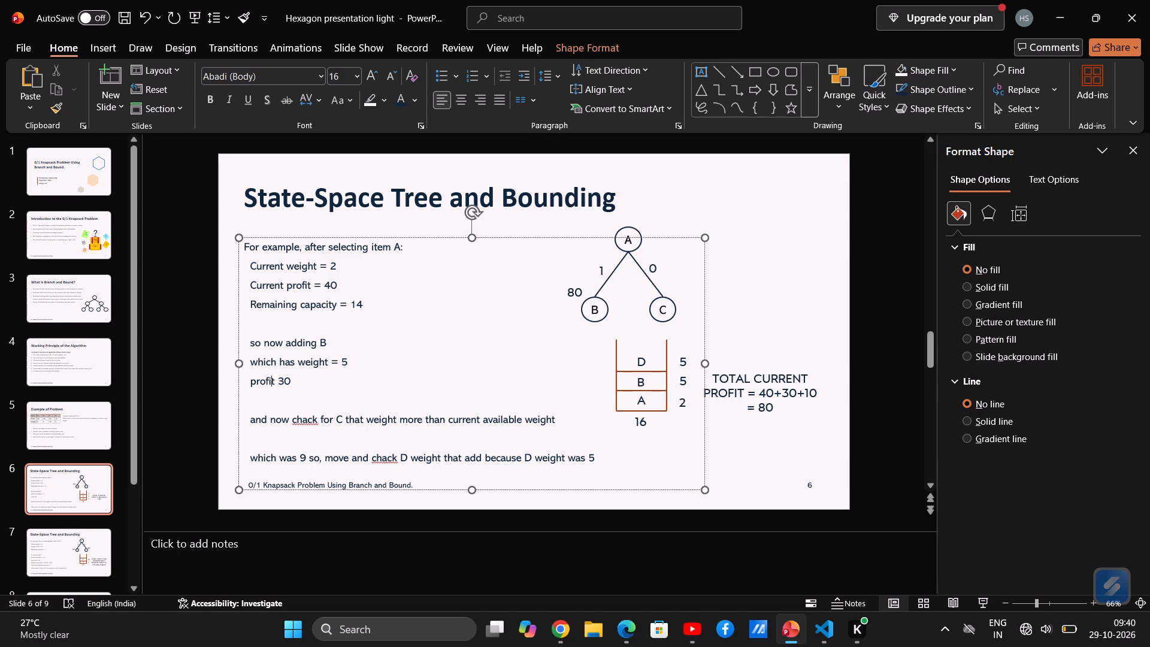
pyautogui.press('Right')
pyautogui.press('Right')
pyautogui.write('=')
pyautogui.press('space')
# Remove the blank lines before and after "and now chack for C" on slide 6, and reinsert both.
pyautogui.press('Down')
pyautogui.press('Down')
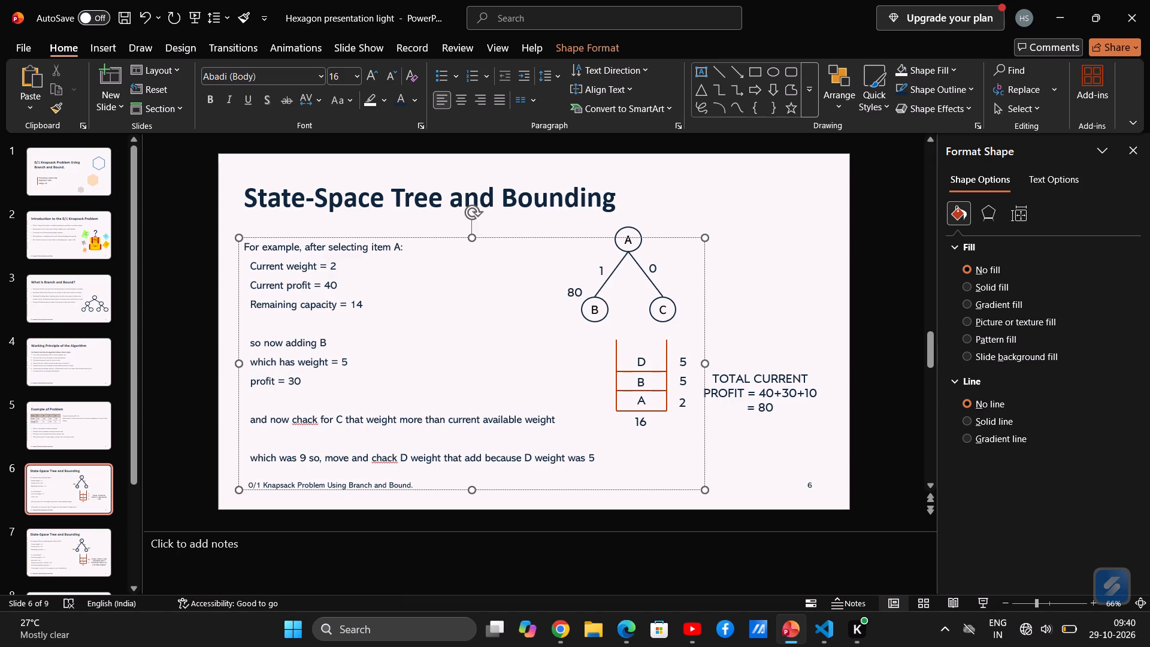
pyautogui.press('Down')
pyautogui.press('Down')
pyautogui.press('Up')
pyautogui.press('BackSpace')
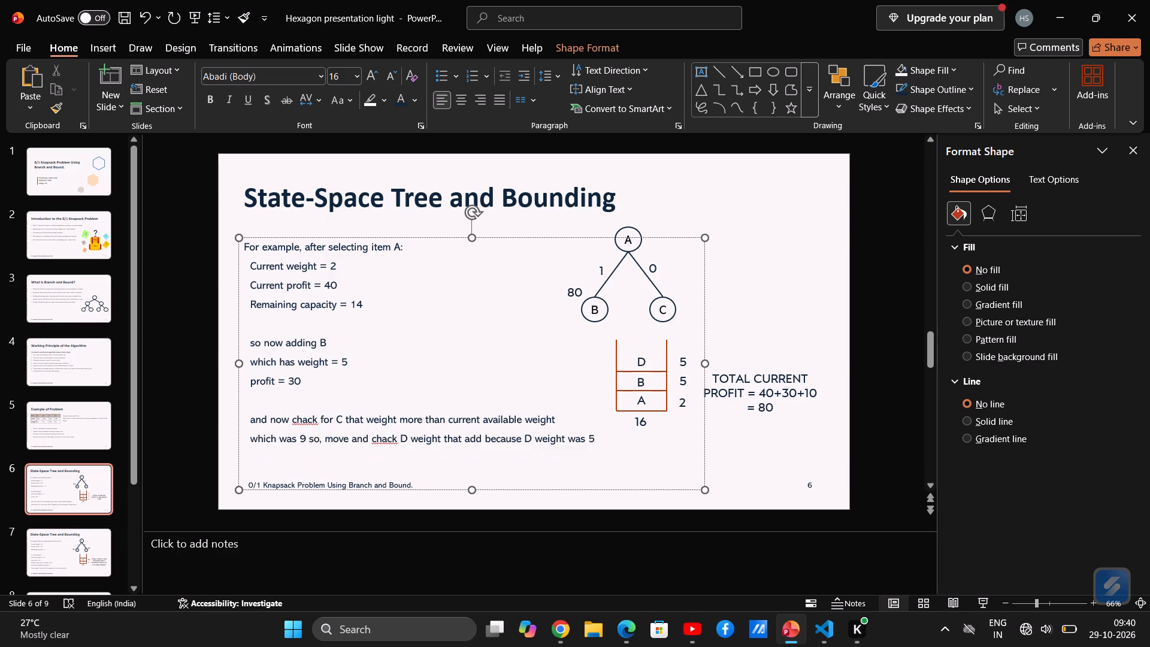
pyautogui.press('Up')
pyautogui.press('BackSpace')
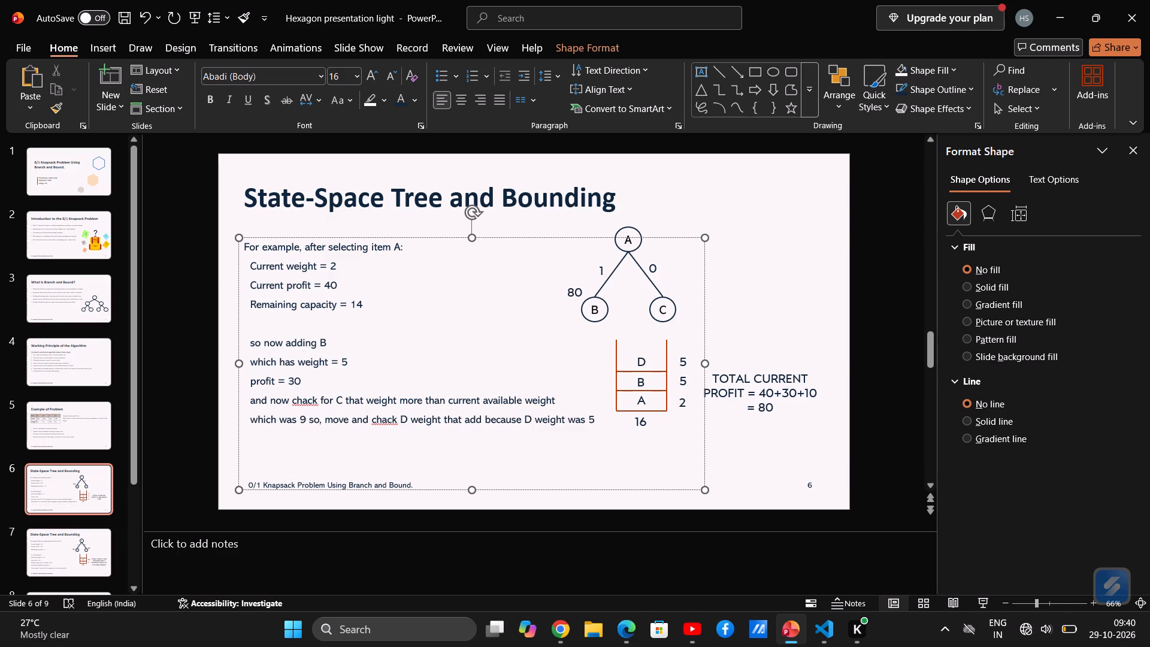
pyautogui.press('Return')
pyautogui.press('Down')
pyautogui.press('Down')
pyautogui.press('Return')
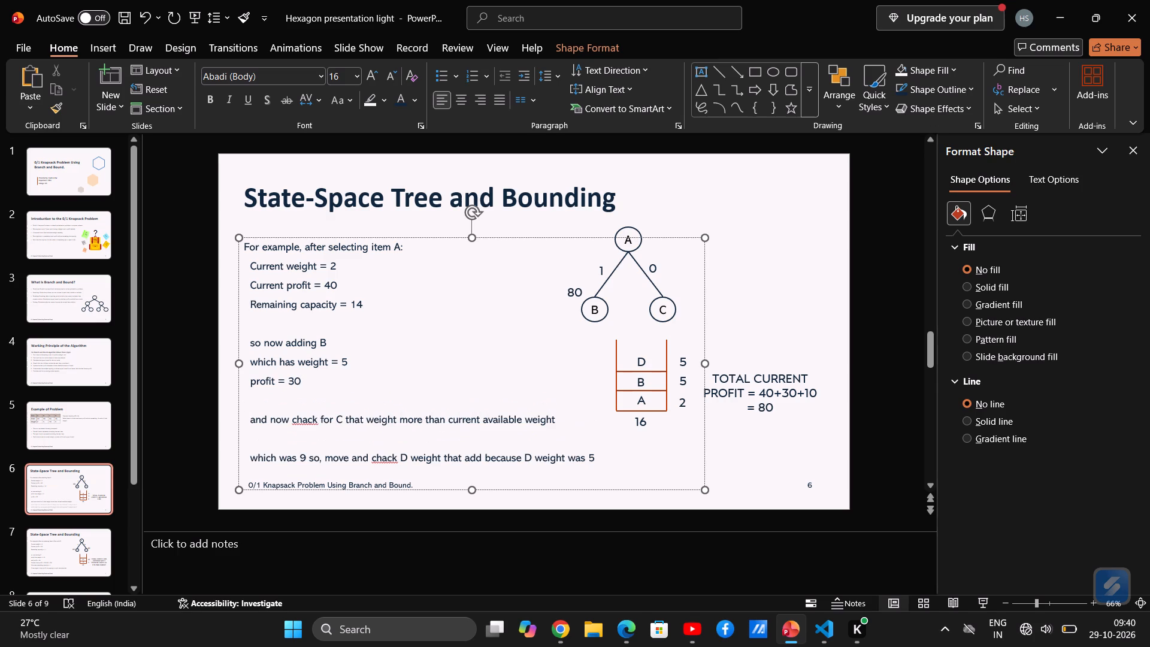
# Retype "chack" before "D weight" in slide 6's last line as "CHACK", and delete the word.
pyautogui.press('Right')
pyautogui.press('Right')
pyautogui.press('Right')
pyautogui.press('Right')
pyautogui.press('Right')
pyautogui.press('Right')
pyautogui.press('Right')
pyautogui.press('Right')
pyautogui.press('Right')
pyautogui.press('Right')
pyautogui.press('Right')
pyautogui.press('Right')
pyautogui.press('Right')
pyautogui.press('Right')
pyautogui.press('Right')
pyautogui.press('Right')
pyautogui.press('Right')
pyautogui.press('Right')
pyautogui.press('Right')
pyautogui.press('Right')
pyautogui.press('Left')
pyautogui.press('Left')
pyautogui.press('Left')
pyautogui.press('Left')
pyautogui.press('Left')
pyautogui.press('Left')
pyautogui.press('Right')
pyautogui.press('Right')
pyautogui.press('Right')
pyautogui.press('Right')
pyautogui.press('Right')
pyautogui.press('Right')
pyautogui.press('Right')
pyautogui.press('Right')
pyautogui.press('Right')
pyautogui.press('Right')
pyautogui.press('Right')
pyautogui.press('Right')
pyautogui.press('Right')
pyautogui.press('BackSpace')
pyautogui.press('BackSpace')
pyautogui.press('BackSpace')
pyautogui.press('BackSpace')
pyautogui.press('BackSpace')
pyautogui.write('CHACK')
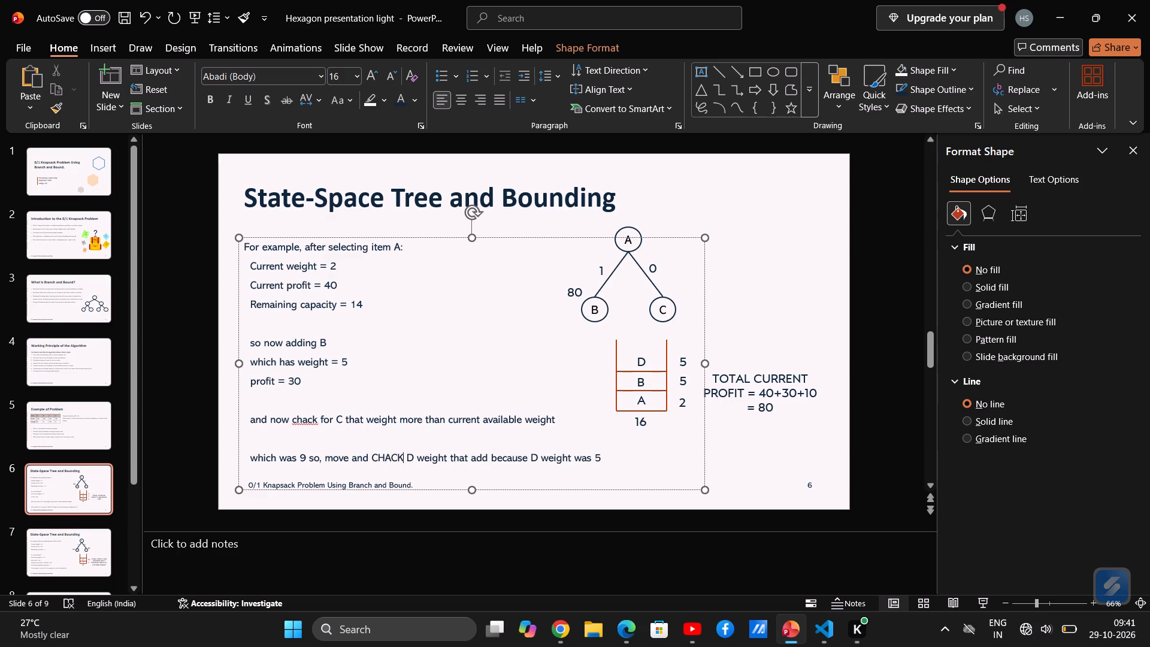
pyautogui.press('BackSpace')
pyautogui.press('BackSpace')
pyautogui.press('BackSpace')
pyautogui.press('BackSpace')
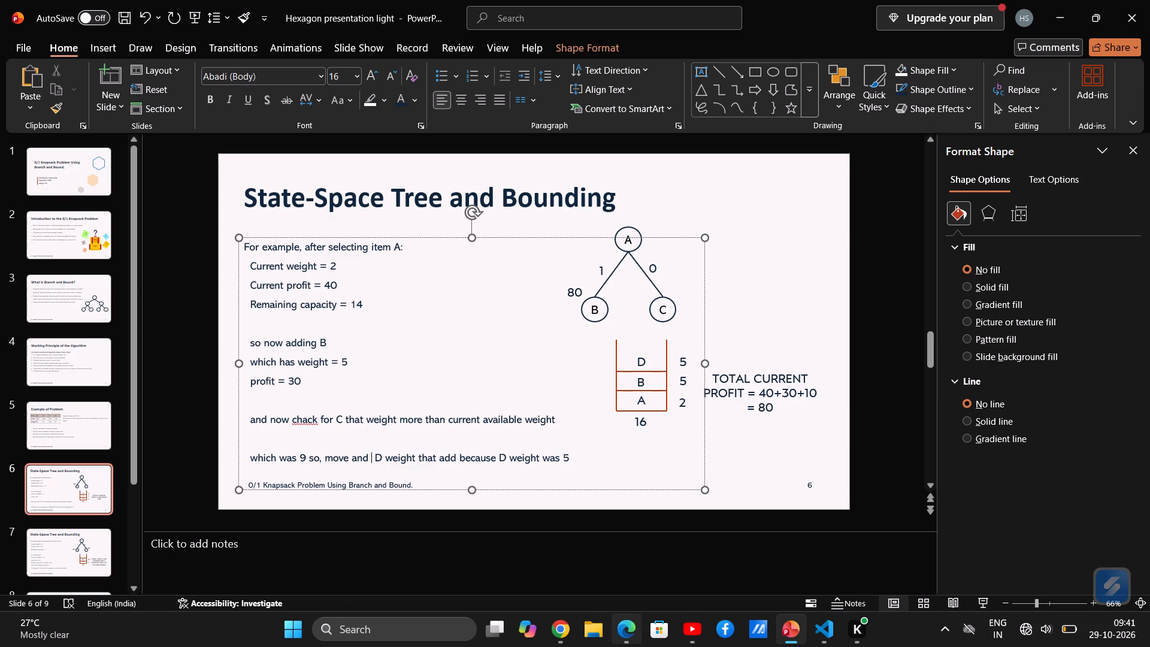
# Switch to Chrome and search Google for "chack" to look up the spelling.
pyautogui.click(562, 637)
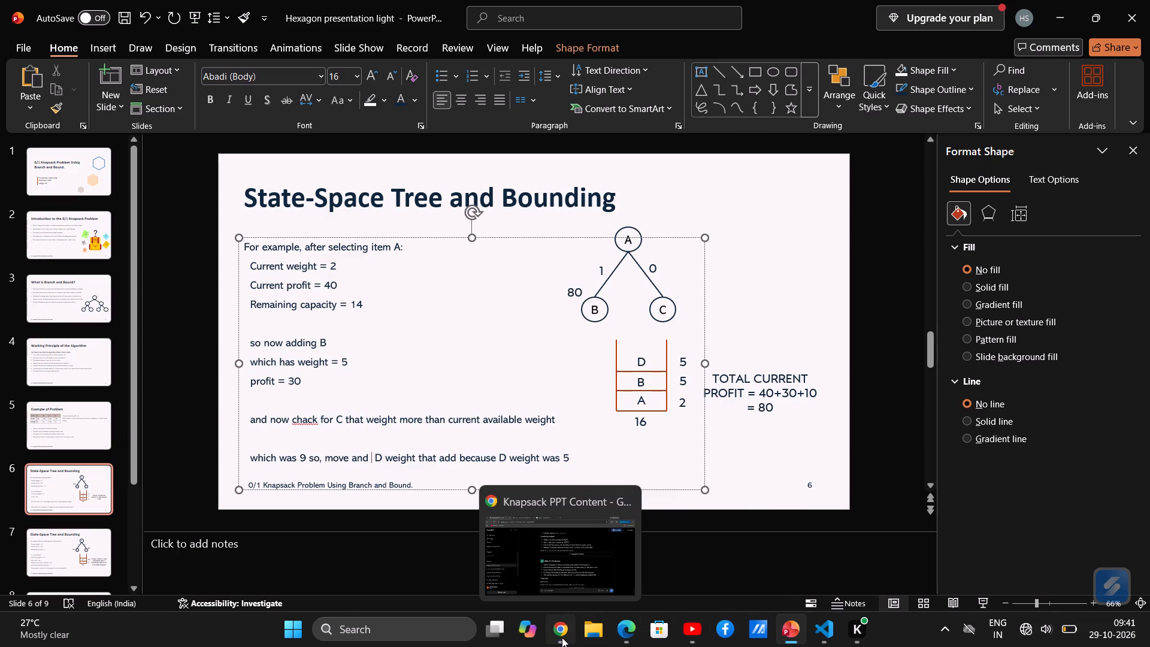
pyautogui.click(549, 575)
pyautogui.press('c')
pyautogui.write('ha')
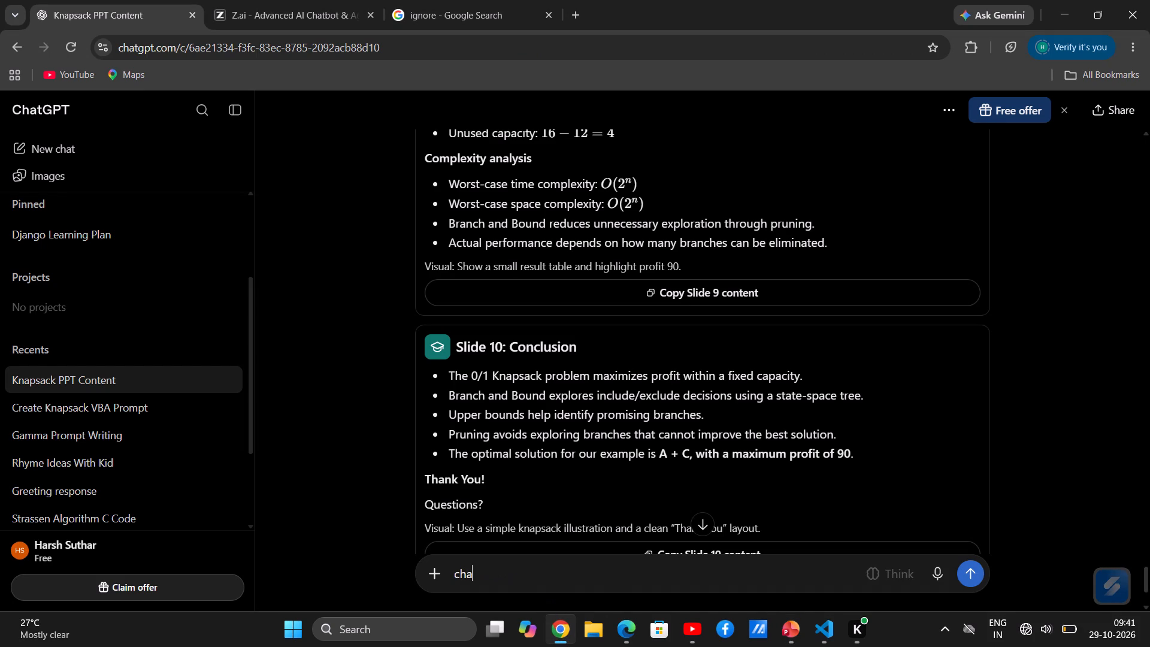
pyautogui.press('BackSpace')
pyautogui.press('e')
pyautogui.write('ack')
# Search Google for "chack" in the already open Google Search tab, replacing the query "ignore".
pyautogui.click(456, 0)
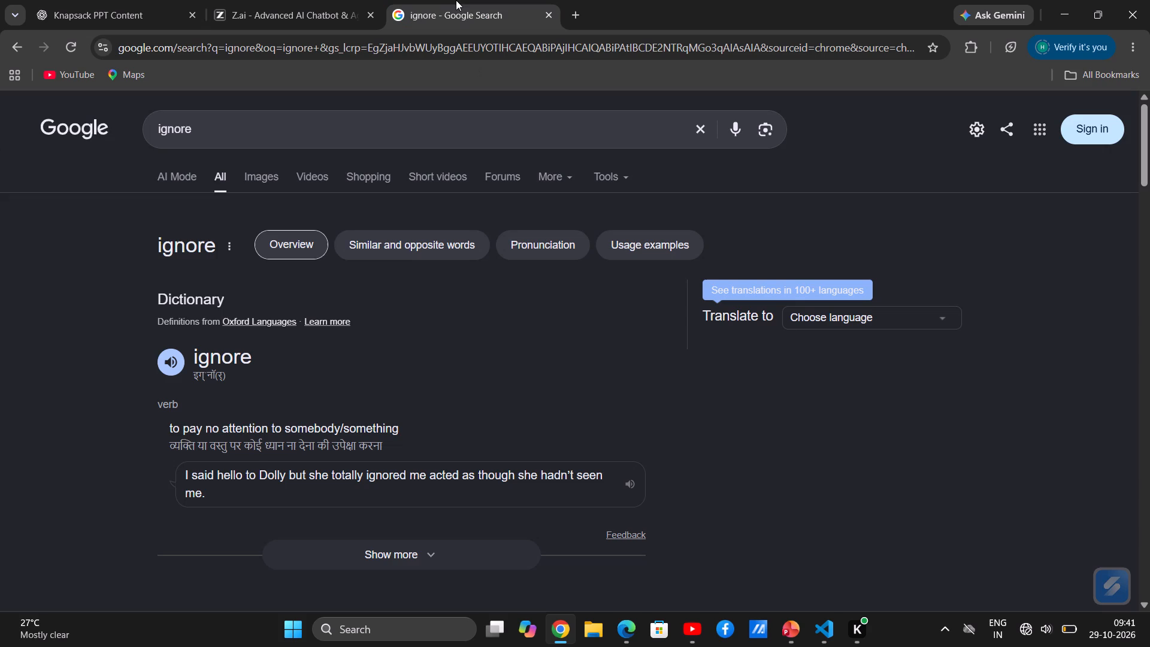
pyautogui.moveTo(371, 133); pyautogui.dragTo(96, 116)
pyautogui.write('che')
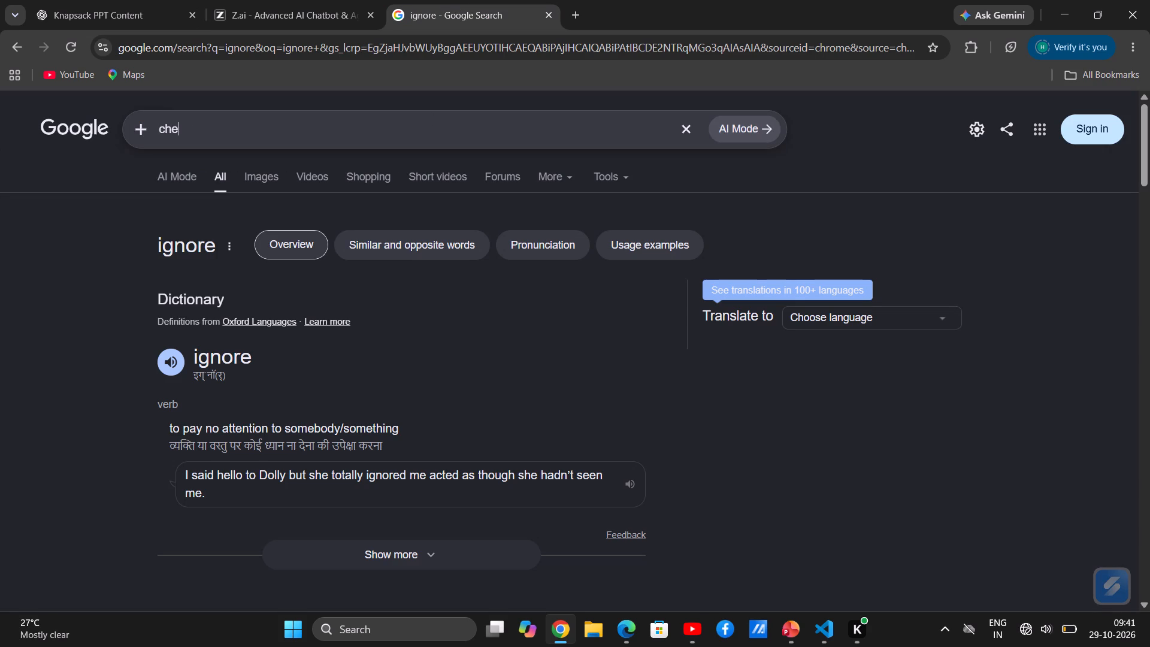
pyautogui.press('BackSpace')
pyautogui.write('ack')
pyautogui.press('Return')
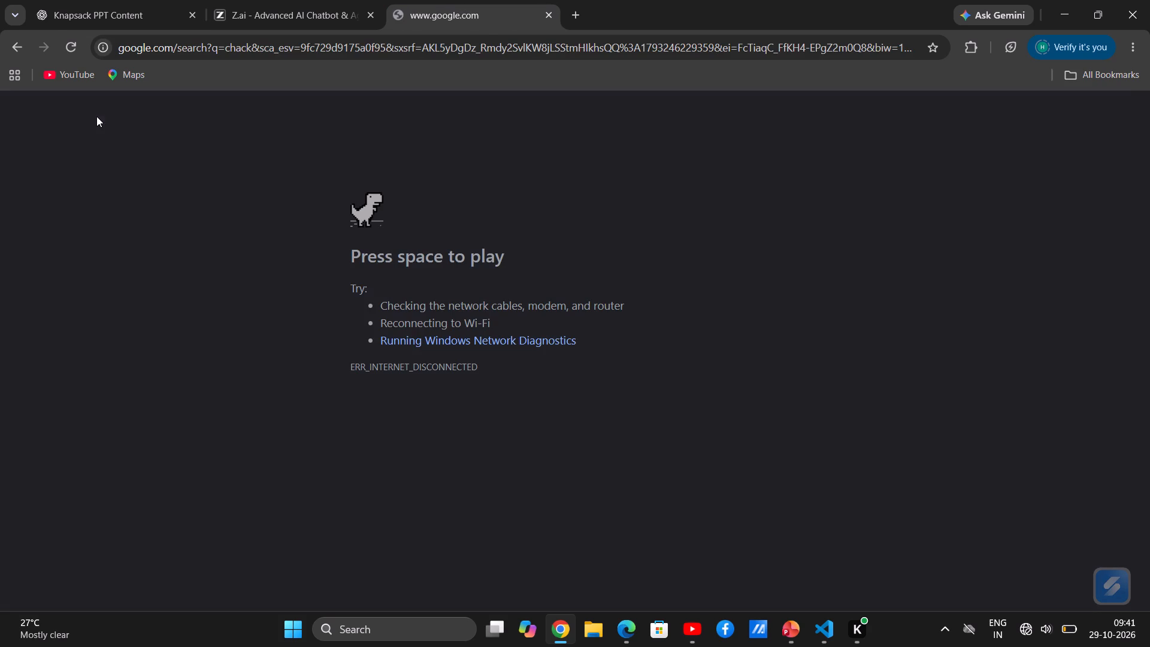
# Get the computer back onto the OPPO A55 Wi-Fi network and reload the "chack" search page.
pyautogui.click(1027, 646)
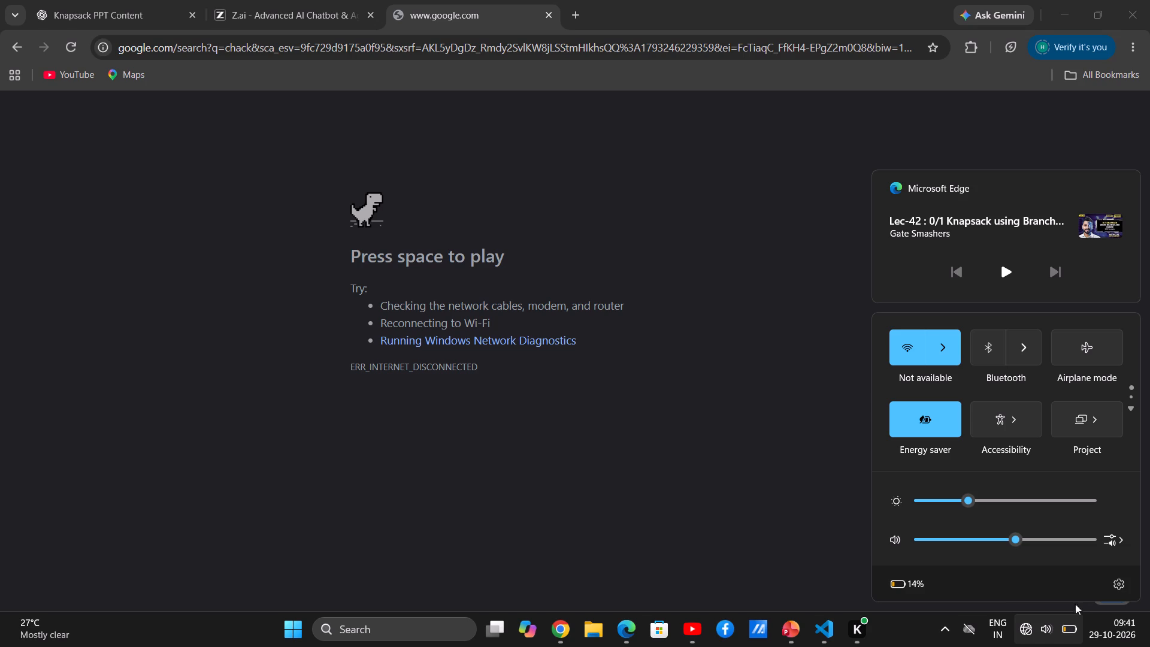
pyautogui.click(945, 358)
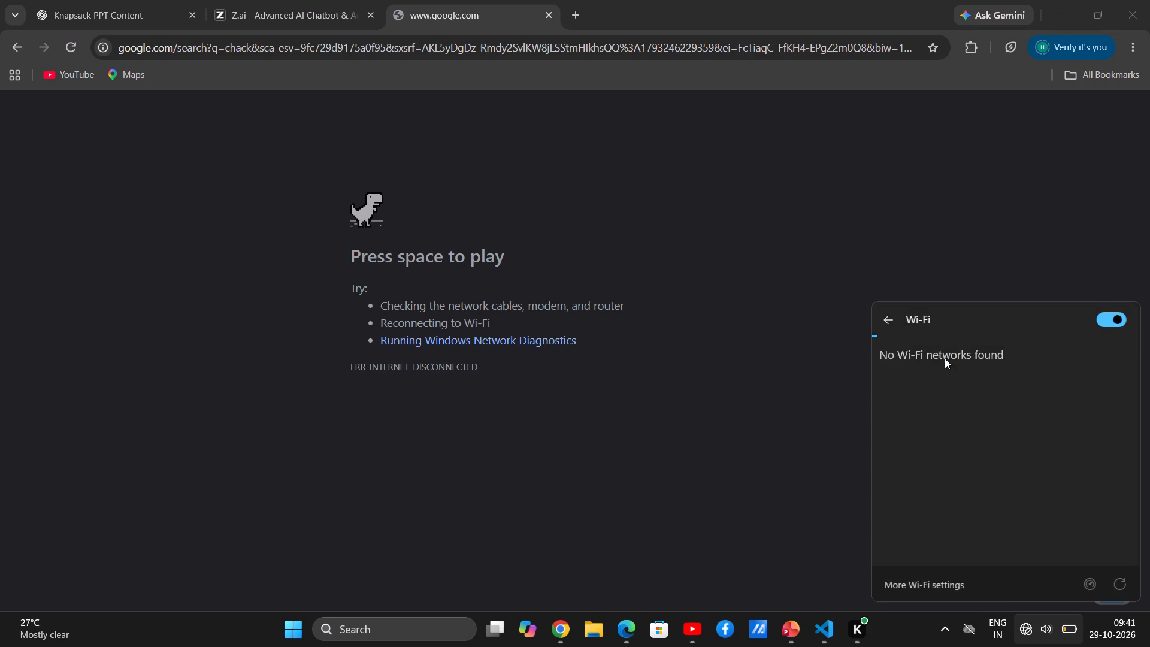
pyautogui.click(991, 365)
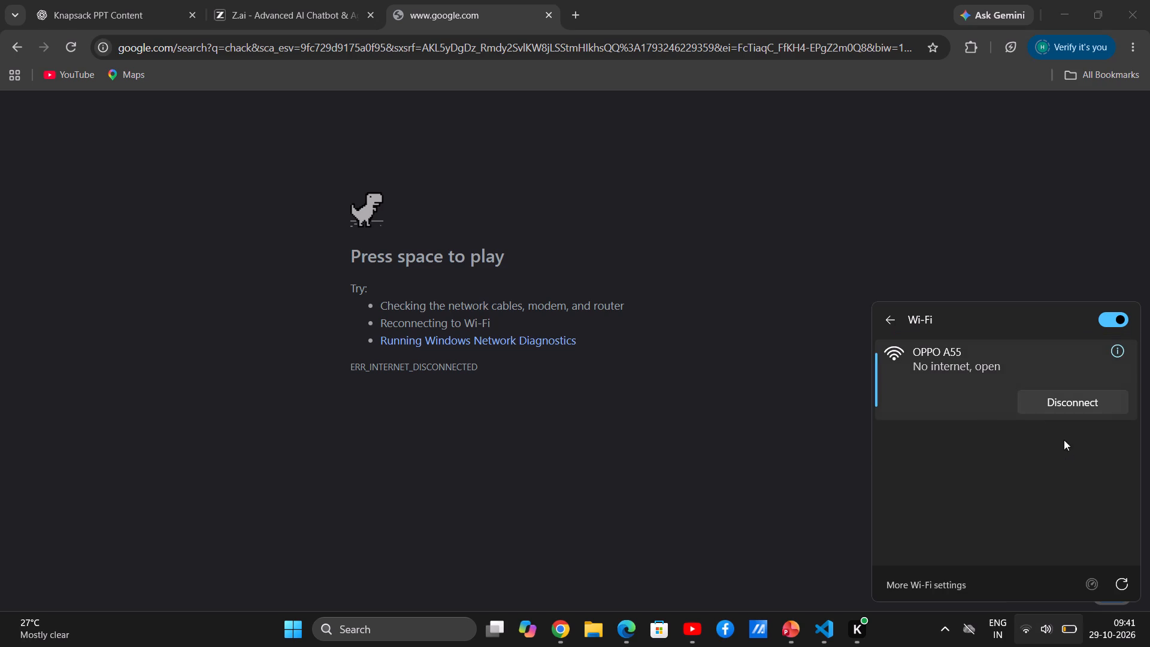
pyautogui.click(827, 292)
pyautogui.hotkey('ctrl', 'r')
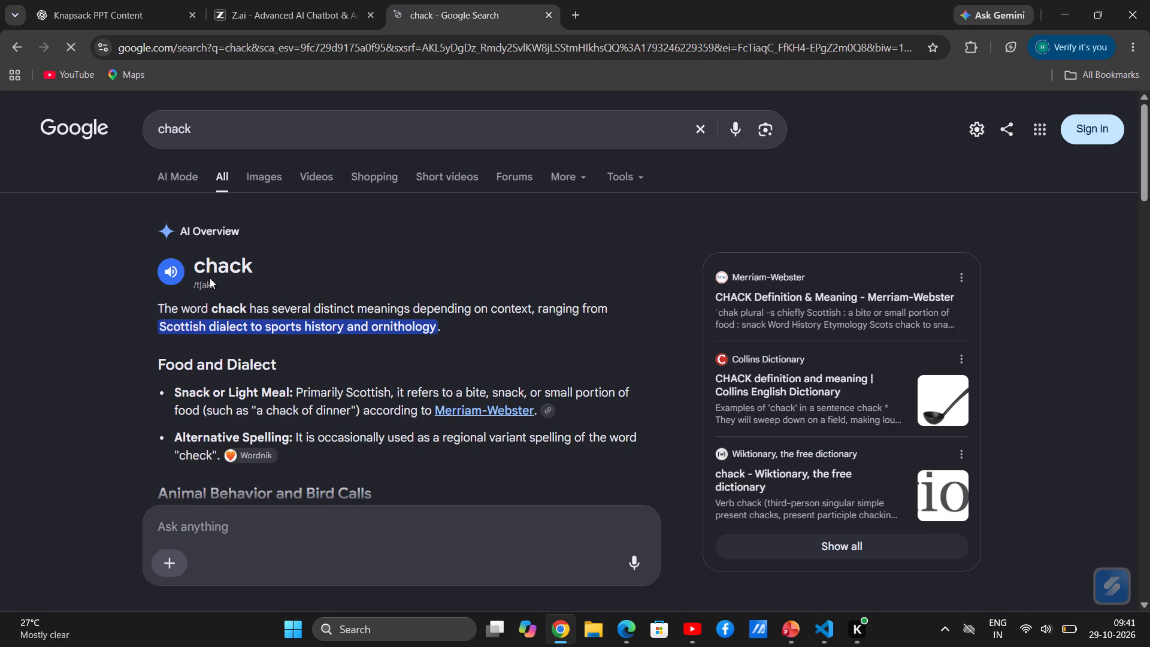
# Play the audio pronunciation of "chack" from the search results twice.
pyautogui.click(173, 267)
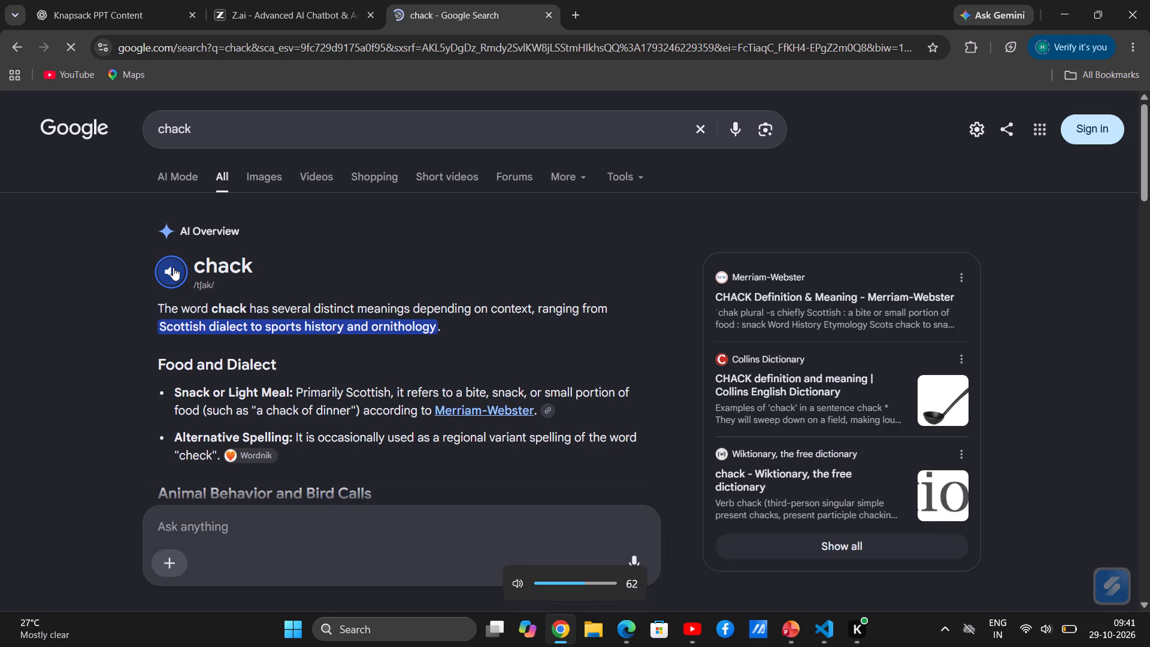
pyautogui.click(173, 267)
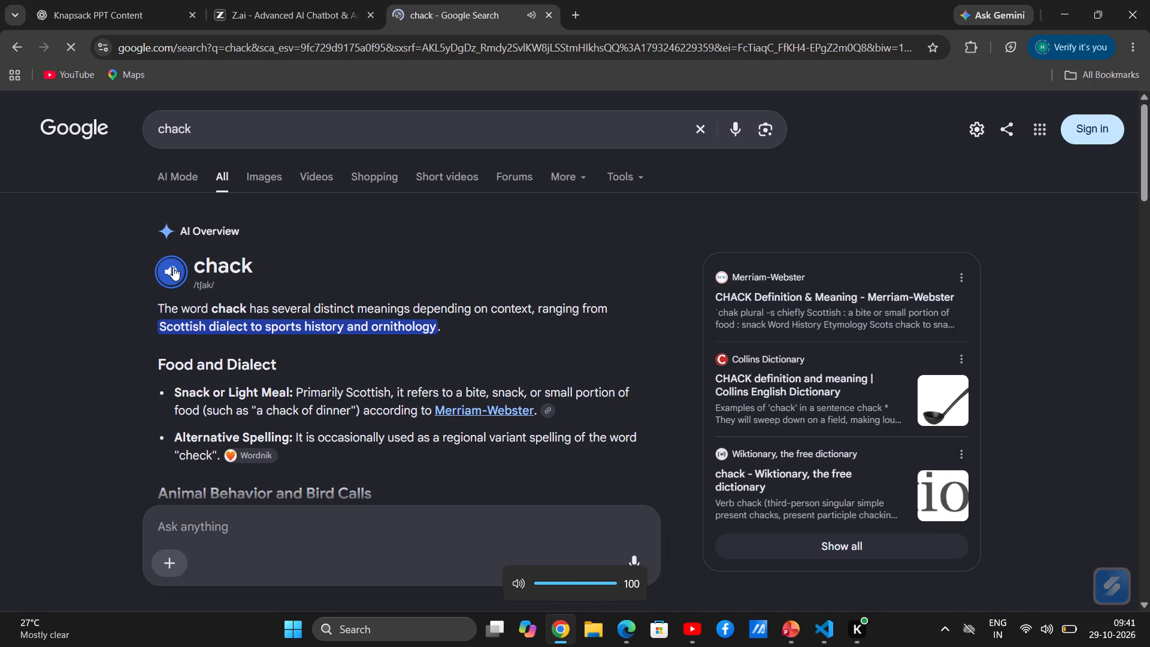
# Copy the word "check" from the Alternative Spelling entry in the search overview.
pyautogui.scroll(-1, 271, 400)
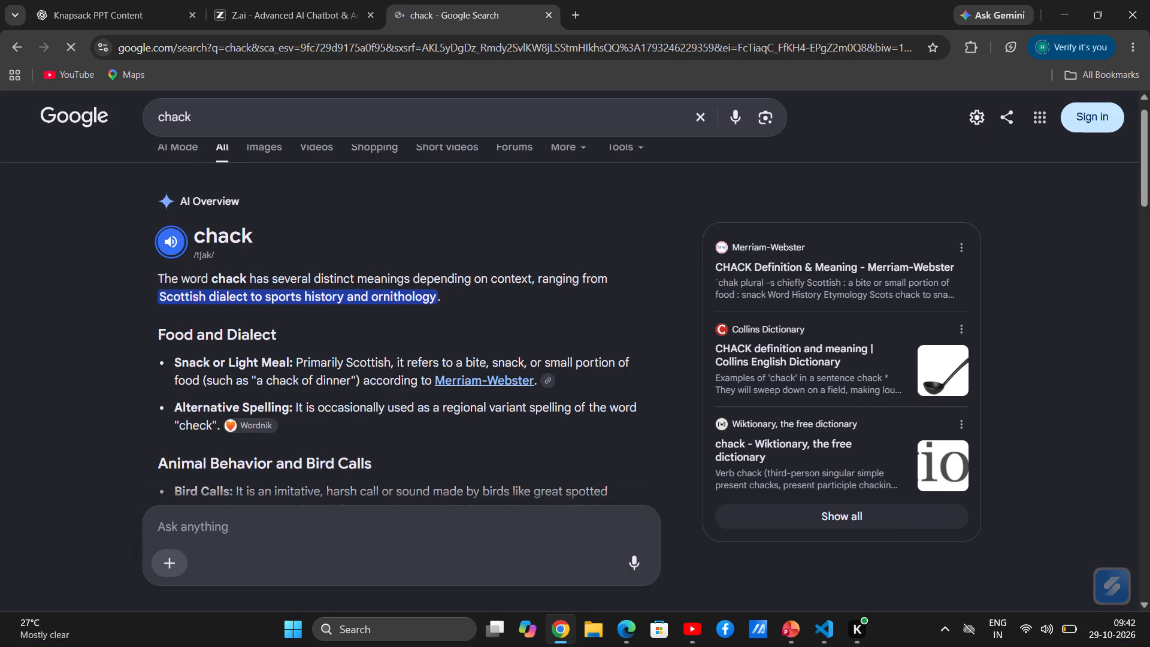
pyautogui.moveTo(213, 428); pyautogui.dragTo(180, 431)
pyautogui.hotkey('ctrl', 'c')
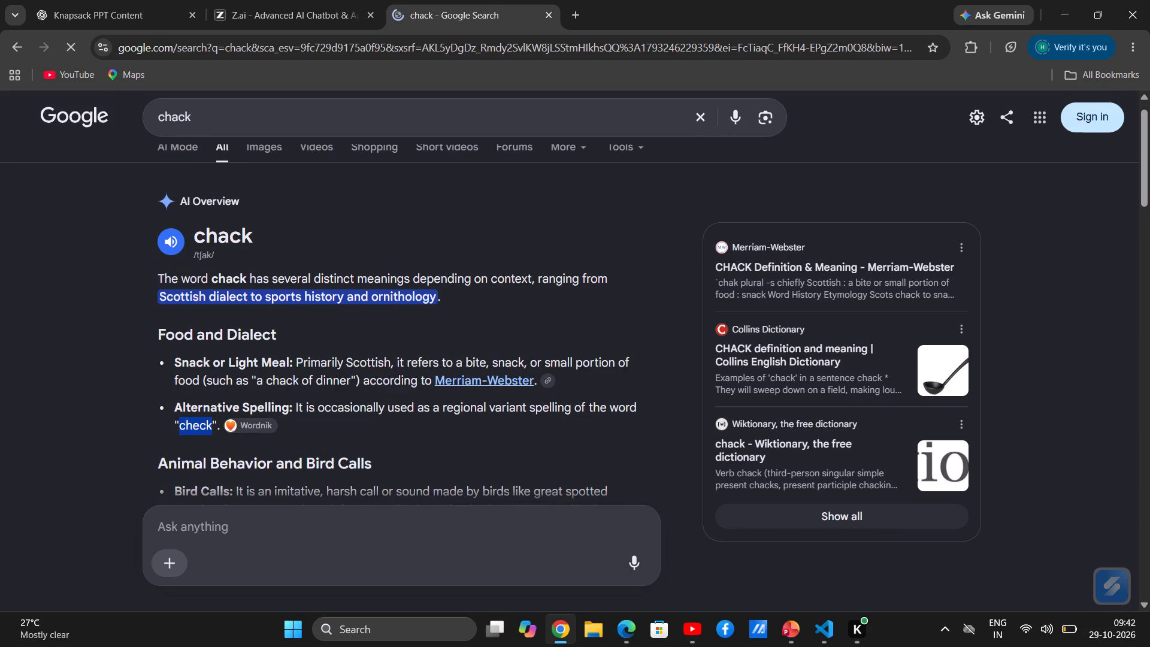
# Search Google for the copied word "check" to verify its meaning.
pyautogui.moveTo(219, 124); pyautogui.dragTo(147, 126)
pyautogui.hotkey('ctrl', 'v')
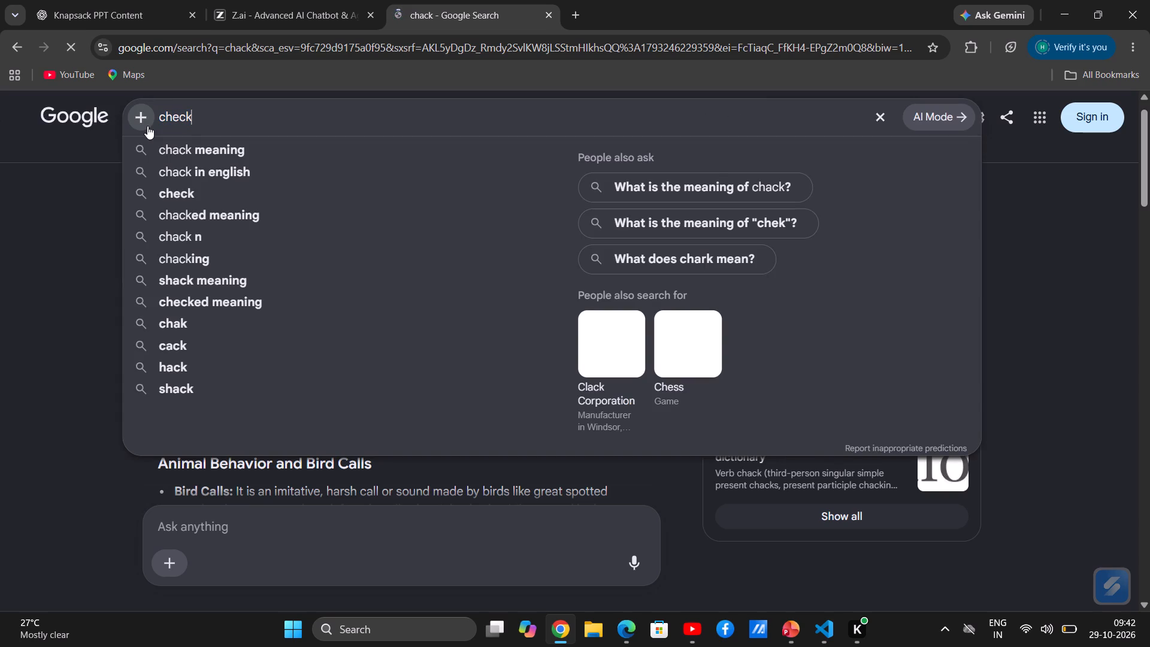
pyautogui.press('Return')
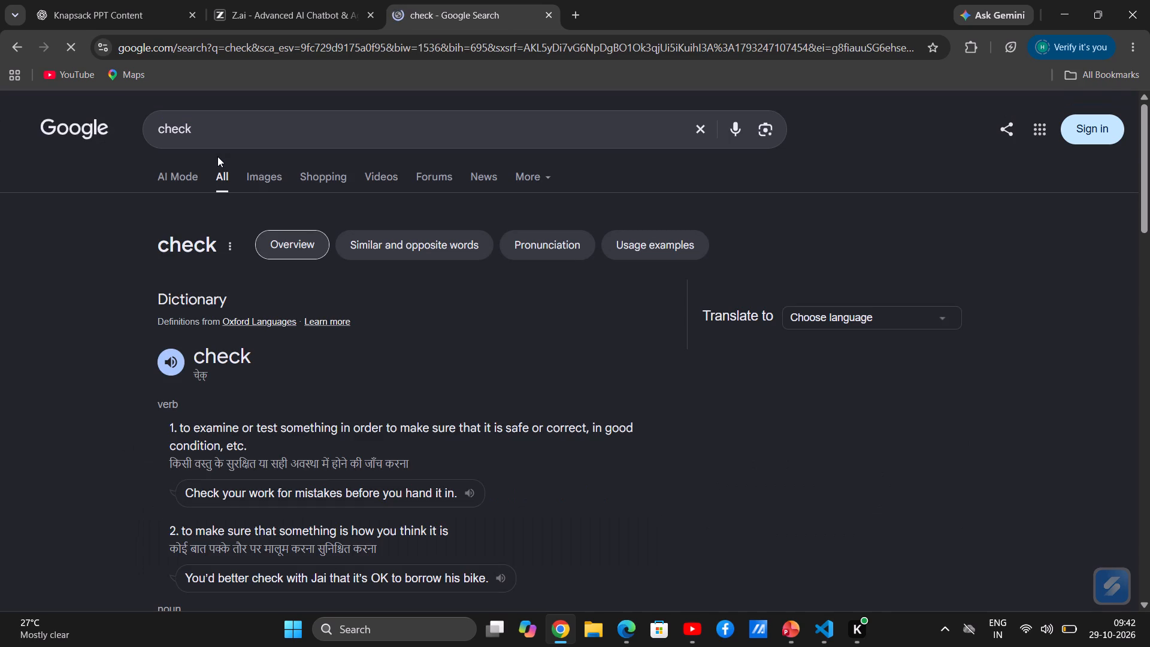
# Switch back to PowerPoint and paste "check" before "D weight" in slide 6's last line.
pyautogui.hotkey('alt', 'Tab')
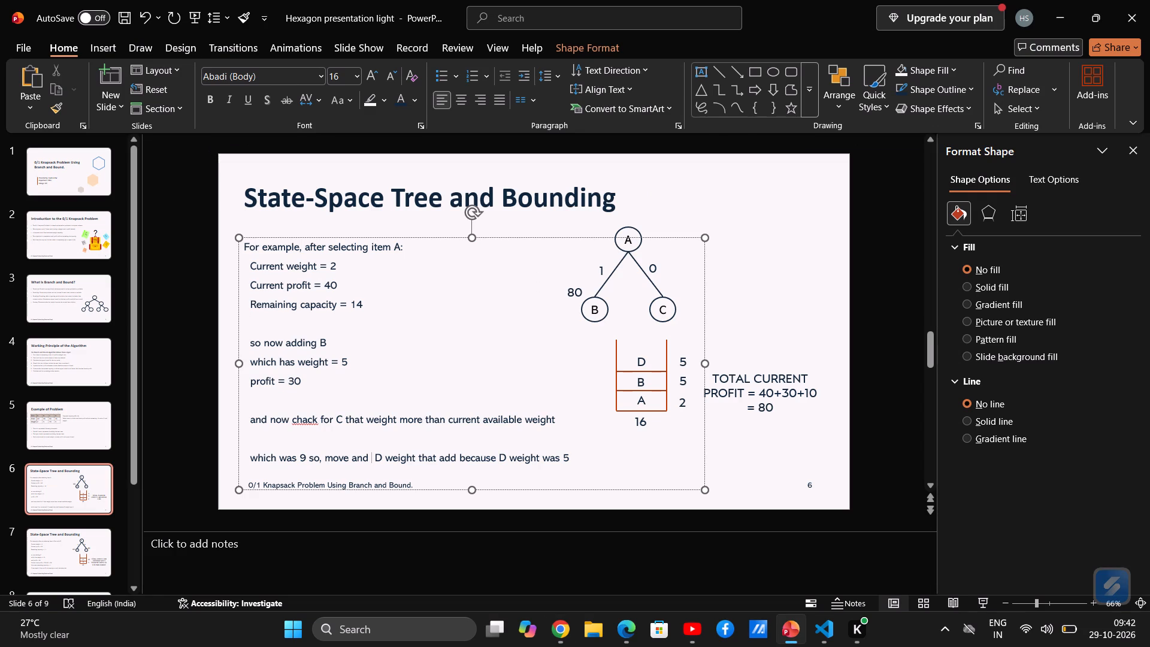
pyautogui.hotkey('ctrl', 'v')
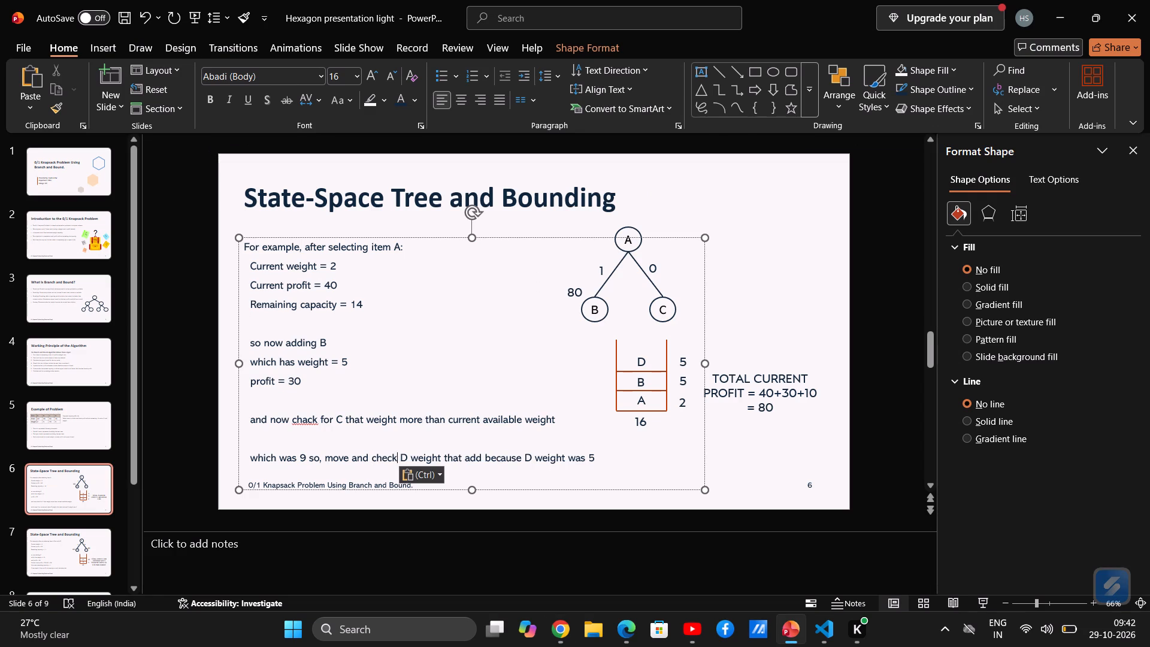
pyautogui.click(397, 459)
# Break slide 6's last line after "check D" so "weight that add because D weight was 5" starts a new line.
pyautogui.click(411, 456)
pyautogui.press('Return')
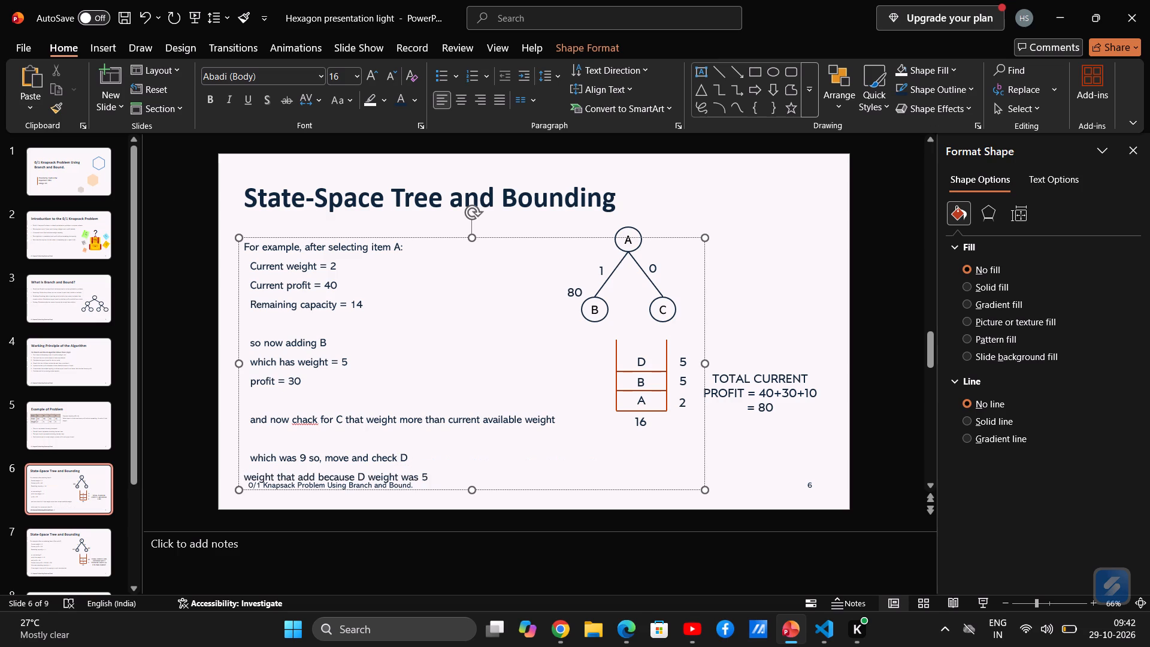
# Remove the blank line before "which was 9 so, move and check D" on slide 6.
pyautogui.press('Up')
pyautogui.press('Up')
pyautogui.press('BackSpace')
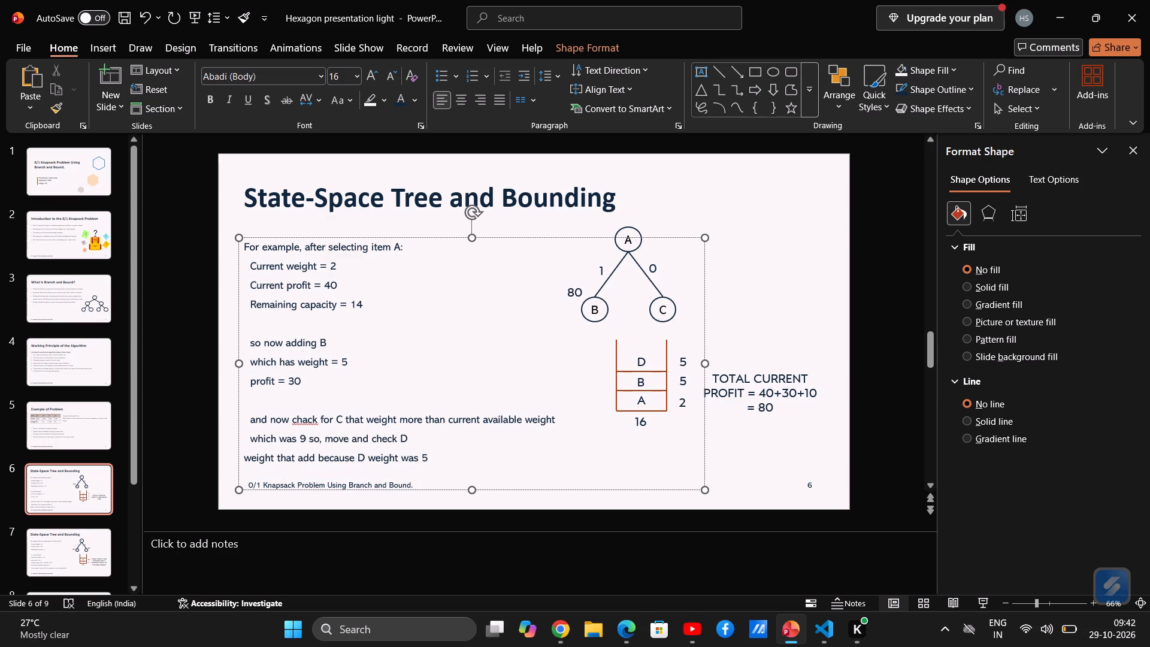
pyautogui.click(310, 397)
# Remove the blank line between "profit = 30" and "and now chack for C" in slide 6's explanation text.
pyautogui.press('BackSpace')
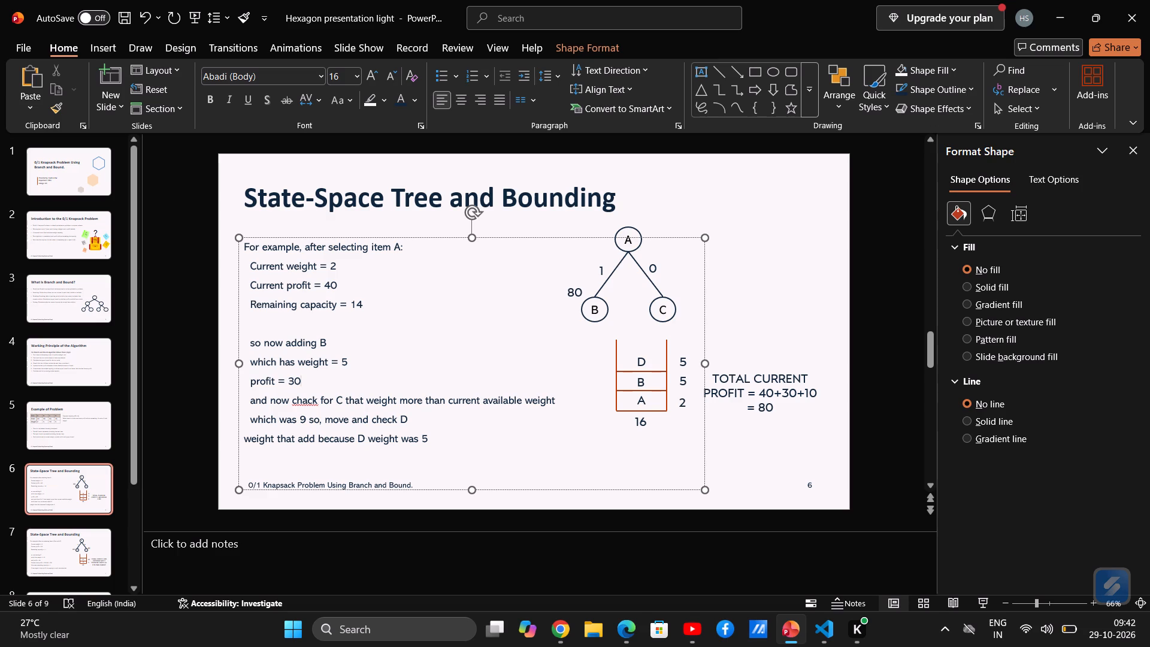
pyautogui.moveTo(310, 382); pyautogui.dragTo(277, 365)
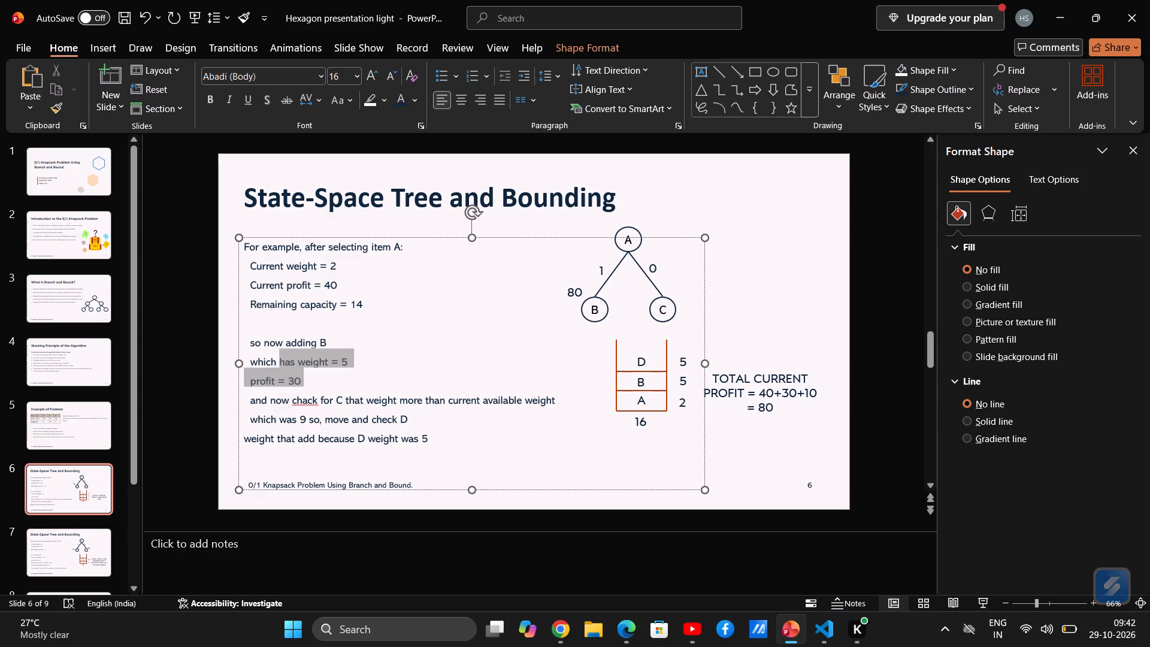
pyautogui.moveTo(277, 365); pyautogui.dragTo(259, 349)
pyautogui.click(325, 377)
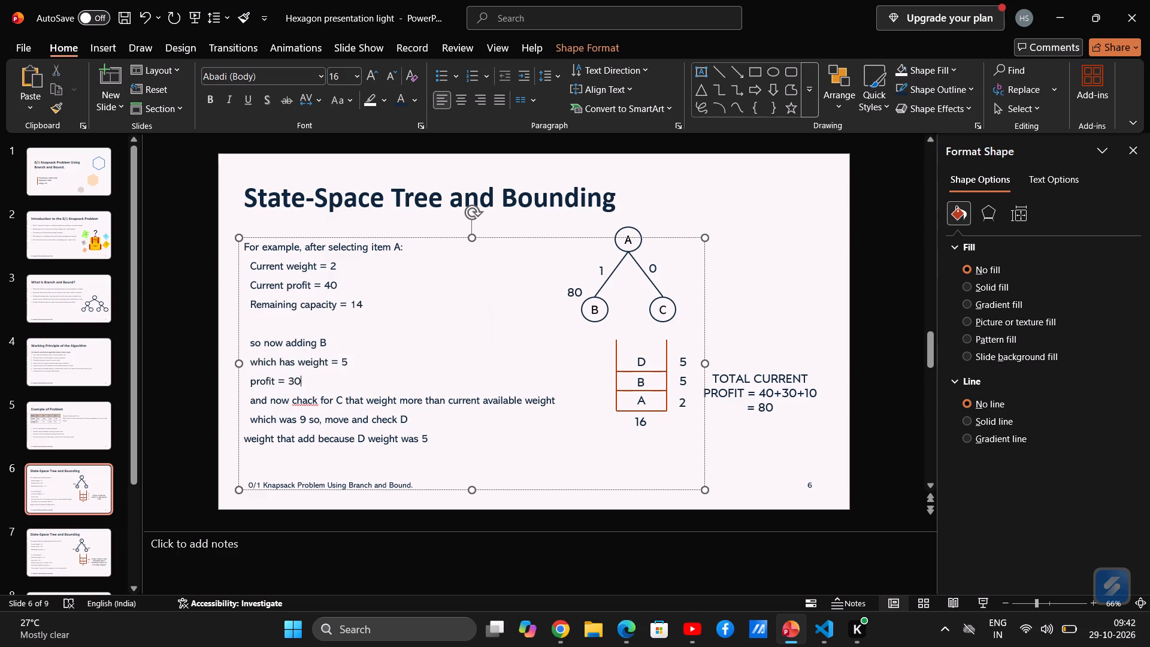
# Extend the top edge of slide 6's explanation text box upward to just below the slide title.
pyautogui.moveTo(469, 238); pyautogui.dragTo(469, 219)
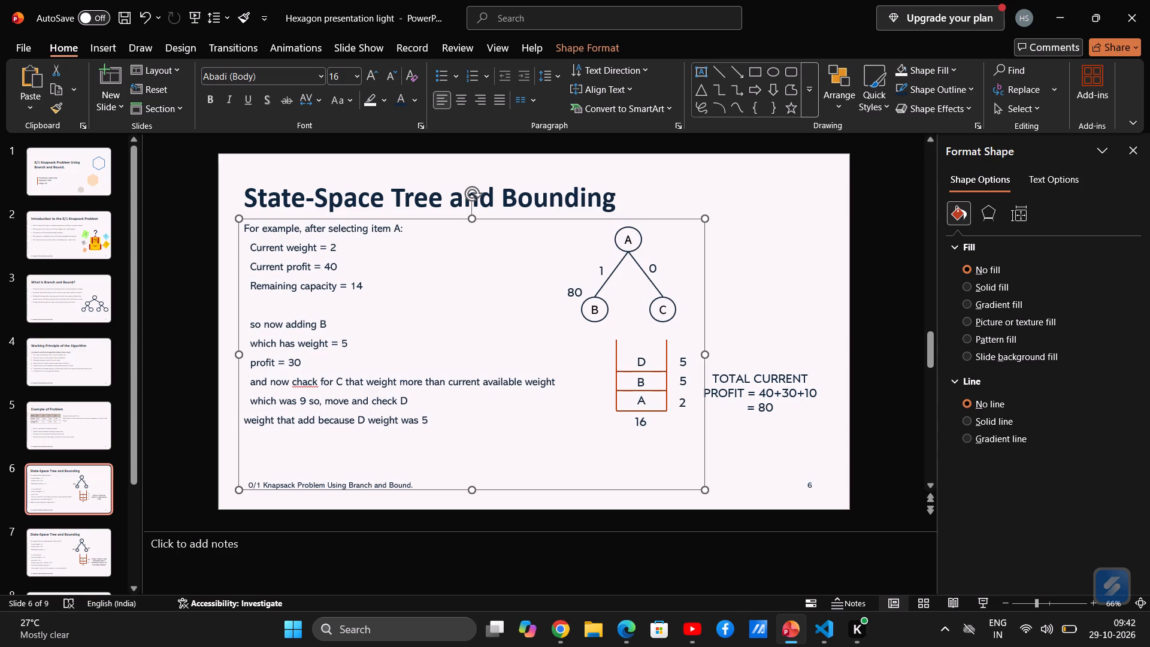
# Indent the last line, "weight that add because D weight was 5", with two spaces to align it with the lines above.
pyautogui.click(441, 394)
pyautogui.press('Down')
pyautogui.press('Left')
pyautogui.press('Left')
pyautogui.press('Left')
pyautogui.press('Left')
pyautogui.press('Left')
pyautogui.press('Left')
pyautogui.press('Left')
pyautogui.press('Left')
pyautogui.press('Left')
pyautogui.press('Left')
pyautogui.press('Left')
pyautogui.press('Left')
pyautogui.press('Left')
pyautogui.press('Left')
pyautogui.press('Left')
pyautogui.press('Left')
pyautogui.press('Left')
pyautogui.press('Left')
pyautogui.press('Left')
pyautogui.press('Left')
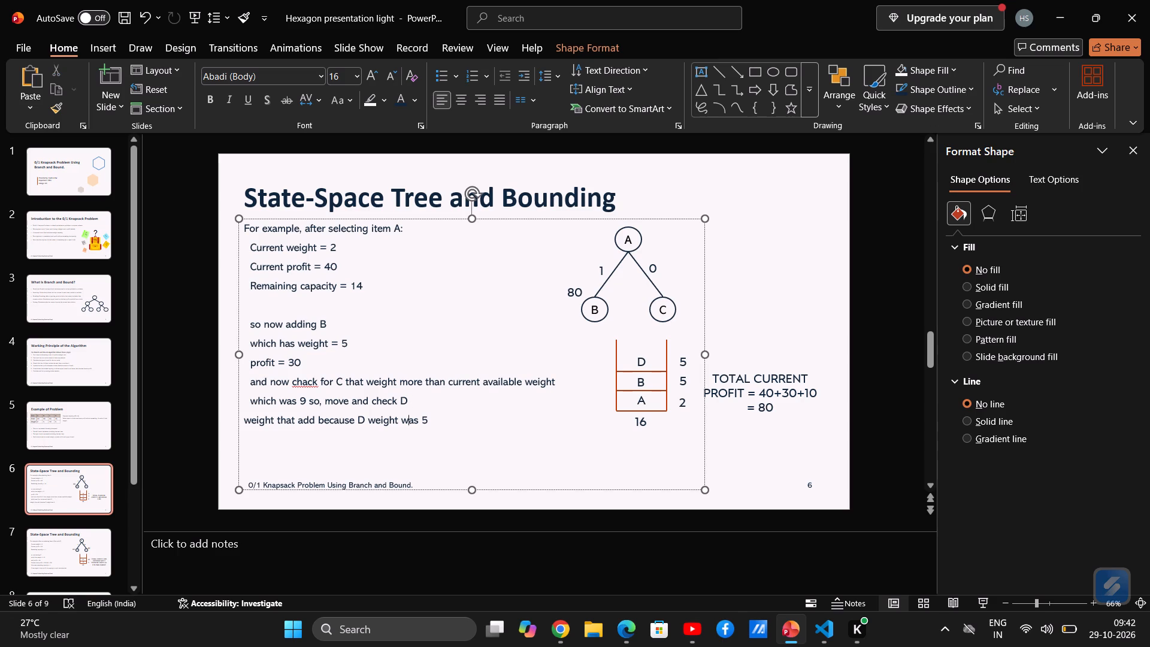
pyautogui.press('Left')
pyautogui.press('Left')
pyautogui.press('Right')
pyautogui.press('space')
pyautogui.press('space')
# Replace "was" with "=" in the last line so that it ends with "D weight = 5".
pyautogui.press('Right')
pyautogui.press('Right')
pyautogui.press('Right')
pyautogui.press('Right')
pyautogui.press('Right')
pyautogui.press('Right')
pyautogui.press('Right')
pyautogui.press('Right')
pyautogui.press('Right')
pyautogui.press('Right')
pyautogui.press('Right')
pyautogui.press('Right')
pyautogui.press('Right')
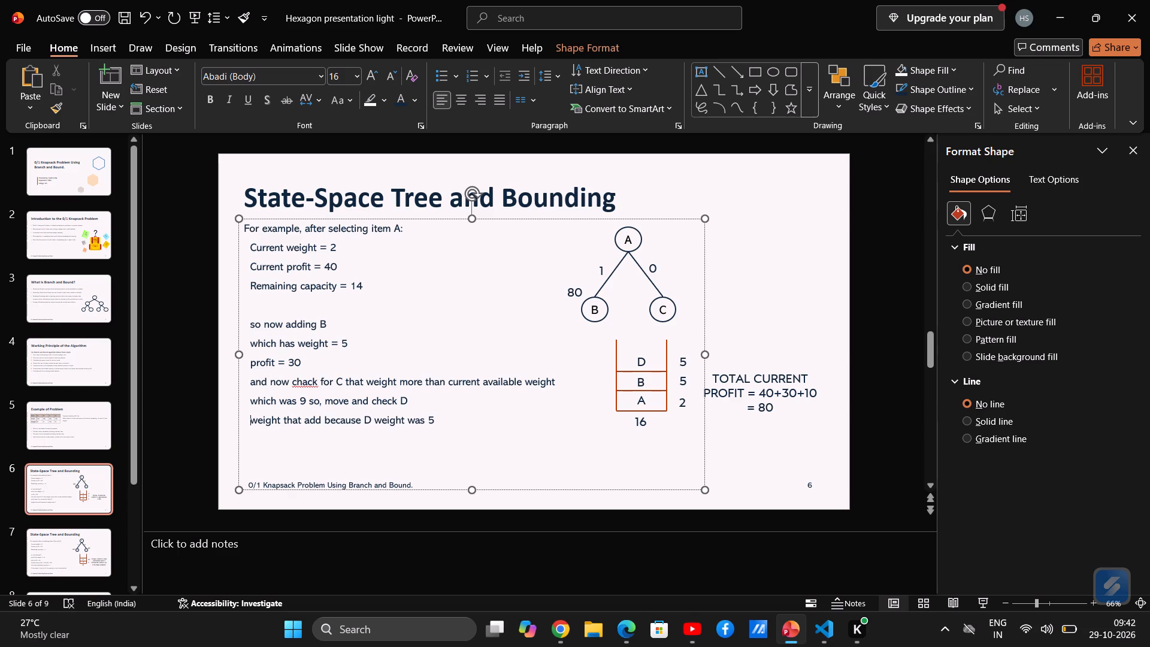
pyautogui.press('Left')
pyautogui.press('Left')
pyautogui.press('Left')
pyautogui.press('Right')
pyautogui.press('Right')
pyautogui.press('Right')
pyautogui.press('Left')
pyautogui.press('Left')
pyautogui.press('Right')
pyautogui.press('Right')
pyautogui.press('Right')
pyautogui.press('Right')
pyautogui.press('Right')
pyautogui.press('Right')
pyautogui.press('Right')
pyautogui.press('Right')
pyautogui.press('Right')
pyautogui.press('Right')
pyautogui.press('Right')
pyautogui.press('Right')
pyautogui.press('Right')
pyautogui.press('Right')
pyautogui.press('Right')
pyautogui.press('Right')
pyautogui.press('Right')
pyautogui.press('Right')
pyautogui.press('Right')
pyautogui.press('Right')
pyautogui.press('Right')
pyautogui.press('Right')
pyautogui.press('Right')
pyautogui.press('Right')
pyautogui.press('Right')
pyautogui.press('Right')
pyautogui.press('BackSpace')
pyautogui.press('BackSpace')
pyautogui.press('BackSpace')
pyautogui.press('BackSpace')
pyautogui.write('=')
pyautogui.press('space')
# Delete "weight that add because" from the last line, leaving only "D weight = 5".
pyautogui.press('Left')
pyautogui.press('Left')
pyautogui.press('Left')
pyautogui.press('Left')
pyautogui.press('Left')
pyautogui.press('Left')
pyautogui.press('Left')
pyautogui.press('Left')
pyautogui.press('Left')
pyautogui.press('Left')
pyautogui.press('Left')
pyautogui.press('Left')
pyautogui.press('Left')
pyautogui.press('Left')
pyautogui.press('Left')
pyautogui.press('Left')
pyautogui.press('Left')
pyautogui.press('Left')
pyautogui.press('Left')
pyautogui.press('Left')
pyautogui.press('Right')
pyautogui.press('Right')
pyautogui.press('Right')
pyautogui.press('Right')
pyautogui.press('Right')
pyautogui.press('Right')
pyautogui.press('Right')
pyautogui.press('Right')
pyautogui.press('Right')
pyautogui.press('BackSpace')
pyautogui.press('BackSpace')
pyautogui.press('BackSpace')
pyautogui.press('BackSpace')
pyautogui.press('BackSpace')
pyautogui.press('BackSpace')
pyautogui.press('BackSpace')
pyautogui.press('BackSpace')
pyautogui.press('BackSpace')
pyautogui.press('BackSpace')
pyautogui.press('BackSpace')
pyautogui.press('BackSpace')
pyautogui.press('BackSpace')
pyautogui.press('BackSpace')
pyautogui.press('BackSpace')
pyautogui.press('BackSpace')
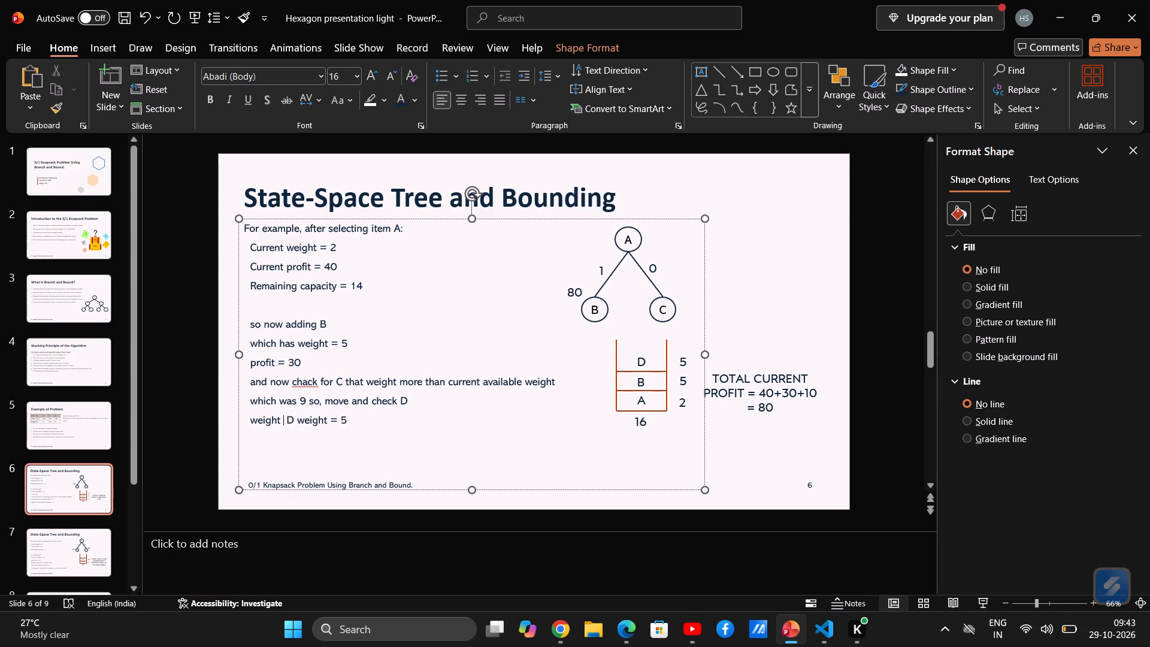
pyautogui.press('BackSpace')
pyautogui.press('BackSpace')
pyautogui.press('BackSpace')
pyautogui.press('BackSpace')
pyautogui.press('BackSpace')
pyautogui.press('BackSpace')
pyautogui.press('BackSpace')
pyautogui.press('BackSpace')
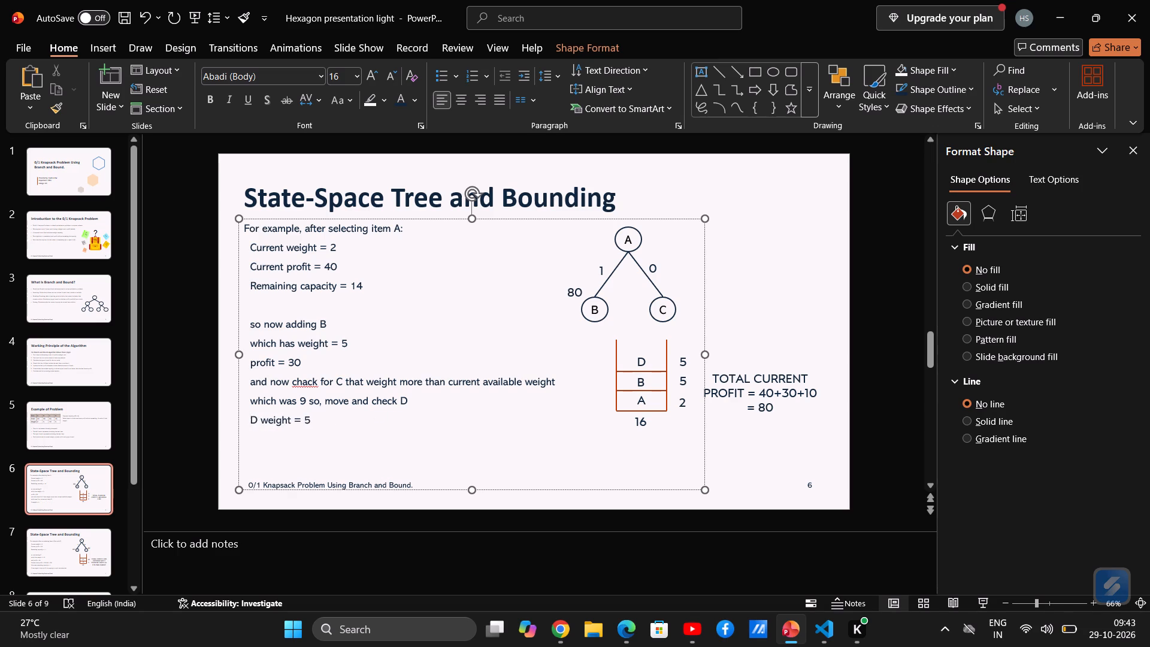
# Add a new line reading "Profit = 10" below "D weight = 5" in slide 6's explanation text.
pyautogui.press('Right')
pyautogui.press('Right')
pyautogui.press('Right')
pyautogui.press('Right')
pyautogui.press('Right')
pyautogui.press('Right')
pyautogui.press('Right')
pyautogui.press('Right')
pyautogui.press('Right')
pyautogui.press('Right')
pyautogui.press('Right')
pyautogui.press('Right')
pyautogui.press('Right')
pyautogui.press('Right')
pyautogui.press('Return')
pyautogui.write('profit')
pyautogui.press('space')
pyautogui.write('=')
pyautogui.press('space')
pyautogui.write('10')
# Indent the "Profit = 10" line with two spaces to align it with the lines above.
pyautogui.press('Left')
pyautogui.press('Left')
pyautogui.press('Left')
pyautogui.press('Left')
pyautogui.press('Left')
pyautogui.press('Left')
pyautogui.press('Left')
pyautogui.press('Left')
pyautogui.press('Left')
pyautogui.press('Left')
pyautogui.press('Left')
pyautogui.press('space')
pyautogui.press('space')
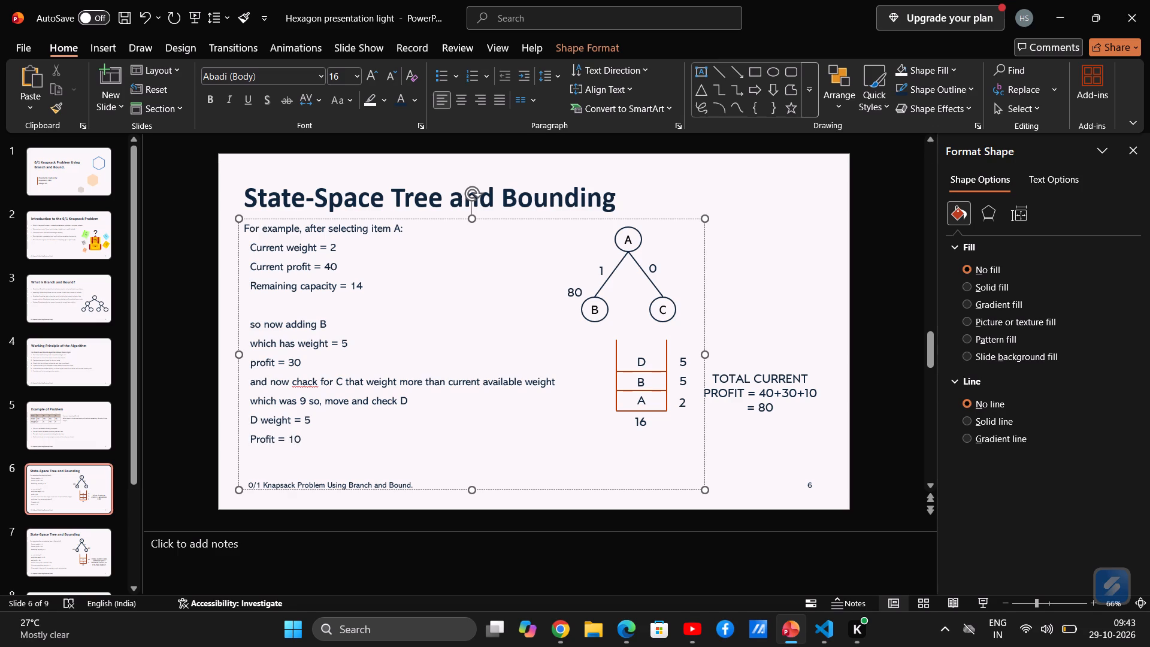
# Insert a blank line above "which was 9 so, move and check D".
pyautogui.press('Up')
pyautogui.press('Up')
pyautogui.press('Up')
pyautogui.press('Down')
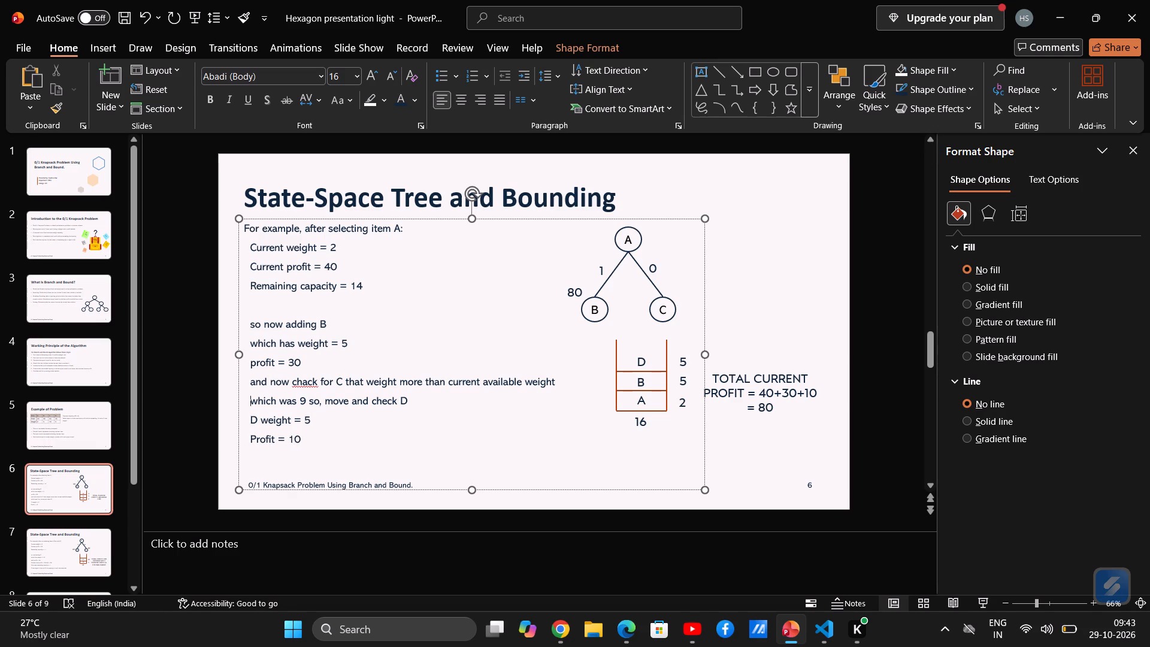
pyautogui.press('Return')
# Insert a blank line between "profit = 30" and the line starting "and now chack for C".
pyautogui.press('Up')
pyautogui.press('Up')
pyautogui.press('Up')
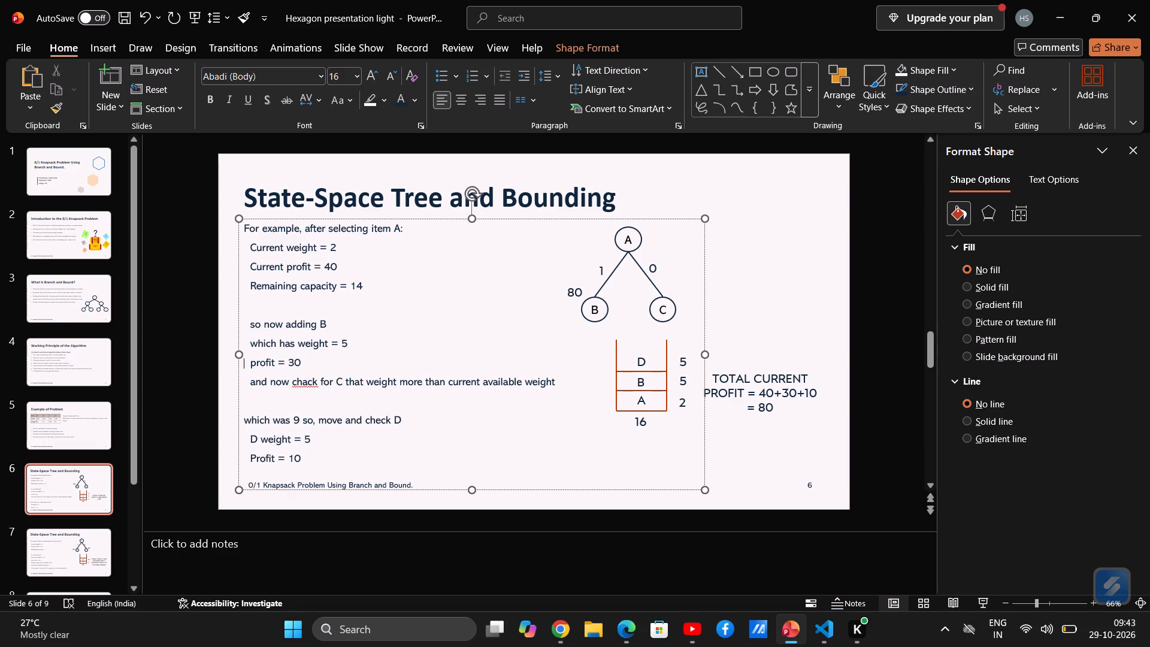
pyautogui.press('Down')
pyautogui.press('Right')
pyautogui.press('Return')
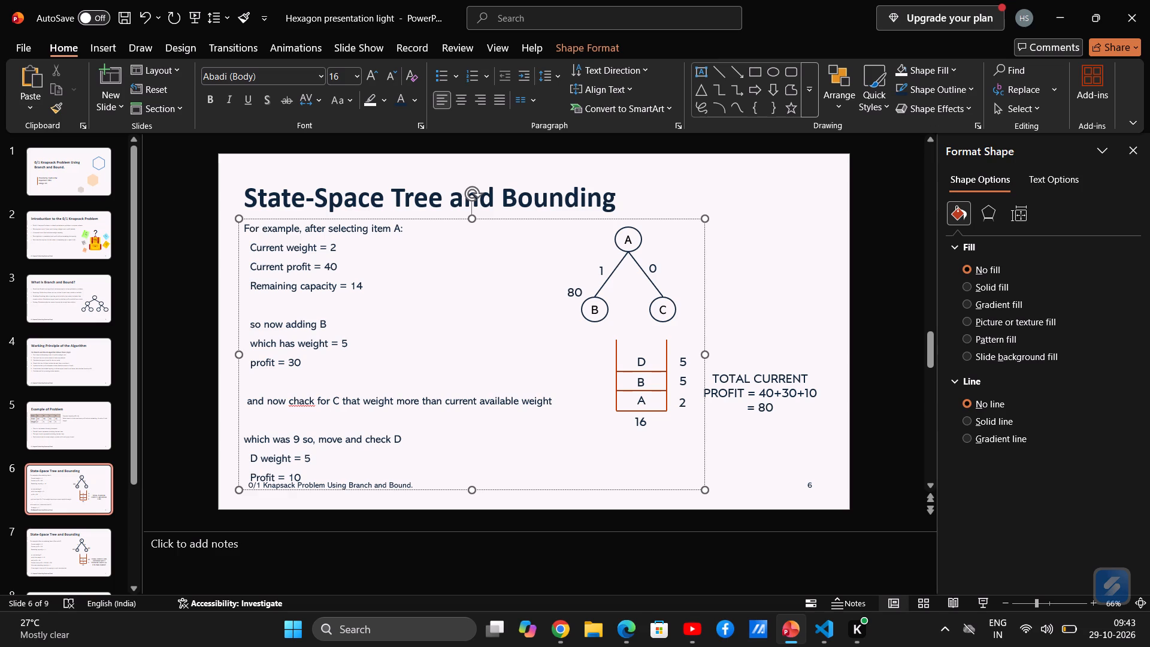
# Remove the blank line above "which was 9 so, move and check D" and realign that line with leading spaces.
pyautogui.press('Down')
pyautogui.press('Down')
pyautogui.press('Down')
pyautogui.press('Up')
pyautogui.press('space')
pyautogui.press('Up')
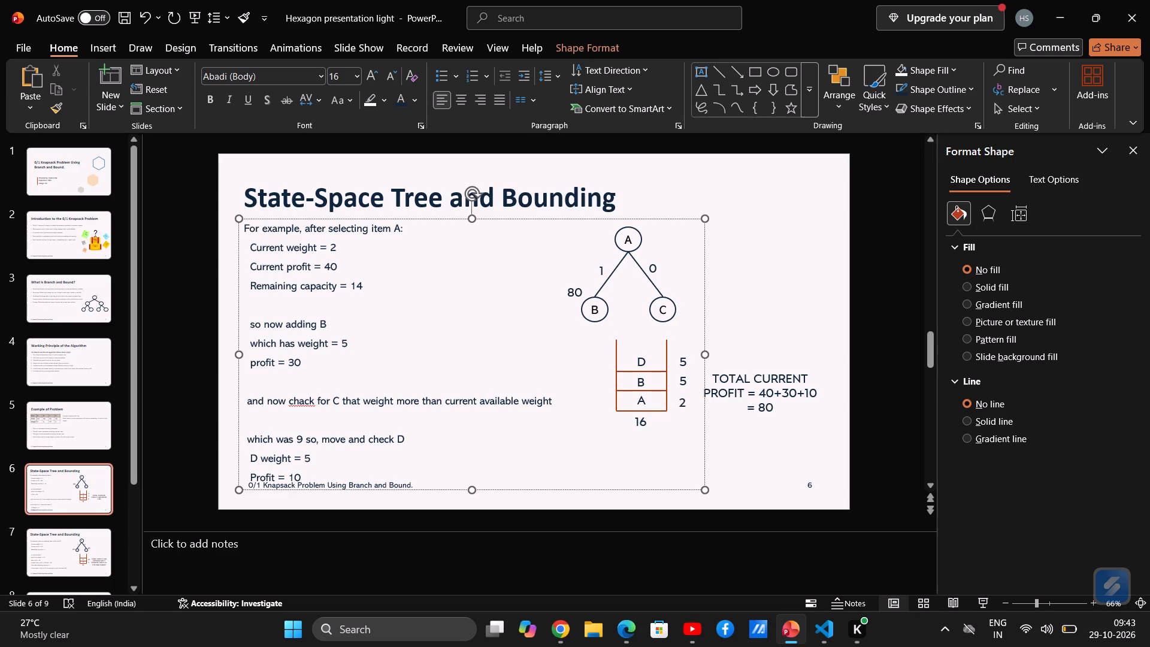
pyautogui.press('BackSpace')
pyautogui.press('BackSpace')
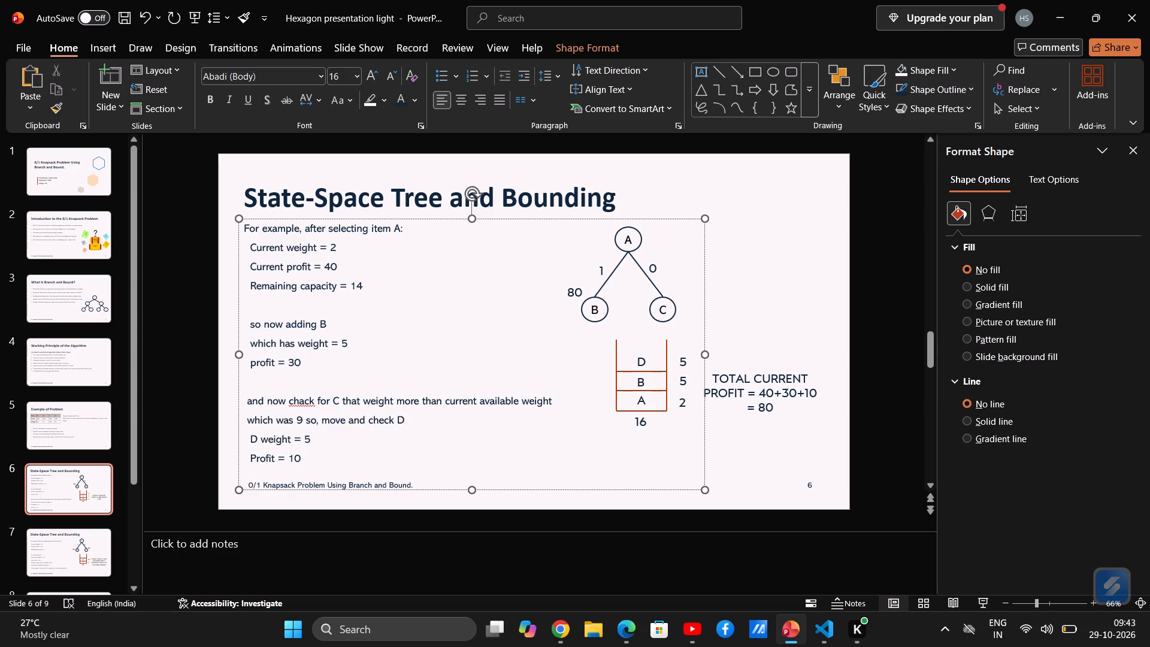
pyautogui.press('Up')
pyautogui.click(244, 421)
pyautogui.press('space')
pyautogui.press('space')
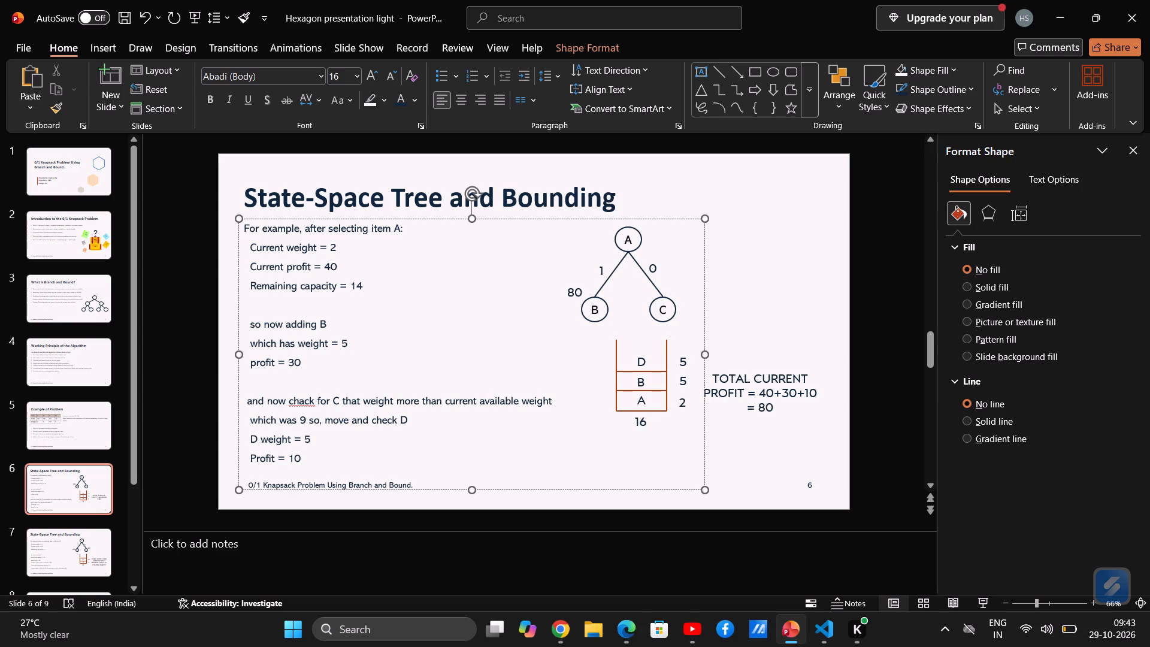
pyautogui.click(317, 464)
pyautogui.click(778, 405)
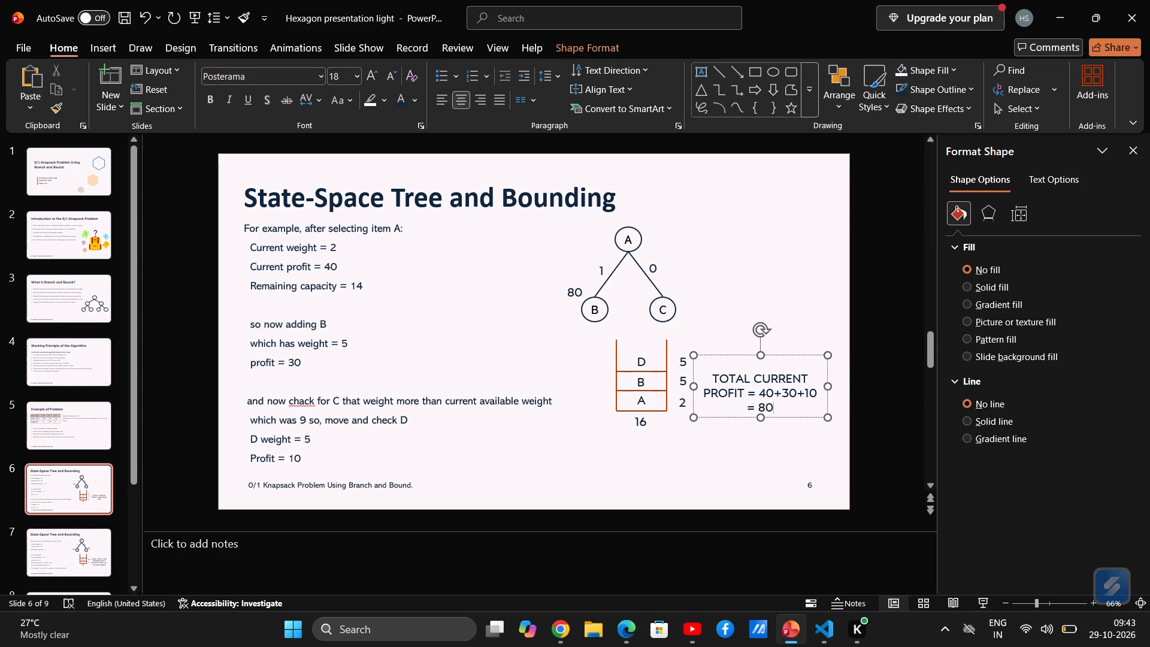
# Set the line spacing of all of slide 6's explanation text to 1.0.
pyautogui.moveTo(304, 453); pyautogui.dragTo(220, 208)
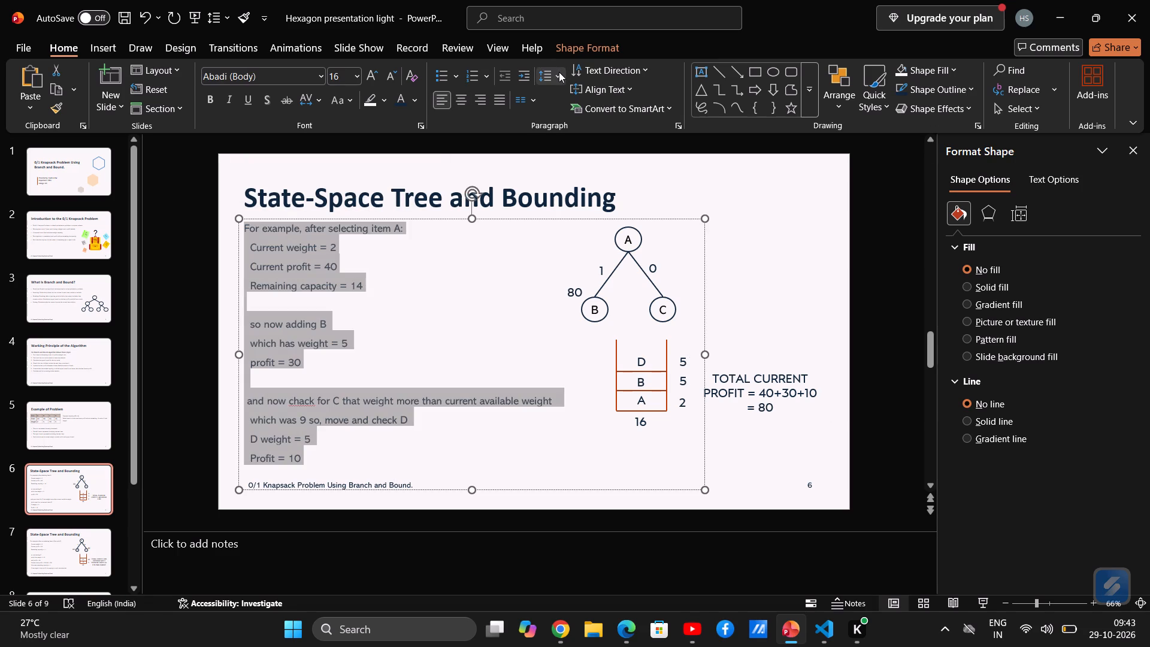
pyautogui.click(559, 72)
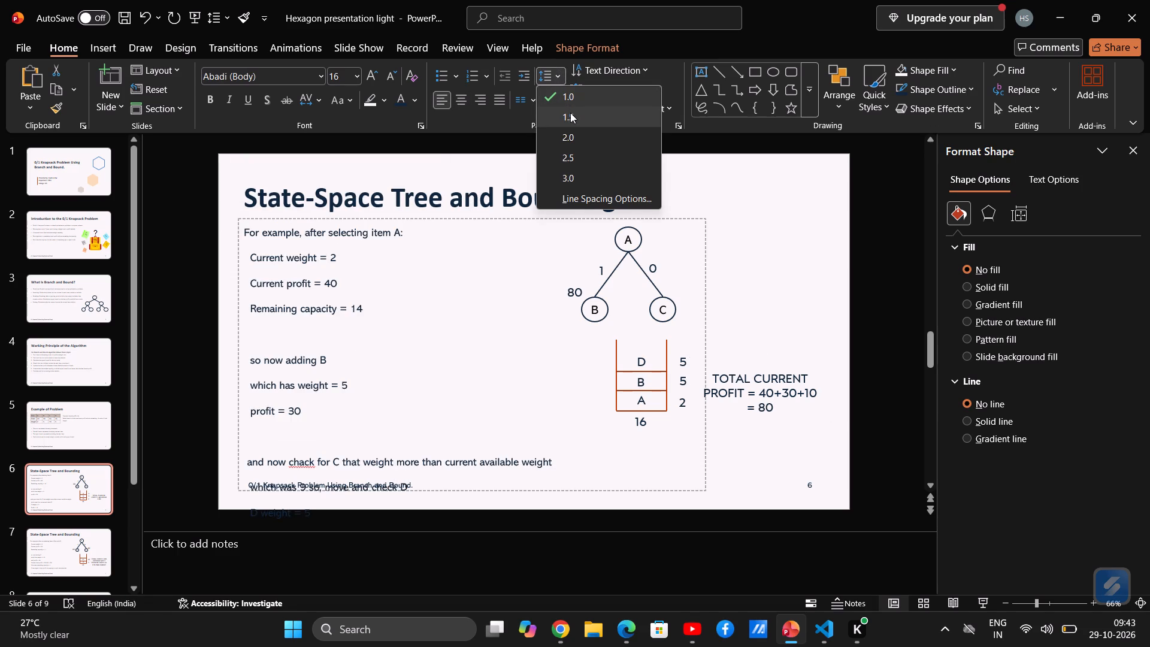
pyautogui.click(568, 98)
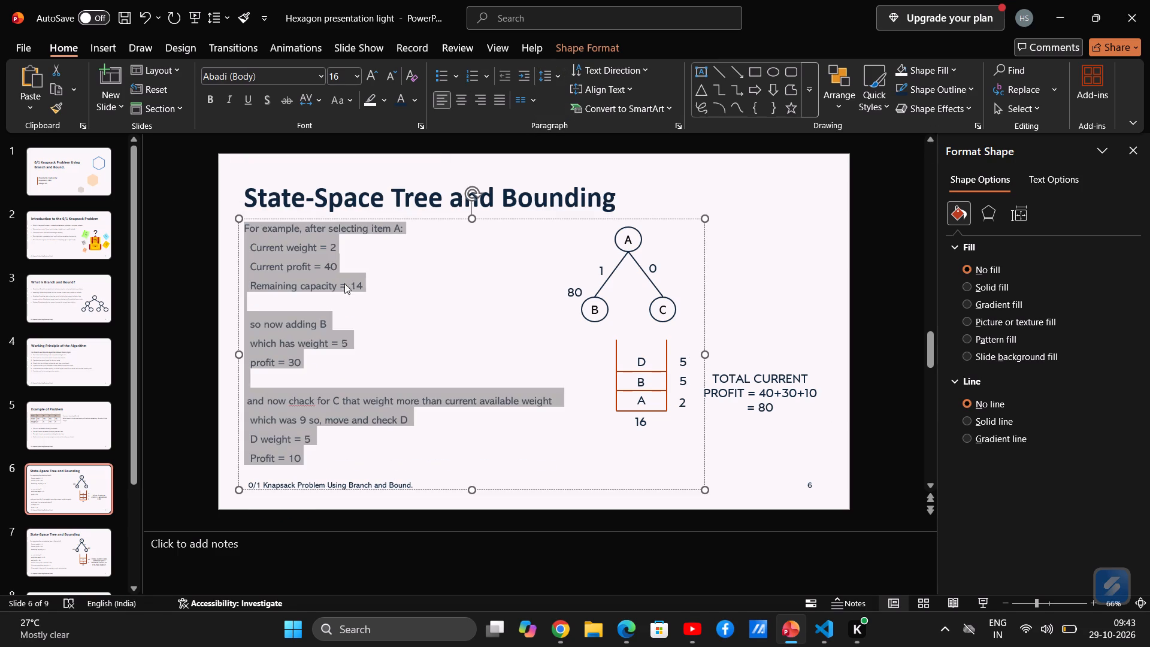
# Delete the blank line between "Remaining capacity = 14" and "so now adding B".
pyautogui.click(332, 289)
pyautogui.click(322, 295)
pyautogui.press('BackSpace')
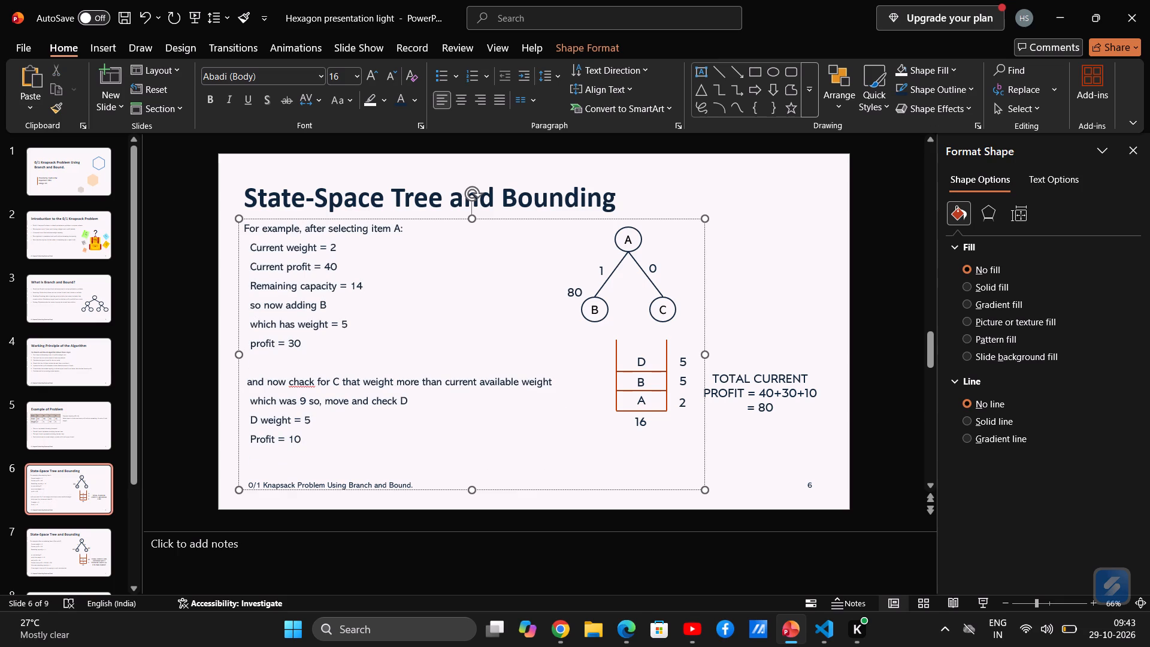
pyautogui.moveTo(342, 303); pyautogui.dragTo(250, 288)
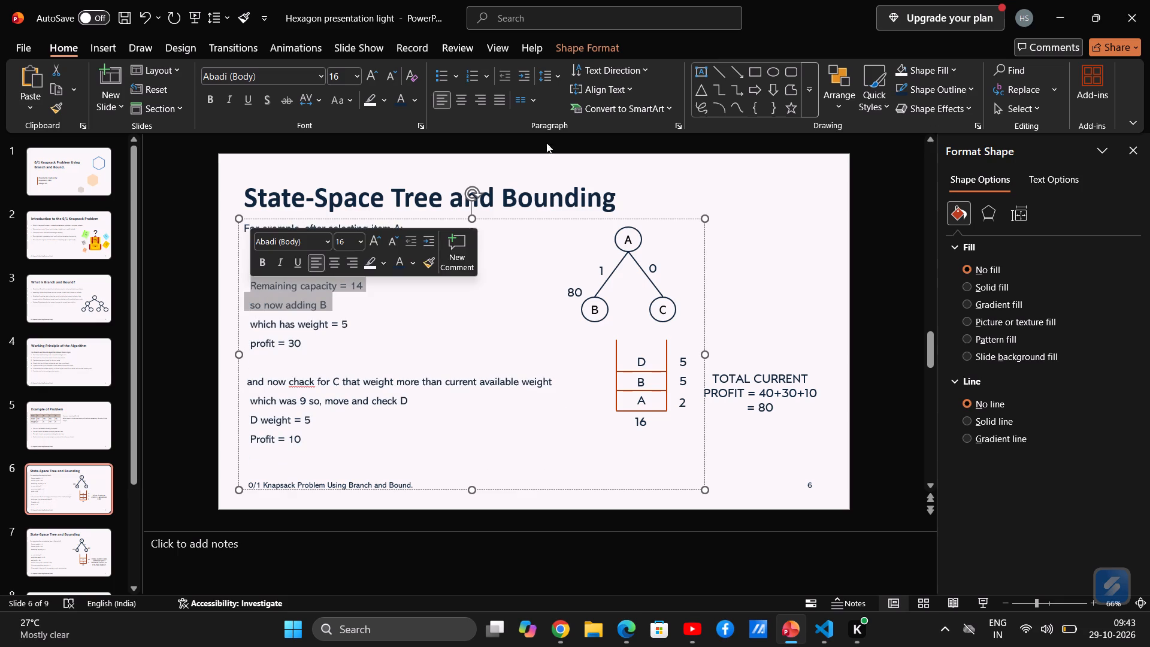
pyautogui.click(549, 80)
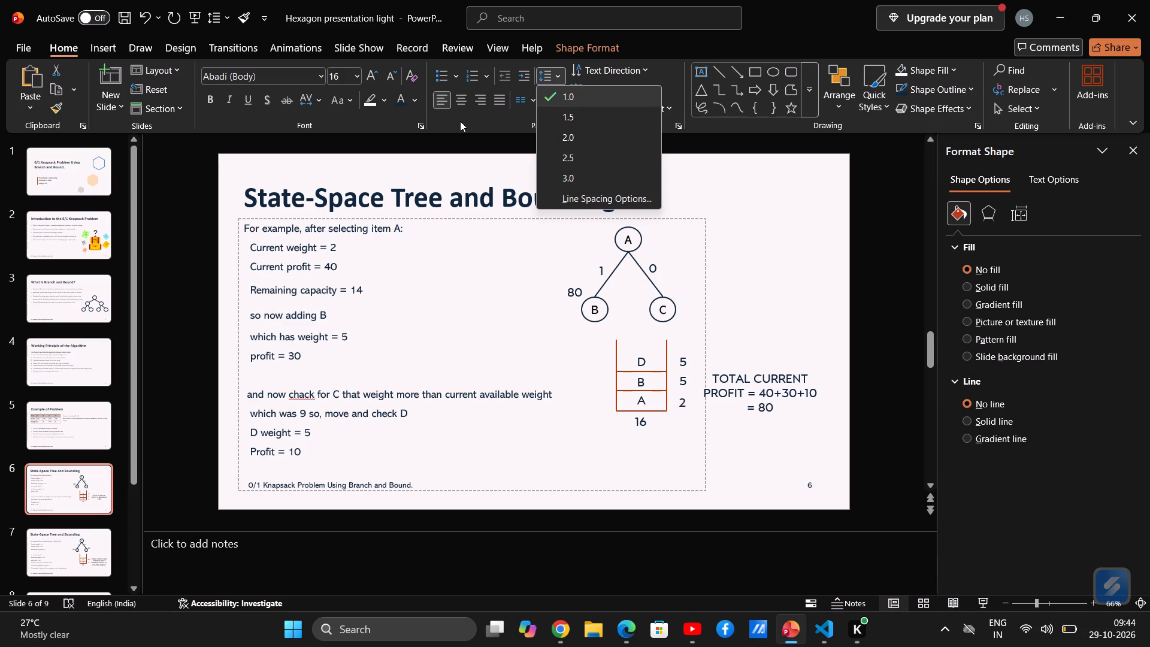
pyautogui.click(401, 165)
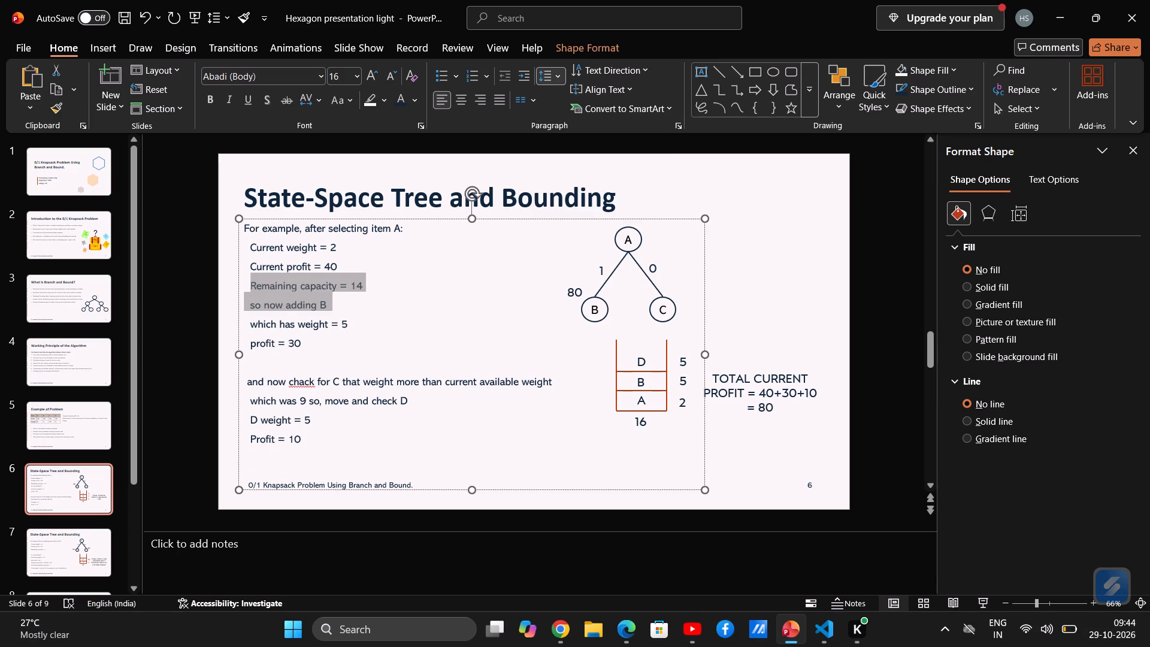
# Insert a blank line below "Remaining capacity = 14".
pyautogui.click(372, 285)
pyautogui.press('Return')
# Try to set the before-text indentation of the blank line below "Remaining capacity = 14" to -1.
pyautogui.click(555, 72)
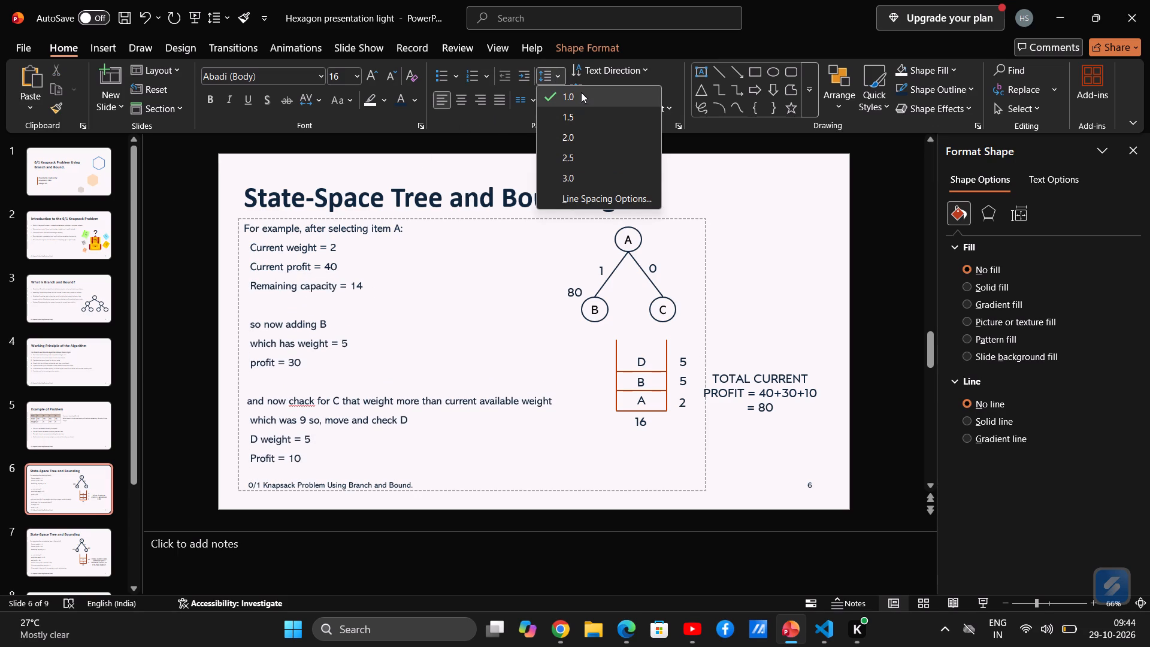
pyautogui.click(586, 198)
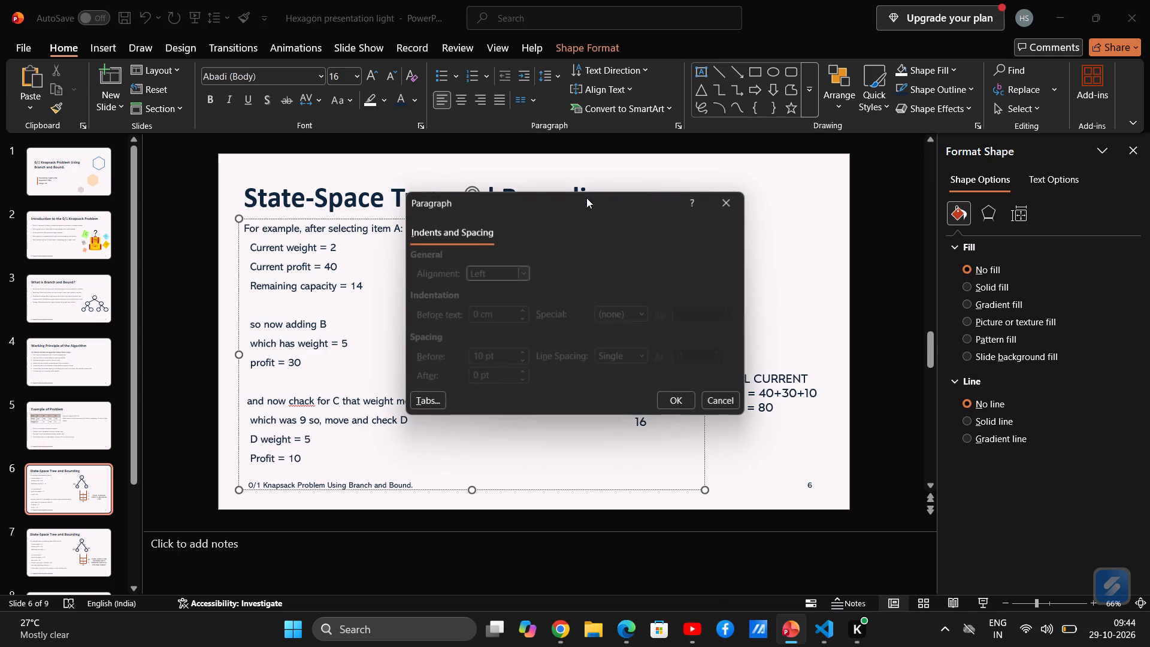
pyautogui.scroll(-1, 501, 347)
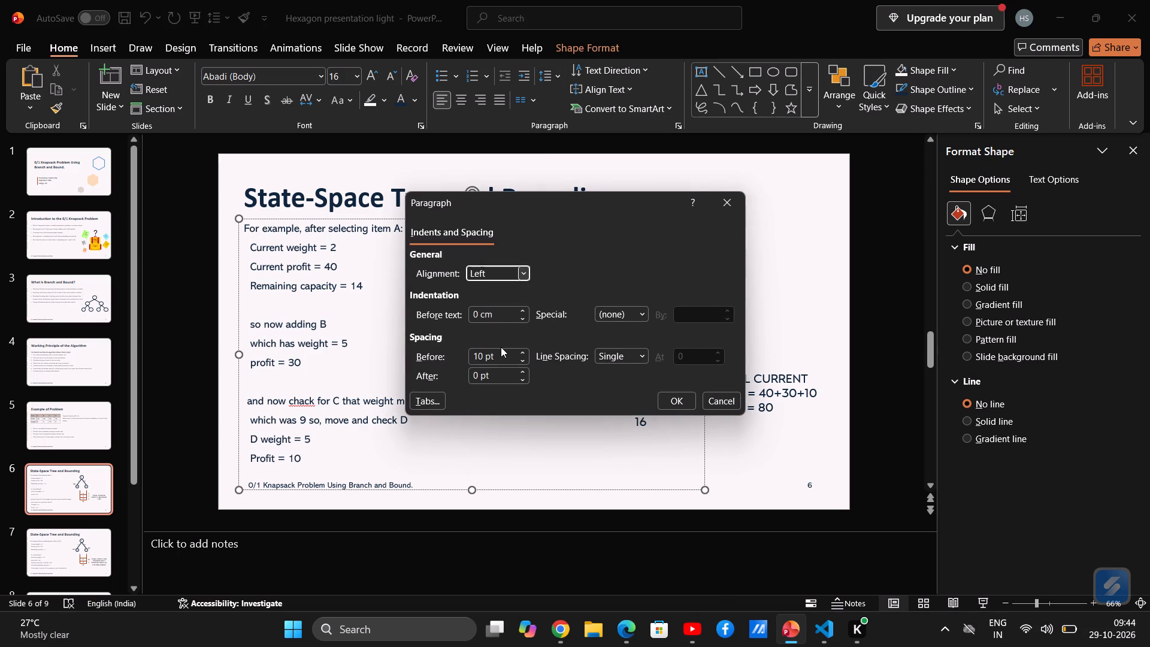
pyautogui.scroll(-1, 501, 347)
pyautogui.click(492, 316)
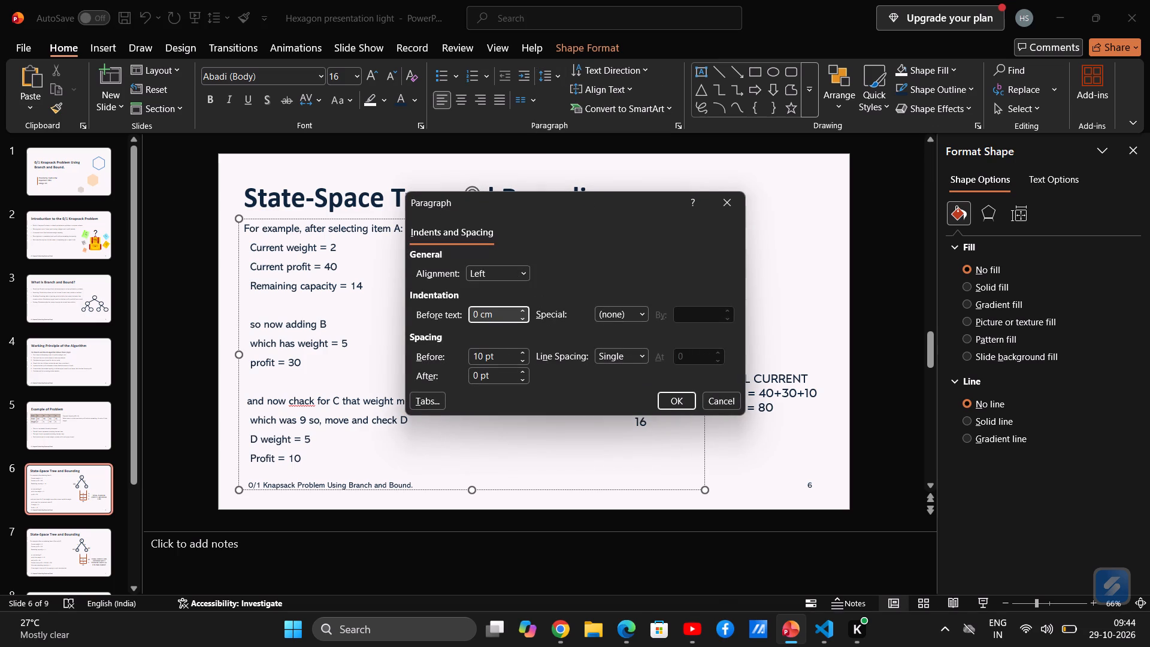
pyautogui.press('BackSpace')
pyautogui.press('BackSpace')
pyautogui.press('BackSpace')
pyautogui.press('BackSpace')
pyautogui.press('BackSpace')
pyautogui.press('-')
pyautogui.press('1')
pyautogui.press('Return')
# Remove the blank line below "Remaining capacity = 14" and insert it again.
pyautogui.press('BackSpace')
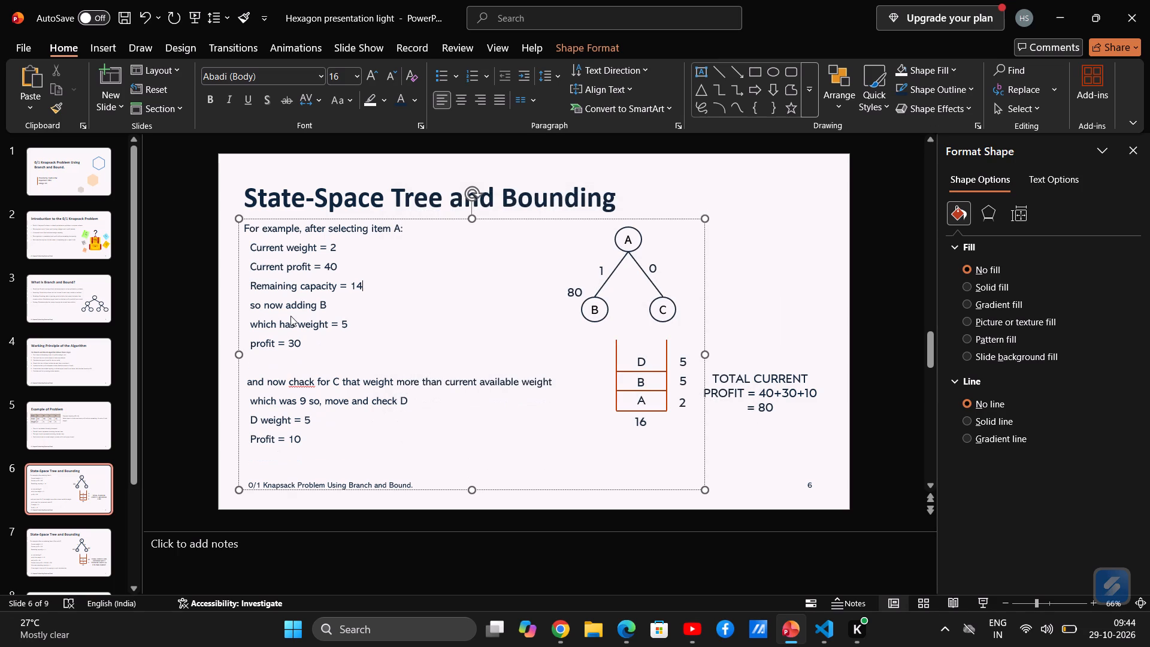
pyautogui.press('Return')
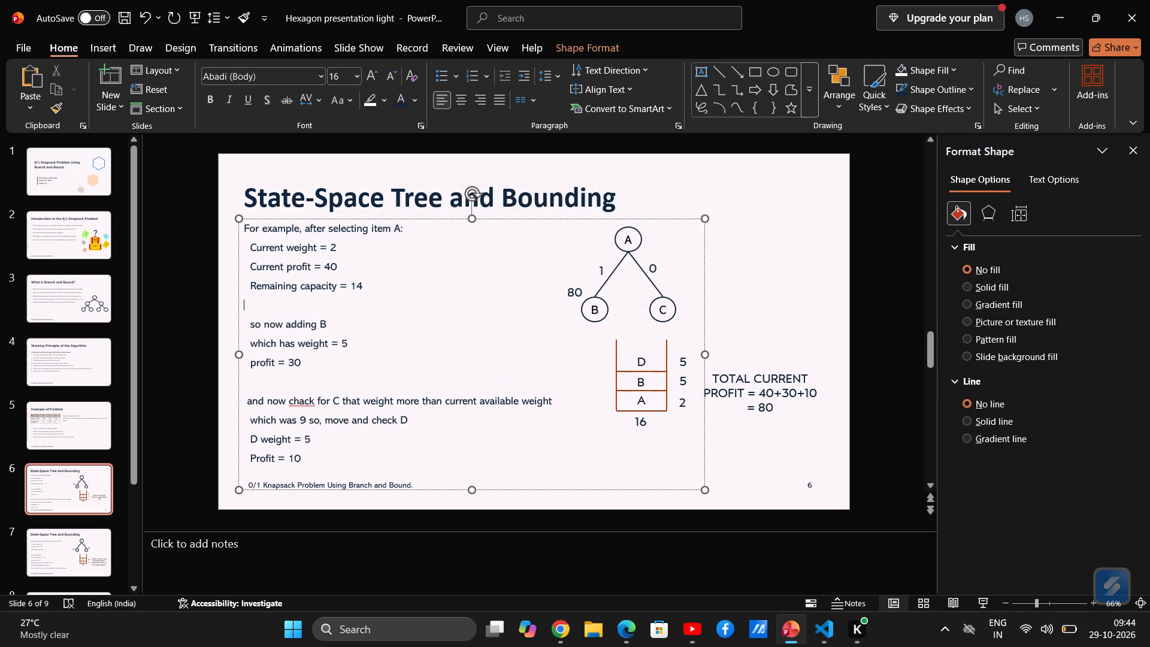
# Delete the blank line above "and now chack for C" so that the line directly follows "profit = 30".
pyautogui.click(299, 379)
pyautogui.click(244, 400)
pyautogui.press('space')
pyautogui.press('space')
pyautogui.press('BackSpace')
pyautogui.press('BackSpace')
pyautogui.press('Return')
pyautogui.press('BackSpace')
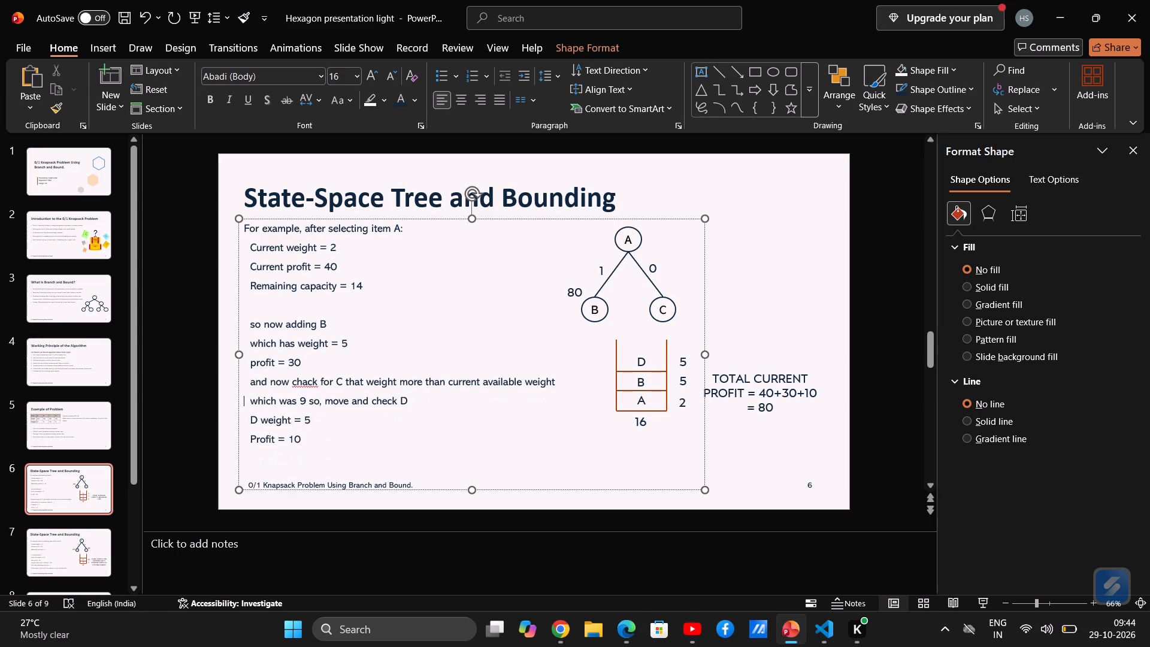
# Insert a blank line above "which was 9 so, move and check D".
pyautogui.press('Down')
pyautogui.press('Return')
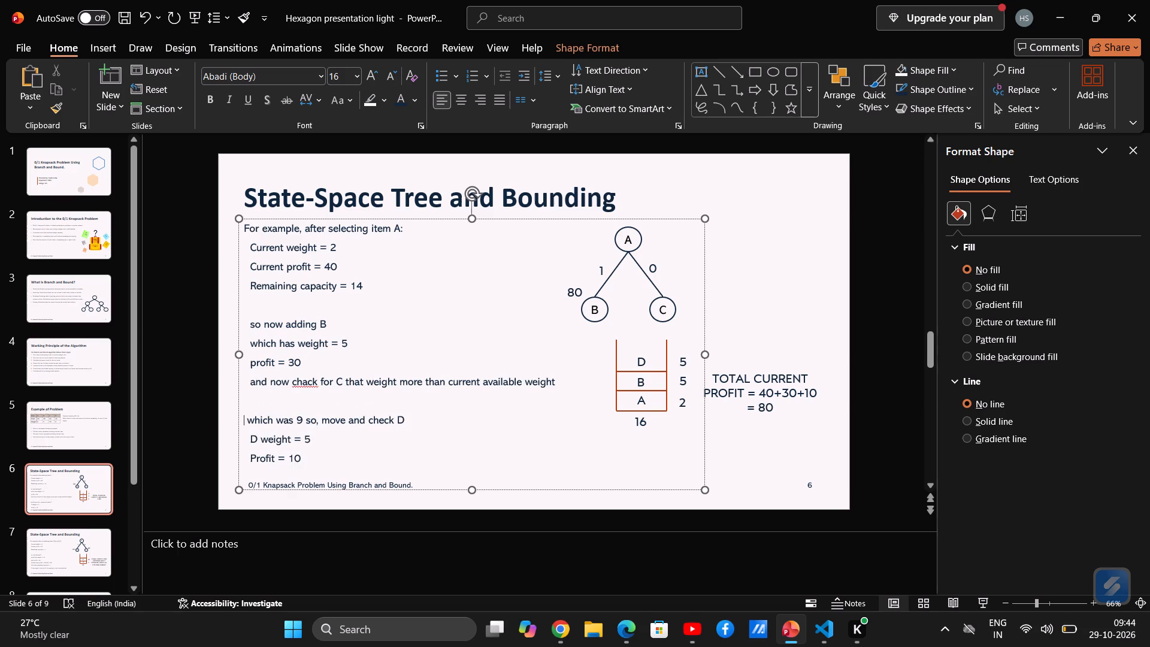
# Correct the misspelled "chack" to "check" in the line about item C on slide 6.
pyautogui.click(306, 382)
pyautogui.press('BackSpace')
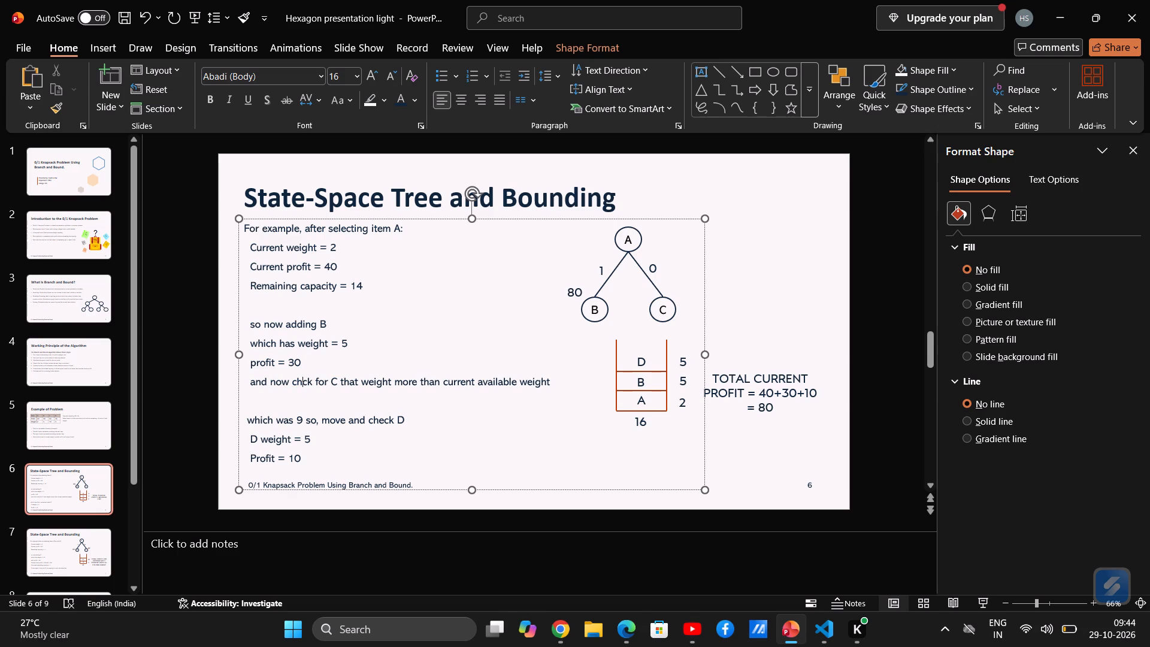
pyautogui.hotkey('shift', 'e')
pyautogui.press('BackSpace')
pyautogui.press('e')
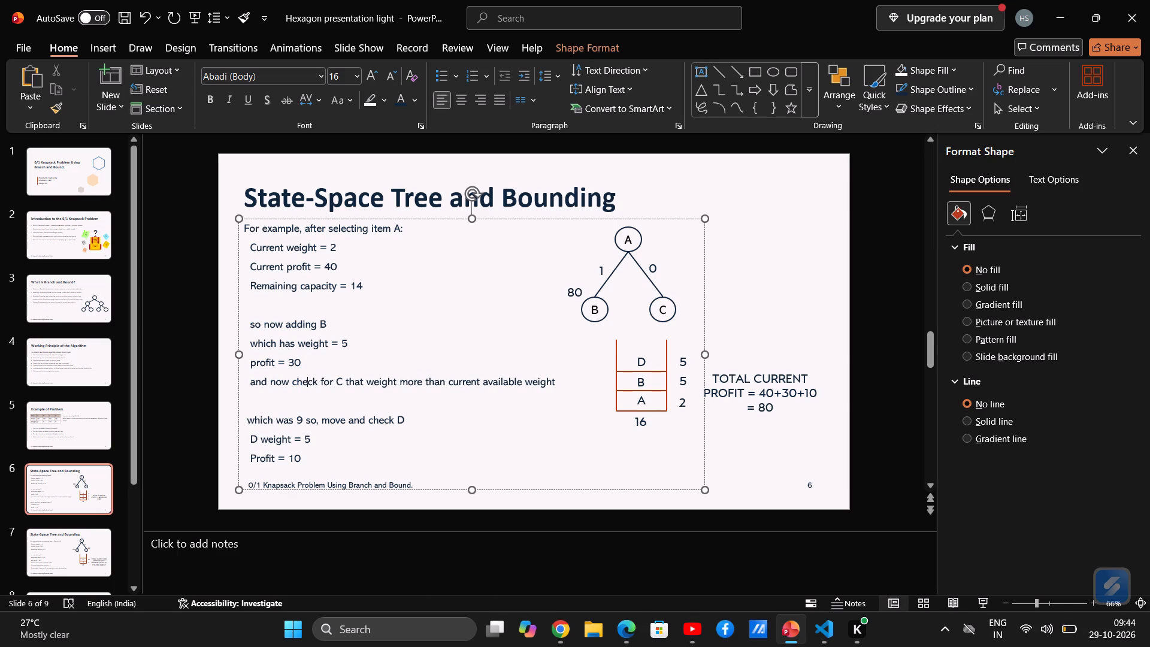
pyautogui.click(434, 373)
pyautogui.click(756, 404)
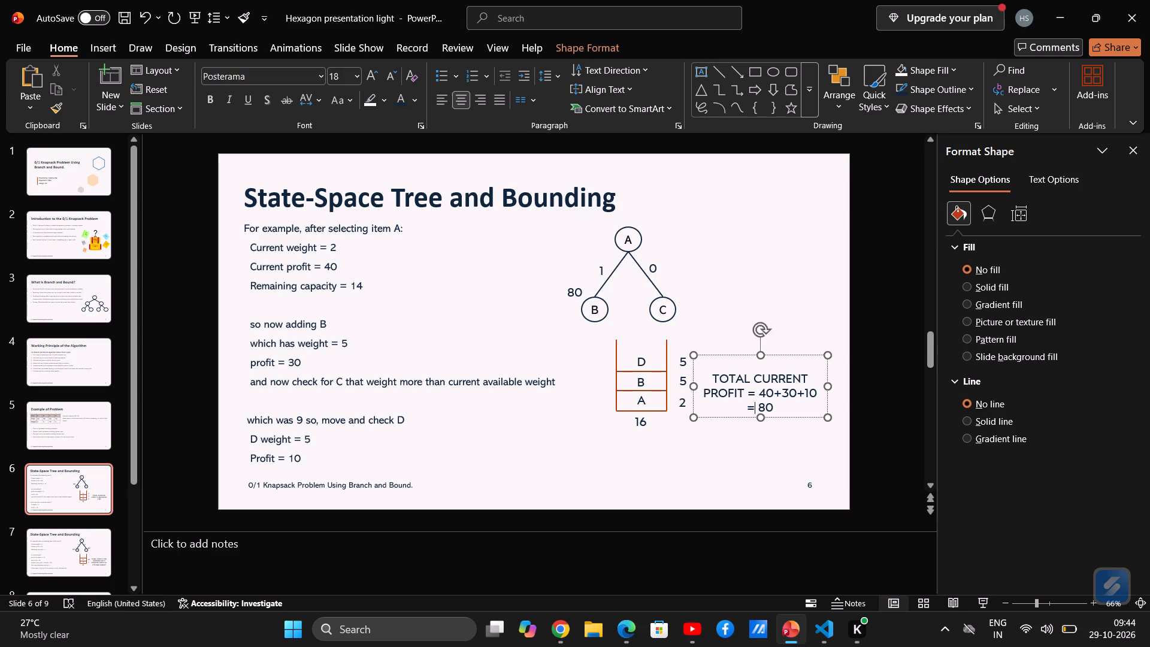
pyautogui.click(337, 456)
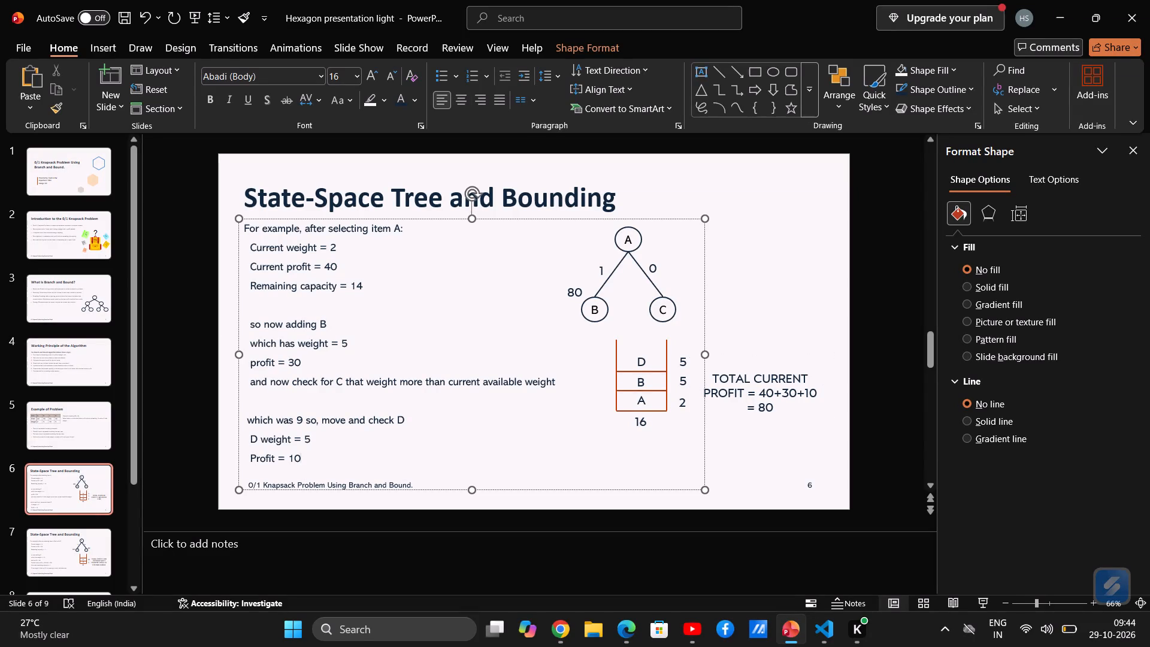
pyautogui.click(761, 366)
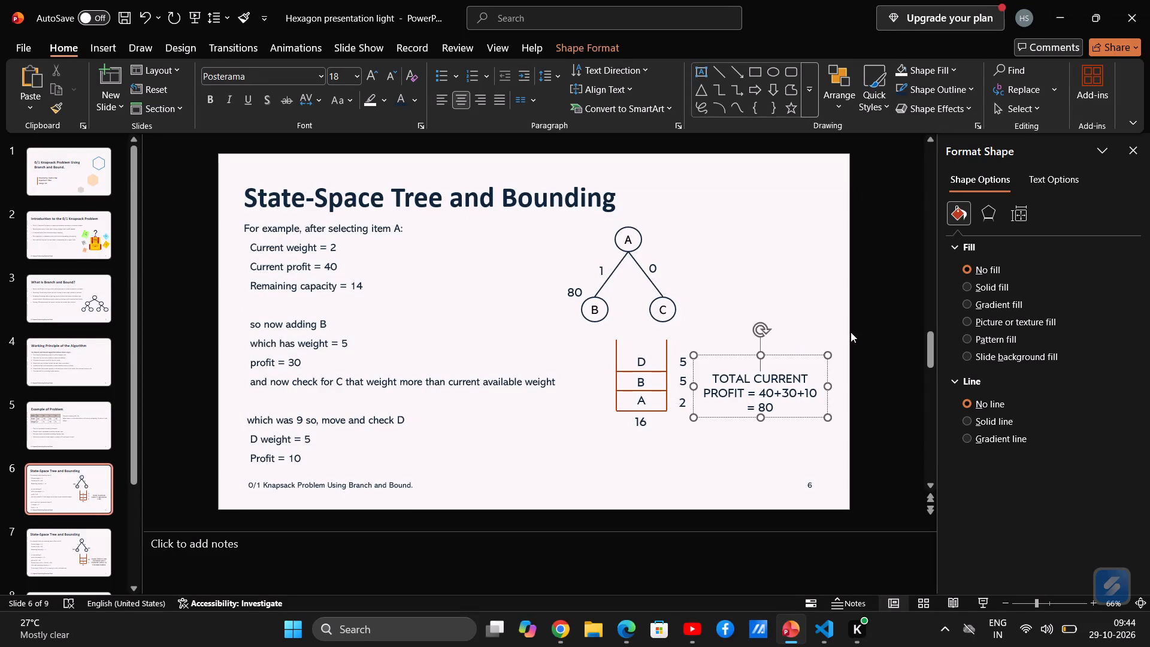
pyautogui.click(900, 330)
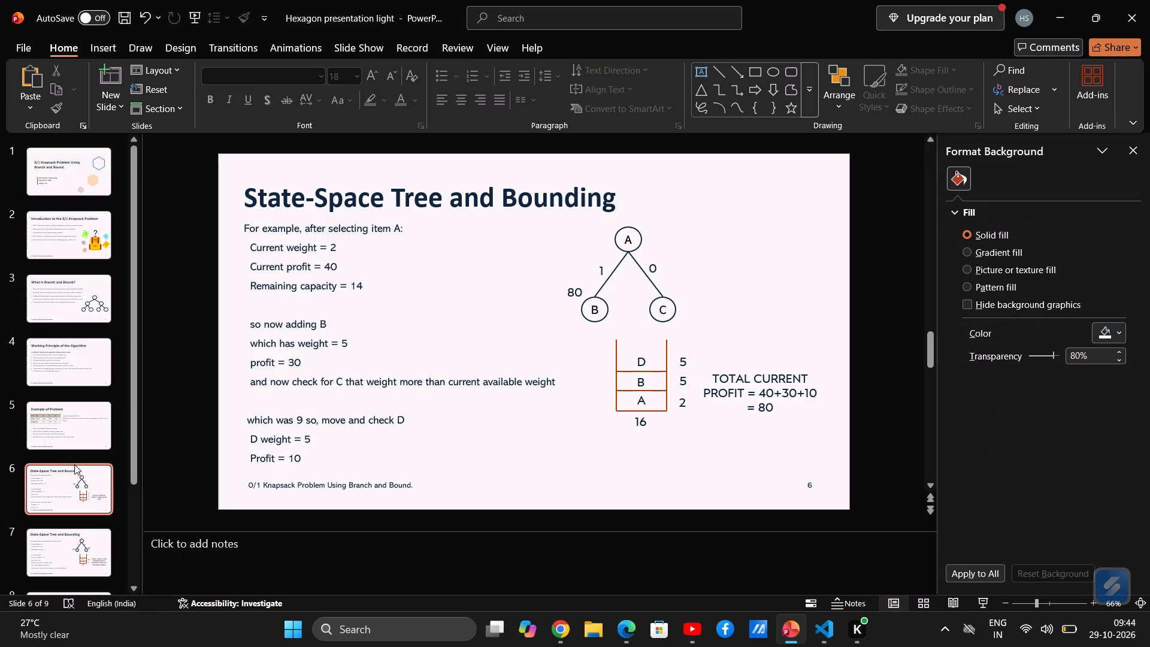
# On slide 7, move the "80" label of node C down so it sits level beside the node.
pyautogui.click(75, 534)
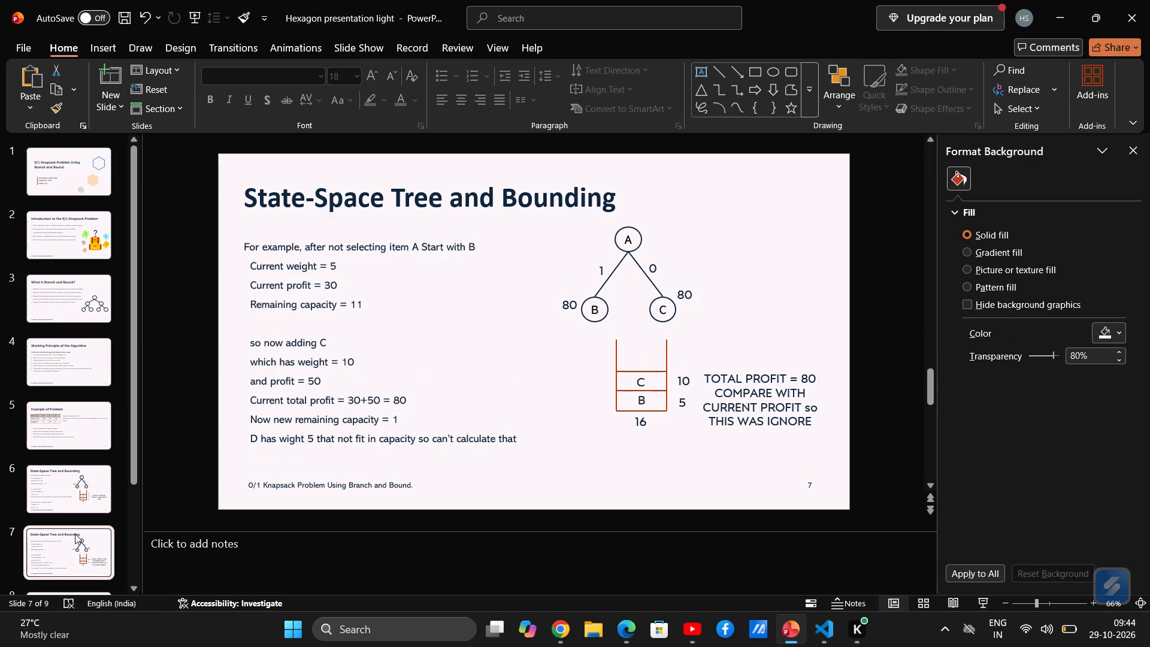
pyautogui.click(680, 291)
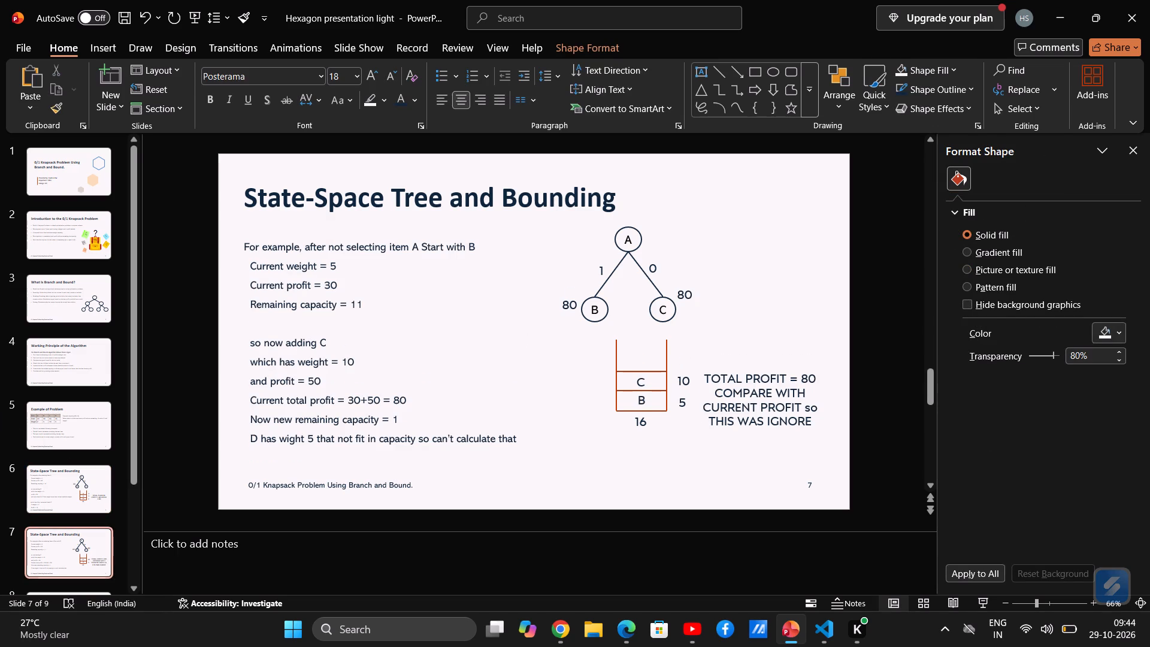
pyautogui.moveTo(694, 296); pyautogui.dragTo(698, 307)
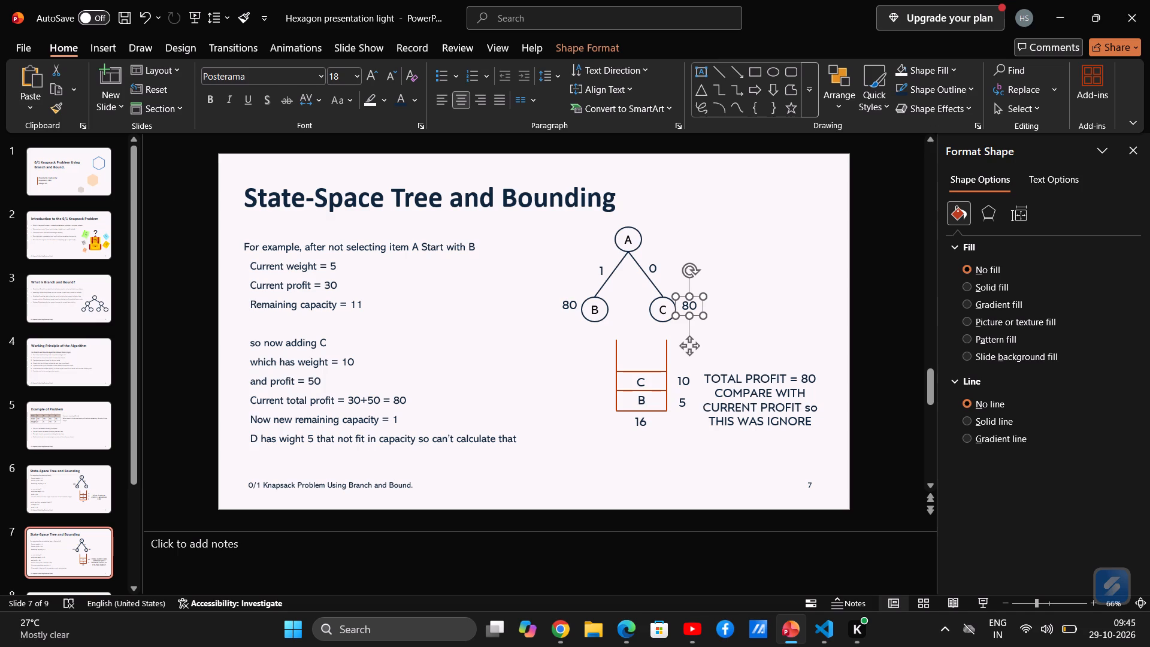
# Duplicate slide 8 by copying it and pasting the copy directly after it.
pyautogui.scroll(-1, 79, 545)
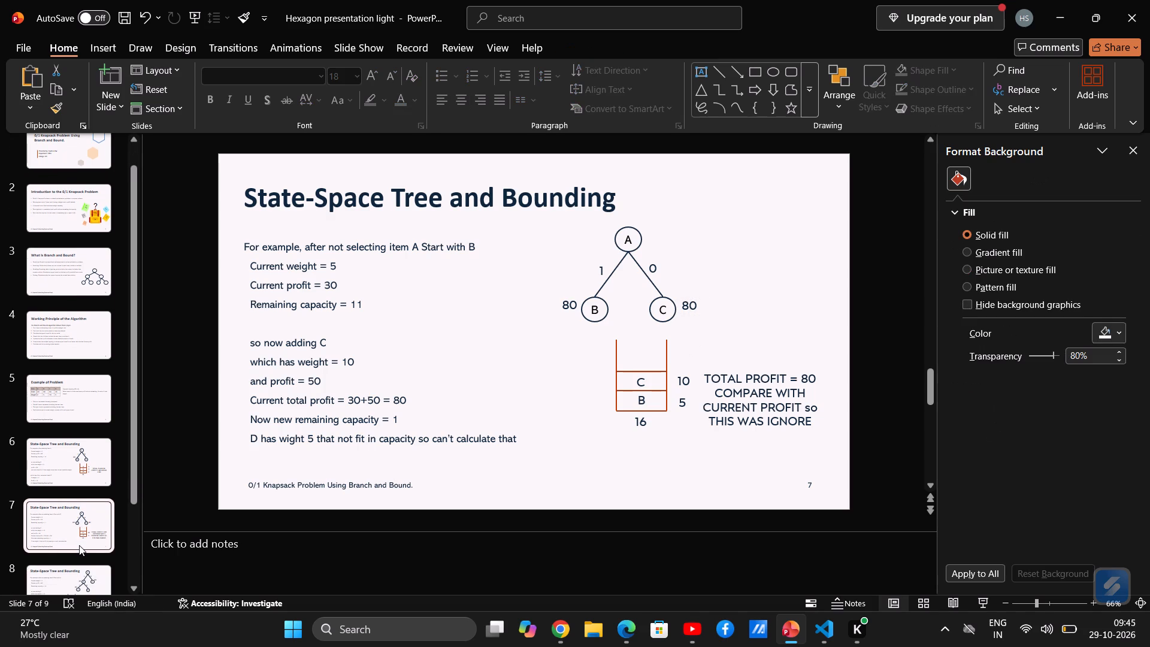
pyautogui.click(84, 576)
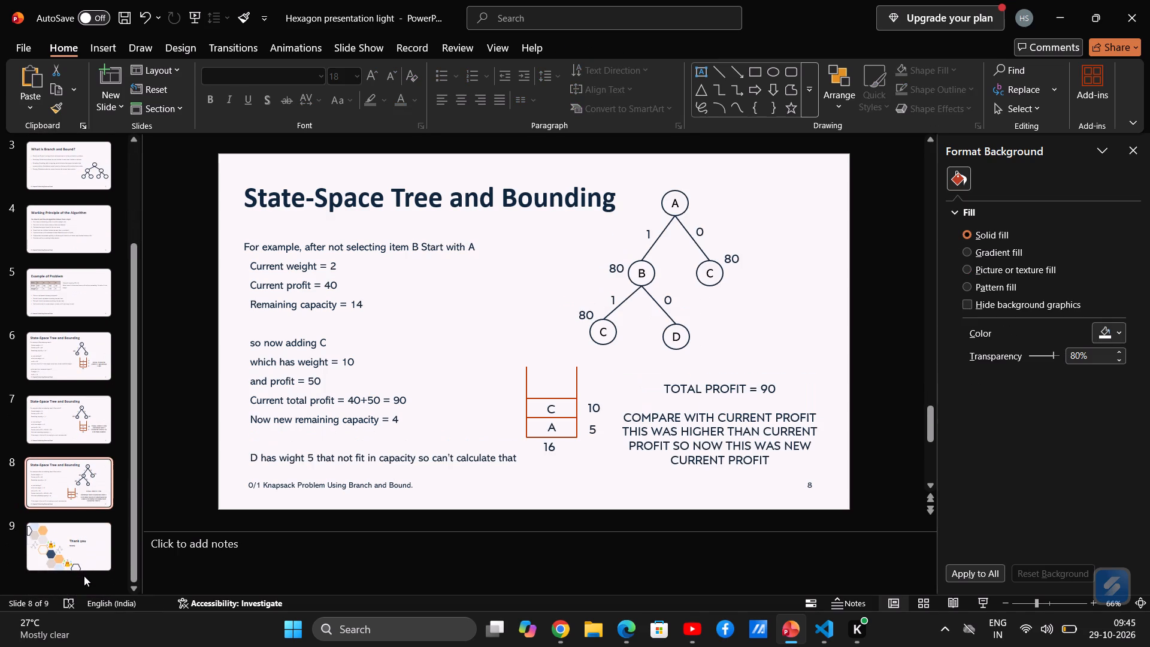
pyautogui.scroll(-3, 90, 464)
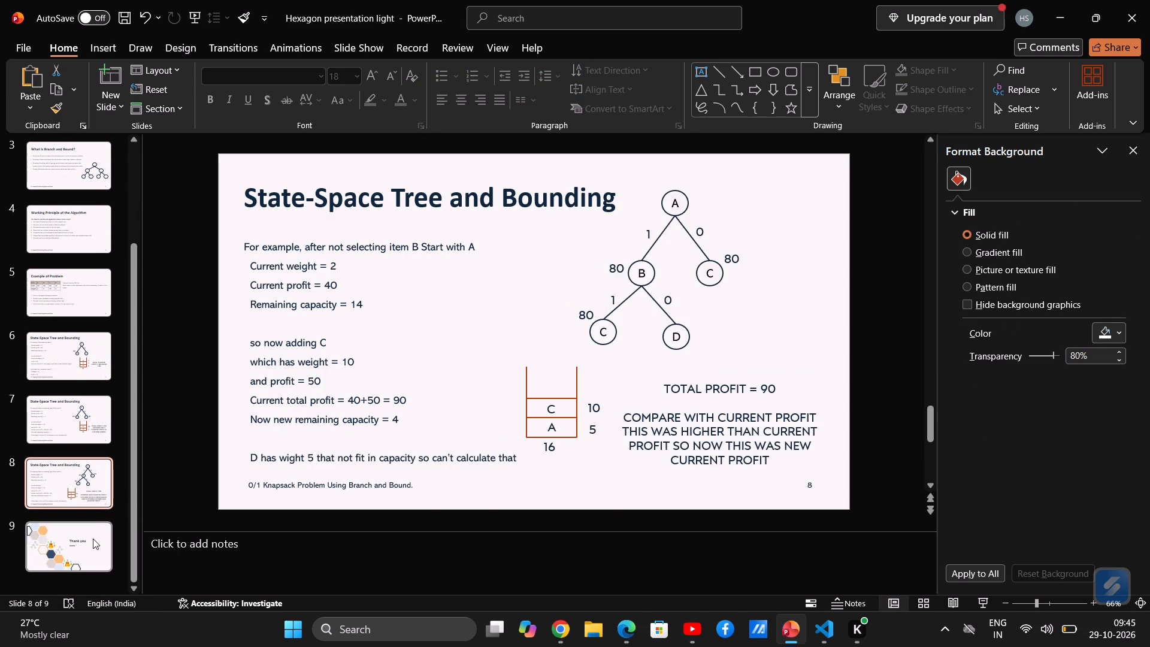
pyautogui.click(93, 539)
pyautogui.click(84, 485)
pyautogui.hotkey('ctrl', 'c')
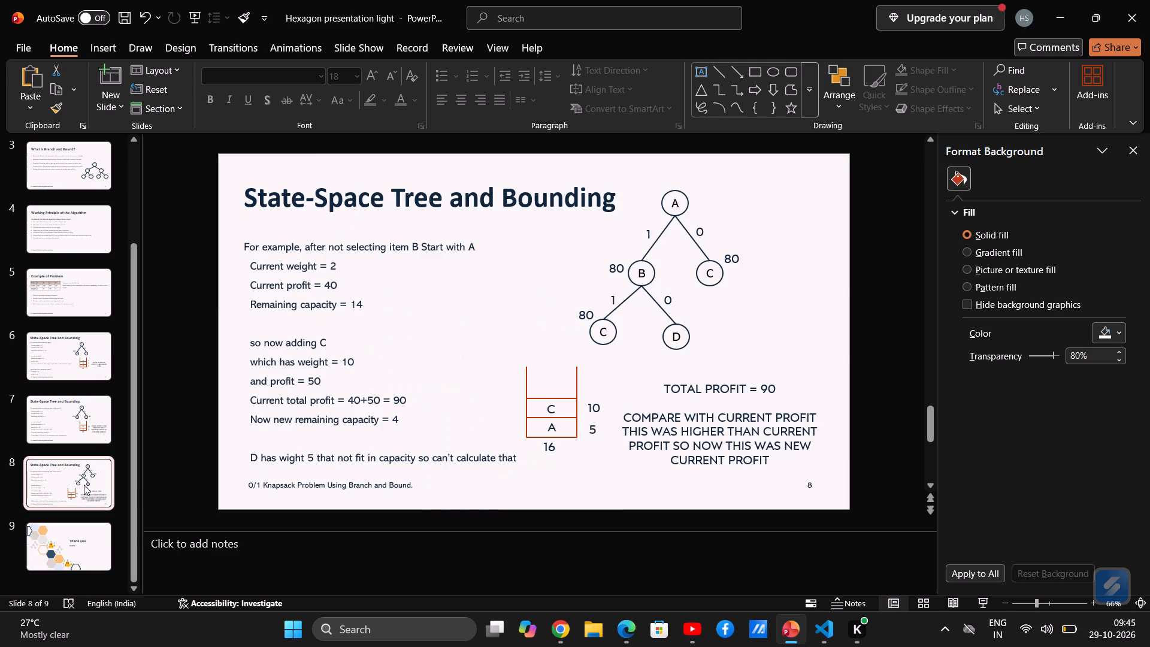
pyautogui.hotkey('ctrl', 'v')
# Clear all the text in the "TOTAL PROFIT = 90" text box on the new slide 9.
pyautogui.click(742, 385)
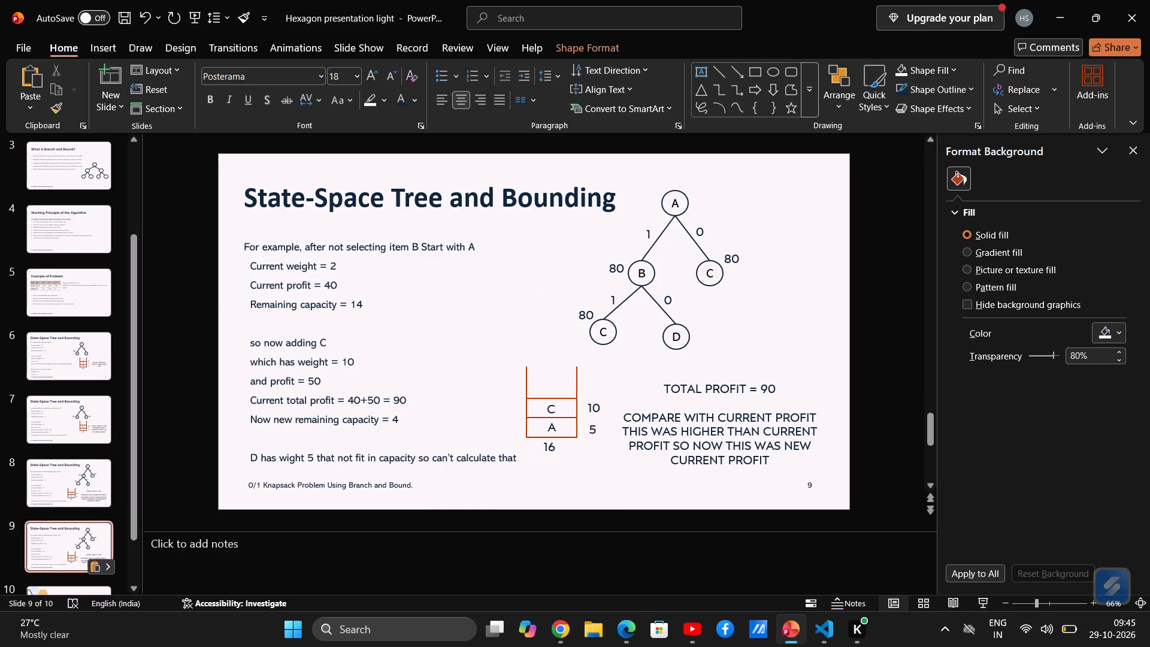
pyautogui.hotkey('ctrl', 'a')
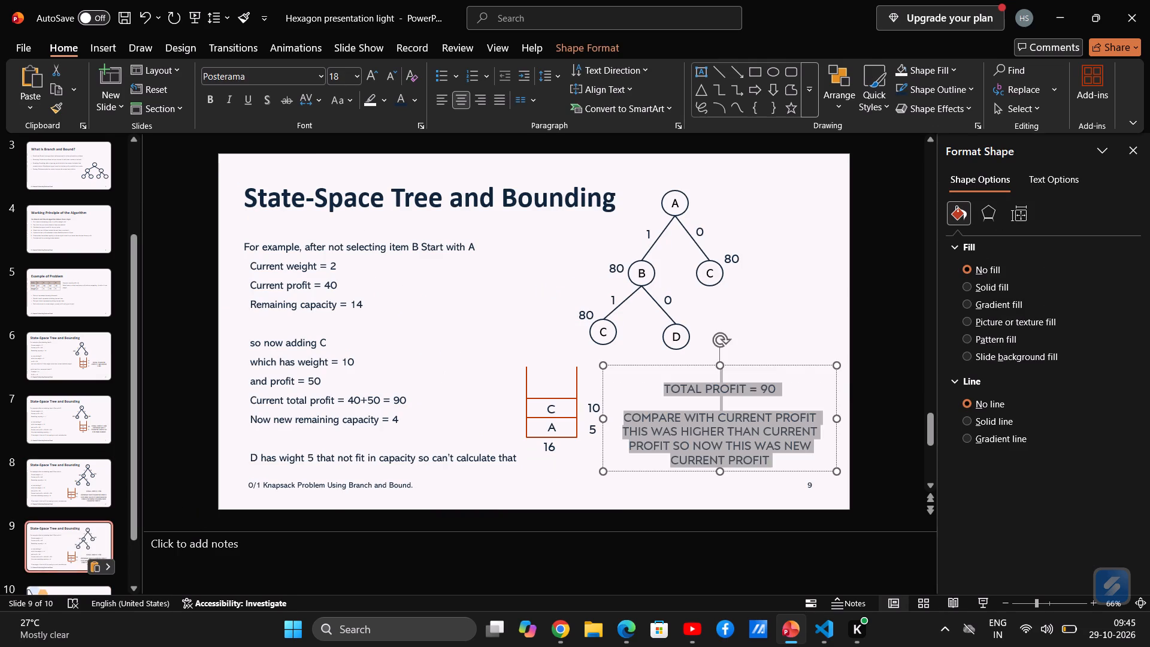
pyautogui.press('BackSpace')
pyautogui.hotkey('alt', 'Tab')
pyautogui.hotkey('alt', 'Tab')
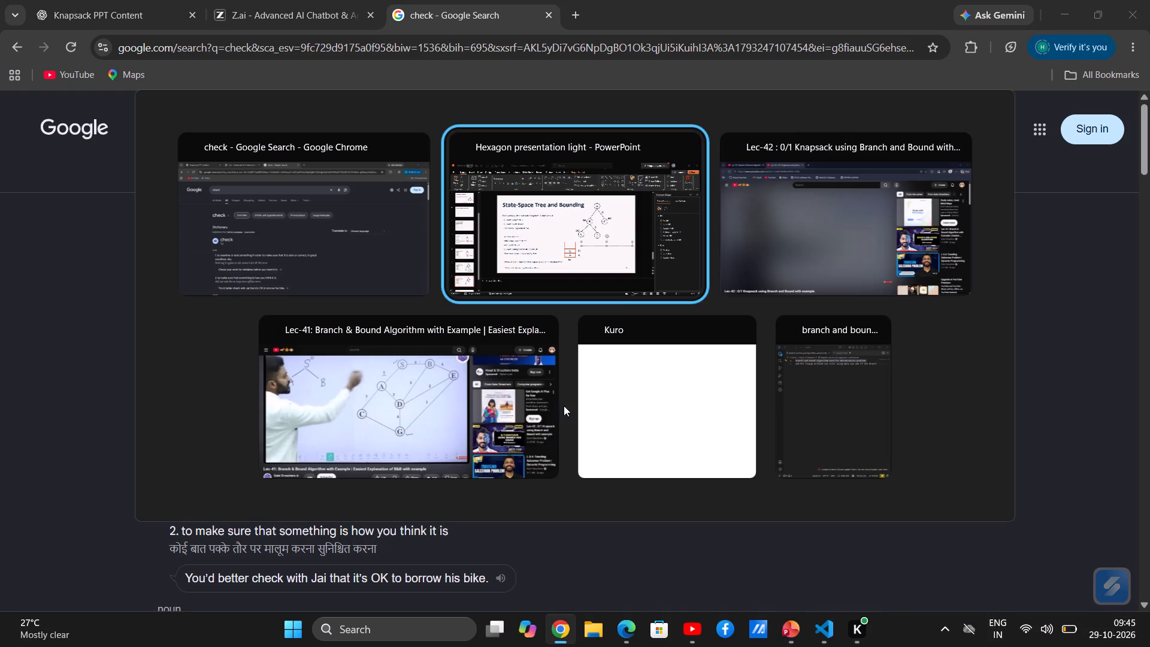
pyautogui.hotkey('alt', 'Tab')
pyautogui.hotkey('alt', 'Tab')
pyautogui.hotkey('alt', 'Tab')
pyautogui.hotkey('alt', 'Tab')
pyautogui.hotkey('alt', 'Tab')
pyautogui.hotkey('alt', 'Tab')
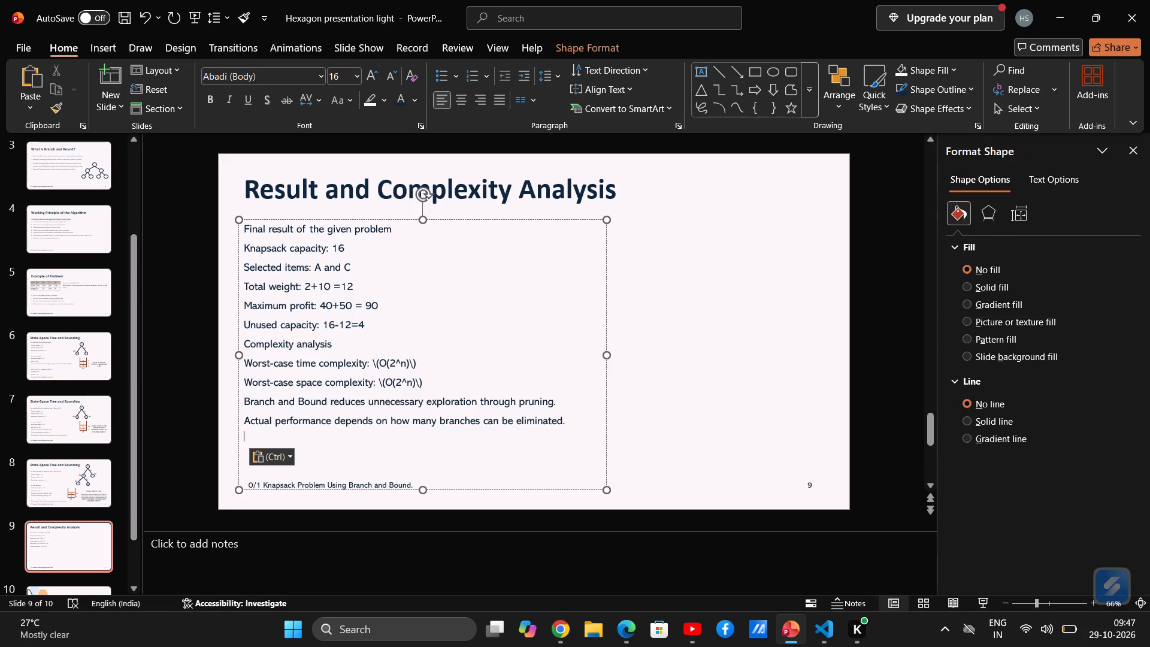
pyautogui.click(387, 326)
pyautogui.press('Return')
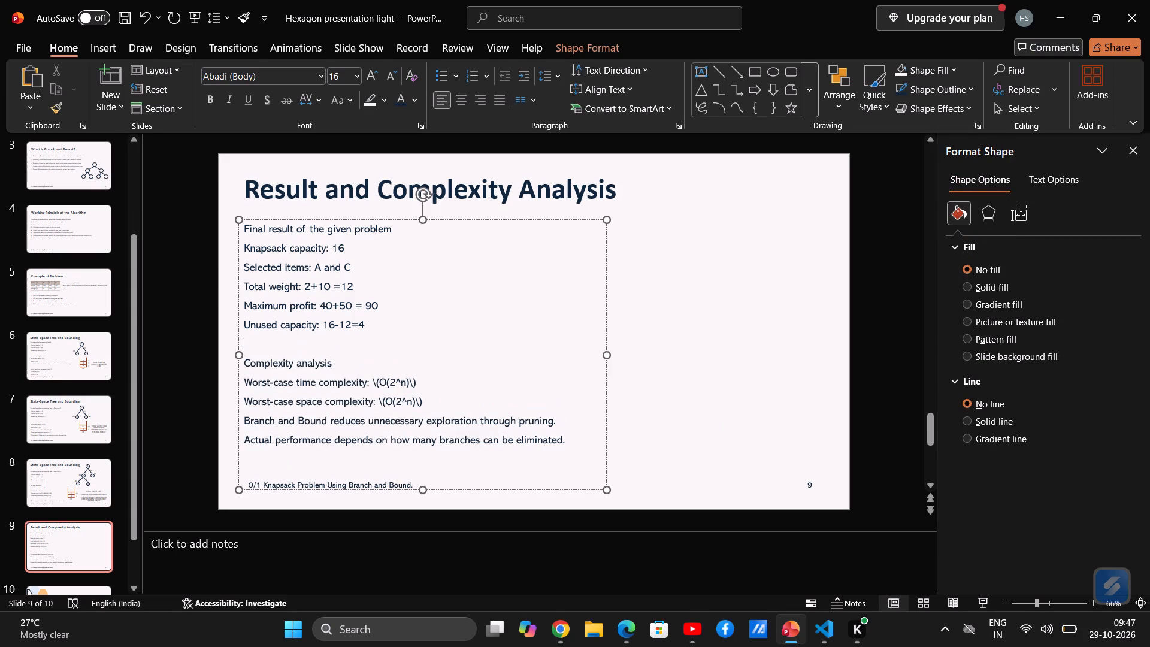
# Make the headings "Complexity analysis" and "Final result of the given problem" bold on slide 9.
pyautogui.moveTo(338, 362); pyautogui.dragTo(259, 362)
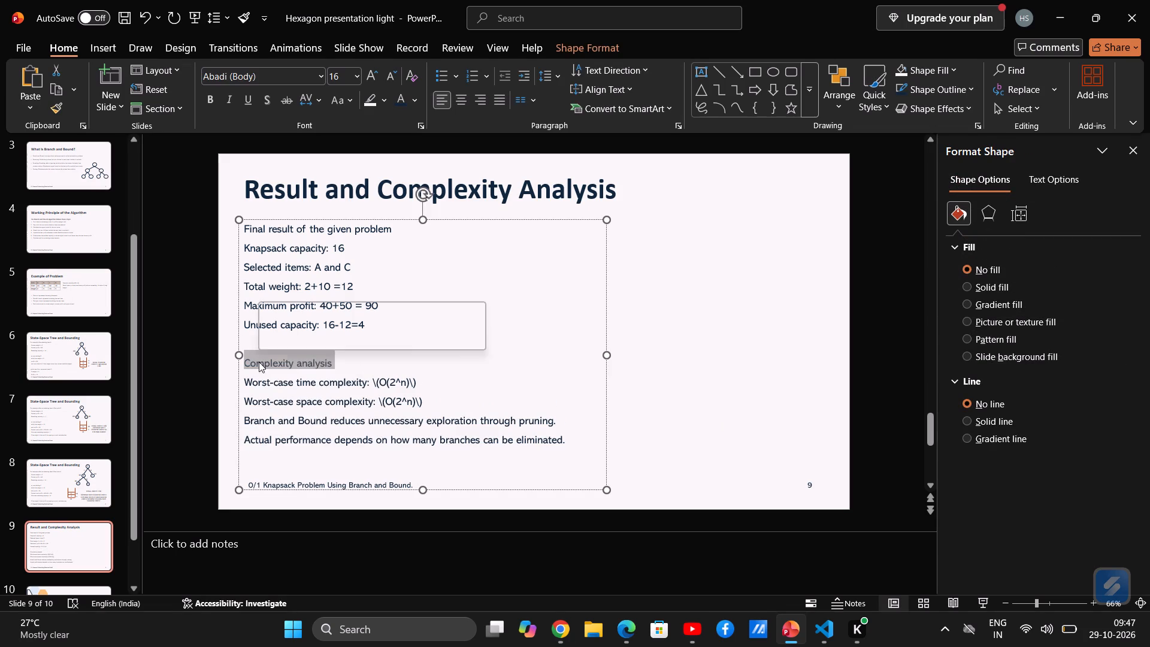
pyautogui.click(207, 101)
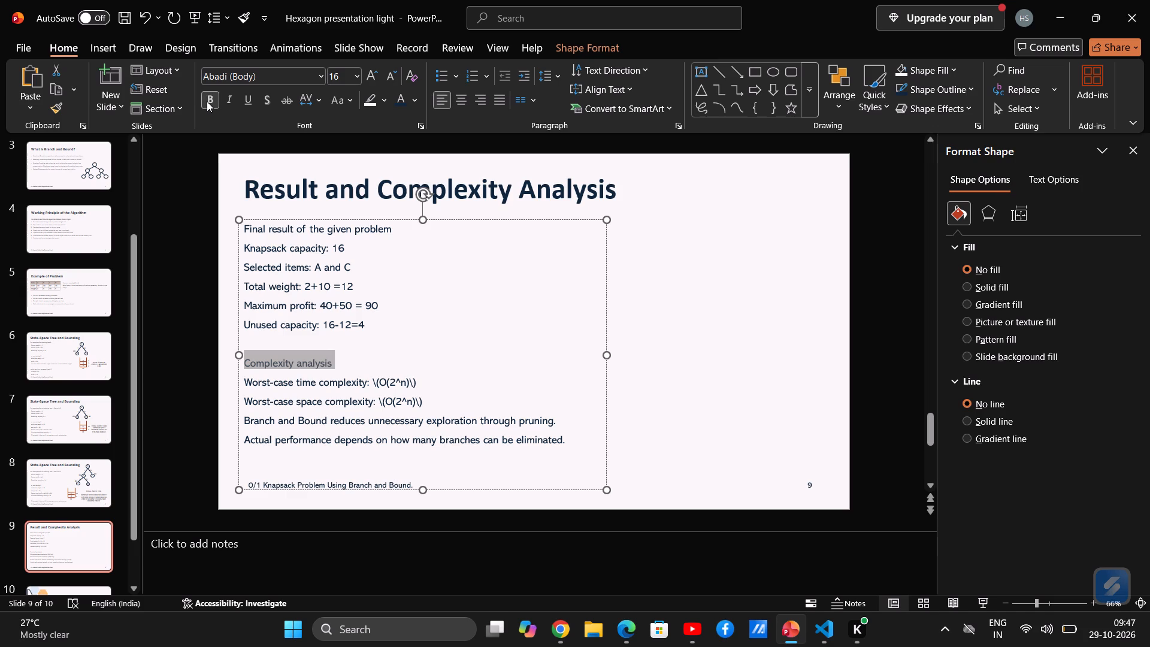
pyautogui.moveTo(397, 229); pyautogui.dragTo(247, 229)
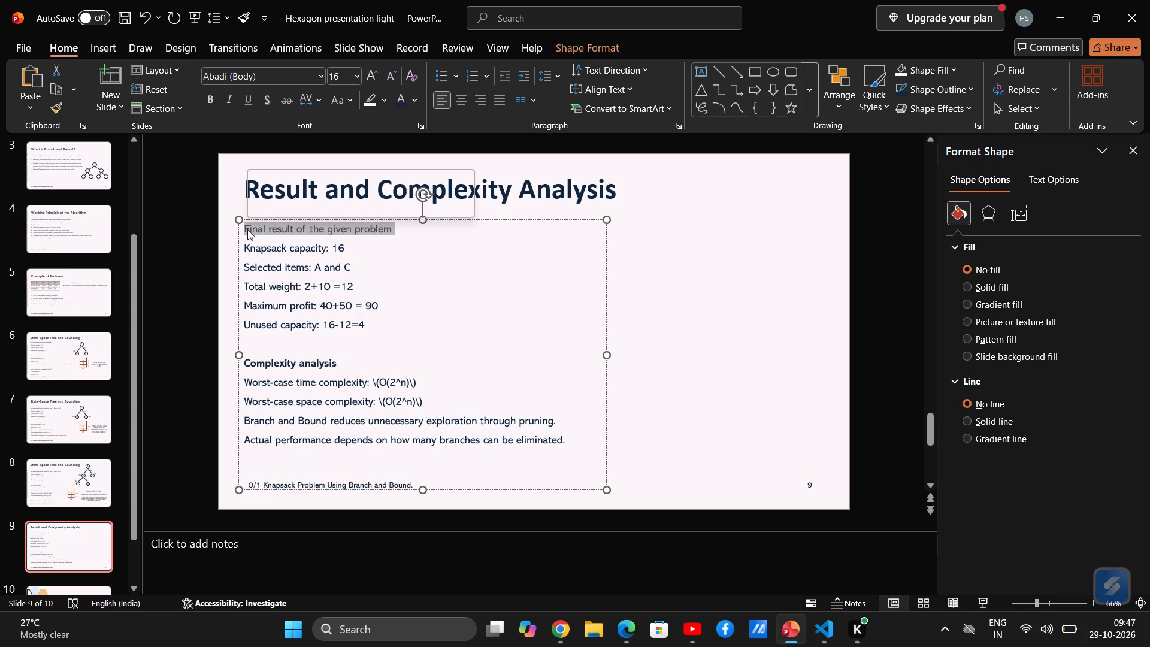
pyautogui.click(208, 95)
pyautogui.click(234, 250)
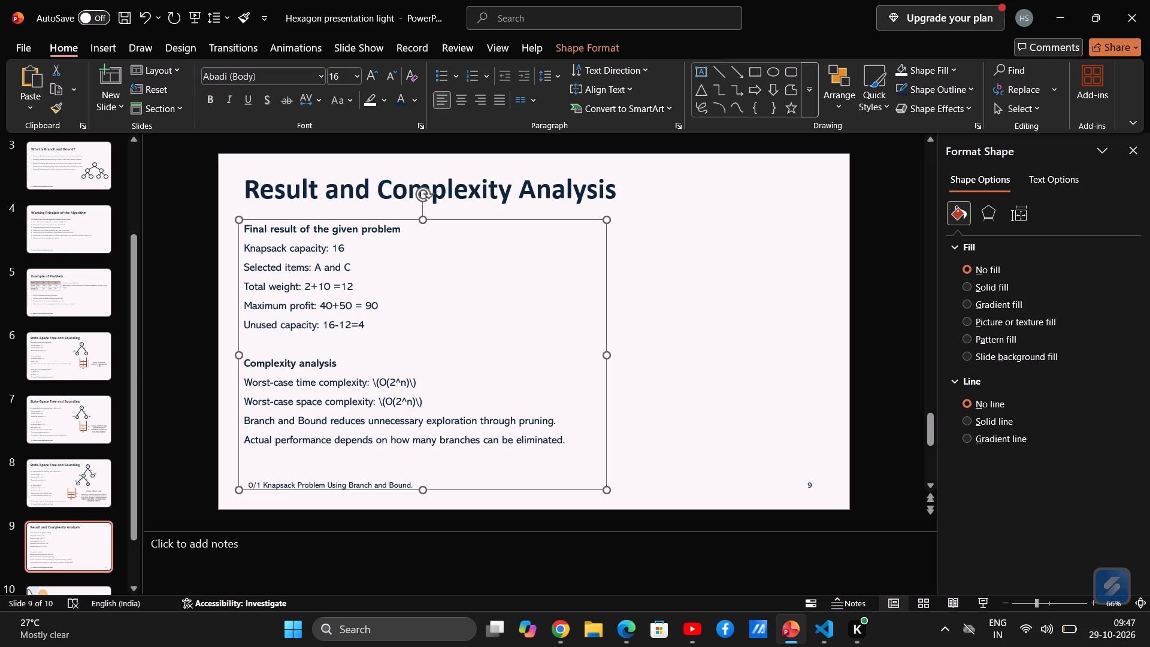
# Strip the backslashes and outer parentheses from the Worst-case space complexity line so that it reads "O(2^n)".
pyautogui.moveTo(572, 440); pyautogui.dragTo(252, 418)
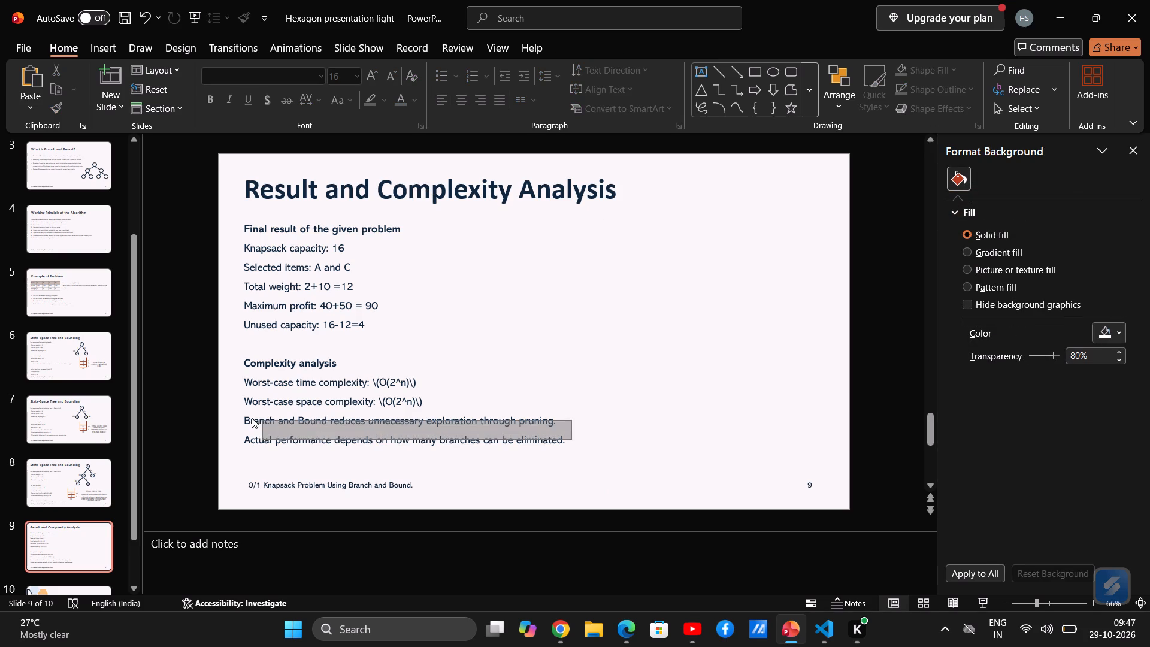
pyautogui.moveTo(252, 418); pyautogui.dragTo(240, 415)
pyautogui.click(426, 448)
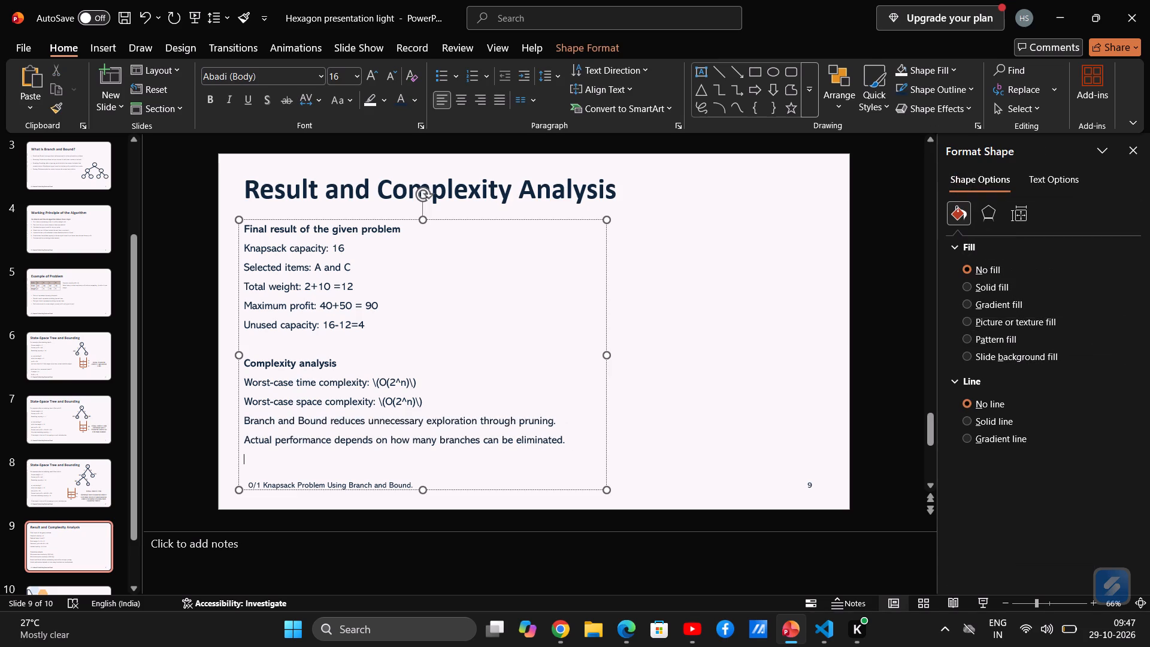
pyautogui.click(423, 403)
pyautogui.press('BackSpace')
pyautogui.press('BackSpace')
pyautogui.press('Left')
pyautogui.press('Left')
pyautogui.press('Left')
pyautogui.press('Left')
pyautogui.press('Left')
pyautogui.press('Left')
pyautogui.press('BackSpace')
pyautogui.press('BackSpace')
# Strip the backslashes and outer parentheses from the Worst-case time complexity line so that it reads "O(2^n)".
pyautogui.press('Up')
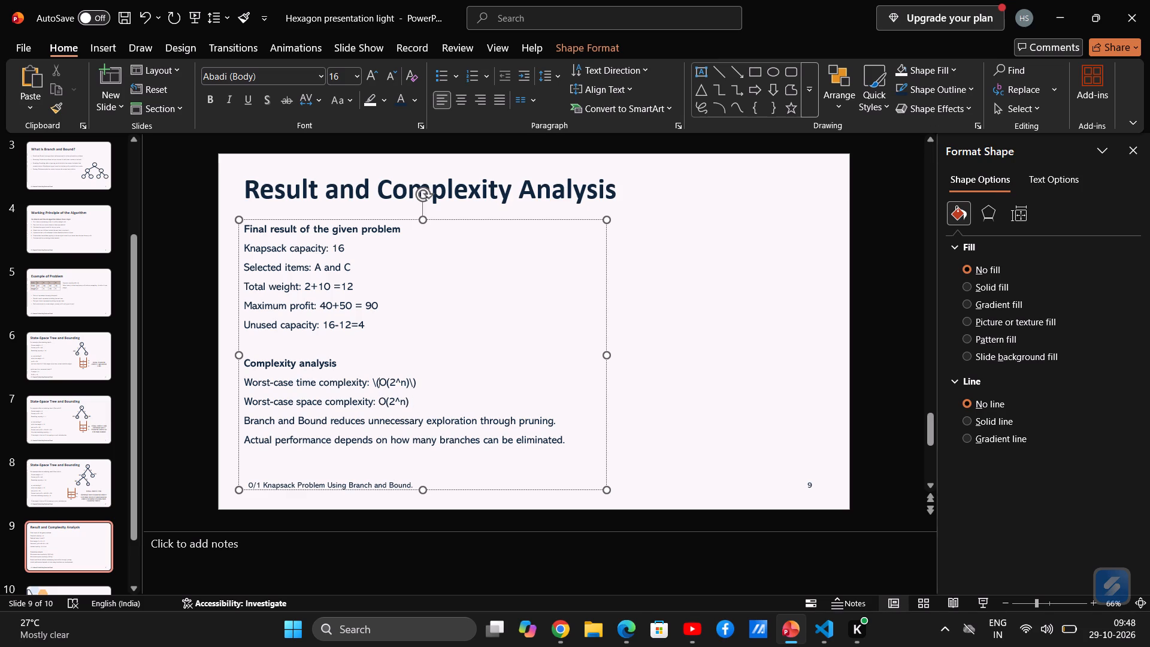
pyautogui.press('BackSpace')
pyautogui.press('BackSpace')
pyautogui.press('Right')
pyautogui.press('Right')
pyautogui.press('Right')
pyautogui.press('Right')
pyautogui.press('Right')
pyautogui.press('Right')
pyautogui.press('Right')
pyautogui.press('Right')
pyautogui.press('BackSpace')
pyautogui.press('BackSpace')
# Review the Branch and Bound definitions on slide 3 and the state-space tree on slide 8, and return to slide 9.
pyautogui.hotkey('alt', 'Tab')
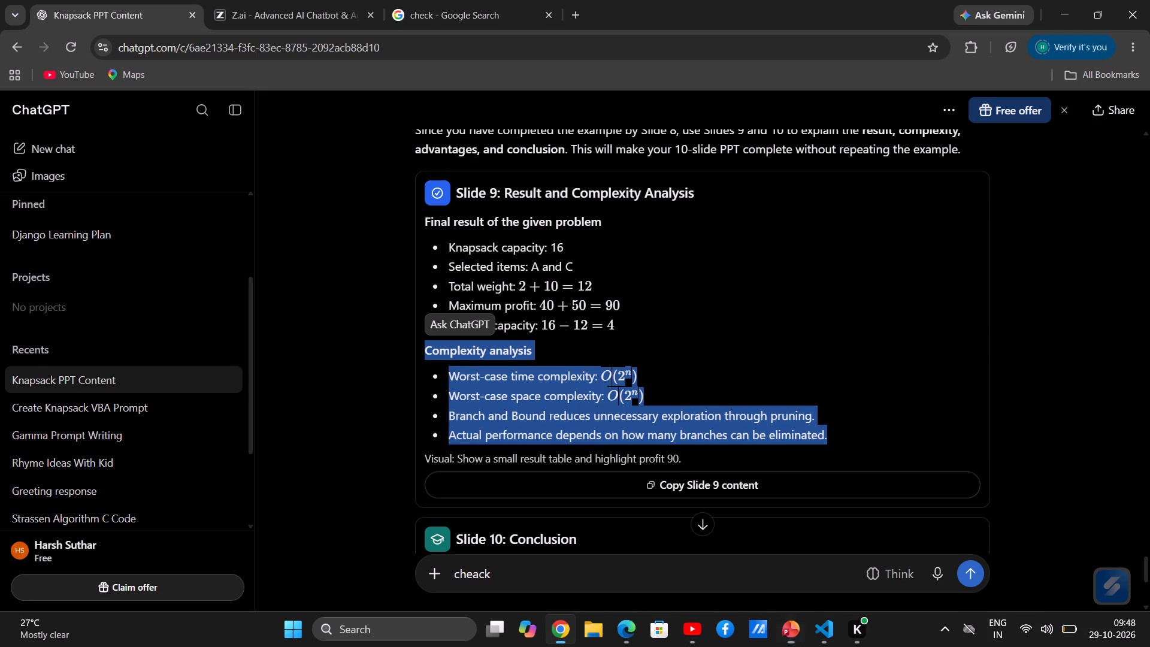
pyautogui.hotkey('alt', 'Tab')
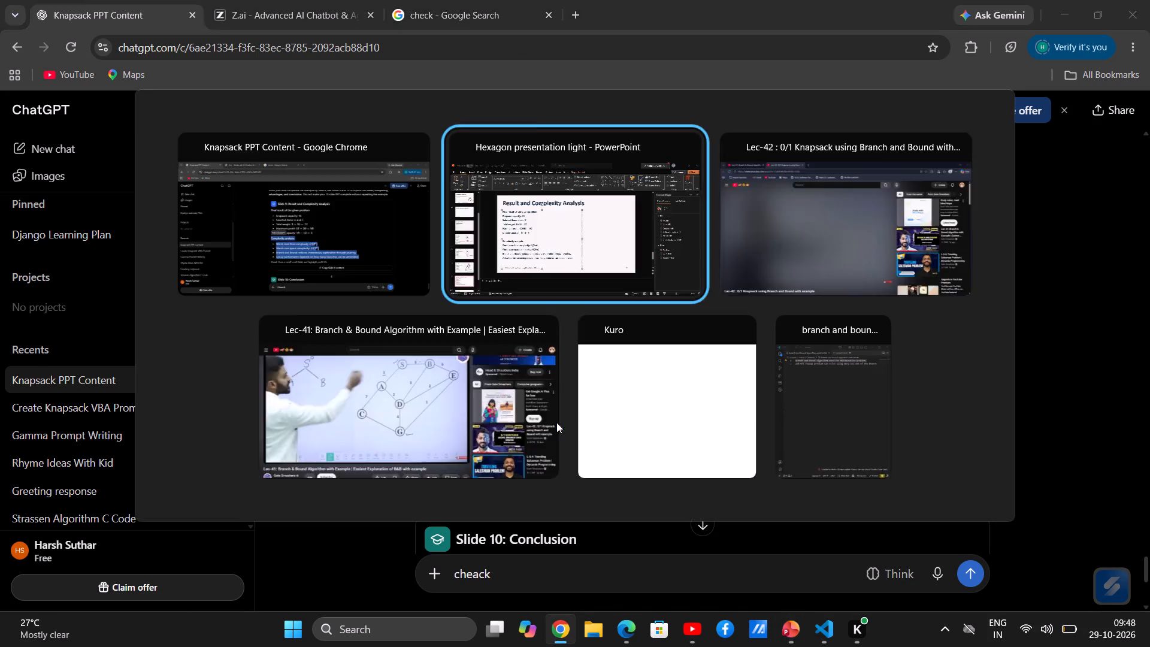
pyautogui.scroll(20, 99, 410)
pyautogui.scroll(16, 99, 410)
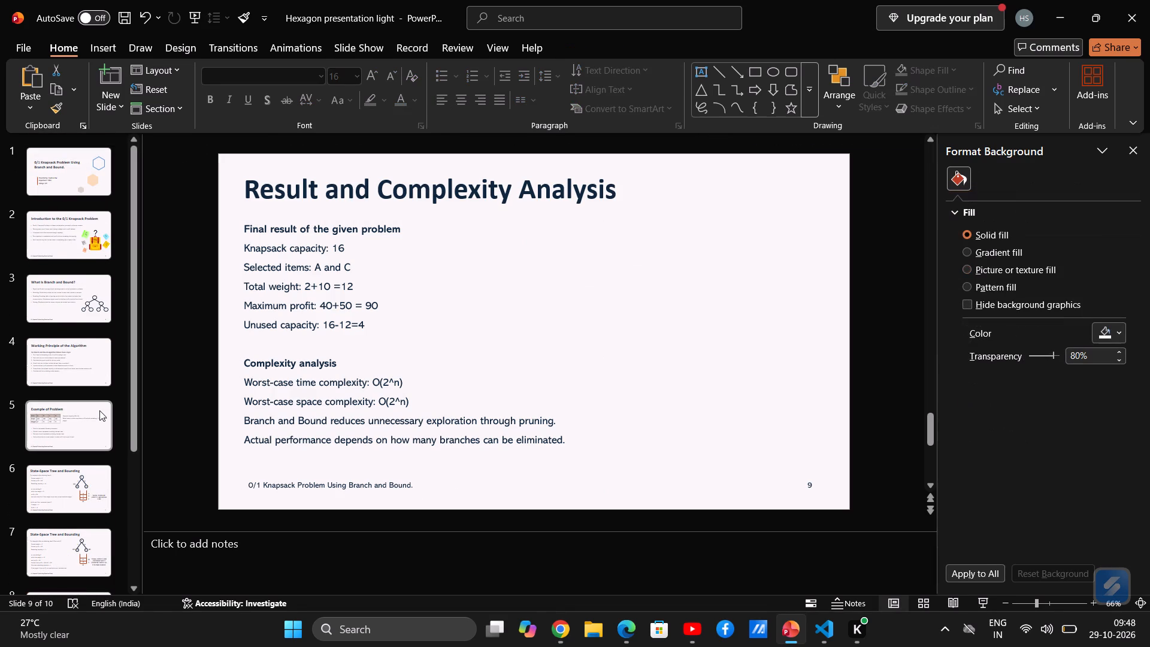
pyautogui.scroll(18, 99, 410)
pyautogui.click(82, 297)
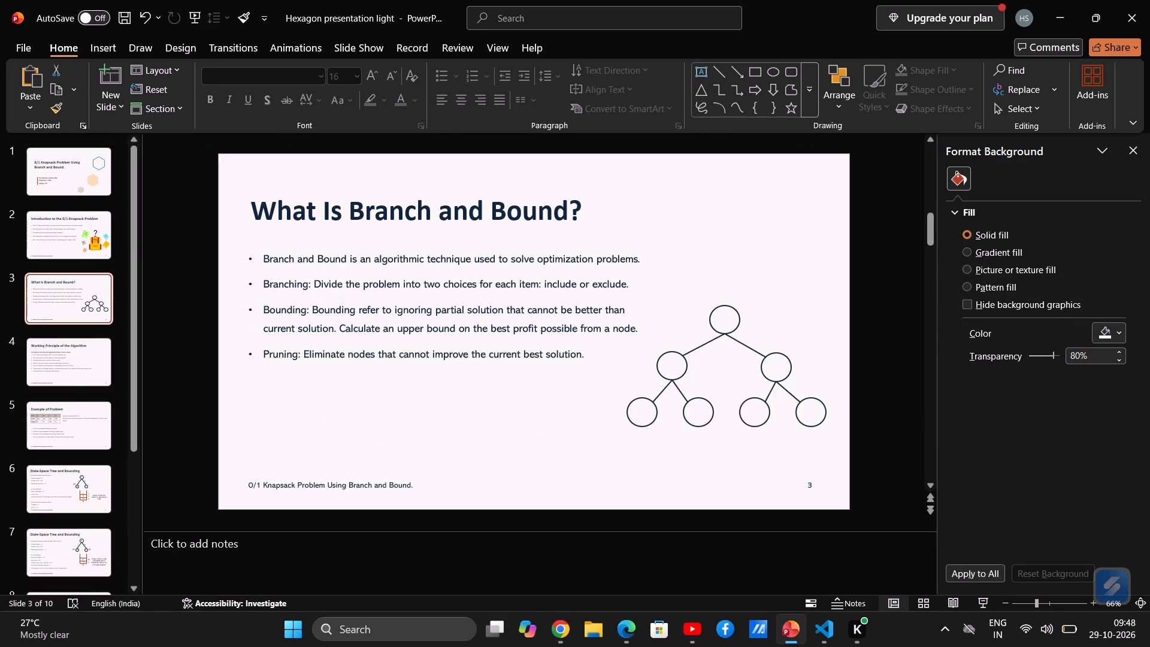
pyautogui.scroll(-3, 69, 389)
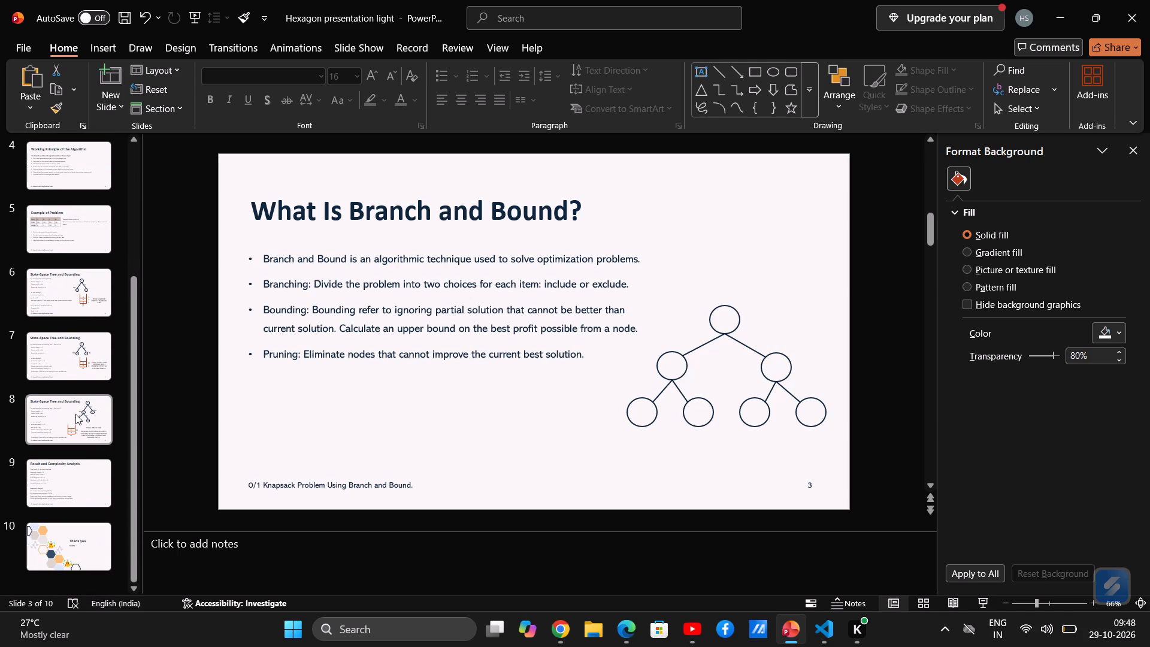
pyautogui.click(75, 414)
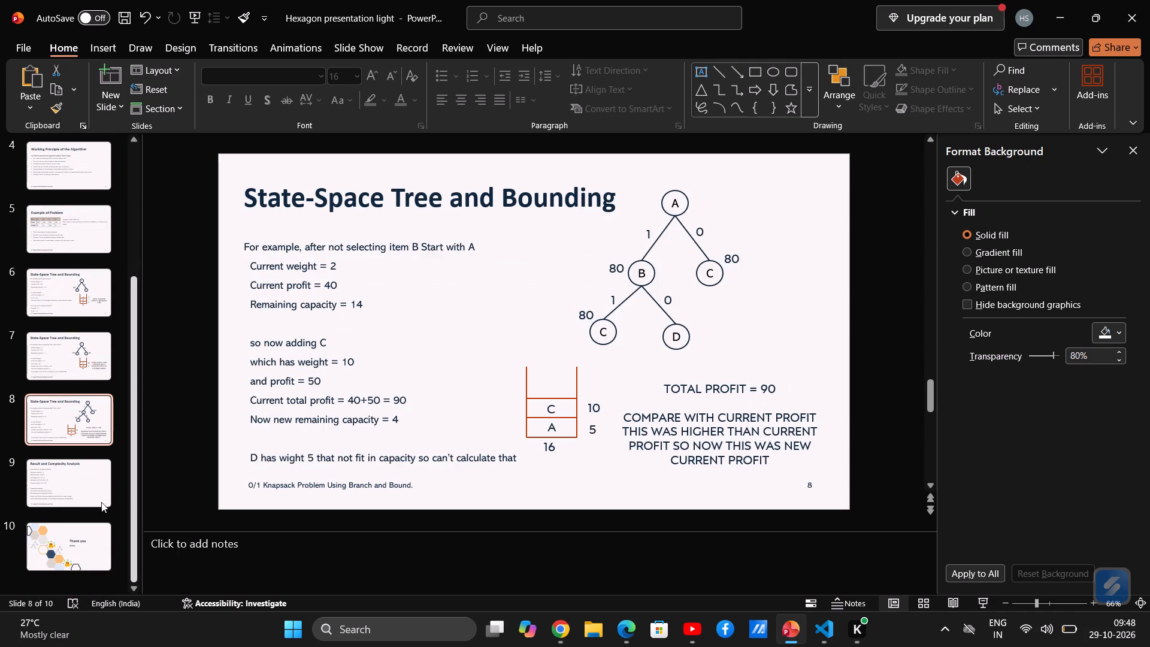
pyautogui.click(69, 492)
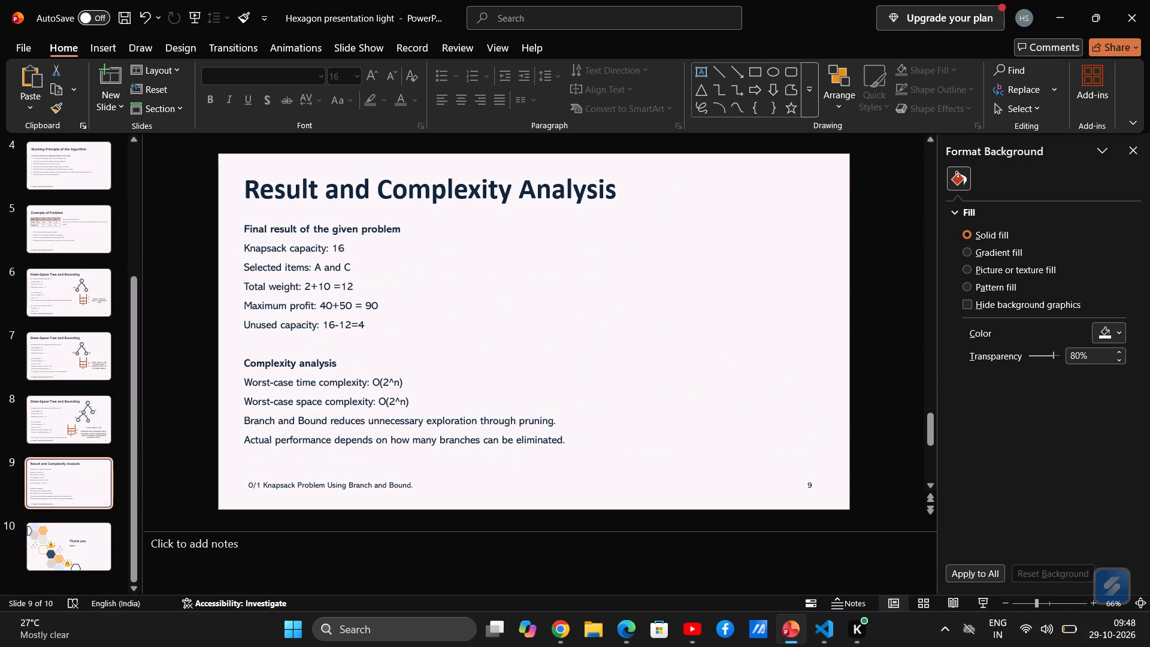
# Add "(ignore the node which cant improve current result" directly after "pruning" in slide 9's Branch and Bound line.
pyautogui.click(552, 422)
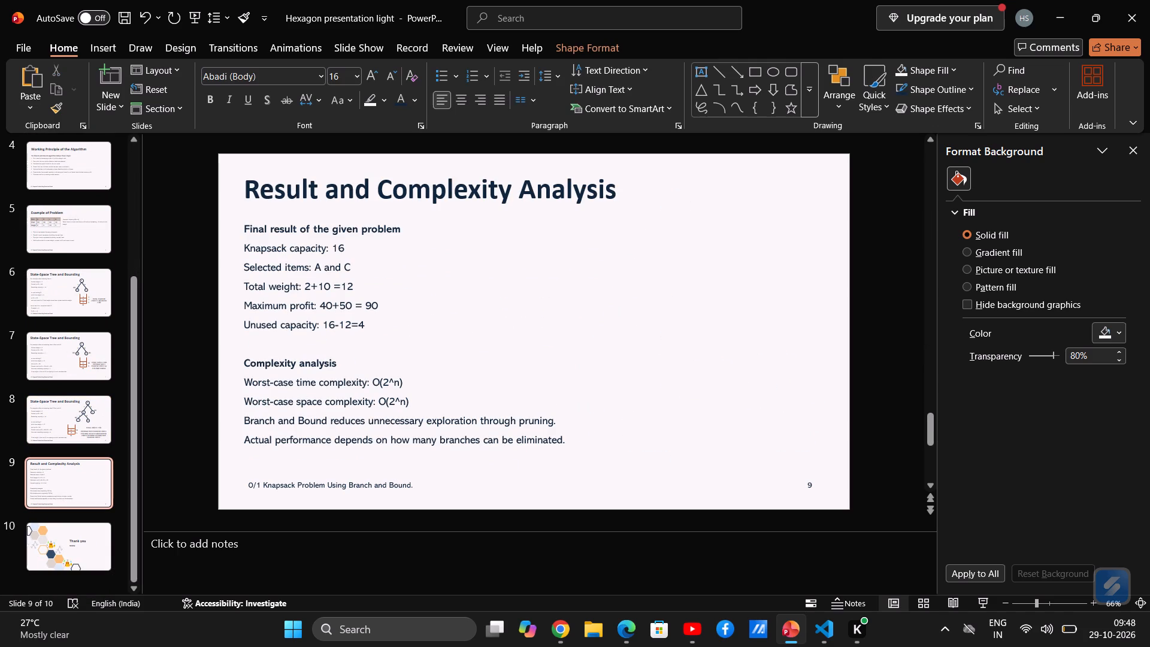
pyautogui.hotkey('shift', '(')
pyautogui.write('igore the')
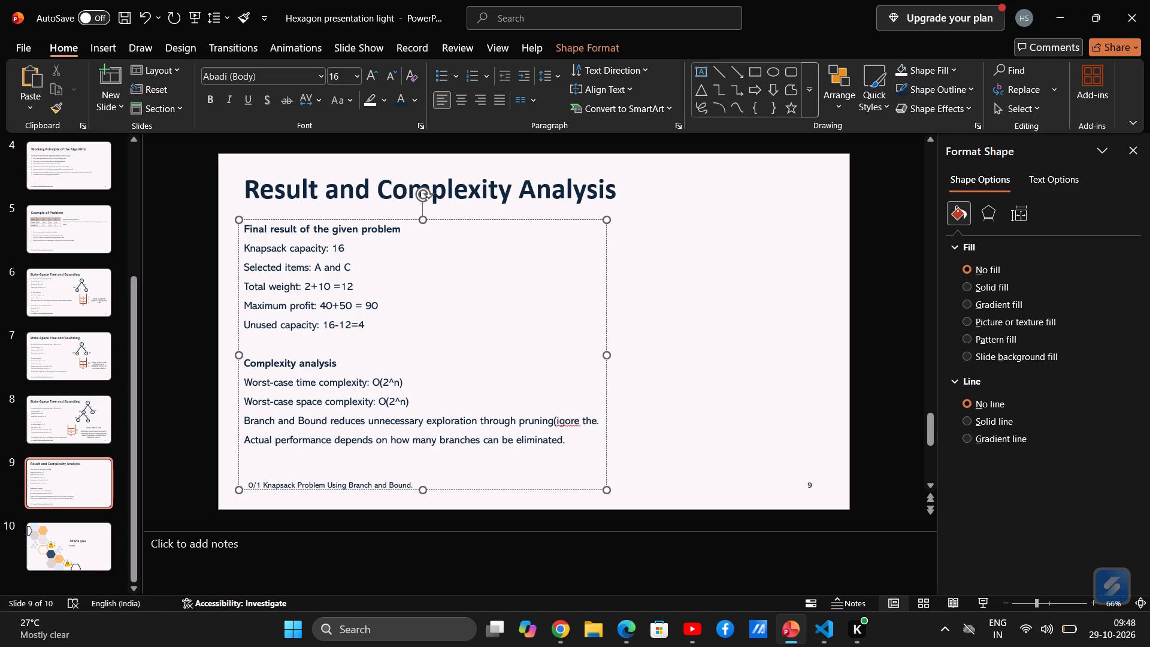
pyautogui.press('BackSpace')
pyautogui.press('BackSpace')
pyautogui.press('BackSpace')
pyautogui.press('BackSpace')
pyautogui.press('BackSpace')
pyautogui.press('BackSpace')
pyautogui.press('BackSpace')
pyautogui.write('nore the node which cant improve current')
pyautogui.press('space')
pyautogui.write('result')
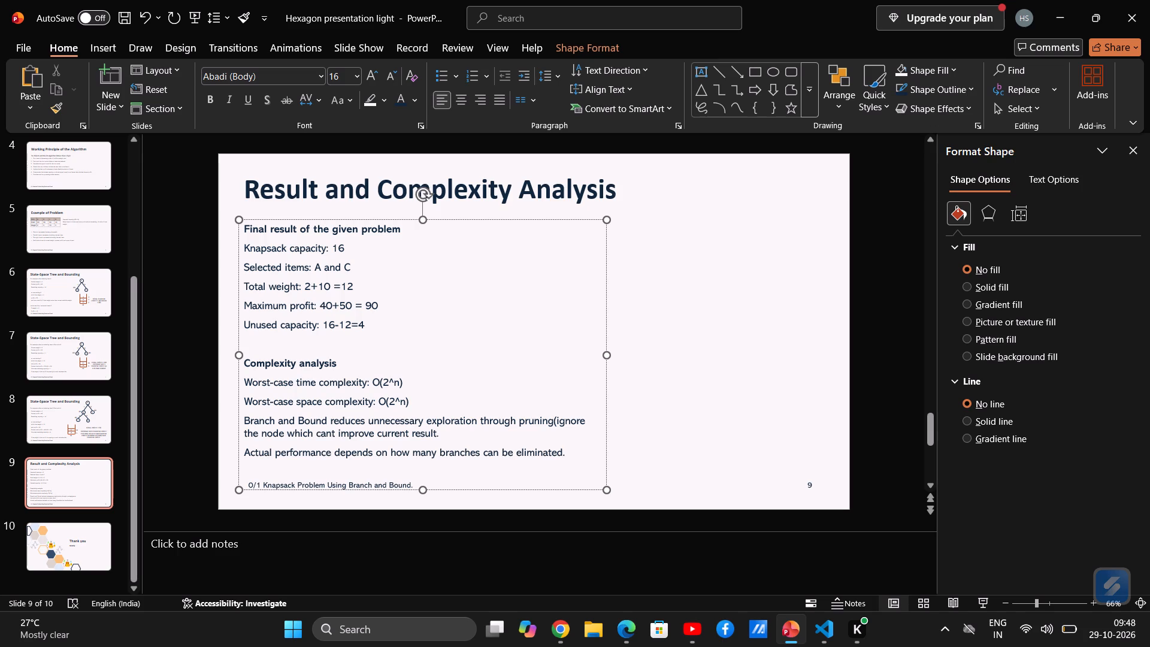
# Insert "best" before "result" in the pruning note and place the text cursor at the end of the note.
pyautogui.press('Left')
pyautogui.press('Left')
pyautogui.press('Left')
pyautogui.press('Left')
pyautogui.press('Left')
pyautogui.press('Left')
pyautogui.write('best')
pyautogui.press('space')
pyautogui.press('Right')
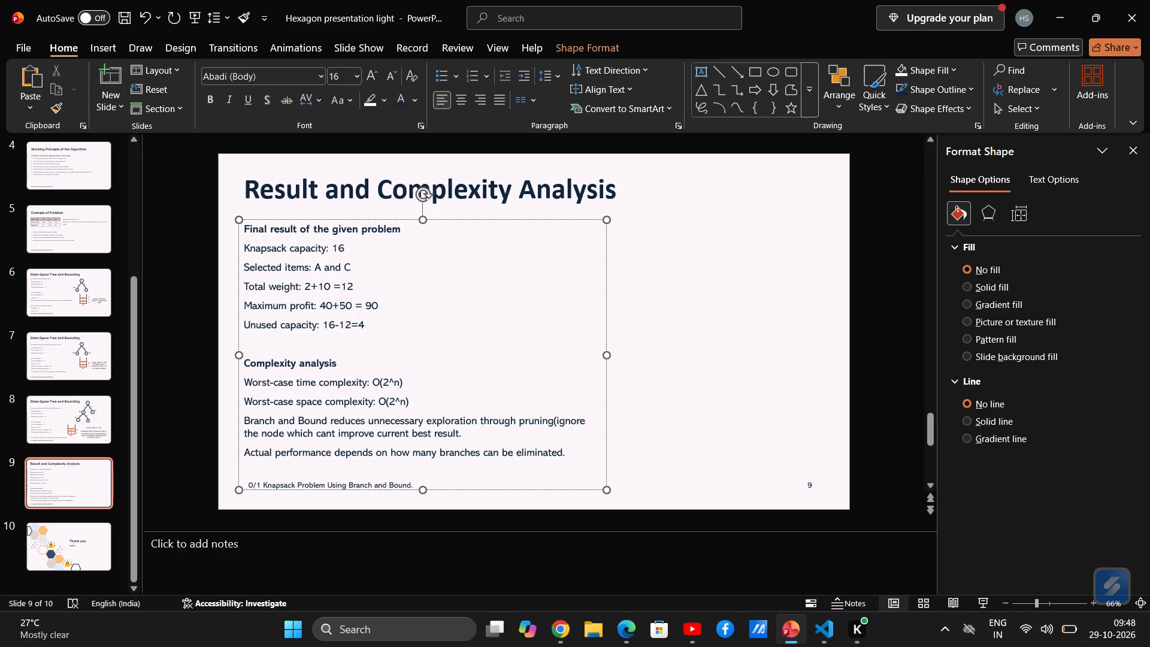
pyautogui.press('Right')
pyautogui.press('Right')
pyautogui.press('Right')
pyautogui.click(458, 433)
# Close the pruning note in slide 9's Branch and Bound line with a closing parenthesis.
pyautogui.hotkey('shift', ')')
# Delete the "Actual performance depends on how many branches can be eliminated." line from slide 9, including its empty paragraph.
pyautogui.moveTo(564, 455); pyautogui.dragTo(252, 455)
pyautogui.press('BackSpace')
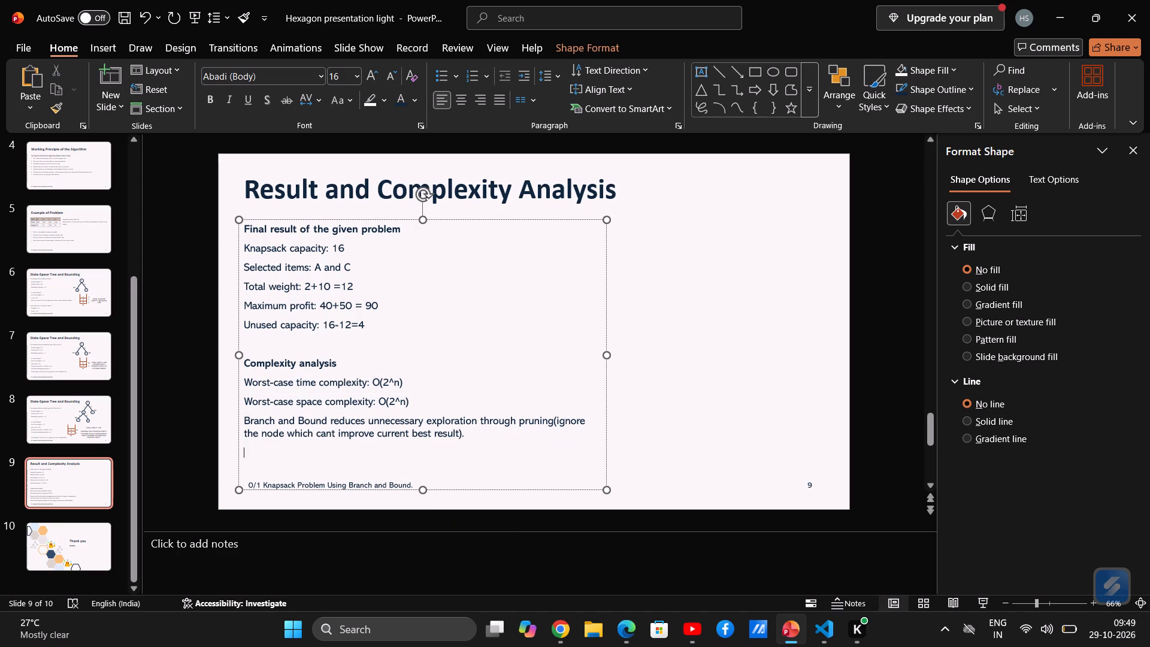
pyautogui.press('BackSpace')
# Bold both O(2^n) values and the text from "pruning" through "current best result)." in slide 9's complexity analysis.
pyautogui.moveTo(410, 380); pyautogui.dragTo(370, 380)
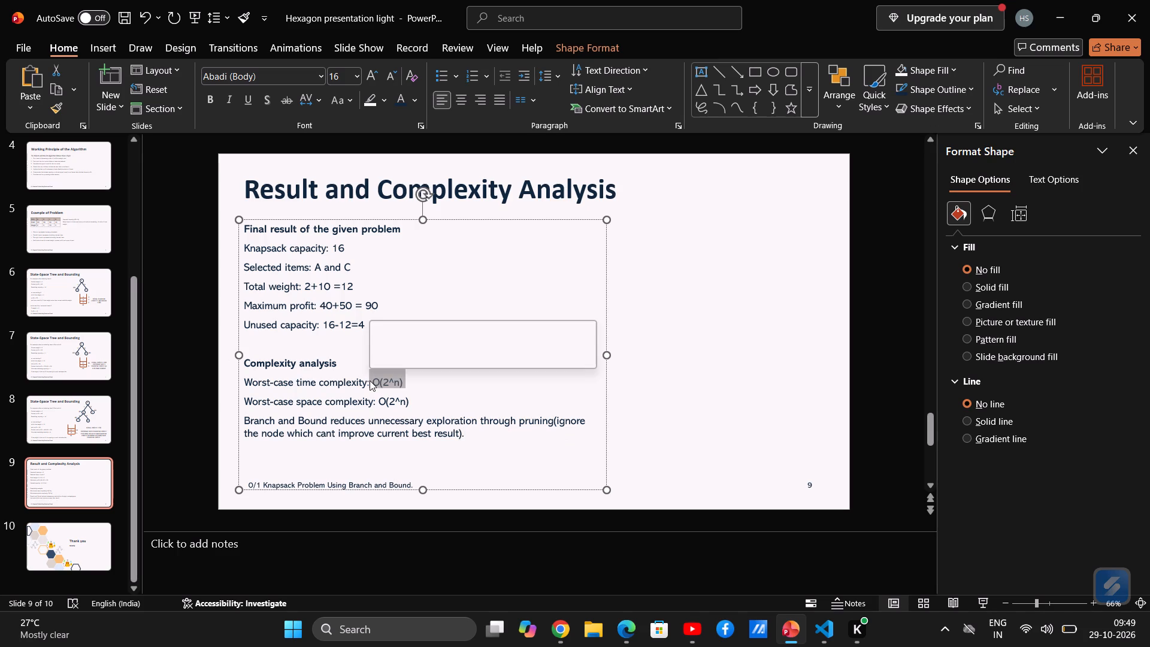
pyautogui.hotkey('shift', 'Right')
pyautogui.hotkey('ctrl', 'b')
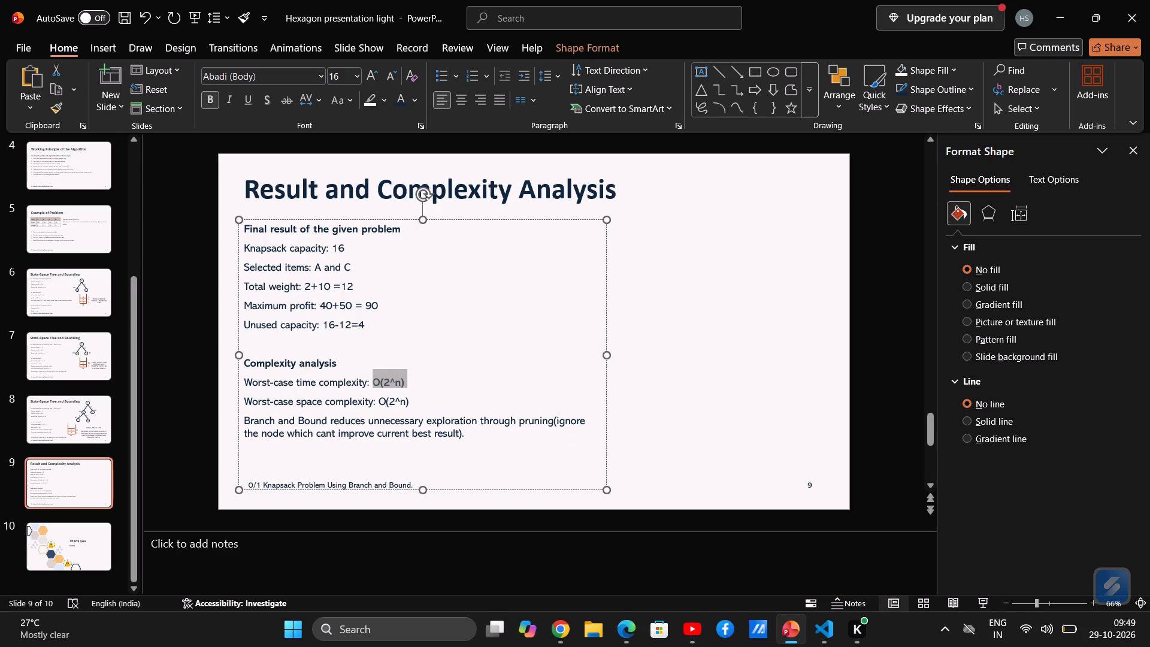
pyautogui.moveTo(412, 400); pyautogui.dragTo(374, 404)
pyautogui.hotkey('ctrl', 'b')
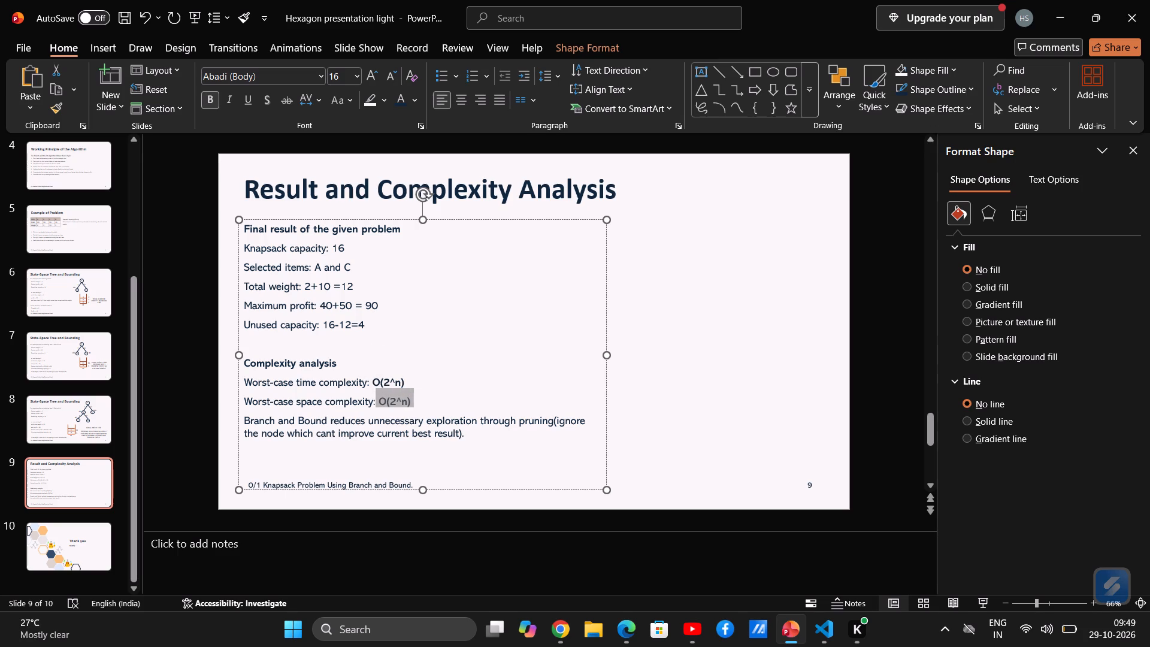
pyautogui.moveTo(465, 434); pyautogui.dragTo(518, 421)
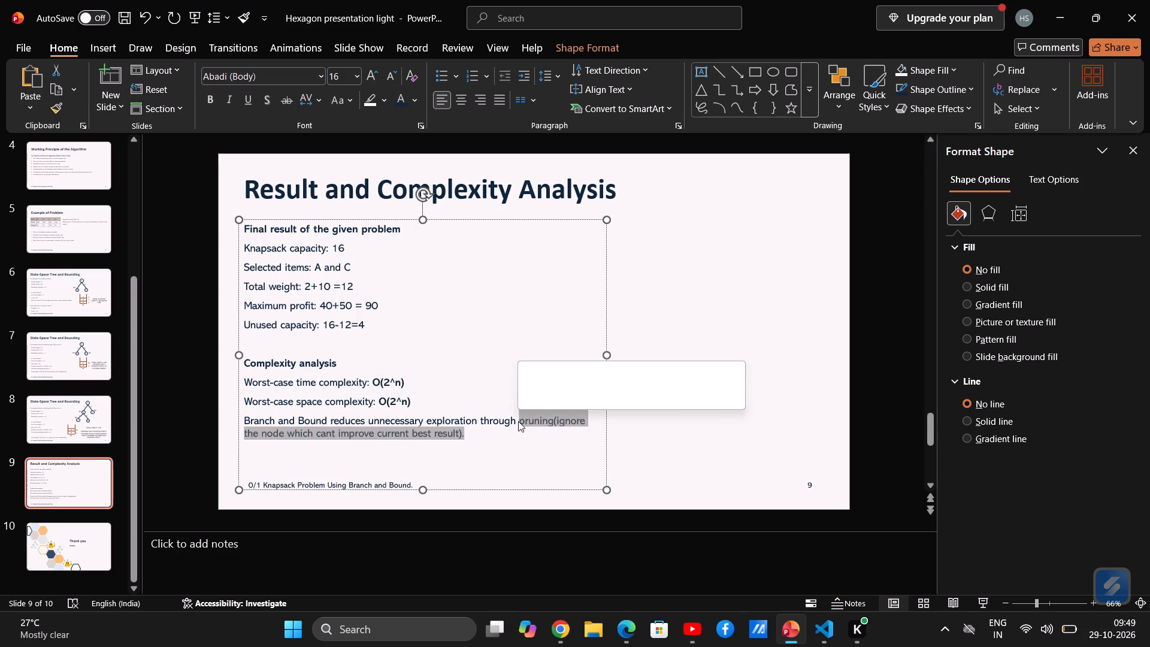
pyautogui.hotkey('ctrl', 'b')
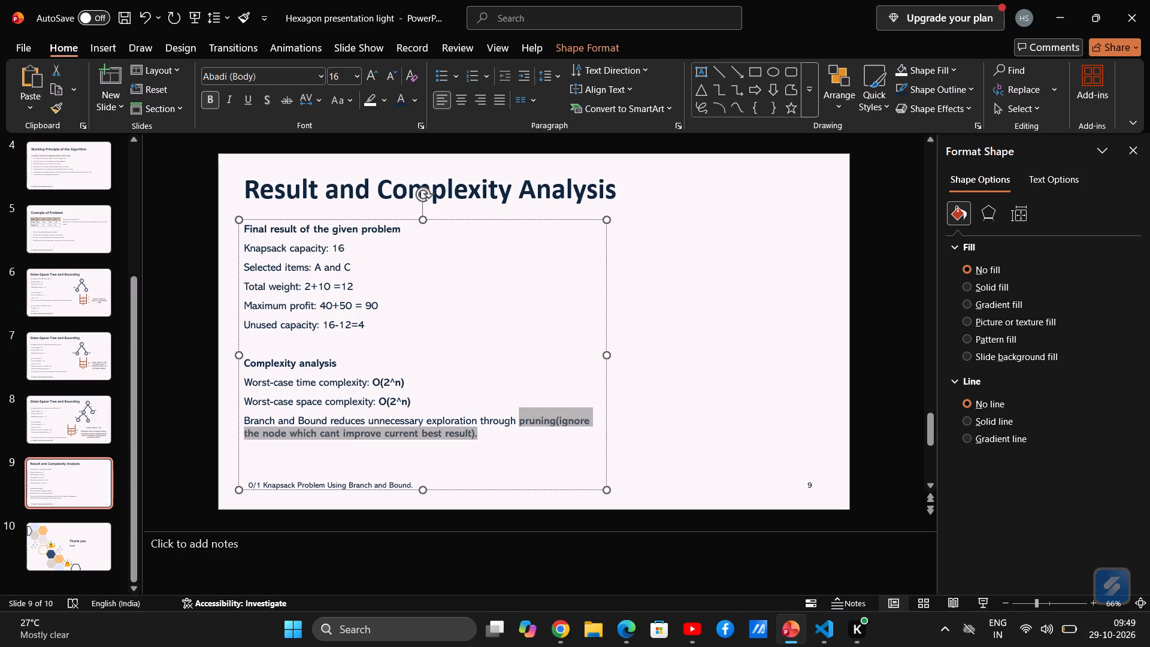
# On slide 8, bold the item letters B and A in the "For example" line.
pyautogui.click(67, 429)
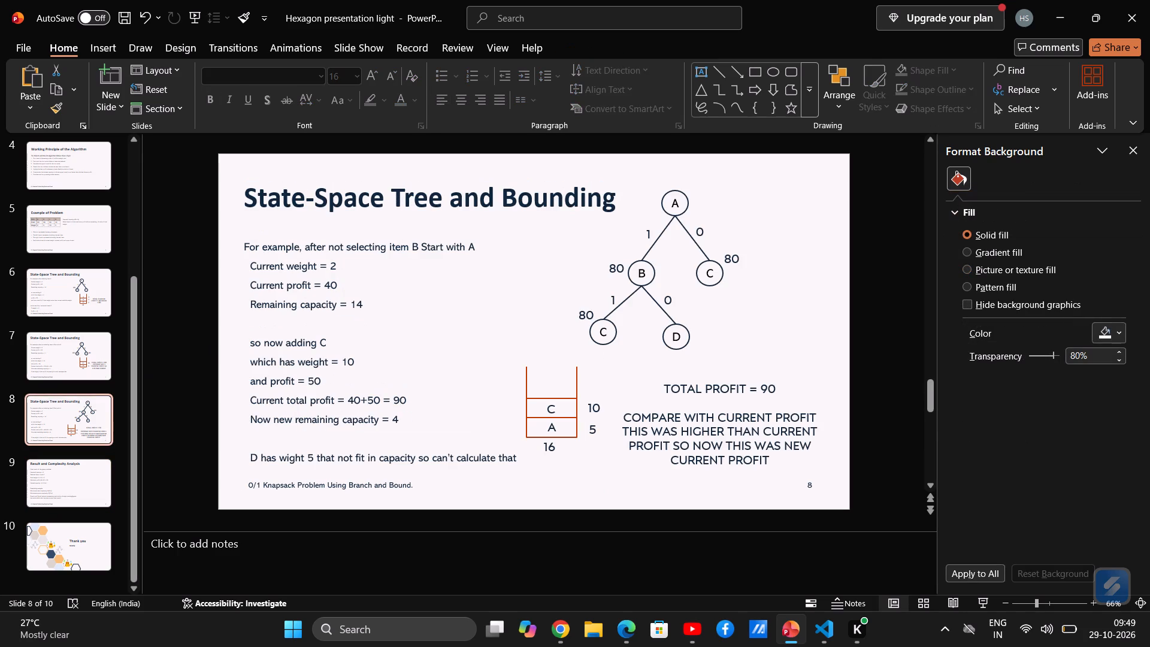
pyautogui.moveTo(411, 248); pyautogui.dragTo(417, 248)
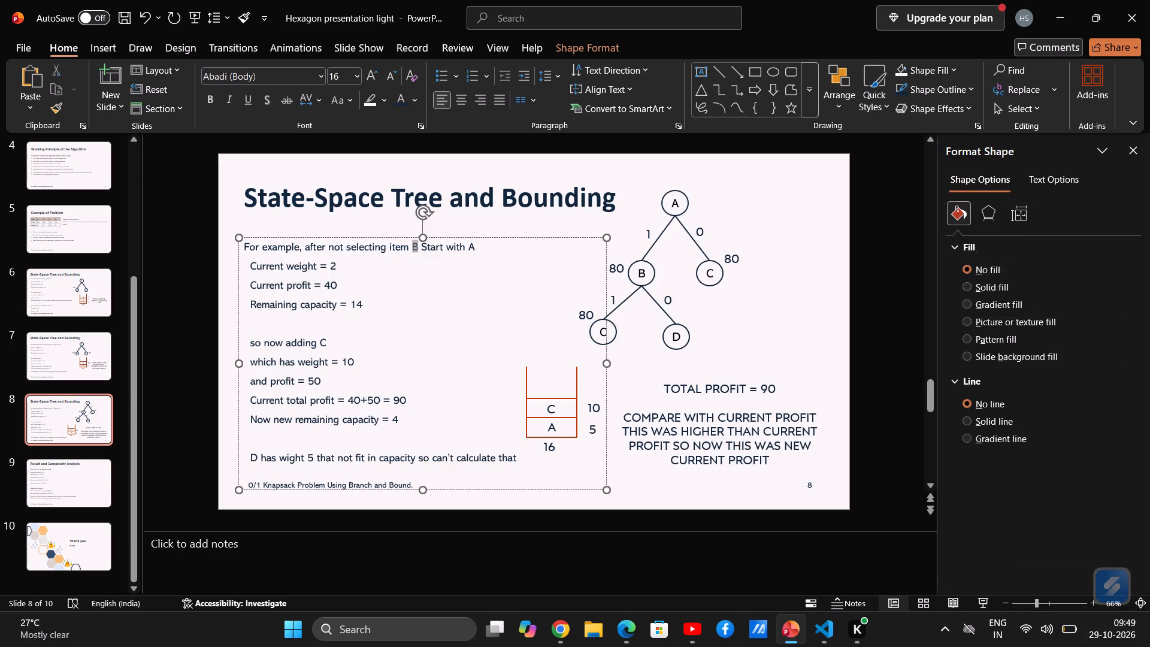
pyautogui.moveTo(417, 248); pyautogui.dragTo(417, 249)
pyautogui.hotkey('ctrl', 'b')
pyautogui.moveTo(481, 247); pyautogui.dragTo(468, 248)
pyautogui.hotkey('ctrl', 'b')
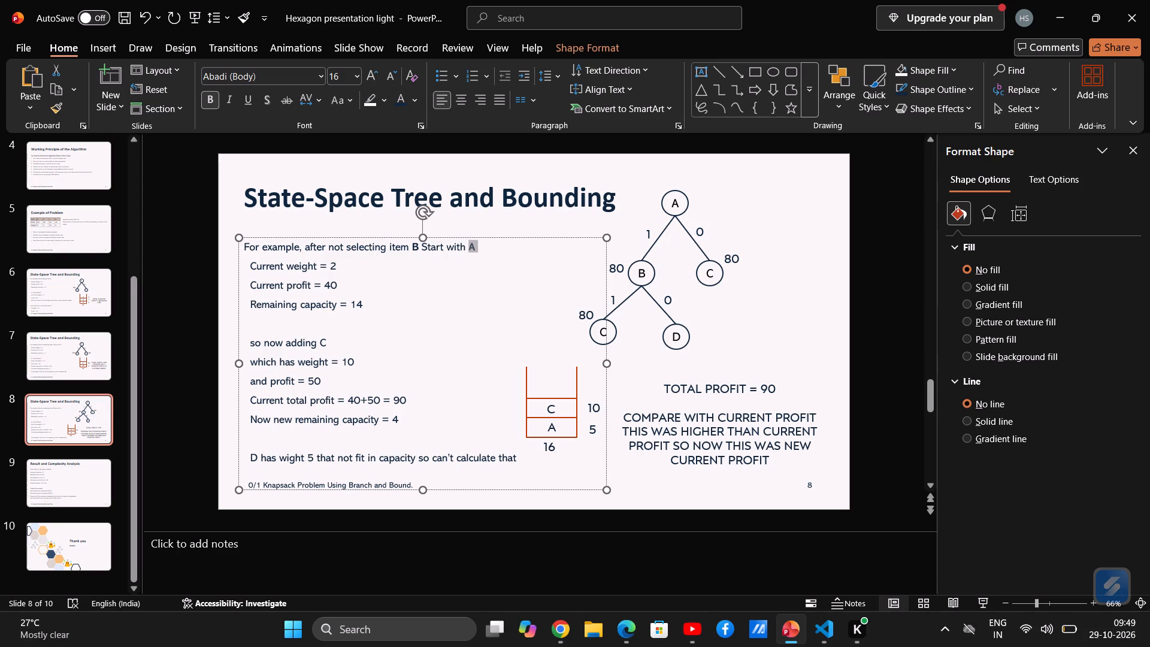
# Bold "adding C" in slide 8's "so now adding C" line.
pyautogui.click(325, 338)
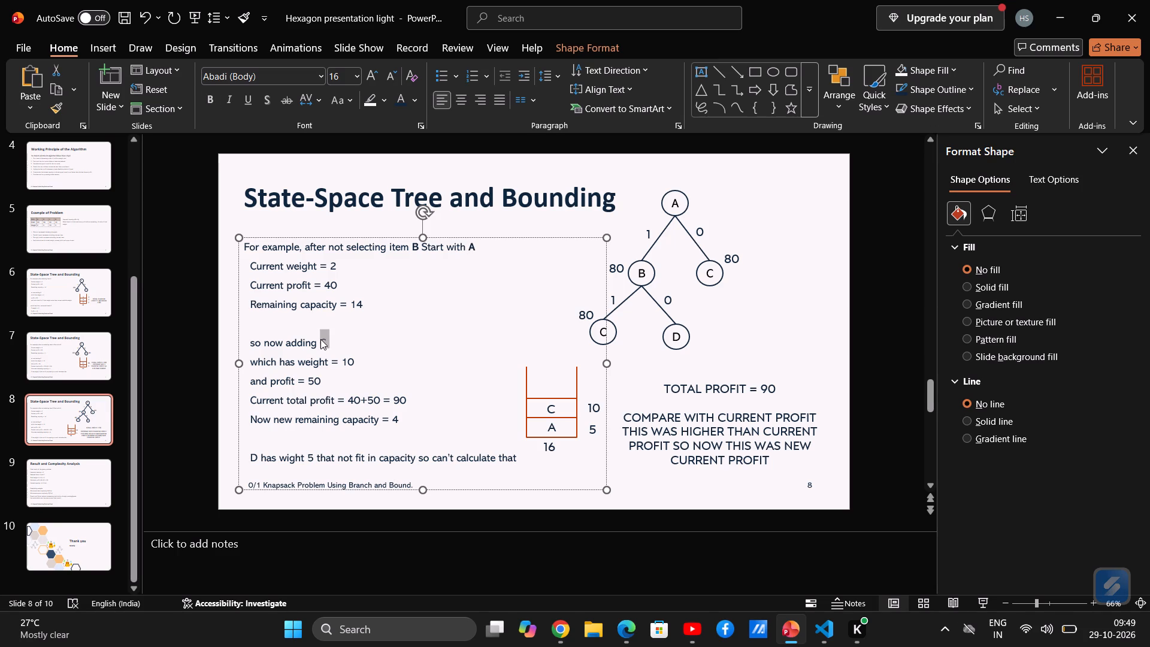
pyautogui.hotkey('ctrl', 'b')
pyautogui.doubleClick(310, 341)
pyautogui.hotkey('ctrl', 'b')
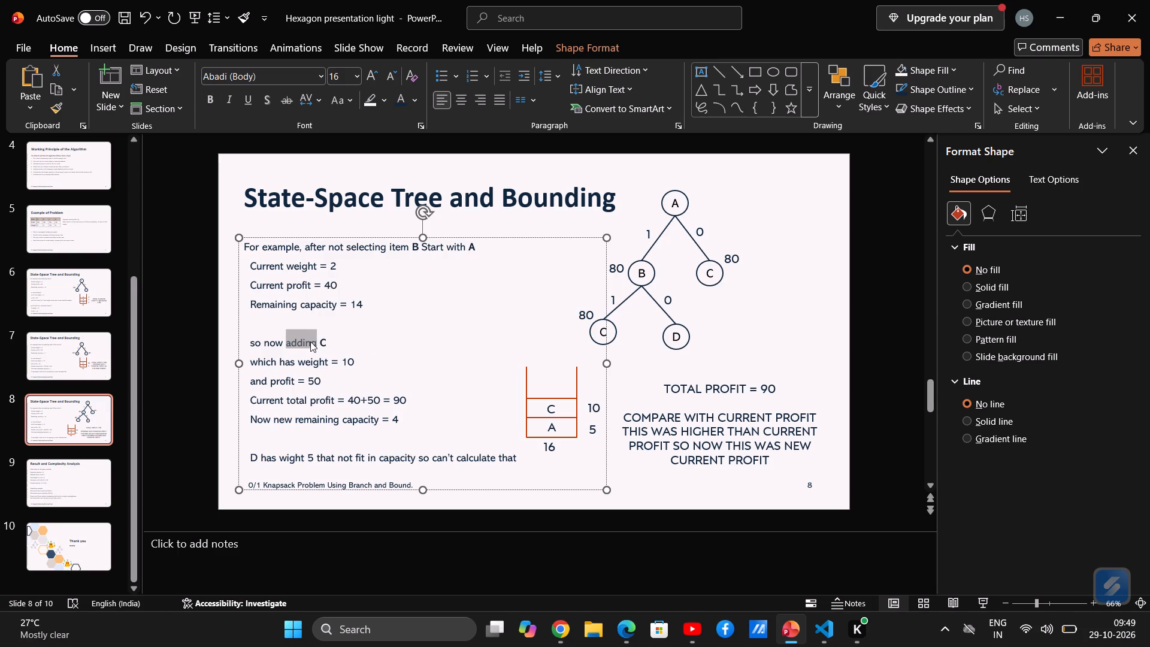
pyautogui.click(316, 359)
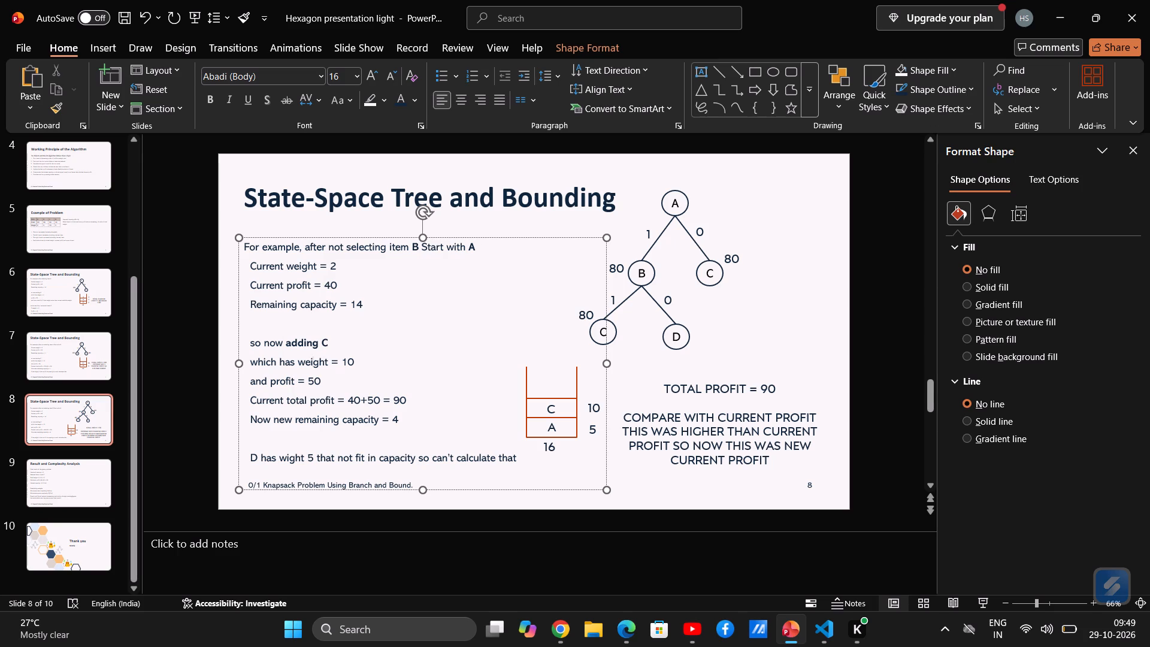
# Bold "remaining capacity = 4" and the words "not fit" in the last two text lines of slide 8.
pyautogui.moveTo(295, 419); pyautogui.dragTo(395, 414)
pyautogui.hotkey('shift', 'Right')
pyautogui.hotkey('shift', 'Right')
pyautogui.hotkey('ctrl', 'b')
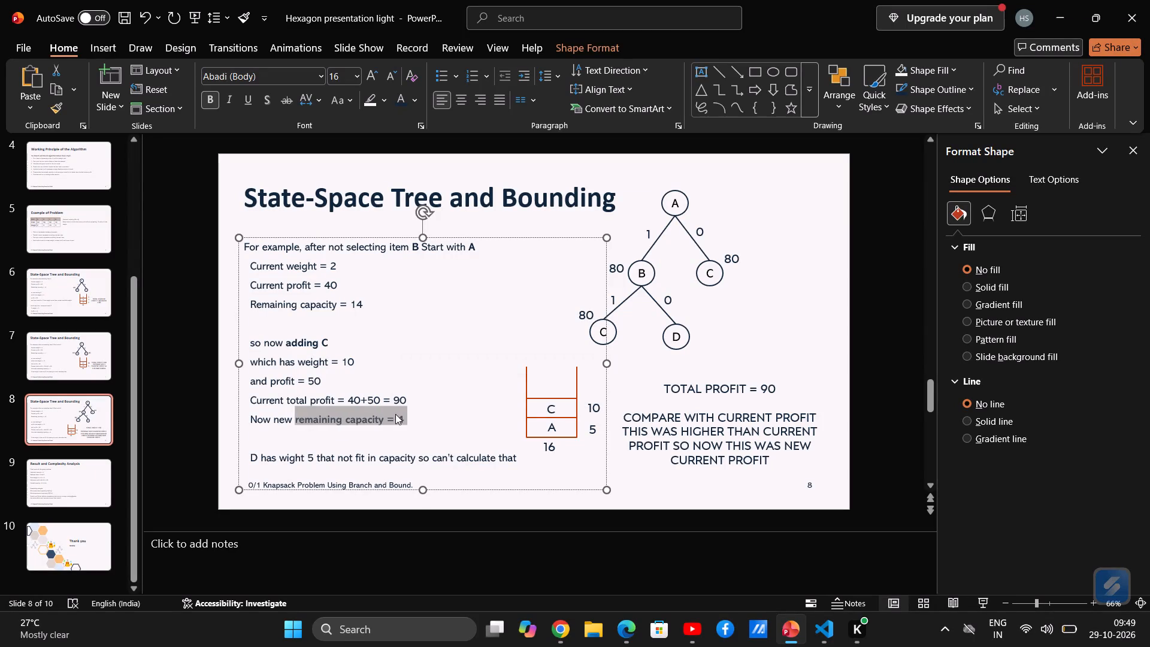
pyautogui.click(423, 414)
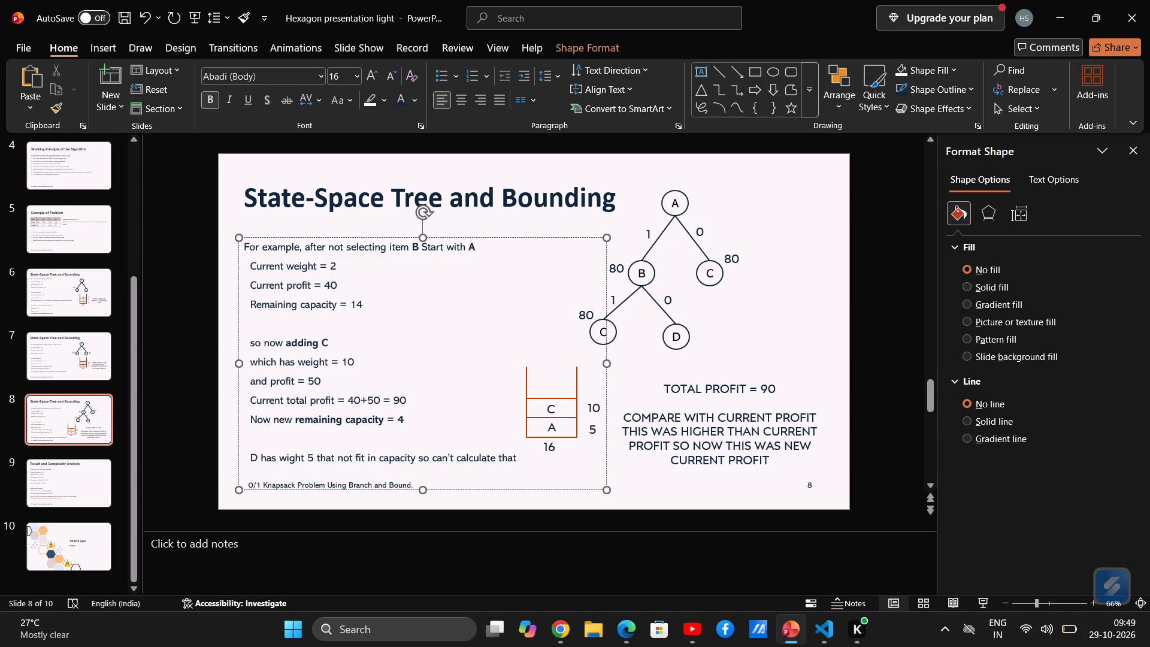
pyautogui.moveTo(337, 459); pyautogui.dragTo(365, 459)
pyautogui.hotkey('ctrl', 'b')
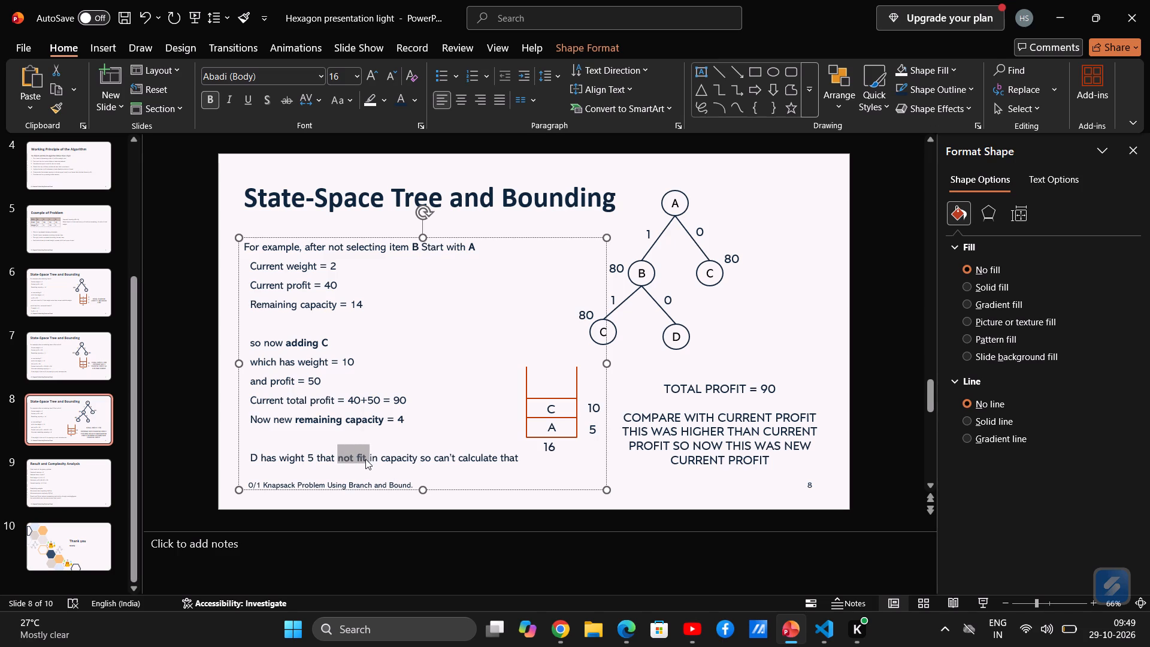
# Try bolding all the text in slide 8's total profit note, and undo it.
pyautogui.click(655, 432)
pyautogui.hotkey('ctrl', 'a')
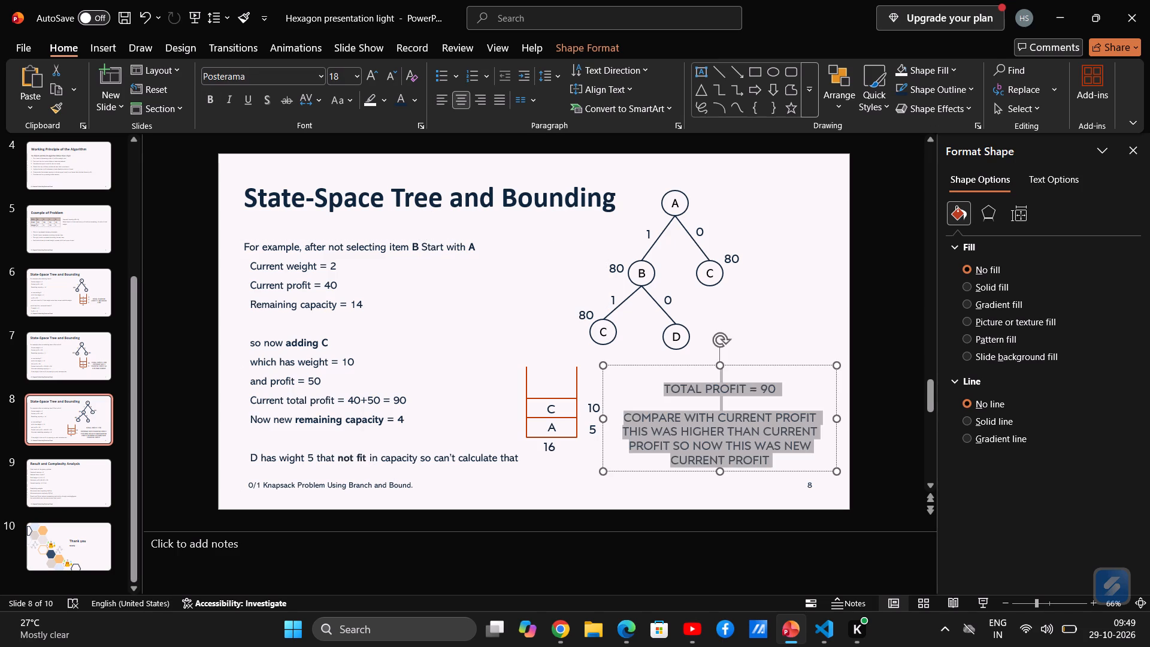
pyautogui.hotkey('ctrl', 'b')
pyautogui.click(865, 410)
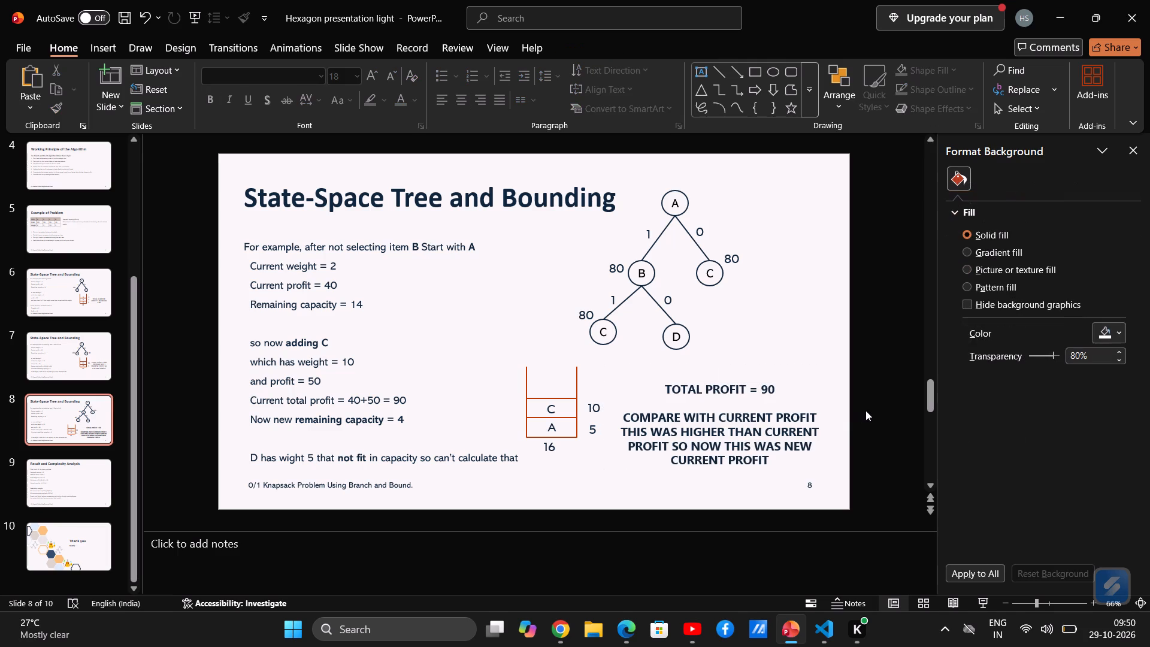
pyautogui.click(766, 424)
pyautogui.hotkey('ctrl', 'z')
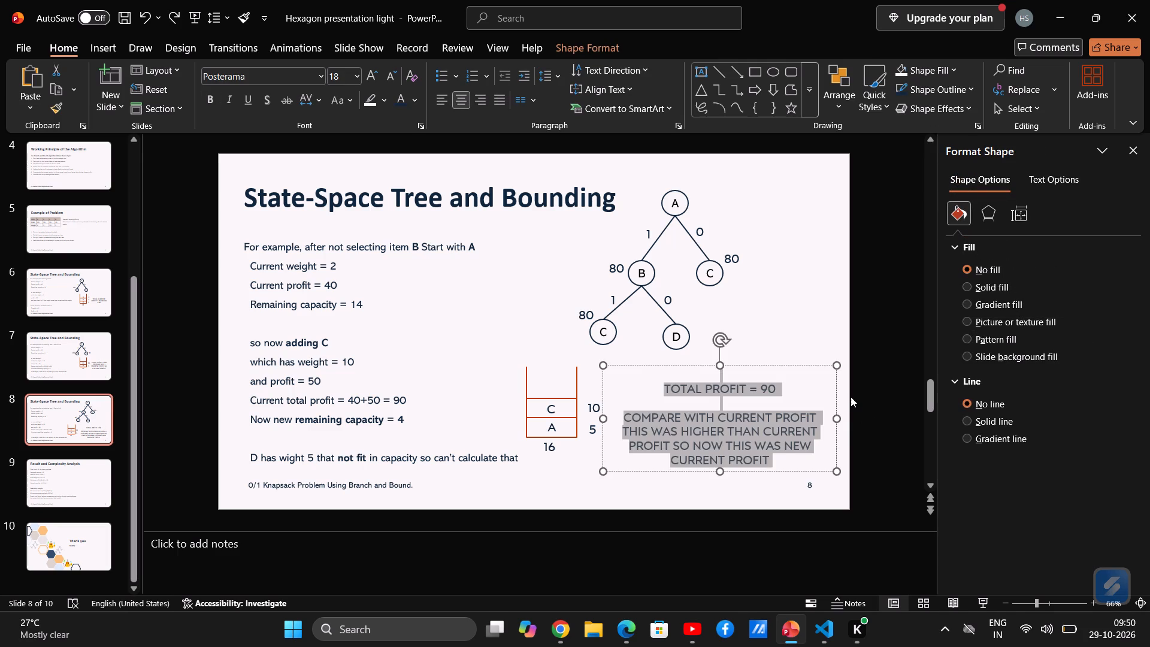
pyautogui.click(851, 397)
# Bold only "90" and "NEW CURRENT PROFIT" in slide 8's total profit note.
pyautogui.click(771, 389)
pyautogui.doubleClick(771, 389)
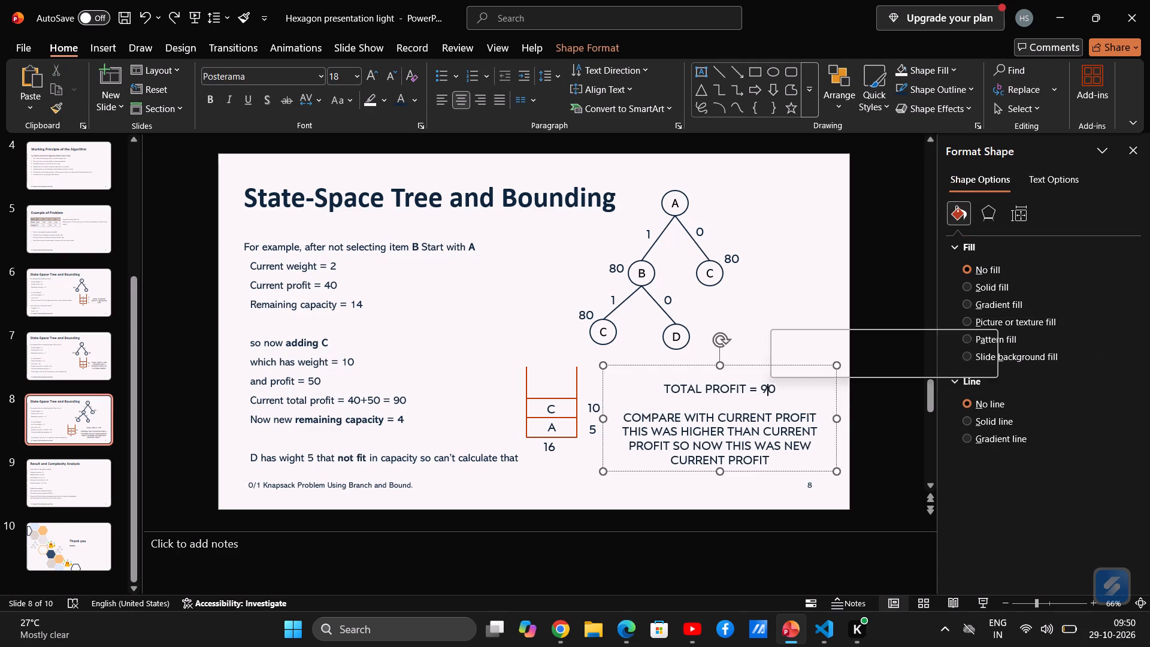
pyautogui.doubleClick(771, 389)
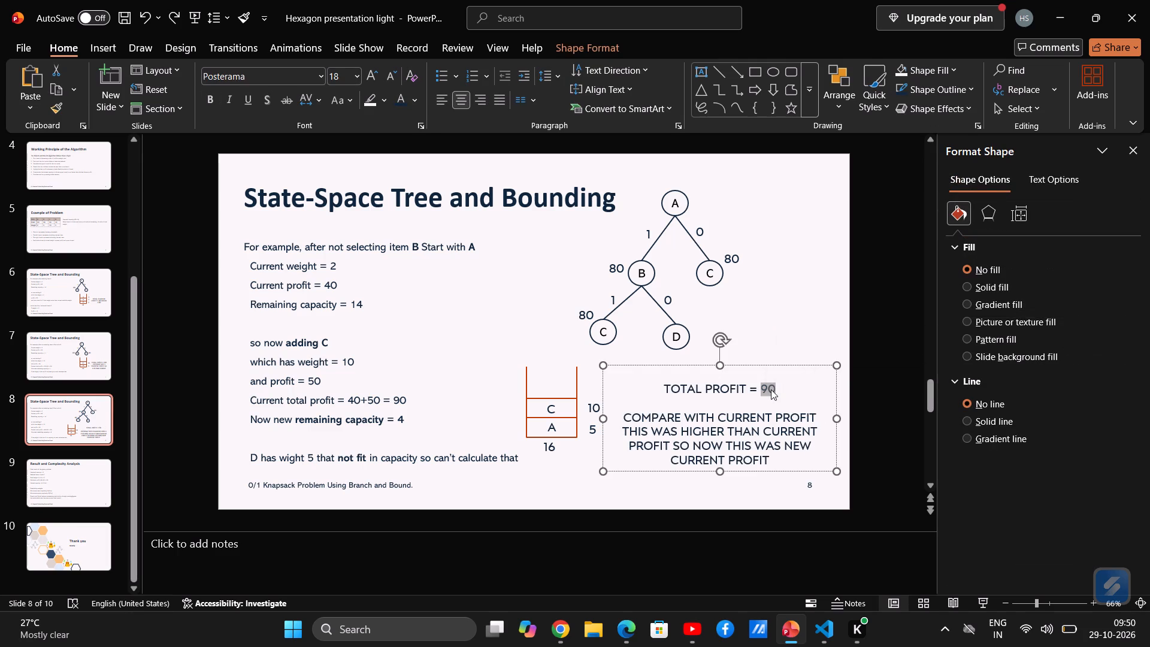
pyautogui.hotkey('ctrl', 'b')
pyautogui.click(740, 456)
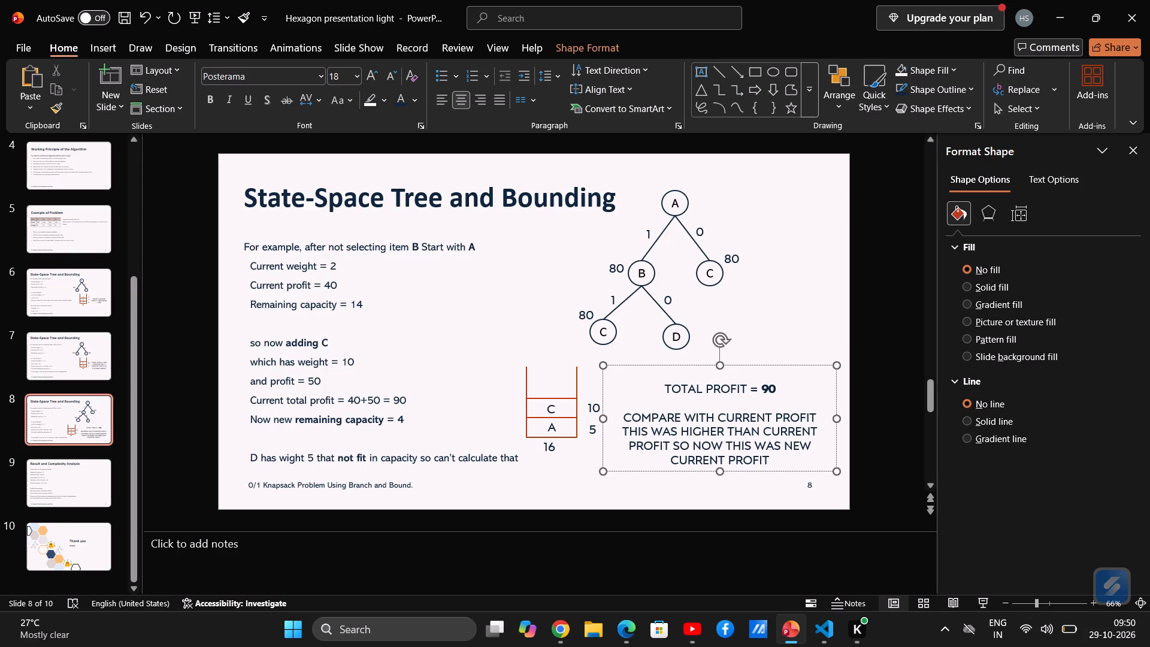
pyautogui.moveTo(785, 448); pyautogui.dragTo(782, 459)
pyautogui.hotkey('ctrl', 'b')
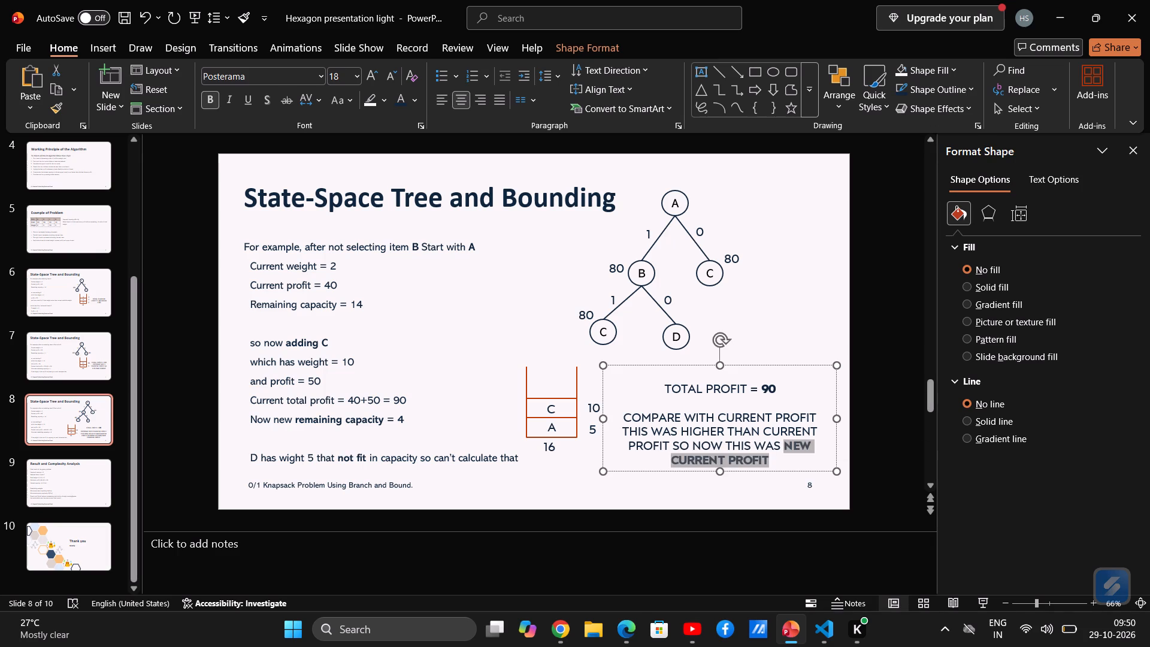
# Append " = 90" after "NEW CURRENT PROFIT" in slide 8's total profit note.
pyautogui.click(776, 461)
pyautogui.press('space')
pyautogui.write('=')
pyautogui.press('space')
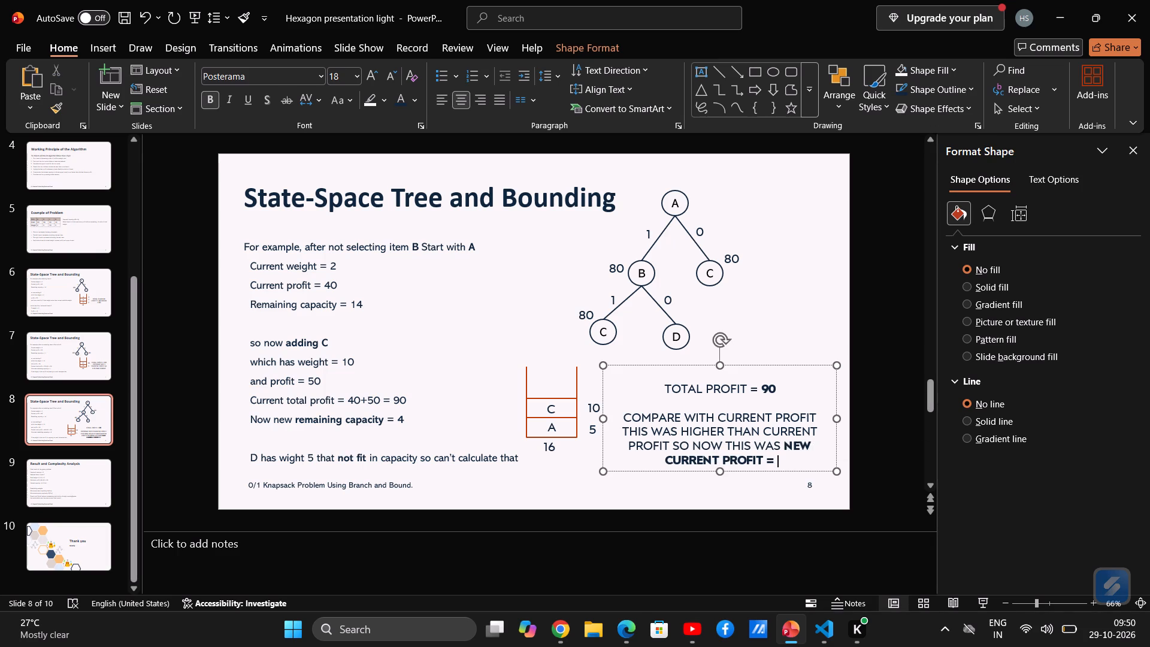
pyautogui.write('90')
pyautogui.click(861, 439)
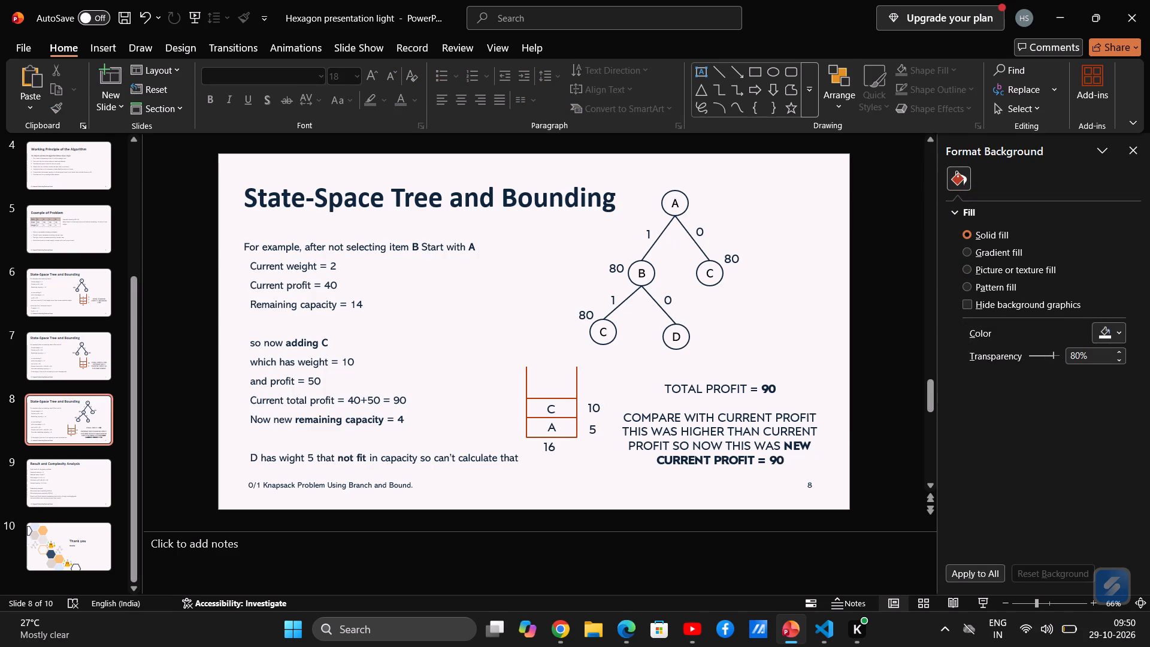
# Bold "not selecting item" and "Start with" in slide 8's "For example" line.
pyautogui.moveTo(326, 248); pyautogui.dragTo(397, 251)
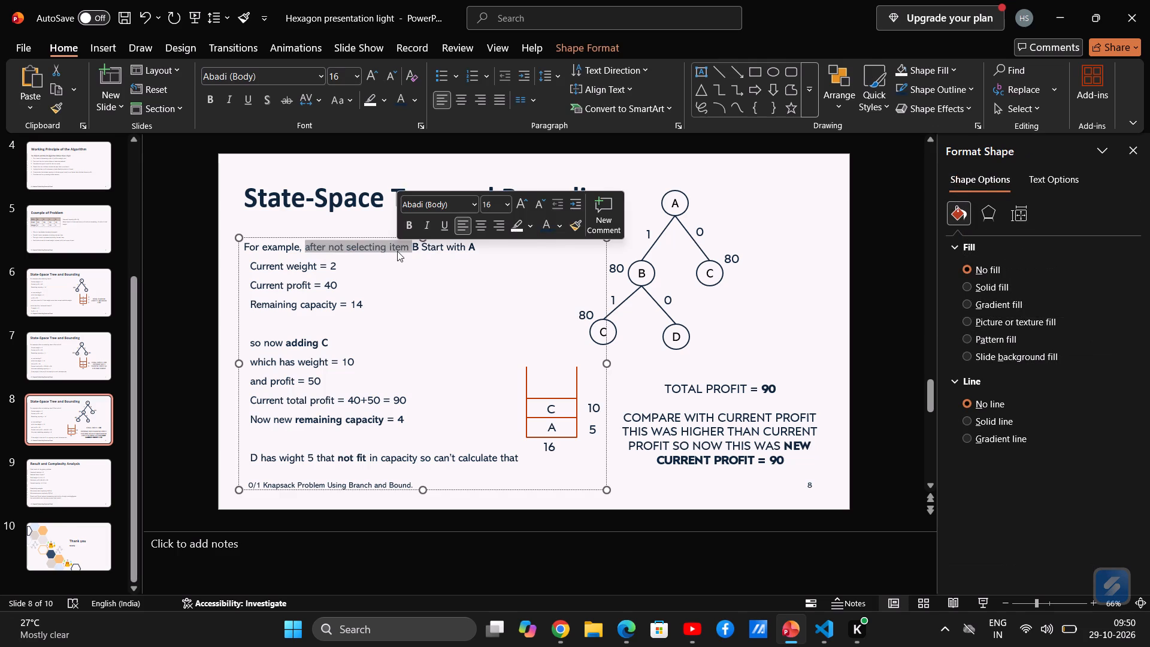
pyautogui.click(397, 251)
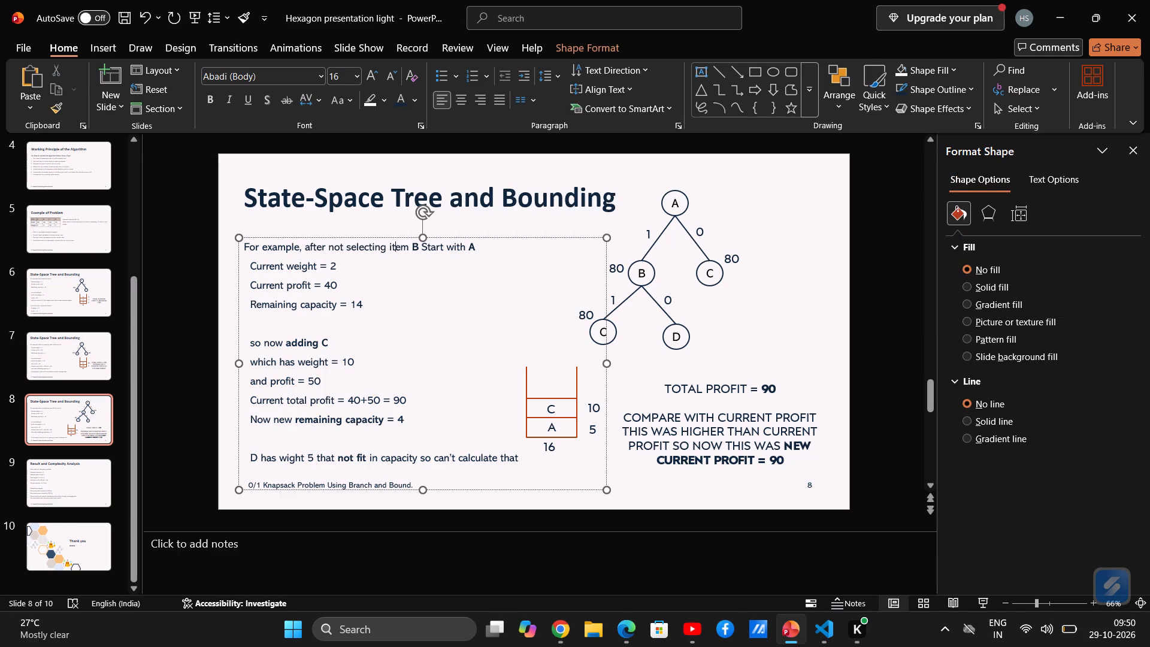
pyautogui.moveTo(410, 249); pyautogui.dragTo(331, 249)
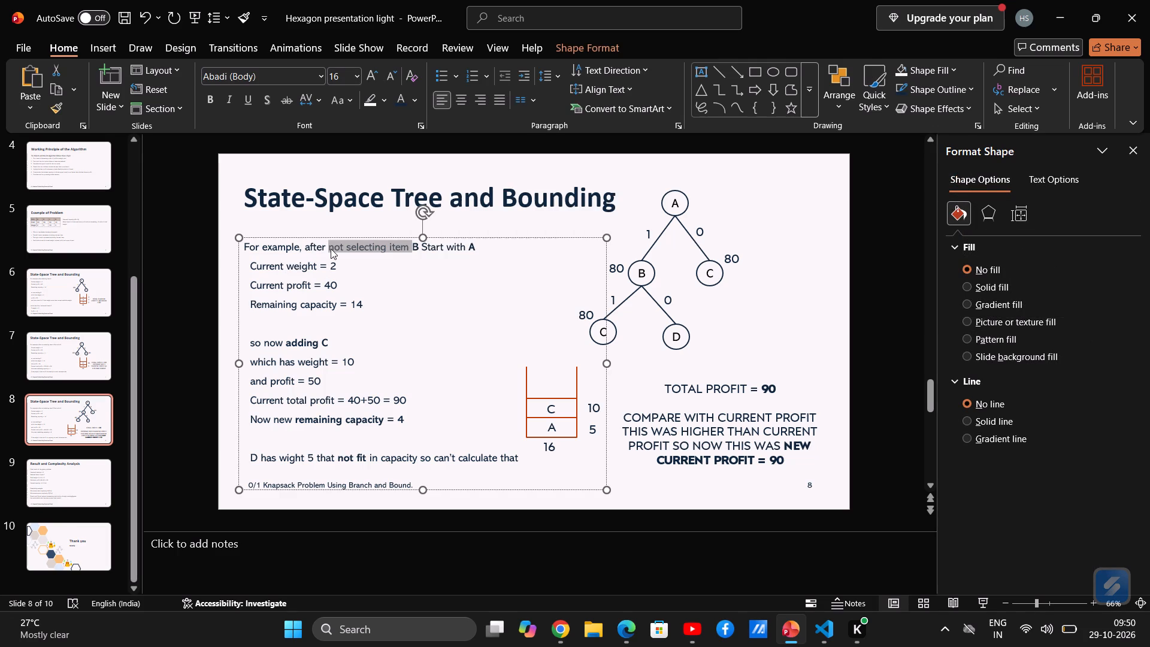
pyautogui.hotkey('ctrl', 'b')
pyautogui.click(868, 260)
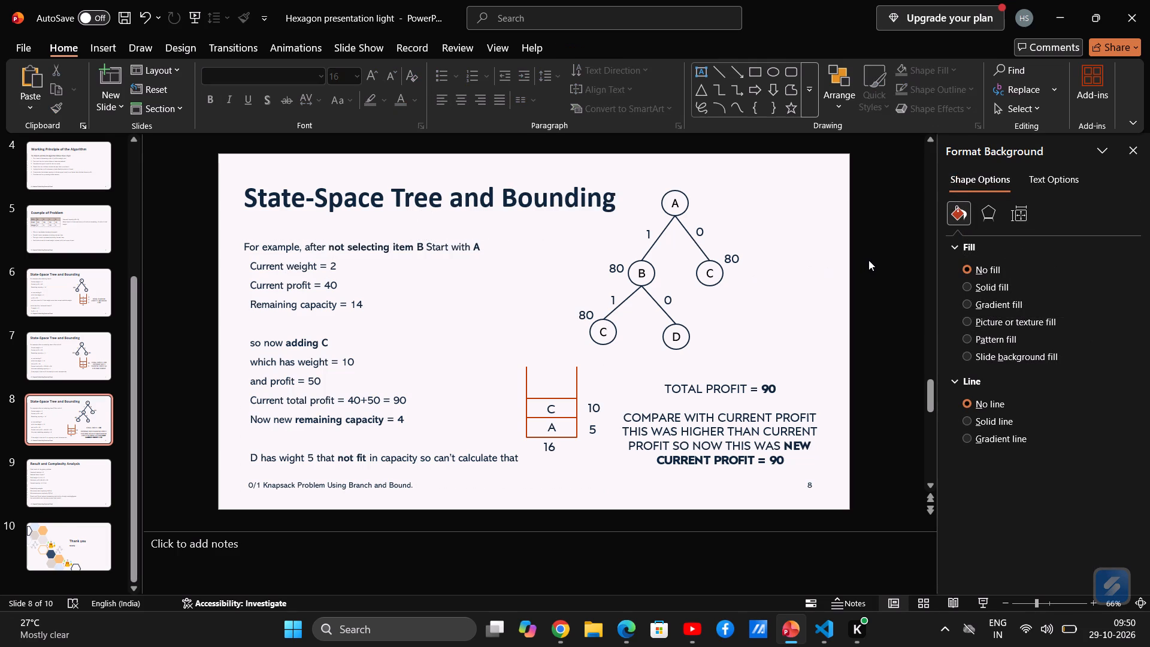
pyautogui.moveTo(426, 249); pyautogui.dragTo(435, 249)
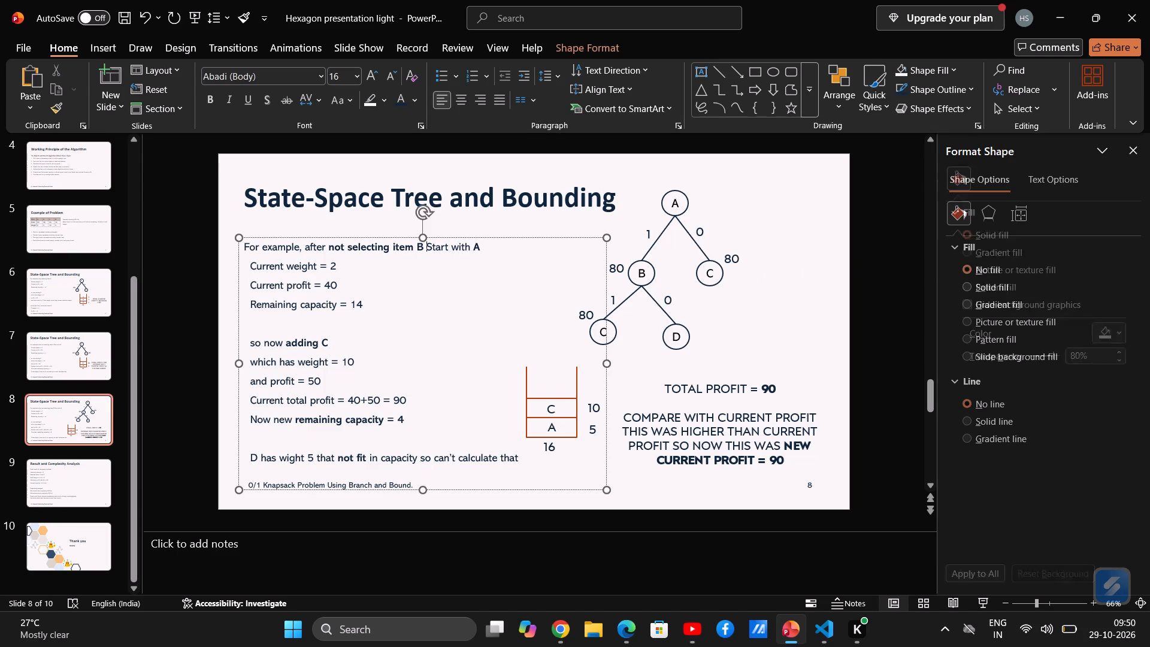
pyautogui.moveTo(435, 249); pyautogui.dragTo(469, 249)
pyautogui.hotkey('ctrl', 'b')
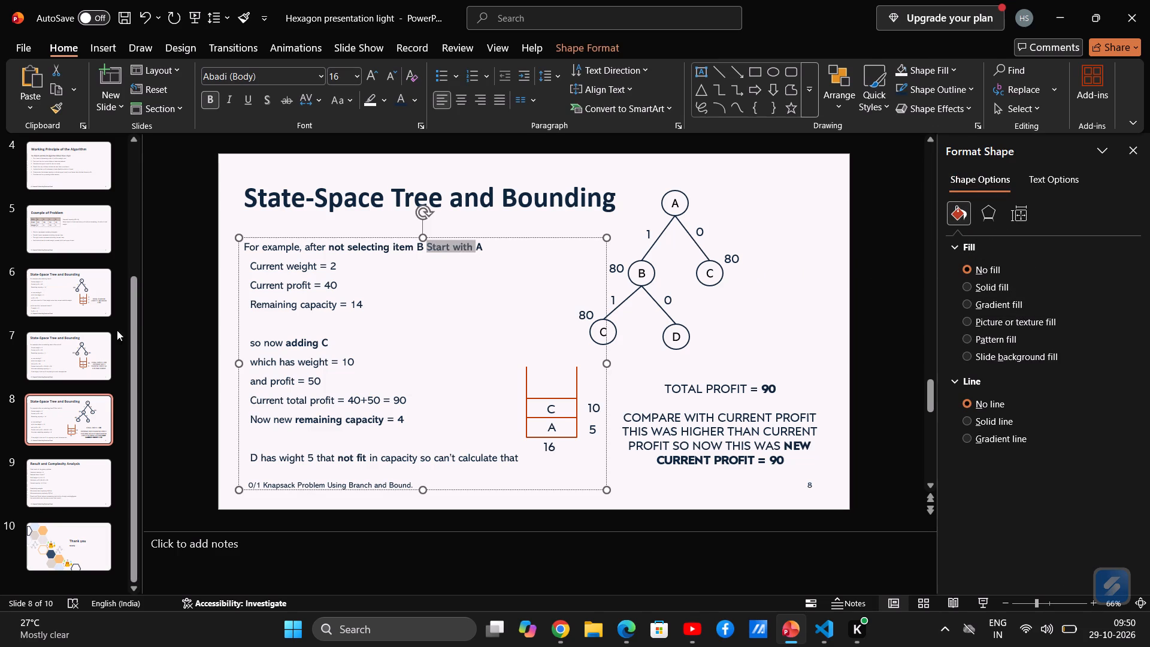
# On slide 7, bold "not selecting item A Start with B" and the values 30, 5 and 11 below it.
pyautogui.click(87, 342)
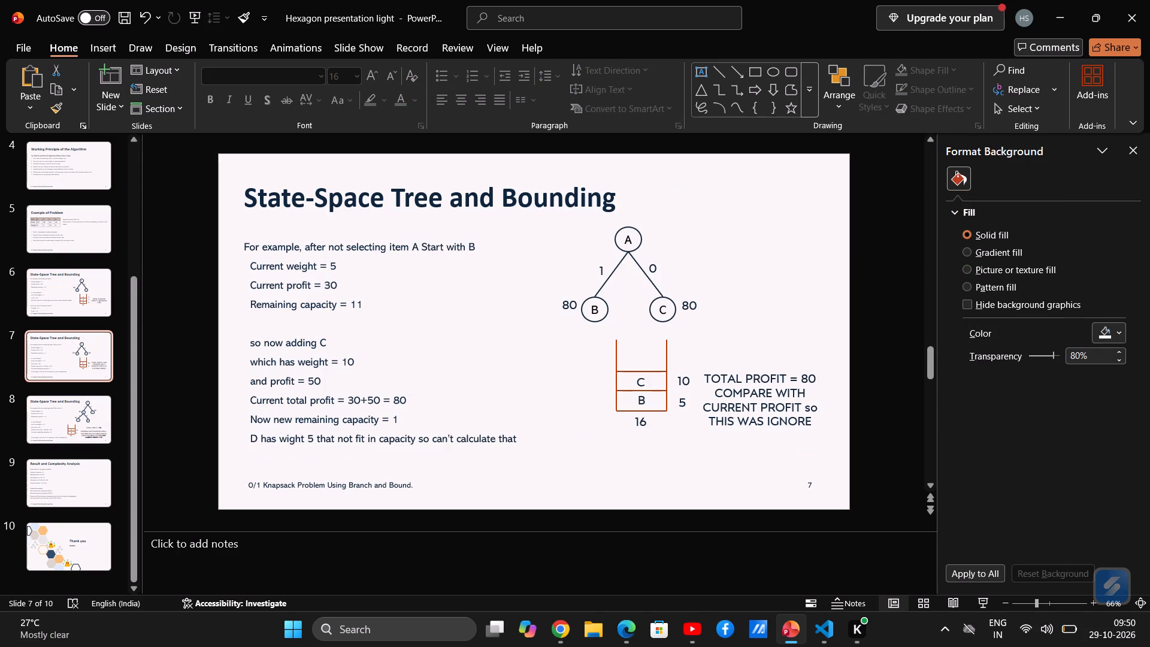
pyautogui.moveTo(476, 245); pyautogui.dragTo(331, 247)
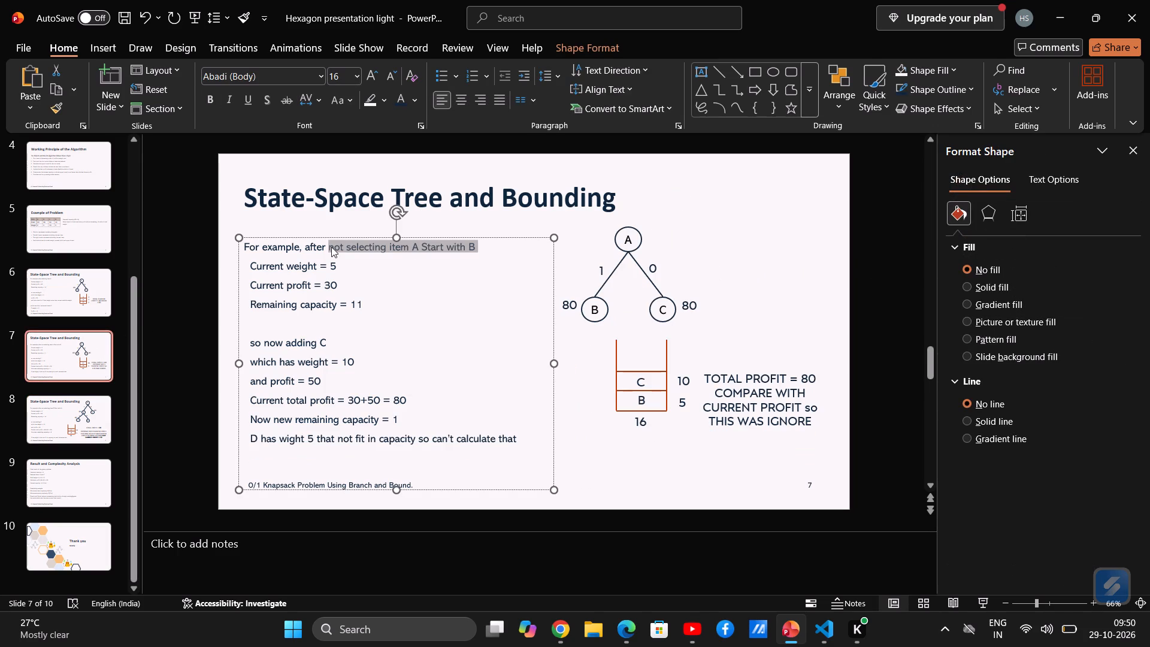
pyautogui.hotkey('ctrl', 'b')
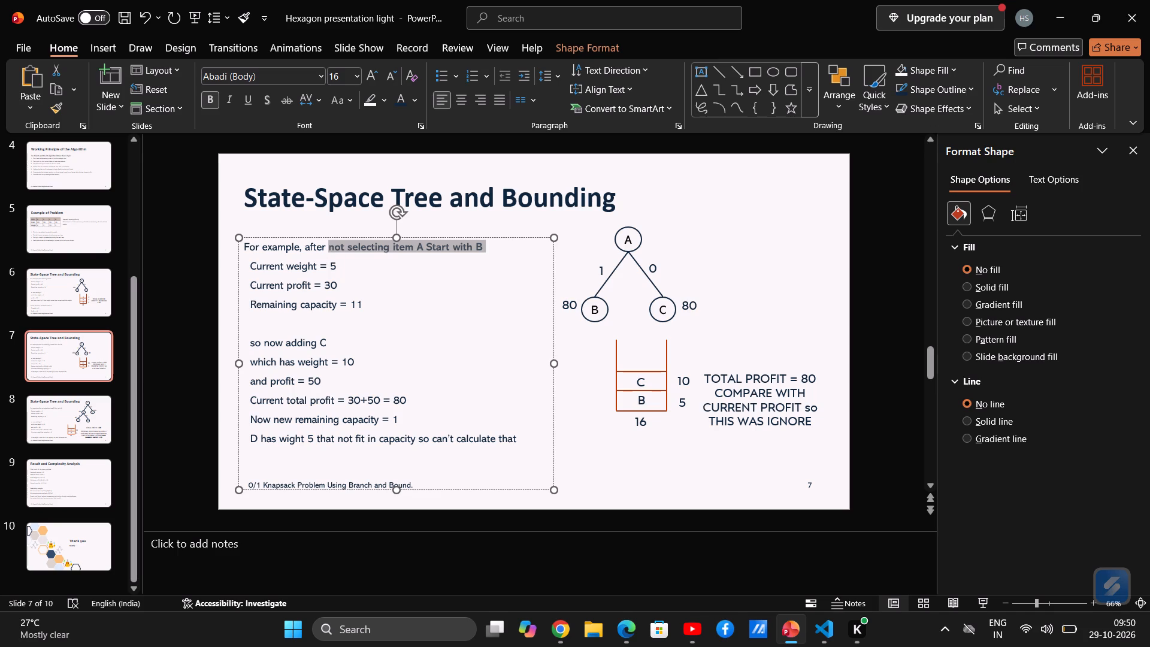
pyautogui.moveTo(338, 284); pyautogui.dragTo(325, 285)
pyautogui.hotkey('ctrl', 'b')
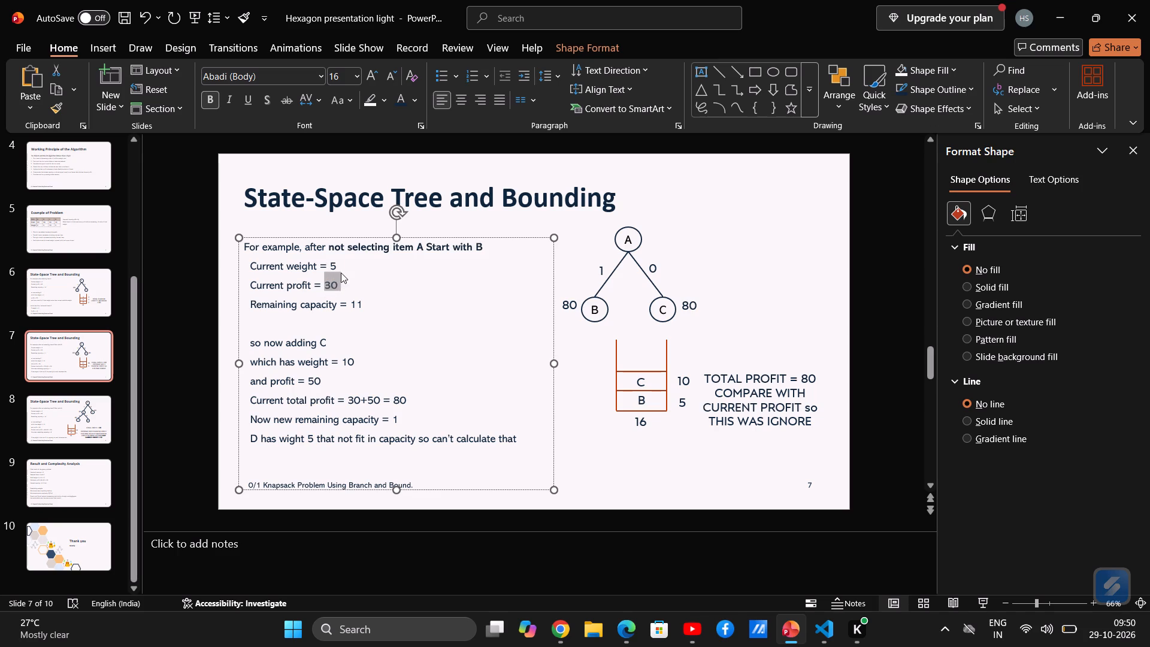
pyautogui.moveTo(341, 268); pyautogui.dragTo(331, 268)
pyautogui.hotkey('ctrl', 'b')
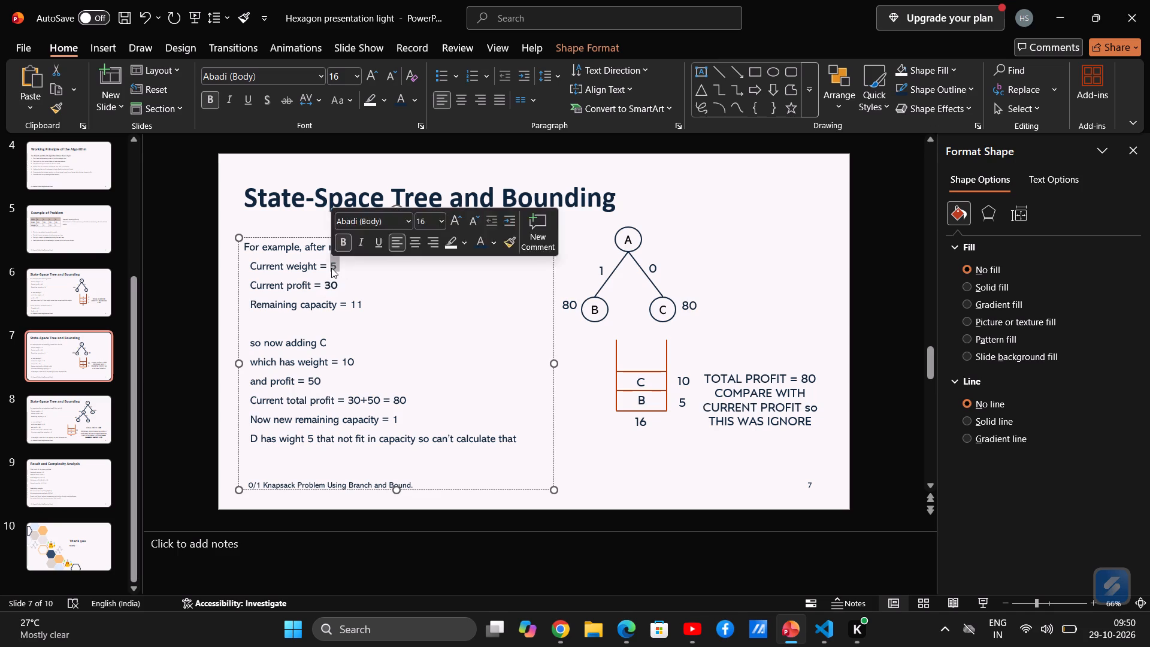
pyautogui.moveTo(369, 306); pyautogui.dragTo(351, 306)
pyautogui.hotkey('ctrl', 'b')
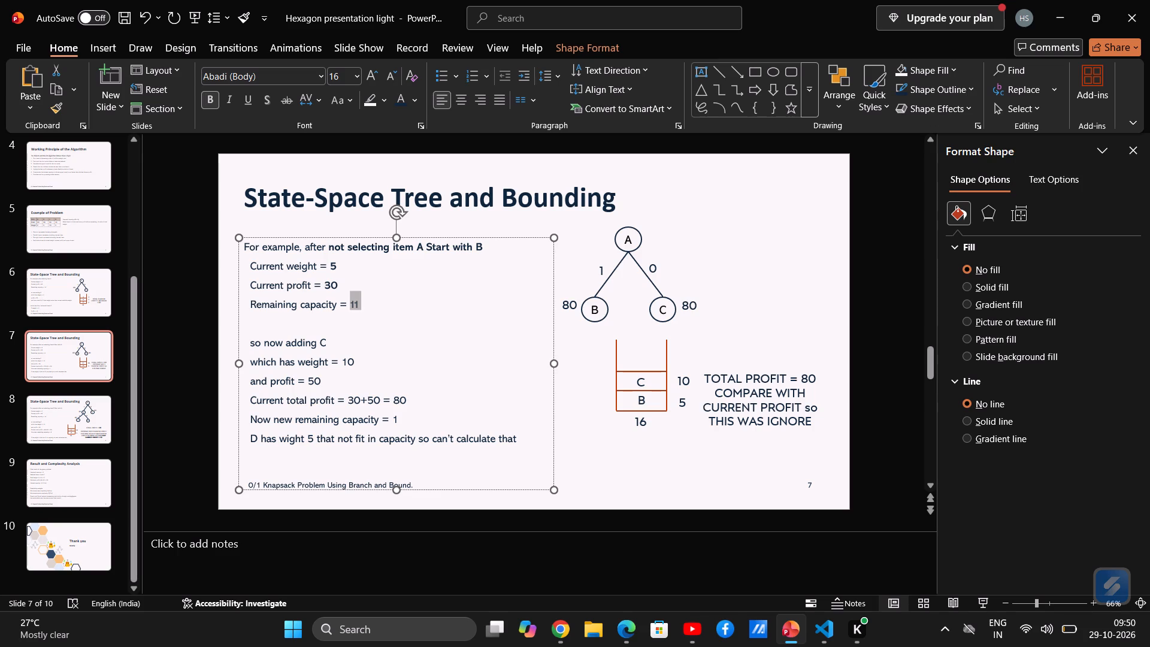
# Bold the item C values on slide 7: weight 10, profit 50, total "30+50 = 80" and remaining capacity 1.
pyautogui.moveTo(352, 359); pyautogui.dragTo(343, 359)
pyautogui.hotkey('ctrl', 'b')
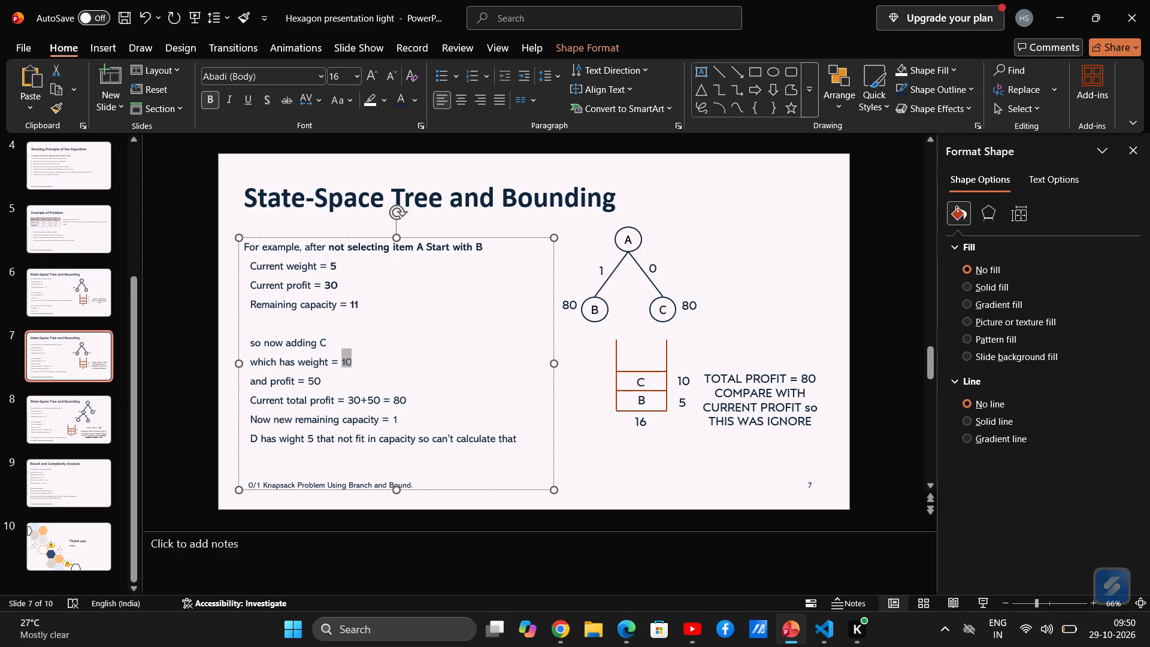
pyautogui.moveTo(322, 385); pyautogui.dragTo(306, 384)
pyautogui.hotkey('ctrl', 'b')
pyautogui.moveTo(411, 398); pyautogui.dragTo(346, 400)
pyautogui.hotkey('ctrl', 'b')
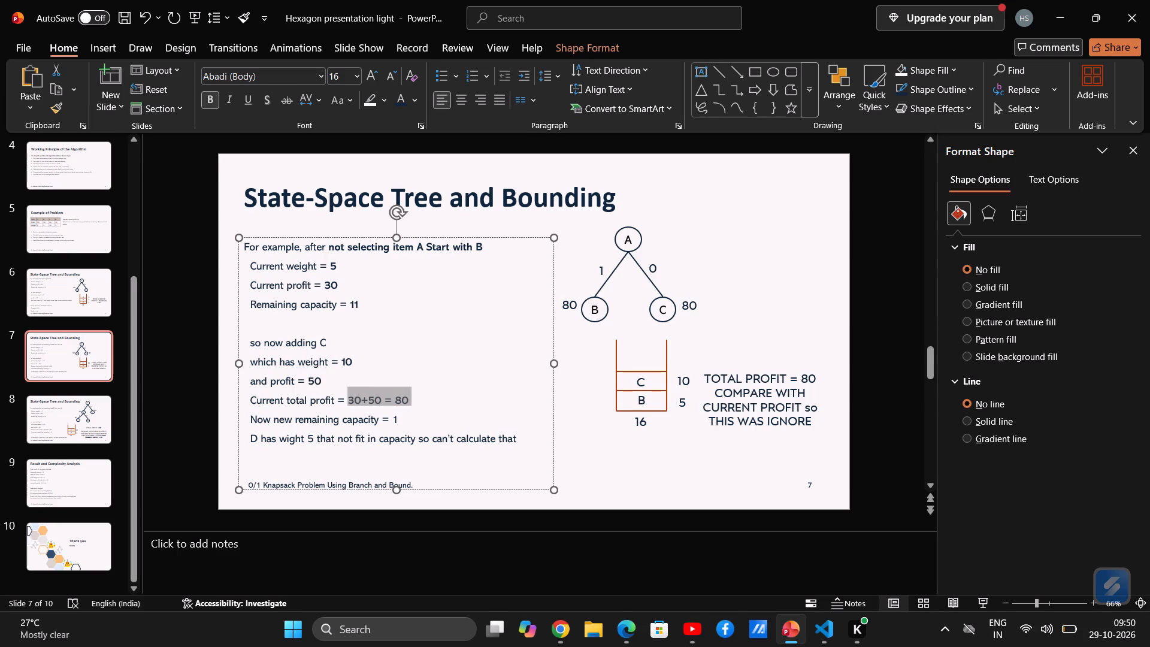
pyautogui.moveTo(399, 419); pyautogui.dragTo(391, 419)
pyautogui.hotkey('ctrl', 'b')
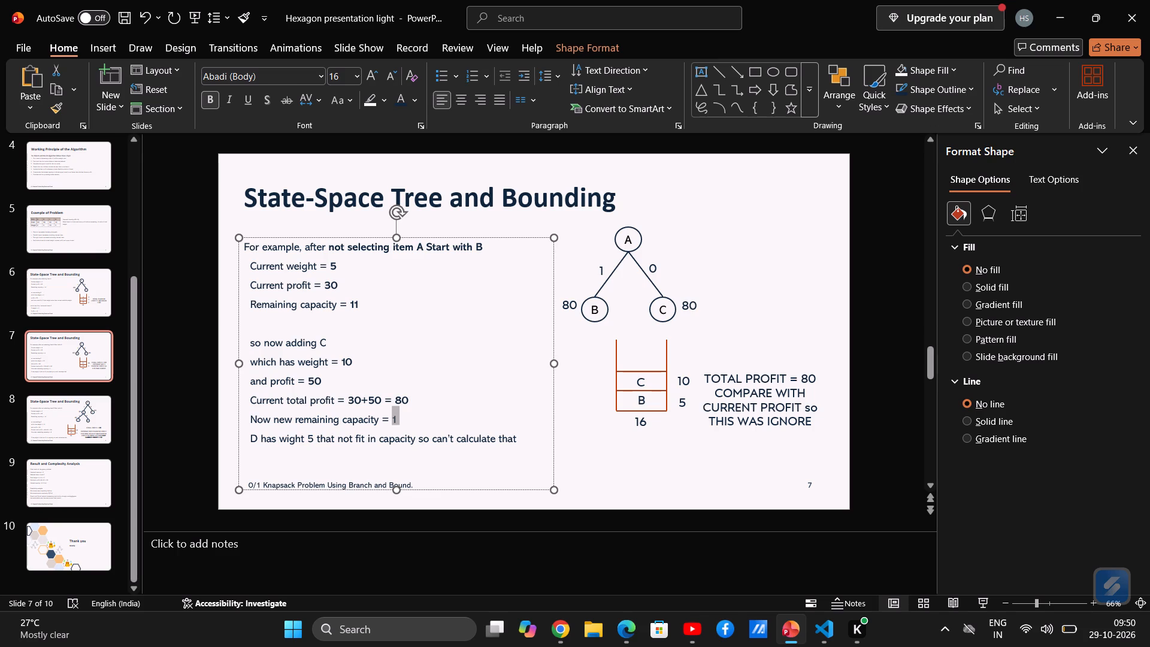
# Bold "now adding C" and, in the line about D, "not fit" on slide 7.
pyautogui.moveTo(328, 343); pyautogui.dragTo(279, 344)
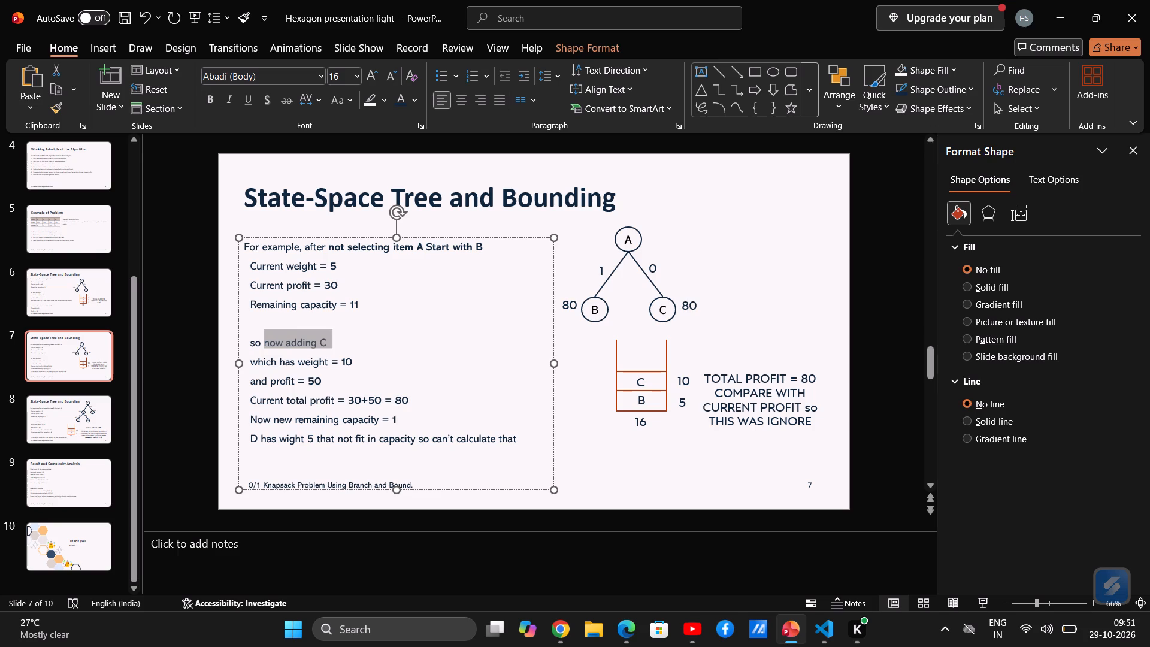
pyautogui.moveTo(279, 344); pyautogui.dragTo(277, 344)
pyautogui.hotkey('ctrl', 'b')
pyautogui.click(222, 367)
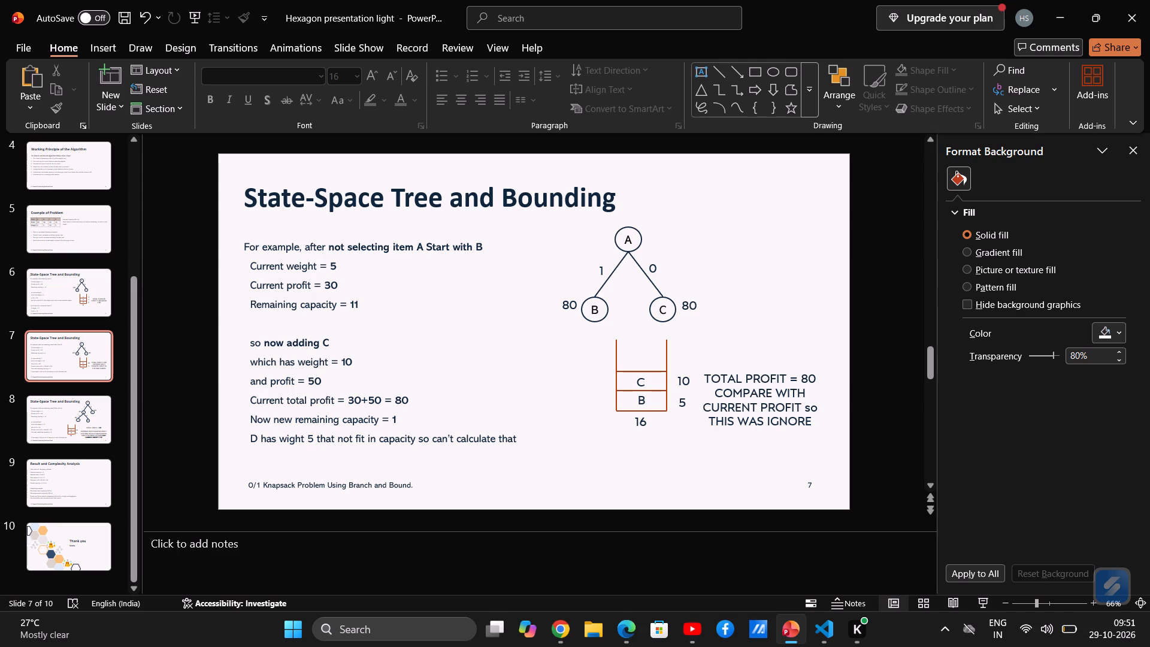
pyautogui.moveTo(337, 439); pyautogui.dragTo(364, 439)
pyautogui.hotkey('ctrl', 'b')
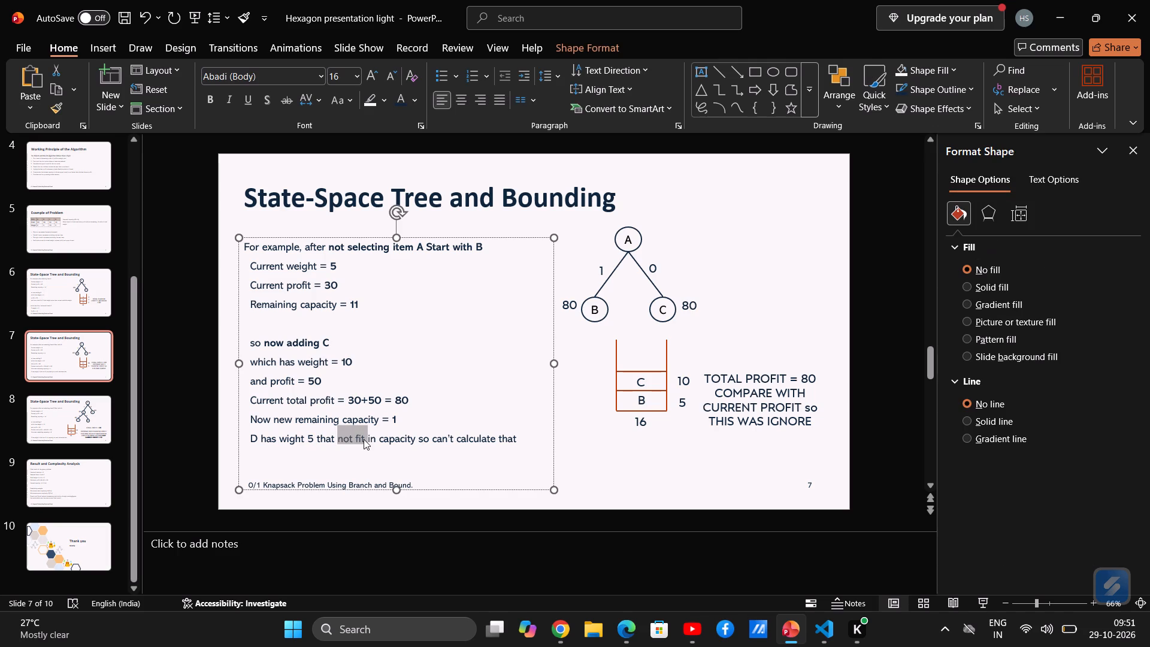
pyautogui.click(209, 429)
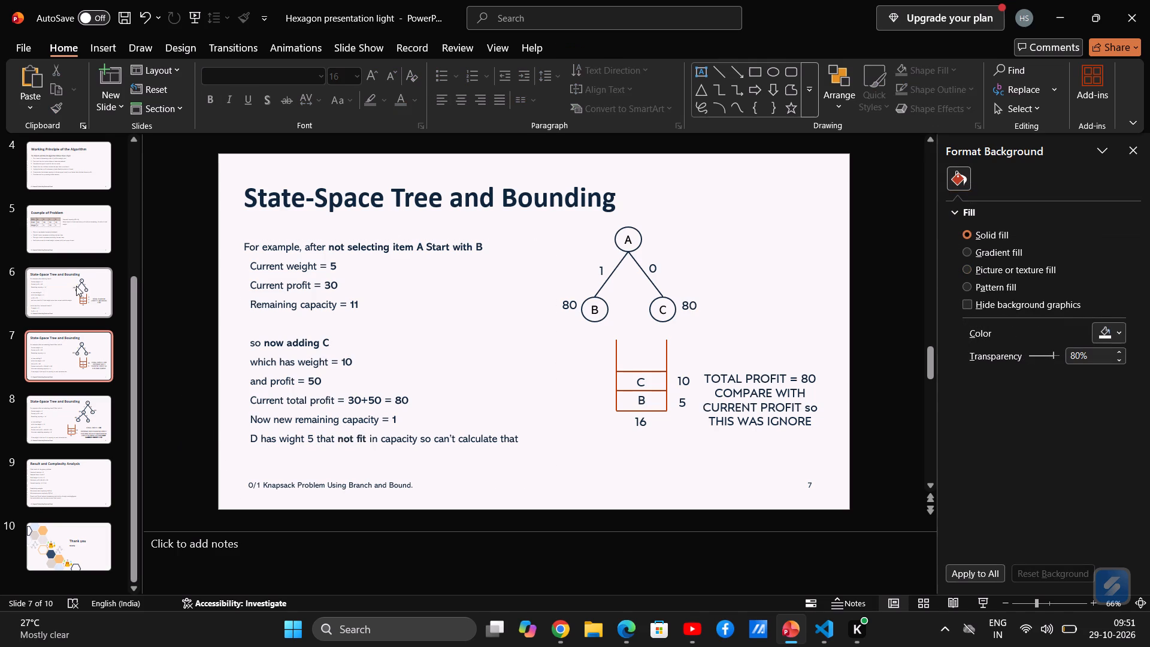
# On slide 6, bold the current weight 2, current profit 40 and remaining capacity 14.
pyautogui.click(76, 286)
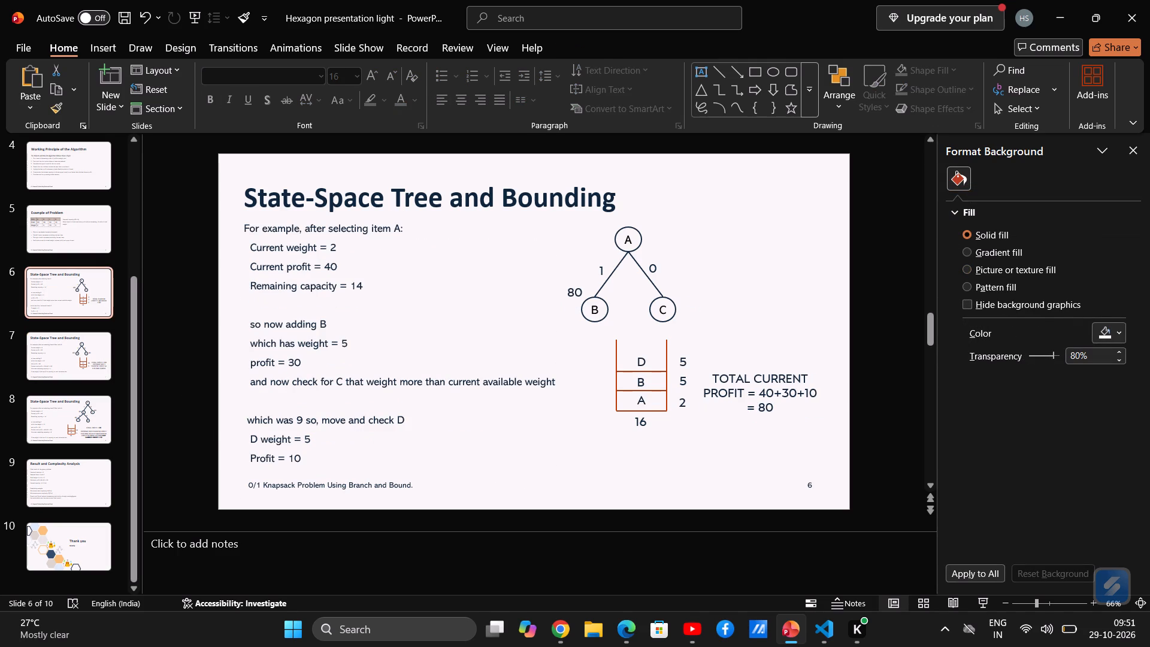
pyautogui.moveTo(338, 253); pyautogui.dragTo(331, 253)
pyautogui.hotkey('ctrl', 'b')
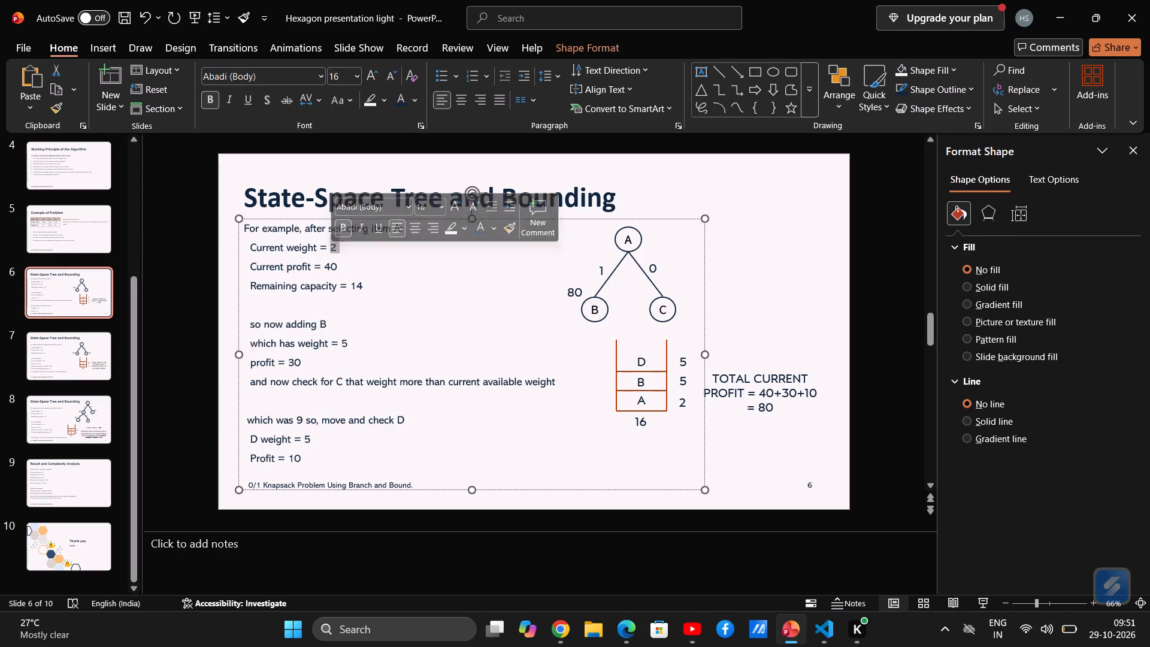
pyautogui.moveTo(351, 269); pyautogui.dragTo(326, 269)
pyautogui.hotkey('ctrl', 'b')
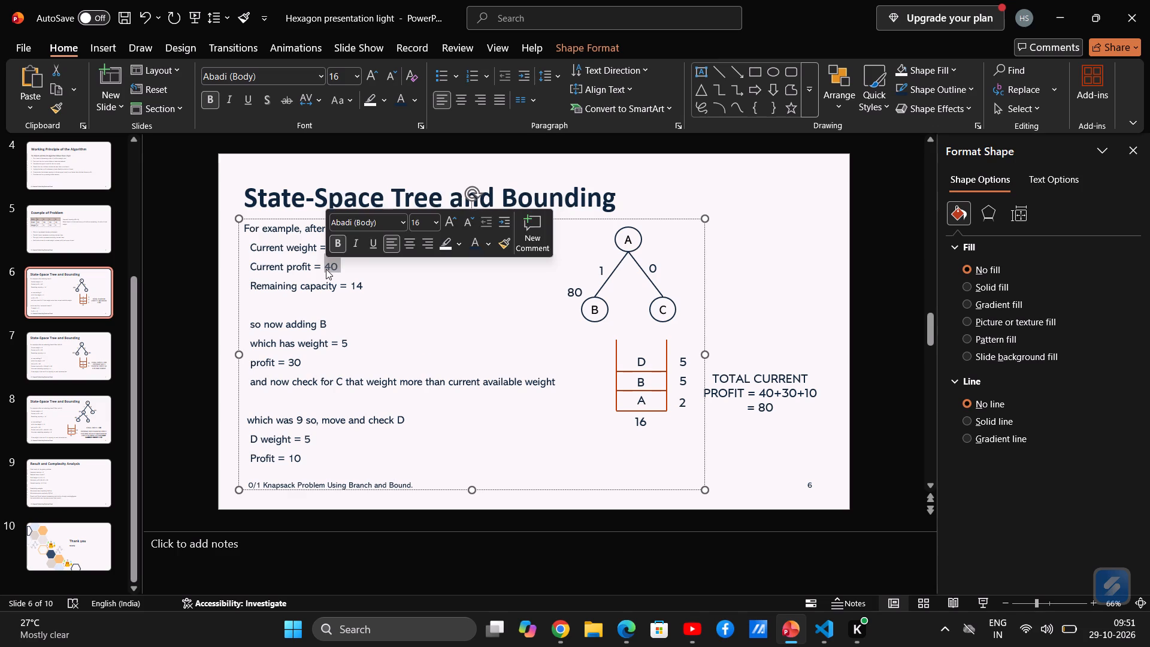
pyautogui.moveTo(368, 285); pyautogui.dragTo(350, 285)
pyautogui.hotkey('ctrl', 'b')
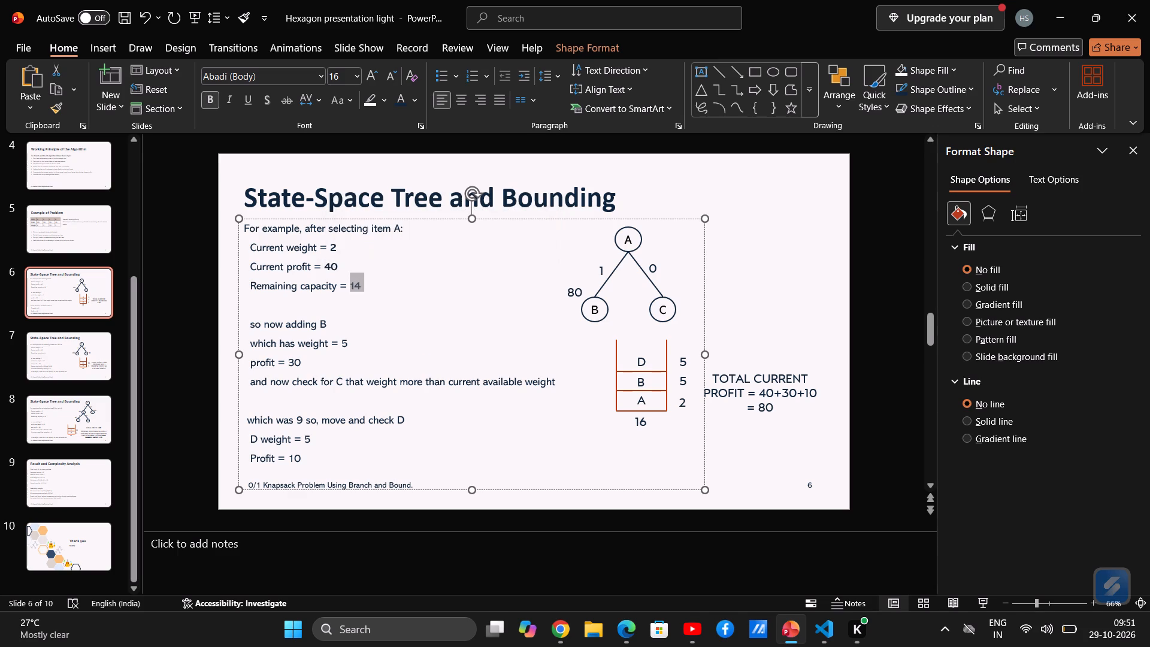
# Bold "adding B" and its weight 5 and profit 30 on slide 6.
pyautogui.moveTo(329, 324); pyautogui.dragTo(291, 325)
pyautogui.hotkey('ctrl', 'b')
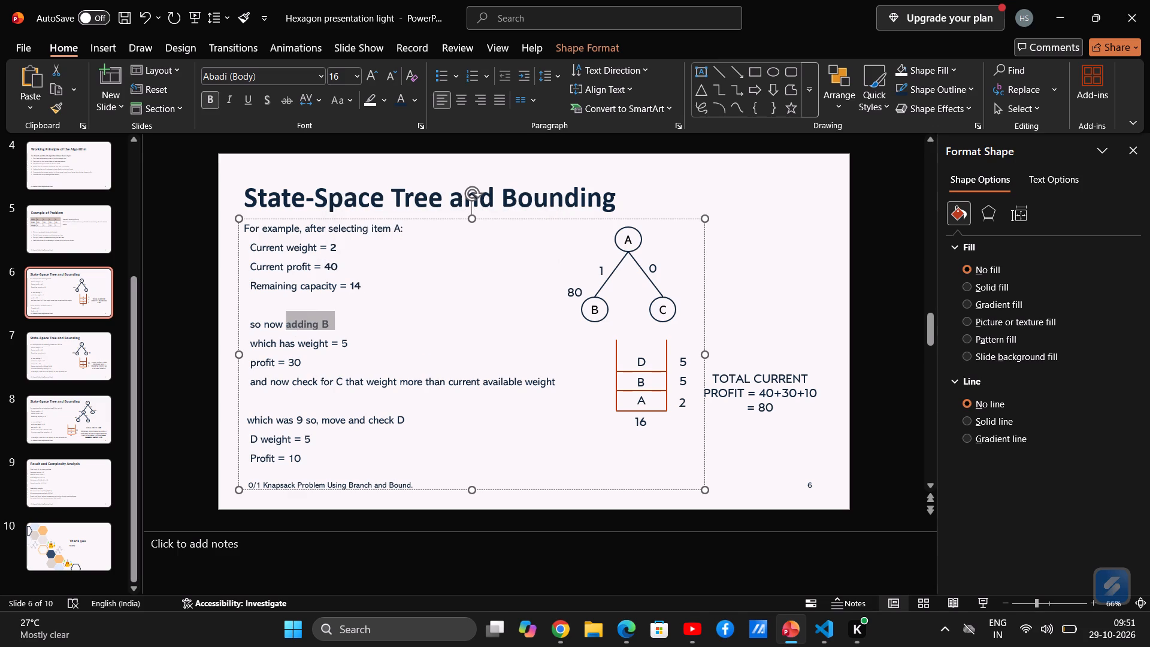
pyautogui.moveTo(347, 345); pyautogui.dragTo(340, 345)
pyautogui.hotkey('ctrl', 'b')
pyautogui.moveTo(309, 356); pyautogui.dragTo(285, 361)
pyautogui.hotkey('ctrl', 'b')
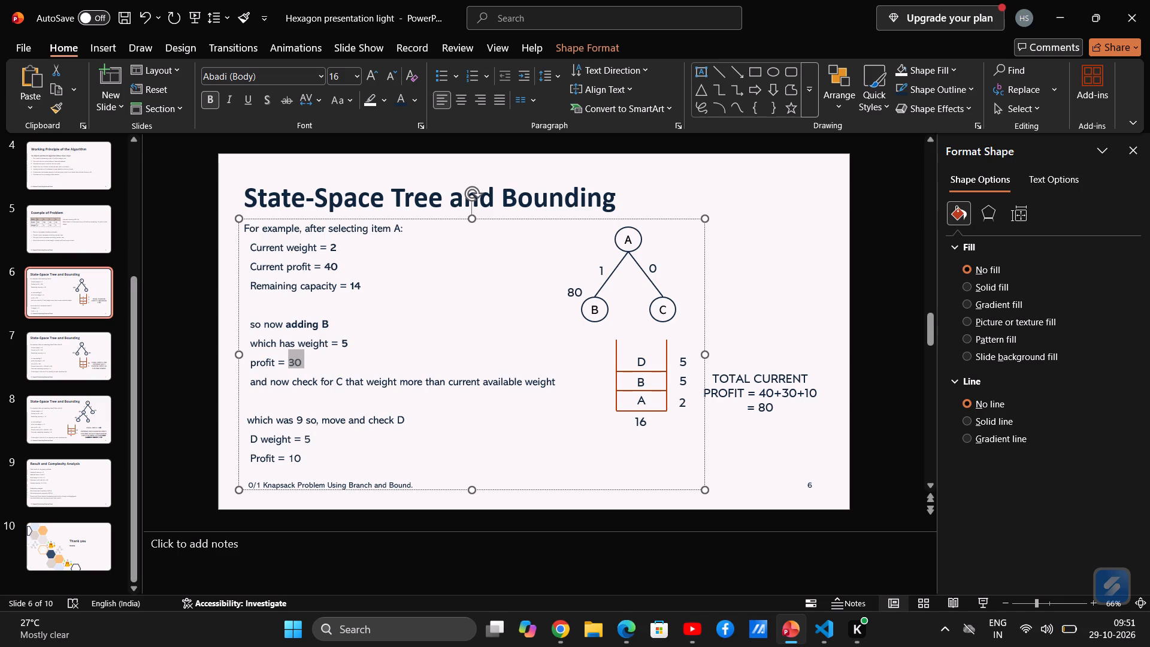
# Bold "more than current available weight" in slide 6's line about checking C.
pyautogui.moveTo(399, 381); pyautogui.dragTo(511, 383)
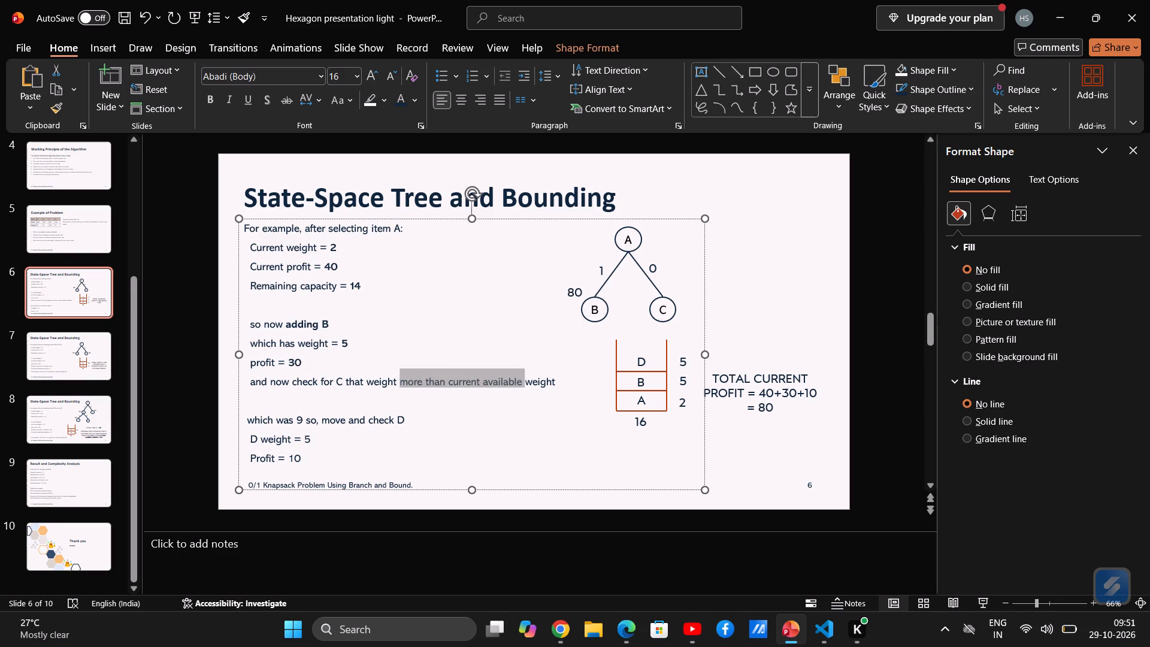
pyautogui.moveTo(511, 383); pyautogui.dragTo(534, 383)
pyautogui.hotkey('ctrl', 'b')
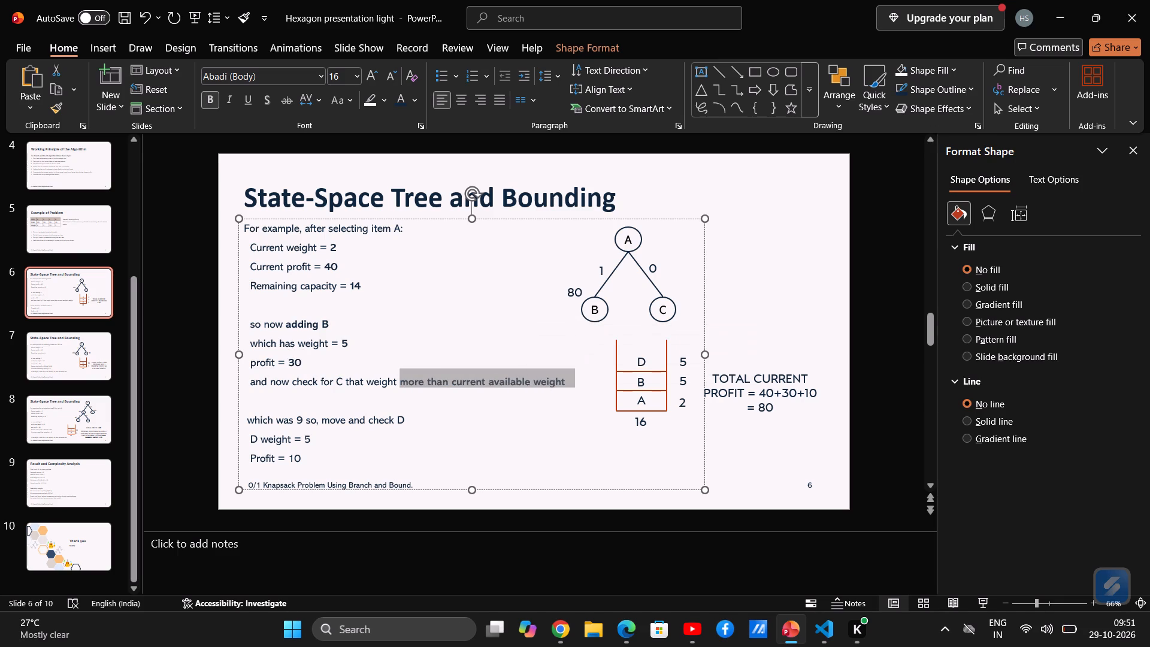
# Dismiss the low-battery notice.
pyautogui.doubleClick(373, 382)
pyautogui.click(590, 353)
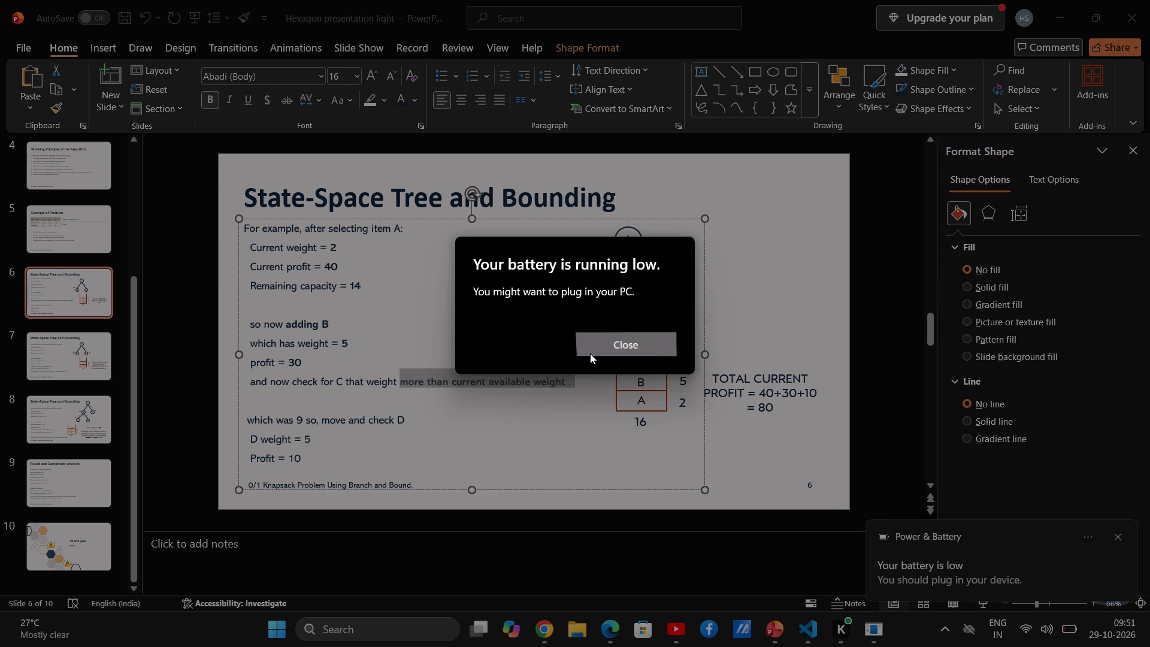
# Replace "more than current available weight" with "9" in slide 6's line about checking C.
pyautogui.press('9')
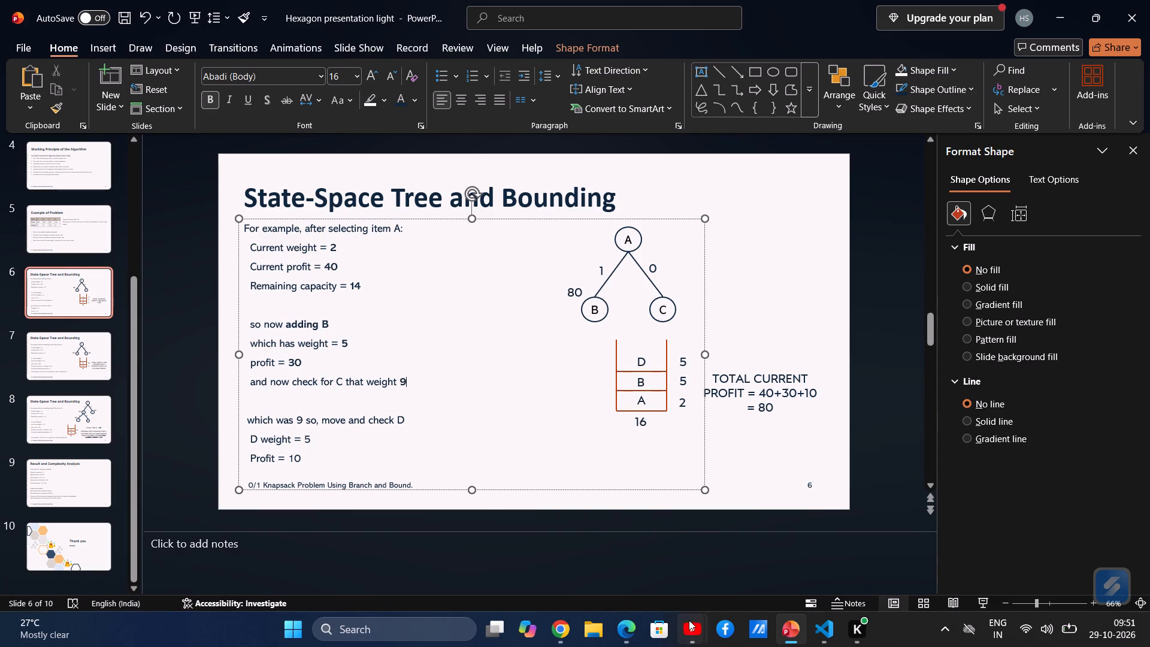
# Close the two open YouTube lecture windows, Lec-41 on Branch & Bound and Lec-42 on 0/1 Knapsack.
pyautogui.click(680, 510)
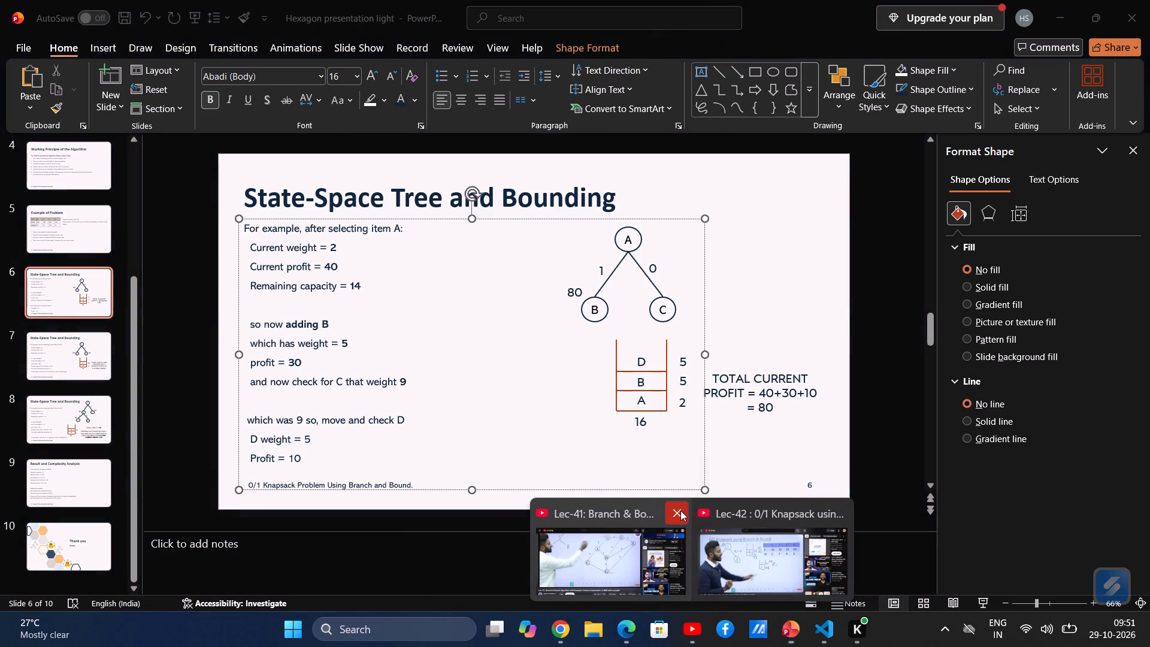
pyautogui.click(756, 513)
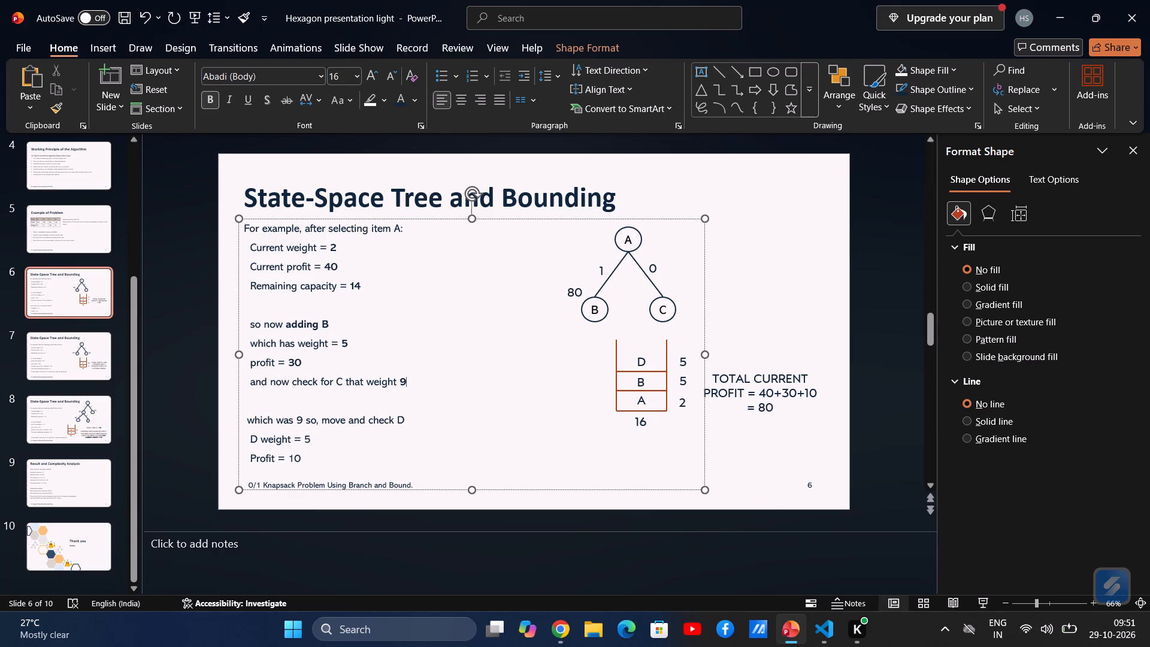
# Bold "check D" in slide 6's "which was 9 so, move and check D" line.
pyautogui.moveTo(411, 421); pyautogui.dragTo(376, 422)
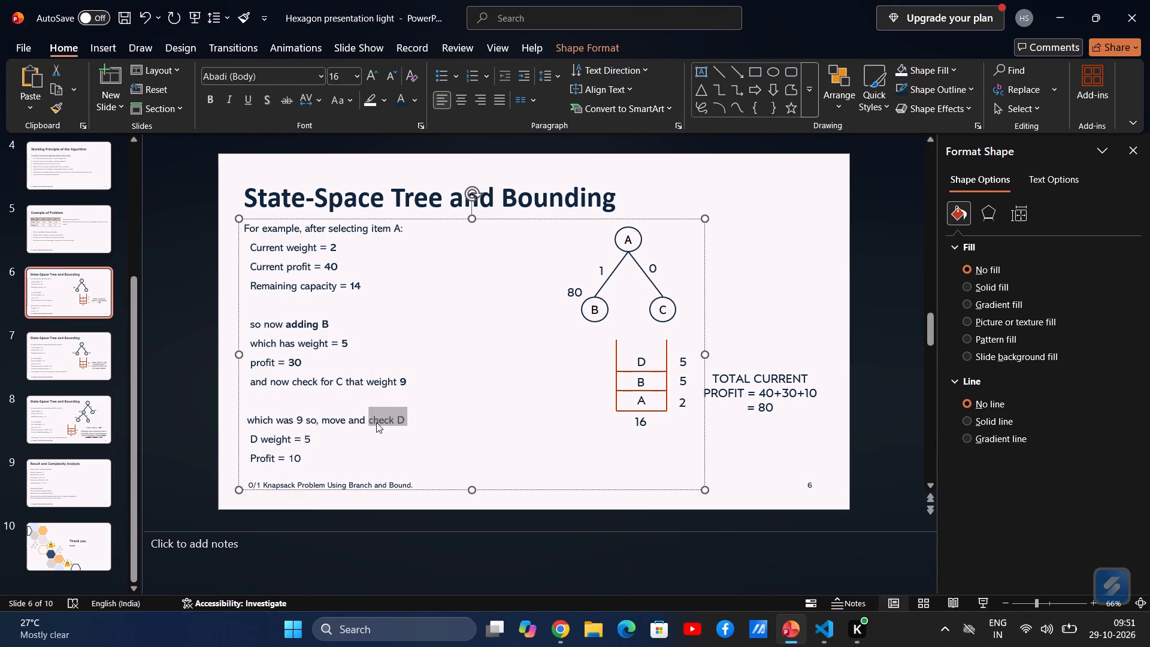
pyautogui.hotkey('ctrl', 'b')
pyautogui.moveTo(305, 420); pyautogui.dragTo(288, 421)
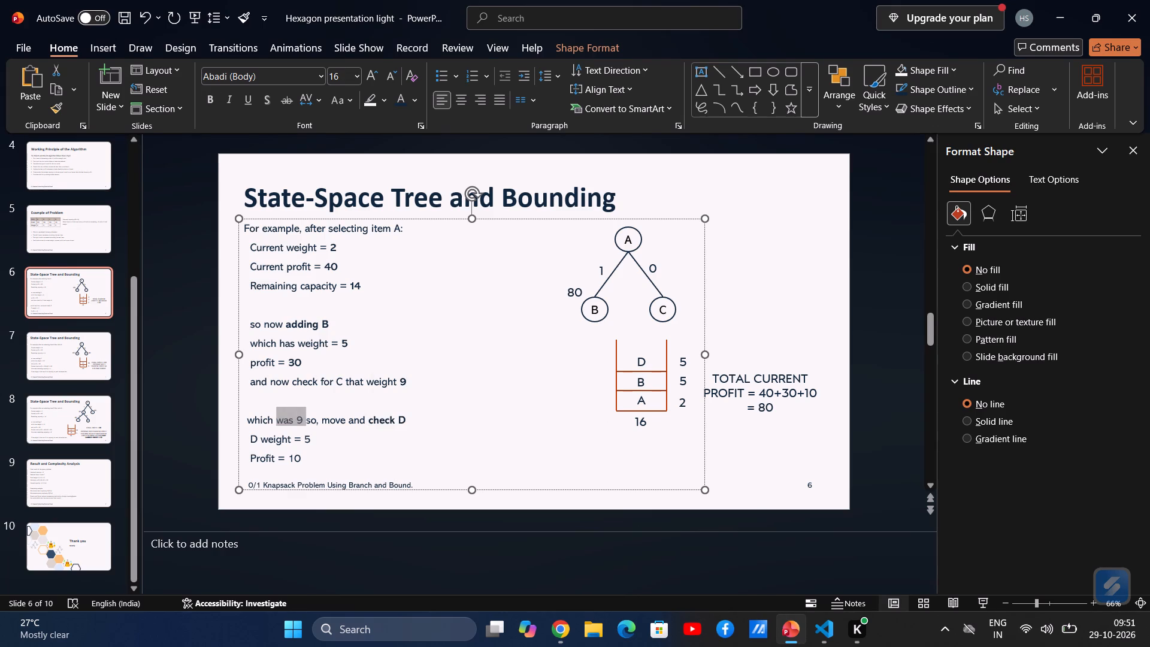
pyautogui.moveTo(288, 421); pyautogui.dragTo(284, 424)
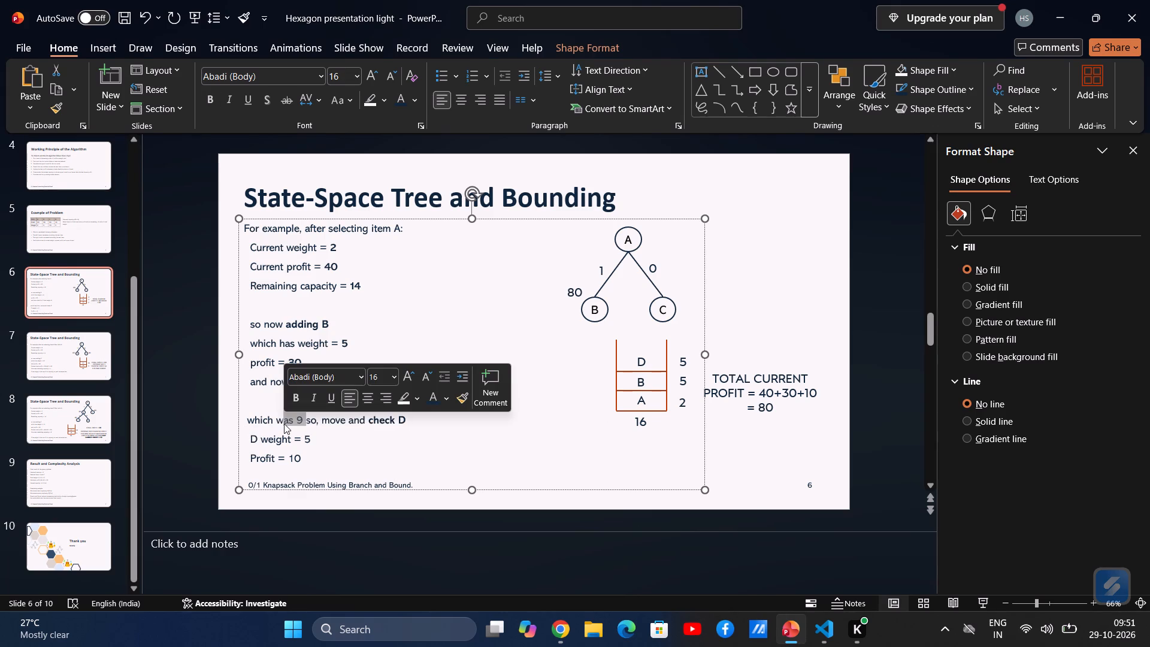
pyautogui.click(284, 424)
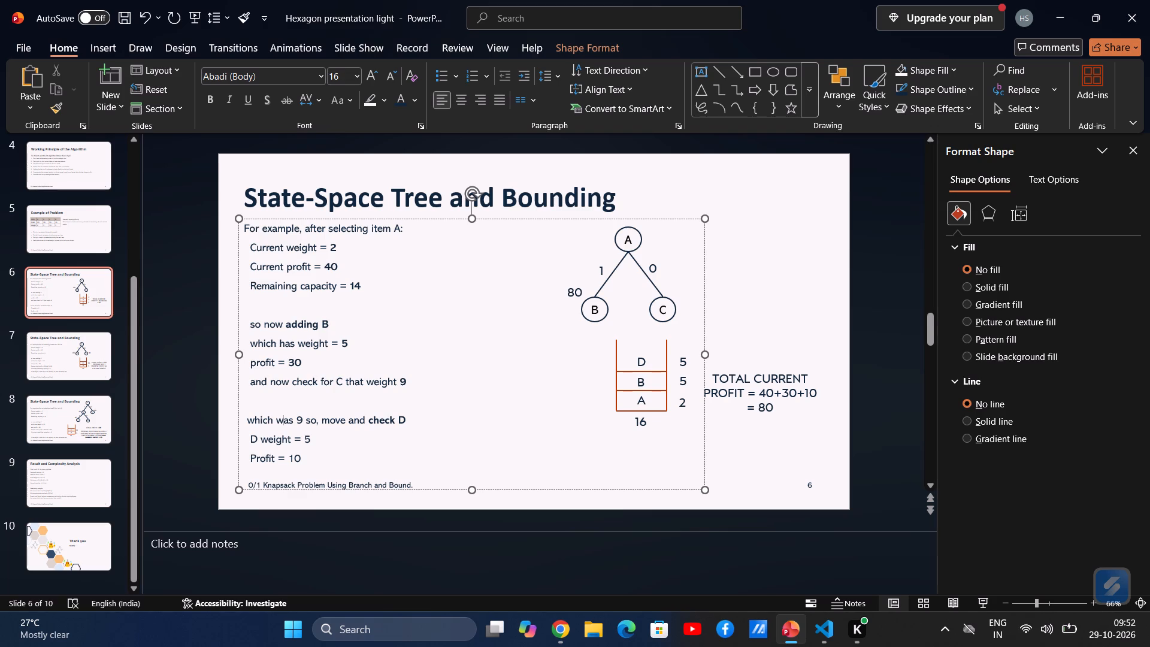
# Insert "which has 10 weight" after "check for C" on slide 6.
pyautogui.click(405, 381)
pyautogui.click(344, 382)
pyautogui.write('which has 10 weight')
pyautogui.press('space')
# Insert "not fit" after "that" in slide 6's line about checking C.
pyautogui.press('Right')
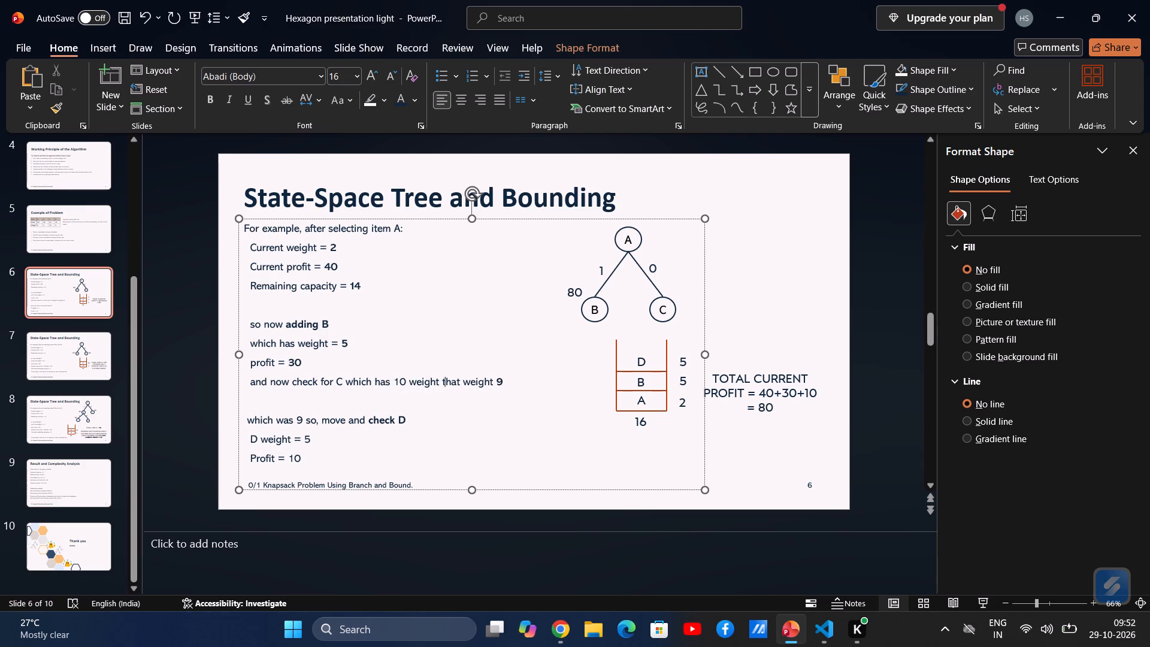
pyautogui.press('Right')
pyautogui.press('Right')
pyautogui.press('Right')
pyautogui.press('Right')
pyautogui.write('not')
pyautogui.press('space')
pyautogui.write('fit')
pyautogui.press('space')
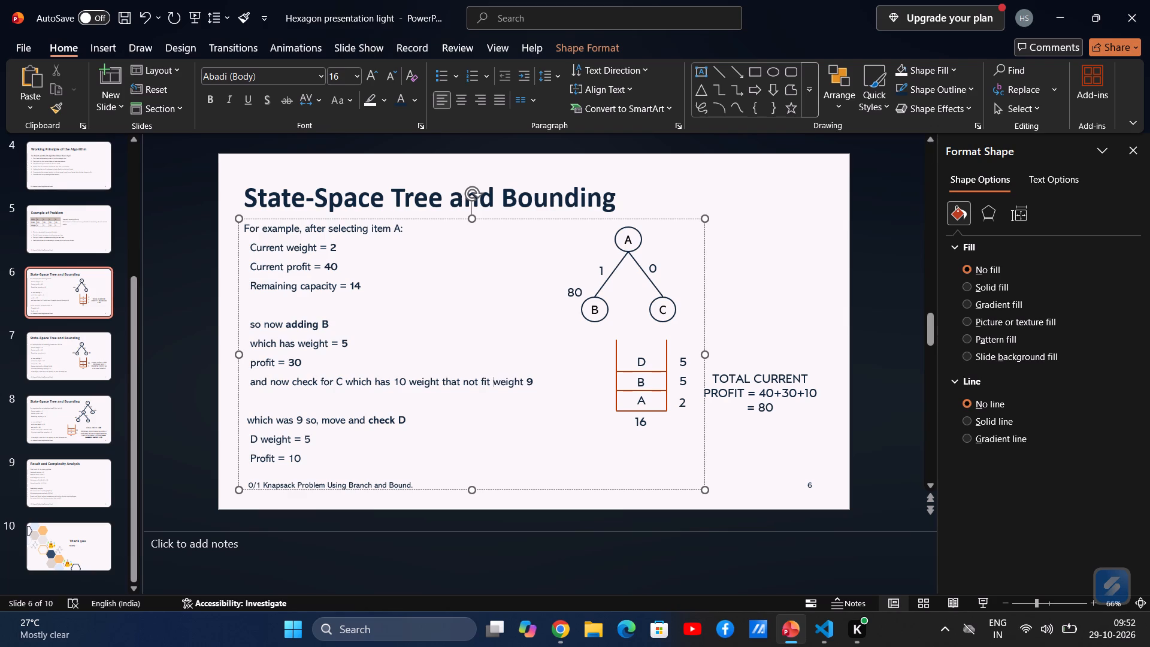
# Replace "weight 9" at the end of slide 6's line about checking C with "current available wight".
pyautogui.press('Right')
pyautogui.press('Right')
pyautogui.press('Right')
pyautogui.press('Right')
pyautogui.press('Right')
pyautogui.press('Right')
pyautogui.press('Right')
pyautogui.press('Right')
pyautogui.press('Right')
pyautogui.press('Left')
pyautogui.press('BackSpace')
pyautogui.press('BackSpace')
pyautogui.press('BackSpace')
pyautogui.press('BackSpace')
pyautogui.press('BackSpace')
pyautogui.press('BackSpace')
pyautogui.press('BackSpace')
pyautogui.press('BackSpace')
pyautogui.write('current avilable')
pyautogui.press('space')
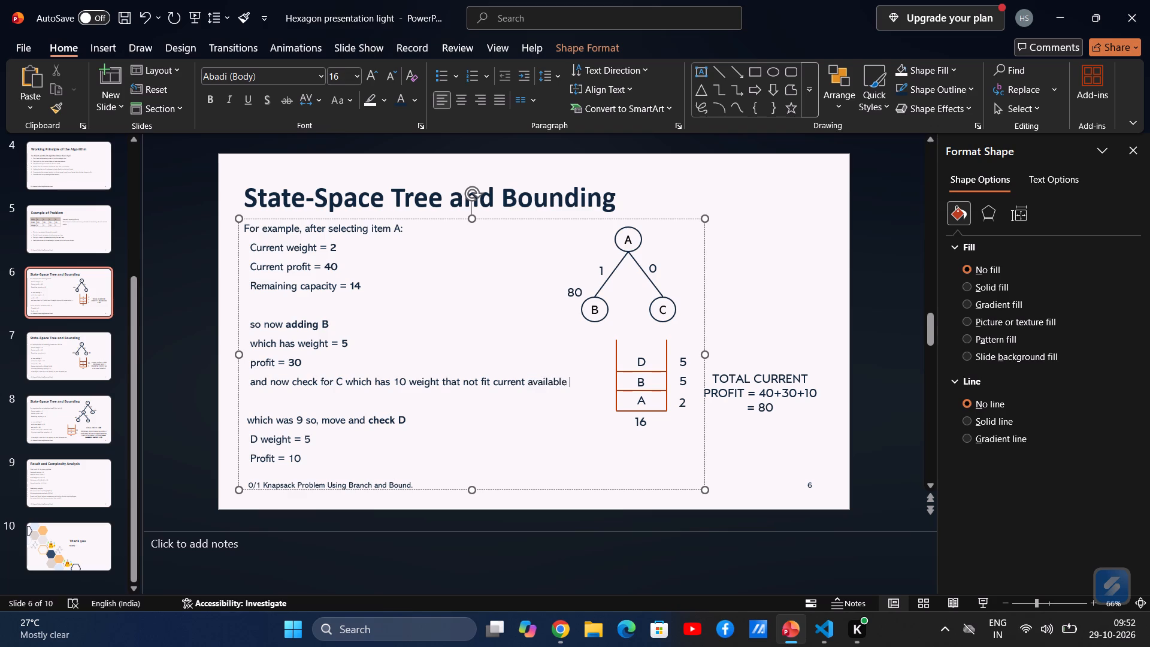
pyautogui.write('wight')
# Bold "not fit" in slide 6's line about checking C.
pyautogui.hotkey('shift', 'Left')
pyautogui.press('Left')
pyautogui.press('Left')
pyautogui.press('Left')
pyautogui.press('Left')
pyautogui.press('Left')
pyautogui.press('Left')
pyautogui.press('Left')
pyautogui.press('Left')
pyautogui.press('Left')
pyautogui.press('Left')
pyautogui.press('Left')
pyautogui.press('Left')
pyautogui.press('Left')
pyautogui.press('Left')
pyautogui.press('Left')
pyautogui.press('Left')
pyautogui.press('Left')
pyautogui.press('Left')
pyautogui.press('Left')
pyautogui.press('Left')
pyautogui.press('Left')
pyautogui.press('Left')
pyautogui.press('Left')
pyautogui.press('Left')
pyautogui.press('Left')
pyautogui.press('Left')
pyautogui.press('Left')
pyautogui.press('Left')
pyautogui.press('Left')
pyautogui.press('Left')
pyautogui.press('Left')
pyautogui.press('Left')
pyautogui.press('Right')
pyautogui.hotkey('shift', 'Right')
pyautogui.hotkey('shift', 'Right')
pyautogui.hotkey('shift', 'Right')
pyautogui.hotkey('shift', 'Right')
pyautogui.hotkey('shift', 'Right')
pyautogui.hotkey('shift', 'Right')
pyautogui.hotkey('shift', 'Right')
pyautogui.hotkey('shift', 'Right')
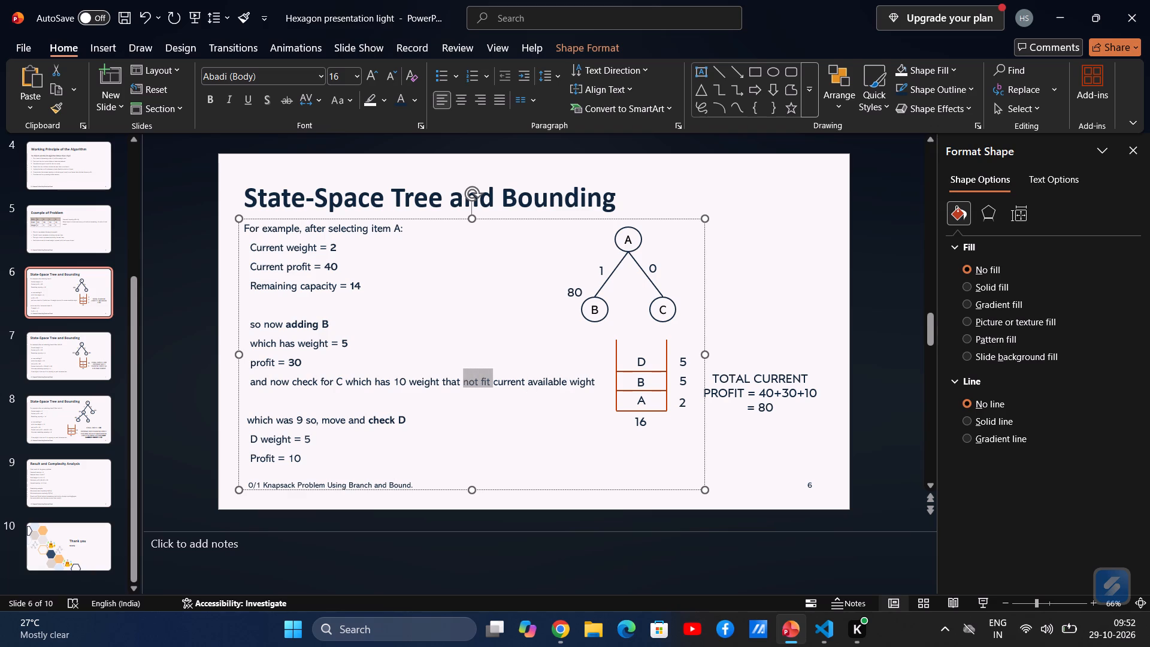
pyautogui.hotkey('ctrl', 'b')
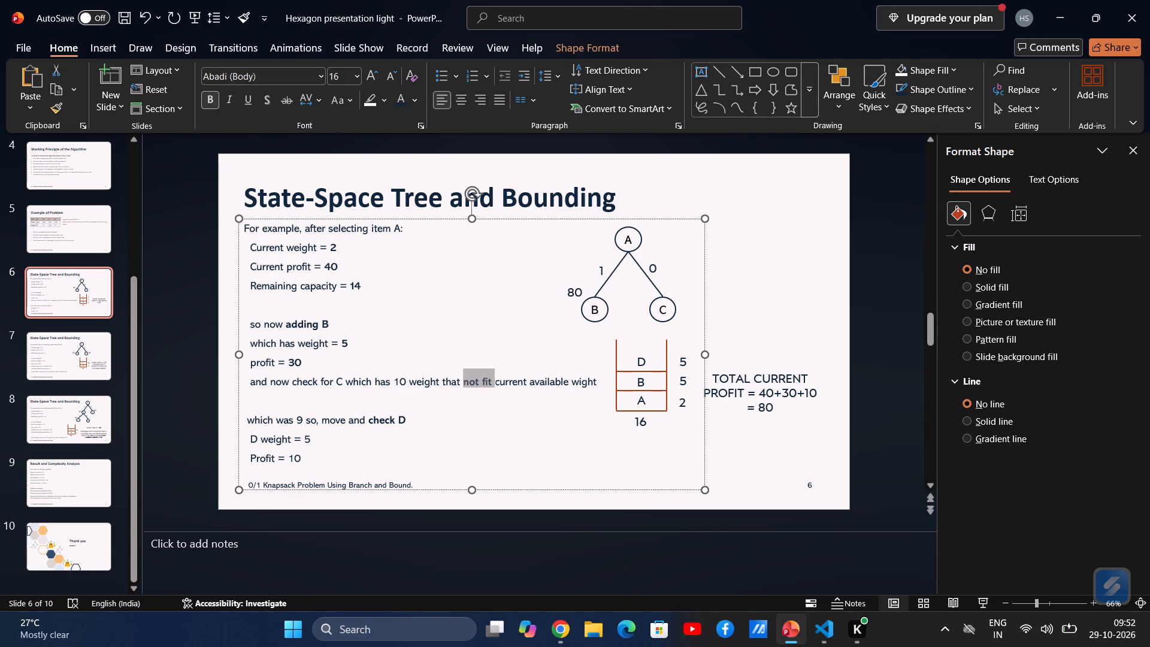
# Bold "C which has 10 weight" in the same line on slide 6.
pyautogui.moveTo(409, 384); pyautogui.dragTo(335, 383)
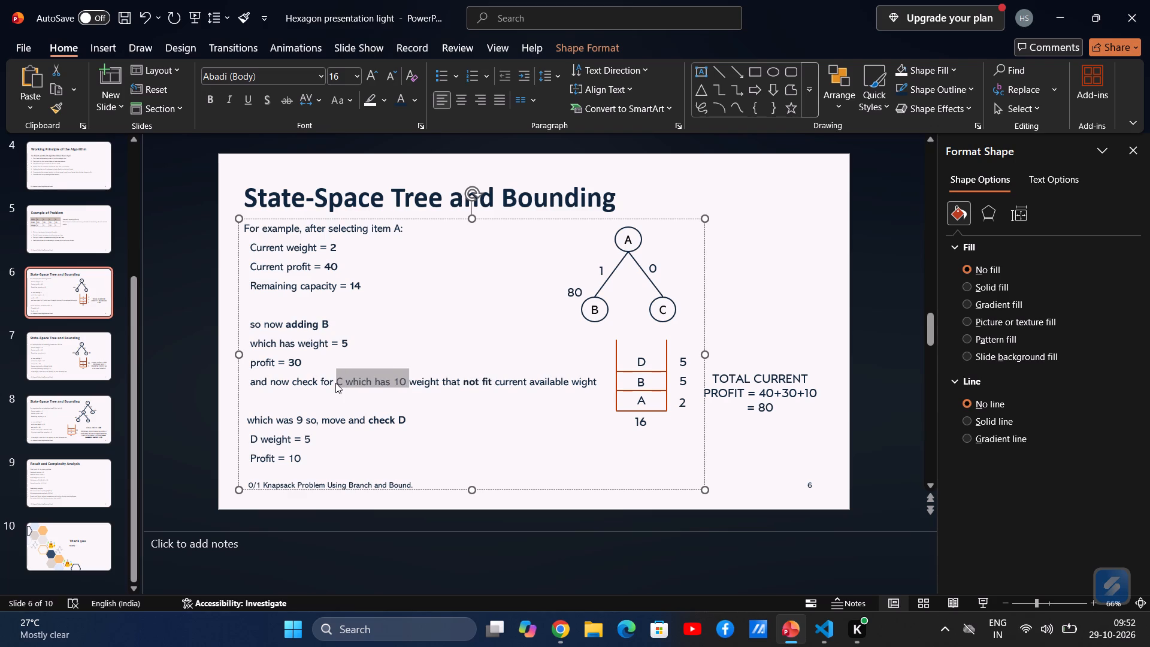
pyautogui.hotkey('ctrl', 'b')
pyautogui.doubleClick(423, 382)
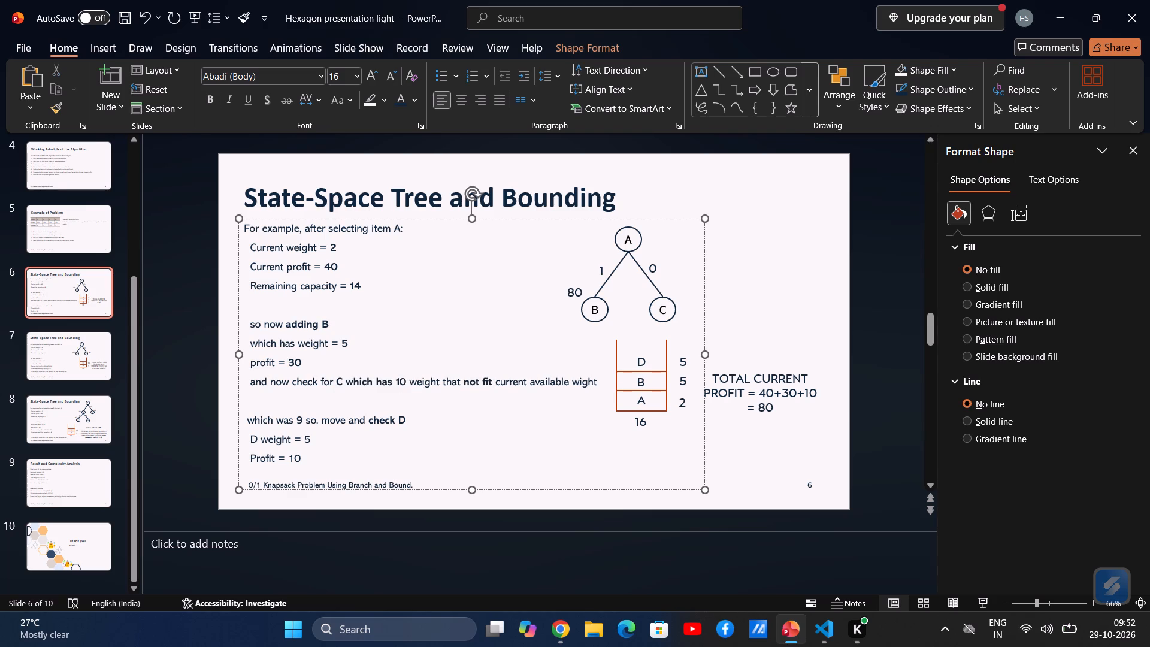
pyautogui.hotkey('ctrl', 'b')
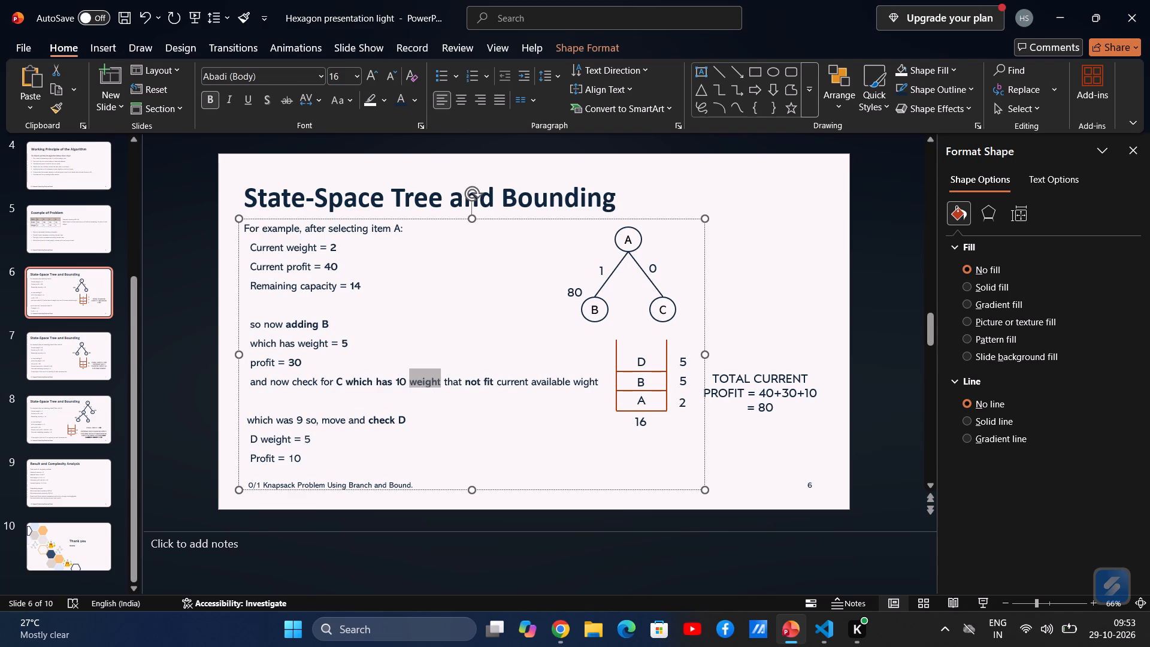
# Replace "which was 9 so," with "So," before "move and check D" on slide 6, indenting the line by two spaces.
pyautogui.moveTo(270, 419); pyautogui.dragTo(243, 421)
pyautogui.press('BackSpace')
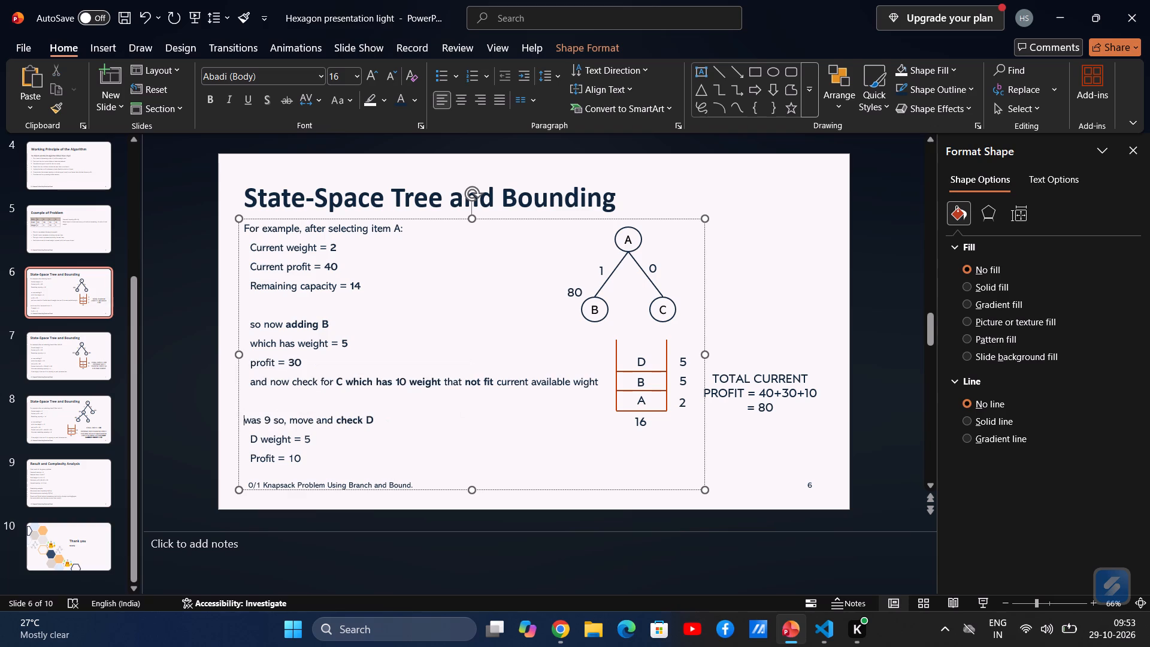
pyautogui.press('Right')
pyautogui.press('Right')
pyautogui.press('Right')
pyautogui.press('Right')
pyautogui.press('Right')
pyautogui.press('Right')
pyautogui.press('Right')
pyautogui.press('Right')
pyautogui.press('Right')
pyautogui.press('BackSpace')
pyautogui.press('BackSpace')
pyautogui.press('BackSpace')
pyautogui.press('BackSpace')
pyautogui.press('BackSpace')
pyautogui.press('BackSpace')
pyautogui.press('BackSpace')
pyautogui.press('BackSpace')
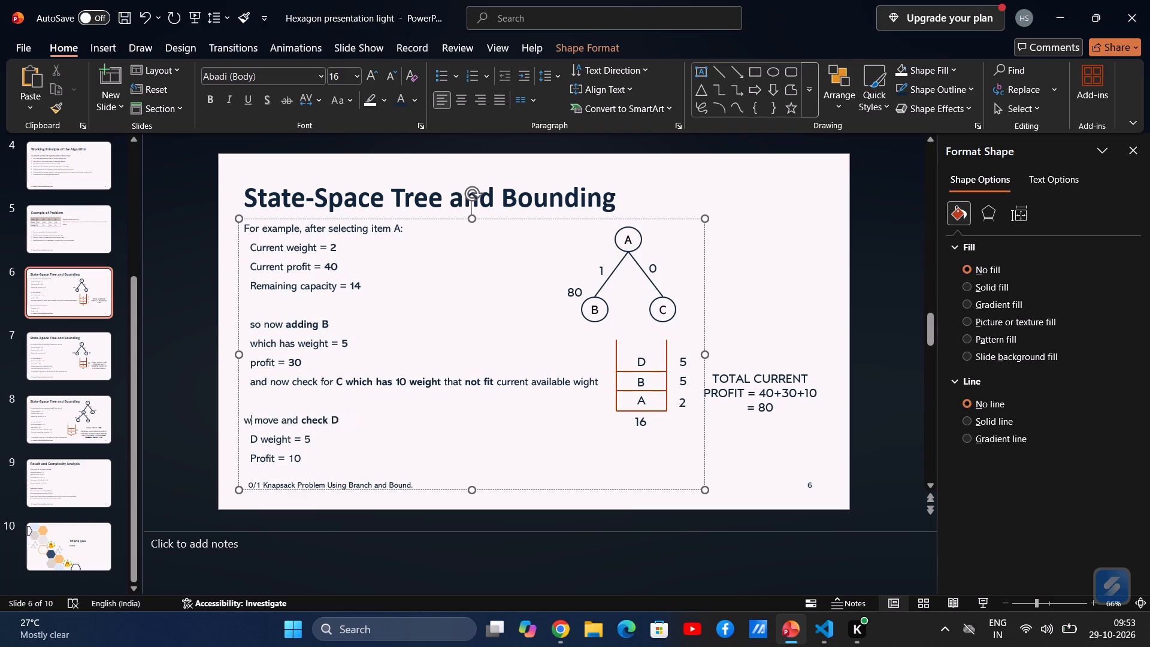
pyautogui.press('BackSpace')
pyautogui.write('so,')
pyautogui.press('Left')
pyautogui.press('Left')
pyautogui.press('Left')
pyautogui.press('space')
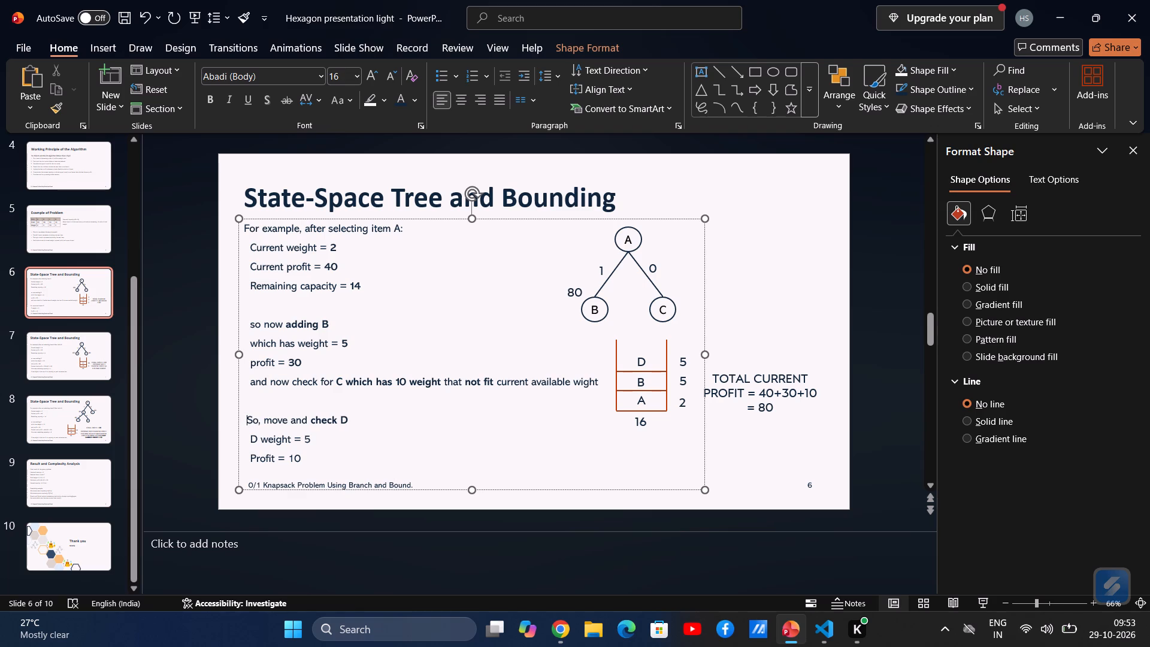
pyautogui.press('space')
# Bold item D's weight value 5 and profit value 10 in slide 6's last two explanation lines.
pyautogui.press('Down')
pyautogui.press('Right')
pyautogui.press('Right')
pyautogui.press('Right')
pyautogui.press('Right')
pyautogui.press('Right')
pyautogui.press('Right')
pyautogui.press('Right')
pyautogui.press('Right')
pyautogui.press('Right')
pyautogui.press('Right')
pyautogui.press('Right')
pyautogui.hotkey('shift', 'Right')
pyautogui.hotkey('ctrl', 'b')
pyautogui.press('Down')
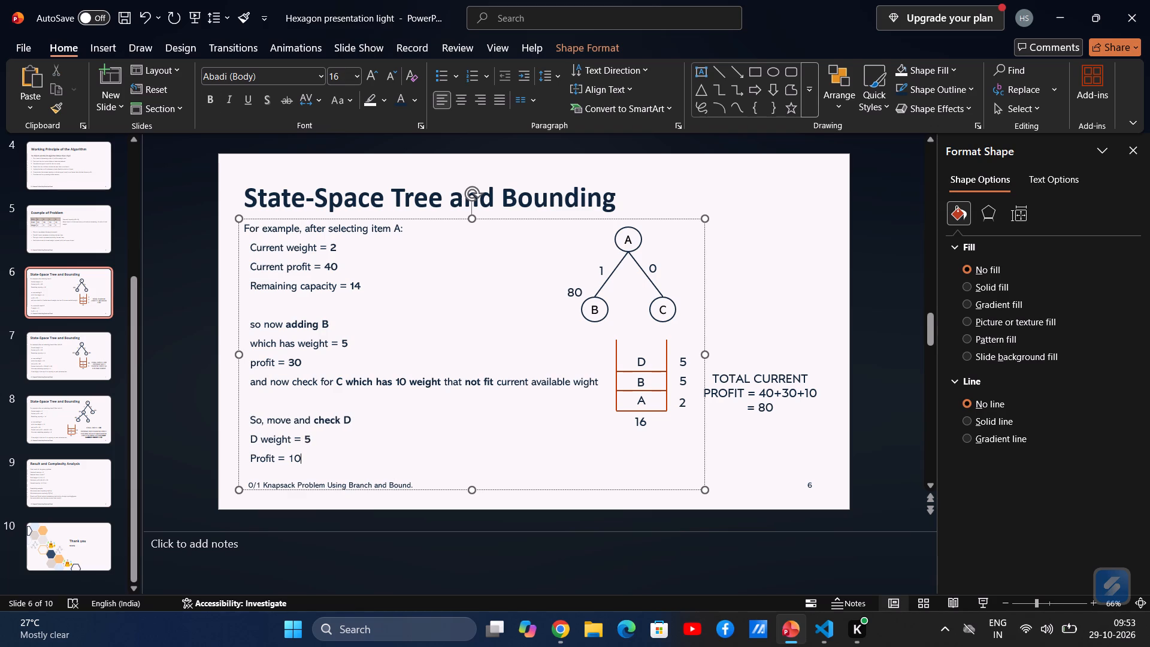
pyautogui.hotkey('shift', 'Left')
pyautogui.hotkey('shift', 'Left')
pyautogui.hotkey('ctrl', 'b')
# Bold "= 40+30+10 = 80" in slide 6's total current profit caption.
pyautogui.moveTo(777, 407); pyautogui.dragTo(752, 398)
pyautogui.hotkey('ctrl', 'b')
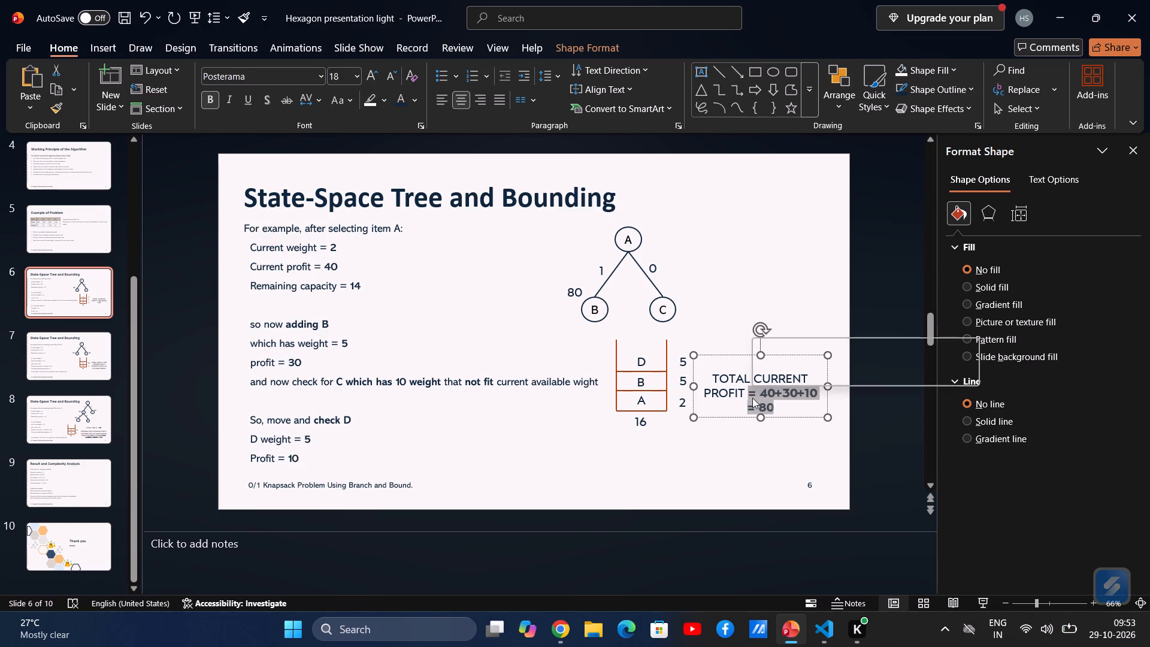
pyautogui.click(862, 409)
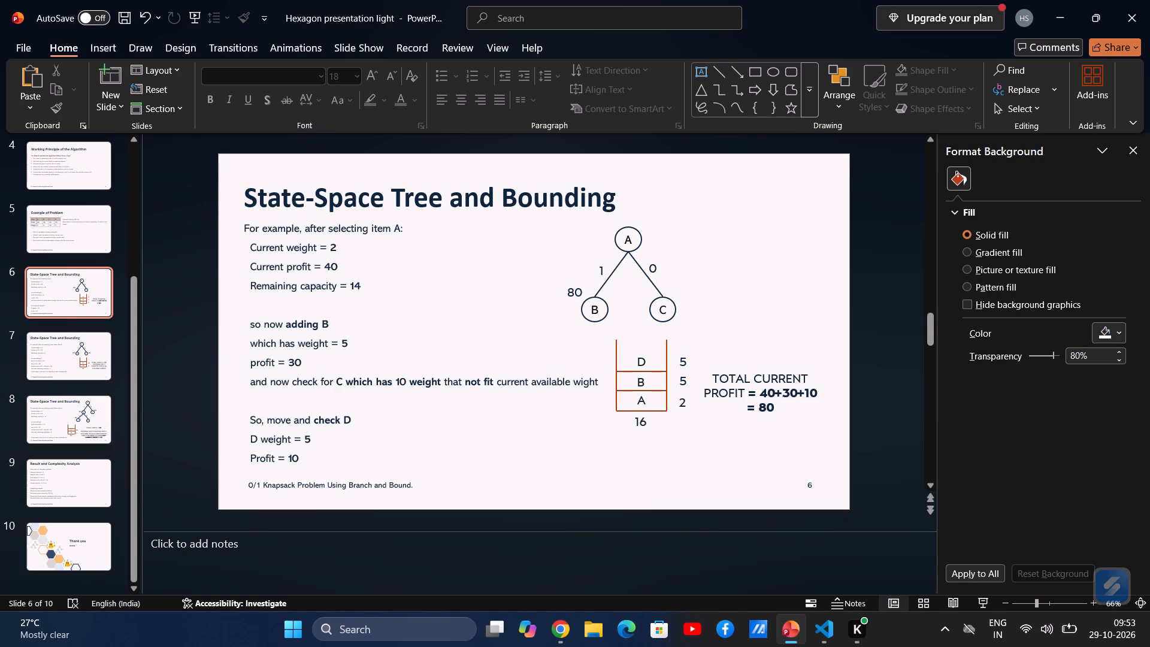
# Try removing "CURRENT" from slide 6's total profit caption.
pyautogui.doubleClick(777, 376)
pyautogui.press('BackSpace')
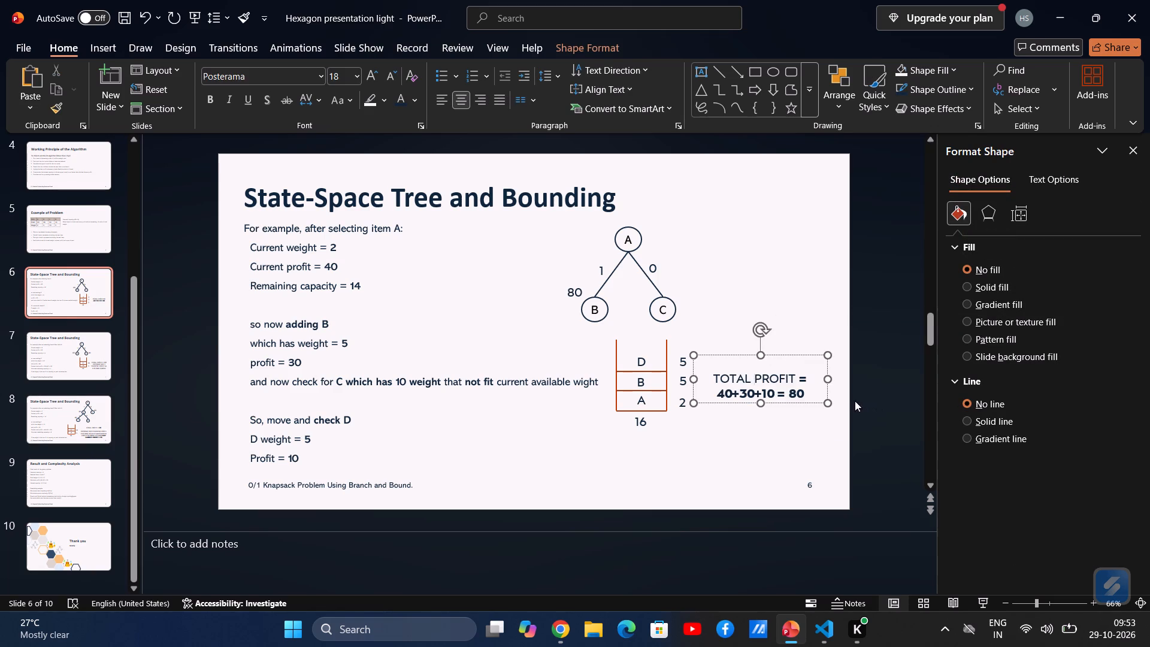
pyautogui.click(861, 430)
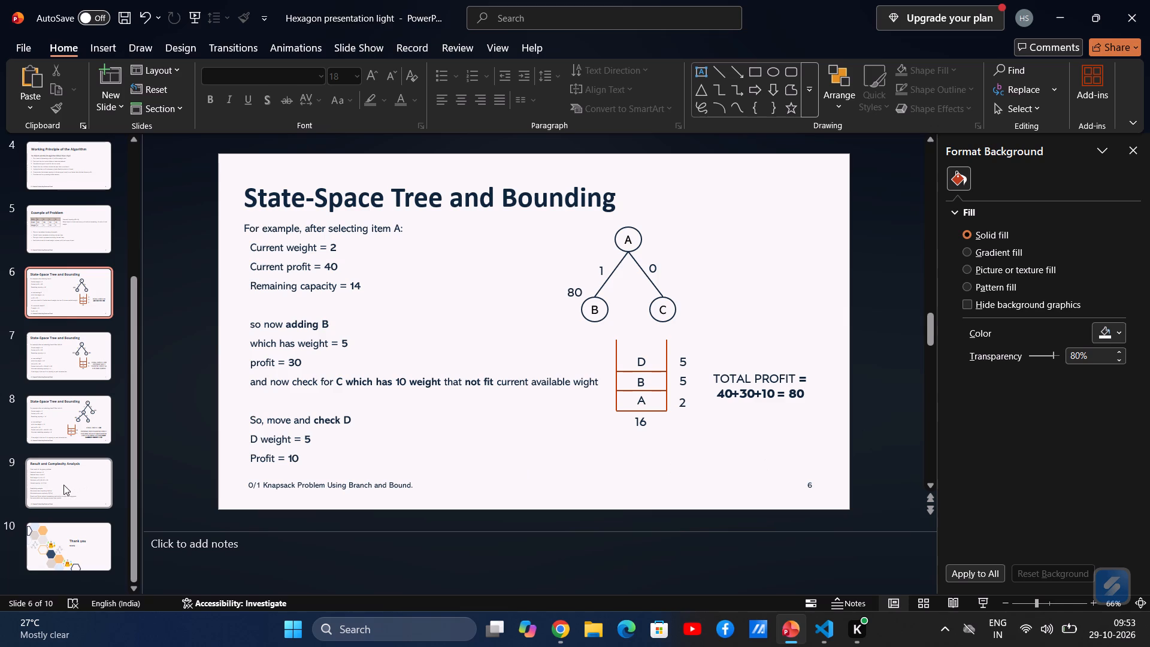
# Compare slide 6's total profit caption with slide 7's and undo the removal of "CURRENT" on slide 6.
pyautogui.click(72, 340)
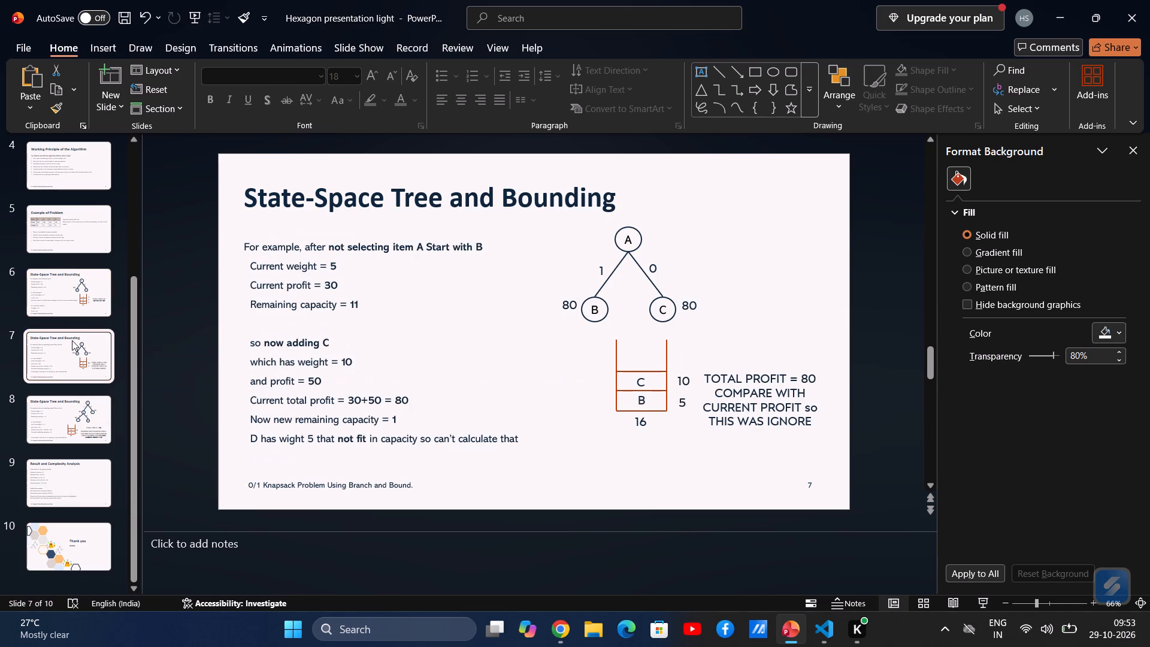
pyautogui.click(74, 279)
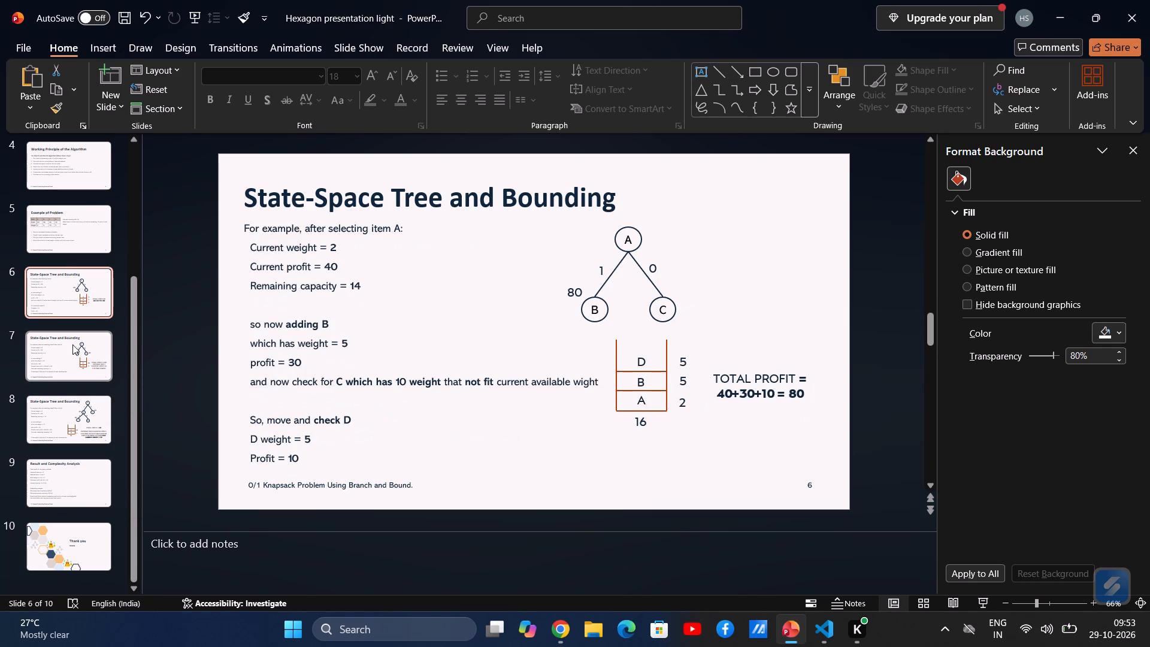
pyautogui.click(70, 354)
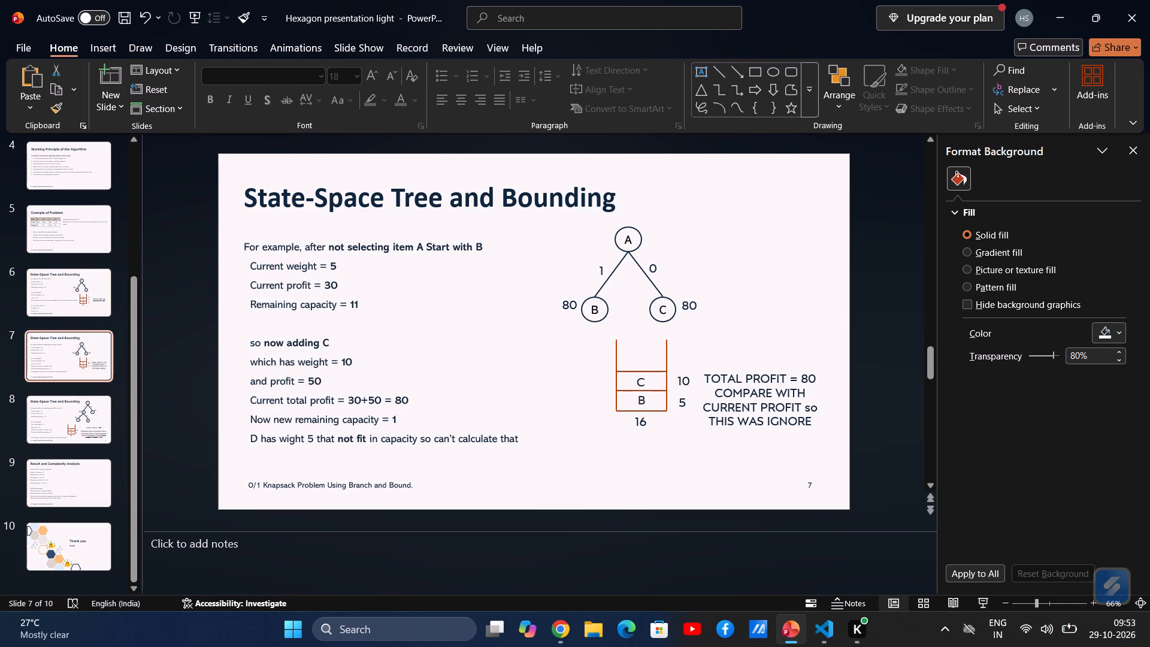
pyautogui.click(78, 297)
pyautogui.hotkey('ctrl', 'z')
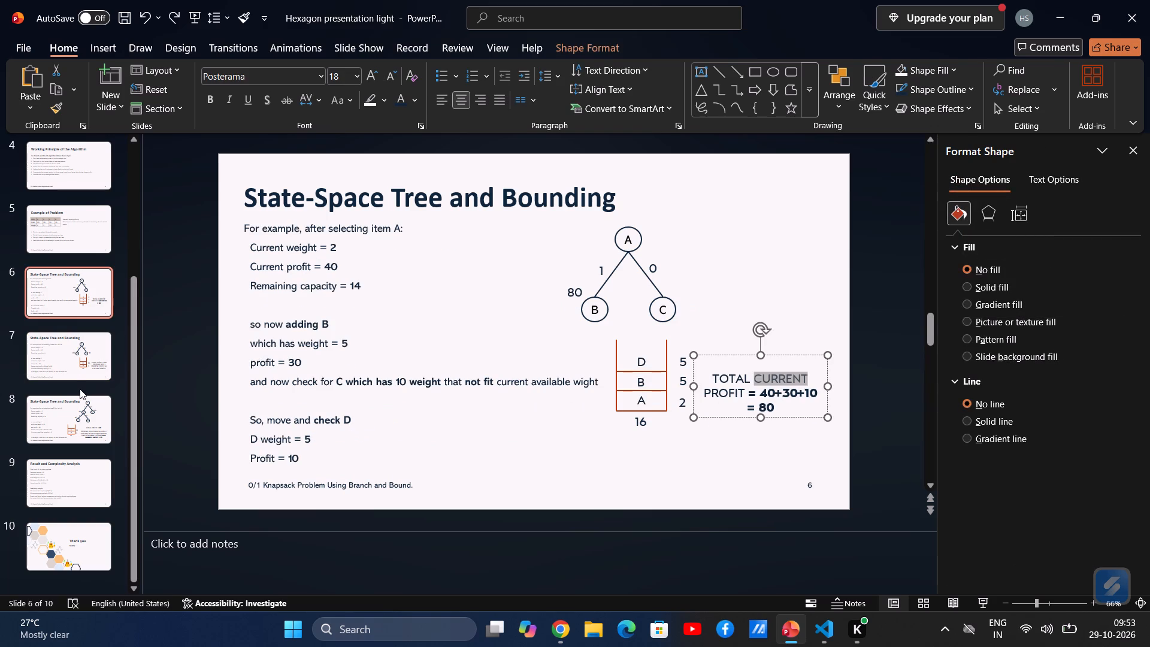
# Bold "80" in slide 7's "TOTAL PROFIT = 80" caption.
pyautogui.click(80, 383)
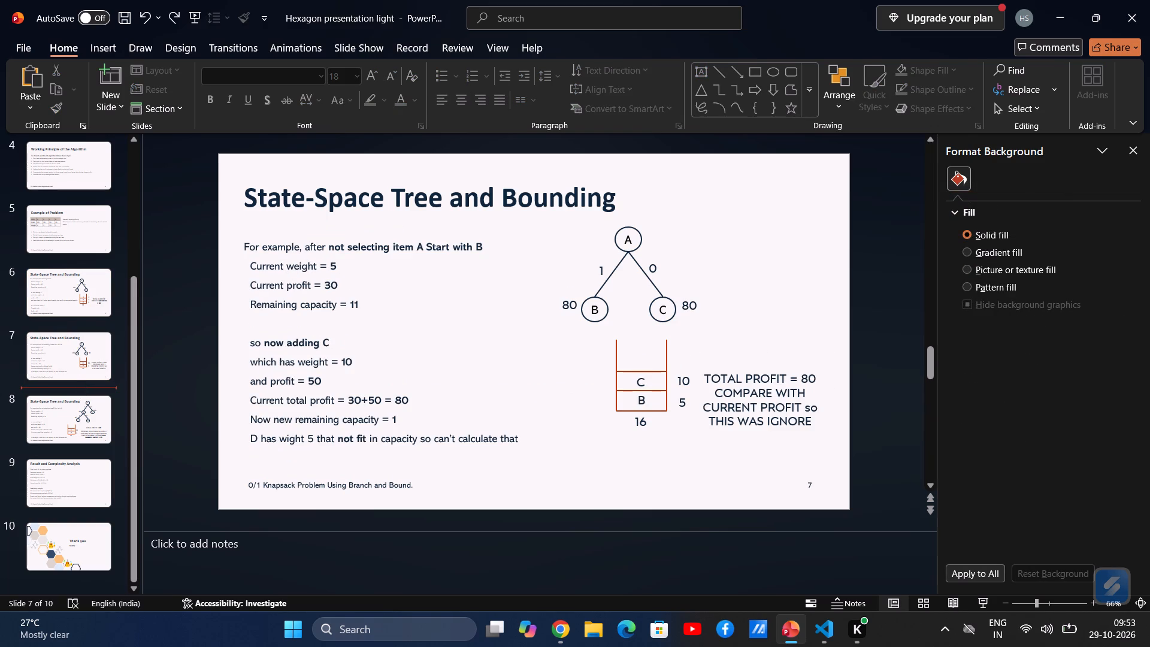
pyautogui.doubleClick(818, 379)
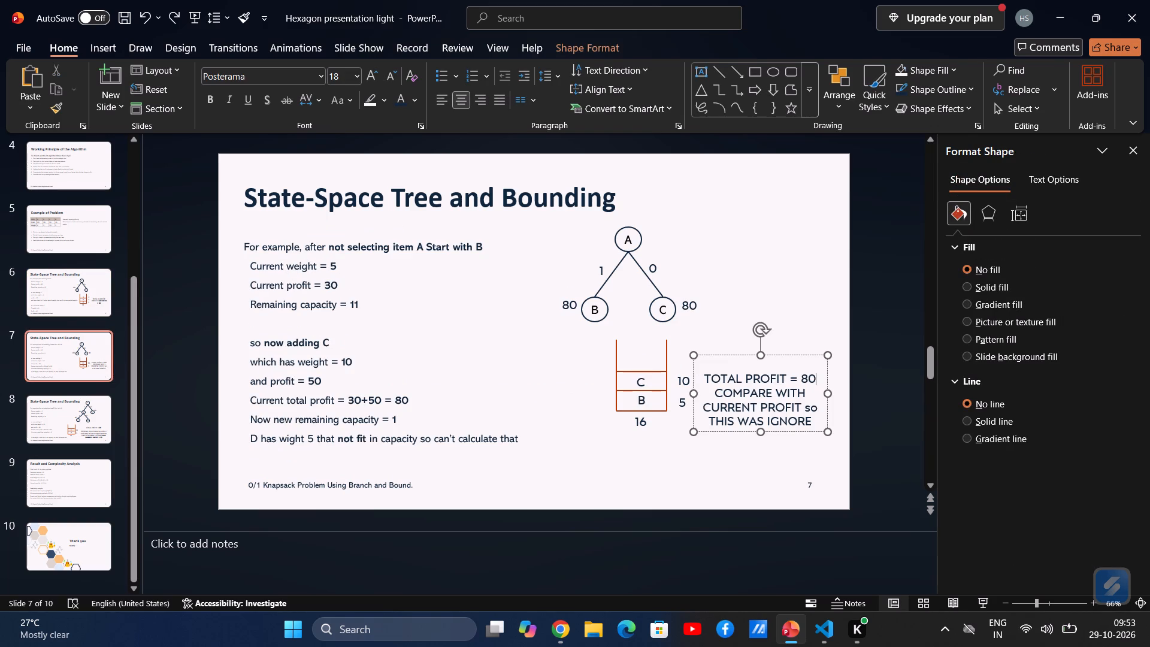
pyautogui.doubleClick(810, 379)
pyautogui.hotkey('ctrl', 'b')
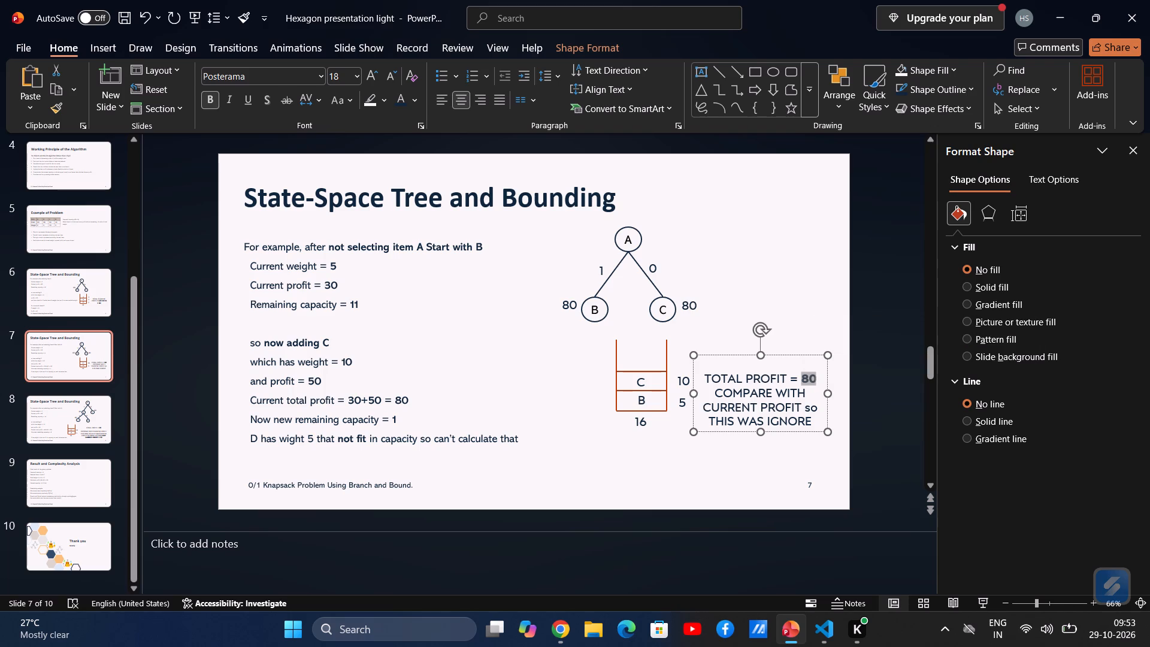
# Bold "IGNORE" in slide 7's total profit caption.
pyautogui.doubleClick(787, 422)
pyautogui.hotkey('ctrl', 'b')
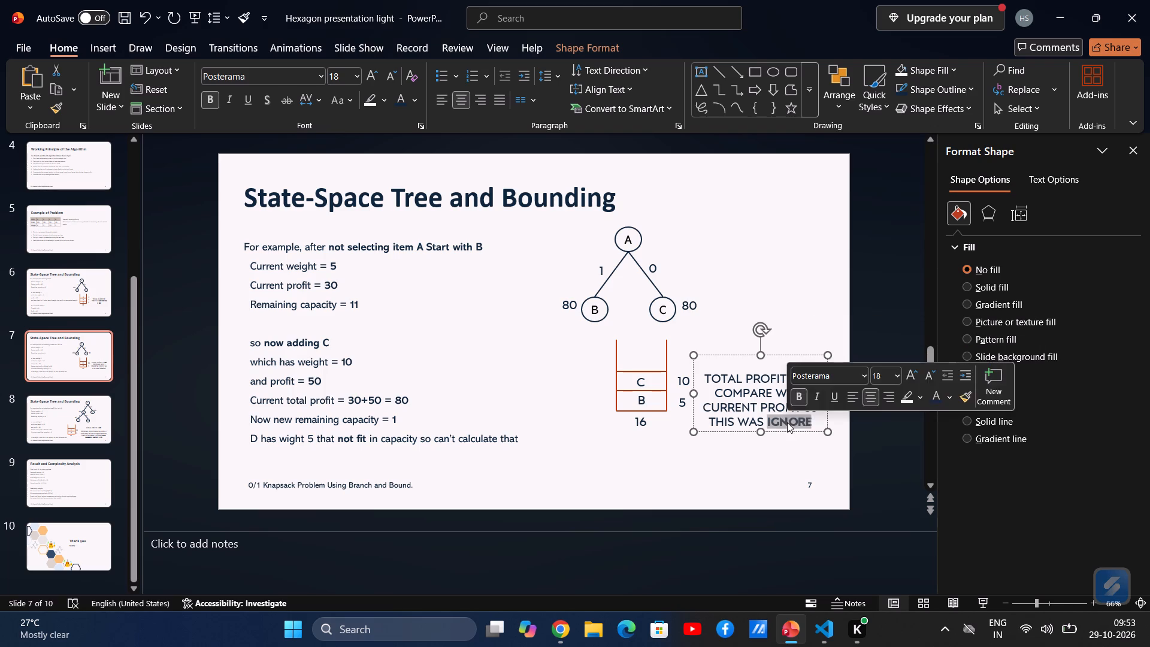
# Bold "selecting item A:" in the first line of slide 6's explanation.
pyautogui.click(88, 302)
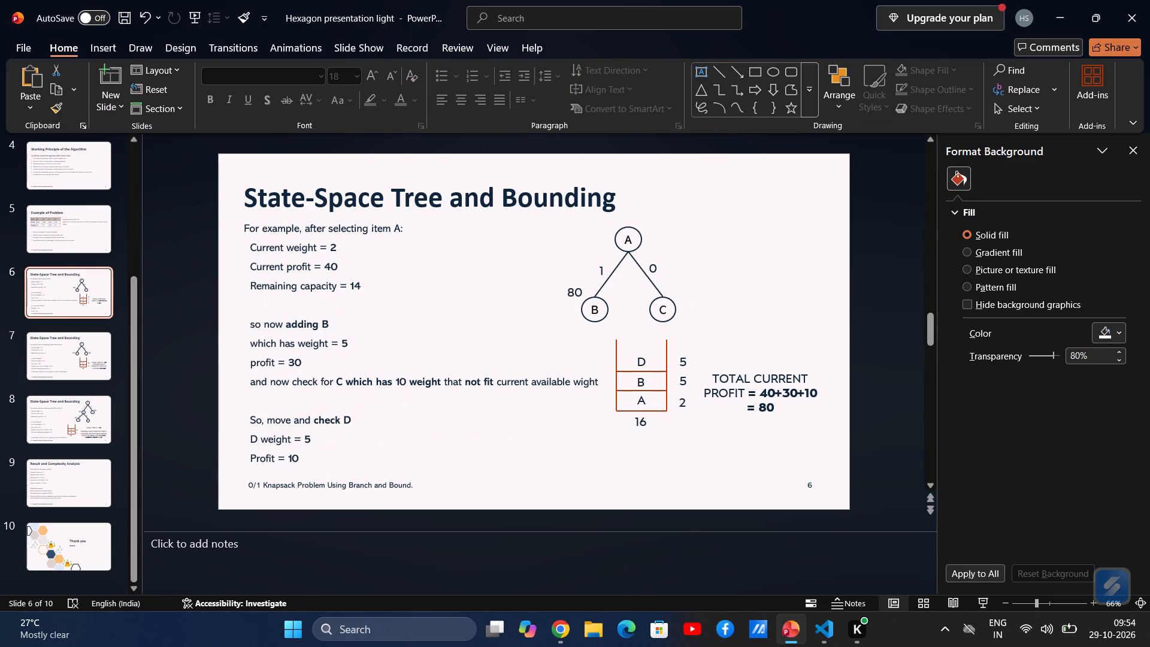
pyautogui.moveTo(401, 226); pyautogui.dragTo(329, 222)
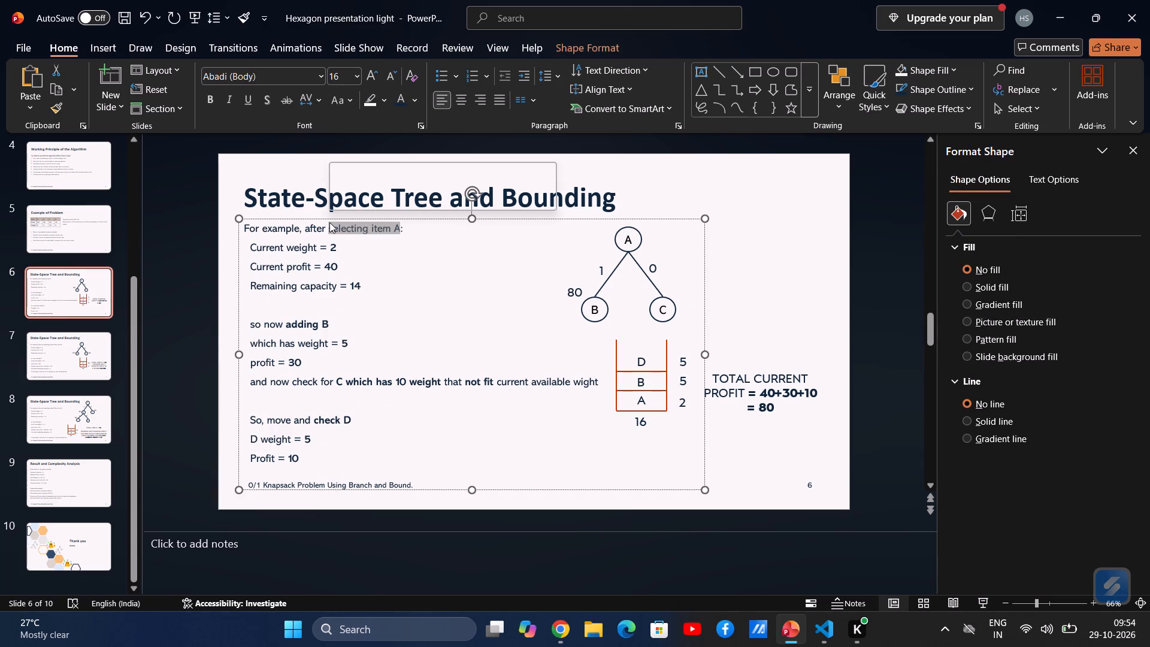
pyautogui.hotkey('ctrl', 'b')
pyautogui.click(410, 230)
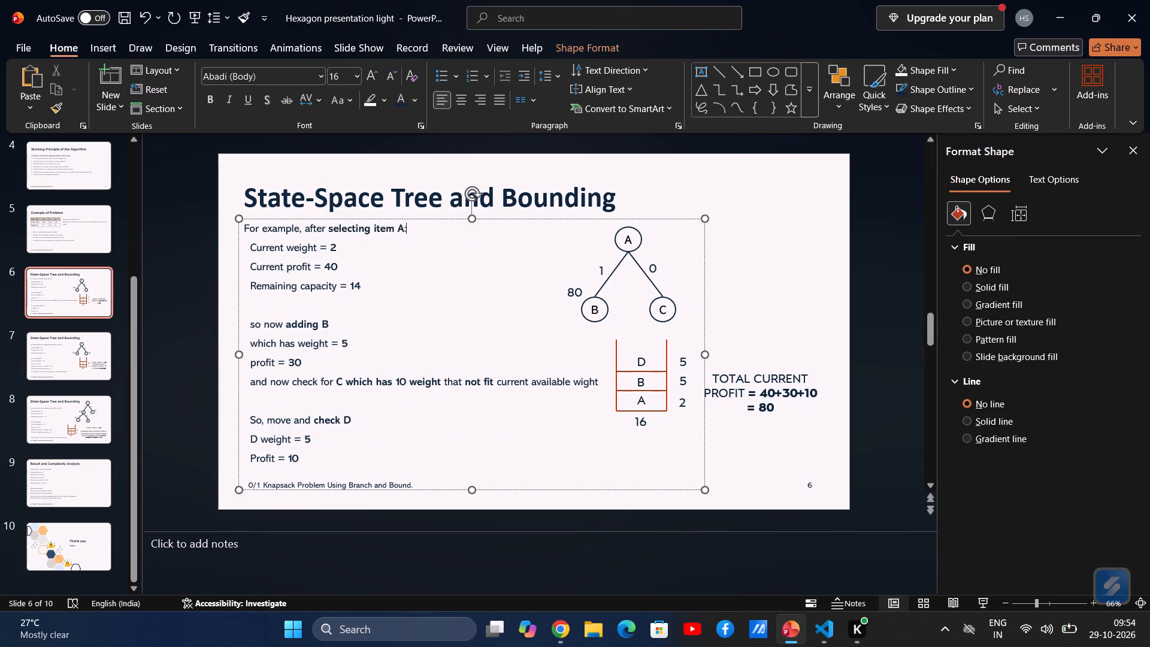
pyautogui.hotkey('shift', 'Left')
pyautogui.hotkey('ctrl', 'b')
# Remove the parentheses around "W=16" in slide 5's knapsack capacity line.
pyautogui.click(72, 230)
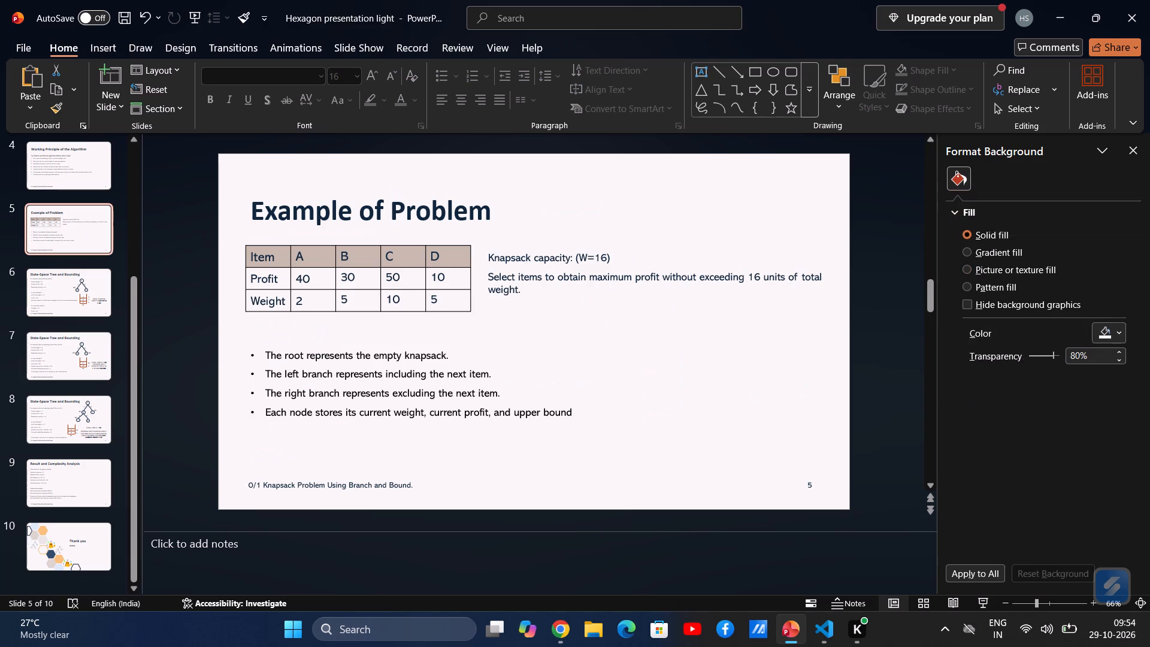
pyautogui.moveTo(613, 259); pyautogui.dragTo(577, 257)
pyautogui.click(577, 257)
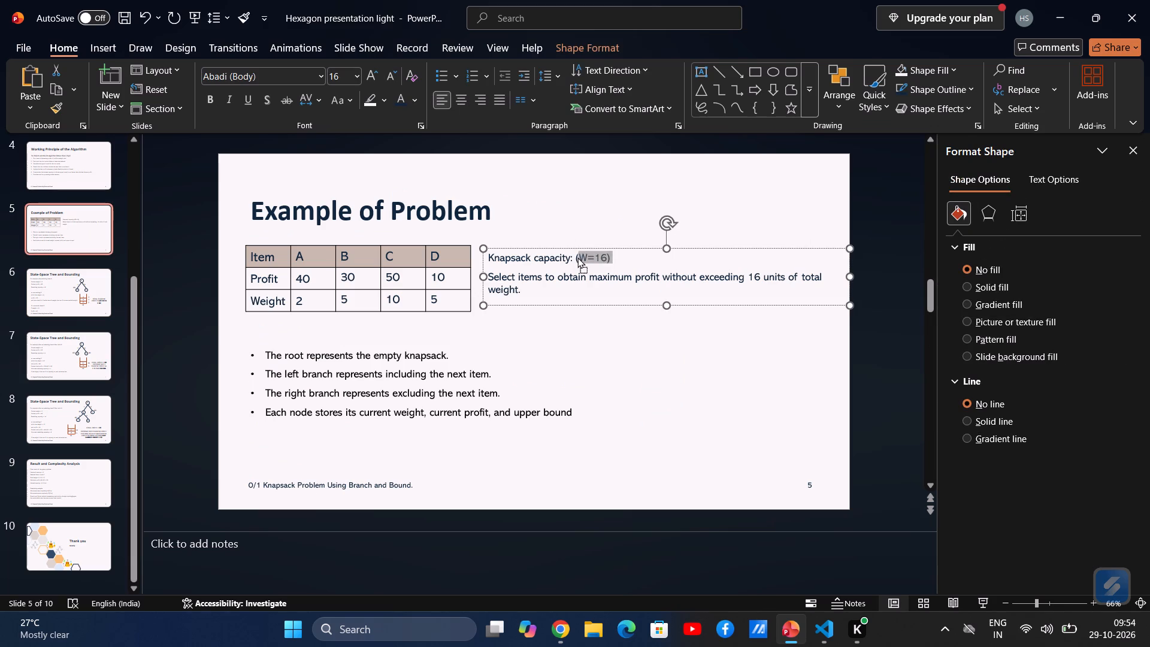
pyautogui.press('BackSpace')
pyautogui.press('Right')
pyautogui.press('Right')
pyautogui.press('Right')
pyautogui.press('Right')
pyautogui.press('Right')
pyautogui.press('BackSpace')
# Bold ": W=16" in slide 5's knapsack capacity line.
pyautogui.hotkey('shift', 'Left')
pyautogui.hotkey('shift', 'Left')
pyautogui.hotkey('shift', 'Left')
pyautogui.hotkey('shift', 'Left')
pyautogui.hotkey('shift', 'Left')
pyautogui.hotkey('ctrl', 'b')
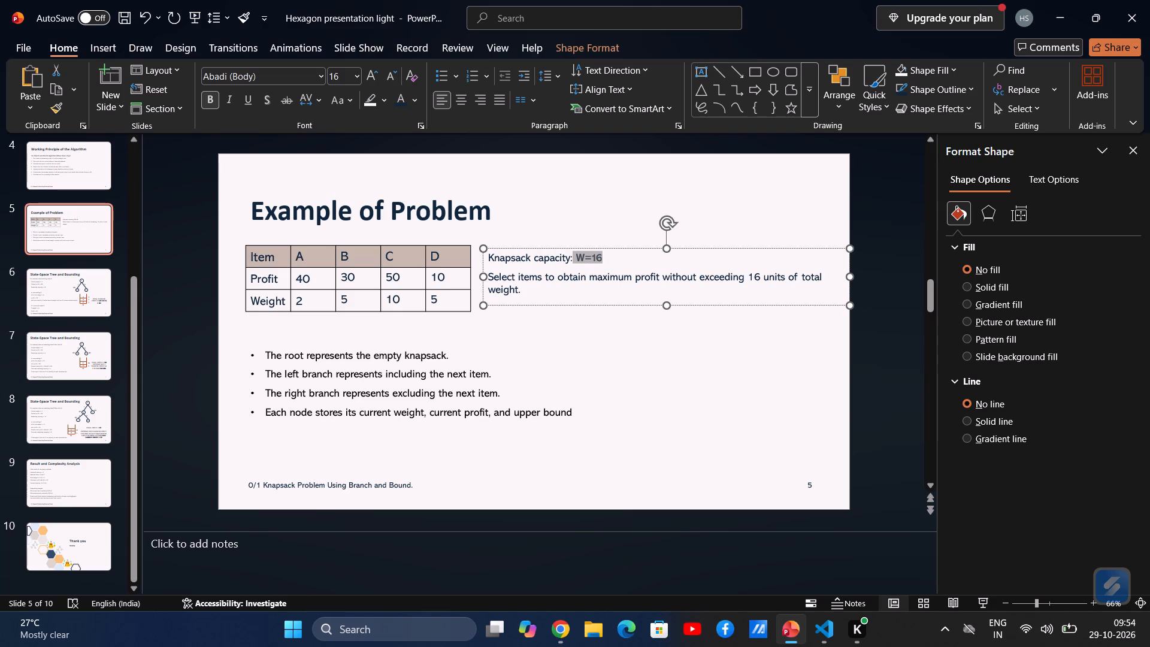
pyautogui.press('Left')
pyautogui.hotkey('shift', 'Left')
pyautogui.hotkey('ctrl', 'b')
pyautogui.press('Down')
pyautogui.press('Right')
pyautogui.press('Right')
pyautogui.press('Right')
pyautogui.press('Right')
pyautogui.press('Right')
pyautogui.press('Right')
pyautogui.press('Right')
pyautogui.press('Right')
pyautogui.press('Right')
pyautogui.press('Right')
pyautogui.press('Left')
# Correct "remxain" to "remain" in item 7 of the algorithm steps on slide 4.
pyautogui.click(91, 179)
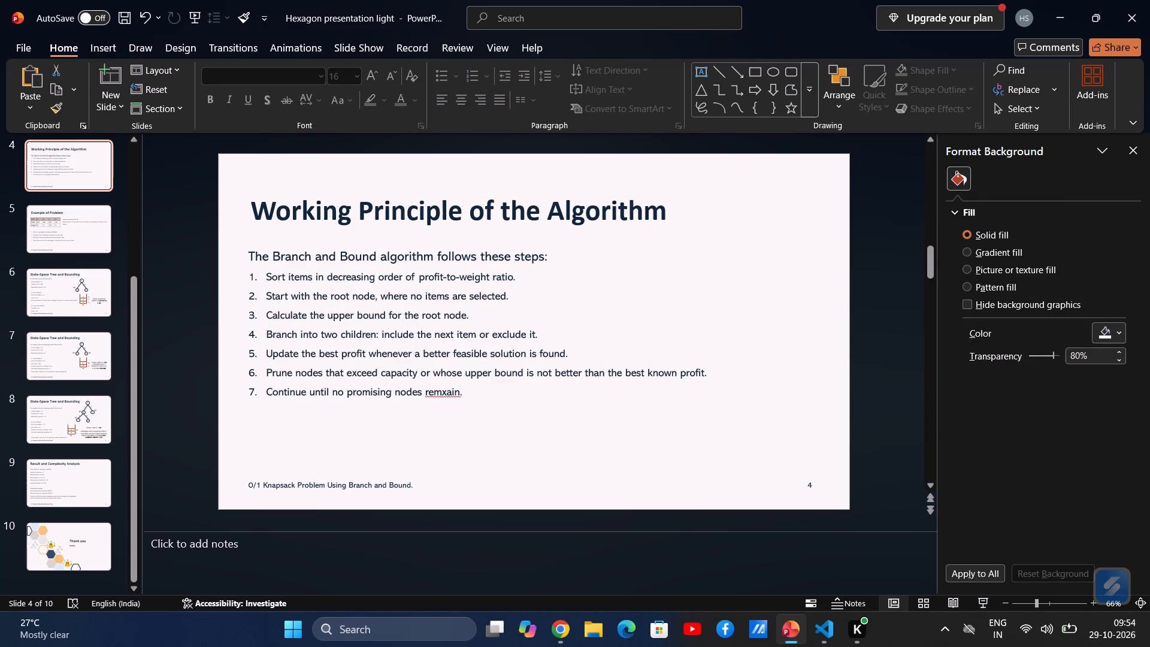
pyautogui.click(450, 391)
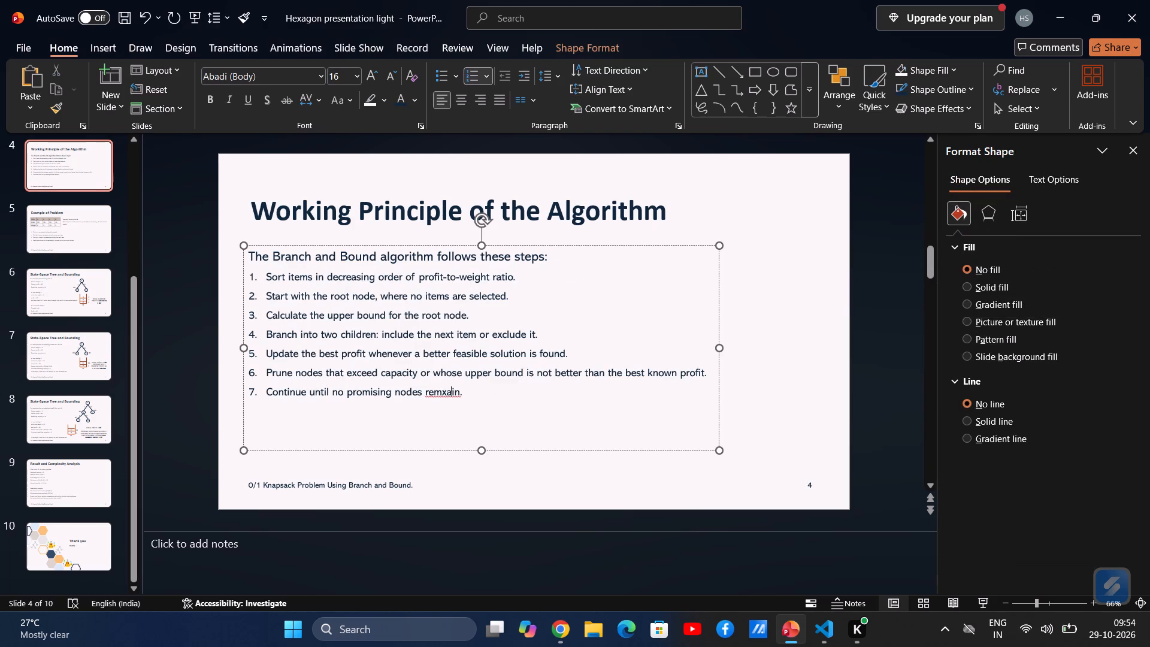
pyautogui.press('Left')
pyautogui.press('BackSpace')
# Bold "decreasing order" in item 1 of slide 4's algorithm steps.
pyautogui.doubleClick(365, 278)
pyautogui.hotkey('shift', 'Right')
pyautogui.hotkey('shift', 'Right')
pyautogui.hotkey('shift', 'Right')
pyautogui.hotkey('shift', 'Right')
pyautogui.hotkey('shift', 'Right')
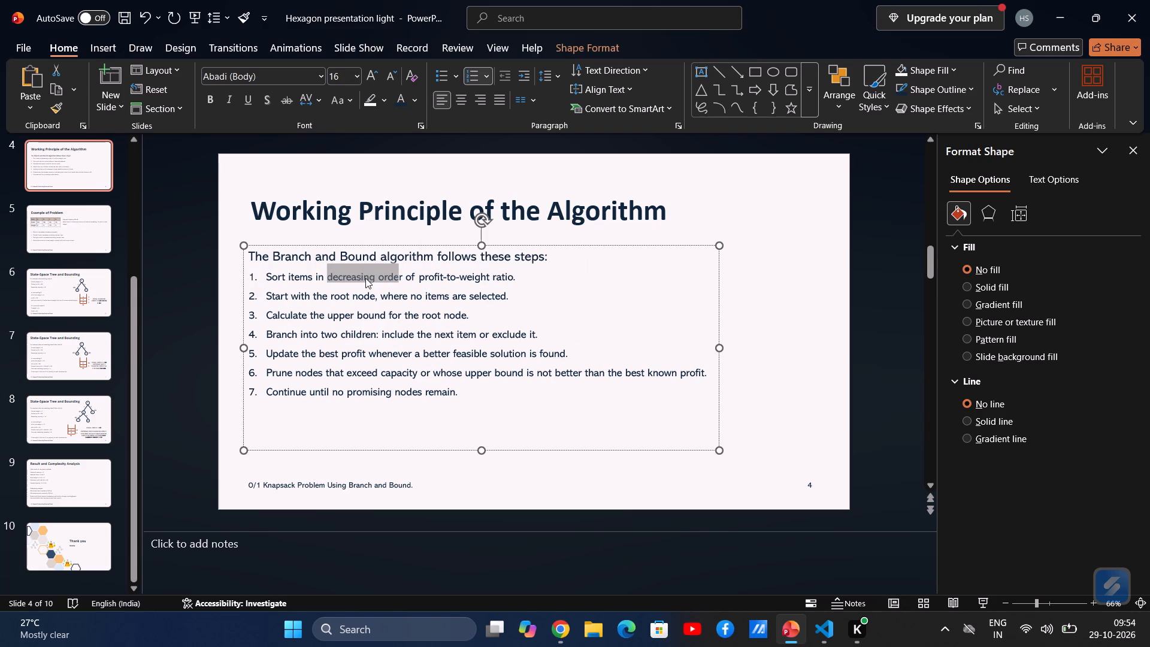
pyautogui.hotkey('shift', 'Right')
pyautogui.hotkey('ctrl', 'b')
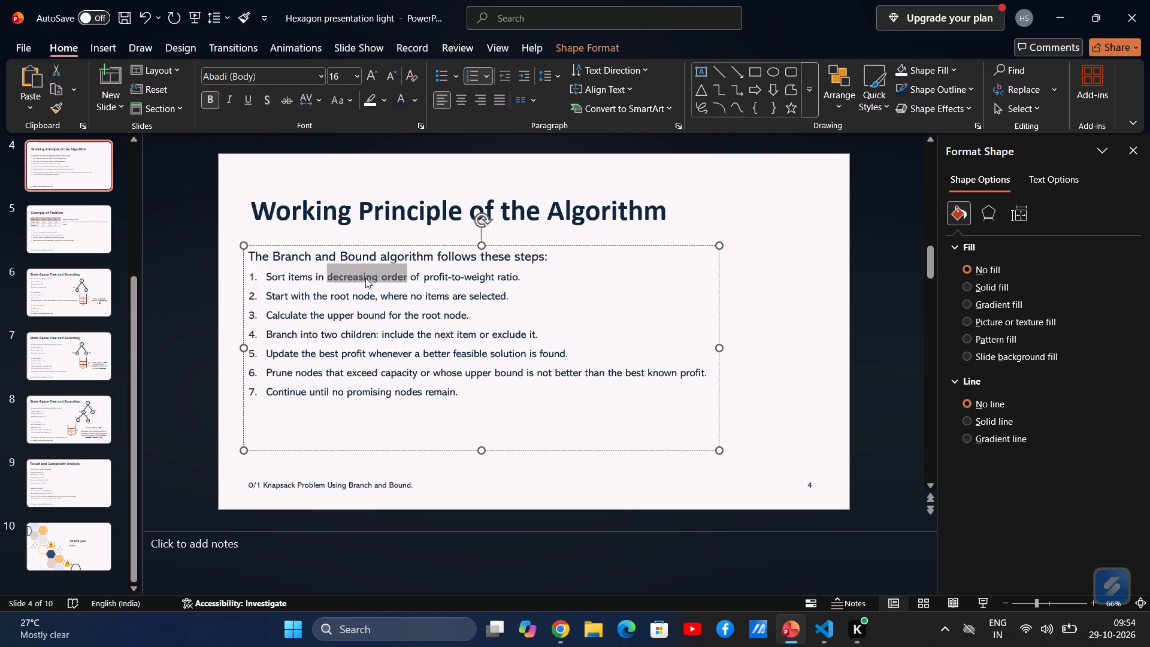
# Delete the word "ratio" from item 1 of slide 4 so the line ends with "profit-to-weight.".
pyautogui.press('Right')
pyautogui.press('Right')
pyautogui.press('Right')
pyautogui.press('Right')
pyautogui.press('Right')
pyautogui.press('Right')
pyautogui.press('Right')
pyautogui.press('Right')
pyautogui.press('Right')
pyautogui.press('Right')
pyautogui.press('Right')
pyautogui.press('Right')
pyautogui.press('Right')
pyautogui.press('Right')
pyautogui.press('Right')
pyautogui.press('Right')
pyautogui.press('Right')
pyautogui.press('Right')
pyautogui.press('Right')
pyautogui.press('Right')
pyautogui.press('Right')
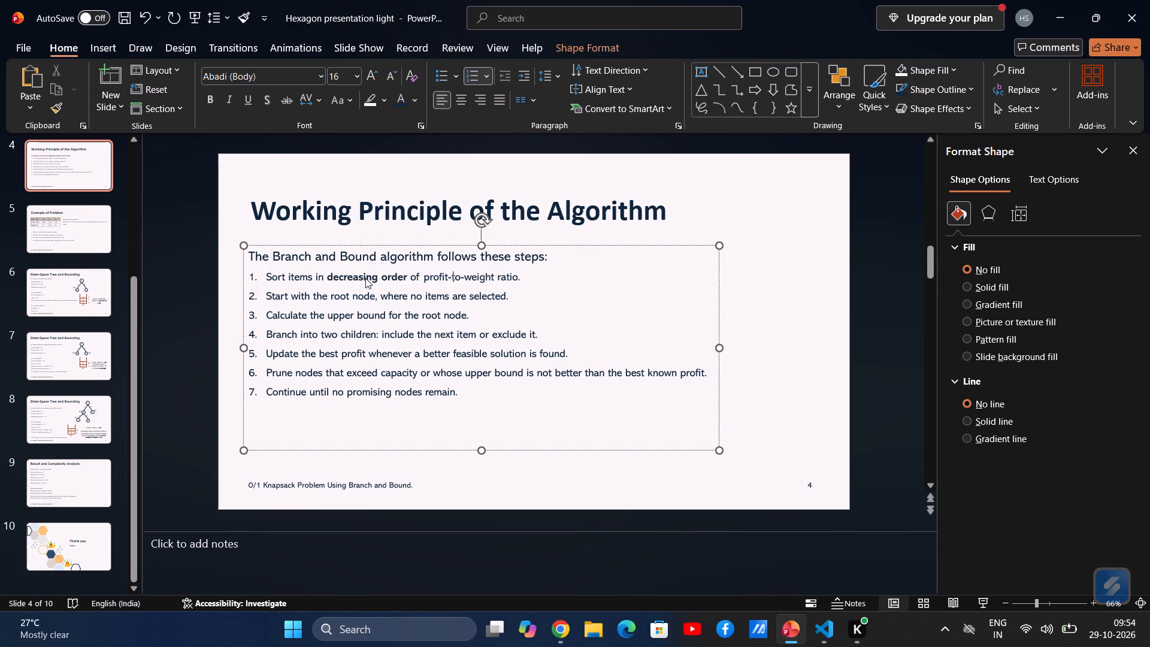
pyautogui.press('BackSpace')
pyautogui.press('BackSpace')
pyautogui.press('BackSpace')
pyautogui.press('BackSpace')
pyautogui.press('BackSpace')
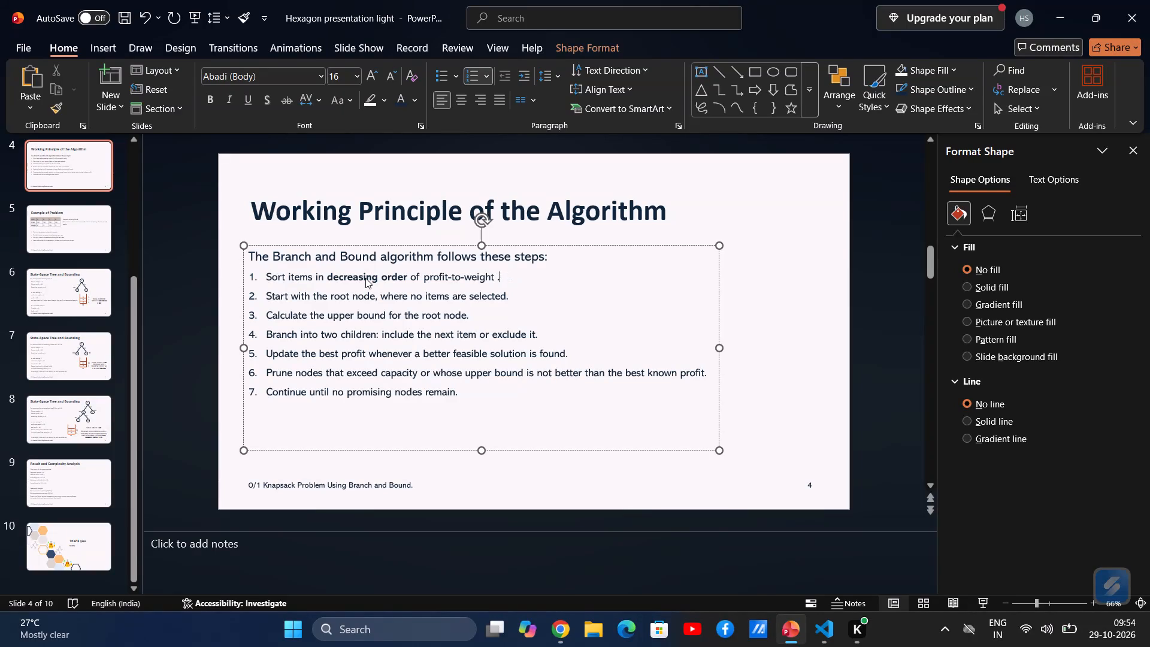
pyautogui.press('BackSpace')
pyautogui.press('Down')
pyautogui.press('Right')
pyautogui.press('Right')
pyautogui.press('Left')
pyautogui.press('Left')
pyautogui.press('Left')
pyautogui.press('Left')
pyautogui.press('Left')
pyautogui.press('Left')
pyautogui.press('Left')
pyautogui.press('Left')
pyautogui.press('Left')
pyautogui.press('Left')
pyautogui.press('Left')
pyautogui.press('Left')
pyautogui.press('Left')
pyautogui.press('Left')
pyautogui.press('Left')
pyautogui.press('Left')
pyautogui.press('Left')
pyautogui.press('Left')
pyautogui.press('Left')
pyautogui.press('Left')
pyautogui.hotkey('alt', 'Tab')
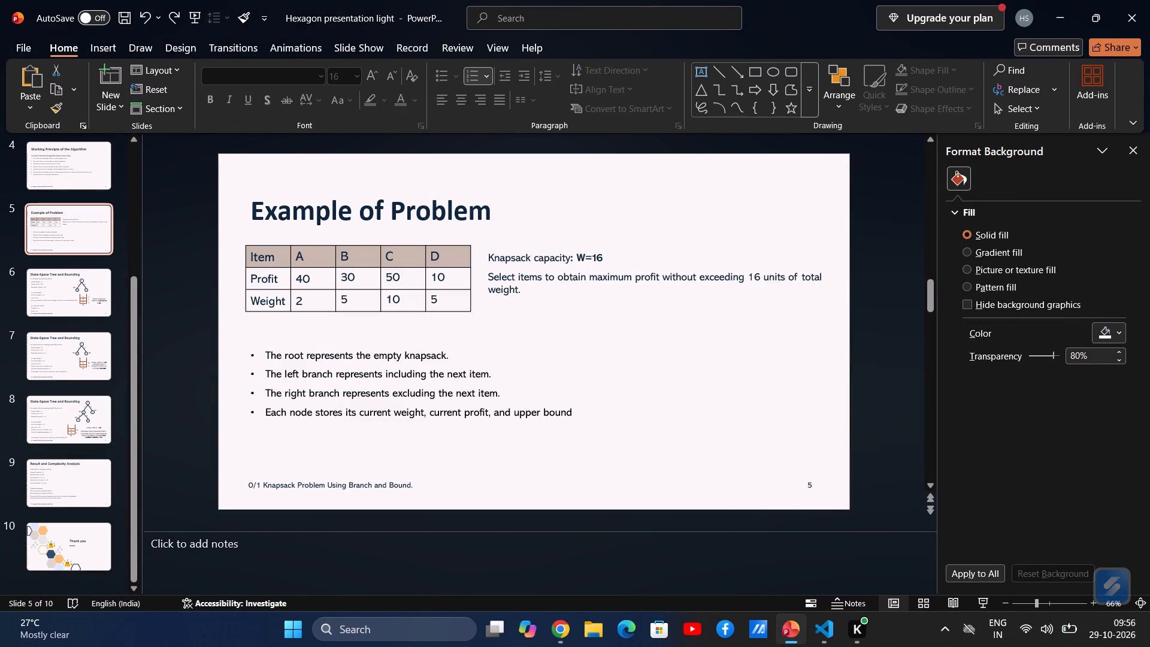
pyautogui.click(289, 245)
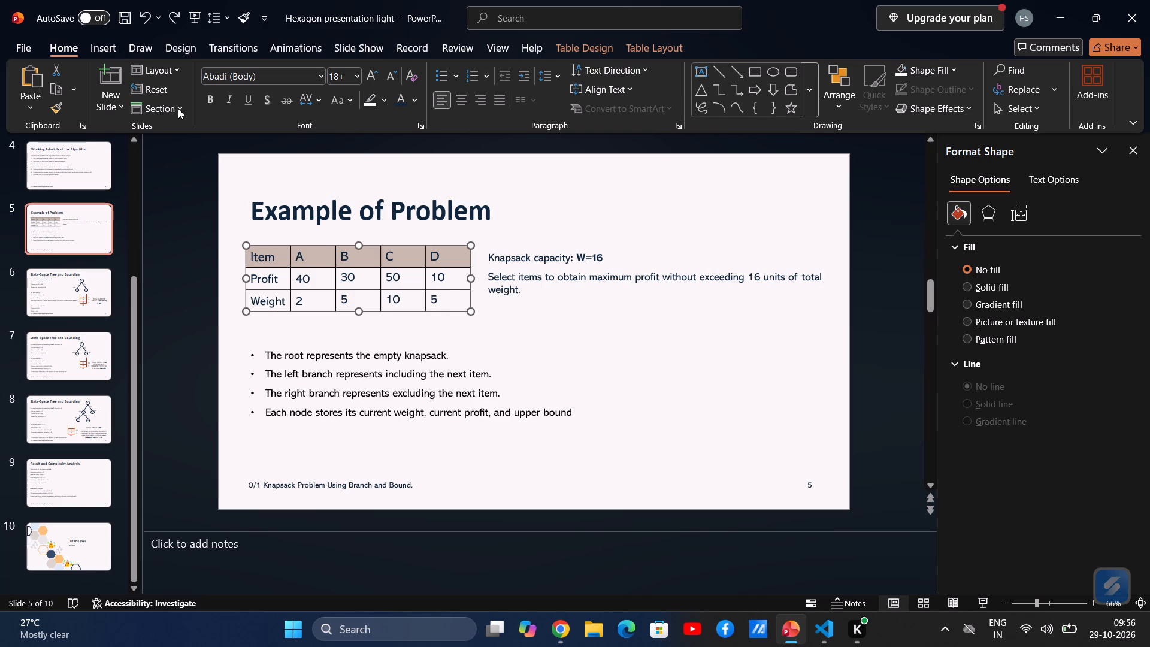
pyautogui.click(102, 41)
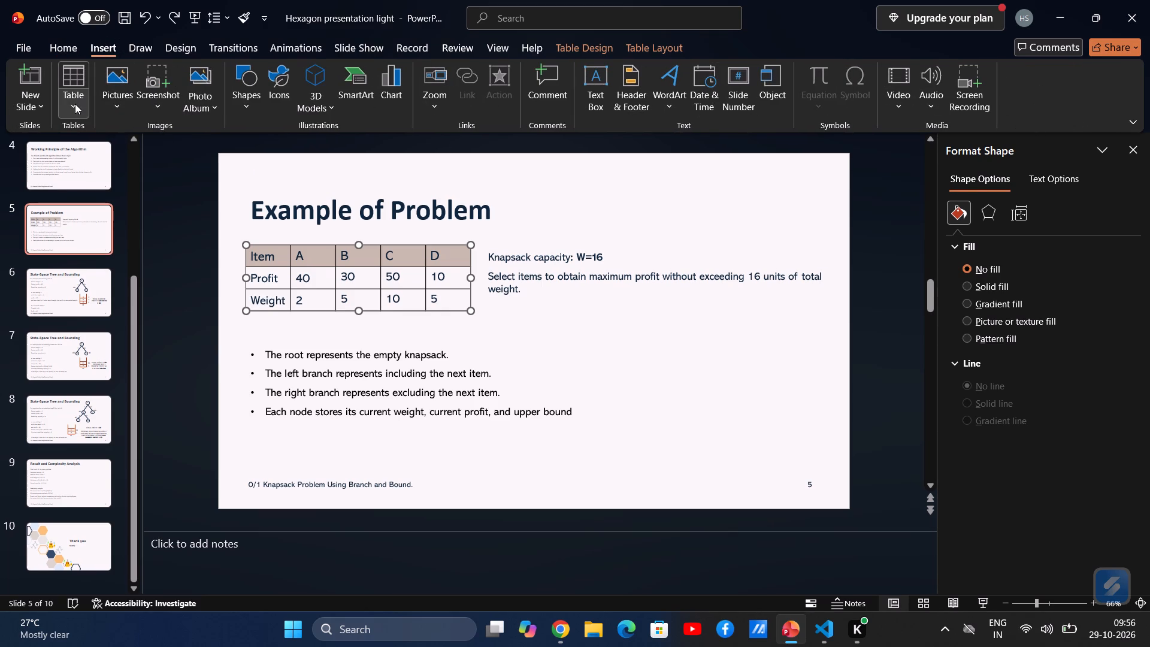
pyautogui.rightClick(281, 245)
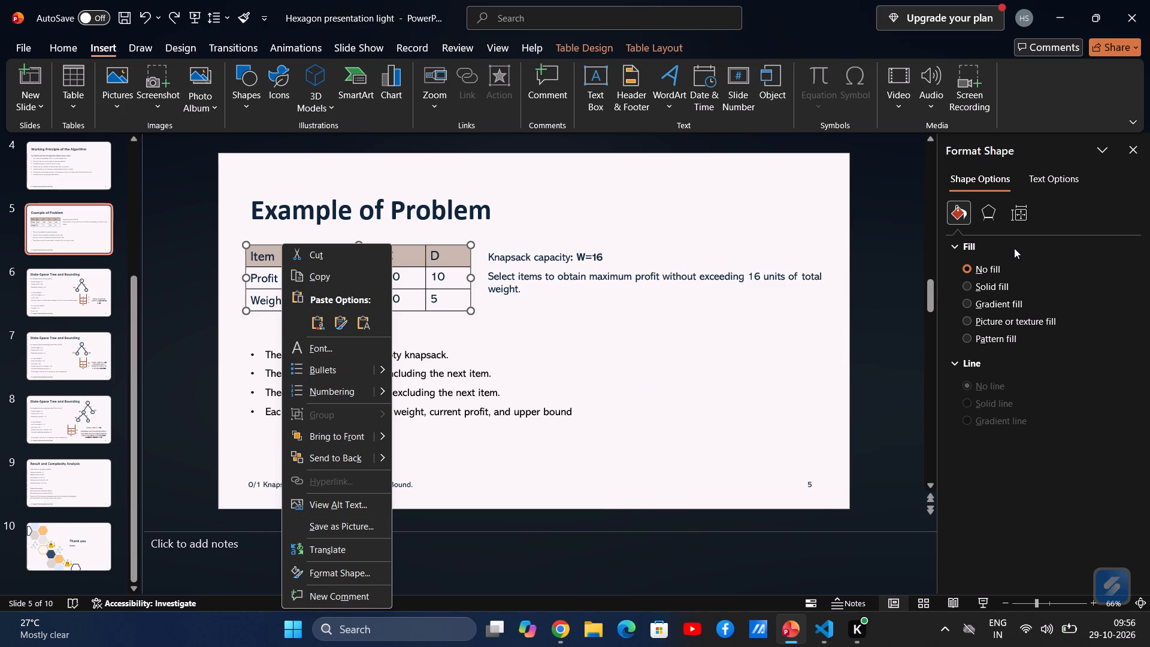
pyautogui.click(1018, 222)
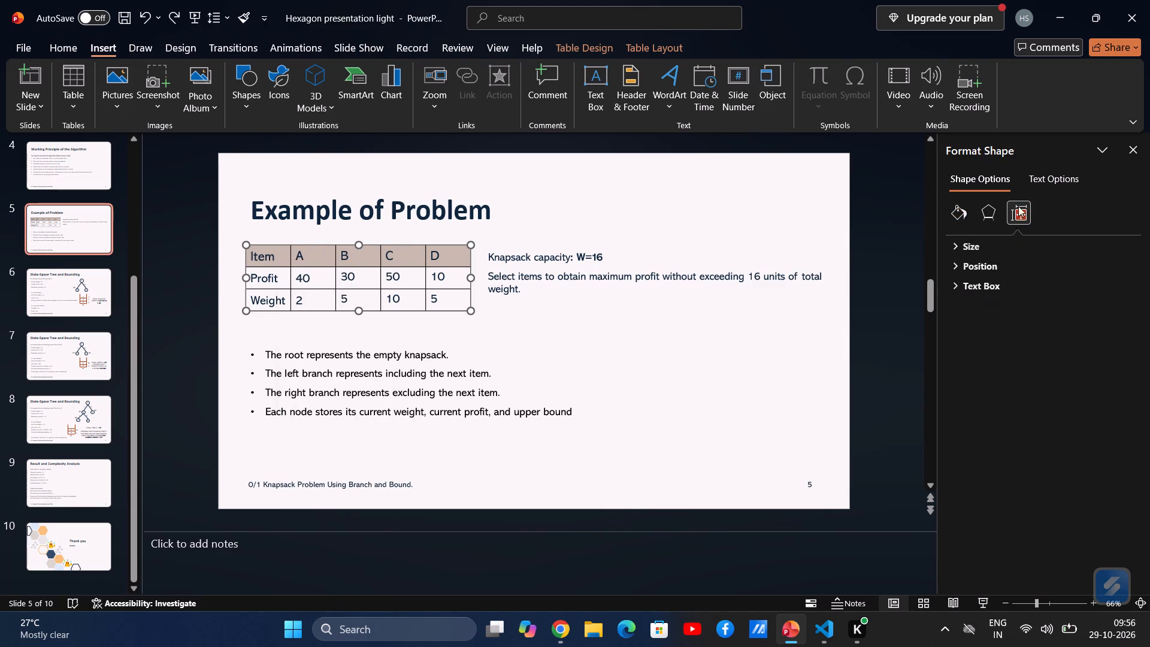
pyautogui.click(1028, 182)
pyautogui.click(976, 182)
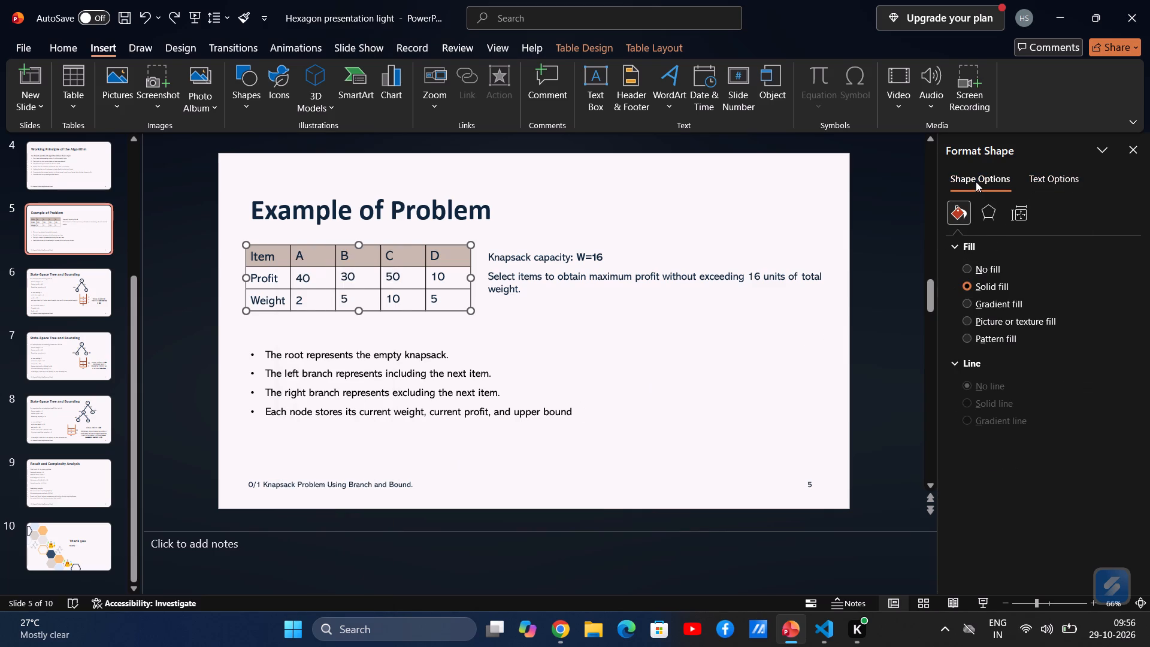
pyautogui.click(988, 219)
pyautogui.click(965, 216)
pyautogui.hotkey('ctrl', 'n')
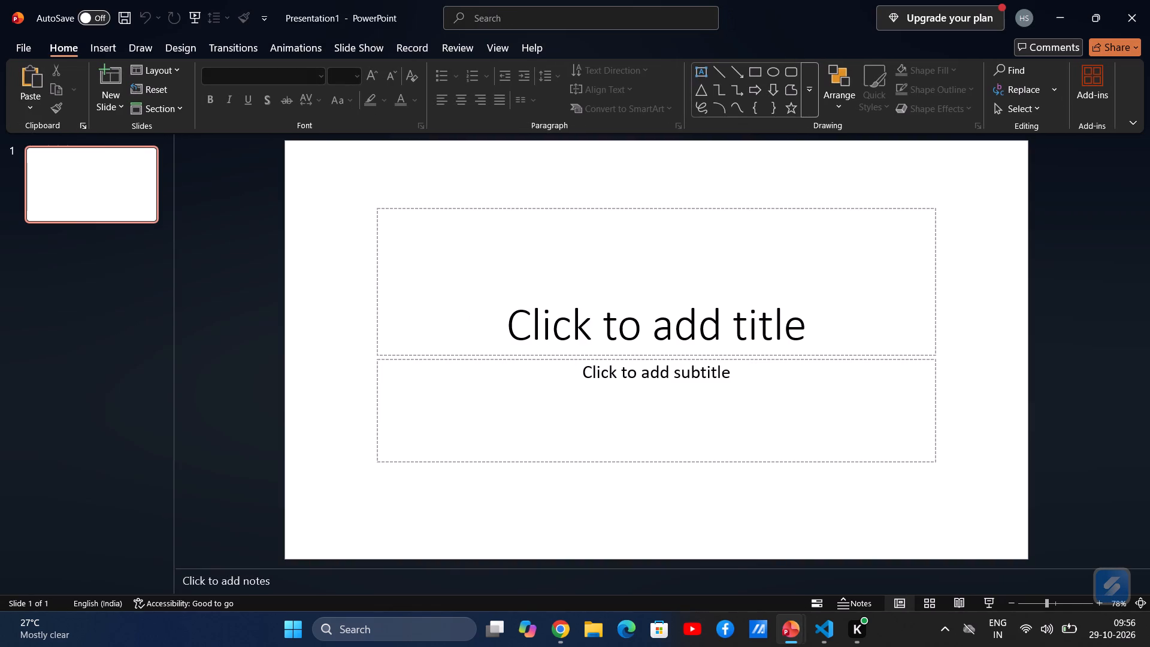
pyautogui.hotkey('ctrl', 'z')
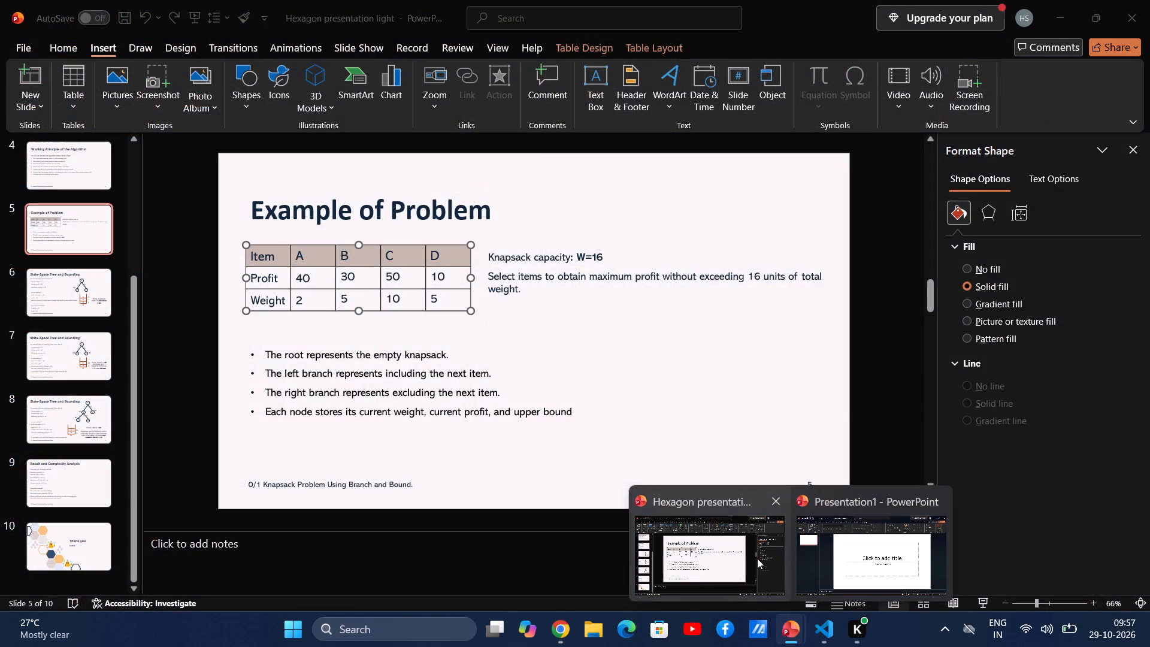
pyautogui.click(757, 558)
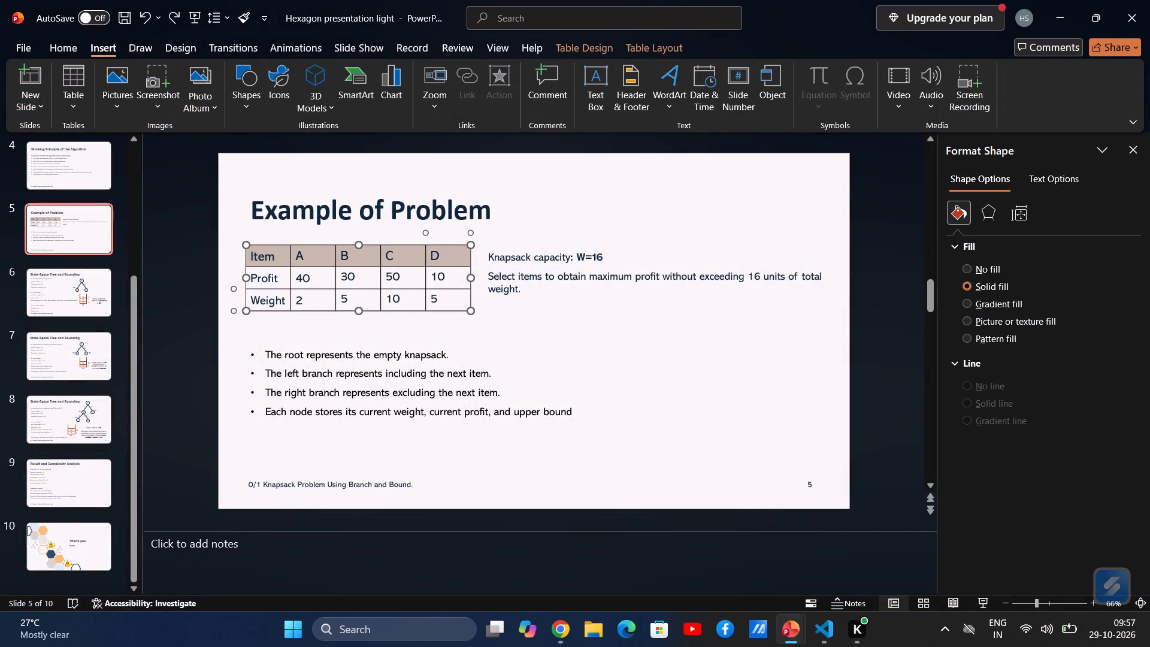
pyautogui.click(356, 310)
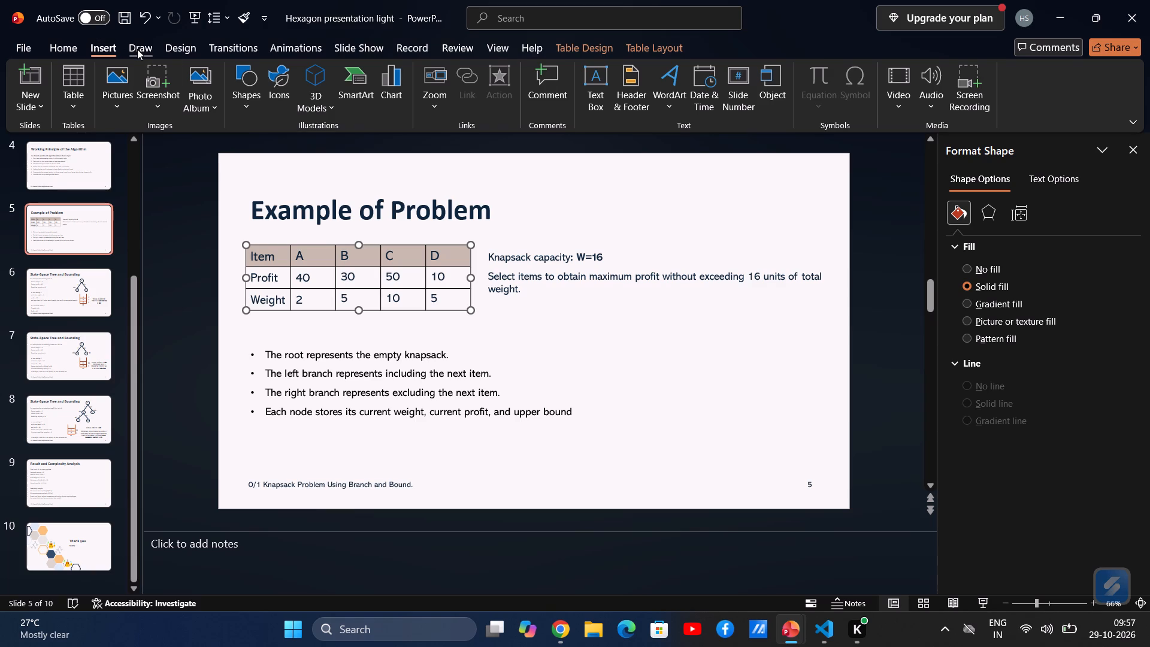
# Insert a table of five columns and one row on slide 5, placed directly under the item table and narrowed to its width.
pyautogui.click(80, 107)
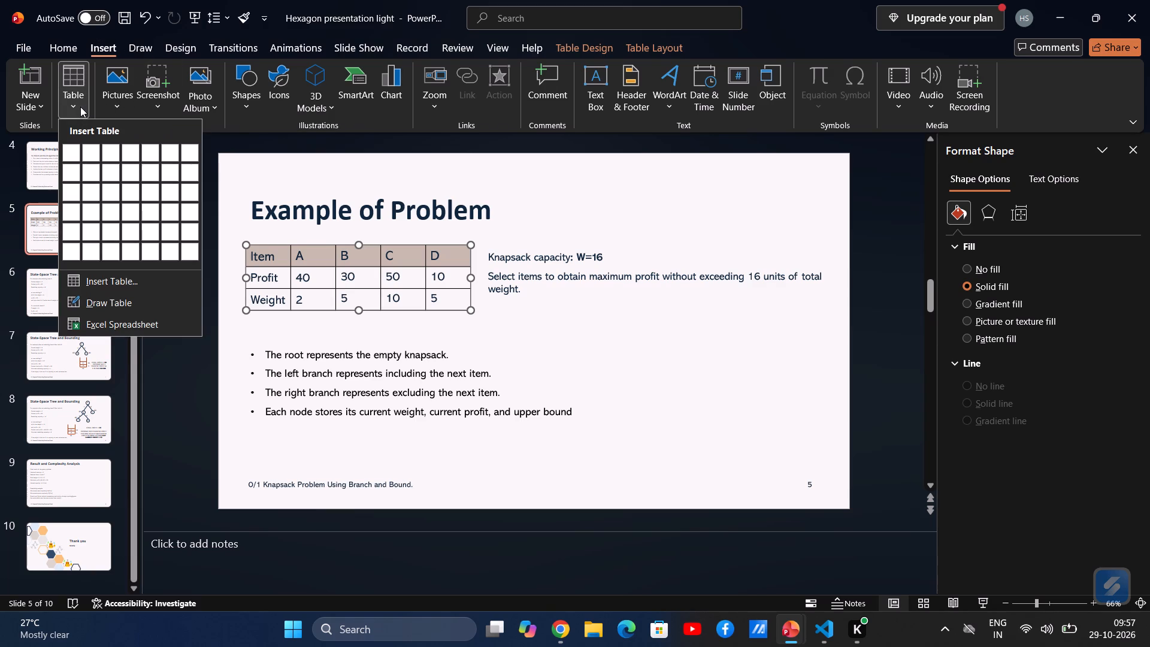
pyautogui.click(150, 149)
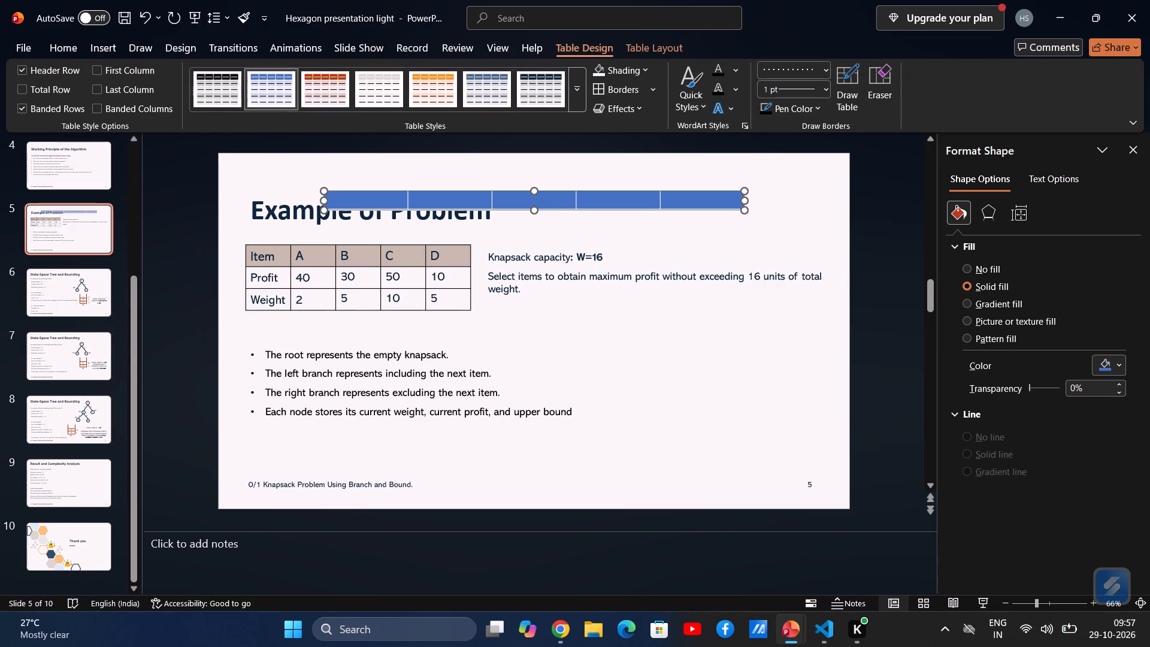
pyautogui.moveTo(745, 208); pyautogui.dragTo(653, 204)
pyautogui.moveTo(624, 198); pyautogui.dragTo(583, 248)
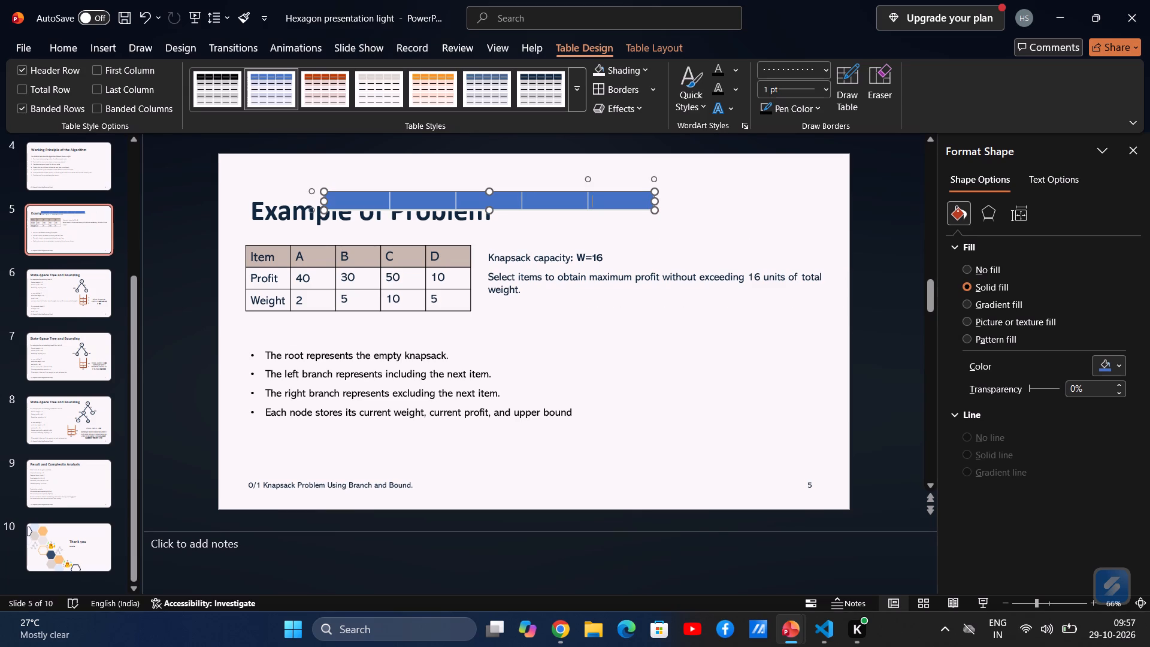
pyautogui.moveTo(583, 248); pyautogui.dragTo(537, 319)
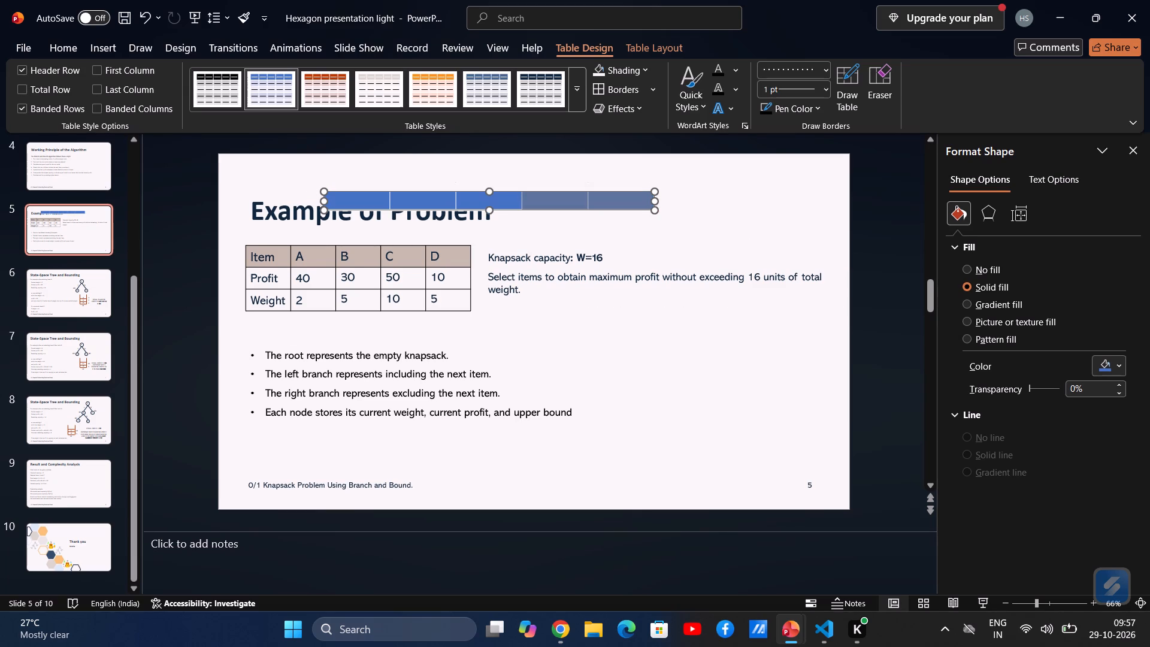
pyautogui.moveTo(480, 193); pyautogui.dragTo(399, 314)
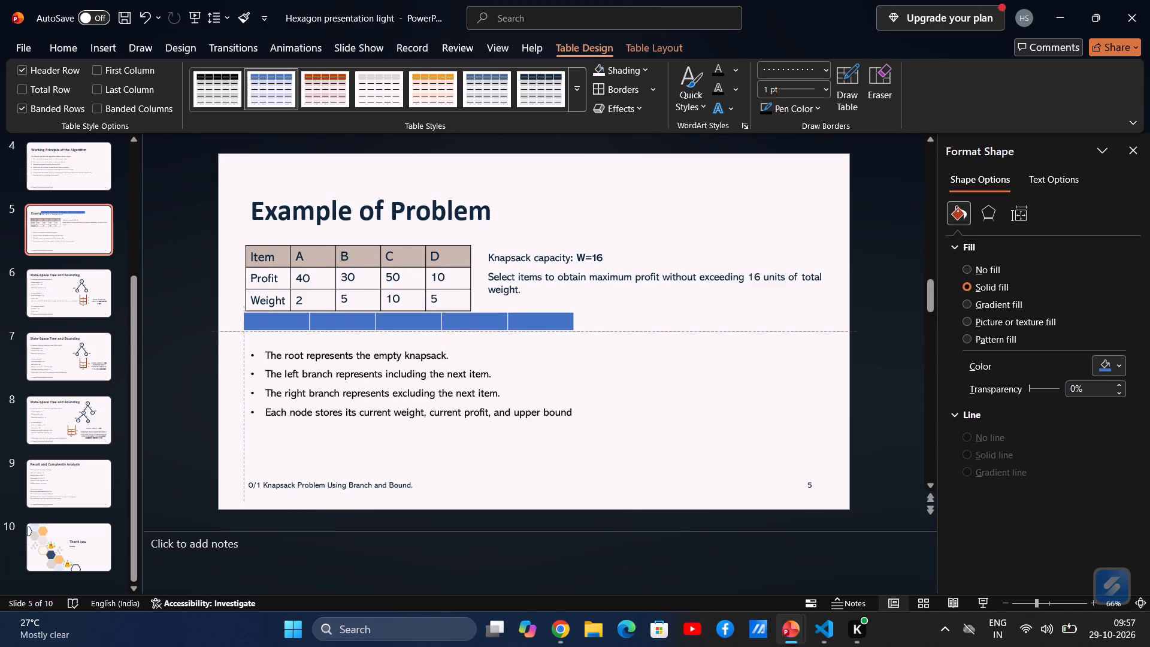
pyautogui.moveTo(399, 314); pyautogui.dragTo(400, 312)
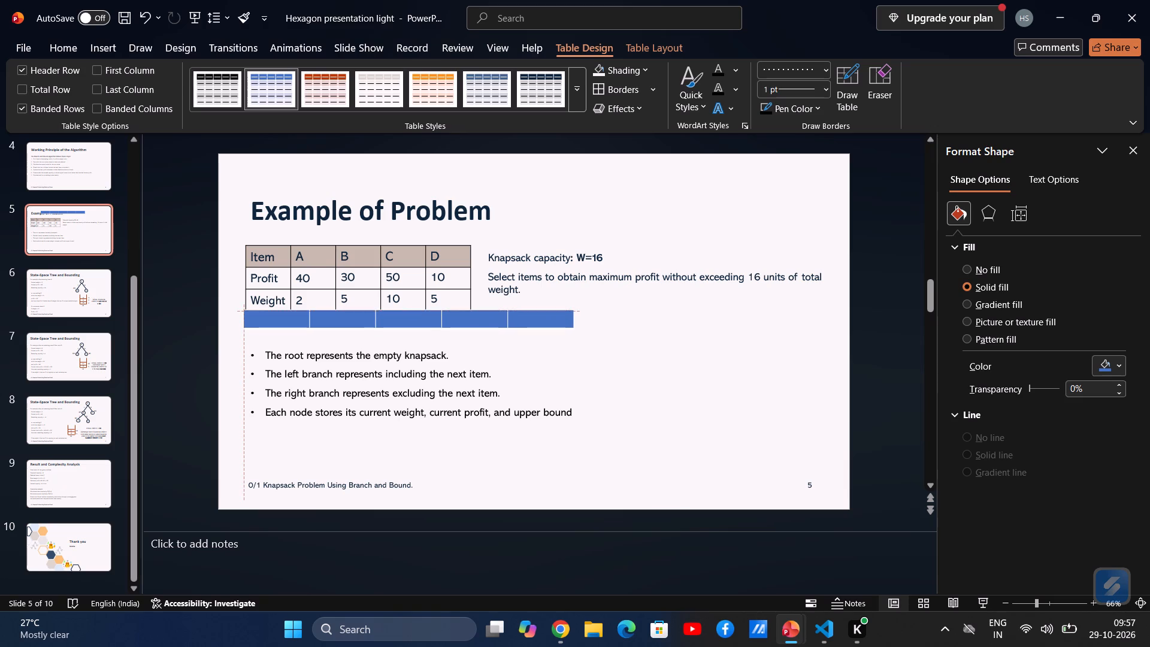
pyautogui.moveTo(400, 312); pyautogui.dragTo(399, 313)
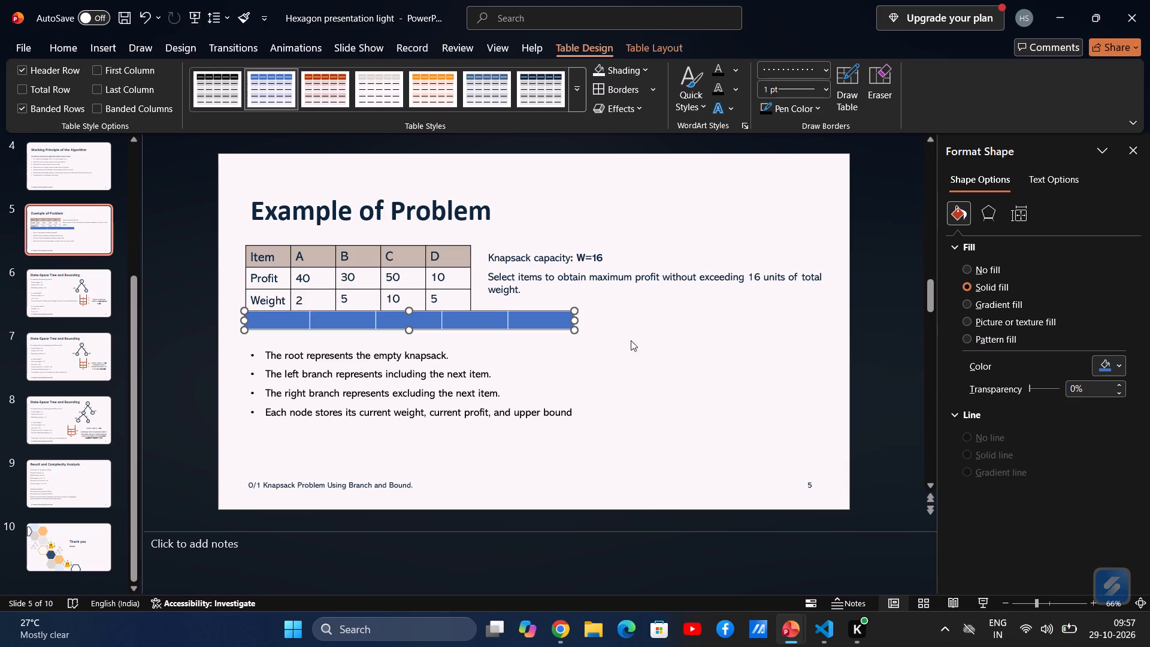
pyautogui.moveTo(575, 329); pyautogui.dragTo(473, 329)
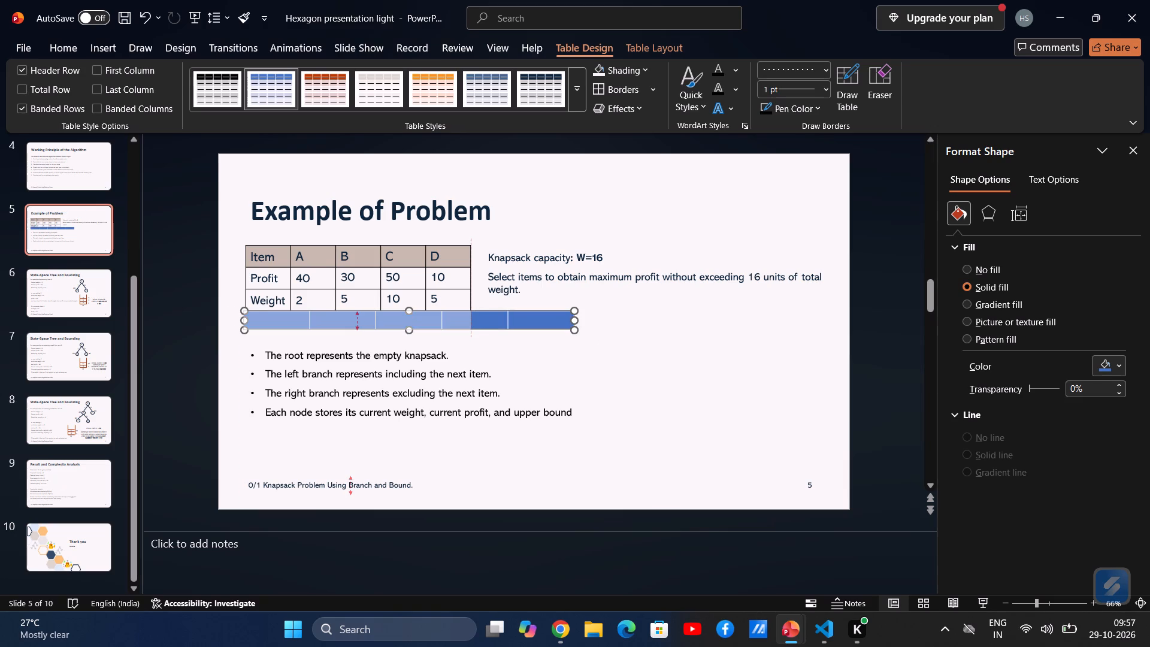
pyautogui.moveTo(473, 329); pyautogui.dragTo(473, 330)
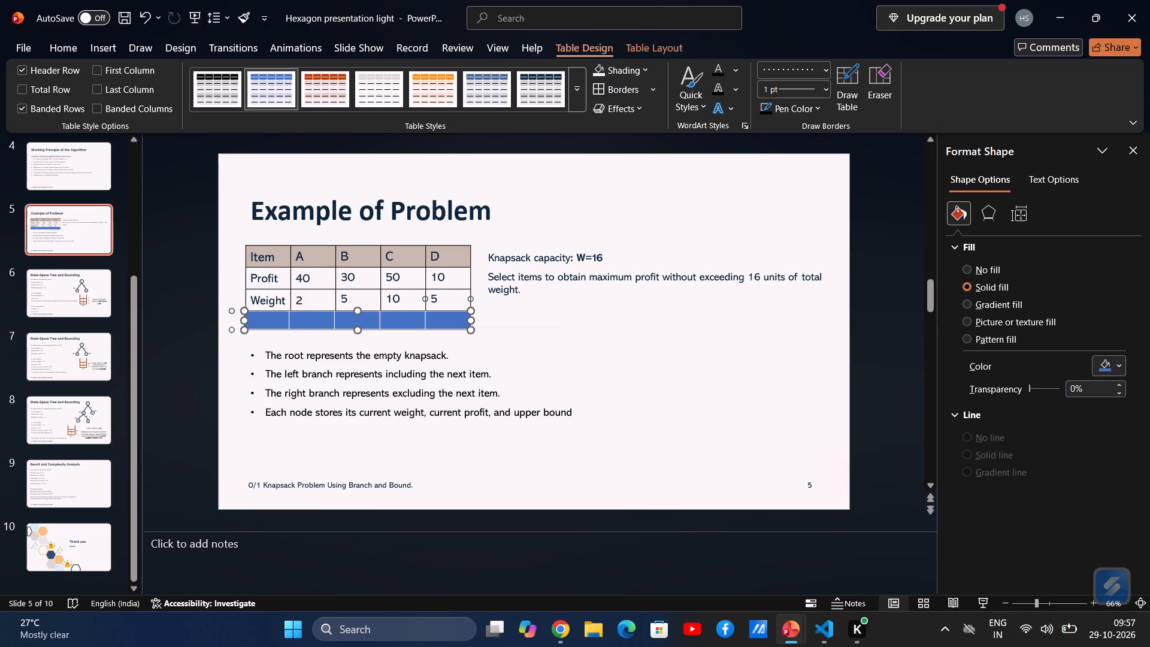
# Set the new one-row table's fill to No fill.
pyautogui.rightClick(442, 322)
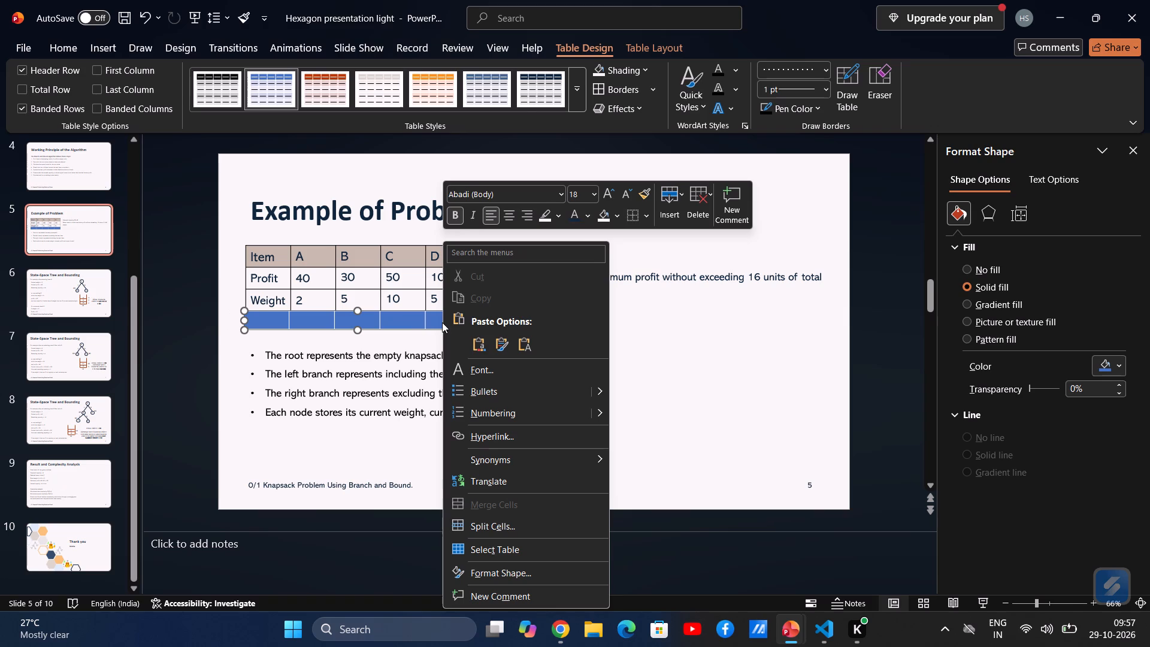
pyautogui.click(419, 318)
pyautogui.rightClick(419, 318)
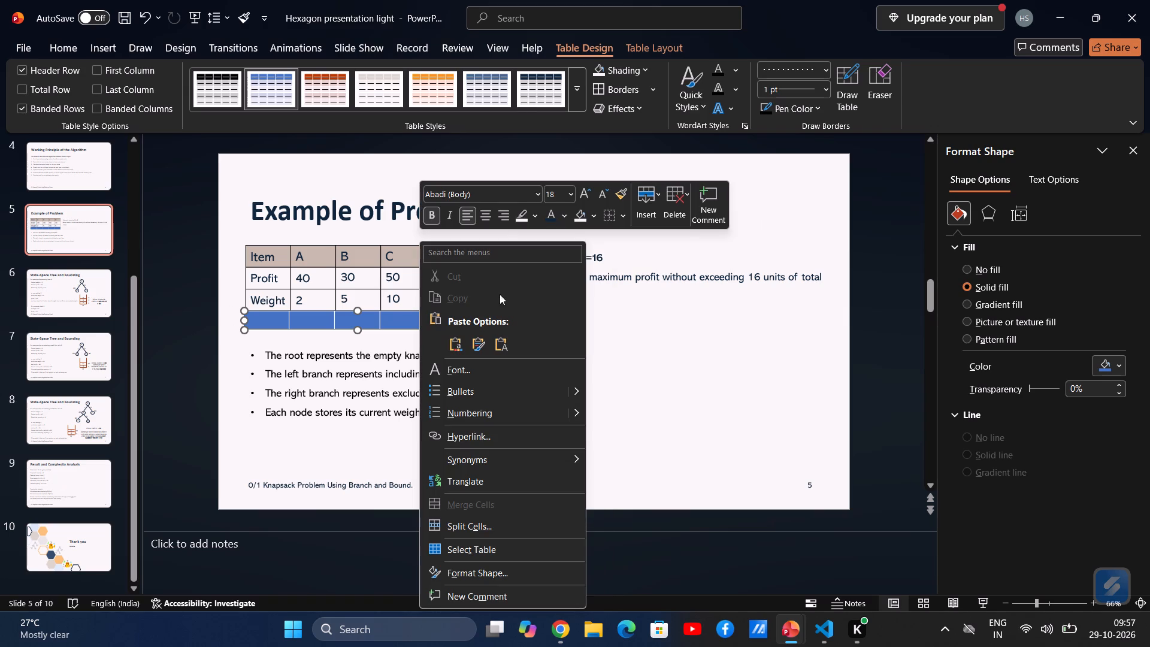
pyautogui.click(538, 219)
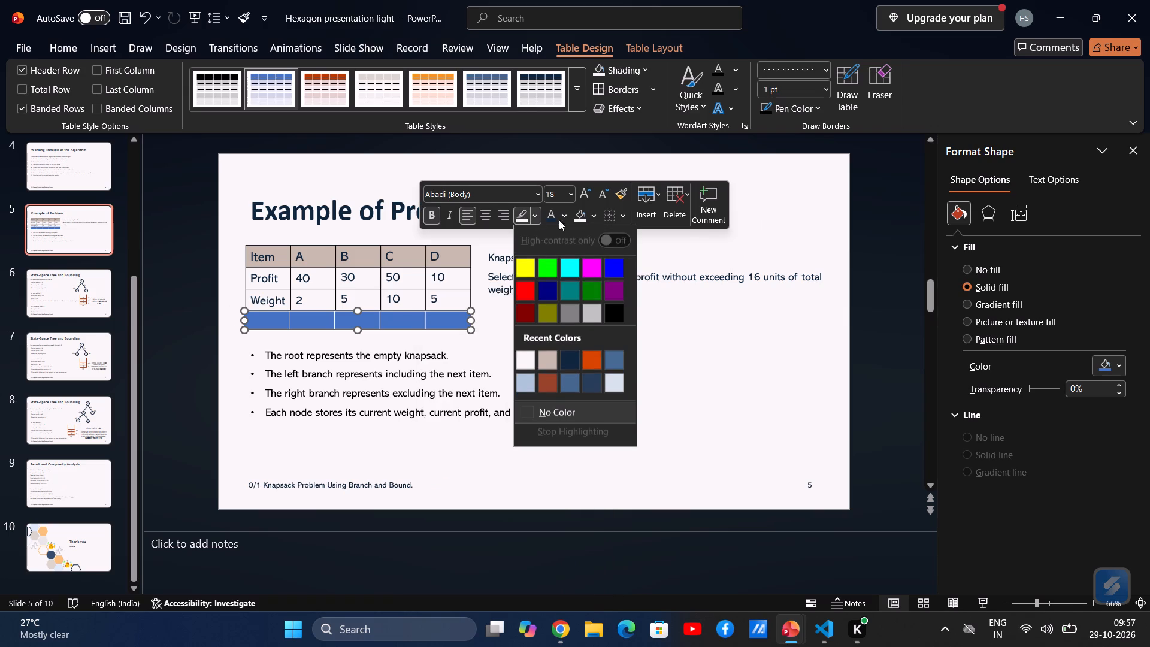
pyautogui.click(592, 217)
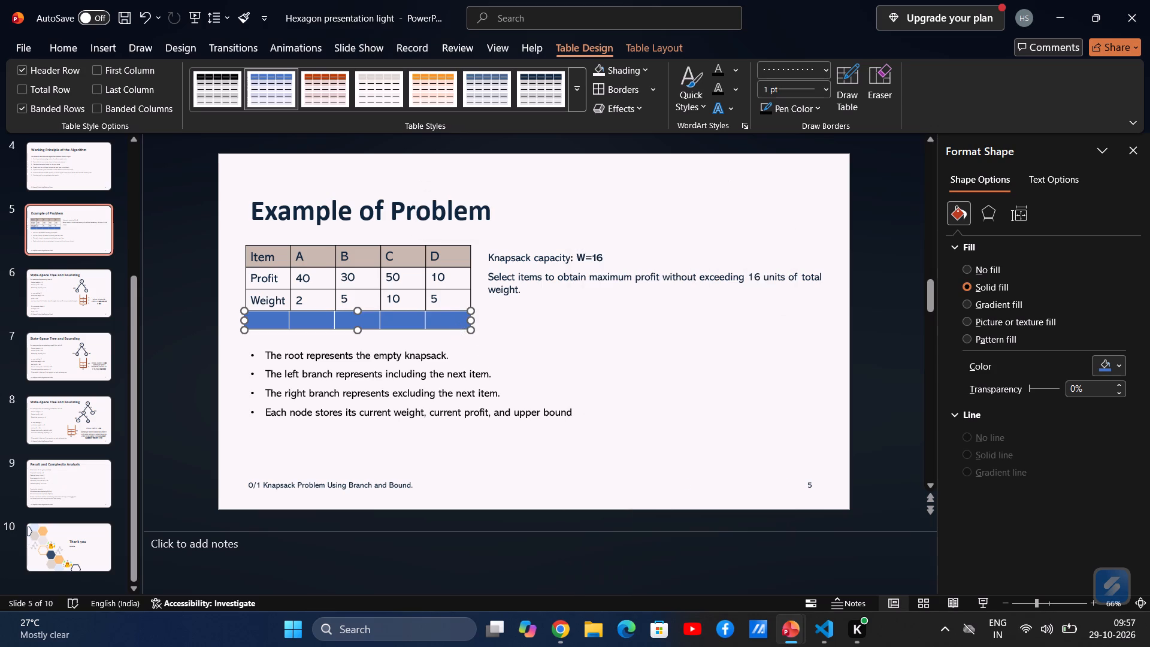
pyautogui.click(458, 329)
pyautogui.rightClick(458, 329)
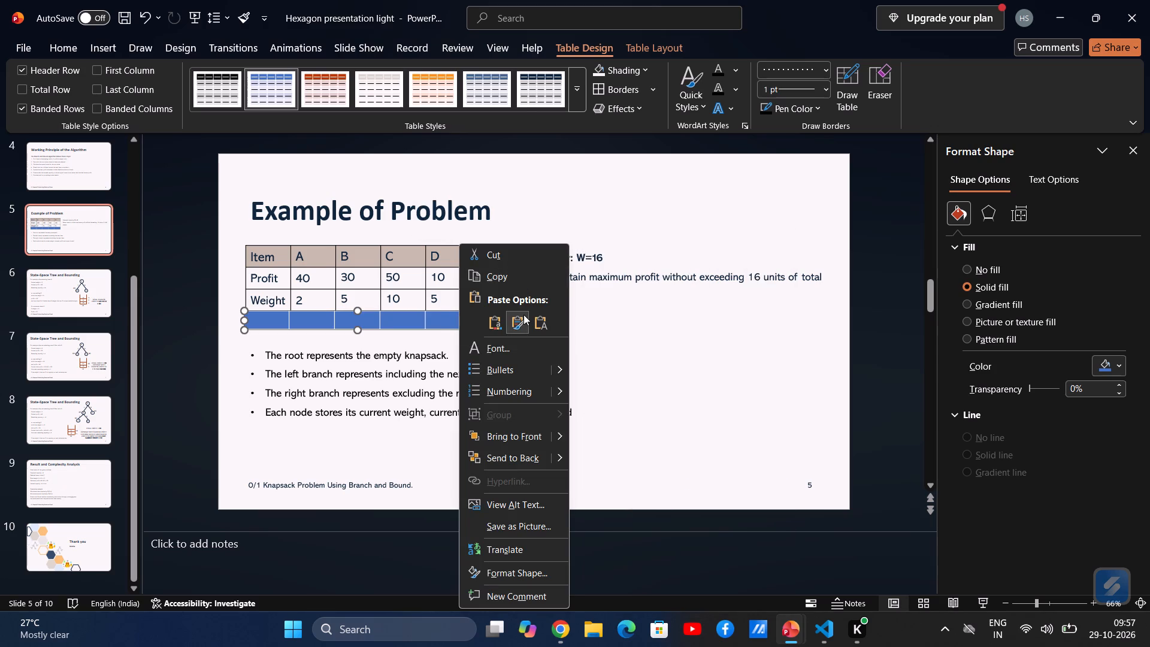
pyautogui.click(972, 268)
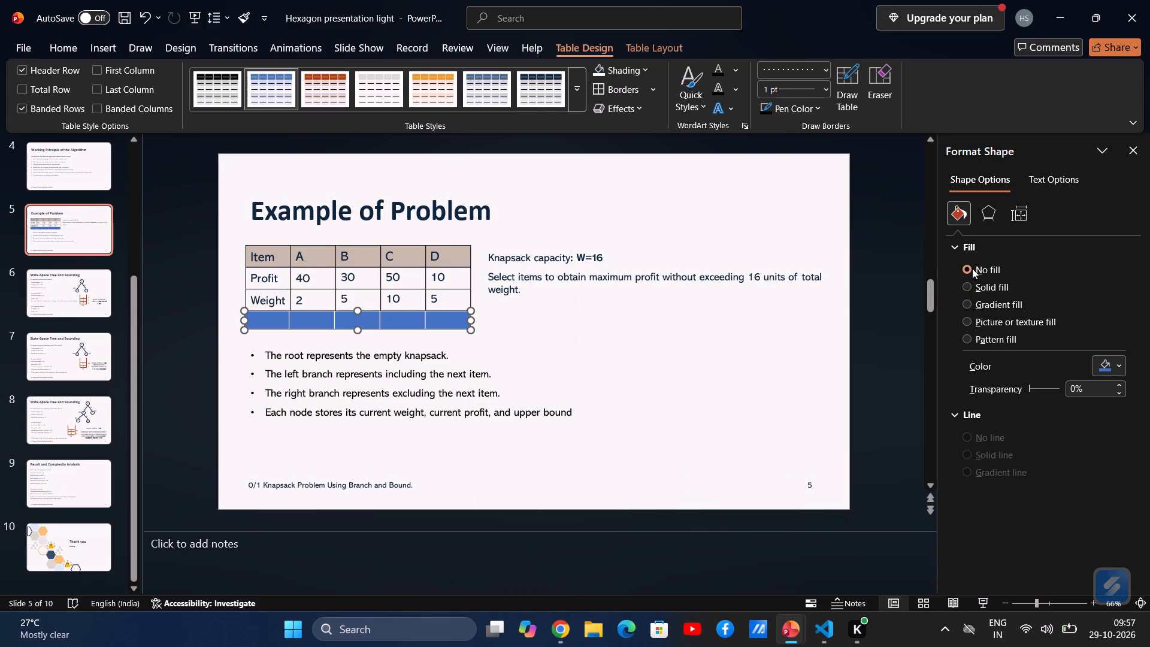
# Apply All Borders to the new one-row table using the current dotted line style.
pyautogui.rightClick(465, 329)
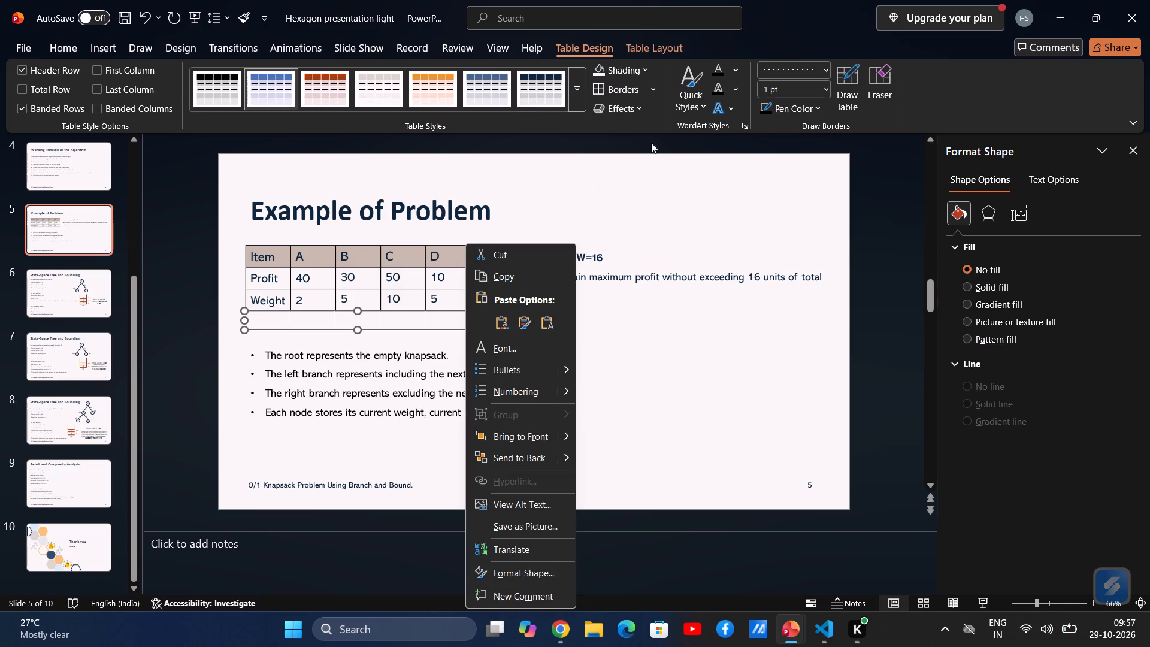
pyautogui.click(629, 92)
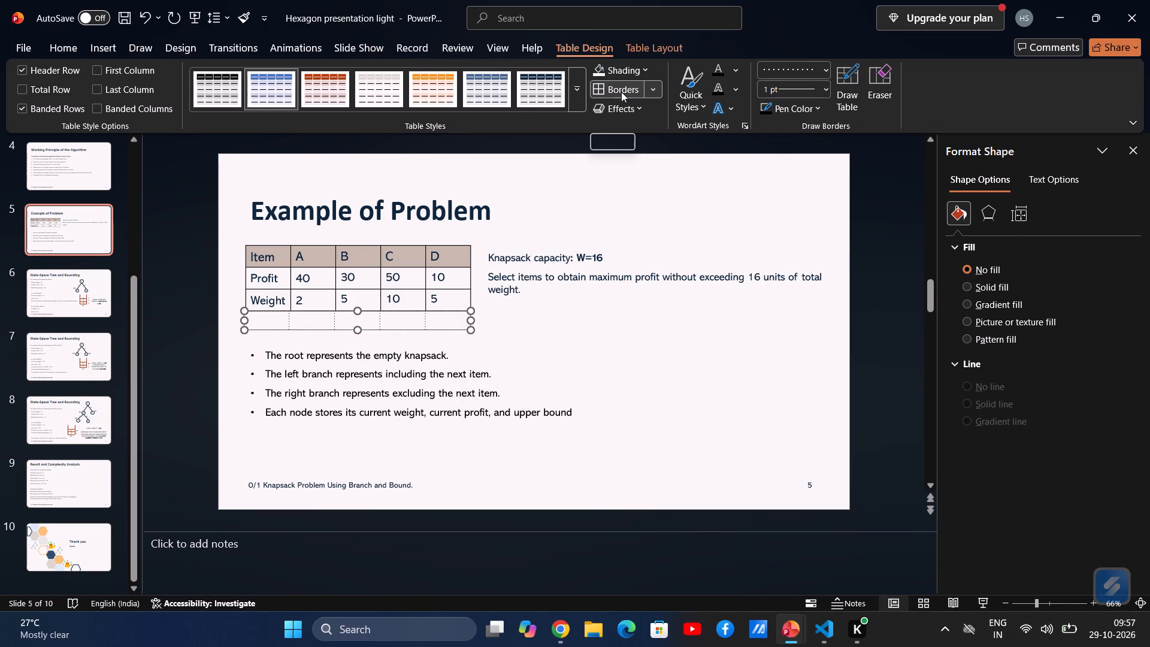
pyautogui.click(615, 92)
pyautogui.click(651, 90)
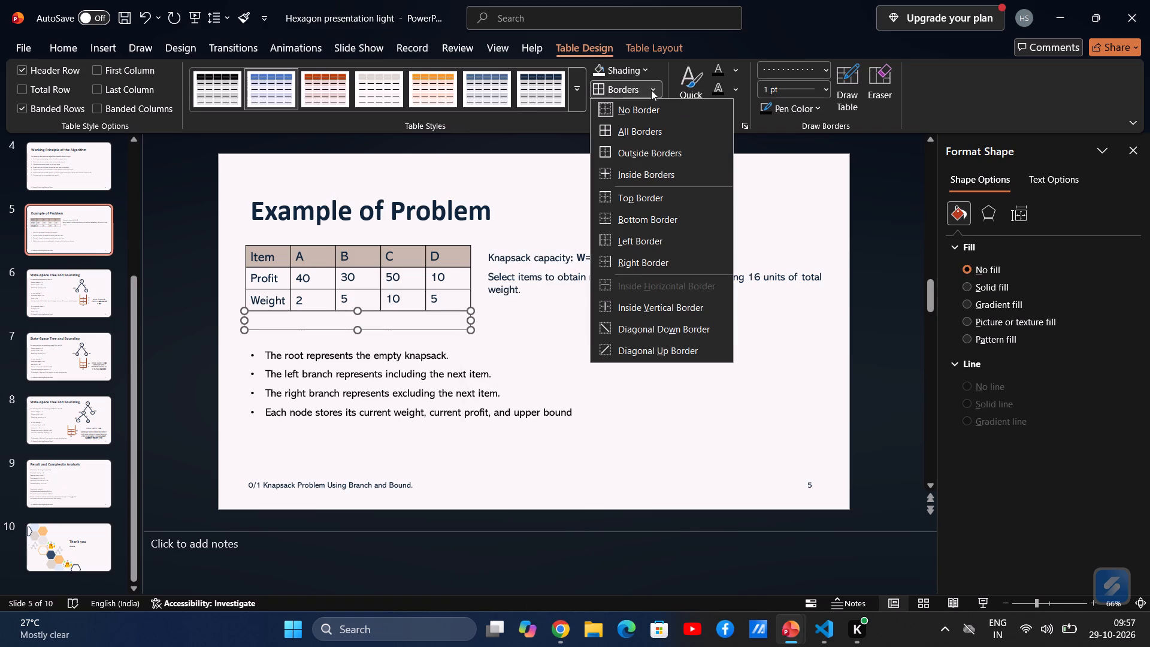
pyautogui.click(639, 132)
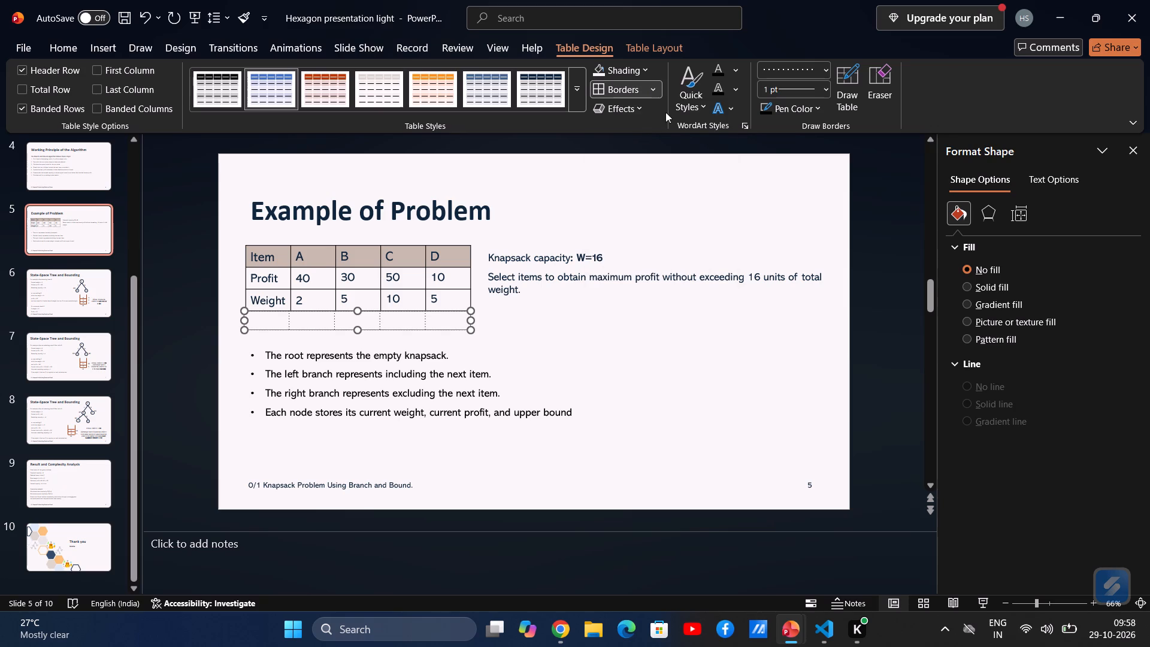
# Shade the new one-row table with the background colour of the Weight row, sampled using the Eyedropper.
pyautogui.click(970, 287)
pyautogui.click(966, 271)
pyautogui.click(644, 70)
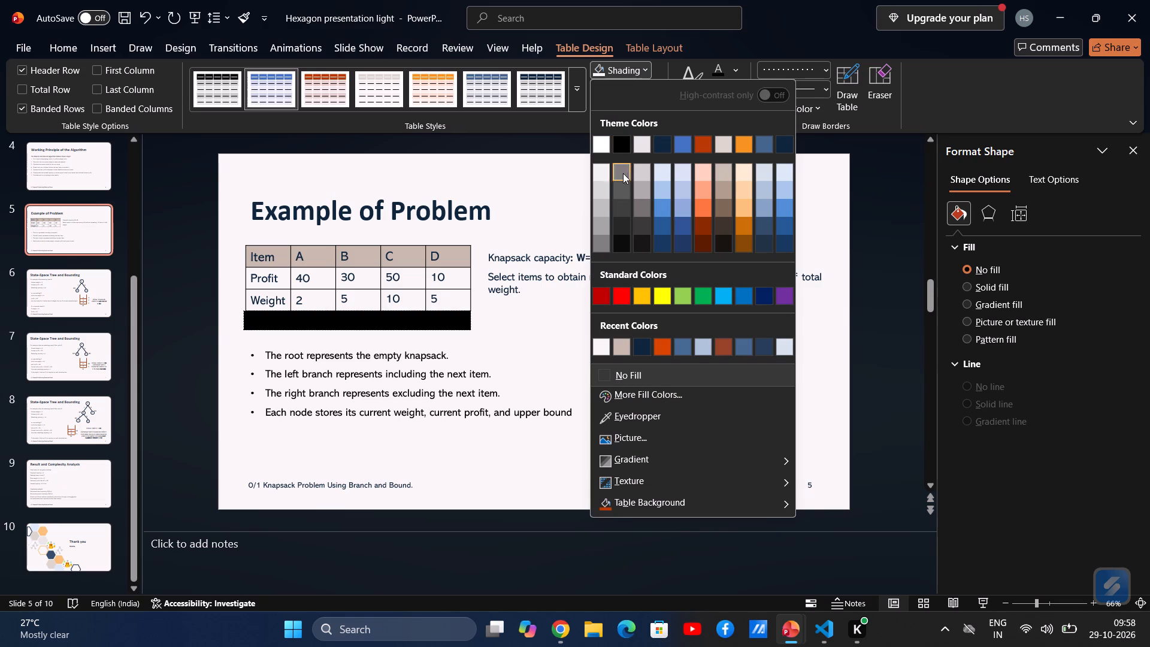
pyautogui.click(640, 416)
pyautogui.click(455, 301)
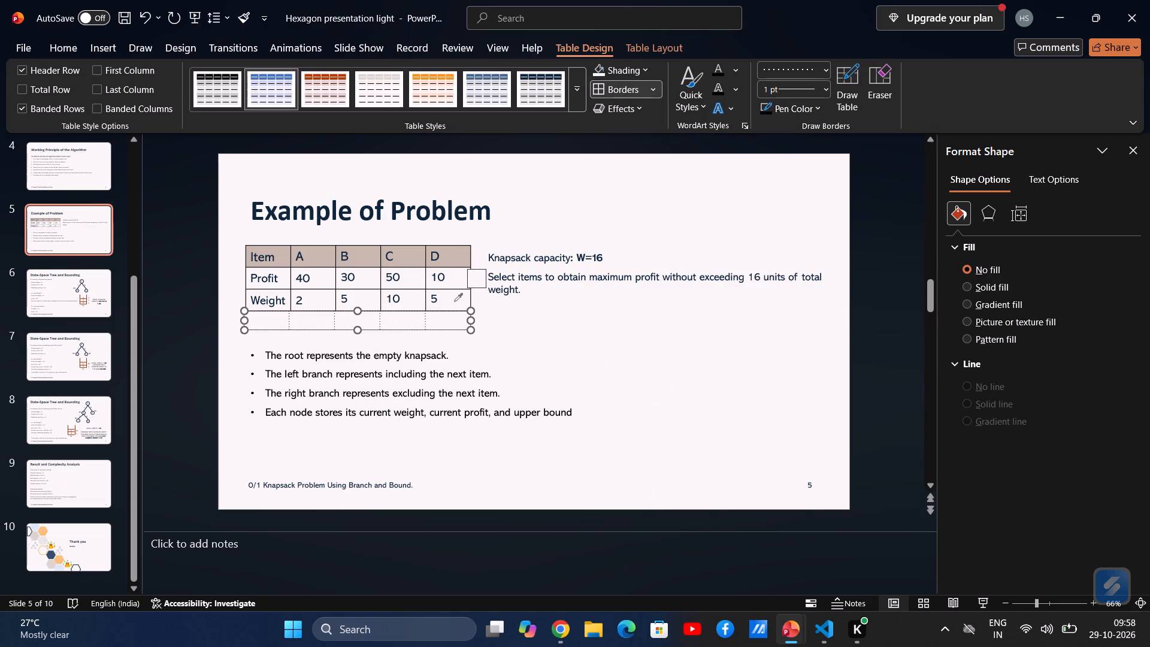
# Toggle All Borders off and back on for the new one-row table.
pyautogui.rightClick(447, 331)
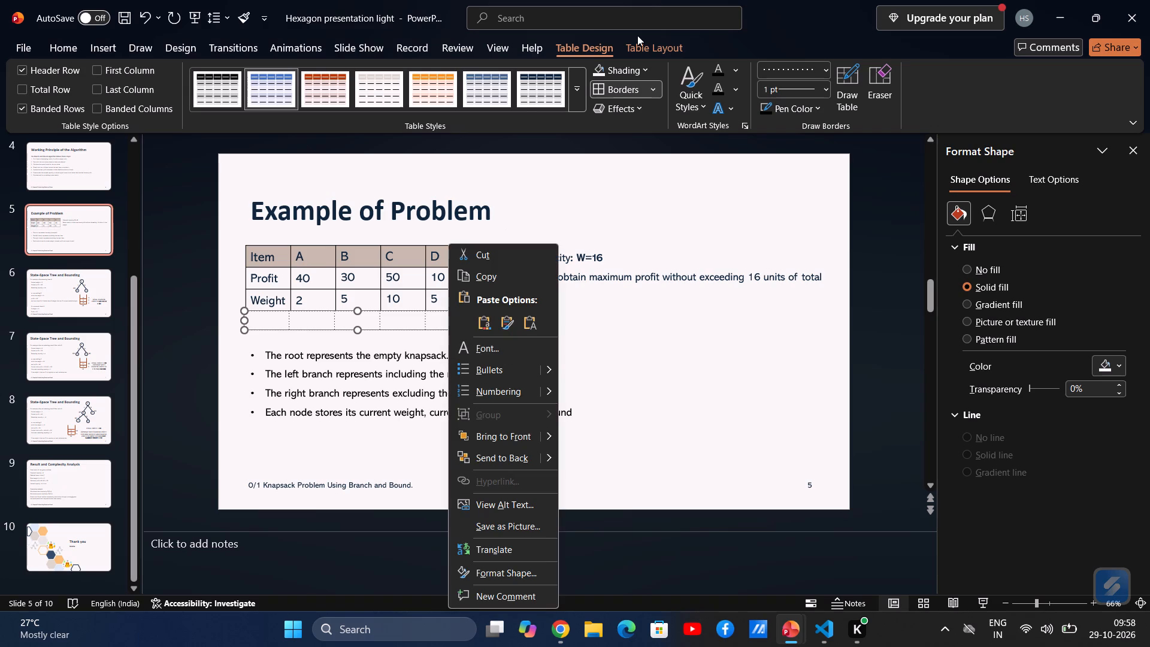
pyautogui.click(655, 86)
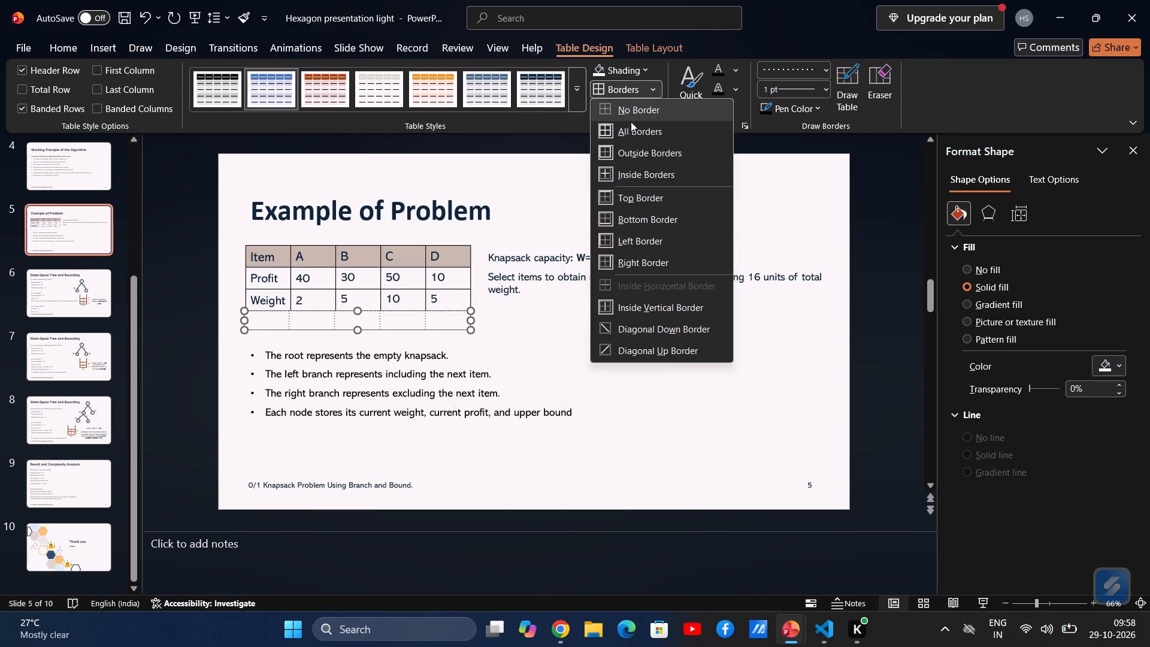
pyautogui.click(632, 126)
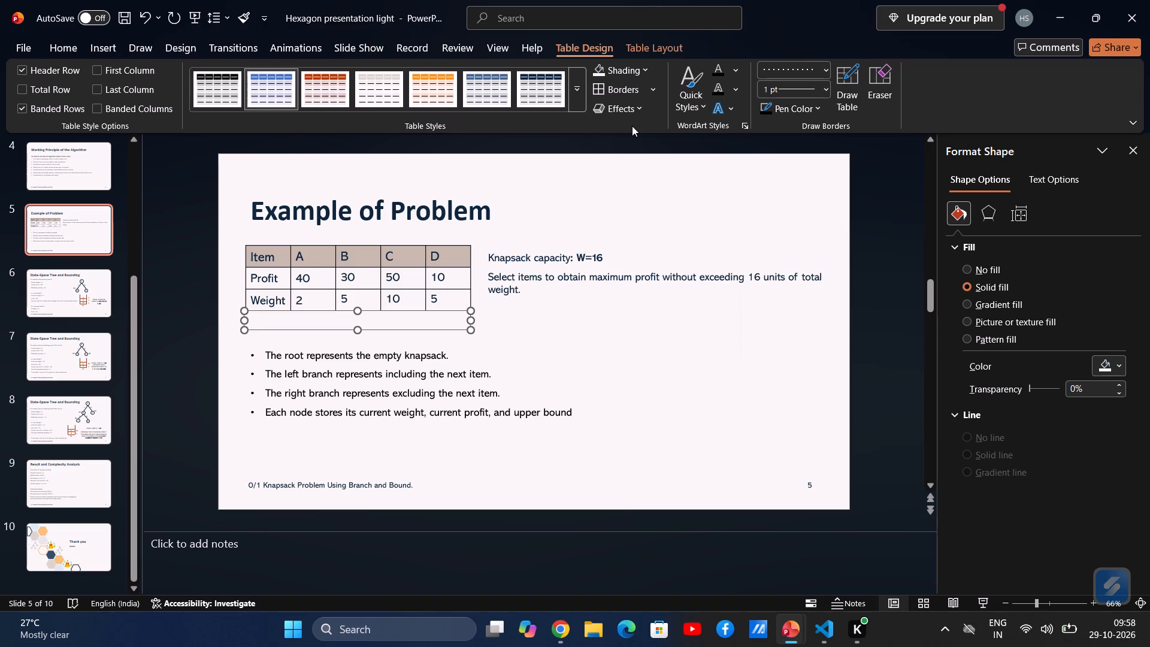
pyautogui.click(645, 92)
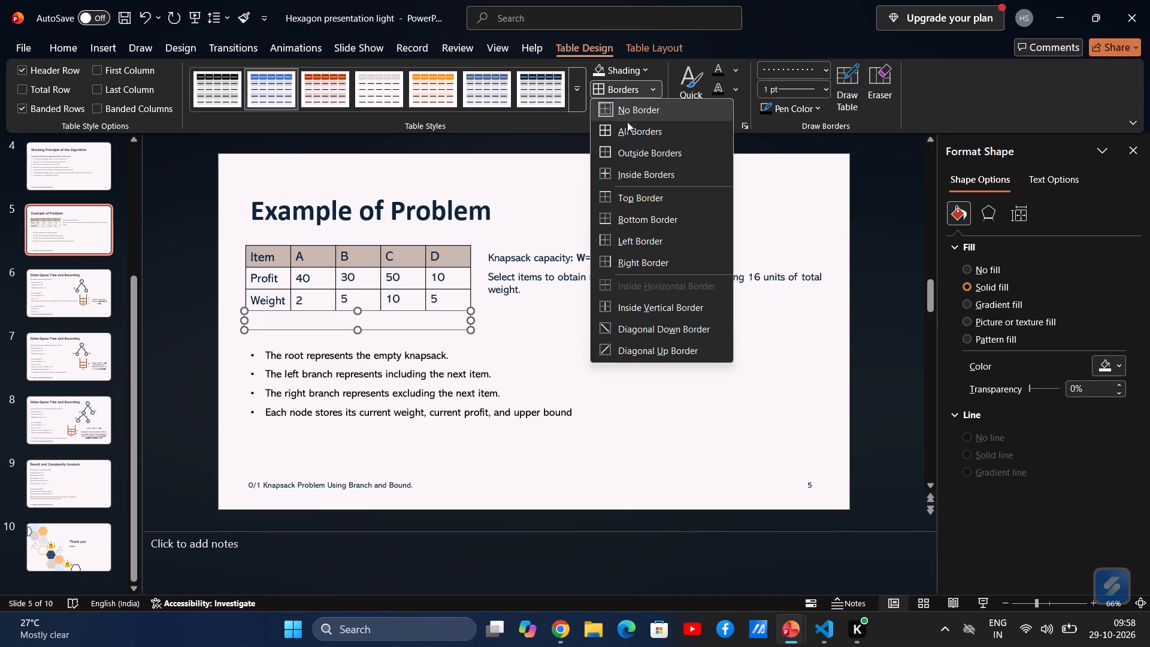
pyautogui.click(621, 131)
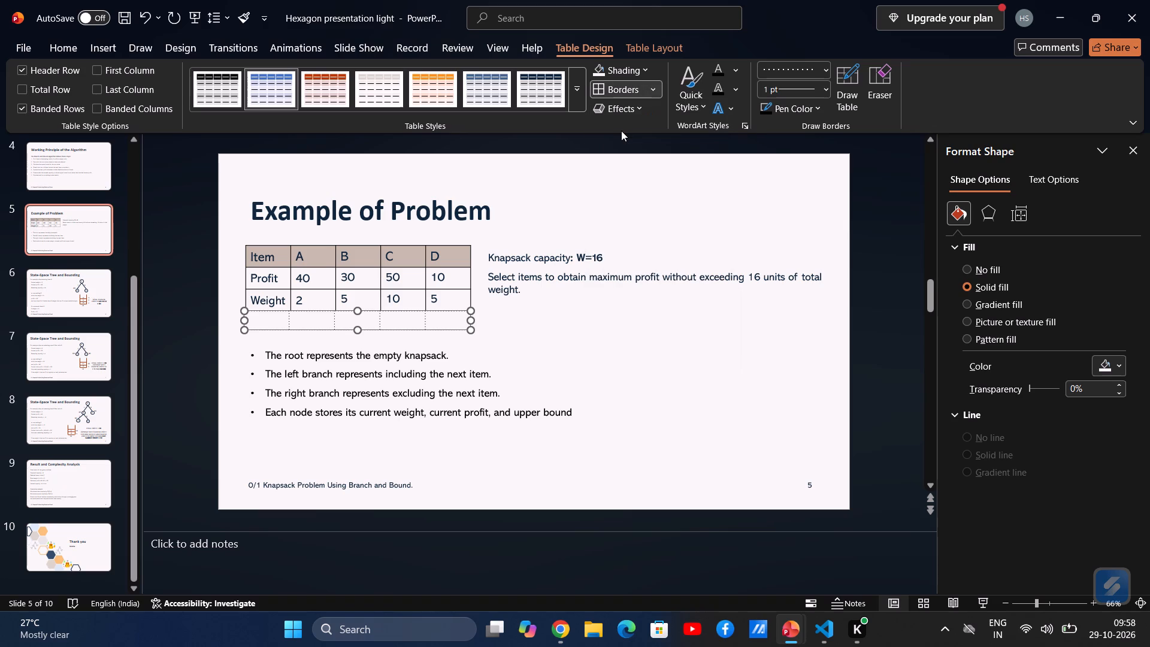
# Change the border line style to solid and apply it to all borders of the new one-row table.
pyautogui.click(639, 106)
pyautogui.click(655, 86)
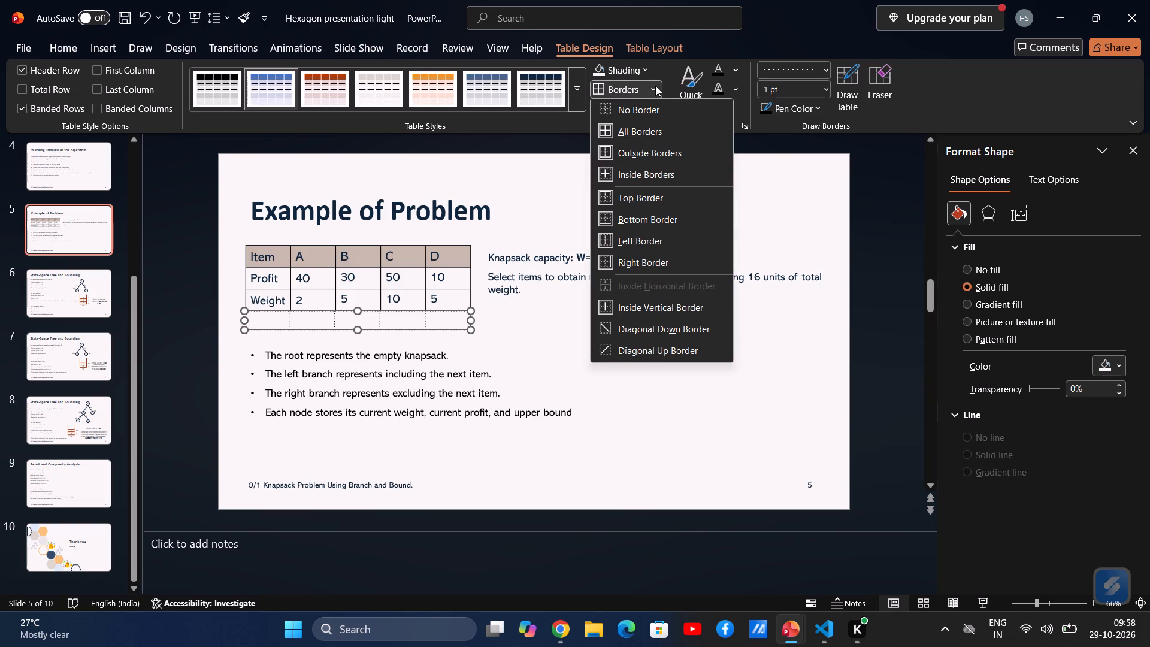
pyautogui.click(653, 83)
pyautogui.click(810, 69)
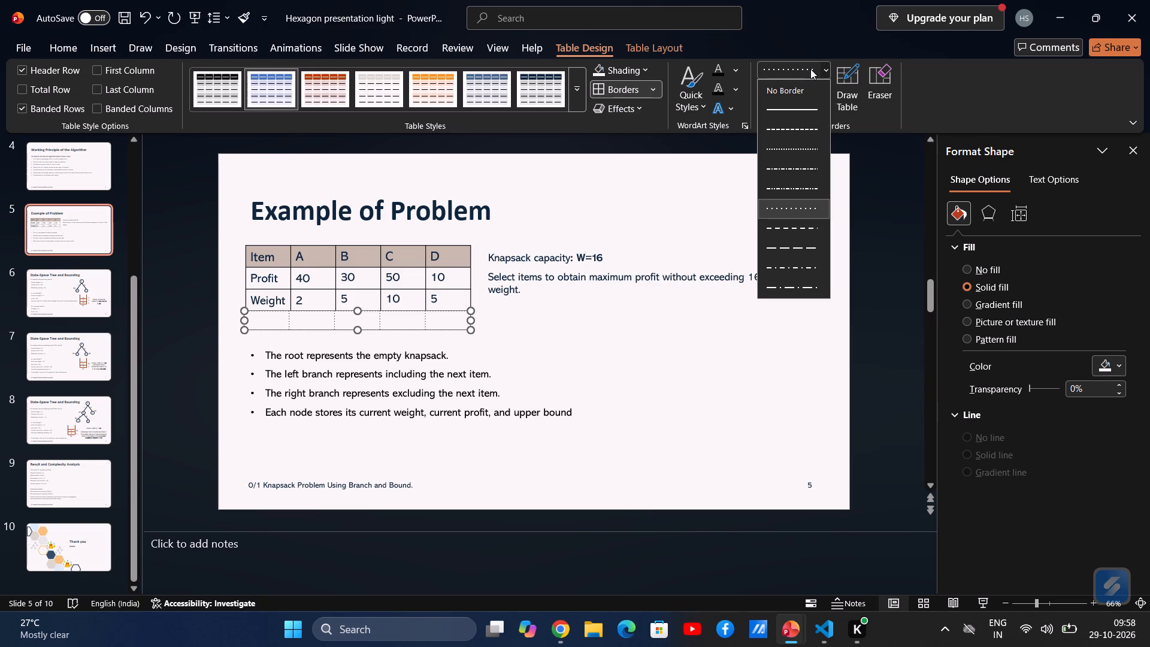
pyautogui.click(798, 106)
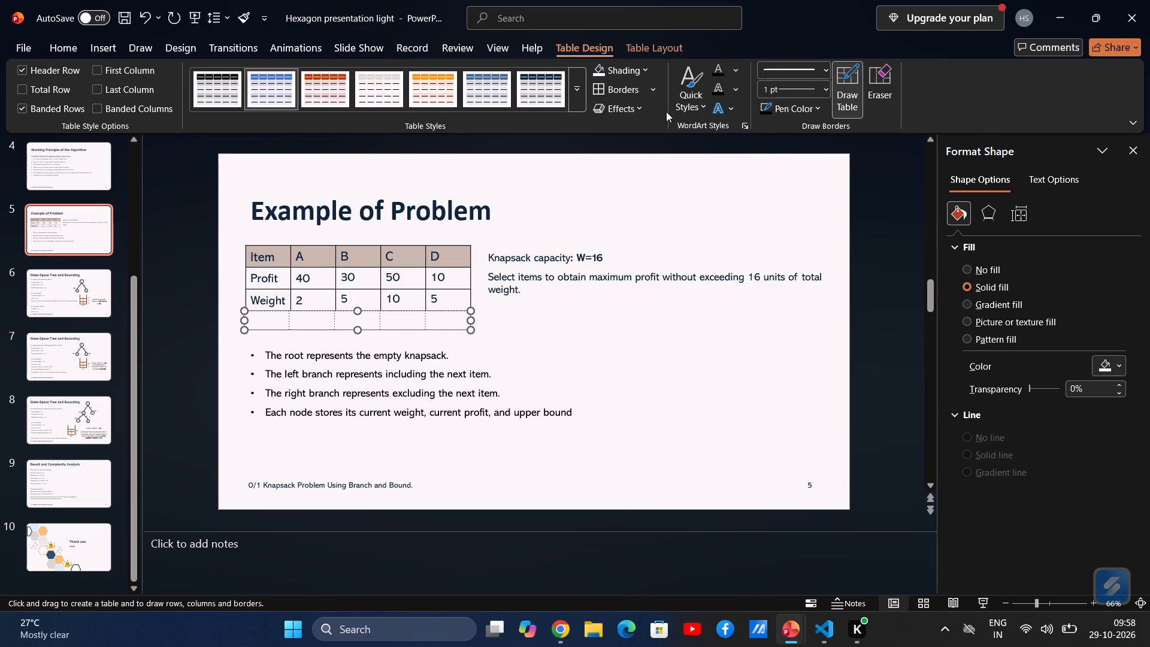
pyautogui.click(621, 87)
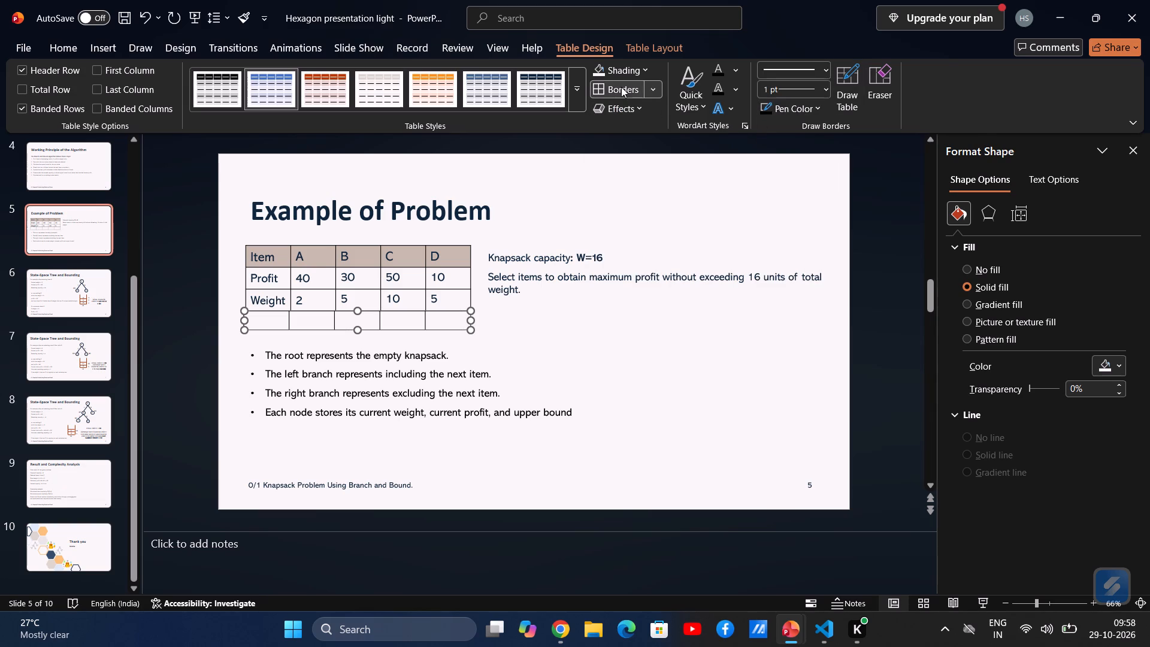
pyautogui.click(273, 321)
pyautogui.keyDown('alt'); pyautogui.click(268, 283); pyautogui.keyUp('alt')
pyautogui.hotkey('alt', 'Tab')
pyautogui.hotkey('alt', 'Tab')
pyautogui.hotkey('alt', 'Tab')
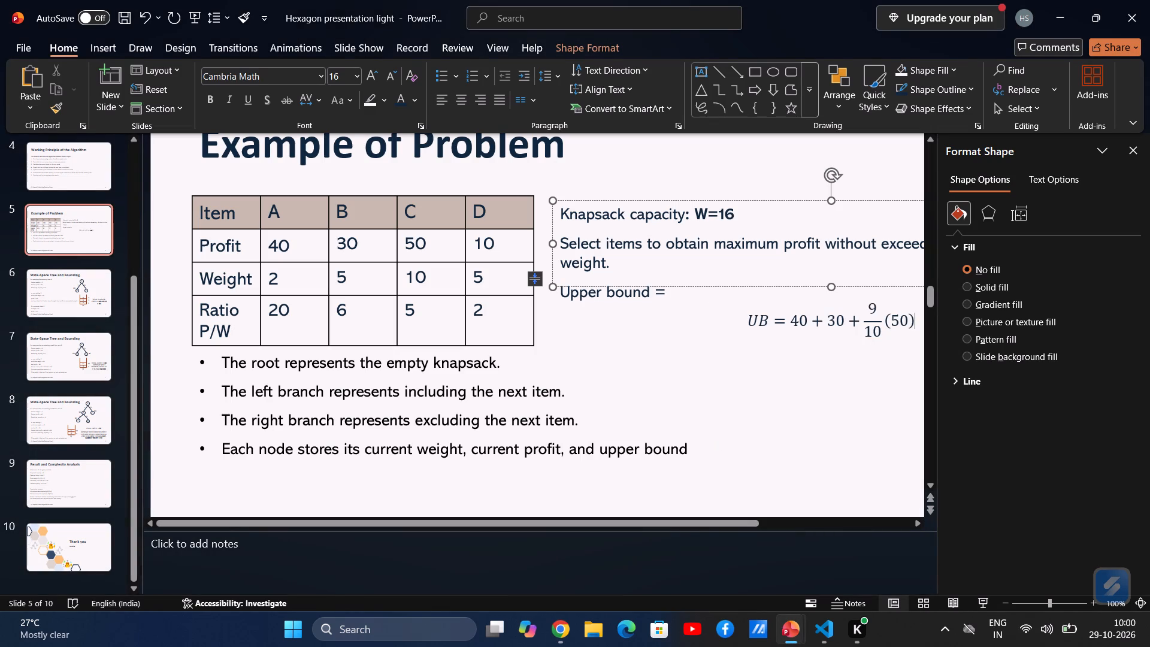
# Place a copy of the equation inline after "Upper bound =", extend the text box downward, and delete the separate equation below.
pyautogui.click(745, 321)
pyautogui.moveTo(745, 321); pyautogui.dragTo(884, 324)
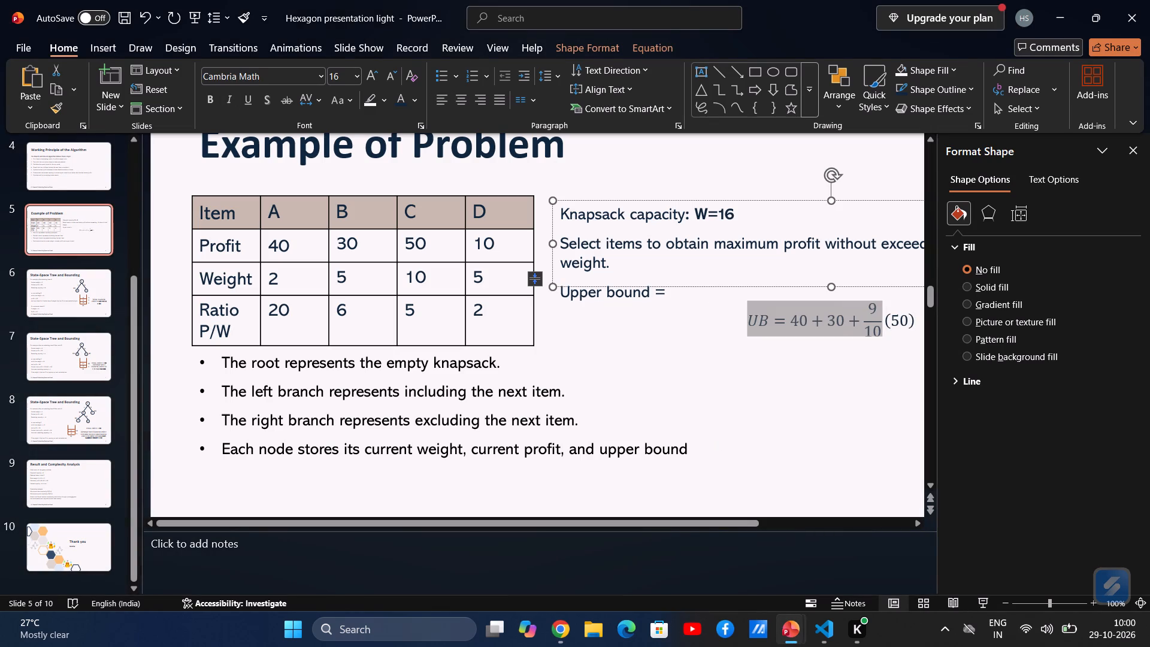
pyautogui.moveTo(884, 324); pyautogui.dragTo(907, 324)
pyautogui.hotkey('ctrl', 'c')
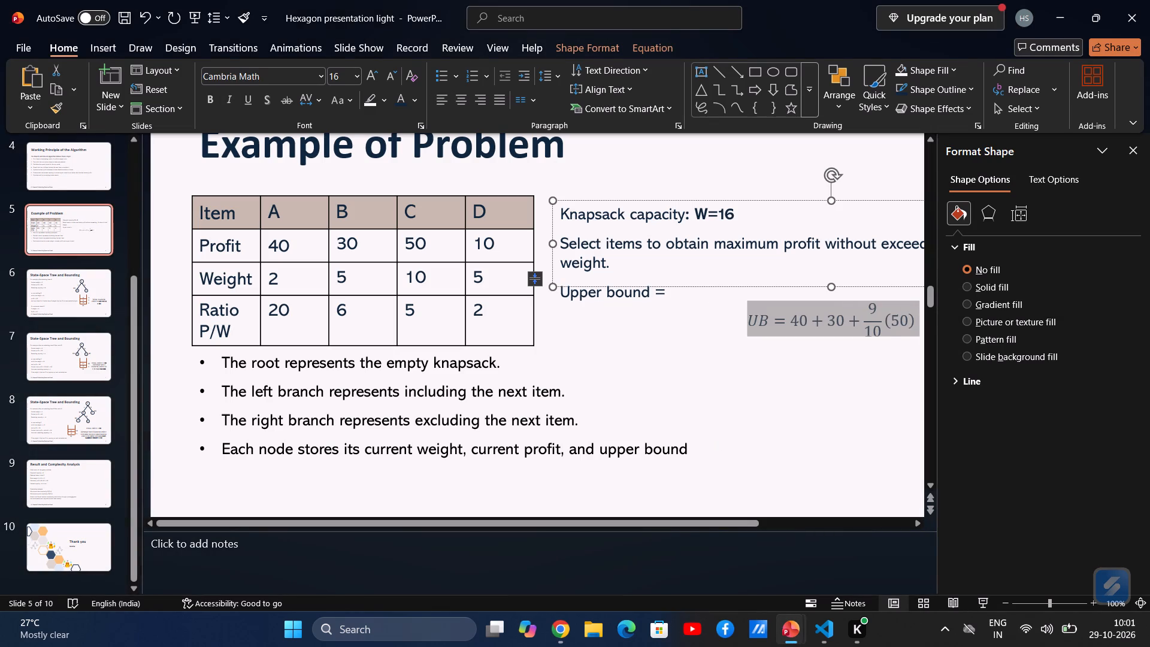
pyautogui.click(678, 297)
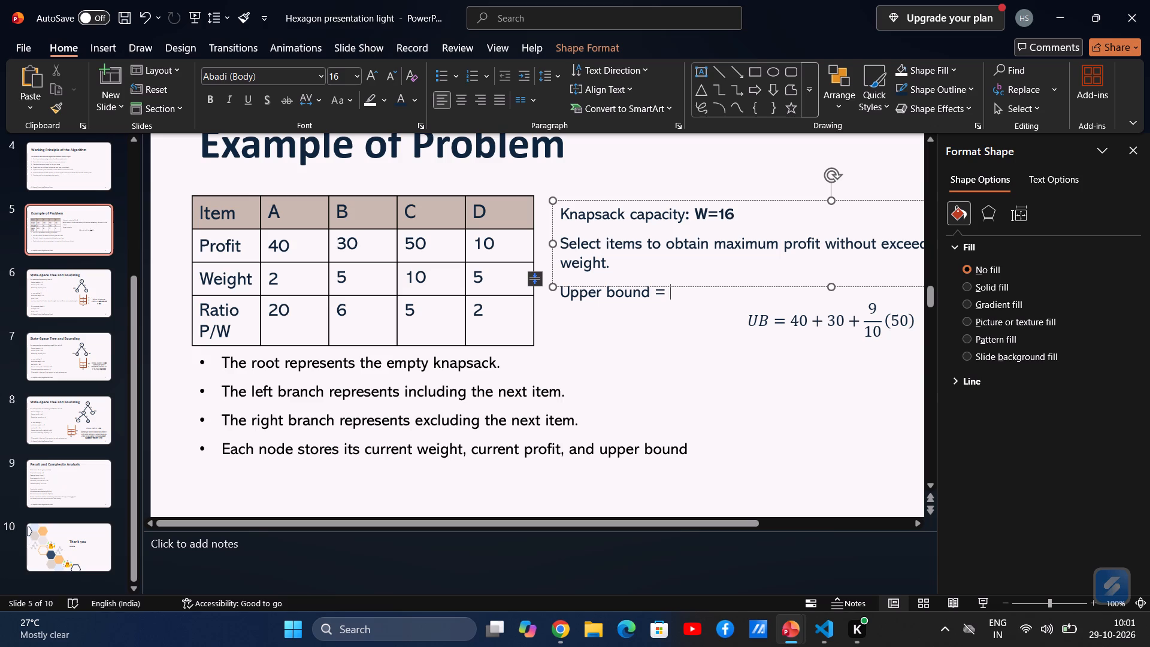
pyautogui.moveTo(831, 288); pyautogui.dragTo(825, 356)
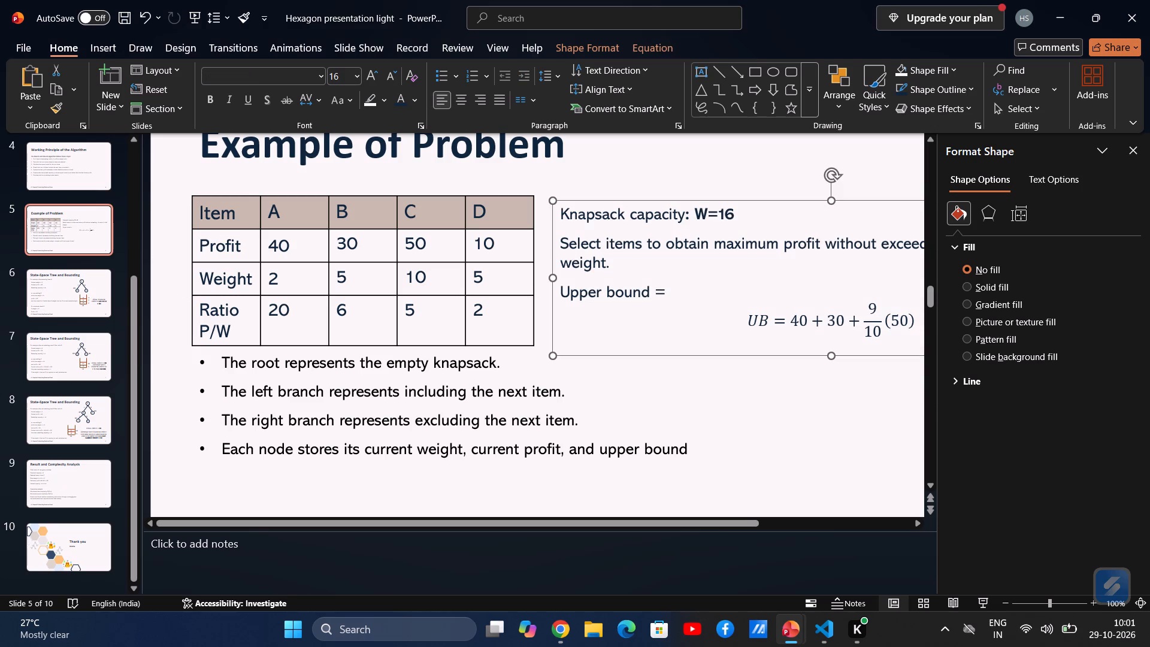
pyautogui.click(698, 295)
pyautogui.hotkey('ctrl', 'v')
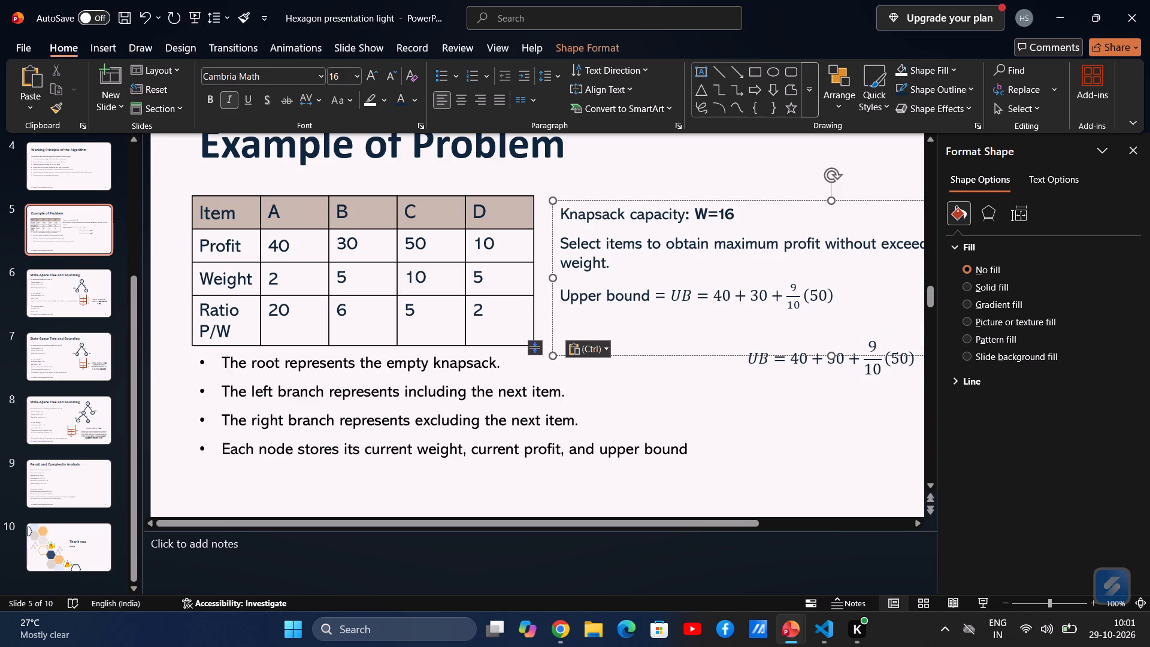
pyautogui.moveTo(742, 363); pyautogui.dragTo(927, 382)
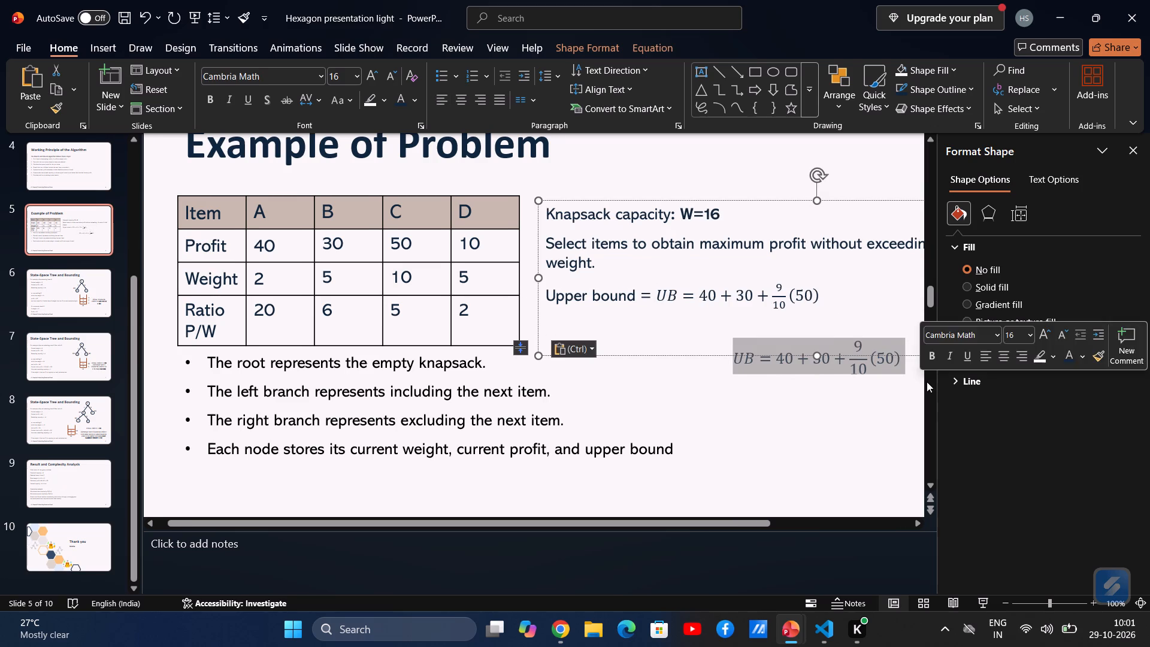
pyautogui.press('BackSpace')
pyautogui.press('BackSpace')
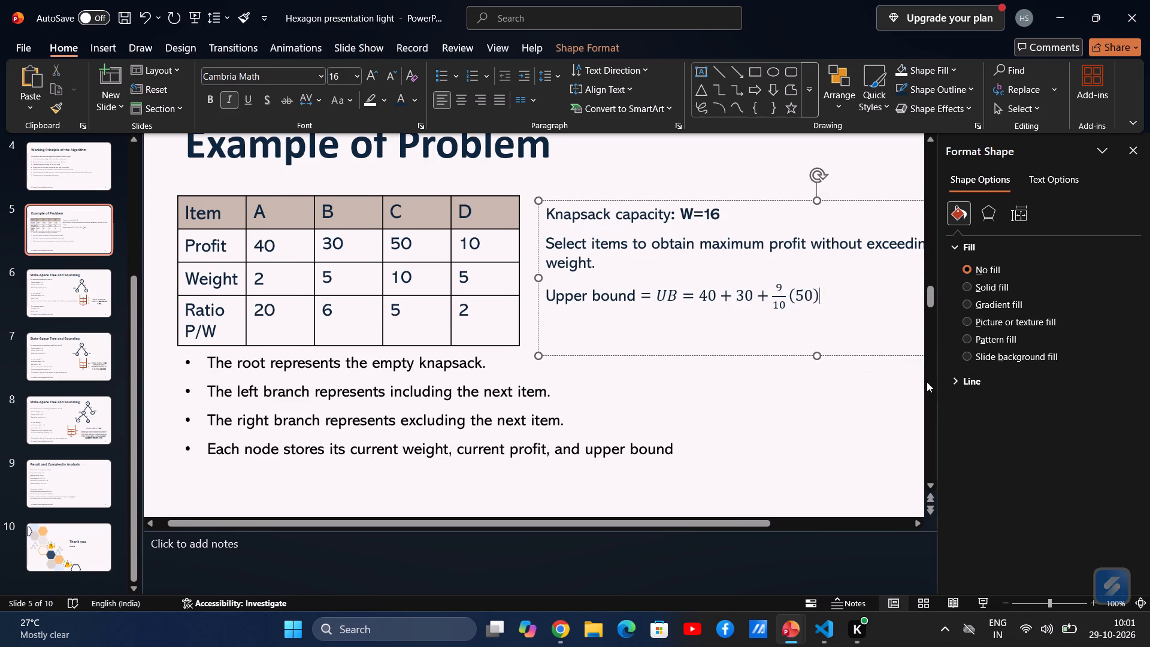
# Append ChatGPT's result "= 115" to the end of the upper bound equation.
pyautogui.press('space')
pyautogui.write('=')
pyautogui.press('space')
pyautogui.hotkey('alt', 'Tab')
pyautogui.hotkey('alt', 'Tab')
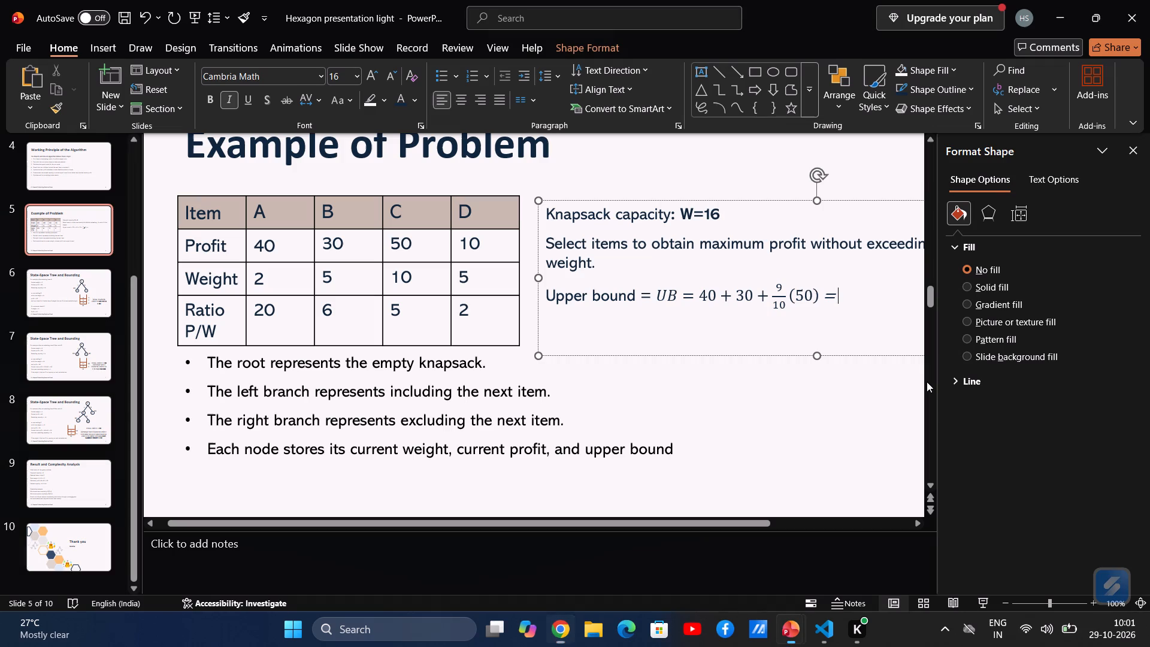
pyautogui.write('115')
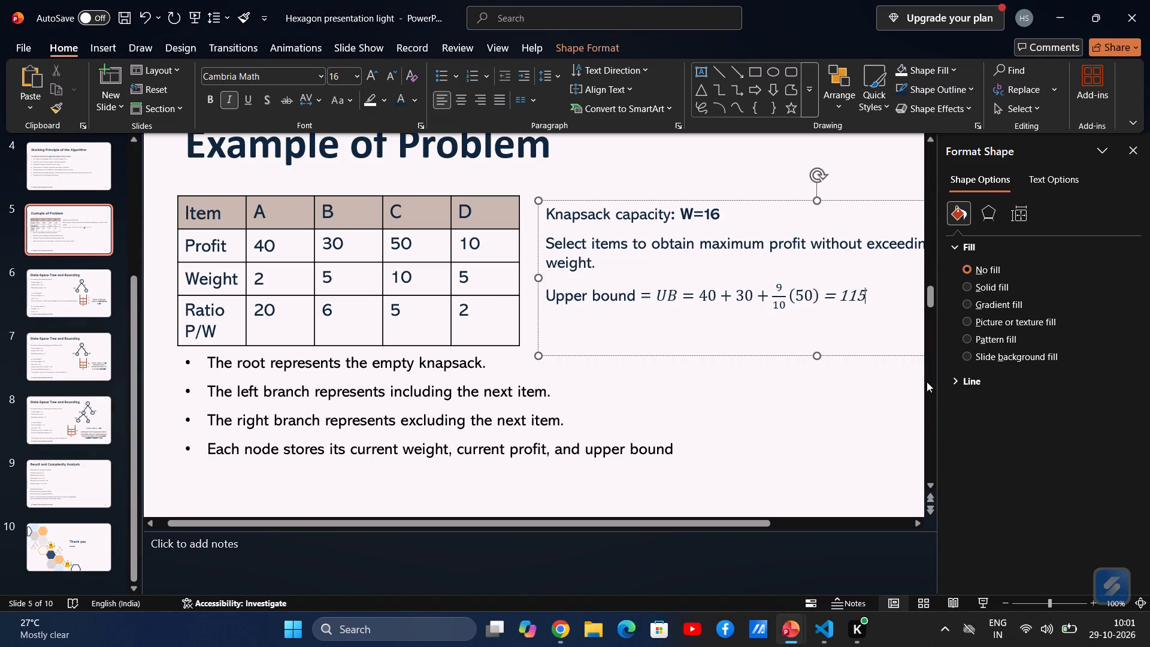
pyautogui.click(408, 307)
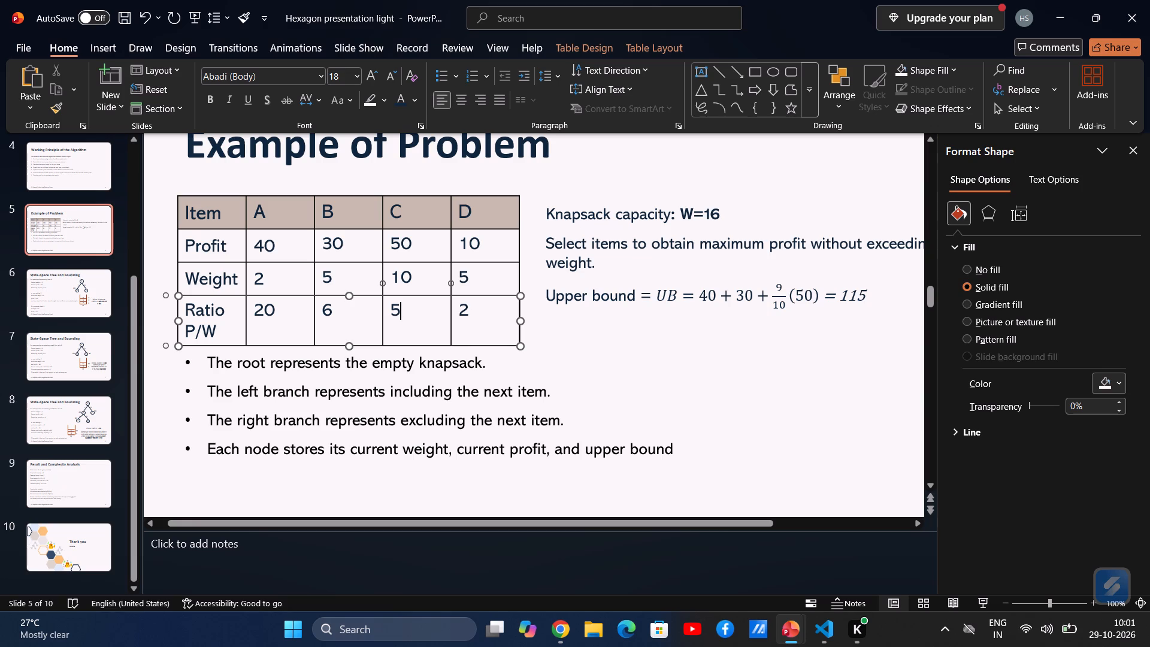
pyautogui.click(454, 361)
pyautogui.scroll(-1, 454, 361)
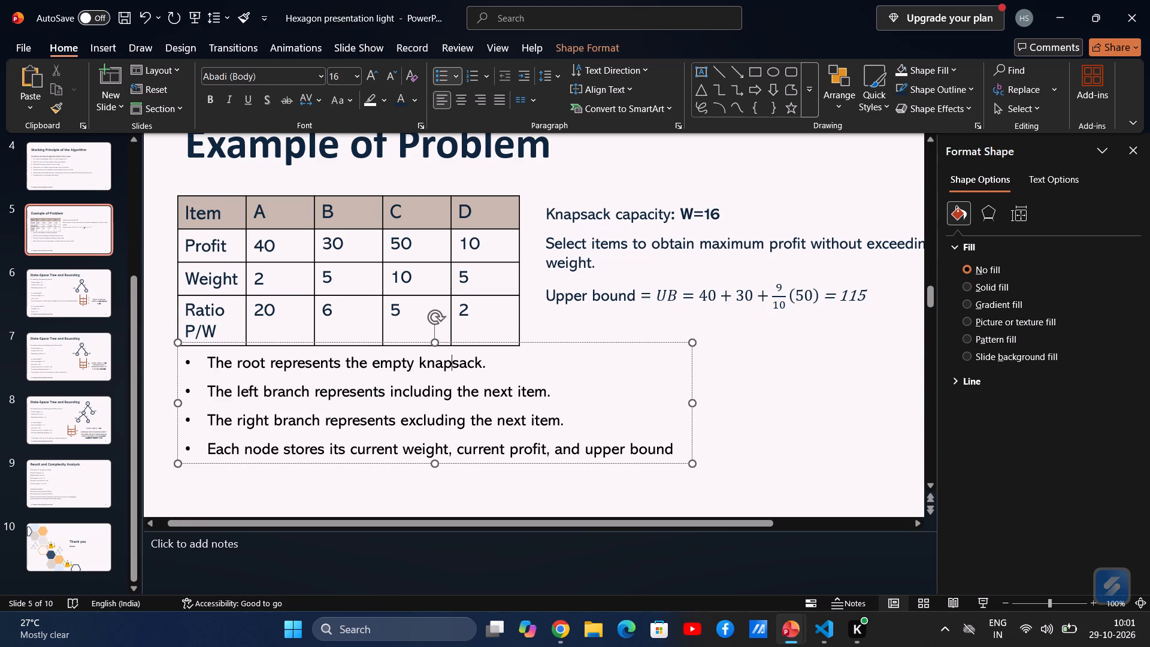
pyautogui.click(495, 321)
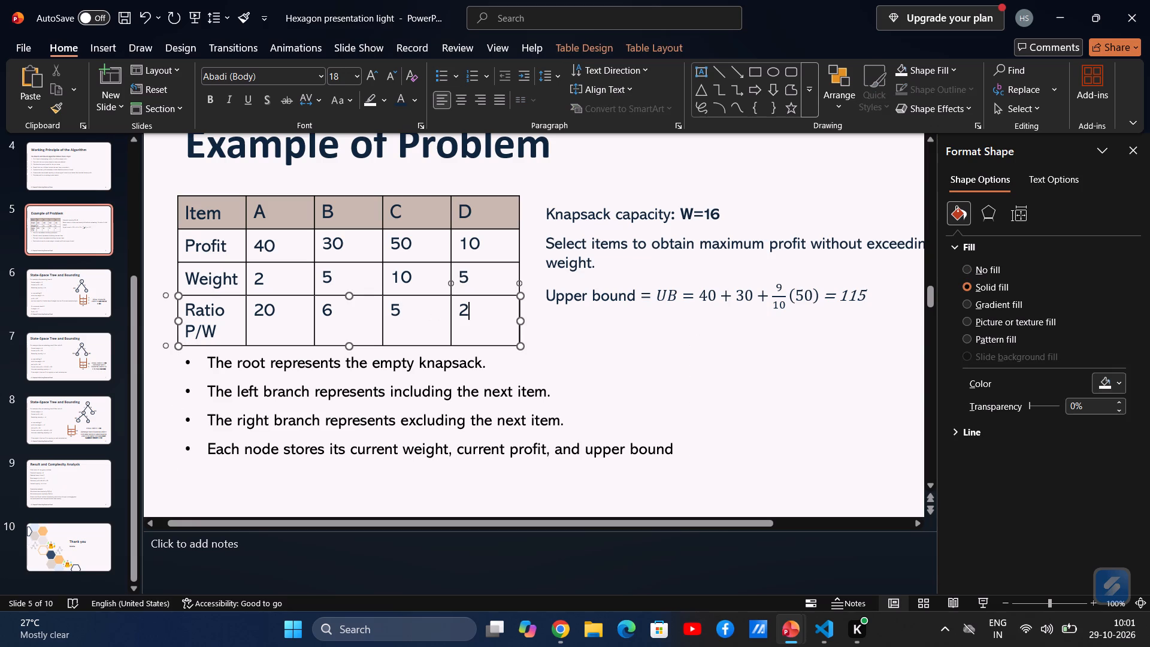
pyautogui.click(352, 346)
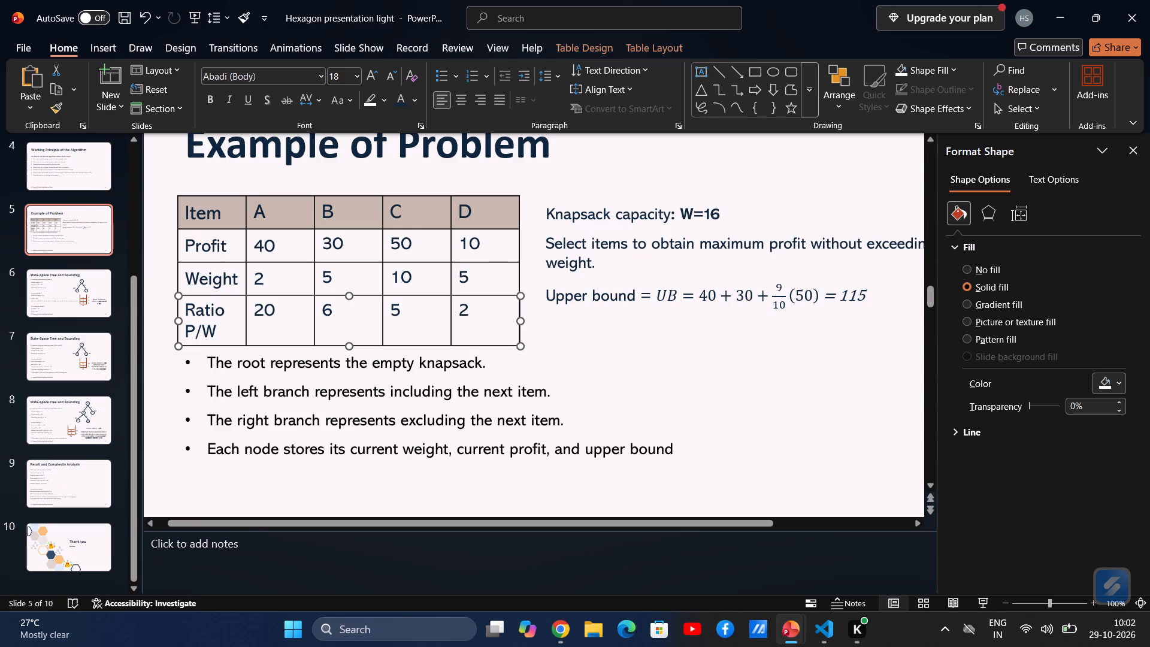
# Insert a blank line above "The root represents the empty knapsack." on slide 5 to separate the bullets from the table.
pyautogui.keyDown('ctrl'); pyautogui.scroll(-3, 632, 281); pyautogui.keyUp('ctrl')
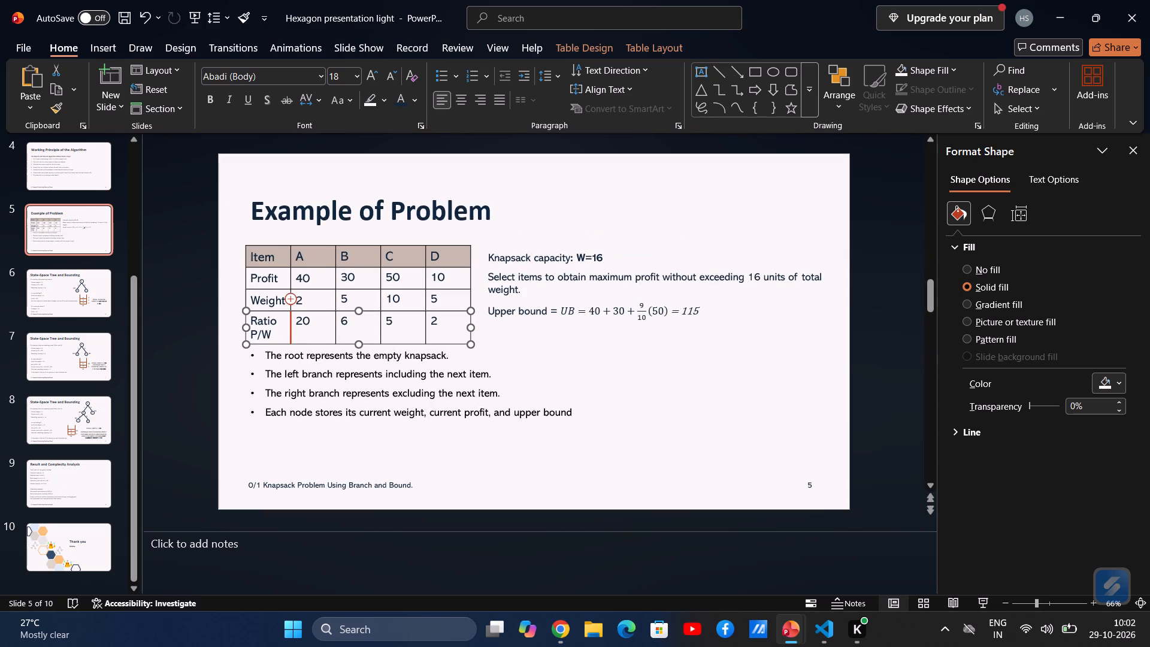
pyautogui.click(209, 321)
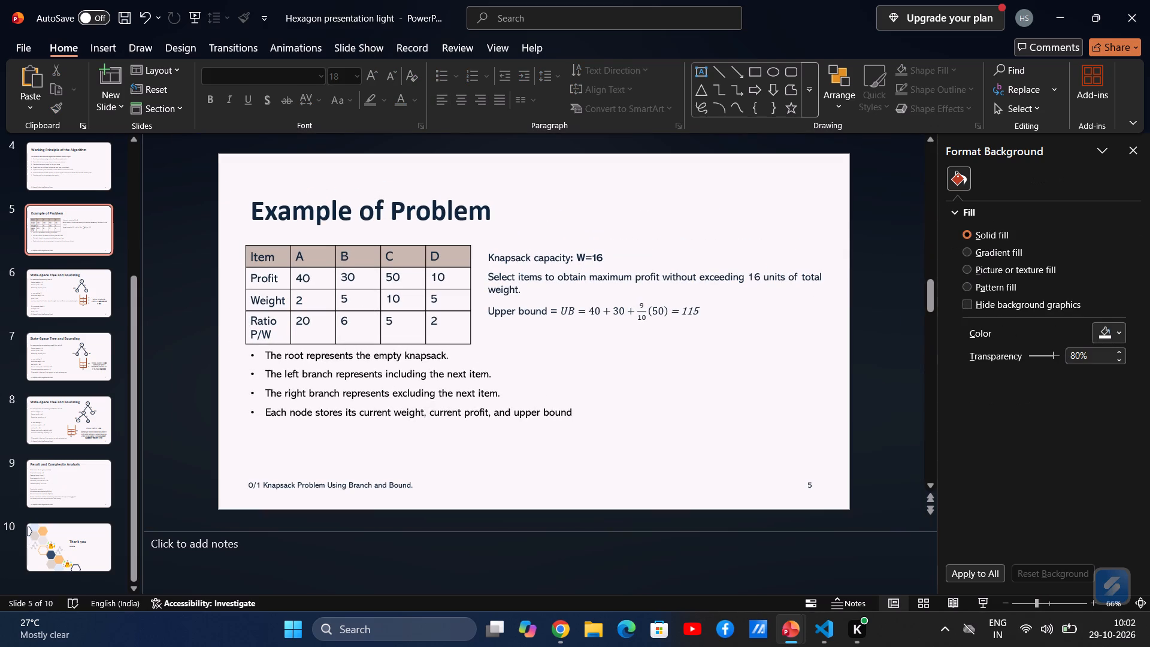
pyautogui.click(267, 353)
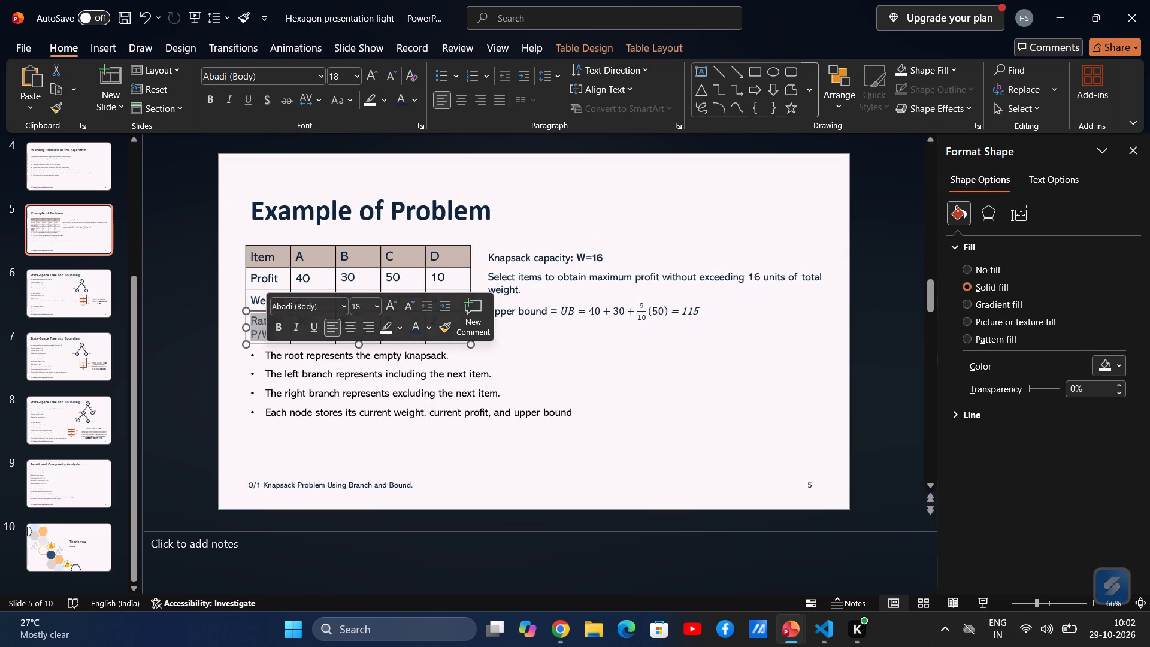
pyautogui.click(270, 356)
pyautogui.press('Left')
pyautogui.press('Return')
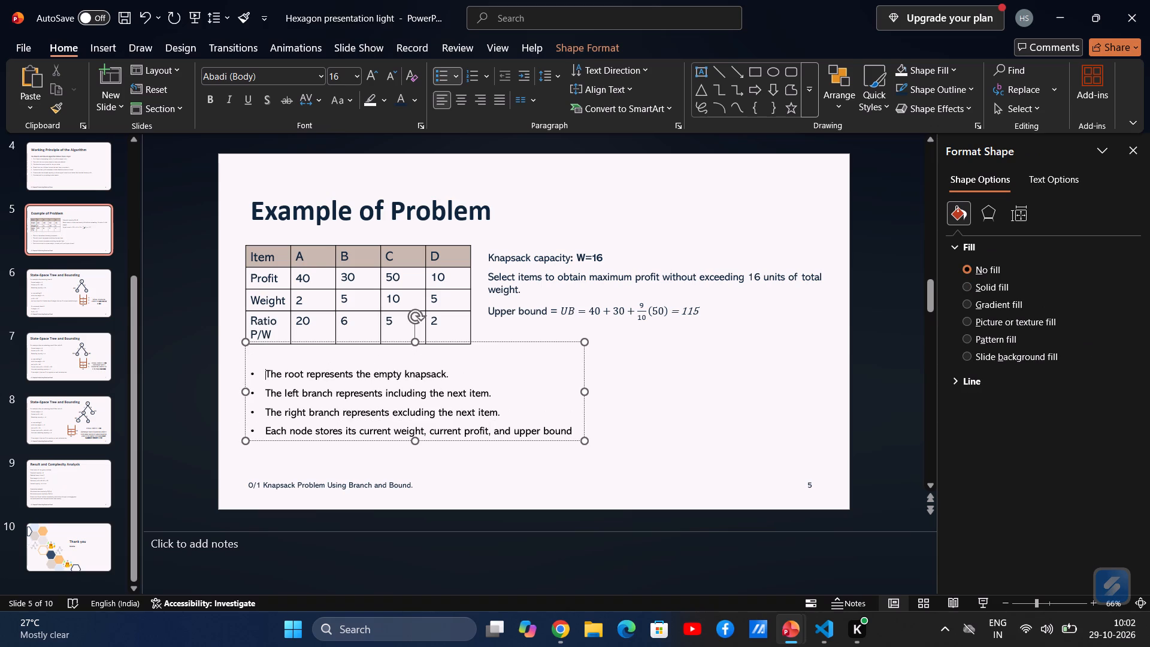
pyautogui.click(189, 343)
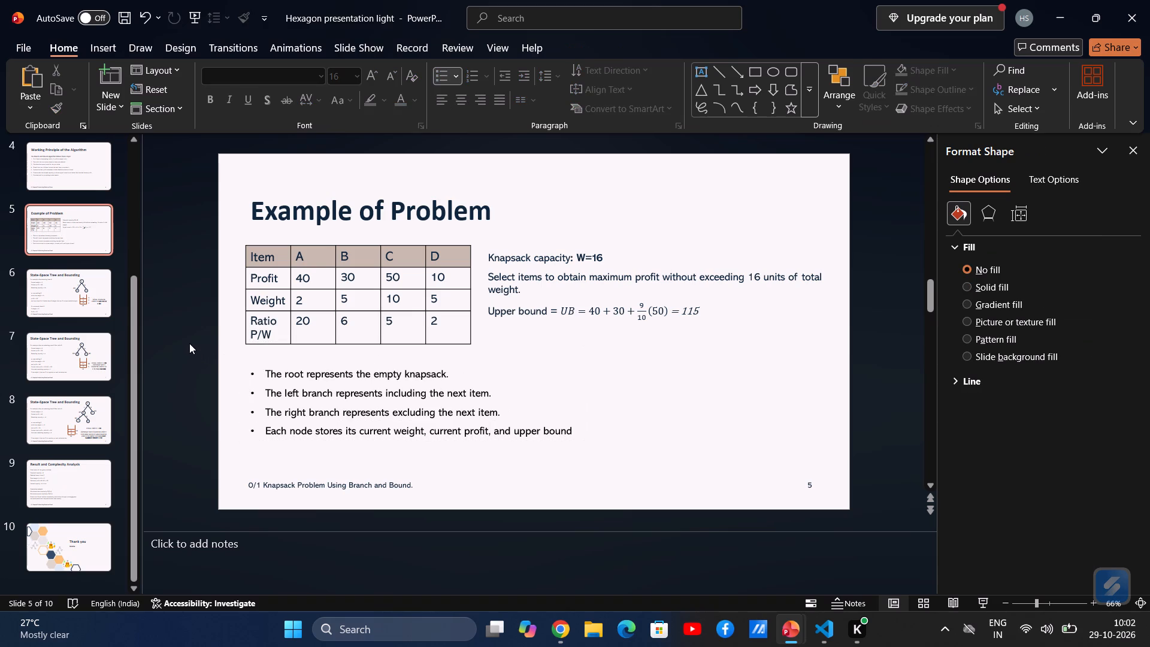
# On slide 6, shorten the "State-Space Tree and Bounding" title box from its bottom edge so it clears the text below.
pyautogui.click(81, 317)
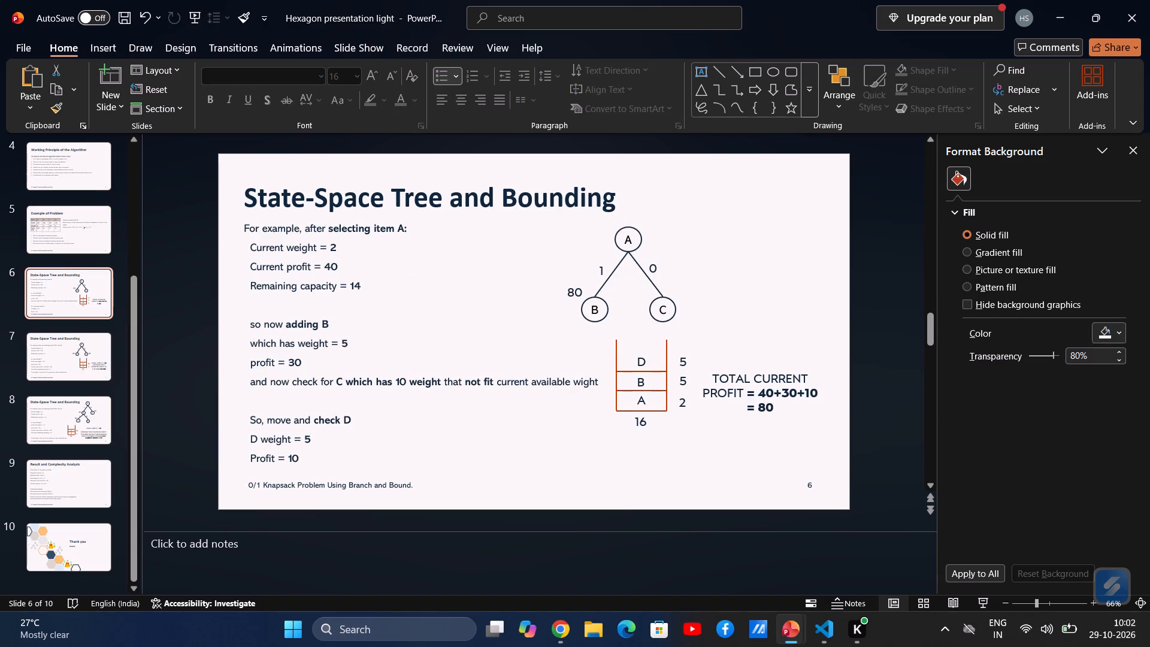
pyautogui.click(294, 194)
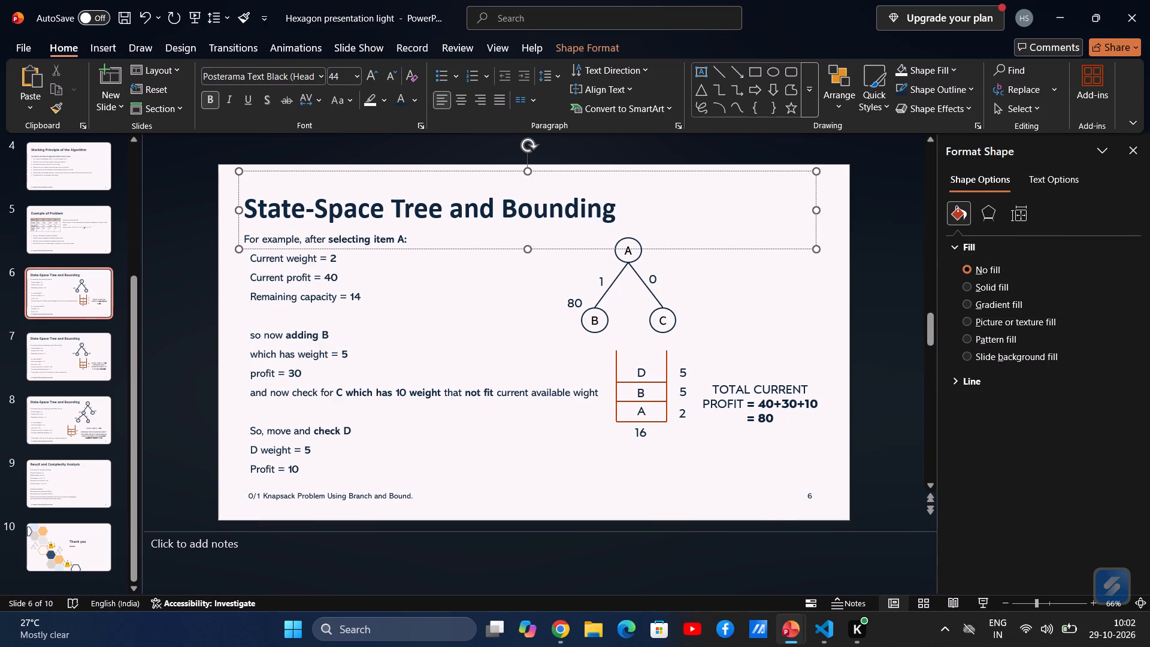
pyautogui.moveTo(527, 249); pyautogui.dragTo(528, 236)
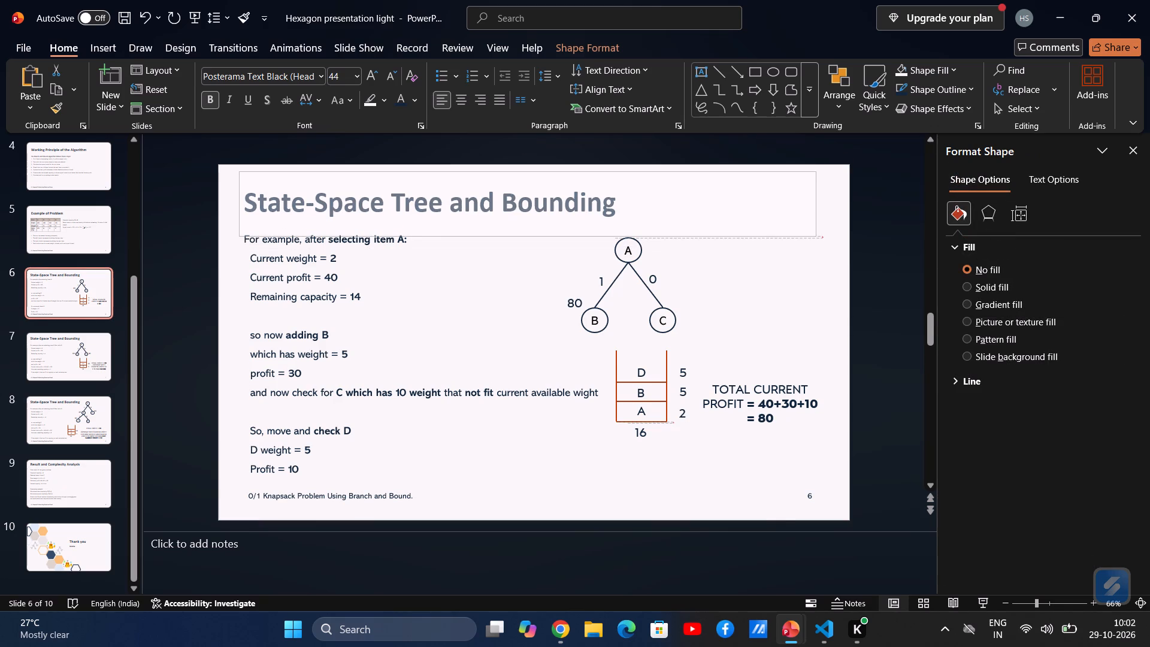
pyautogui.moveTo(528, 236); pyautogui.dragTo(528, 237)
pyautogui.click(214, 228)
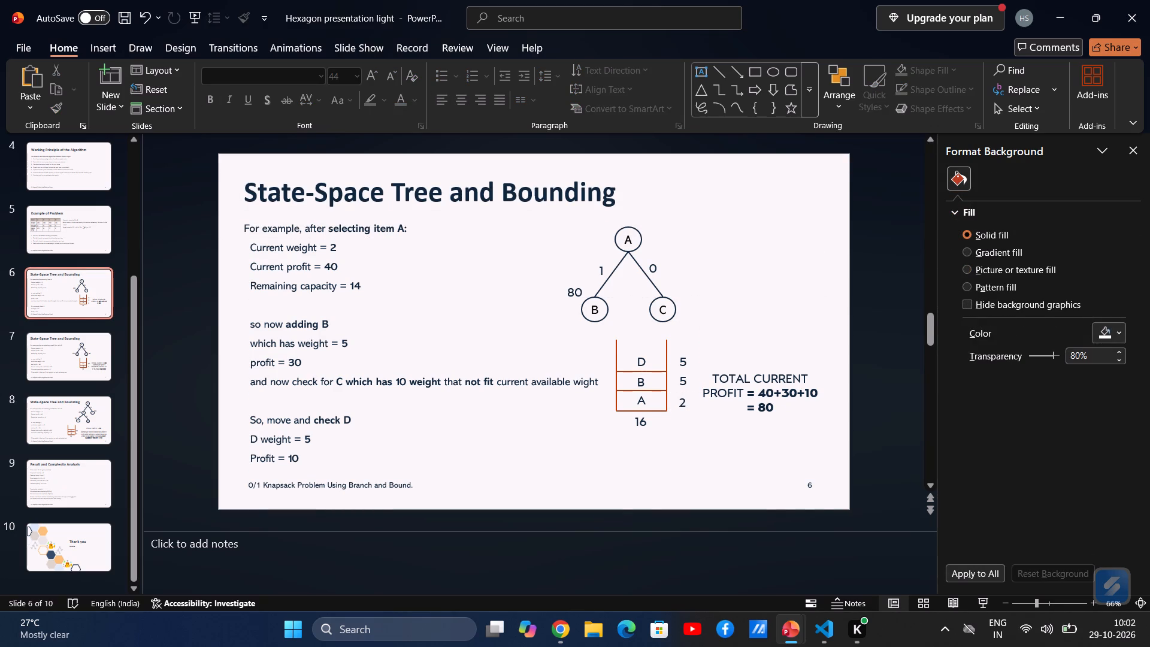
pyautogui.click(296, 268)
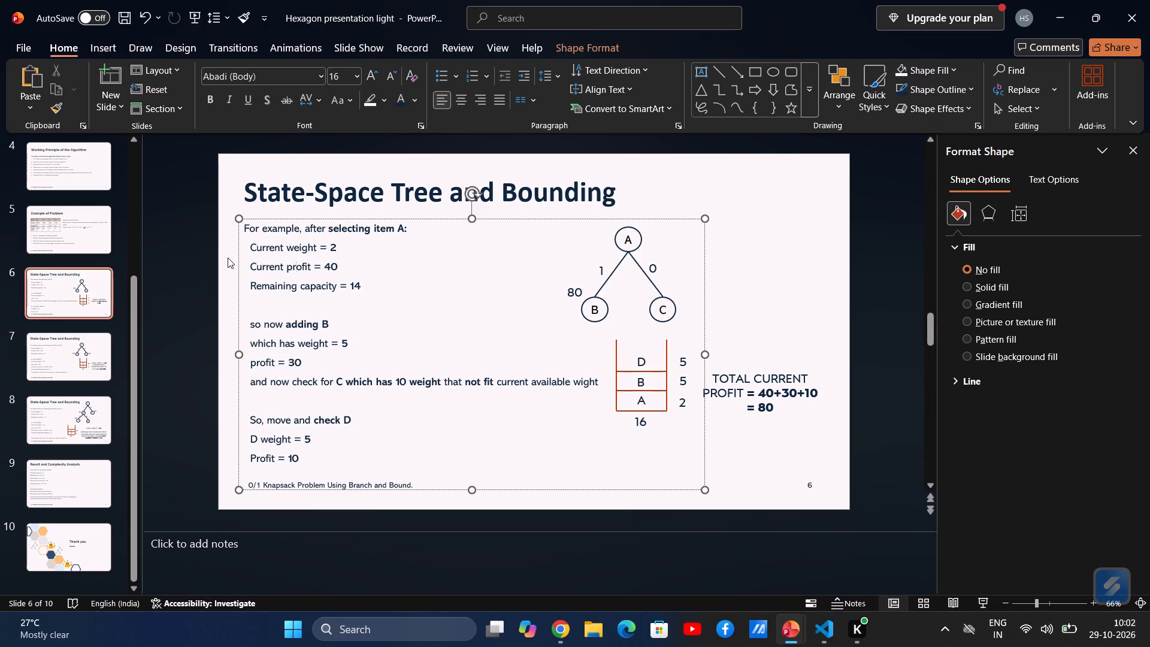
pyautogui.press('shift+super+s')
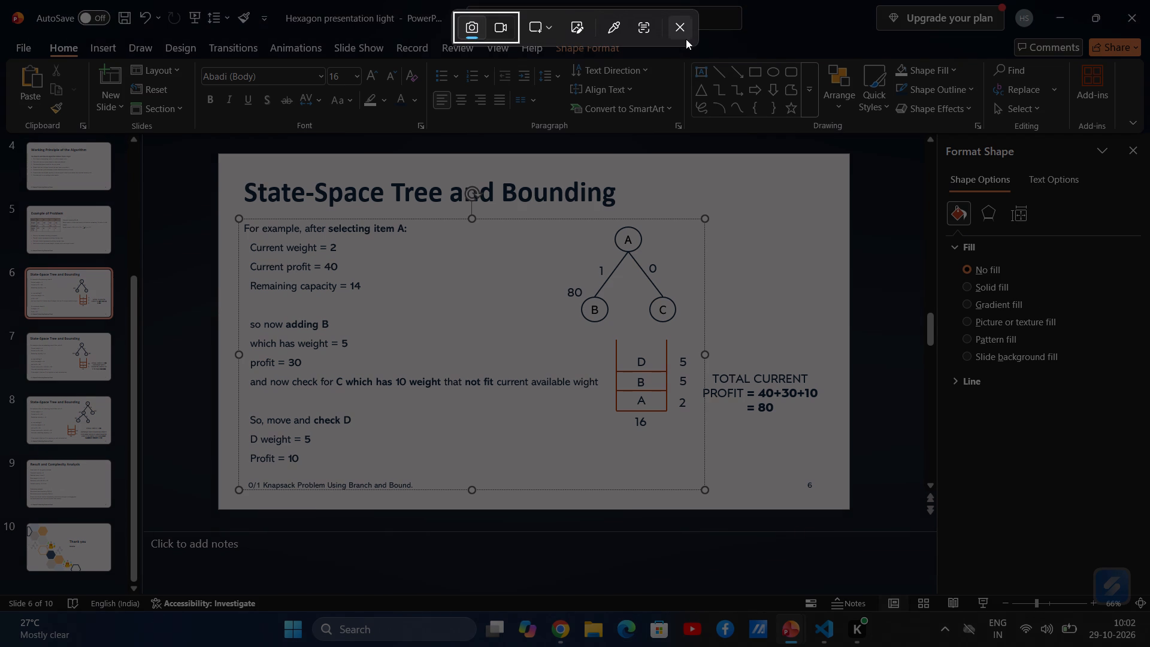
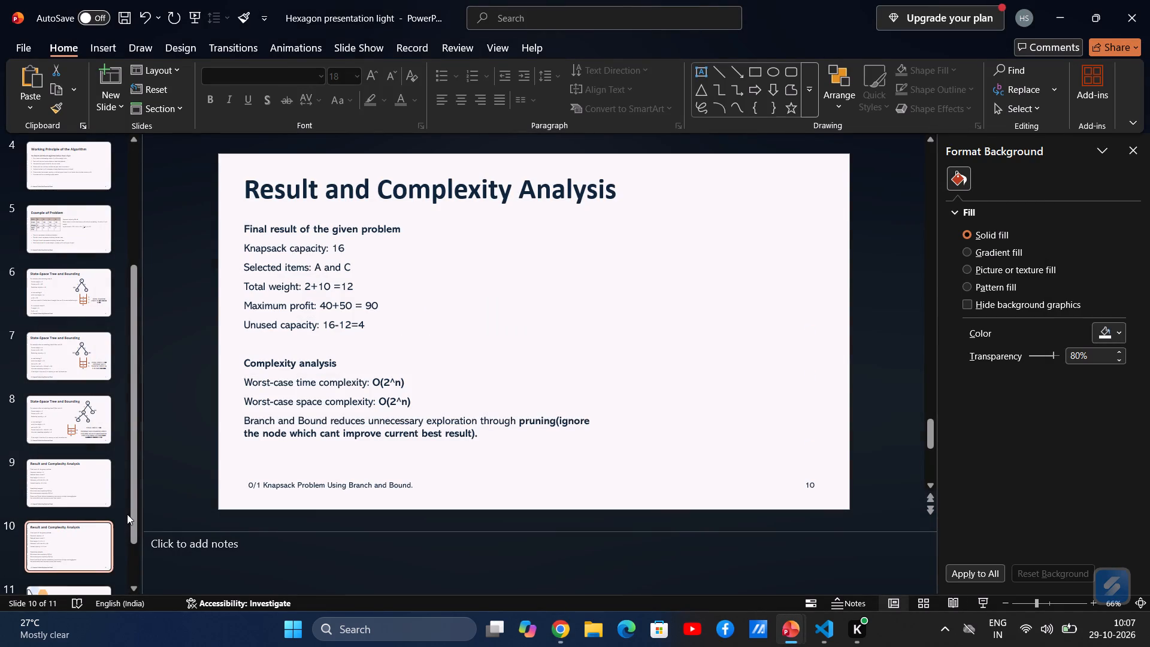
pyautogui.scroll(-3, 127, 514)
pyautogui.click(497, 195)
pyautogui.hotkey('ctrl', 'a')
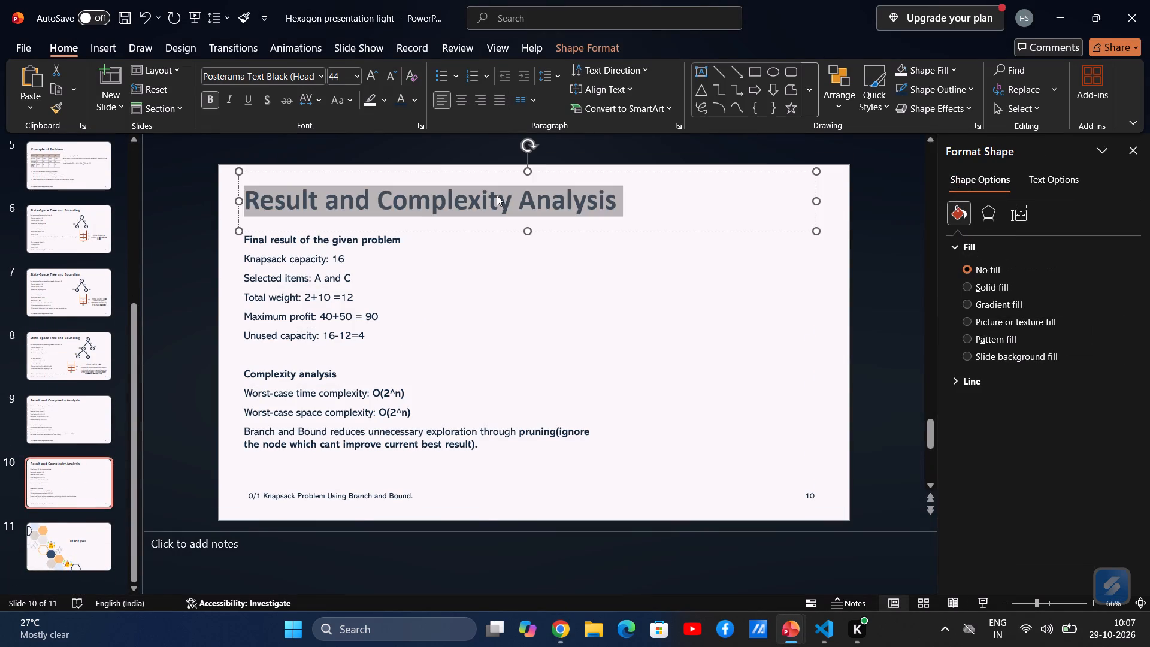
pyautogui.hotkey('ctrl', 'v')
pyautogui.hotkey('ctrl', 'z')
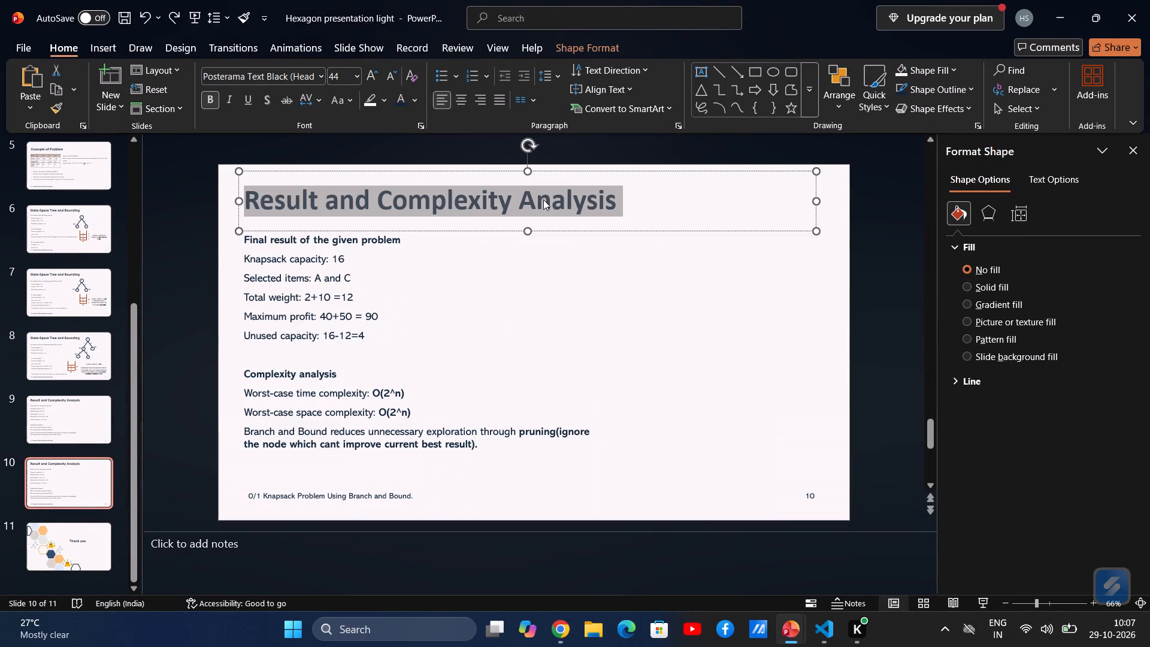
pyautogui.press('BackSpace')
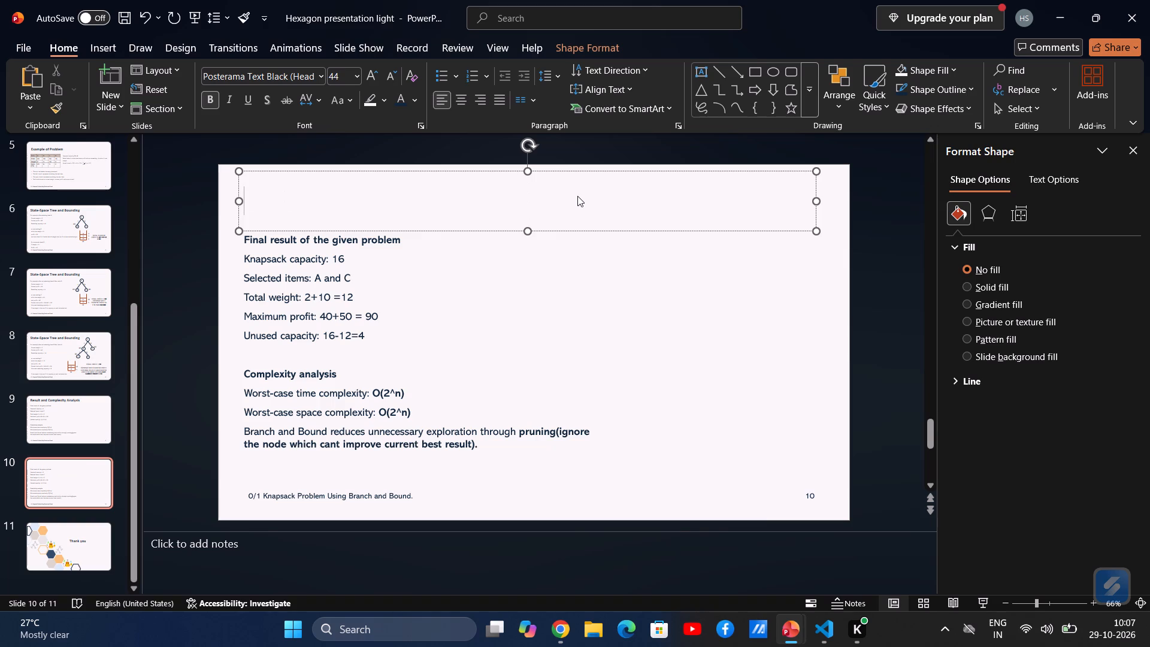
# Replace all of slide 10's body text with the copied BranchAndBound pseudocode.
pyautogui.press('super+v')
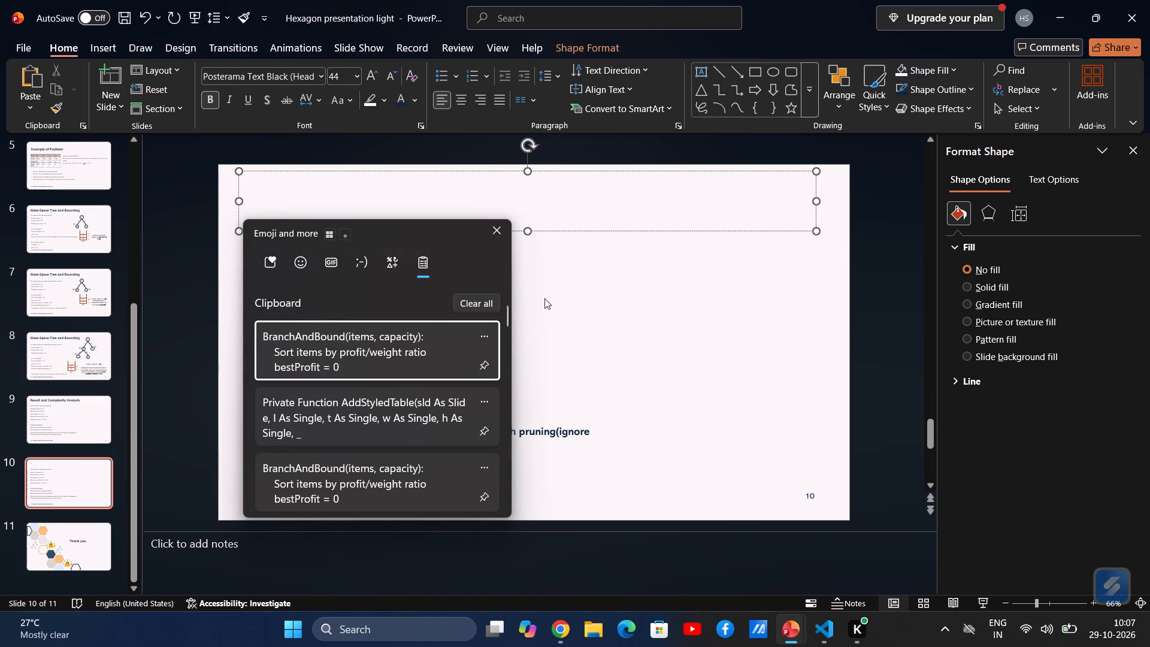
pyautogui.click(598, 283)
pyautogui.click(423, 335)
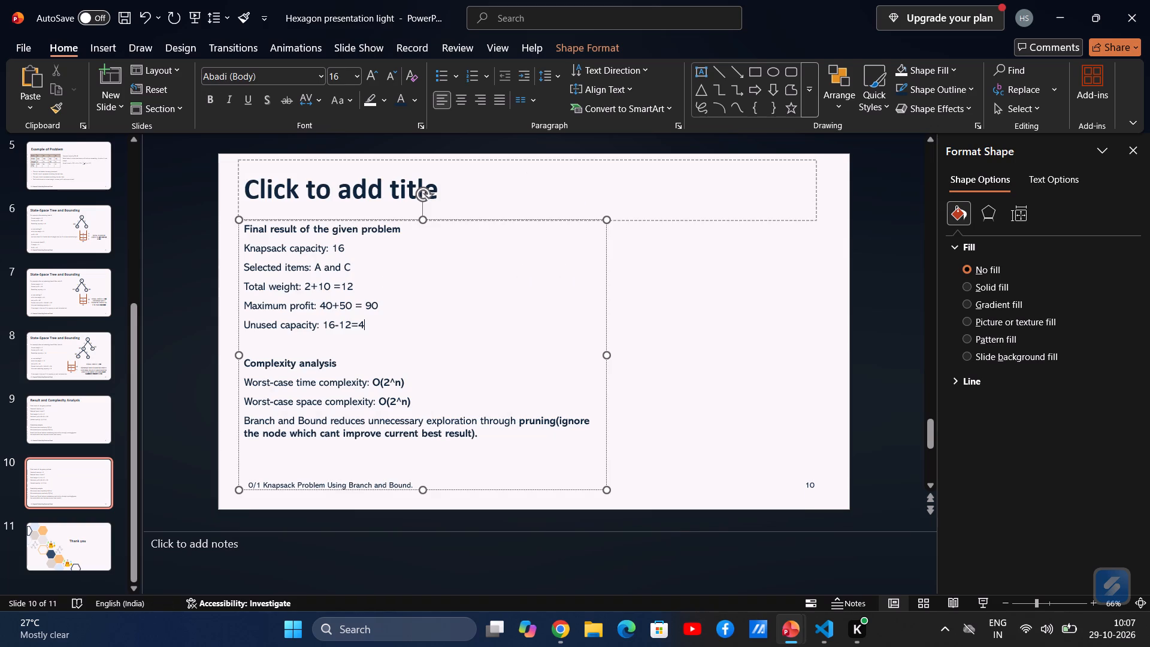
pyautogui.hotkey('ctrl', 'a')
pyautogui.hotkey('ctrl', 'v')
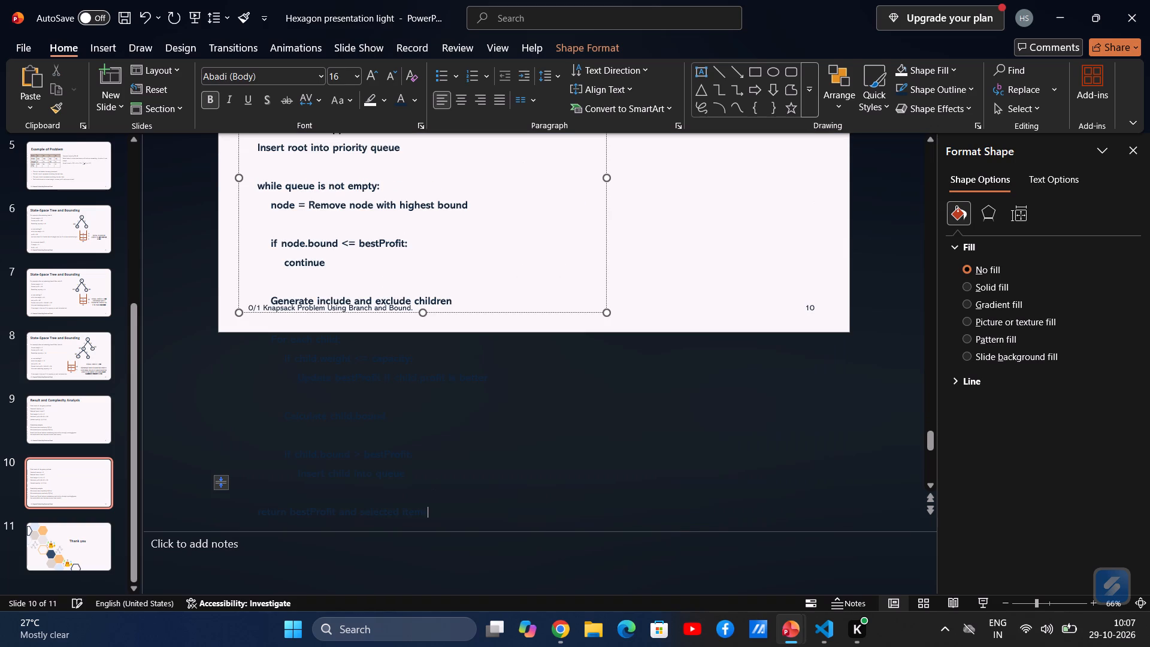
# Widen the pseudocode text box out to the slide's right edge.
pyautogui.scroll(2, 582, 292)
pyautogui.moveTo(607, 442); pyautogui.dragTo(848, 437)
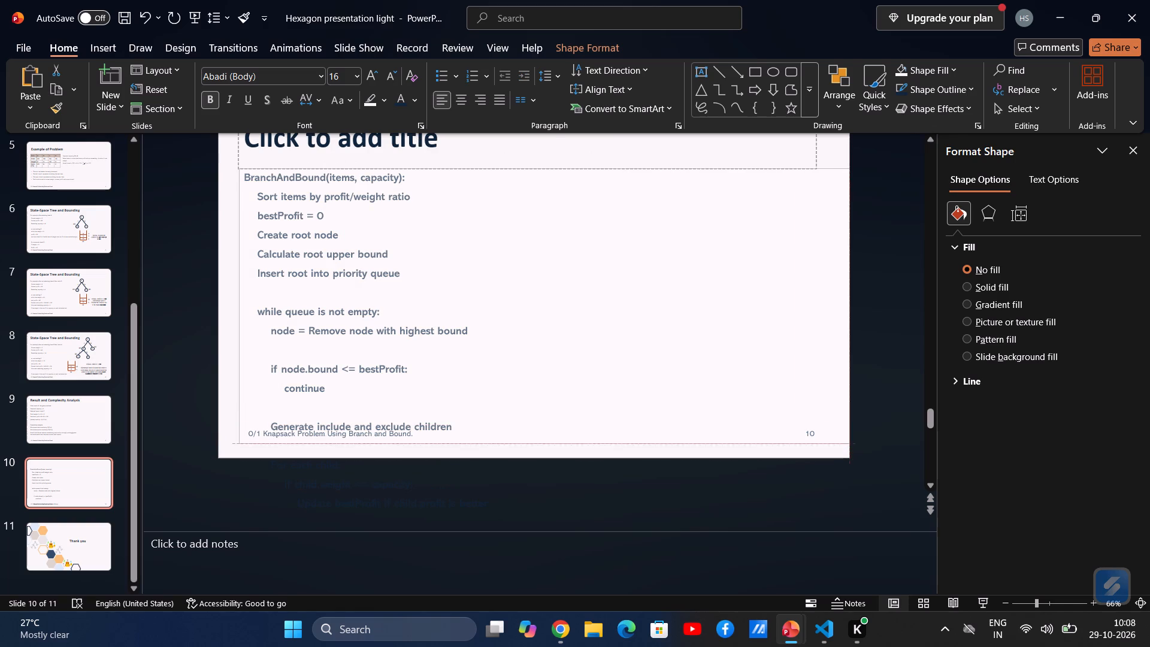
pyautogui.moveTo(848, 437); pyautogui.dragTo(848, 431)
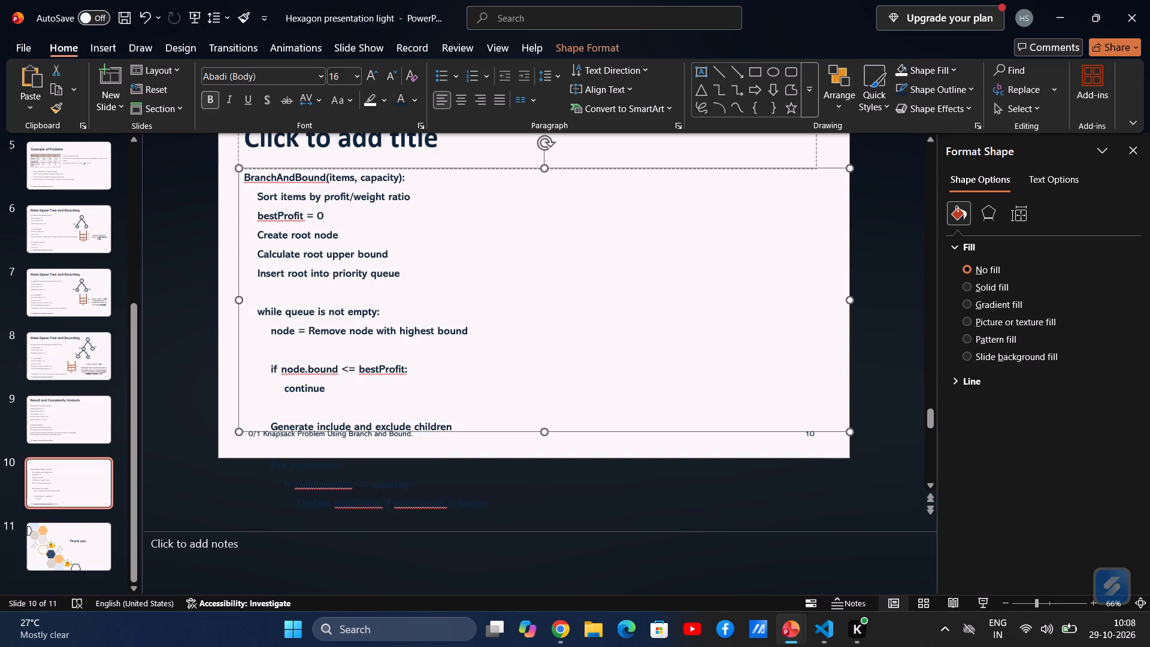
# Delete the blank lines in the pseudocode before "while queue is not empty:", "if node.bound", "Generate include and exclude children" and "For each child:".
pyautogui.click(344, 407)
pyautogui.press('BackSpace')
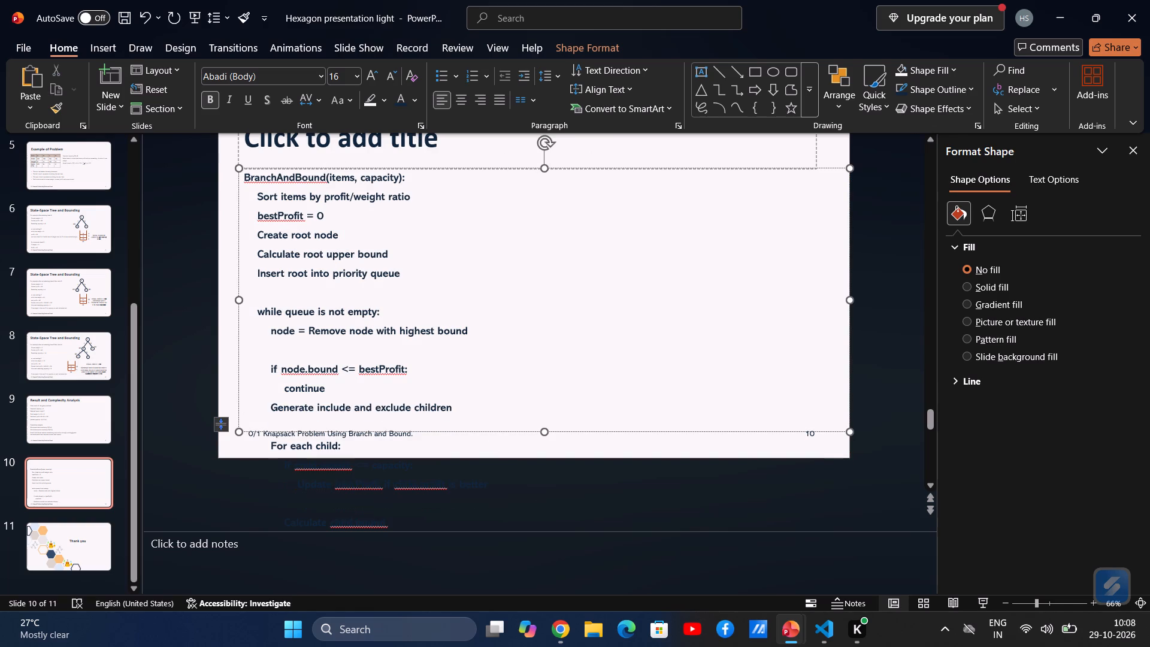
pyautogui.press('Up')
pyautogui.press('Up')
pyautogui.press('BackSpace')
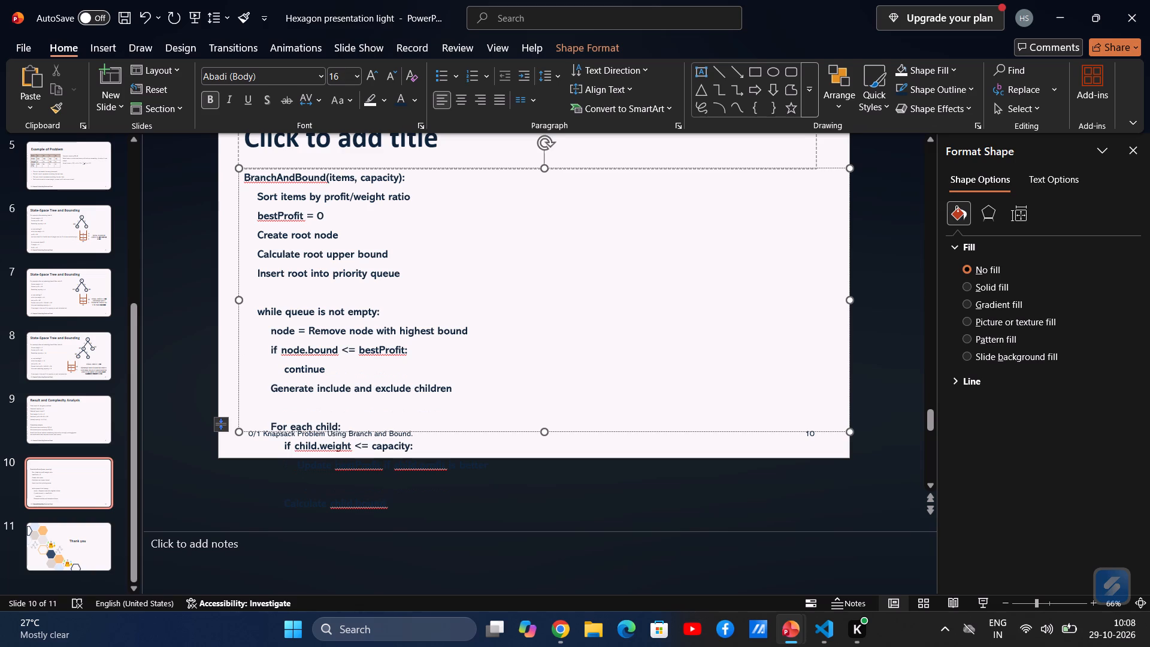
pyautogui.press('Up')
pyautogui.press('Up')
pyautogui.press('BackSpace')
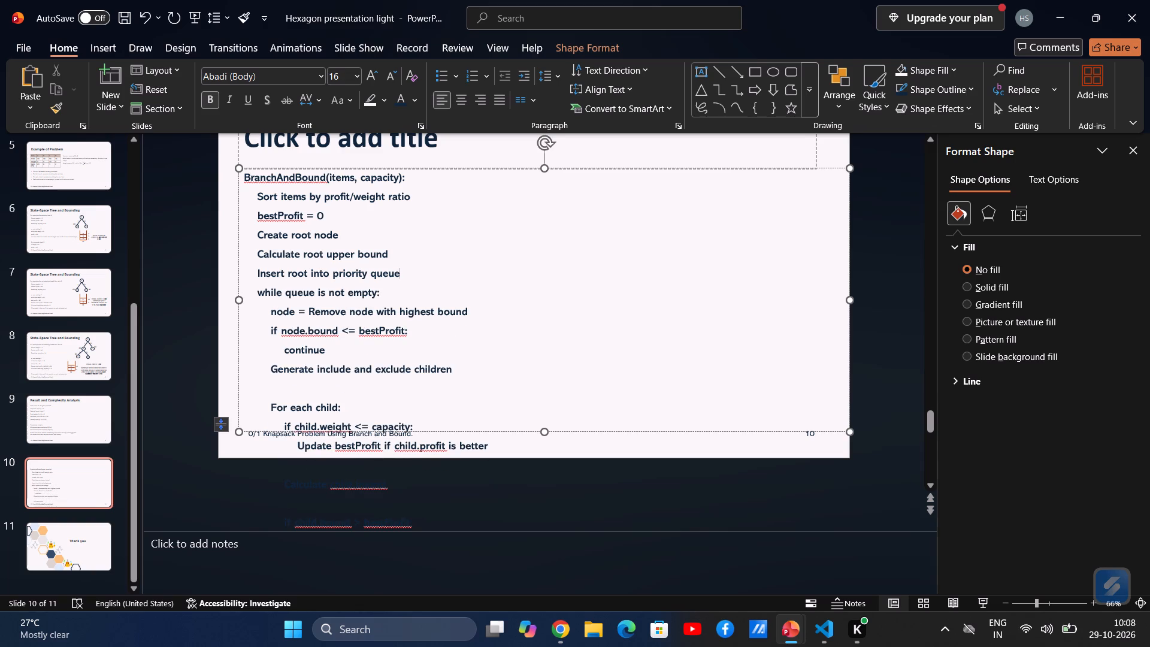
pyautogui.press('Down')
pyautogui.press('Down')
pyautogui.press('Down')
pyautogui.press('Down')
pyautogui.press('Down')
pyautogui.press('Down')
pyautogui.press('BackSpace')
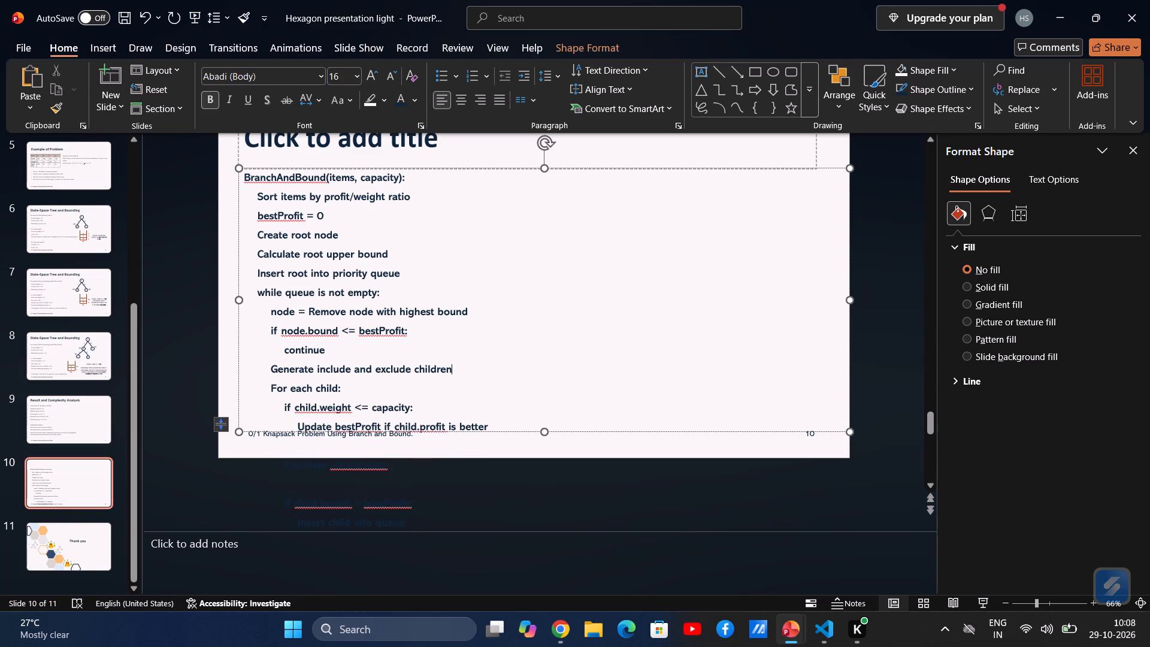
# Narrow the pseudocode text box to just fit its longest line, freeing the right part of the slide.
pyautogui.click(849, 296)
pyautogui.moveTo(852, 300); pyautogui.dragTo(500, 340)
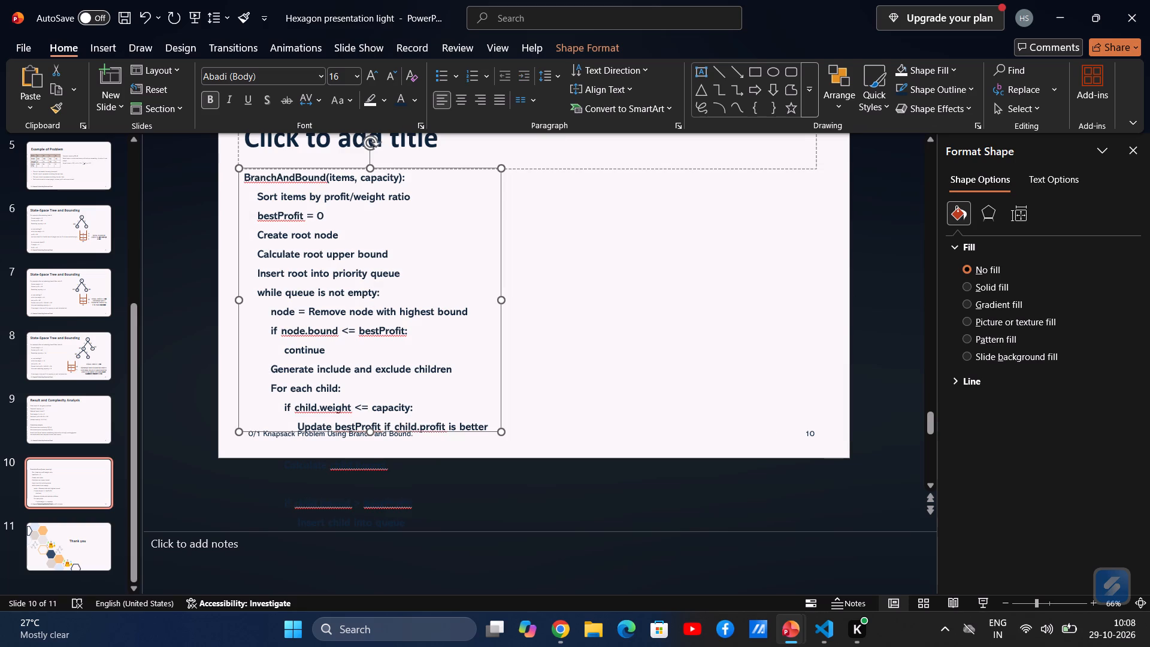
# Move the pseudocode from "For each child:" through "return bestProfit and selected items" into a new text box beside the first one.
pyautogui.moveTo(269, 391); pyautogui.dragTo(365, 573)
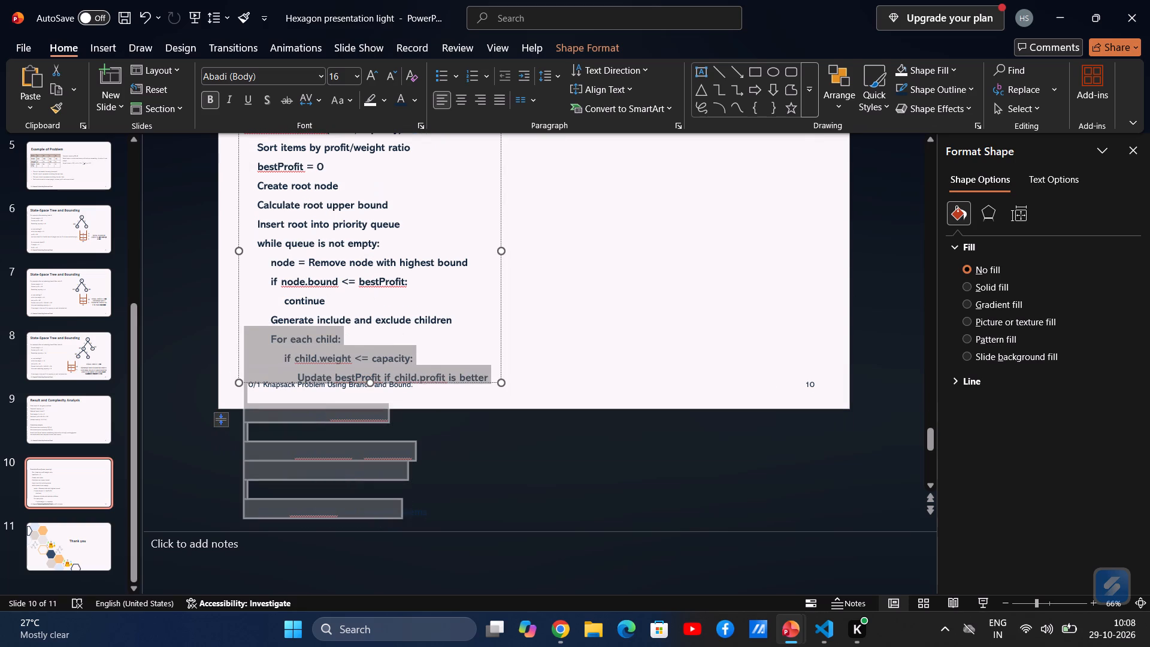
pyautogui.moveTo(365, 573); pyautogui.dragTo(408, 569)
pyautogui.hotkey('shift', 'Right')
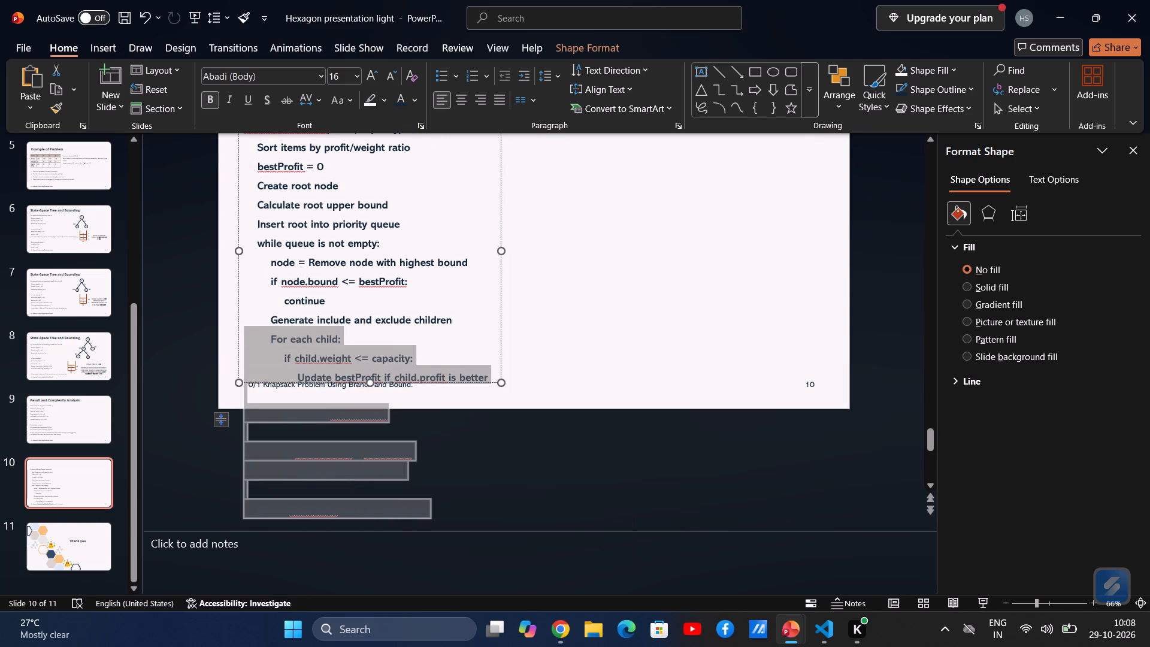
pyautogui.hotkey('shift', 'Right')
pyautogui.hotkey('shift', 'Right')
pyautogui.hotkey('ctrl', 'x')
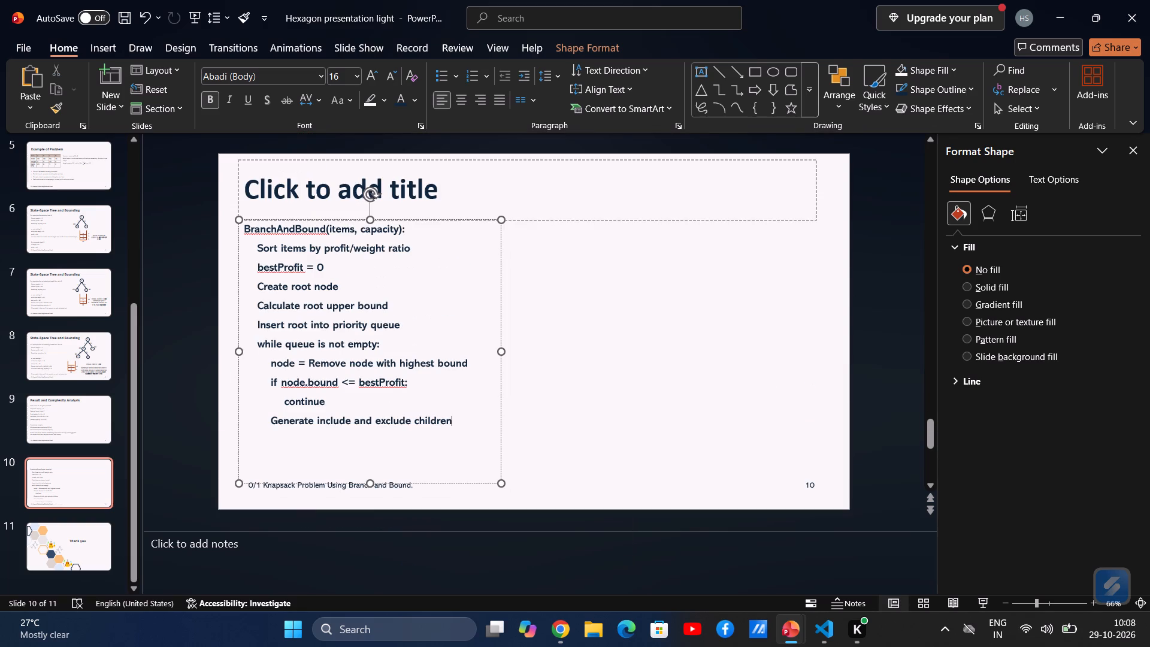
pyautogui.click(580, 331)
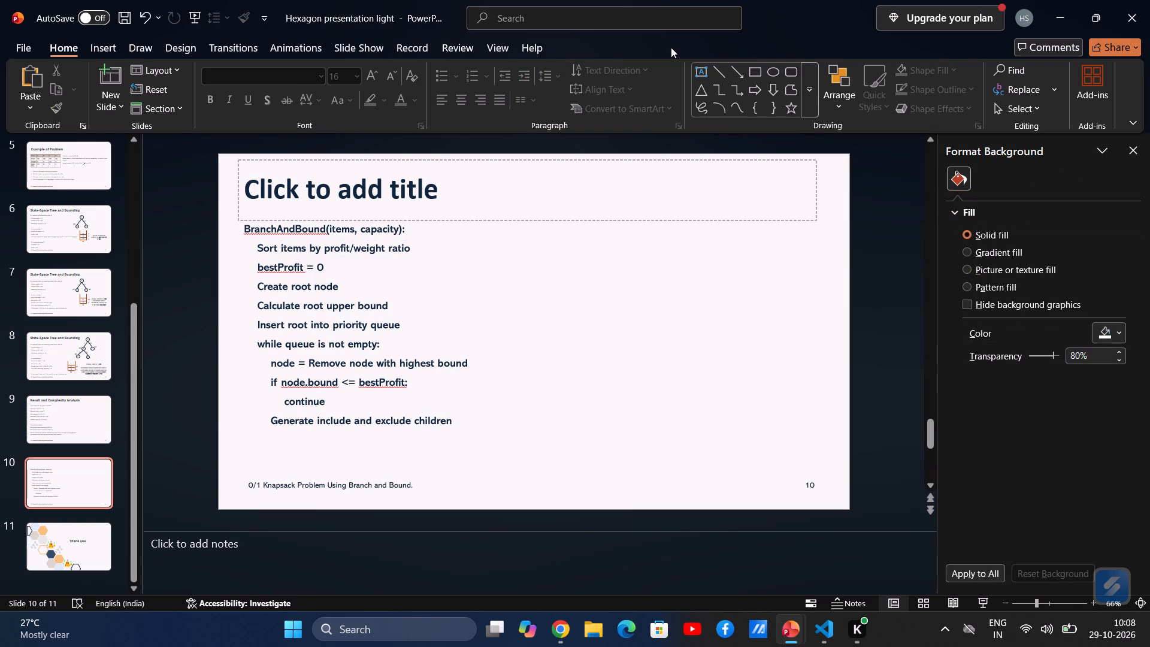
pyautogui.click(712, 69)
pyautogui.click(702, 69)
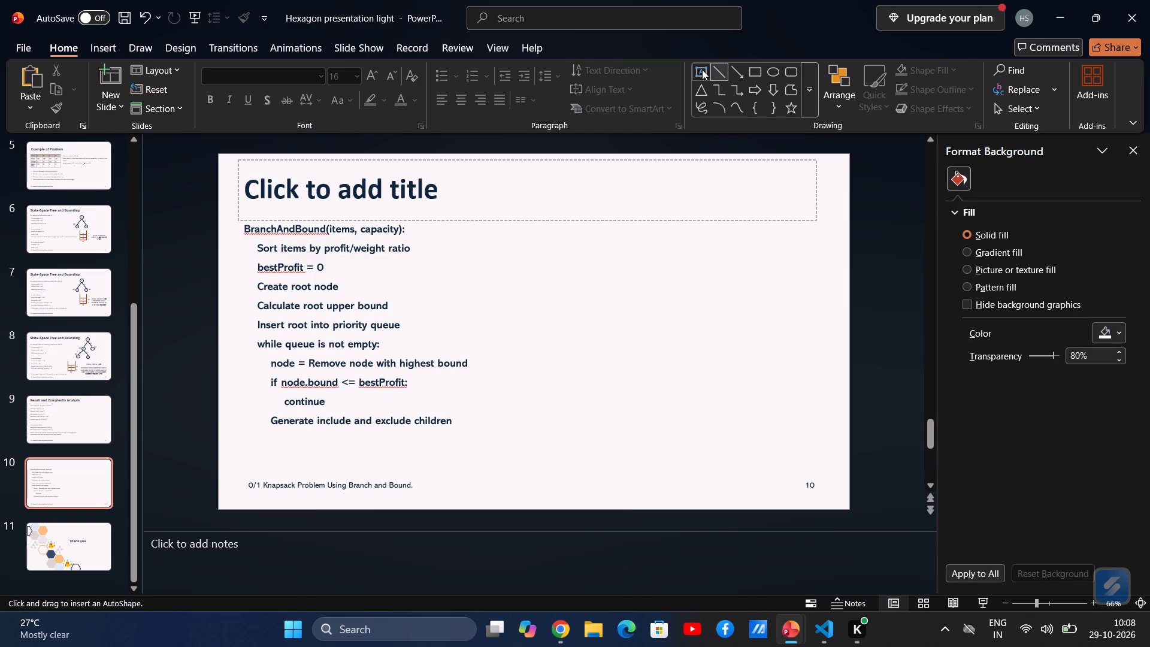
pyautogui.moveTo(565, 292); pyautogui.dragTo(668, 371)
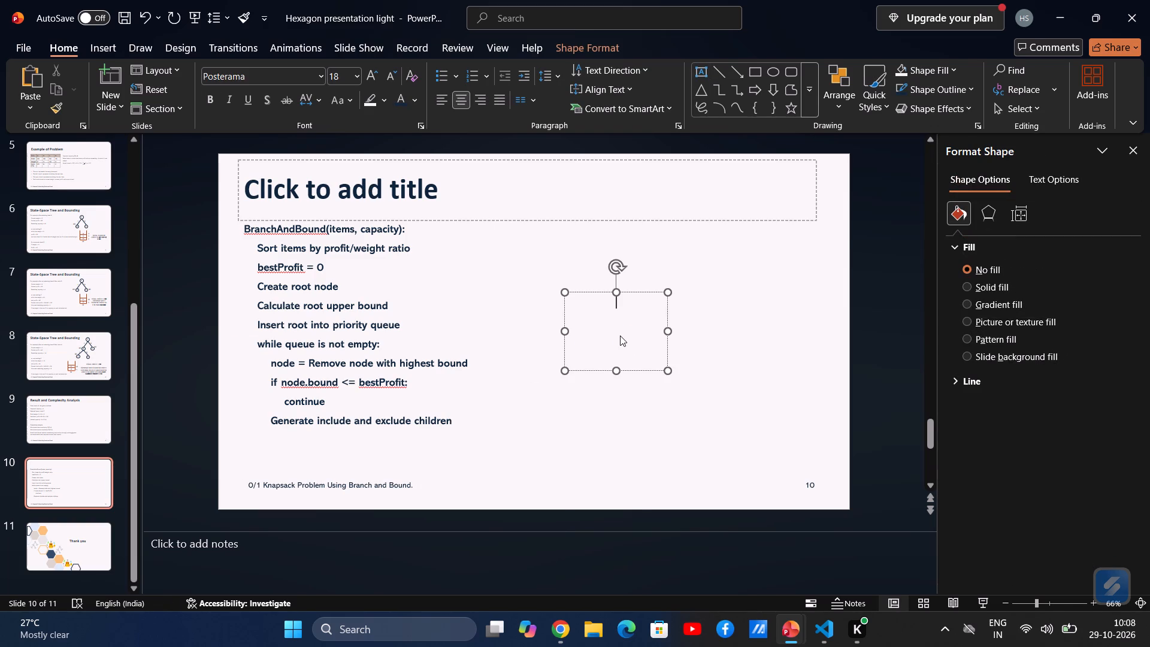
pyautogui.hotkey('ctrl', 'v')
# Resize the second pseudocode box to start level with the first and fit "Update bestProfit if child.profit is better" on one line.
pyautogui.scroll(1, 667, 186)
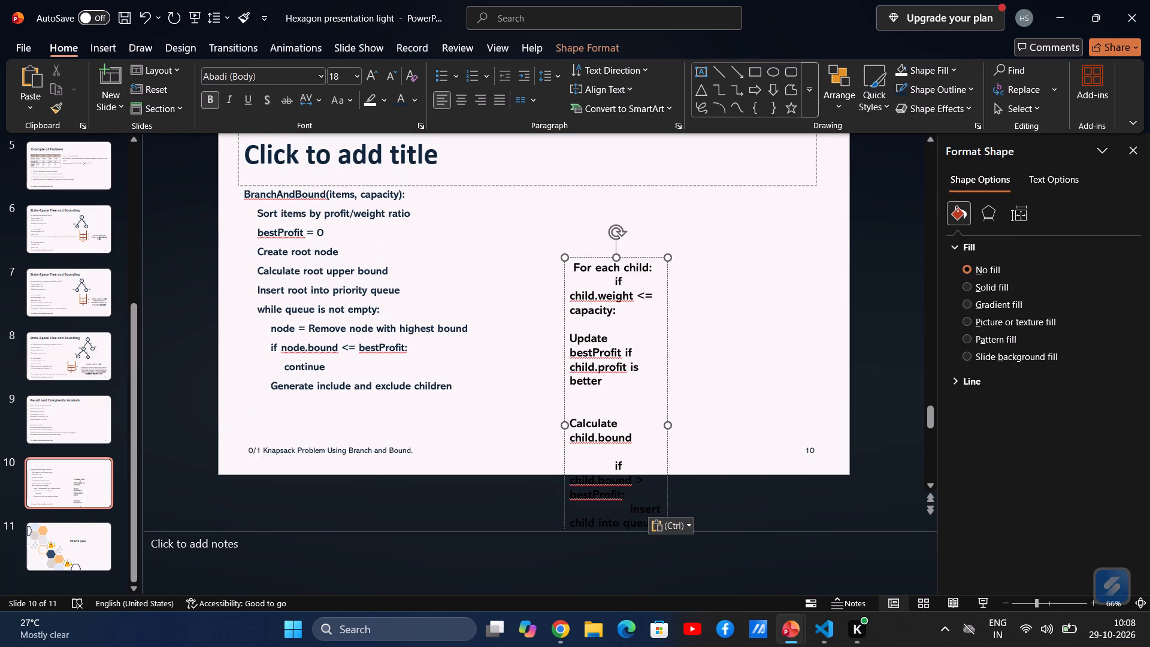
pyautogui.moveTo(667, 257); pyautogui.dragTo(815, 188)
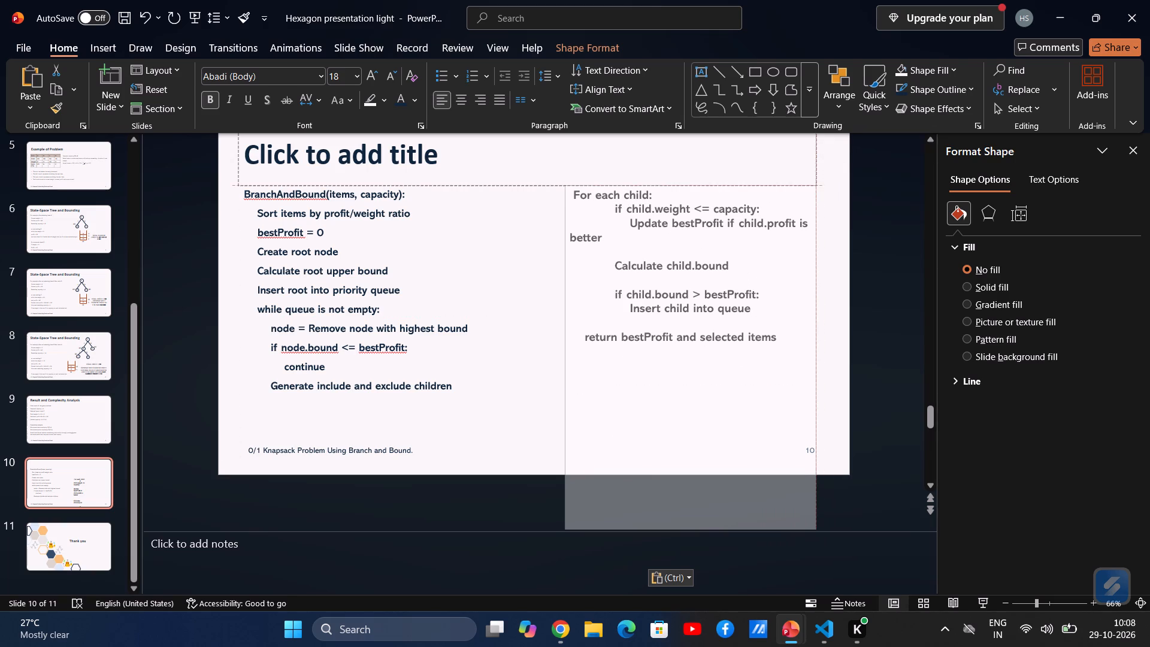
pyautogui.moveTo(815, 188); pyautogui.dragTo(815, 186)
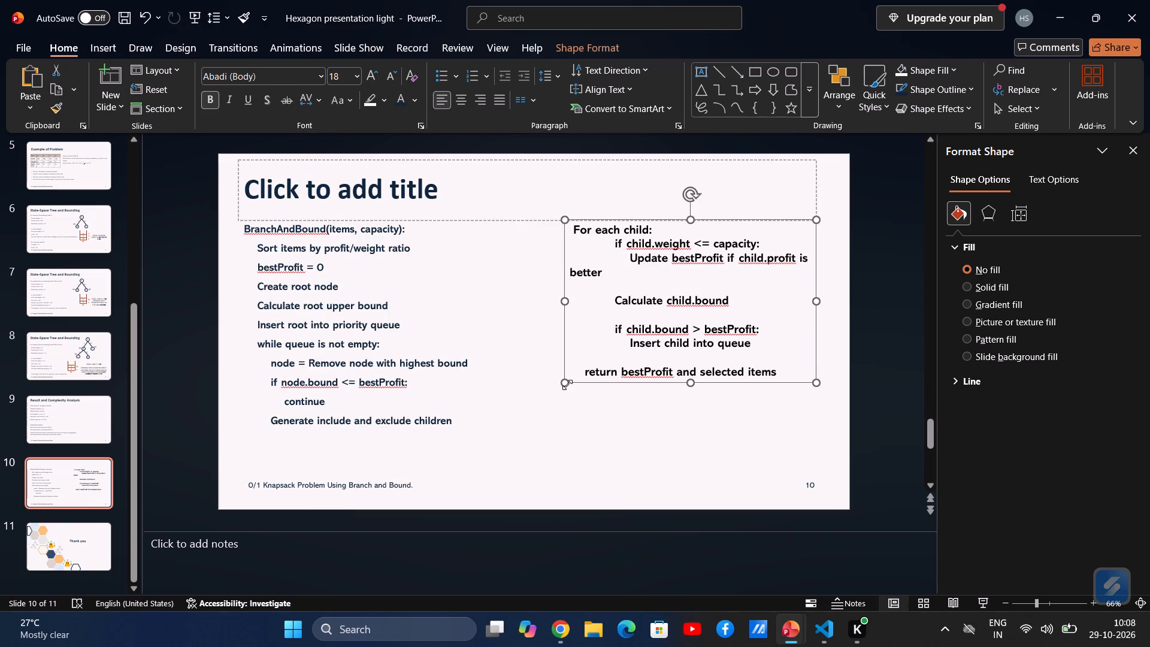
pyautogui.moveTo(567, 385); pyautogui.dragTo(528, 407)
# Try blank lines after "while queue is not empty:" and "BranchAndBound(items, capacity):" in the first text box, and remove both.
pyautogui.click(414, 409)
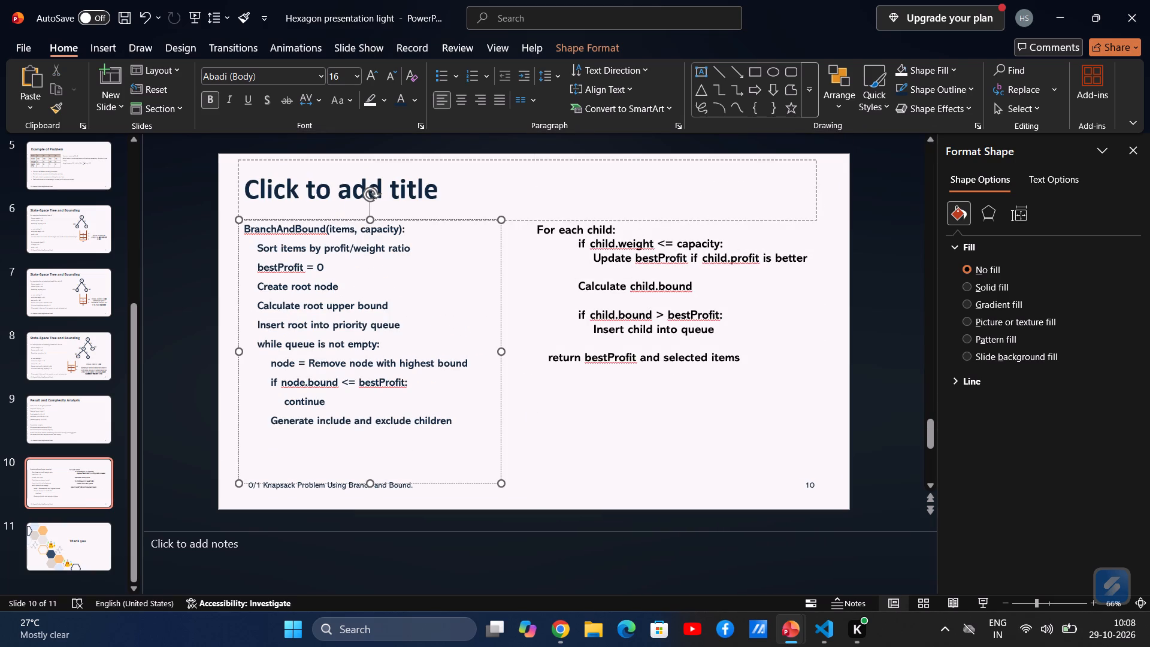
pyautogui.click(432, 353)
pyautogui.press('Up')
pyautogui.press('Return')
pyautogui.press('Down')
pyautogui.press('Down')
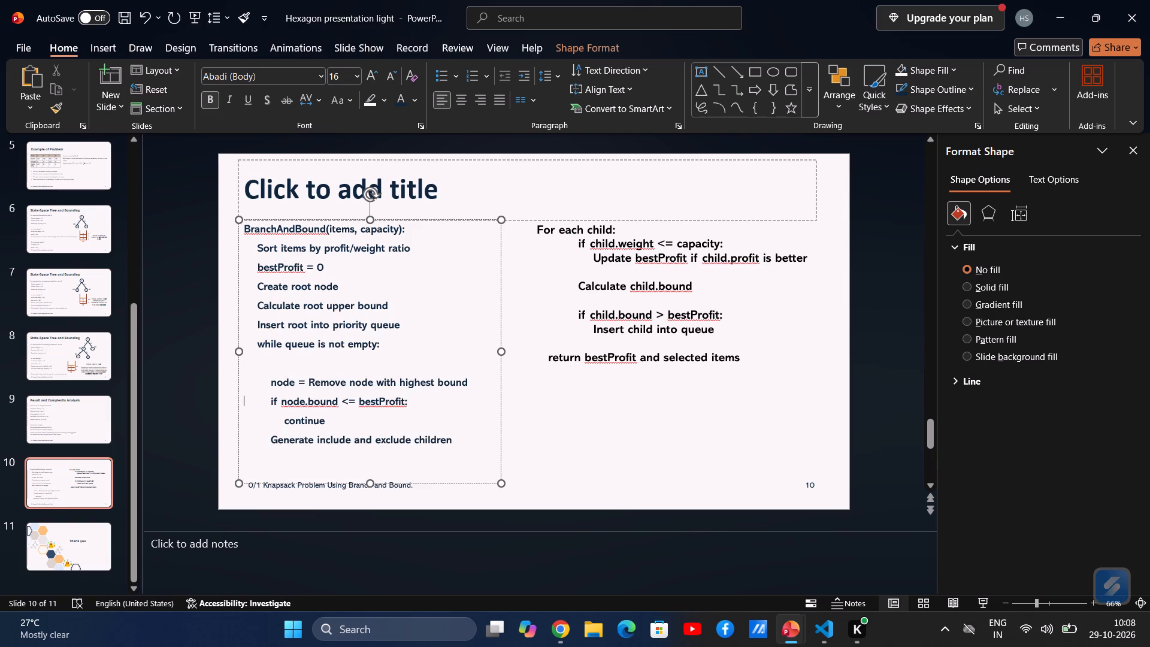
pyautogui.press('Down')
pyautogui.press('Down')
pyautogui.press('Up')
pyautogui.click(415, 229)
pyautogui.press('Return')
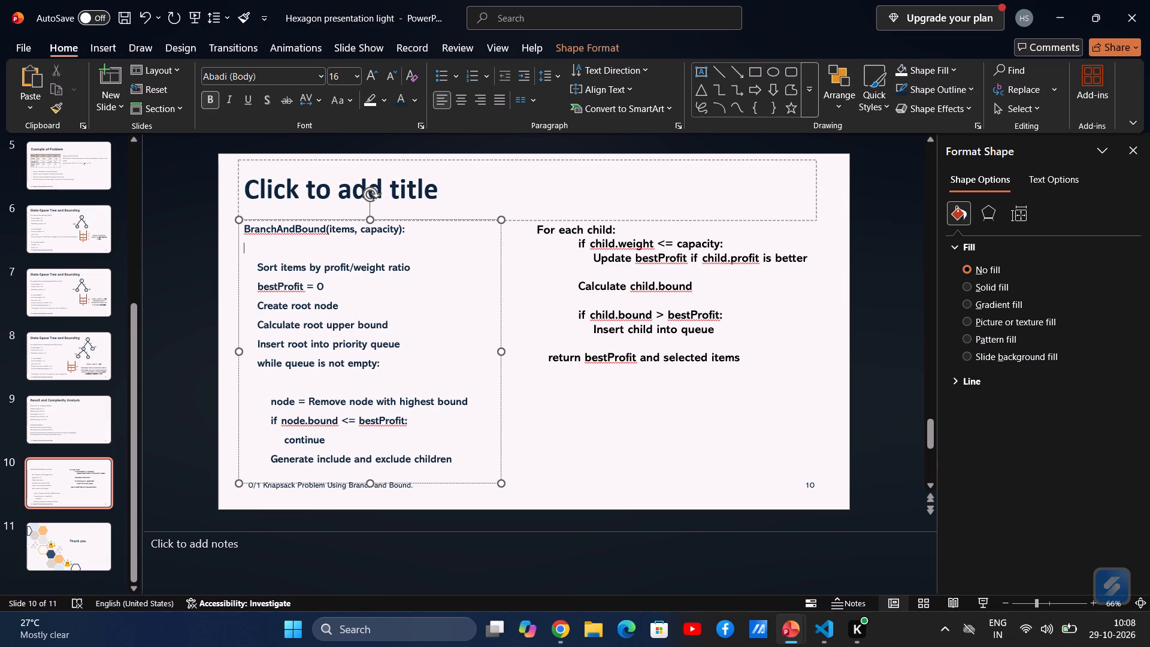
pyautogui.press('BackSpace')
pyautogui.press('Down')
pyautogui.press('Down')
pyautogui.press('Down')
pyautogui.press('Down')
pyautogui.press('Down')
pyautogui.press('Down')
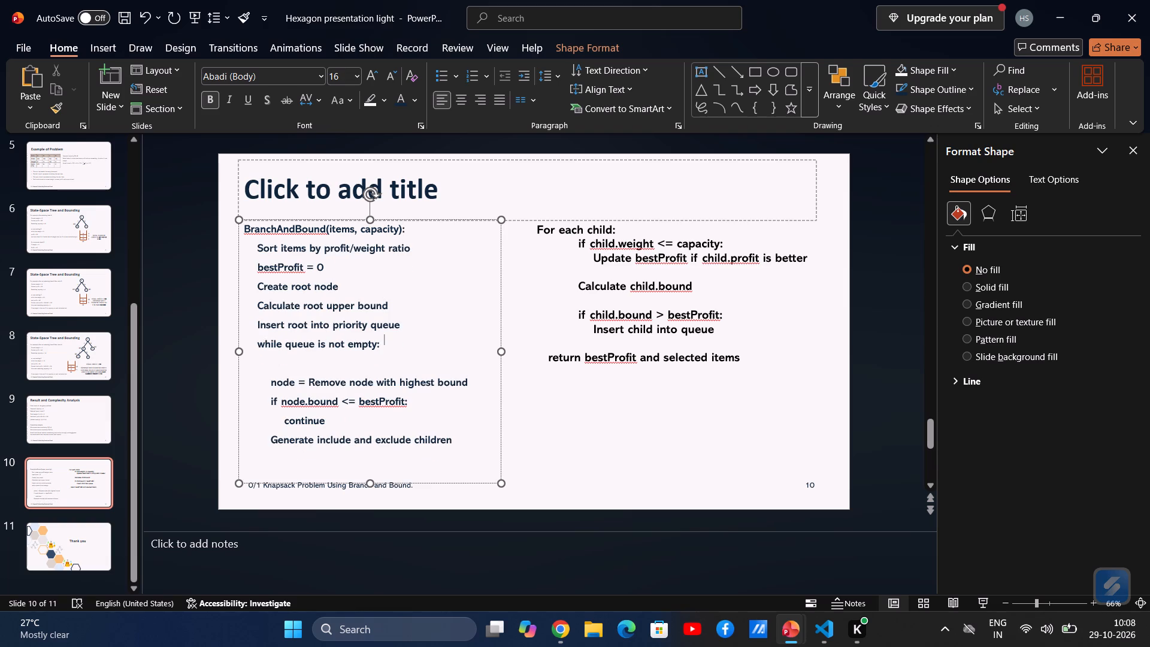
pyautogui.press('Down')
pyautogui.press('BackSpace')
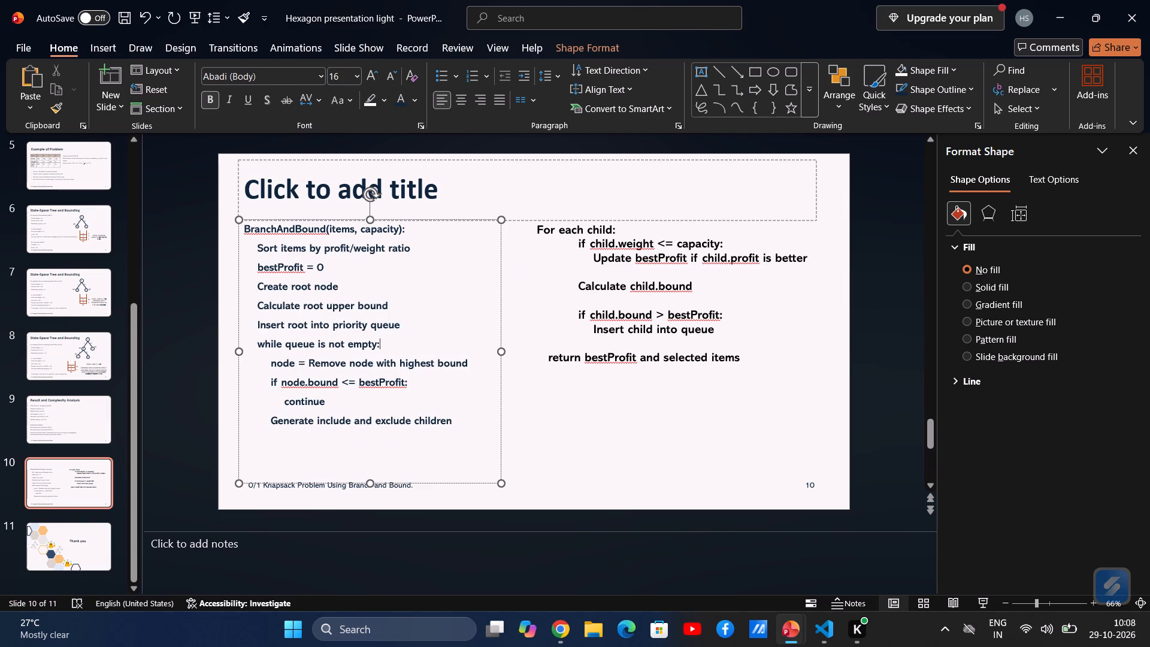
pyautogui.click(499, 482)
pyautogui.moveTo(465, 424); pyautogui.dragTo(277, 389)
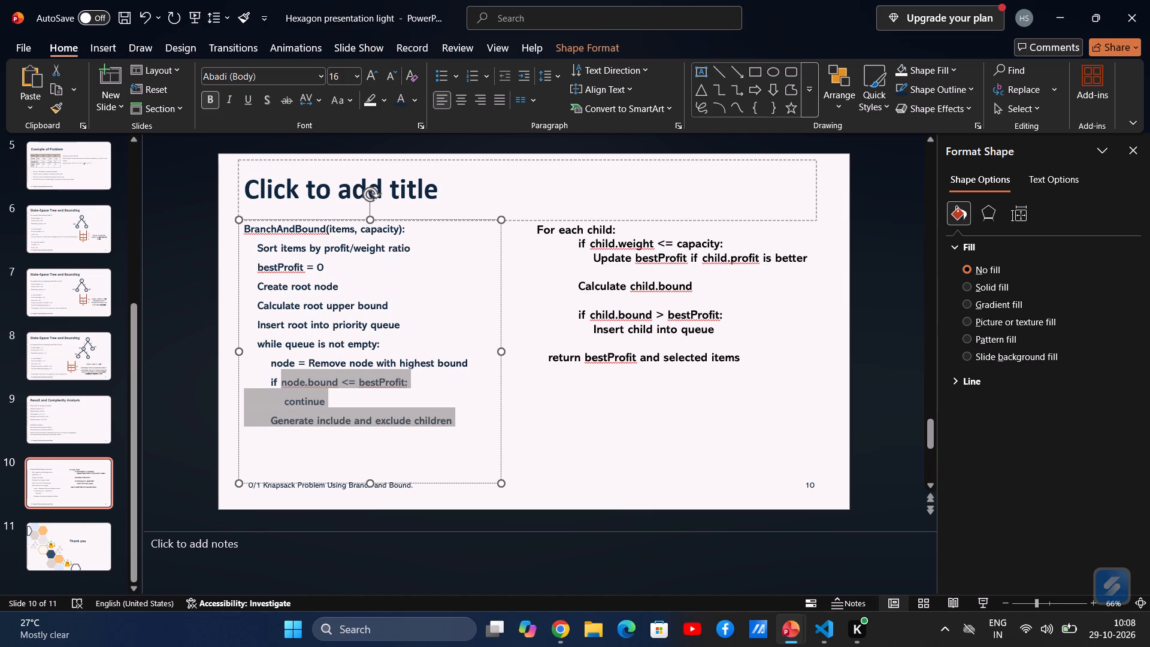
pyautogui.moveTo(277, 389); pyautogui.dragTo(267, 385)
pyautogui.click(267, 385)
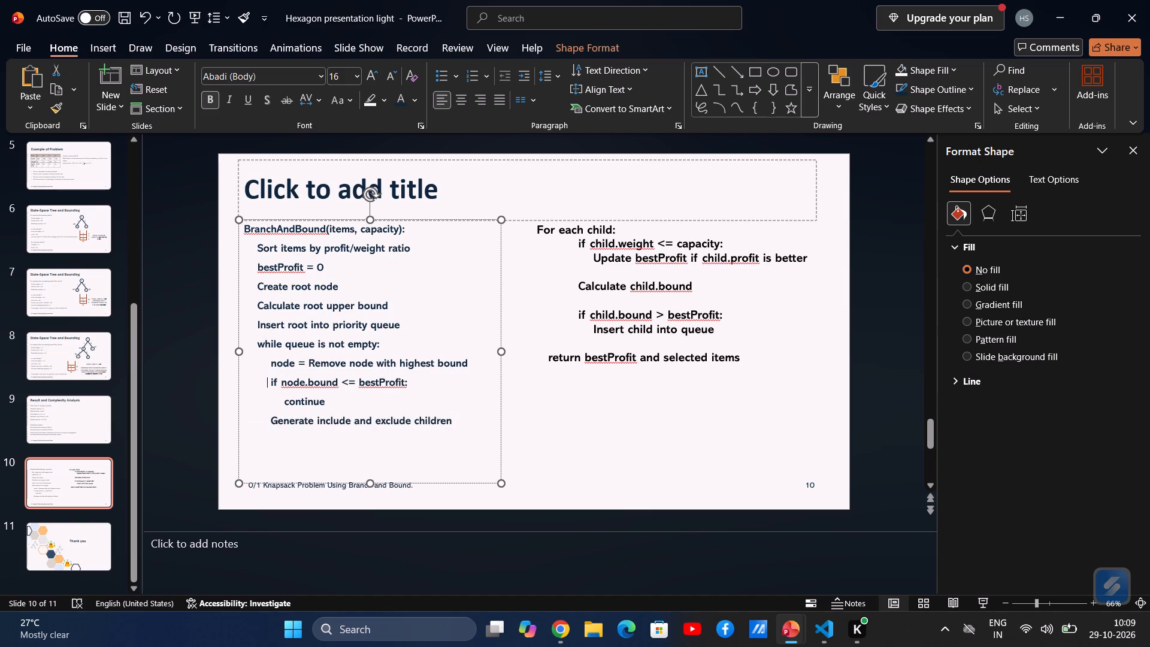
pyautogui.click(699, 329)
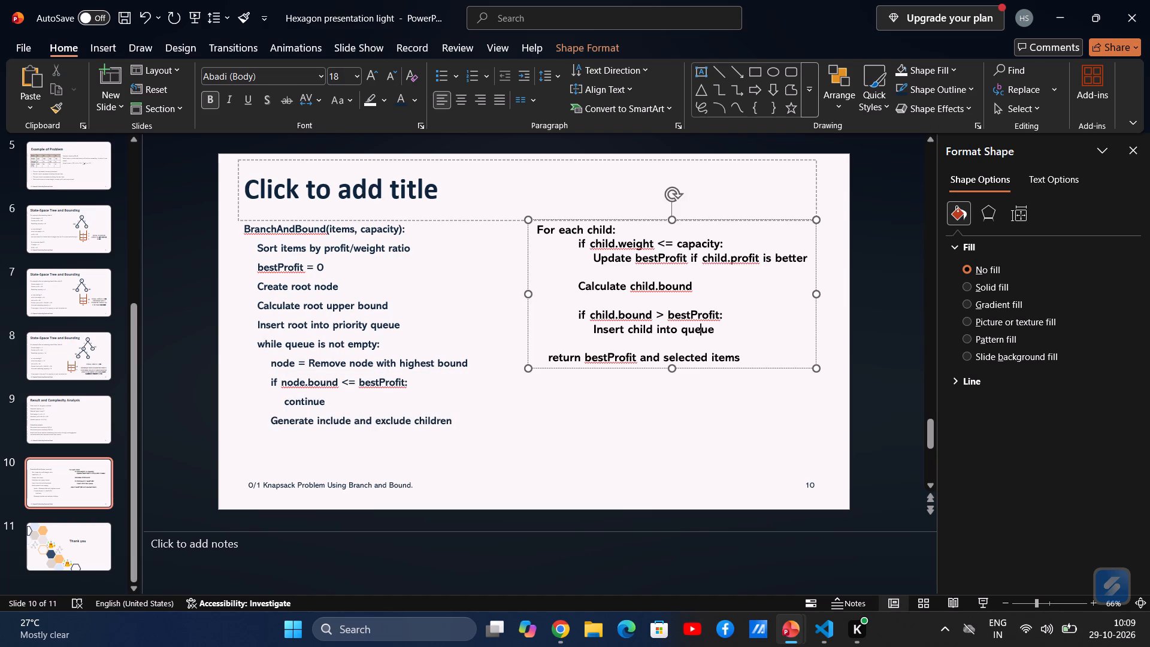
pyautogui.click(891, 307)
pyautogui.click(382, 192)
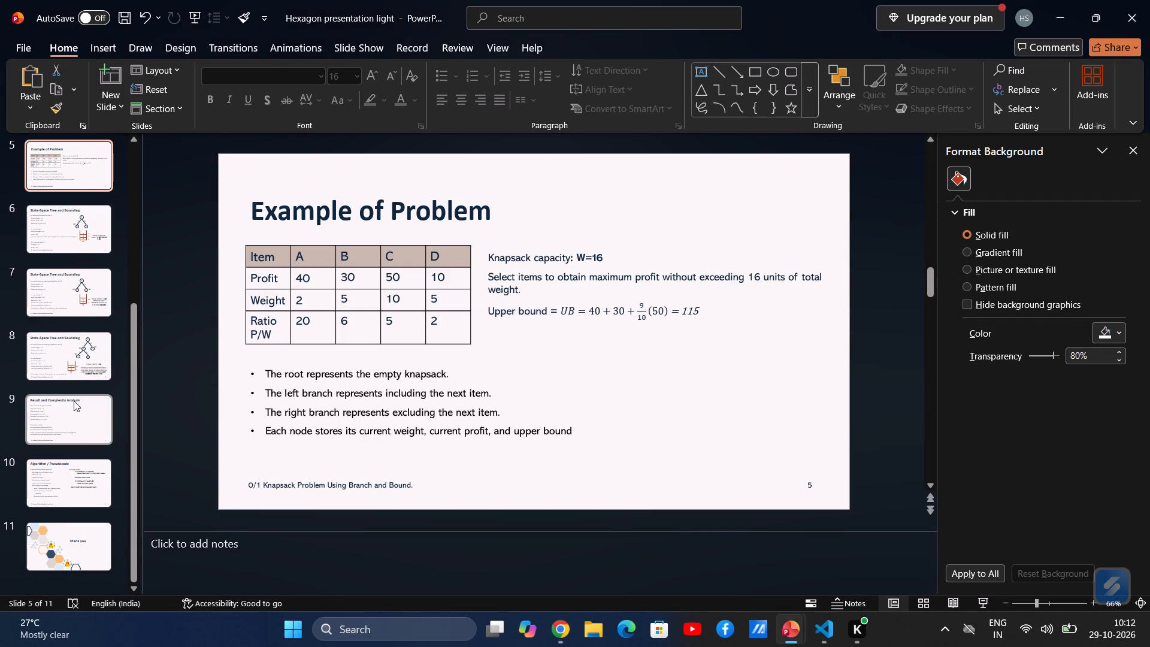
pyautogui.click(75, 382)
pyautogui.click(77, 407)
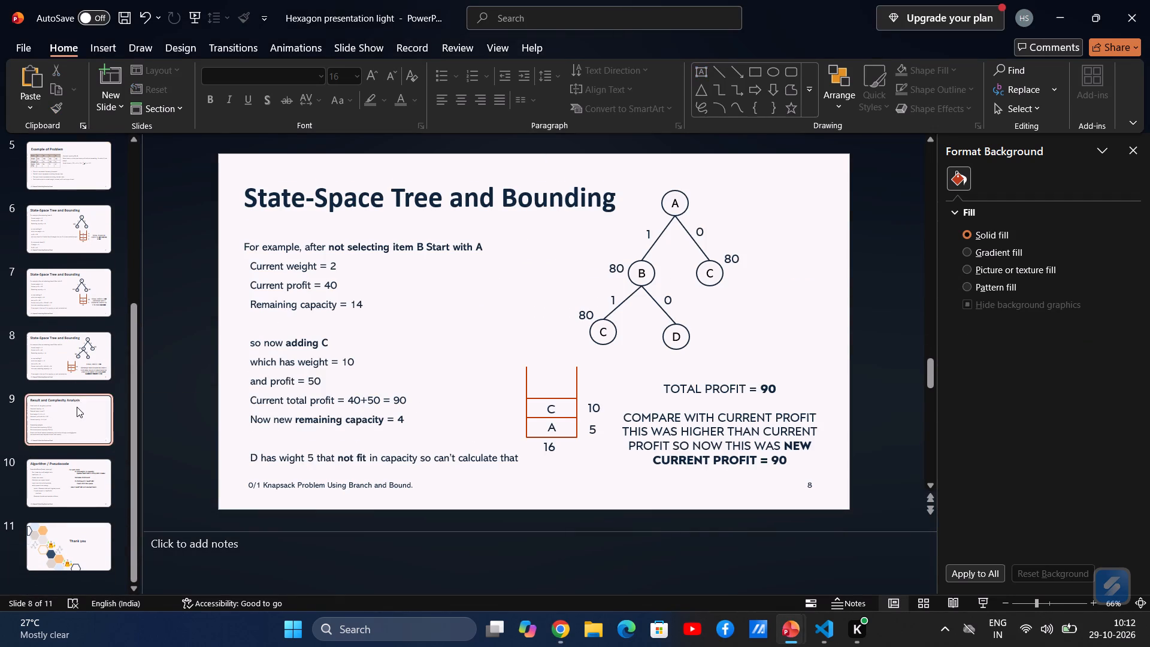
pyautogui.click(376, 325)
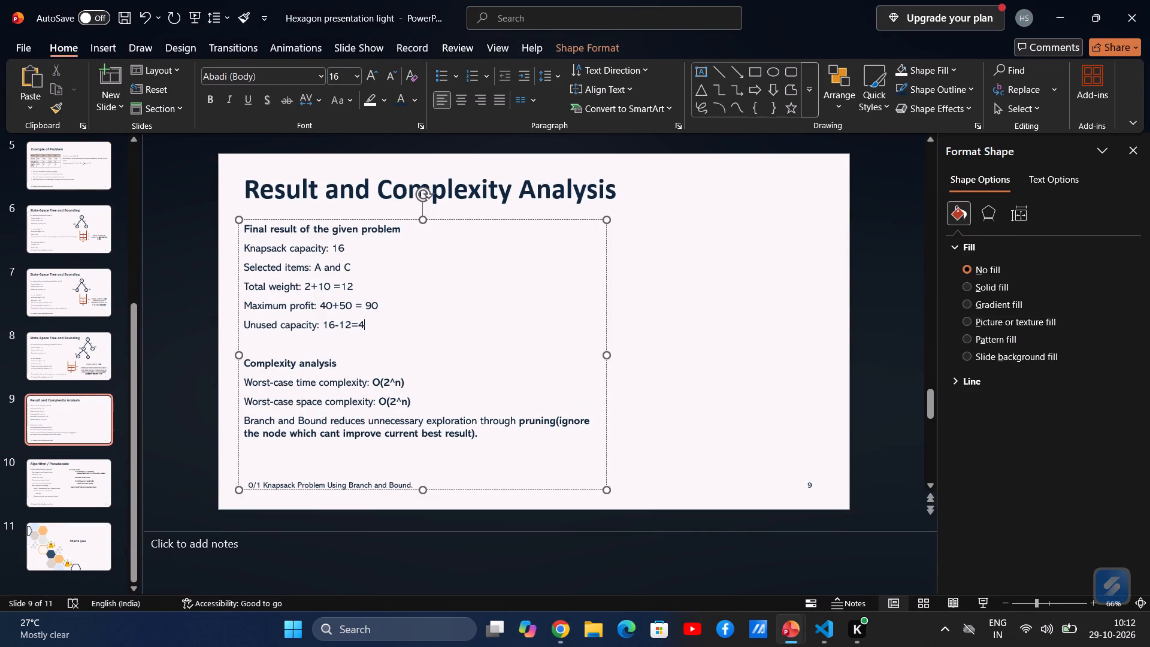
pyautogui.hotkey('shift', 'Return')
pyautogui.write('upper boj')
pyautogui.press('BackSpace')
pyautogui.press('BackSpace')
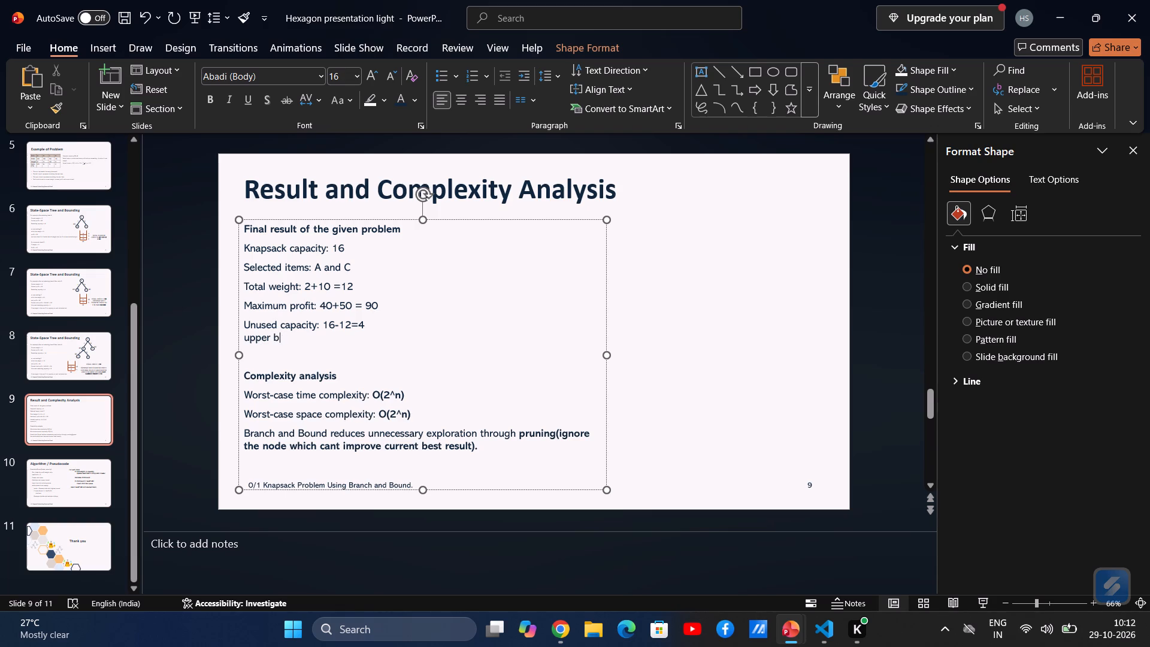
pyautogui.press('BackSpace')
pyautogui.press('BackSpace')
pyautogui.press('BackSpace')
pyautogui.press('BackSpace')
pyautogui.press('BackSpace')
pyautogui.press('BackSpace')
pyautogui.press('BackSpace')
pyautogui.hotkey('ctrl', 'v')
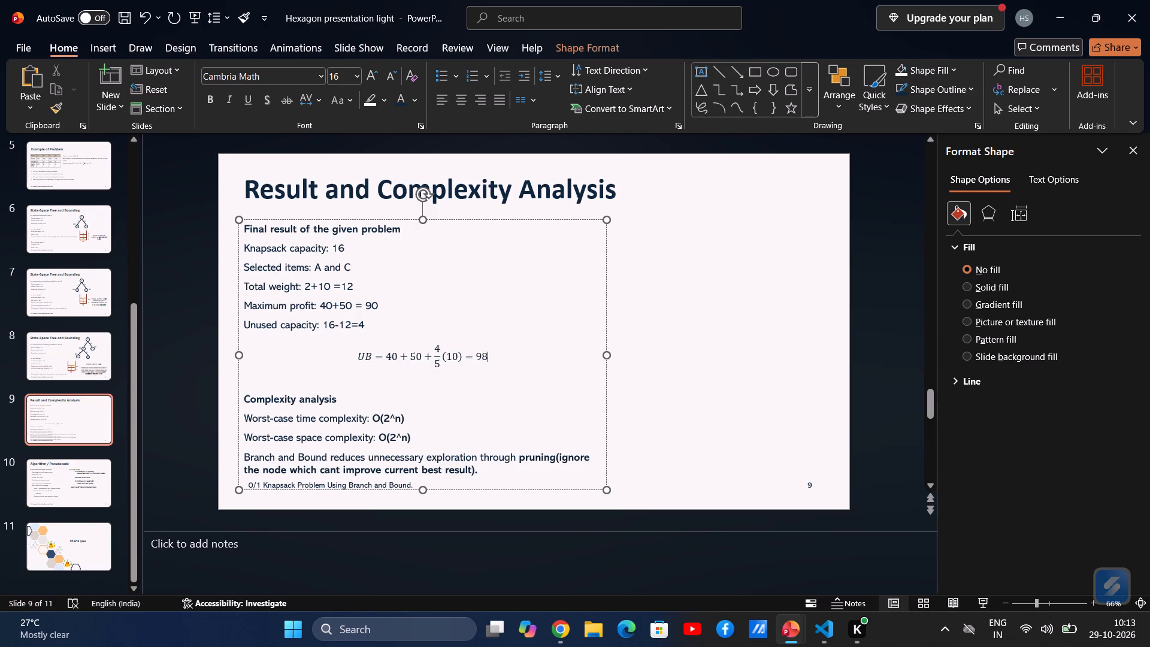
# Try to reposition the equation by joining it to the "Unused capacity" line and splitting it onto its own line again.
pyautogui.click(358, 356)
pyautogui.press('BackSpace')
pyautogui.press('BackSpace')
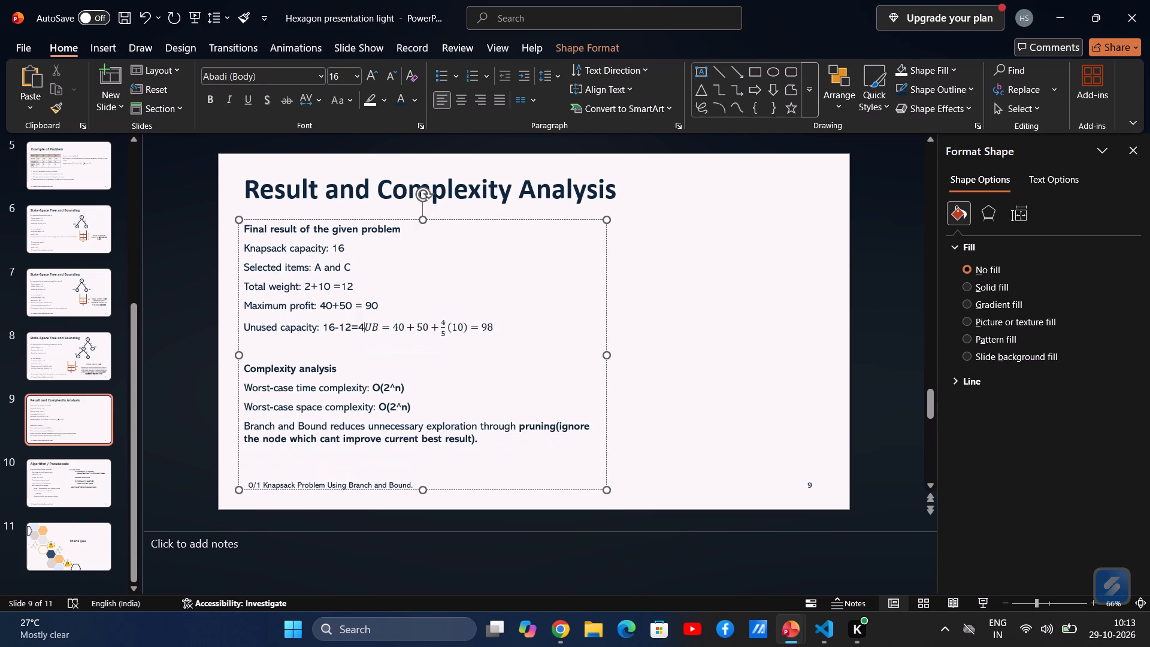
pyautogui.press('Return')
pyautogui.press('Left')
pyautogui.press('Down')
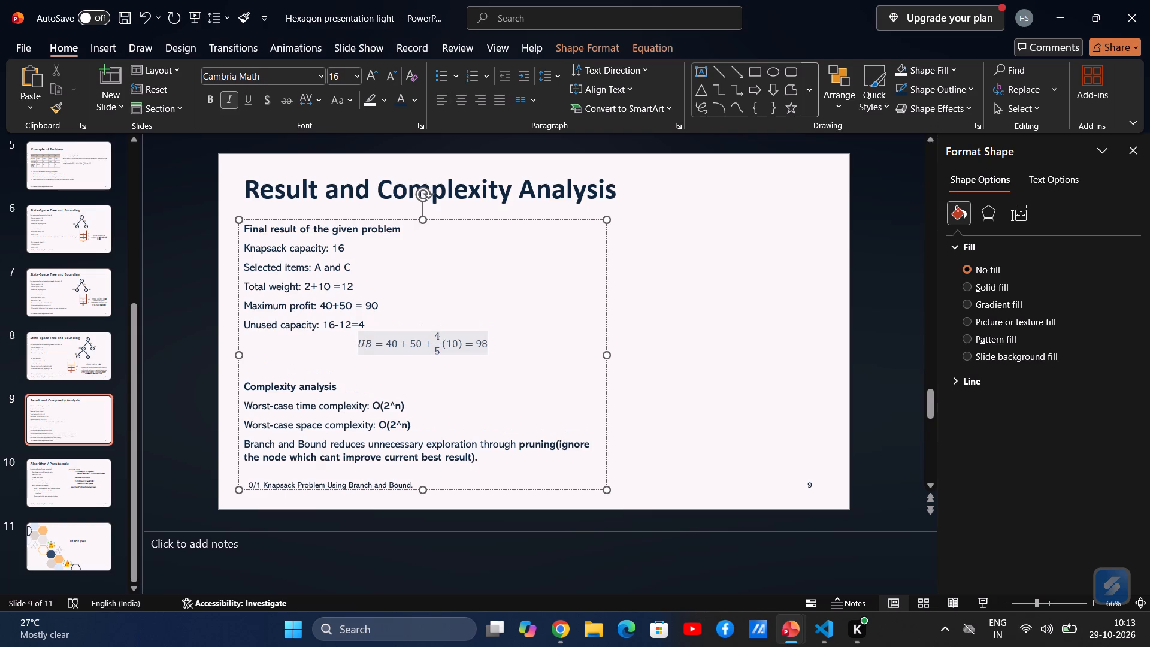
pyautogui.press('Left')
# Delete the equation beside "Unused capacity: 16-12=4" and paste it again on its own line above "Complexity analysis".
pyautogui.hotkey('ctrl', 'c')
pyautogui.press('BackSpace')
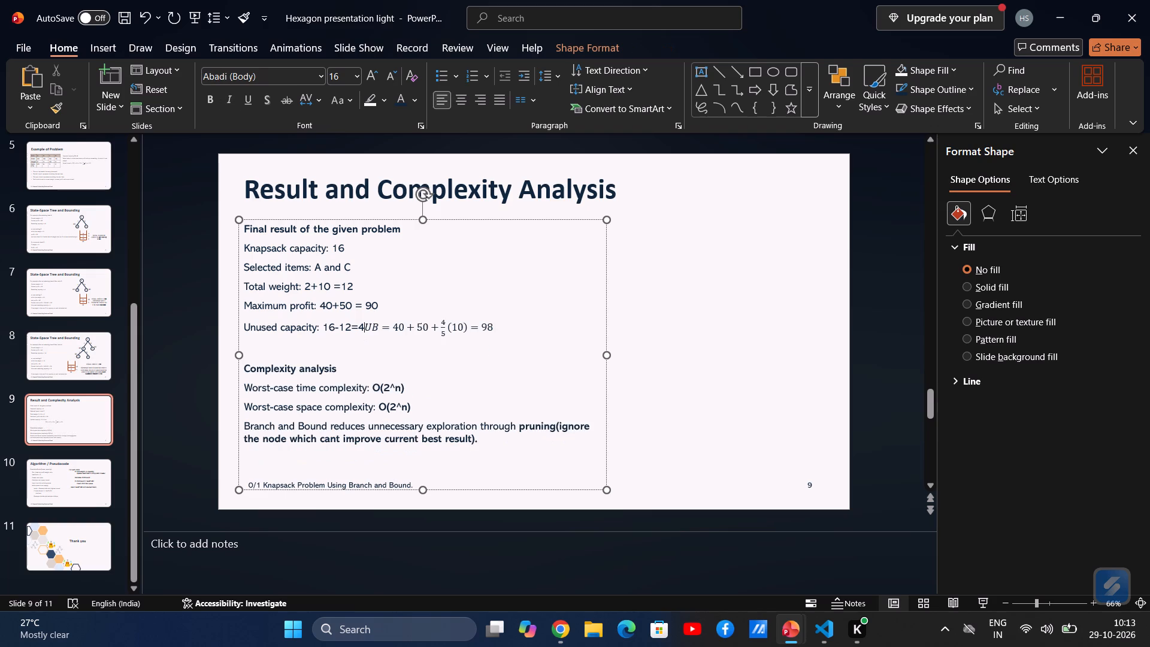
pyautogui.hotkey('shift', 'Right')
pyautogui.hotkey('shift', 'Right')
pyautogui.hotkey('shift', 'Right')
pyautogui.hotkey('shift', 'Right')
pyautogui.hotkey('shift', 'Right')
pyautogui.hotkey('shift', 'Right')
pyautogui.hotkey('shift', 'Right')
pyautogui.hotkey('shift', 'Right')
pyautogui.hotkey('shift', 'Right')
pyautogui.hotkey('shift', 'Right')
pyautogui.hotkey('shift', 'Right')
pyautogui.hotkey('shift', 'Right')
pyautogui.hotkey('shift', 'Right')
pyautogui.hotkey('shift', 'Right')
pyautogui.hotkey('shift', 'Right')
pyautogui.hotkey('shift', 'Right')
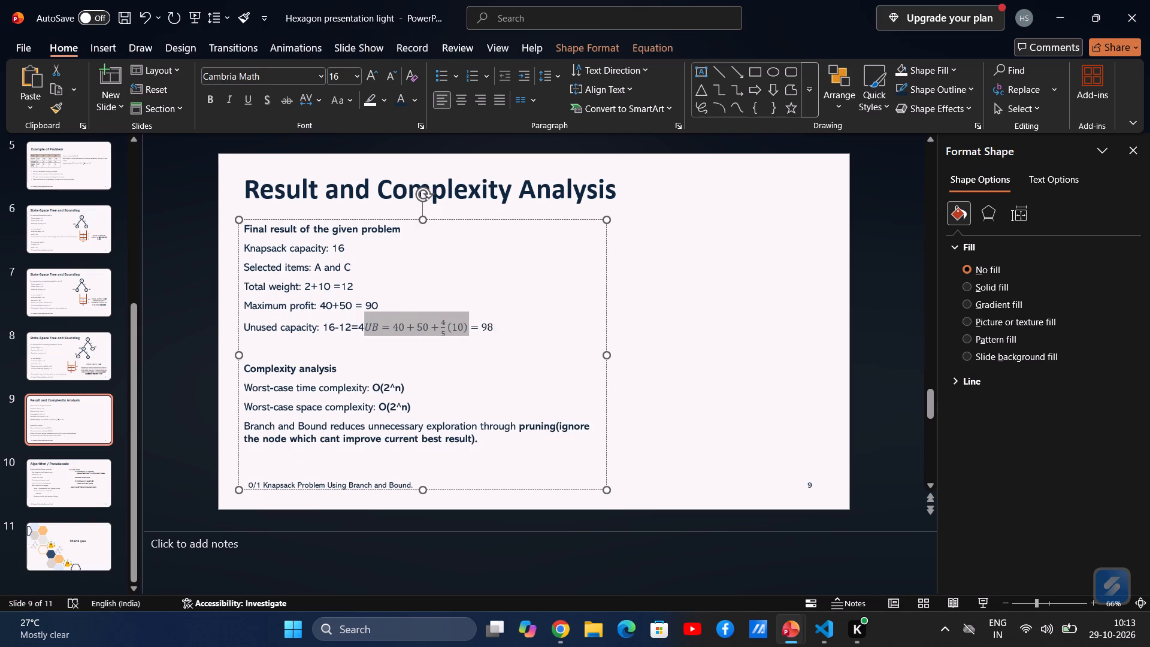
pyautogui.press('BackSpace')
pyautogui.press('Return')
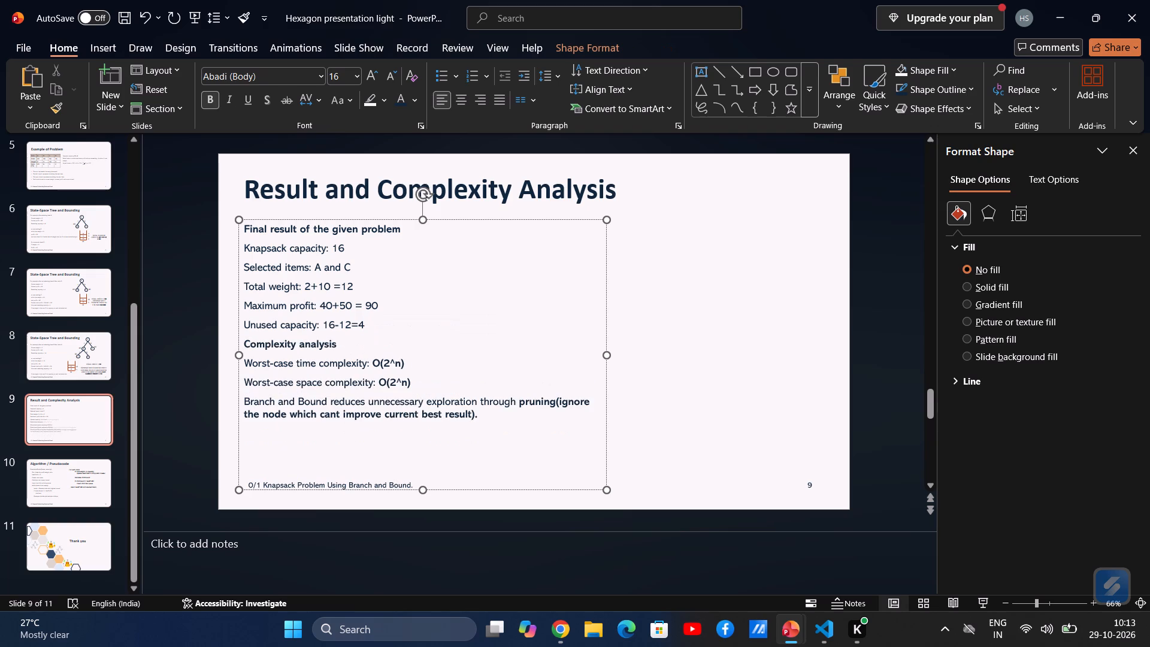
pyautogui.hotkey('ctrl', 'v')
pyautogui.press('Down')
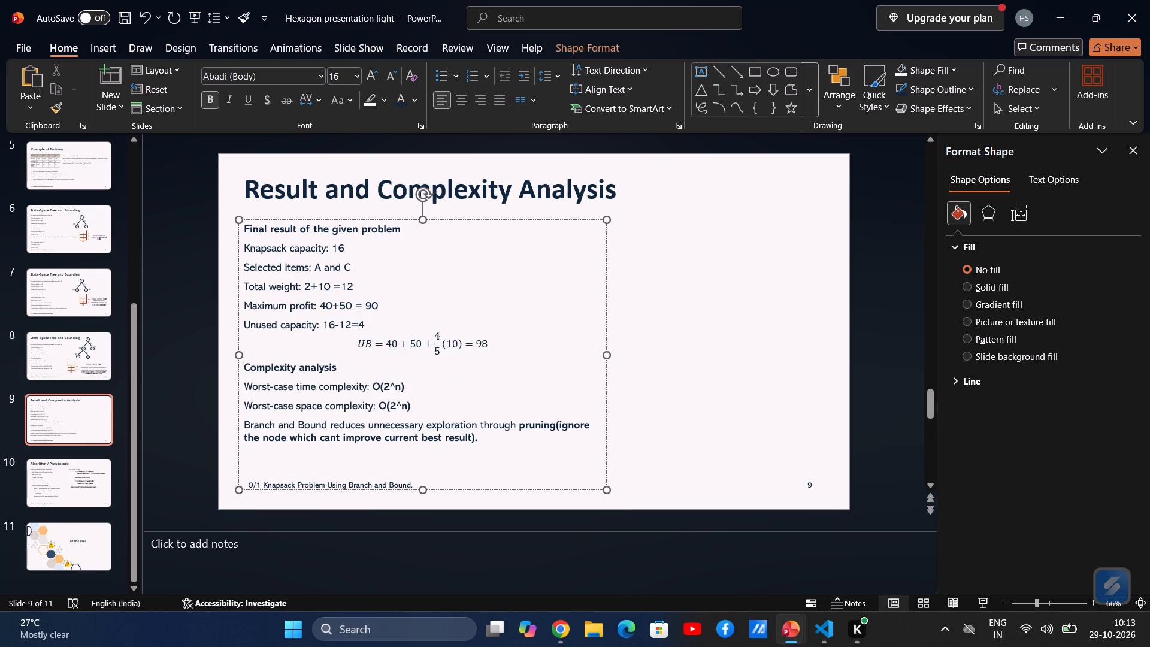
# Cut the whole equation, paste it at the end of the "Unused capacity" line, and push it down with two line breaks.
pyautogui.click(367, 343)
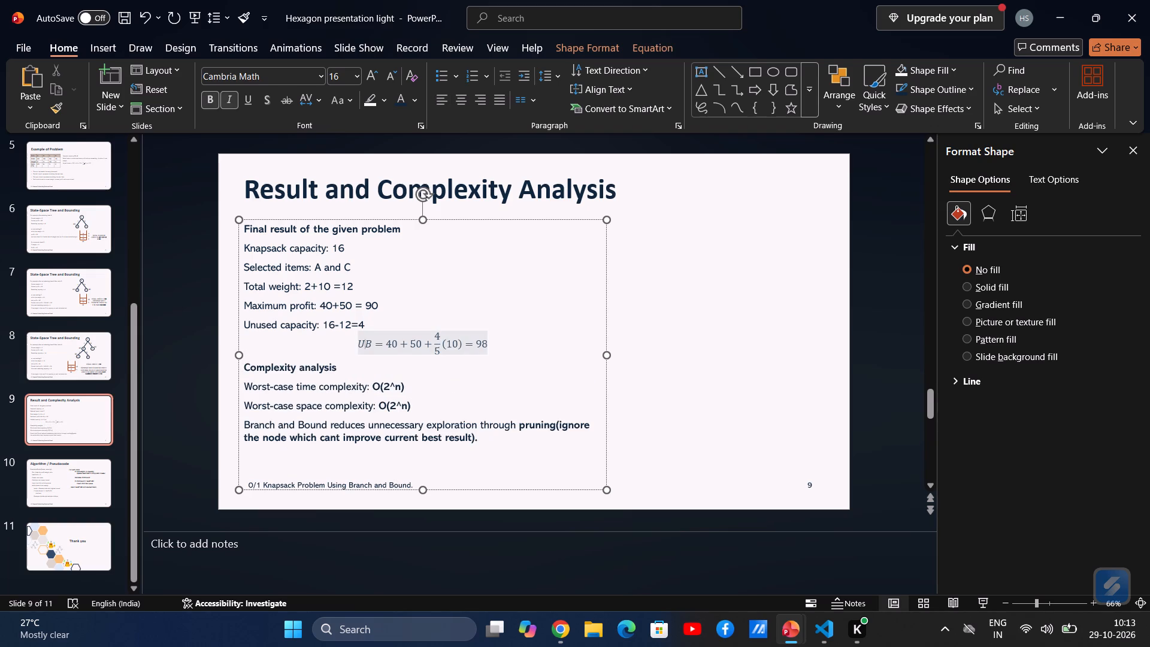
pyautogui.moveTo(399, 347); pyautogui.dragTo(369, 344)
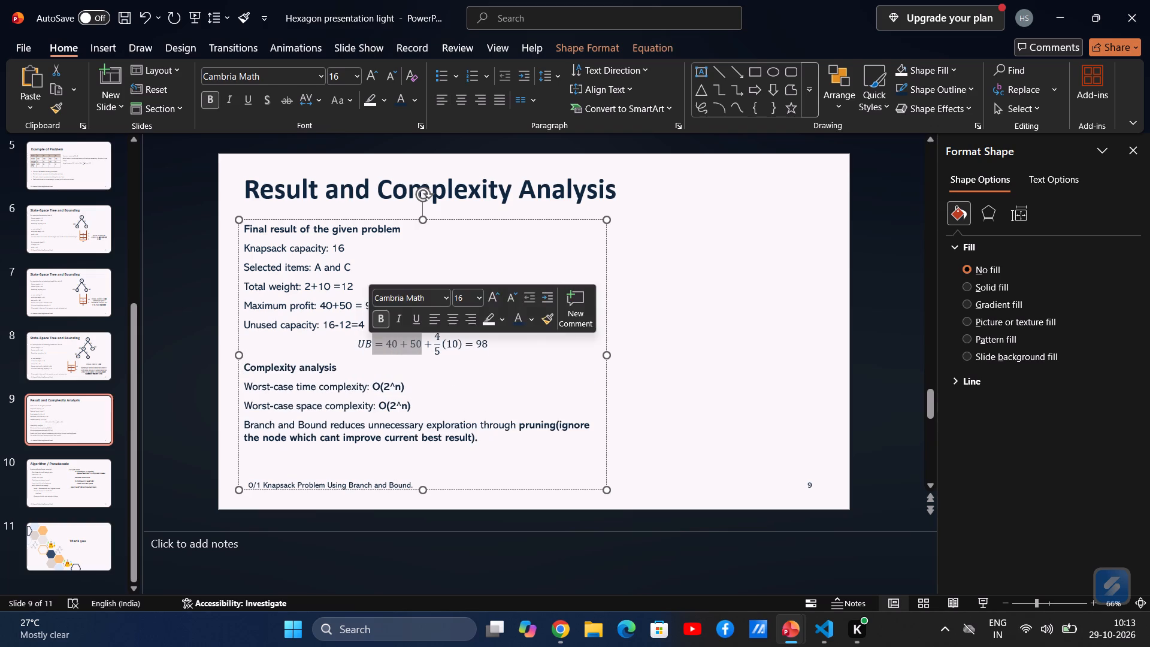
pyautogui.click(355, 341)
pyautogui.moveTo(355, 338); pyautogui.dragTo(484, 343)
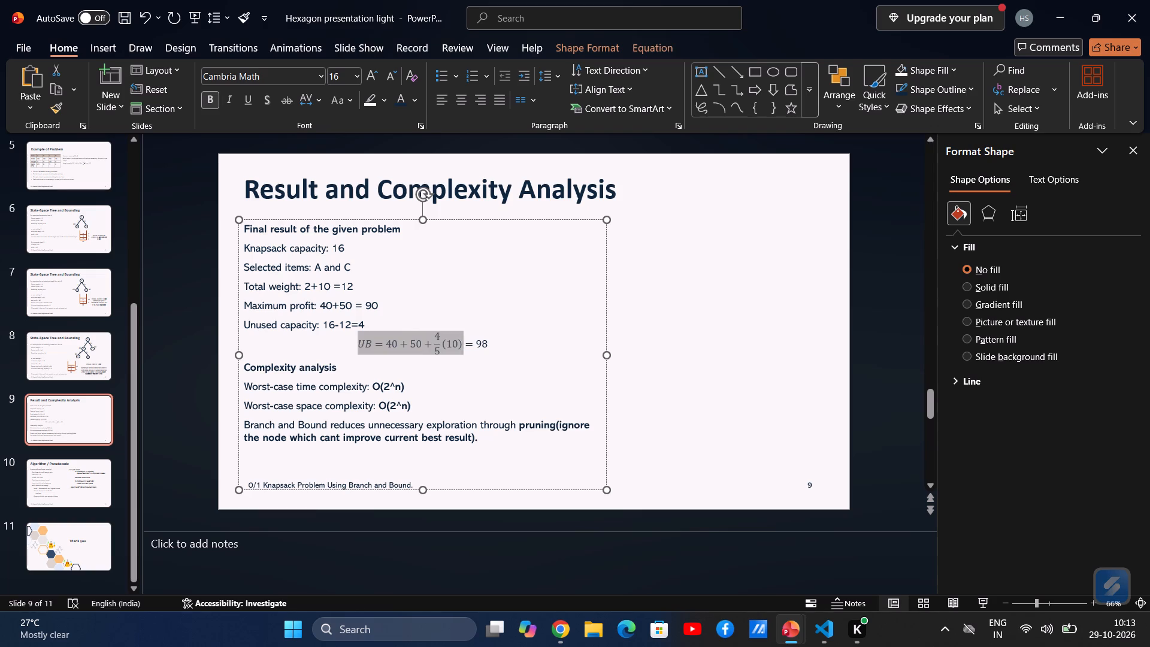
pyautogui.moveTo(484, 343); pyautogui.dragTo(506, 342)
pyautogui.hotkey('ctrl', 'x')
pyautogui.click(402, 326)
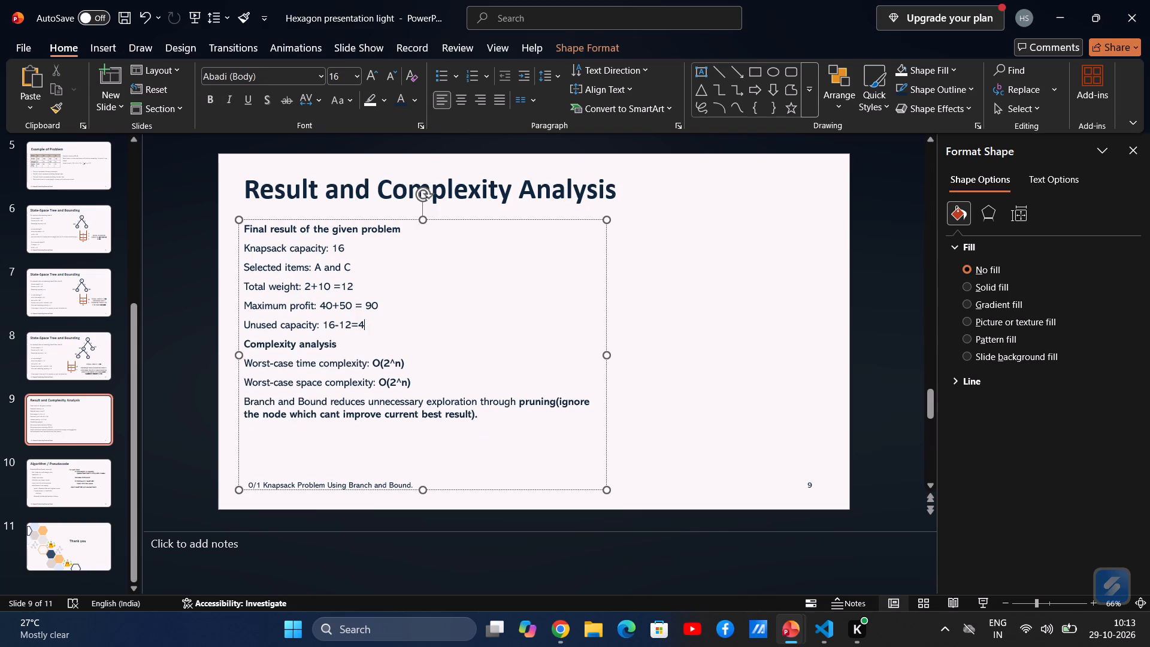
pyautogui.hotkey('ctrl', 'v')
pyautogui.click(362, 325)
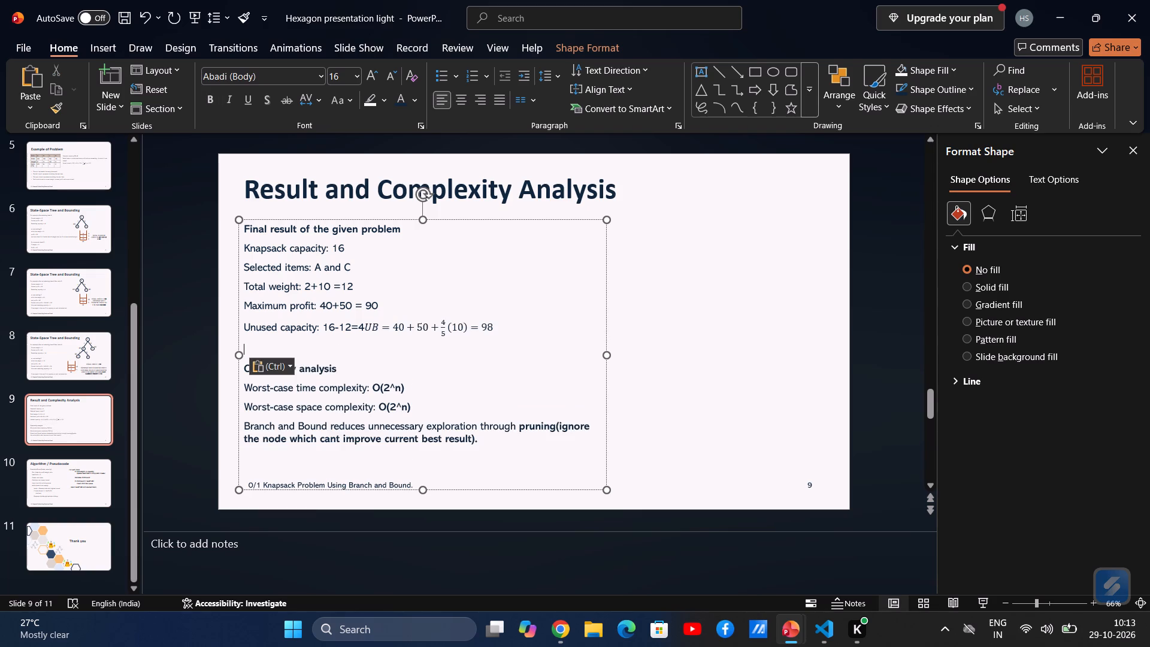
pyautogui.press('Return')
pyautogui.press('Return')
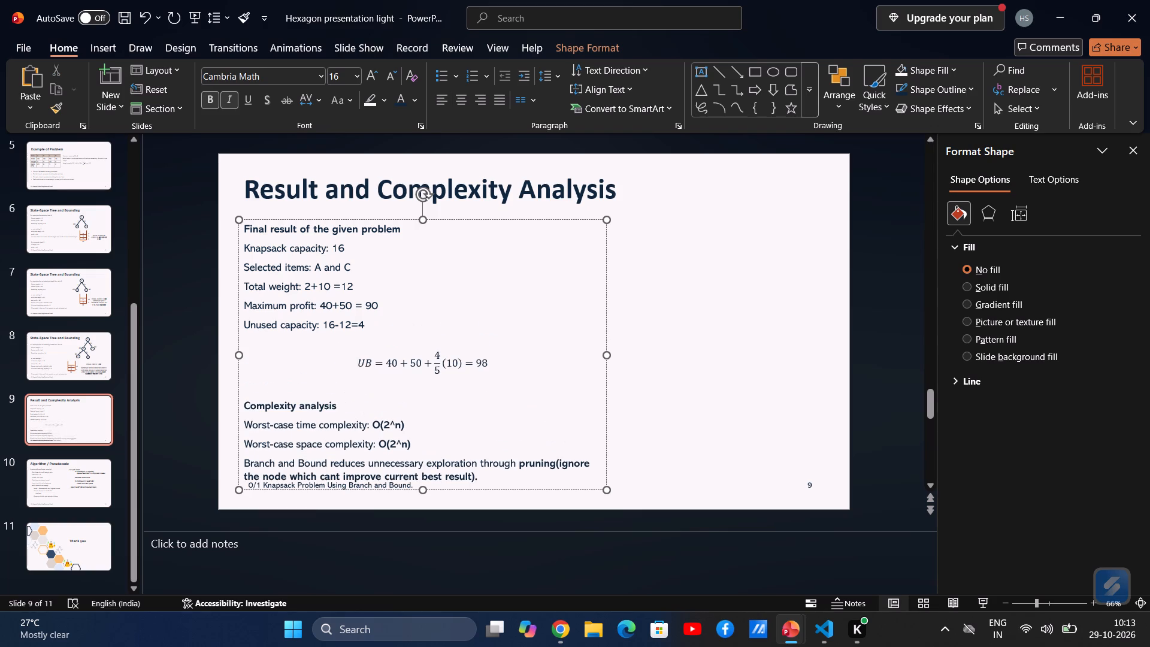
# Undo the last equation placement and paste the equation on a new line under "Unused capacity: 16-12=4", preceded by two spaces.
pyautogui.hotkey('ctrl', 'z')
pyautogui.hotkey('ctrl', 'z')
pyautogui.press('Return')
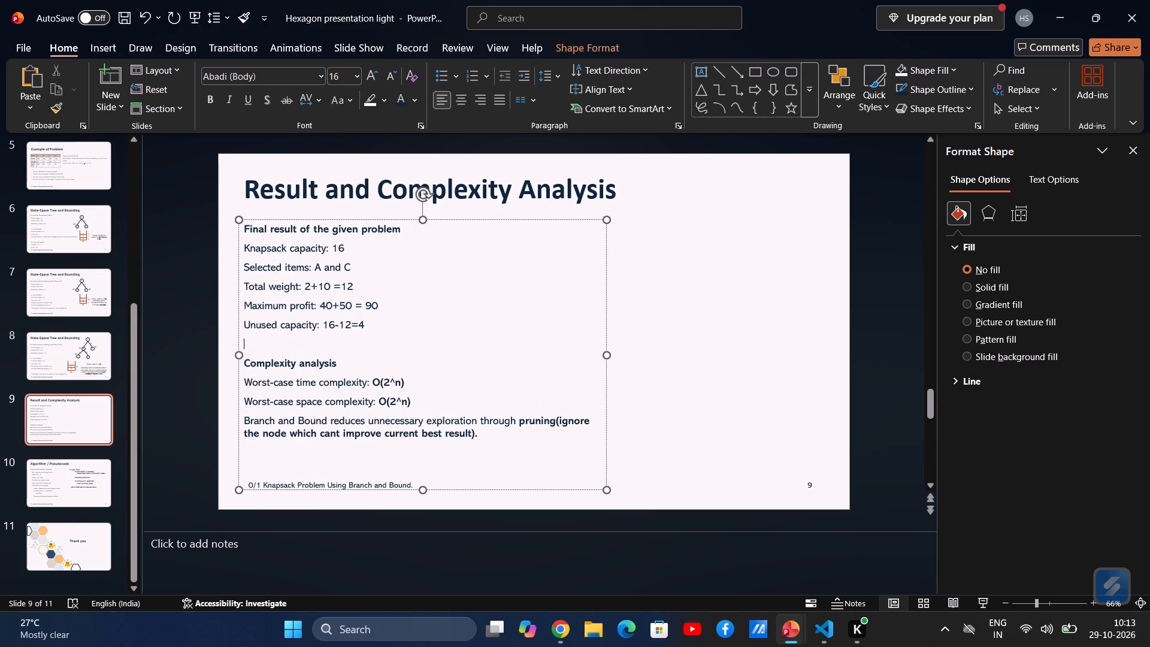
pyautogui.press('space')
pyautogui.press('space')
pyautogui.hotkey('ctrl', 'v')
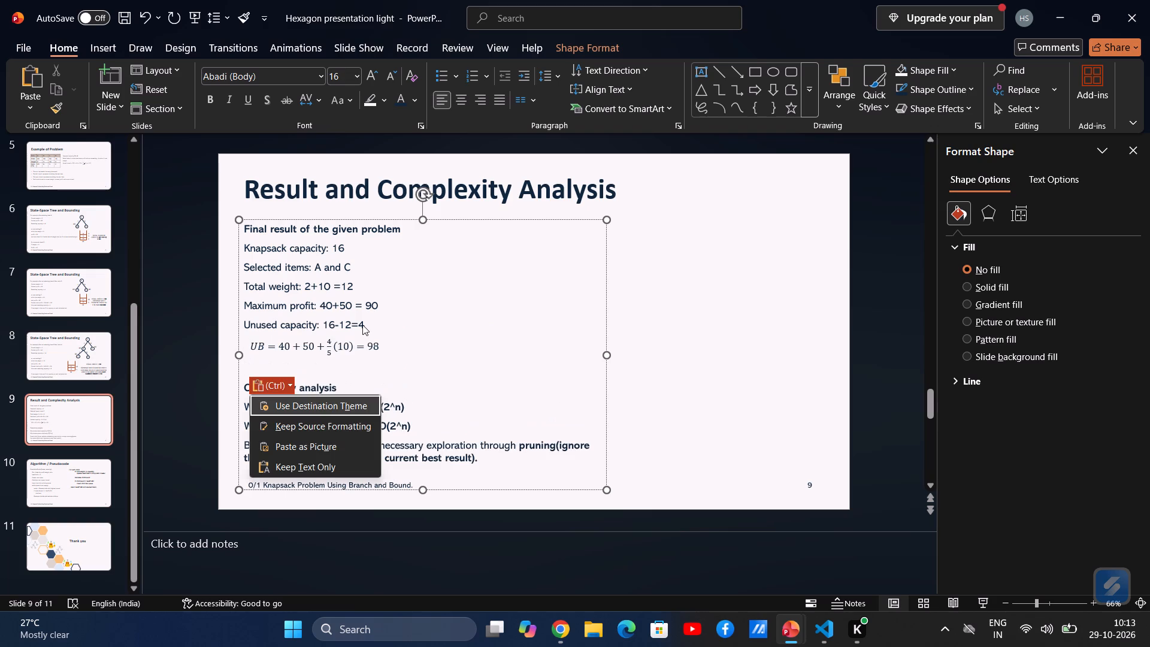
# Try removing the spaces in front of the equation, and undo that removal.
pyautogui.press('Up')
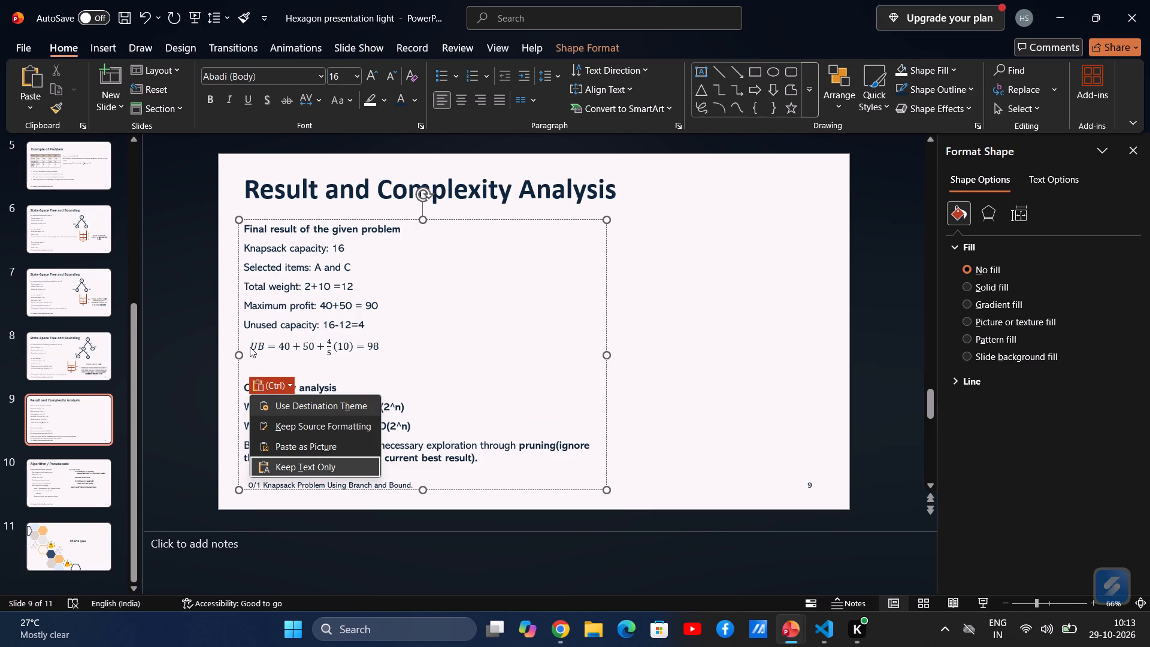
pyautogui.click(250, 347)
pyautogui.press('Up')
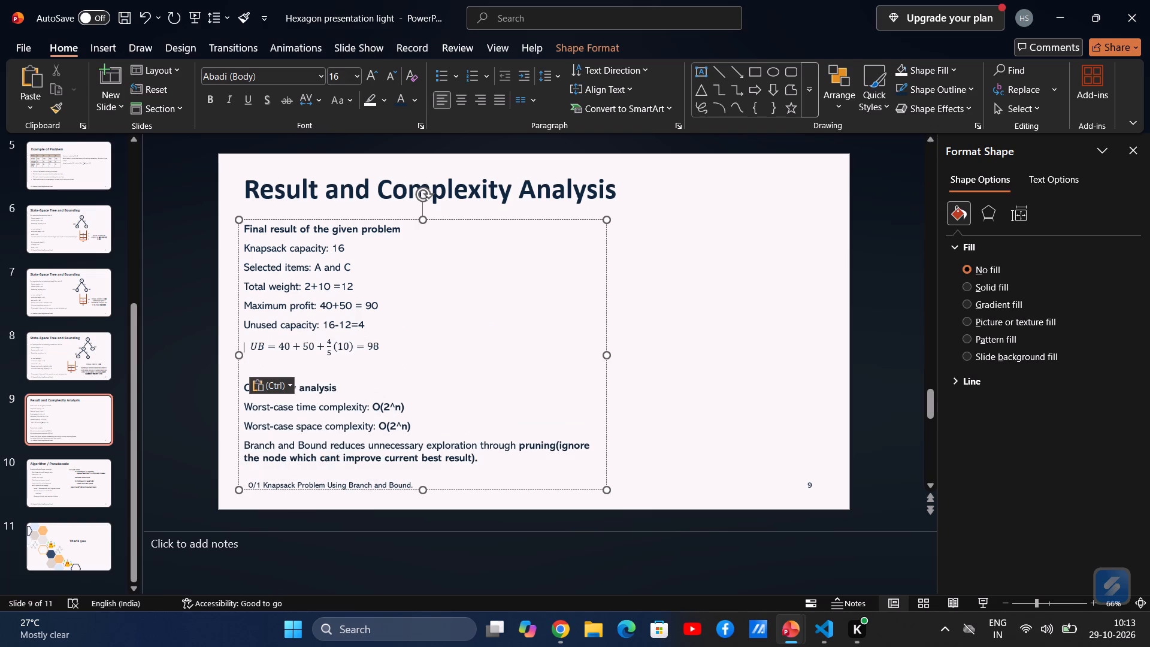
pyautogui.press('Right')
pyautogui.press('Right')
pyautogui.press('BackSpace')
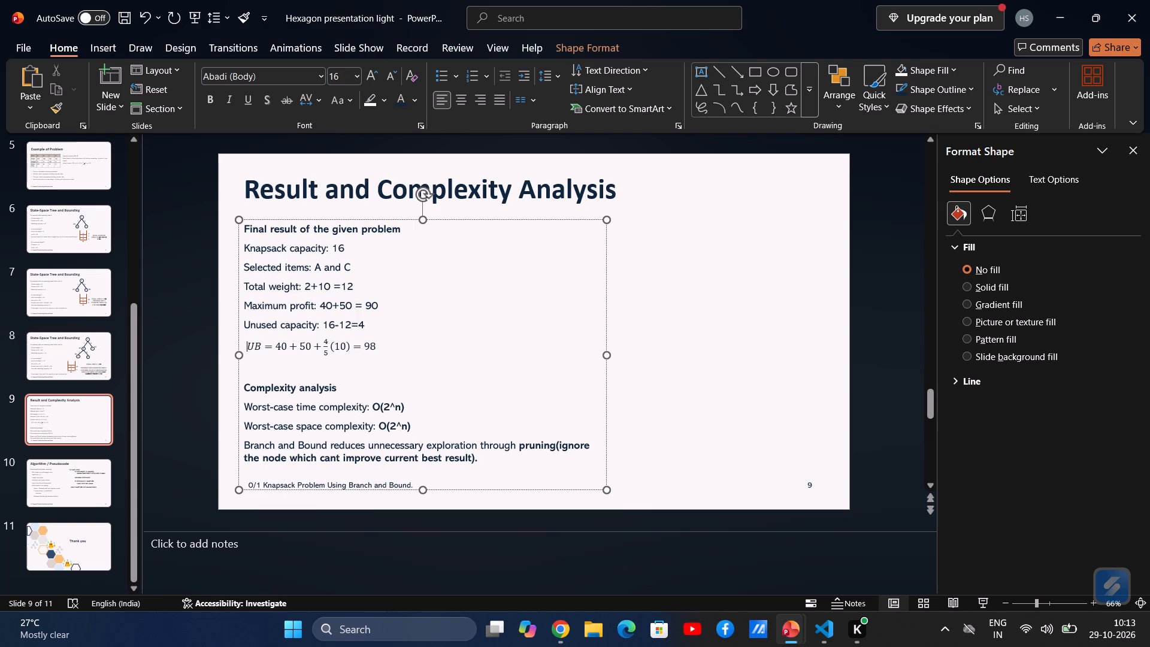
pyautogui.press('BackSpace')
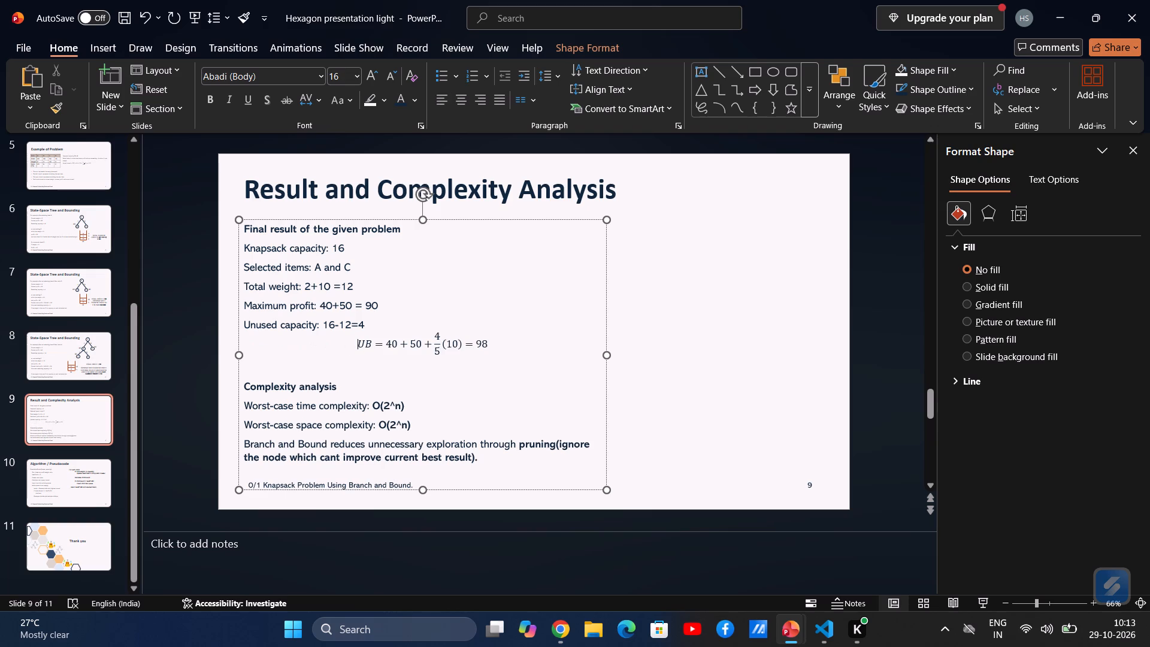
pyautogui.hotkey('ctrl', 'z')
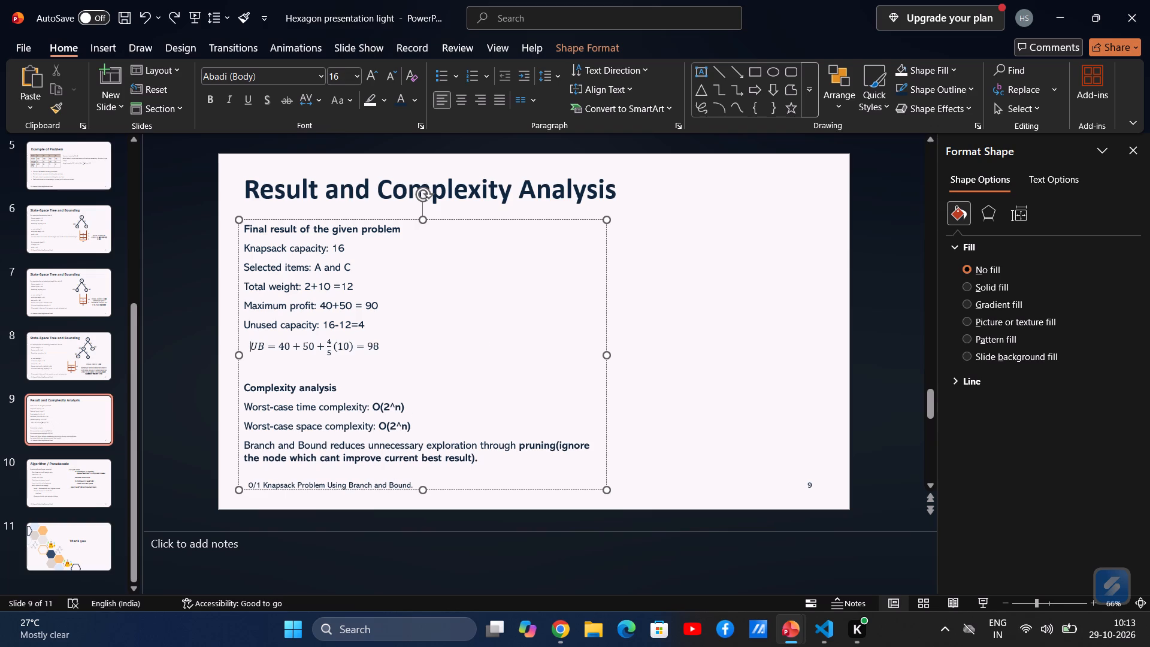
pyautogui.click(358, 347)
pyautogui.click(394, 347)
# Capture a screenshot of the content of slide 8, "State-Space Tree and Bounding".
pyautogui.click(92, 358)
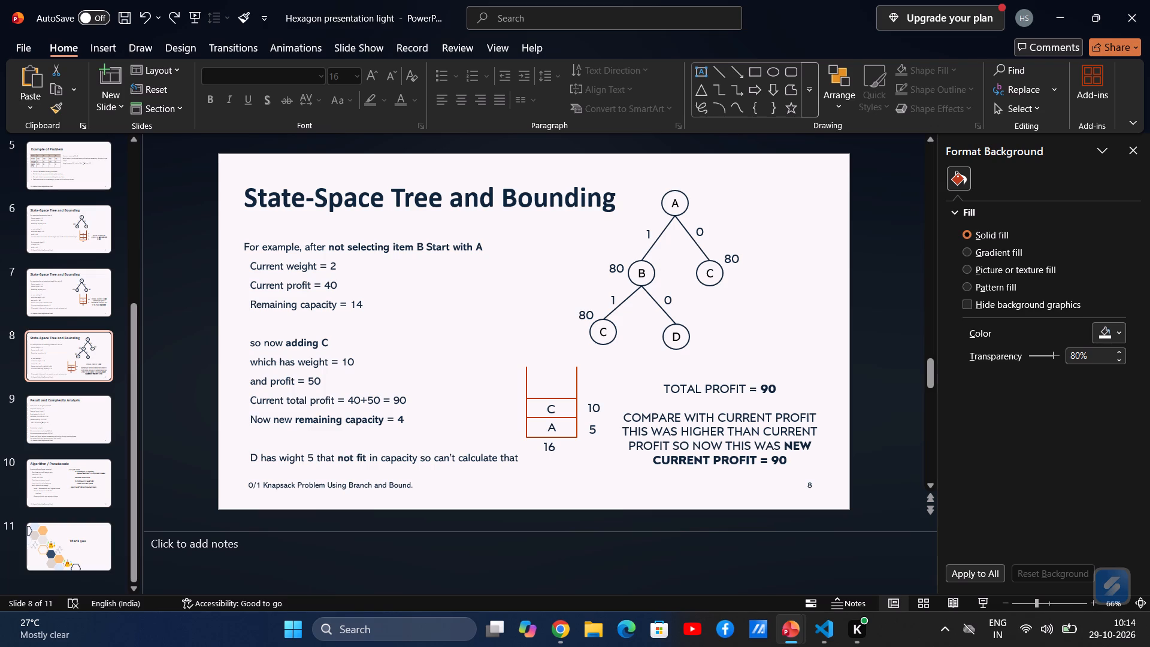
pyautogui.click(610, 322)
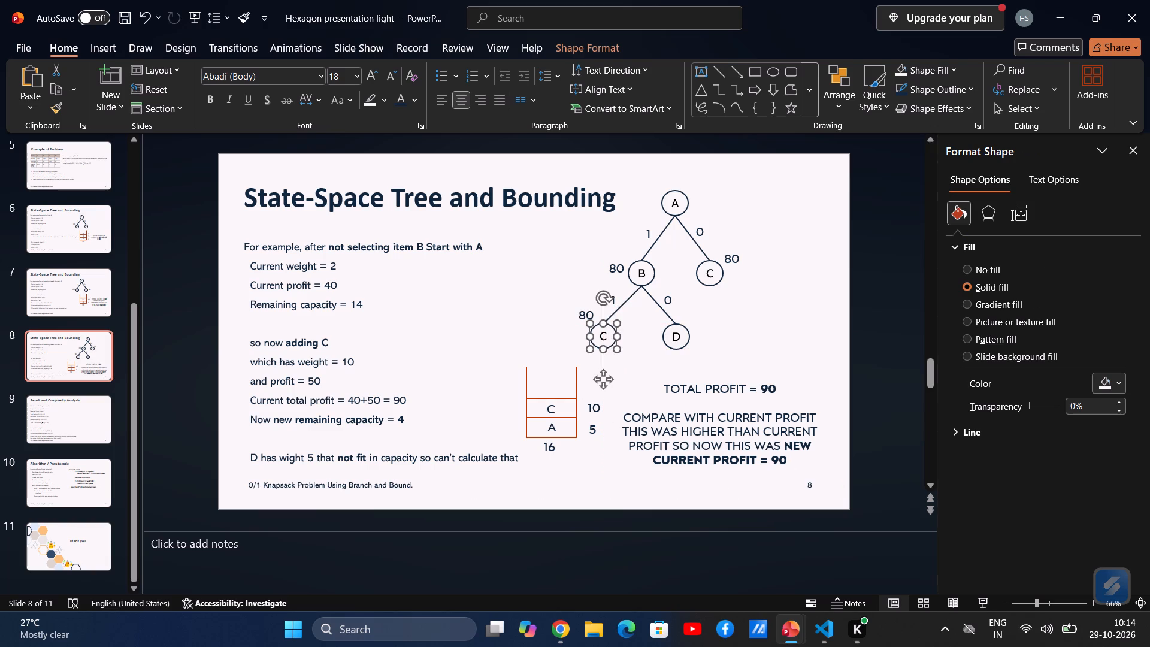
pyautogui.press('shift+super+s')
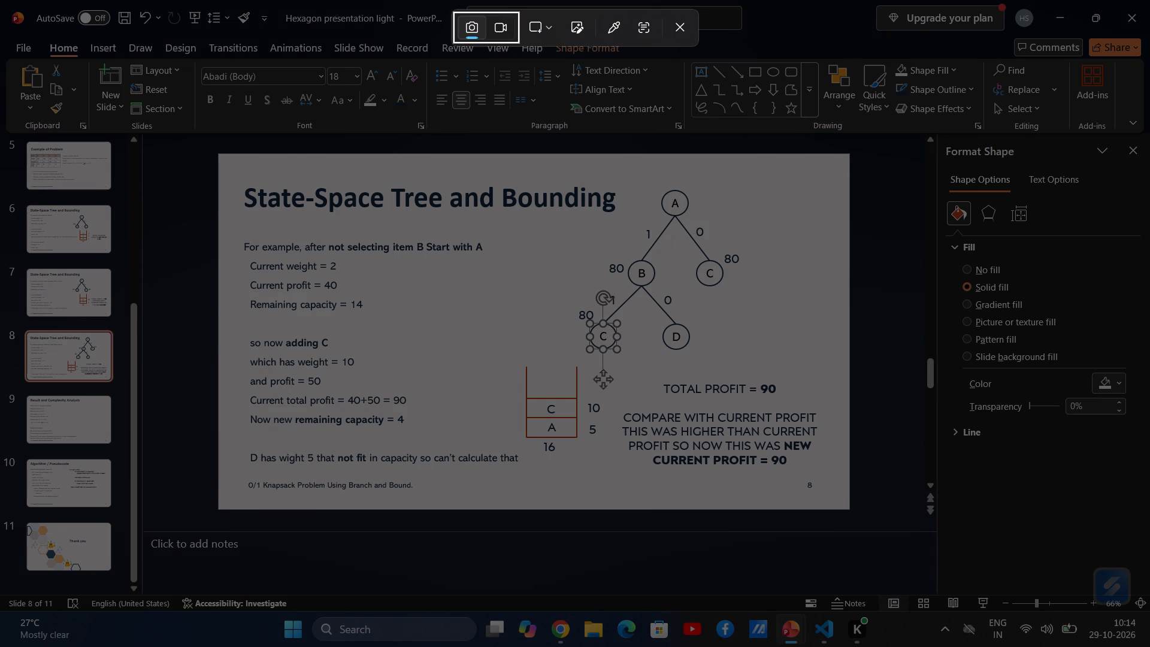
pyautogui.moveTo(849, 495); pyautogui.dragTo(235, 168)
pyautogui.hotkey('alt', 'Tab')
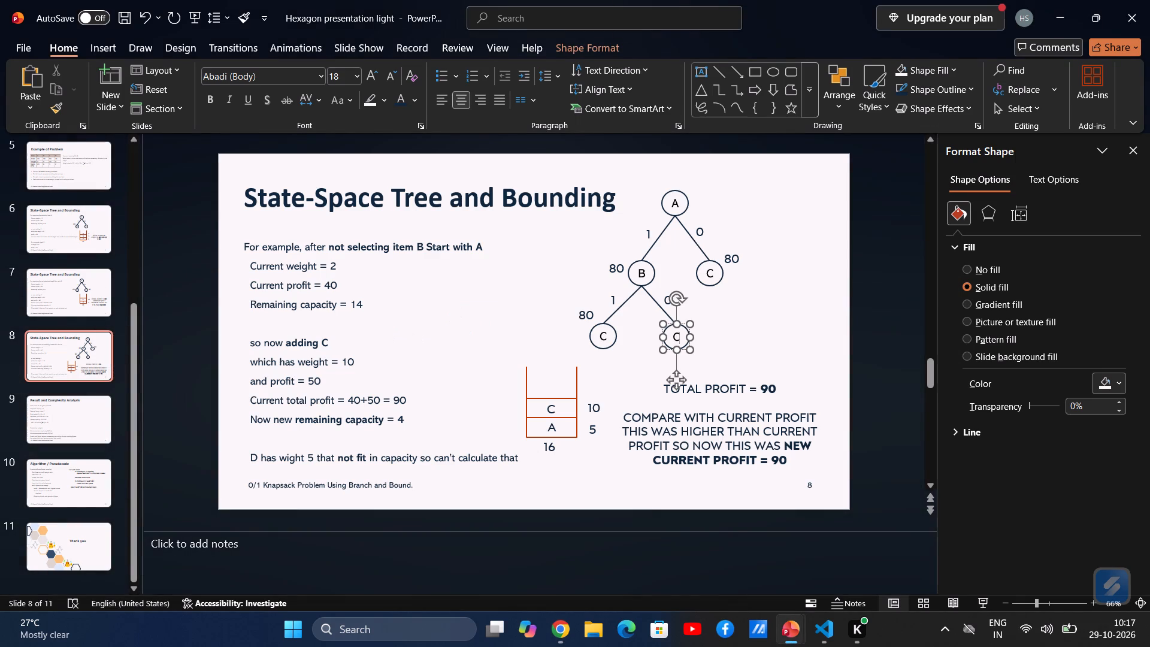
pyautogui.hotkey('alt', 'Tab')
pyautogui.hotkey('alt', 'Tab')
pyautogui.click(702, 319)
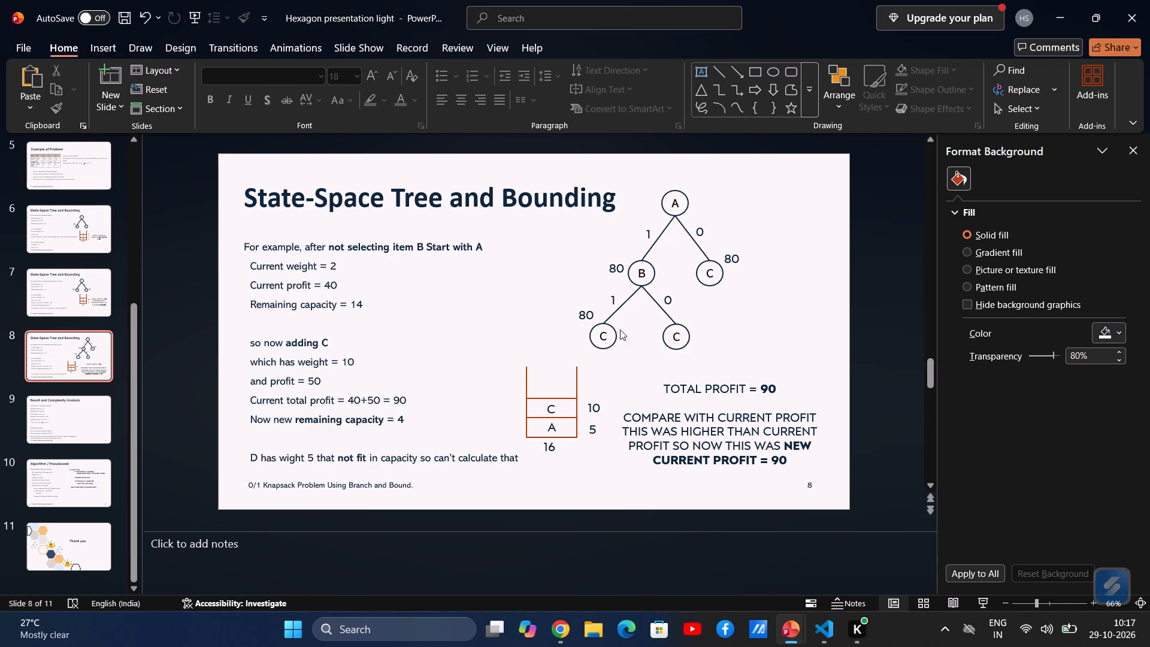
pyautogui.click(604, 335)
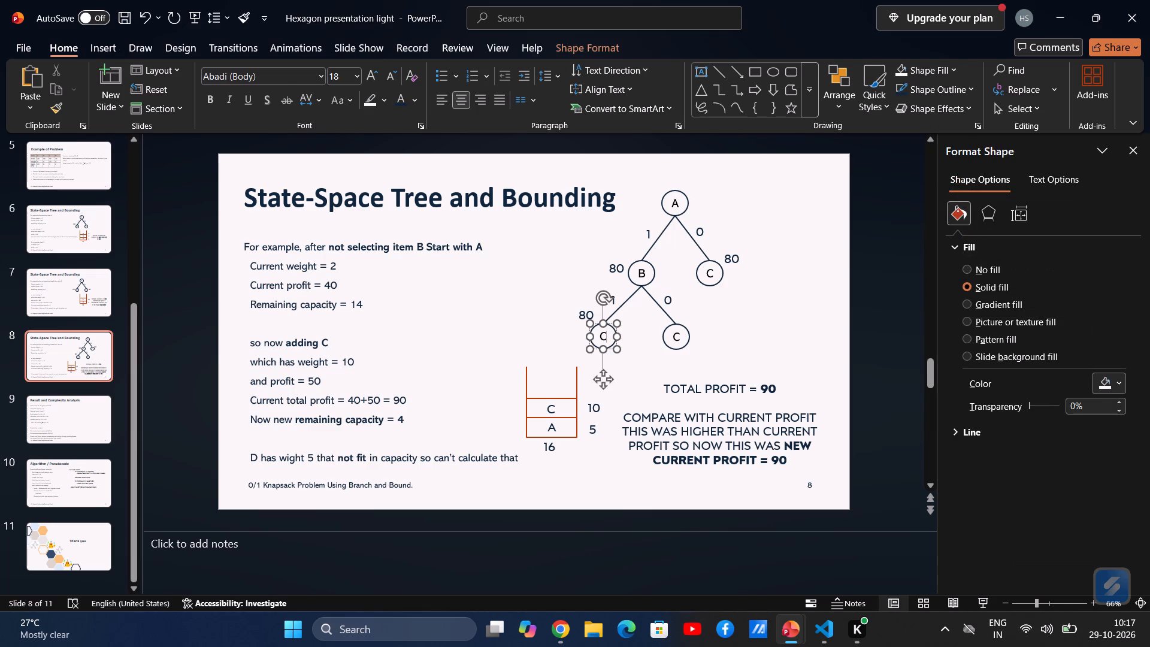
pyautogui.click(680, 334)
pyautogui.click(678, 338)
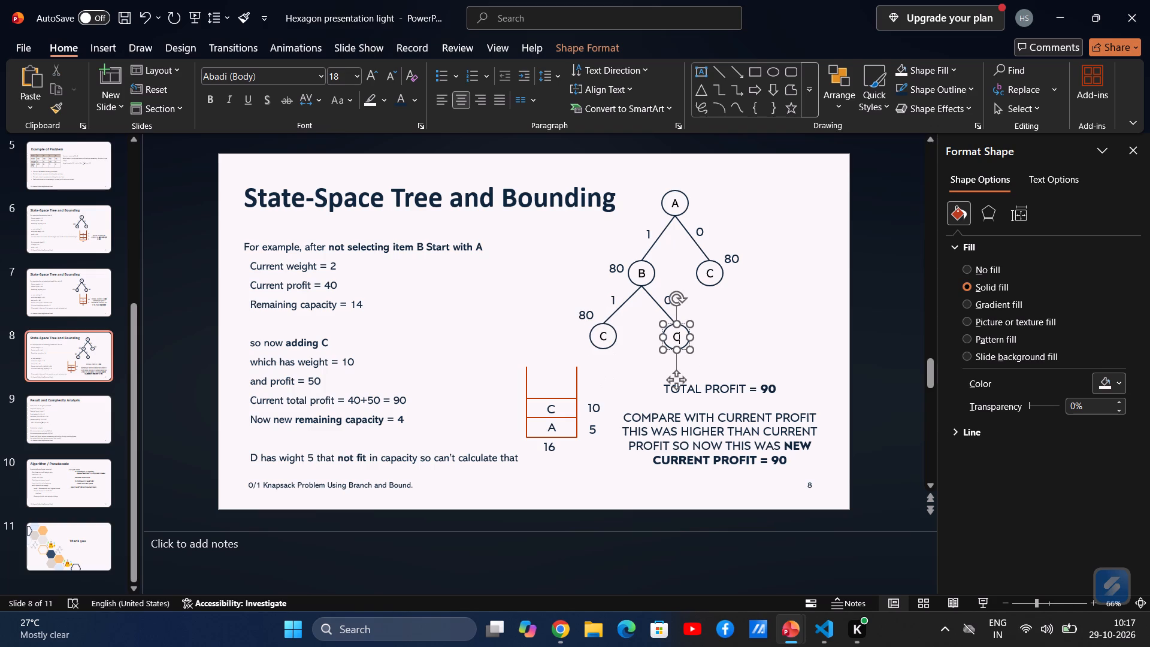
# Duplicate the 1 label of the A–B branch and place the copy beside B's 0-branch child node C.
pyautogui.click(649, 233)
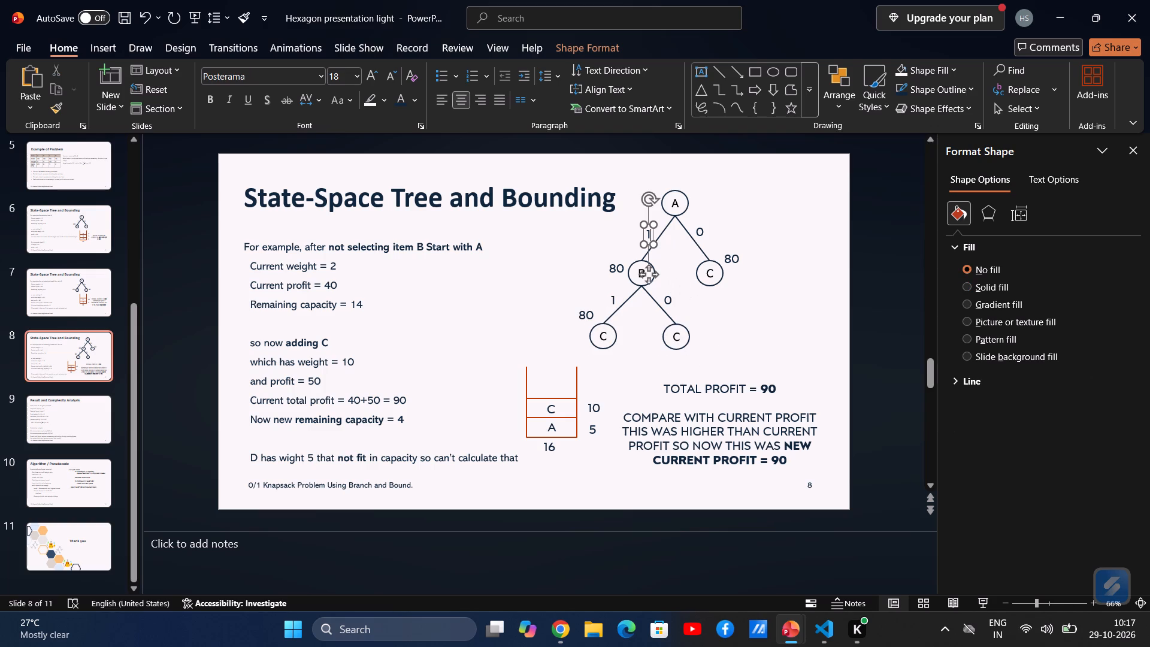
pyautogui.click(652, 235)
pyautogui.hotkey('ctrl', 'c')
pyautogui.hotkey('ctrl', 'v')
pyautogui.moveTo(661, 244); pyautogui.dragTo(689, 291)
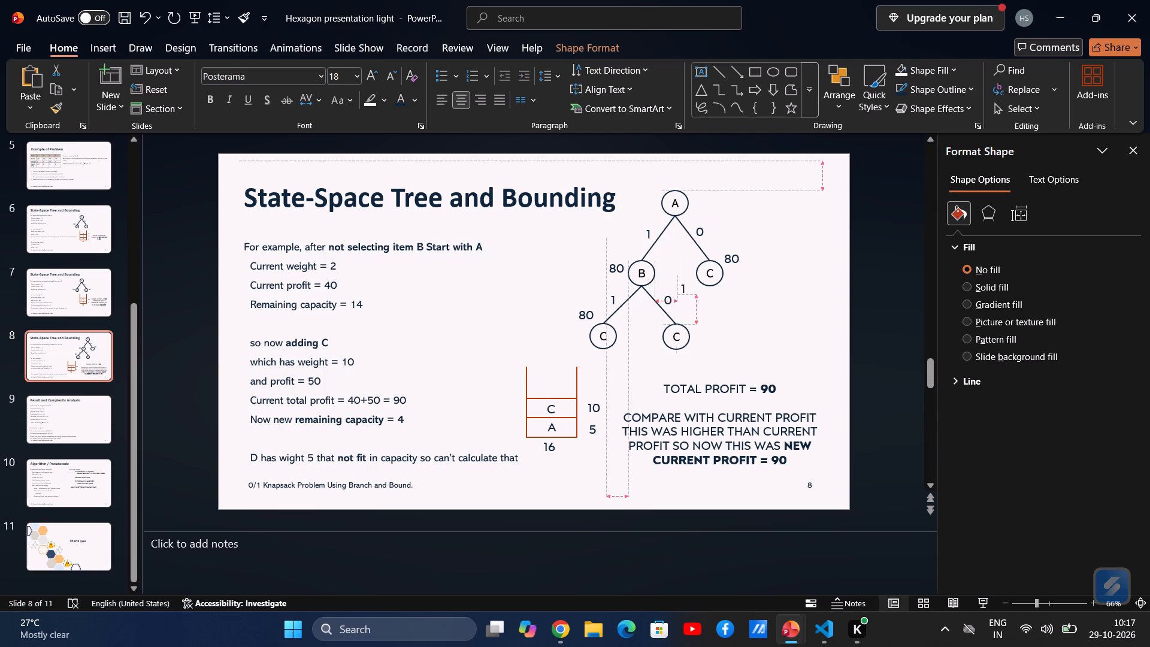
pyautogui.moveTo(689, 291); pyautogui.dragTo(696, 324)
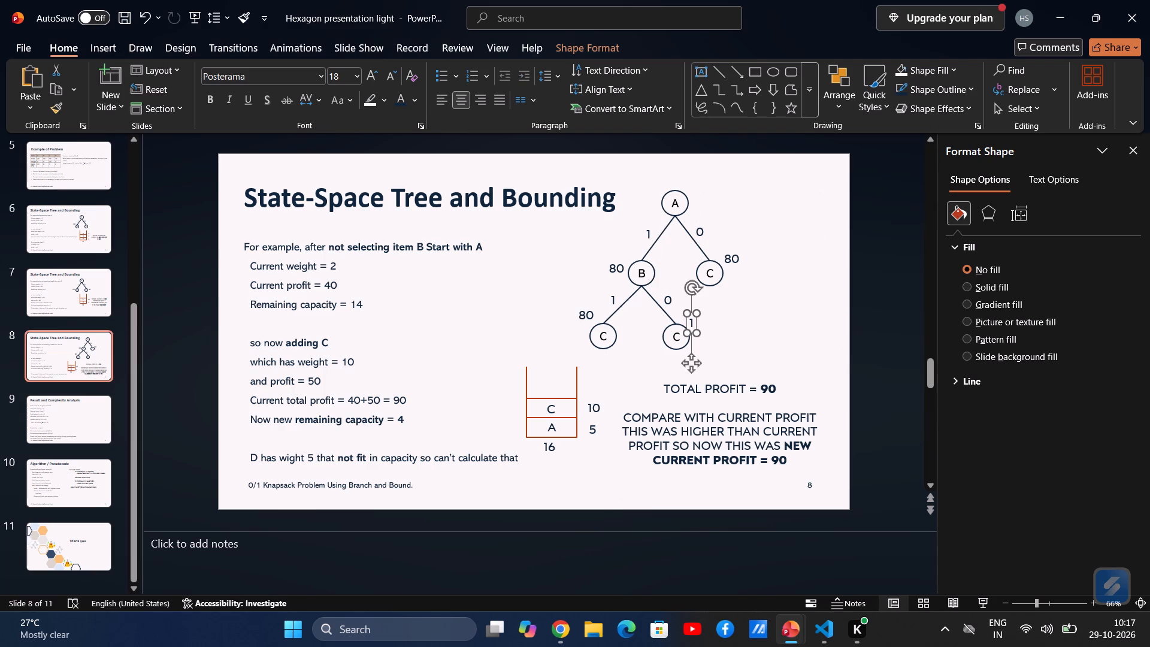
# Change the copied label beside B's 0-branch child node to 90 and widen its text box to fit one line.
pyautogui.click(691, 324)
pyautogui.press('Right')
pyautogui.press('BackSpace')
pyautogui.press('9')
pyautogui.press('0')
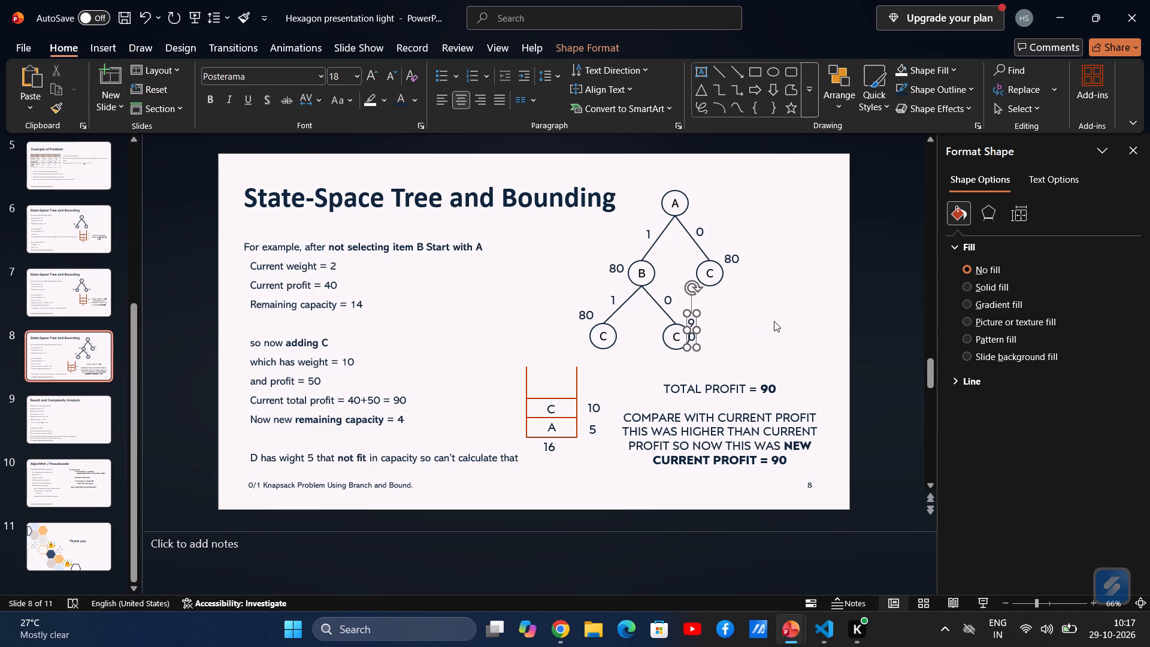
pyautogui.moveTo(696, 346); pyautogui.dragTo(704, 340)
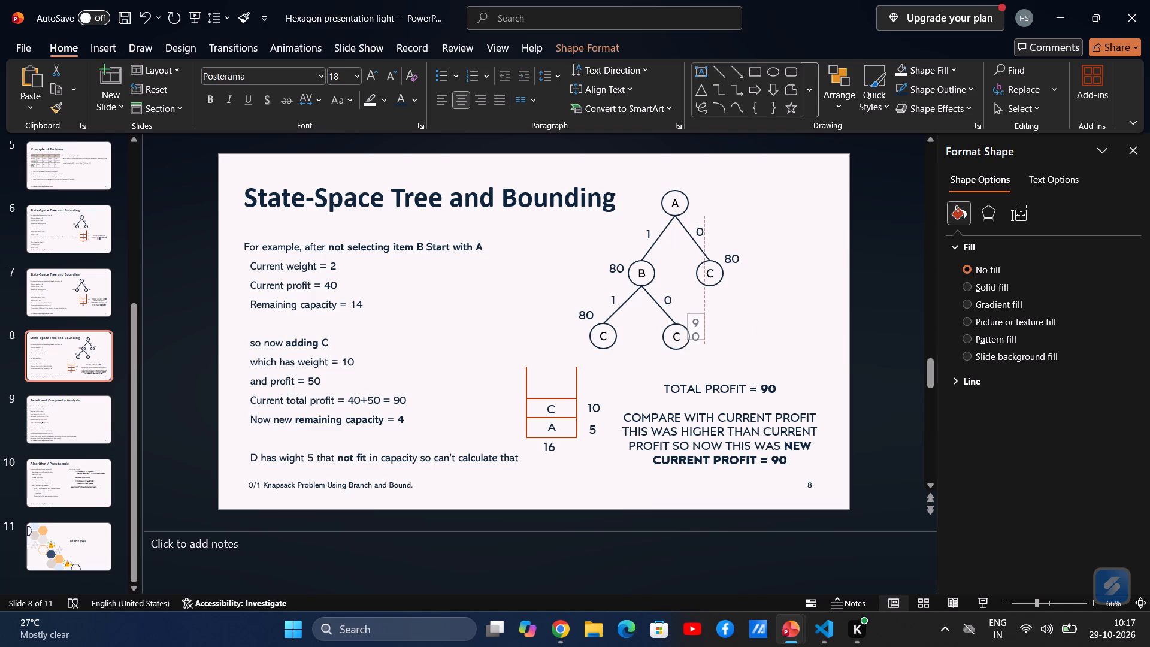
pyautogui.moveTo(704, 340); pyautogui.dragTo(715, 335)
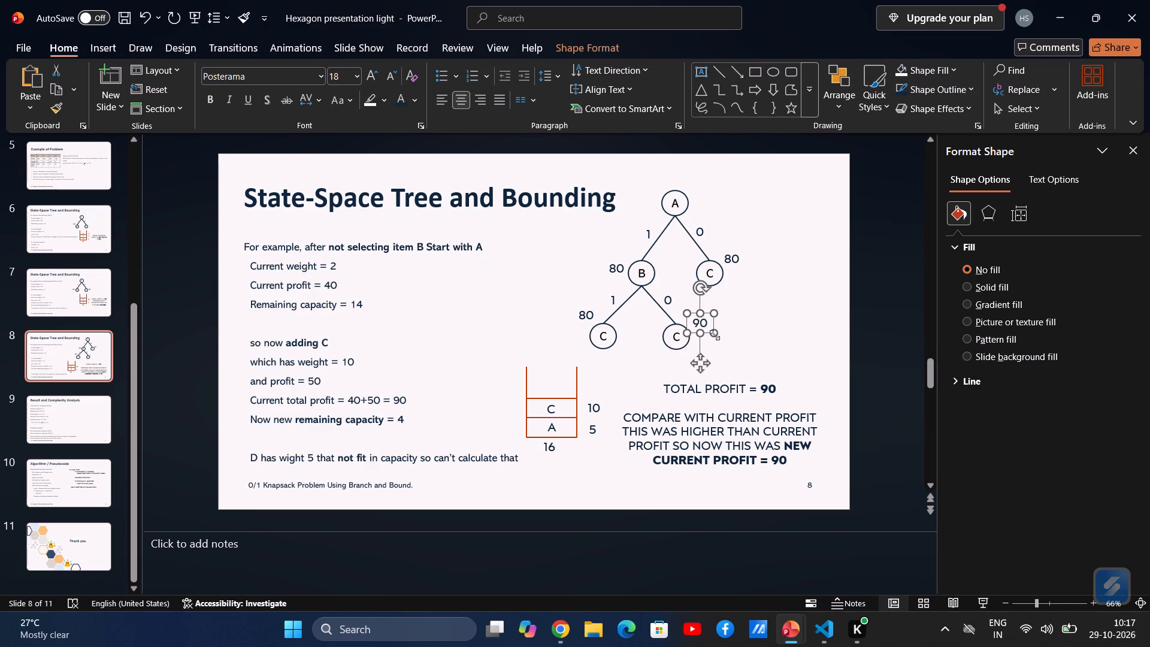
pyautogui.click(870, 302)
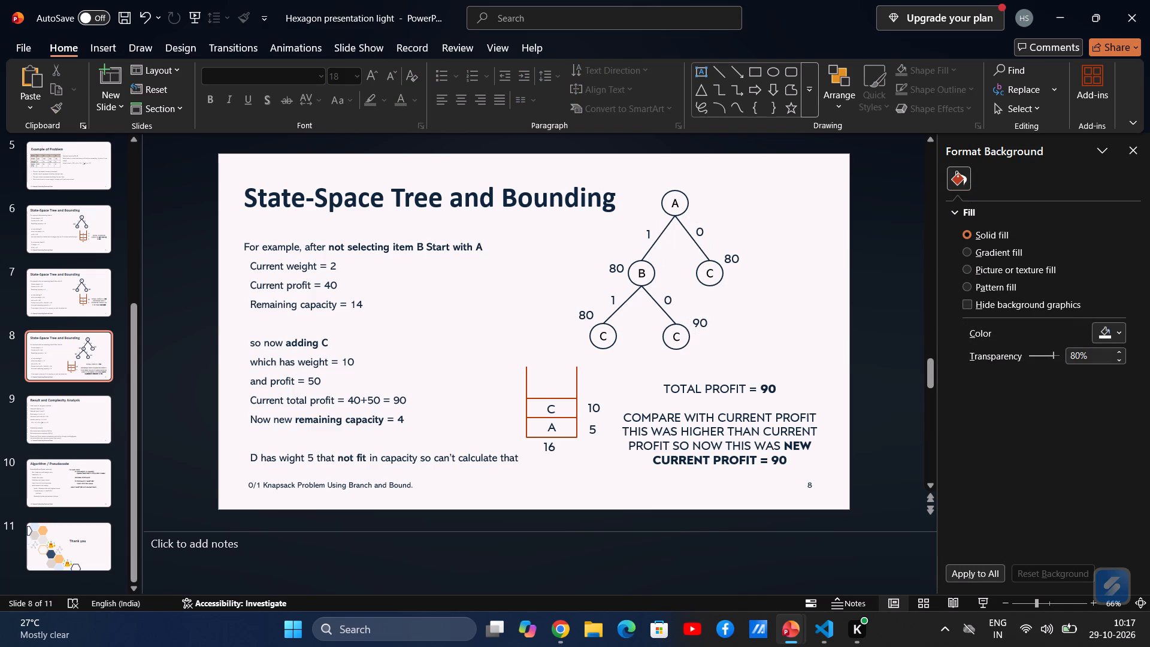
# Review the state-space trees on slides 6, 7 and 8, and switch to ChatGPT's suggested tree outline in Chrome.
pyautogui.click(92, 229)
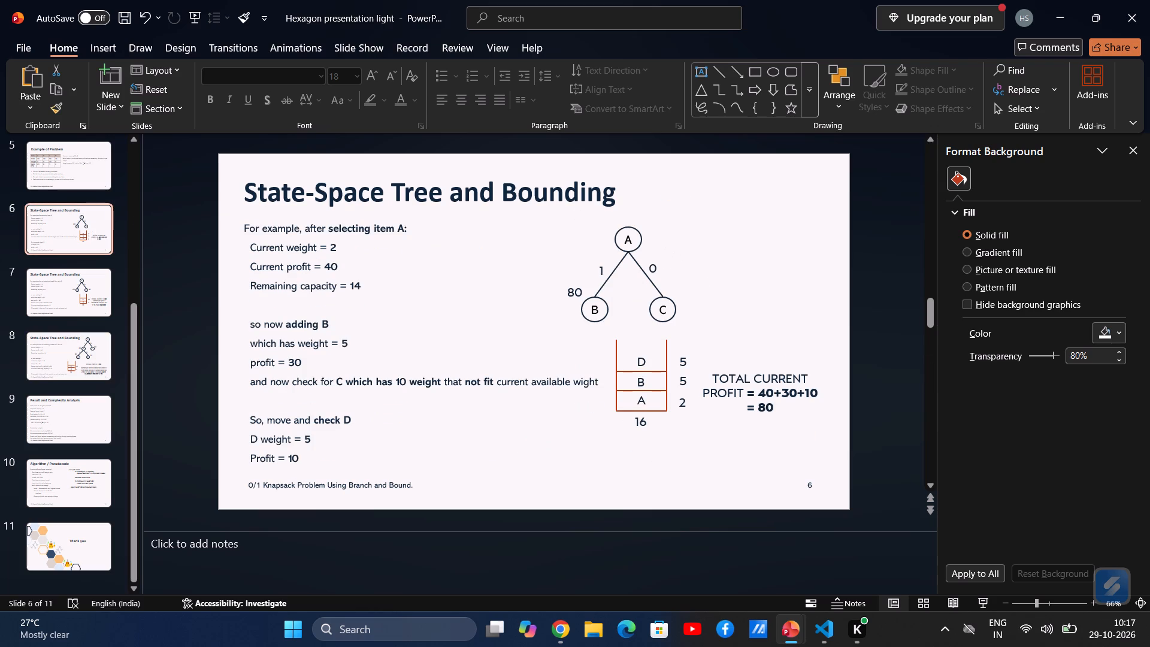
pyautogui.click(89, 285)
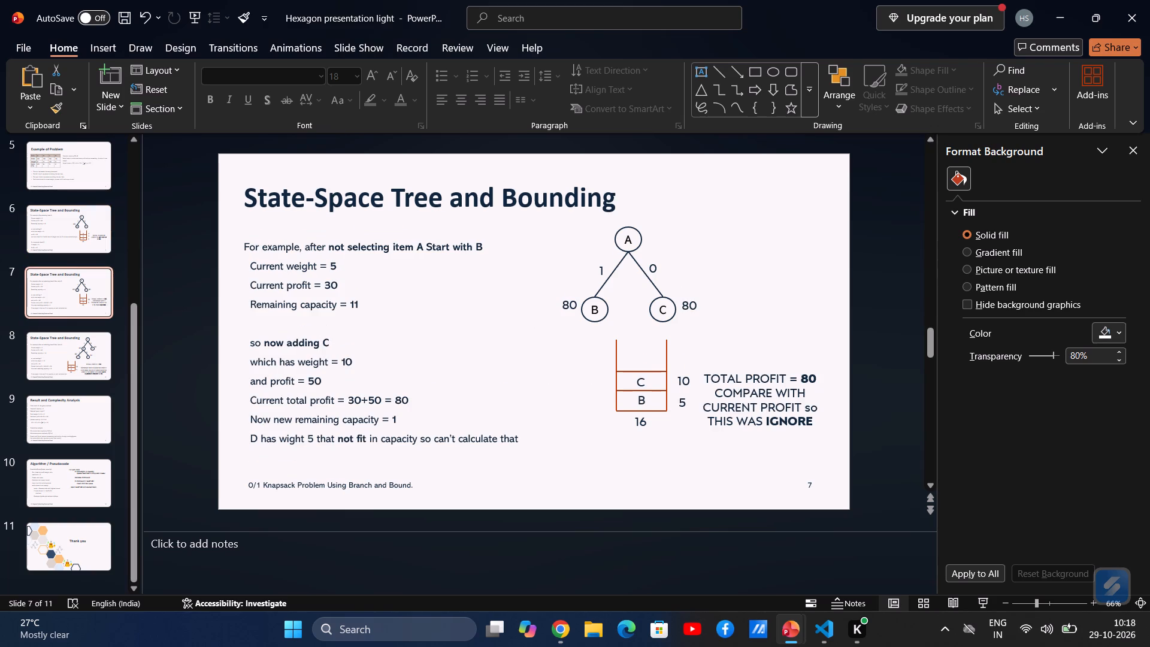
pyautogui.click(77, 343)
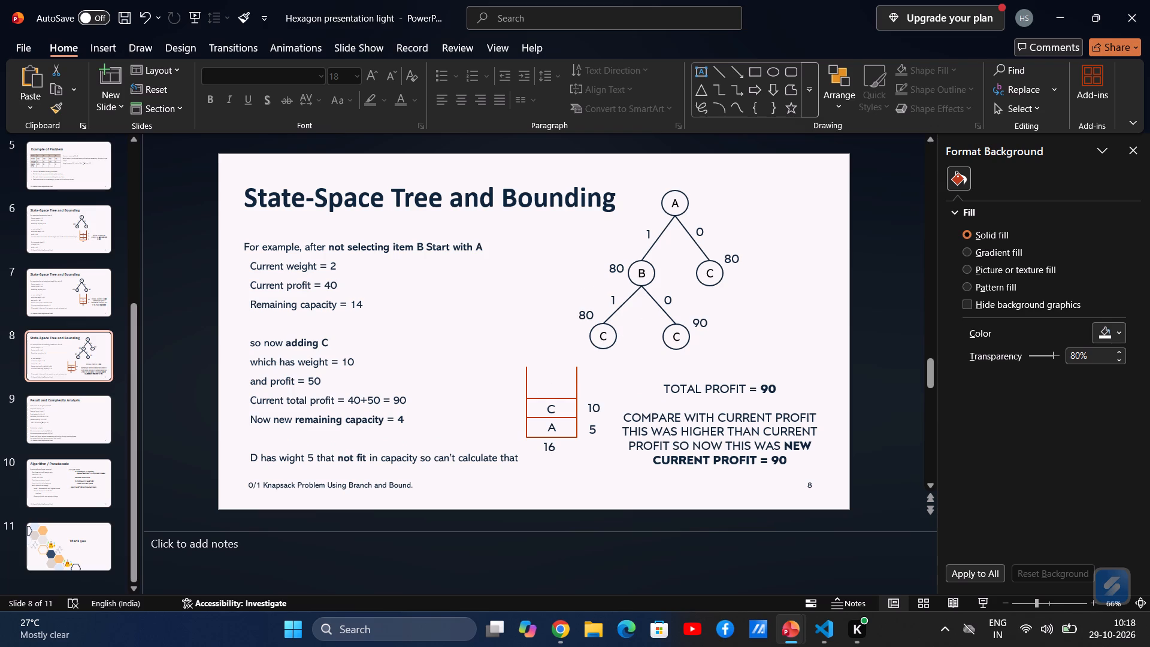
pyautogui.hotkey('alt', 'Tab')
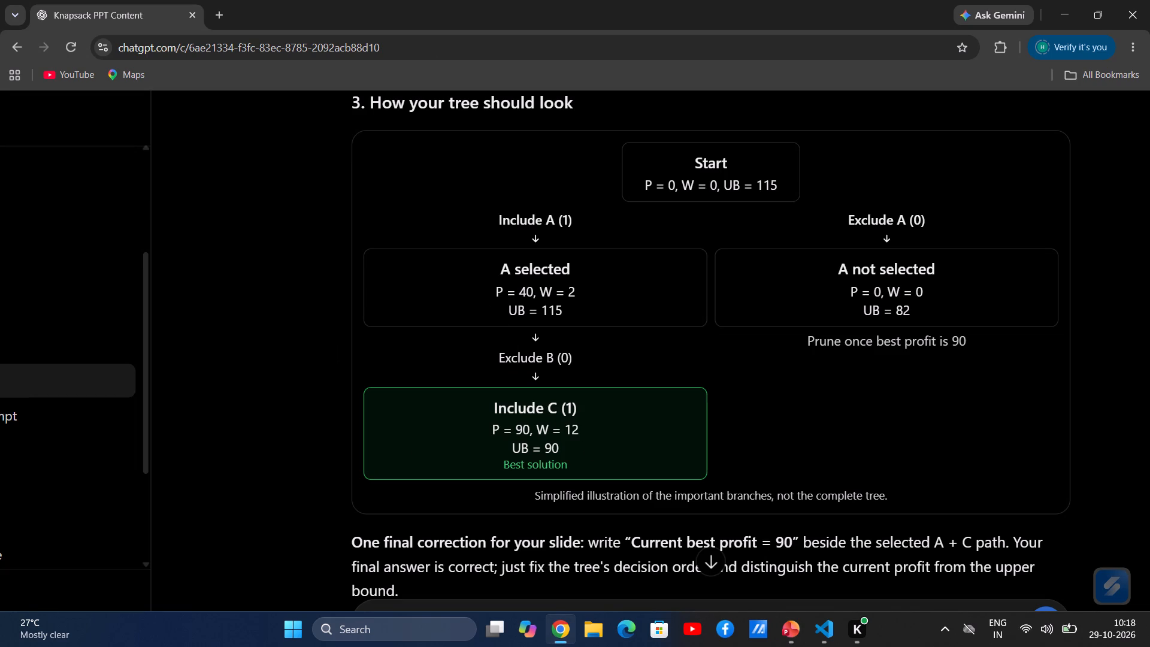
# Compare ChatGPT's generated State-Space Tree and Bounding image in Chrome with the slide 8 tree in PowerPoint.
pyautogui.hotkey('alt', 'Tab')
pyautogui.hotkey('alt', 'Tab')
pyautogui.scroll(-5, 713, 350)
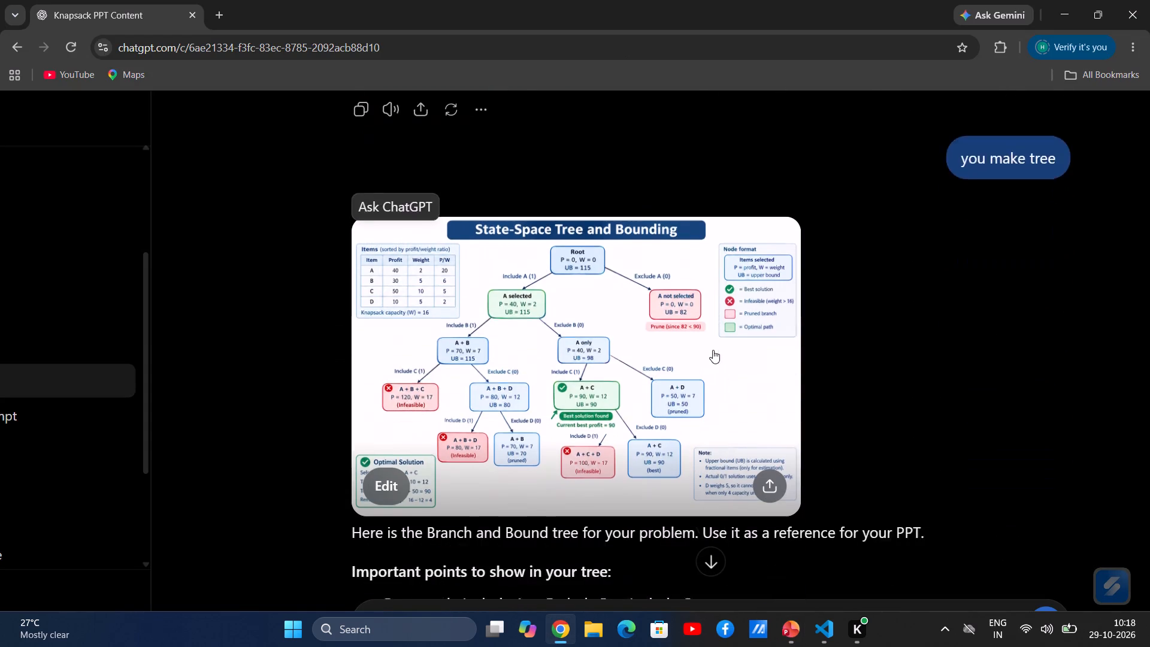
pyautogui.scroll(1, 615, 217)
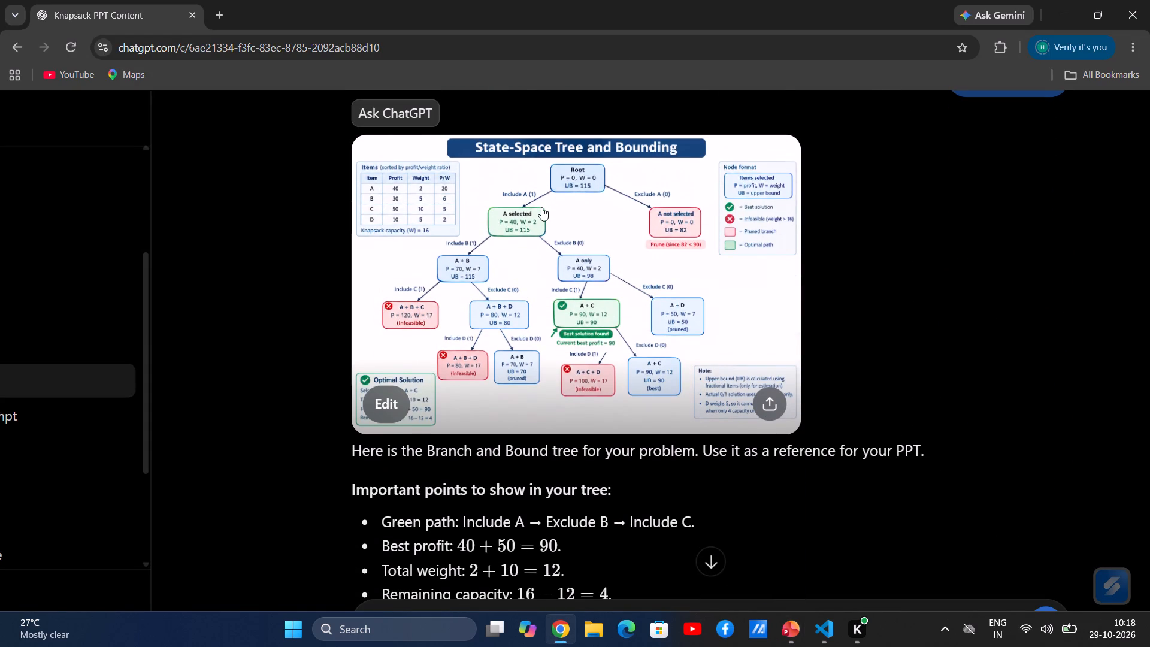
pyautogui.hotkey('alt', 'Tab')
pyautogui.hotkey('alt', 'Tab')
pyautogui.hotkey('alt', 'Tab')
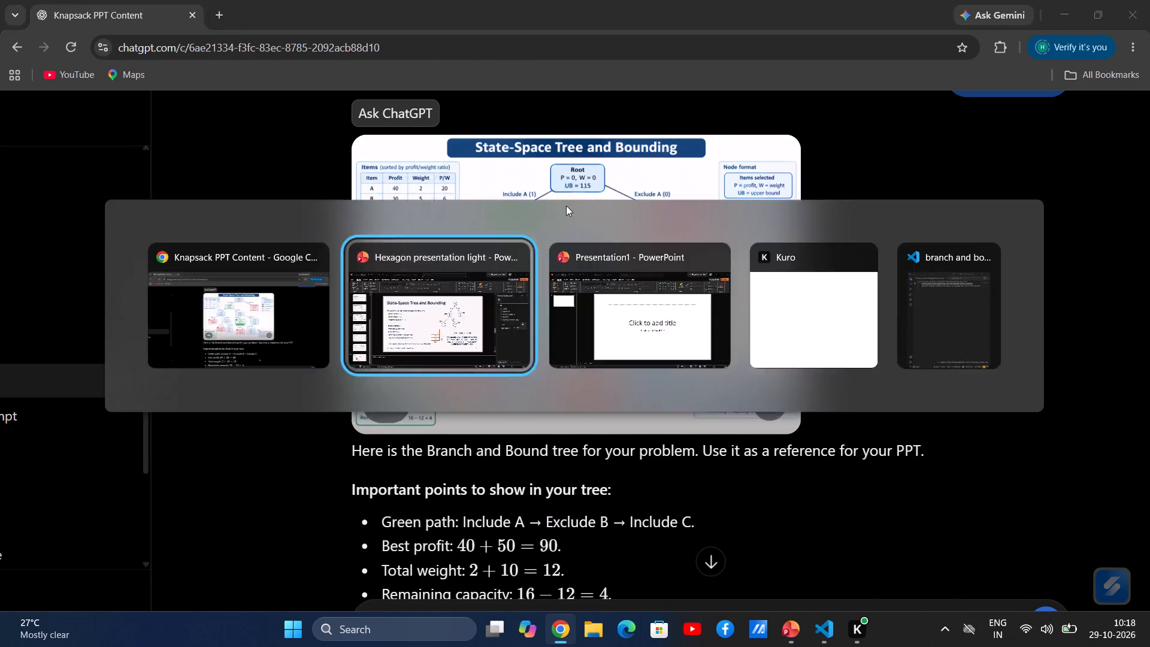
pyautogui.hotkey('alt', 'Tab')
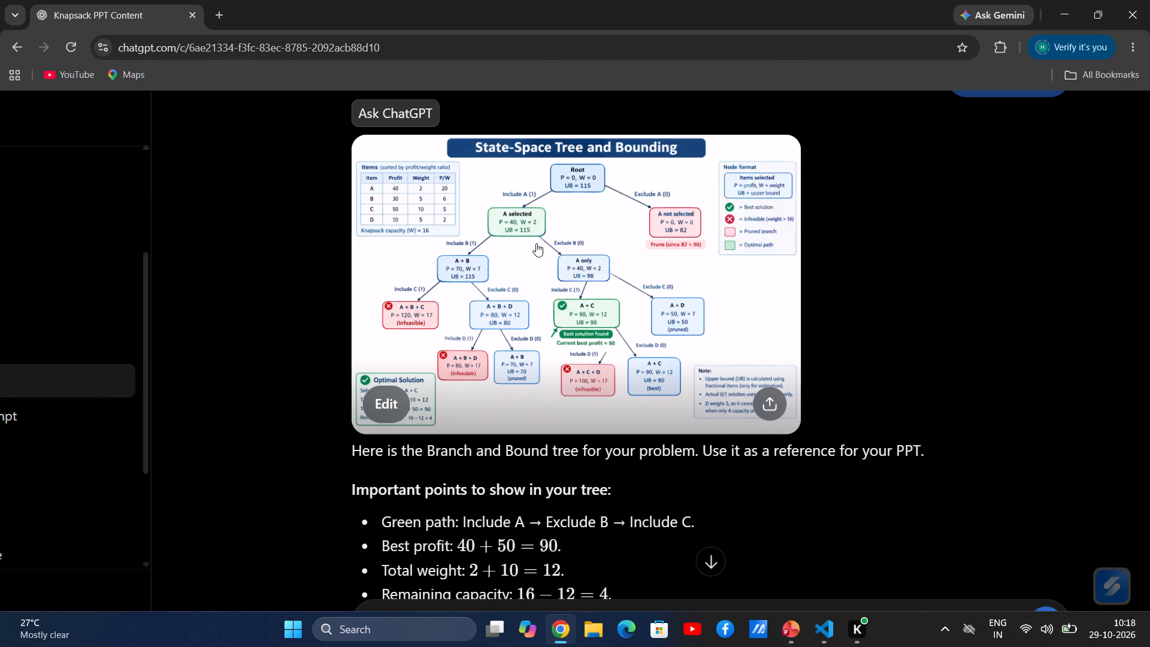
pyautogui.hotkey('alt', 'Tab')
pyautogui.hotkey('alt', 'Tab')
pyautogui.hotkey('alt', 'Tab')
pyautogui.hotkey('alt', 'Tab')
pyautogui.hotkey('alt', 'Tab')
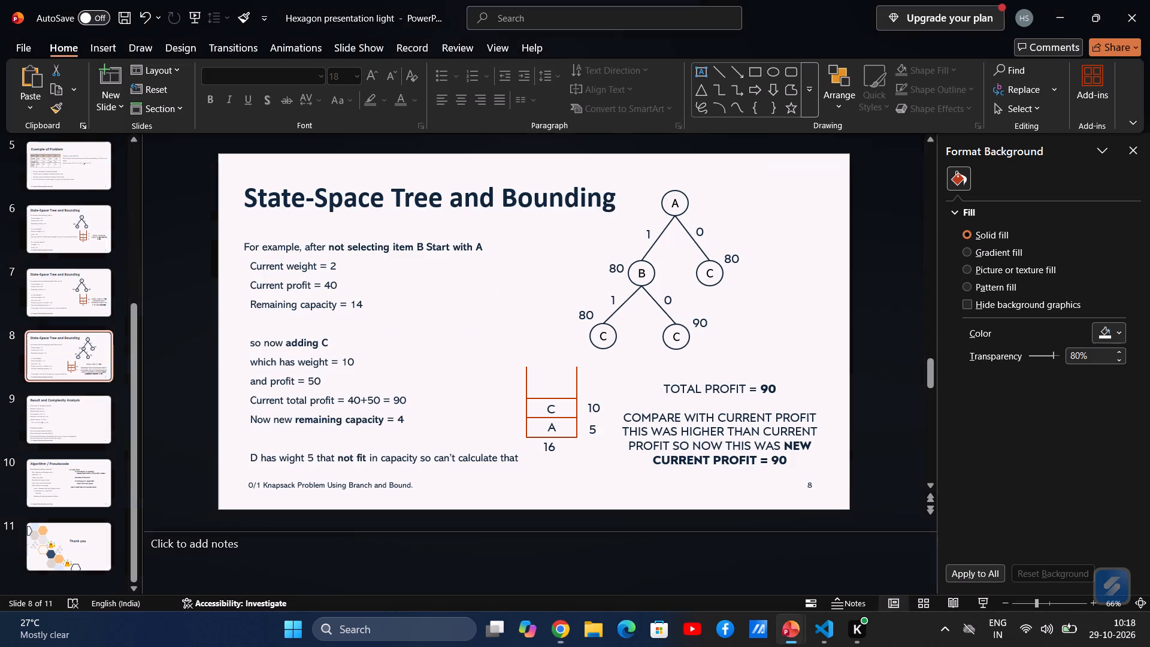
pyautogui.hotkey('alt', 'Tab')
pyautogui.hotkey('alt', 'Tab')
# Relabel B's 0-branch child node in the slide 8 tree as D.
pyautogui.click(676, 338)
pyautogui.press('Right')
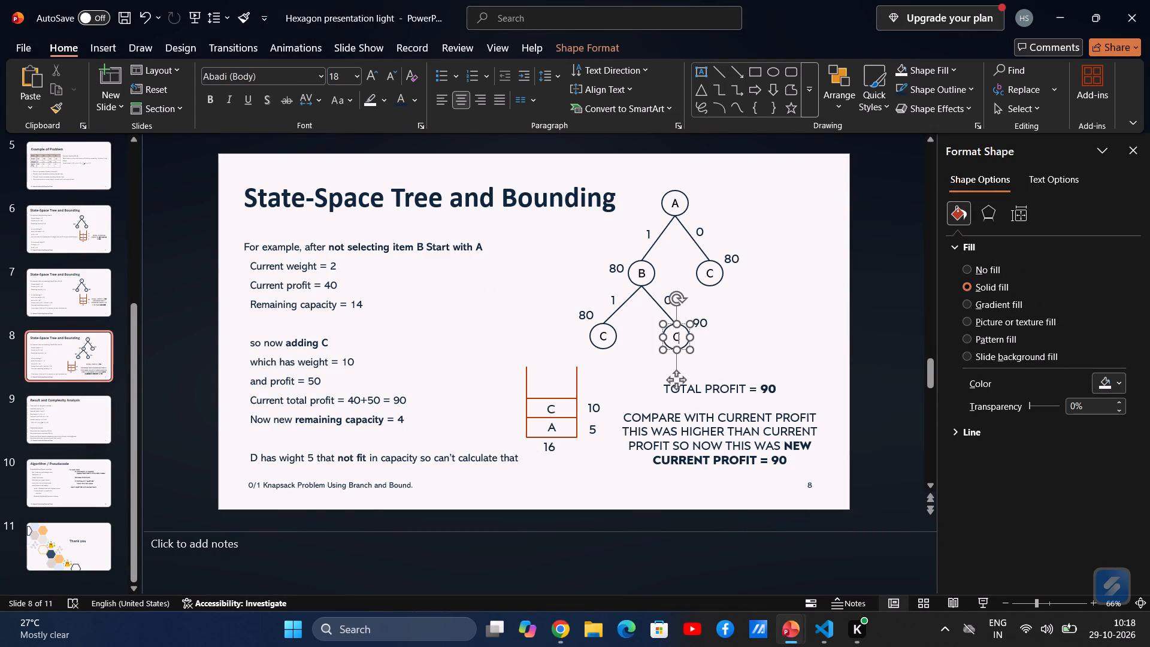
pyautogui.press('BackSpace')
pyautogui.hotkey('shift', 'd')
# Check the slide 8 node labels against the include and exclude branches of ChatGPT's tree image, and review slide 6.
pyautogui.hotkey('alt', 'Tab')
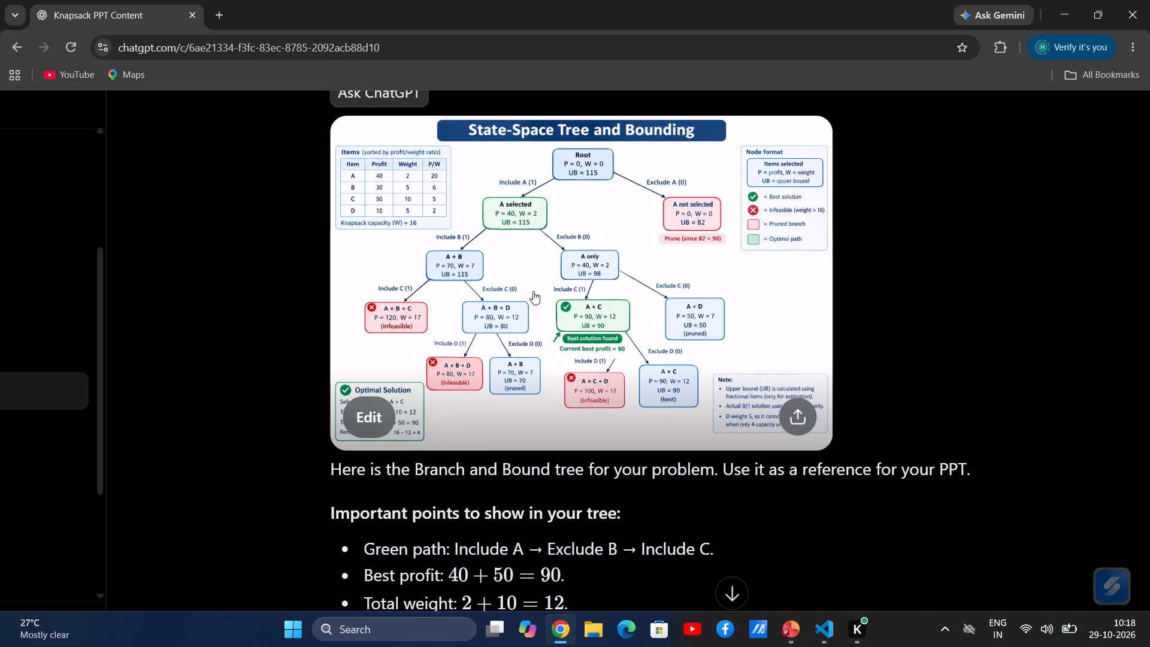
pyautogui.hotkey('alt', 'Tab')
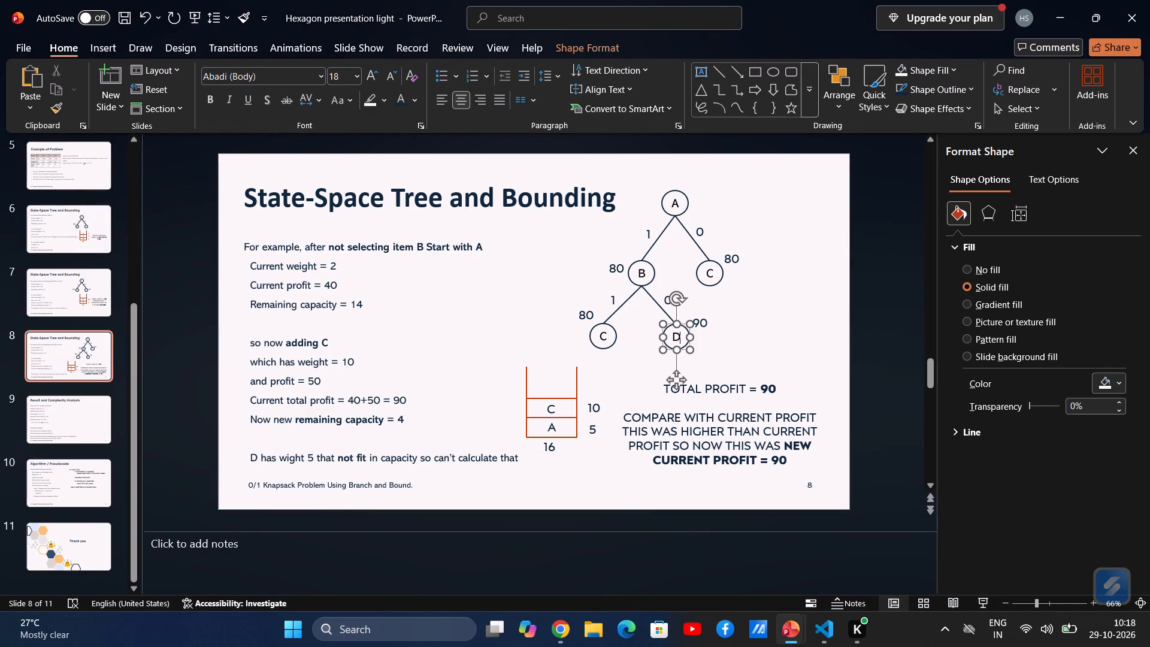
pyautogui.hotkey('alt', 'Tab')
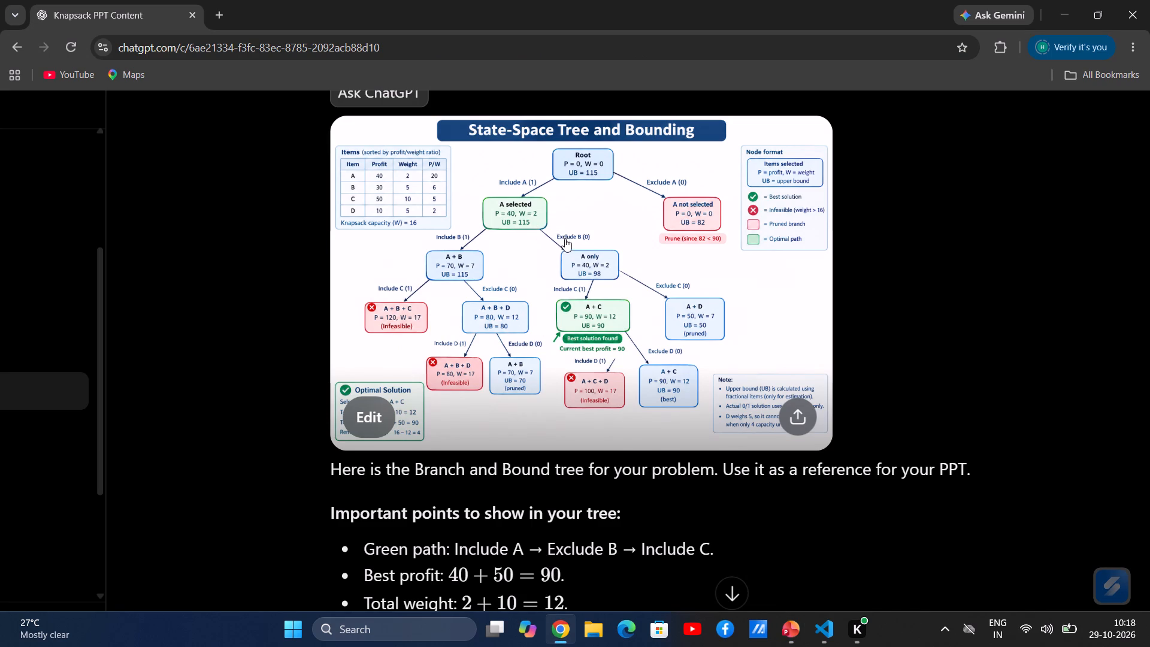
pyautogui.hotkey('alt', 'Tab')
pyautogui.hotkey('alt', 'Tab')
pyautogui.hotkey('alt', 'Tab')
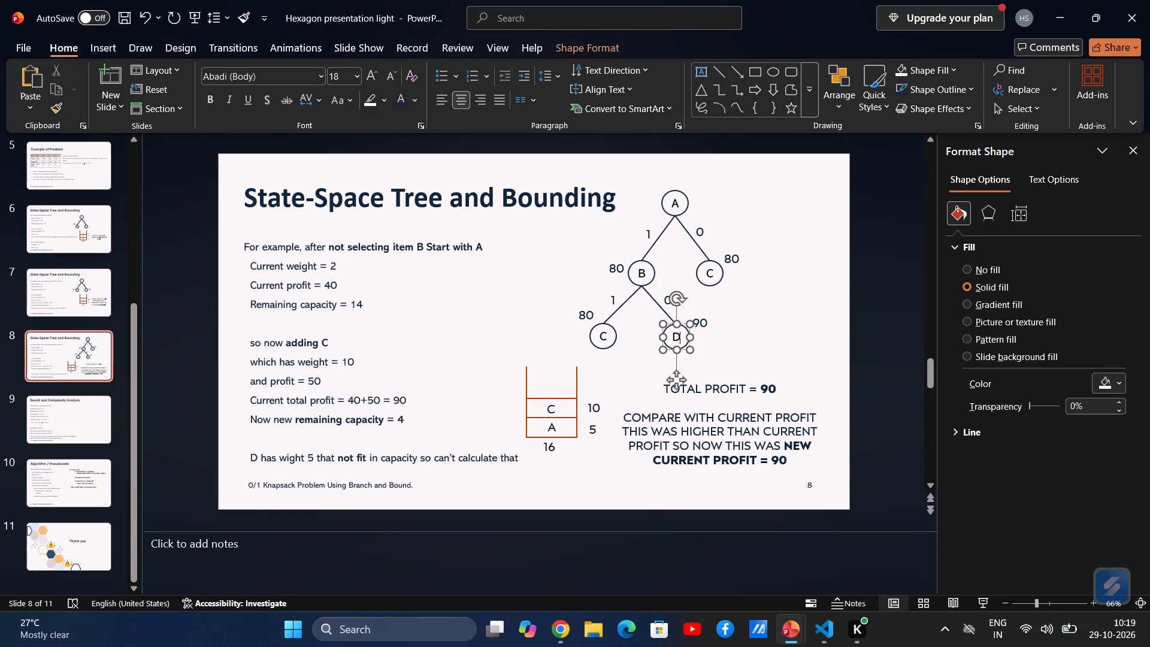
pyautogui.hotkey('alt', 'Tab')
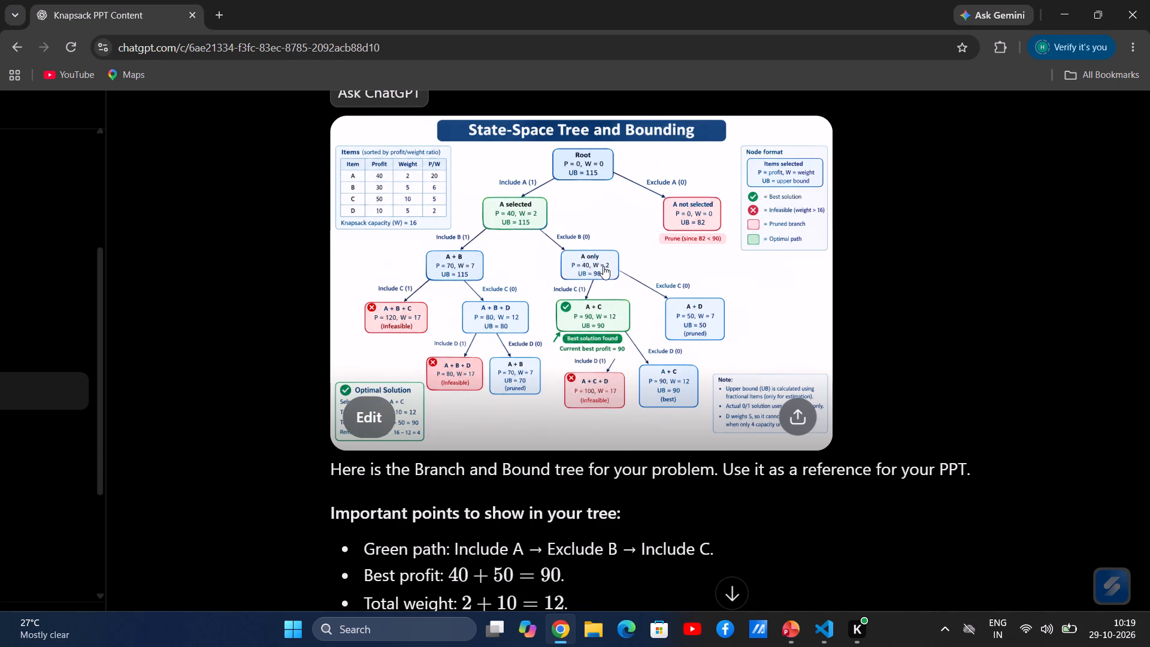
pyautogui.hotkey('alt', 'Tab')
pyautogui.hotkey('alt', 'Tab')
pyautogui.hotkey('alt', 'Tab')
pyautogui.hotkey('alt', 'Tab')
pyautogui.hotkey('alt', 'Tab')
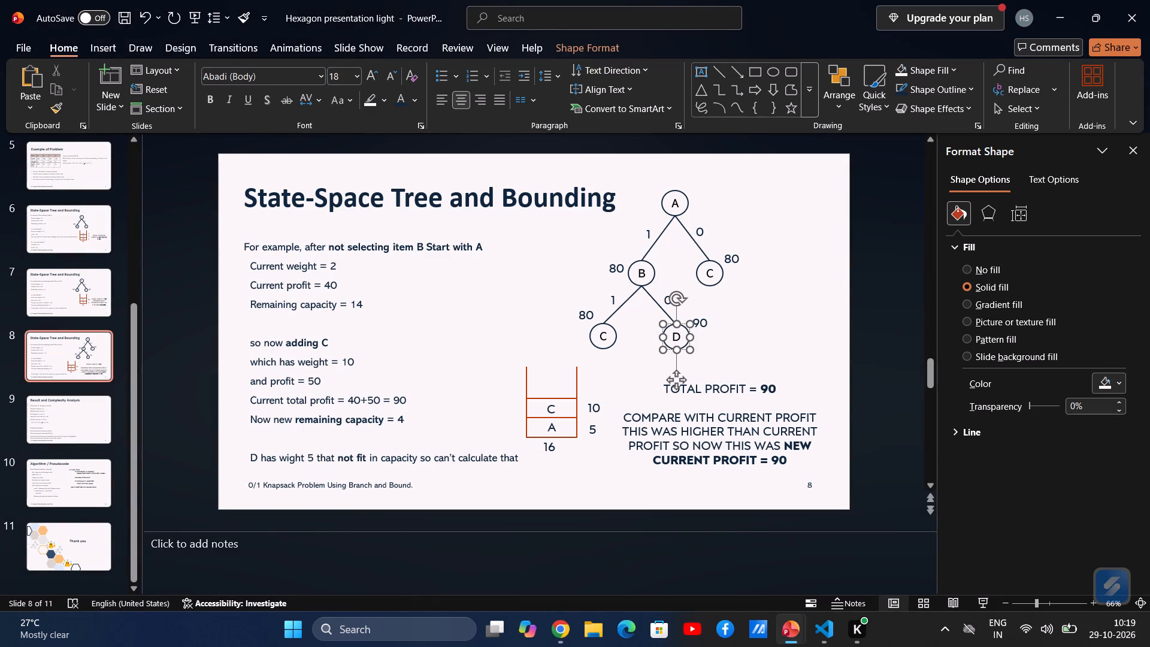
pyautogui.click(714, 273)
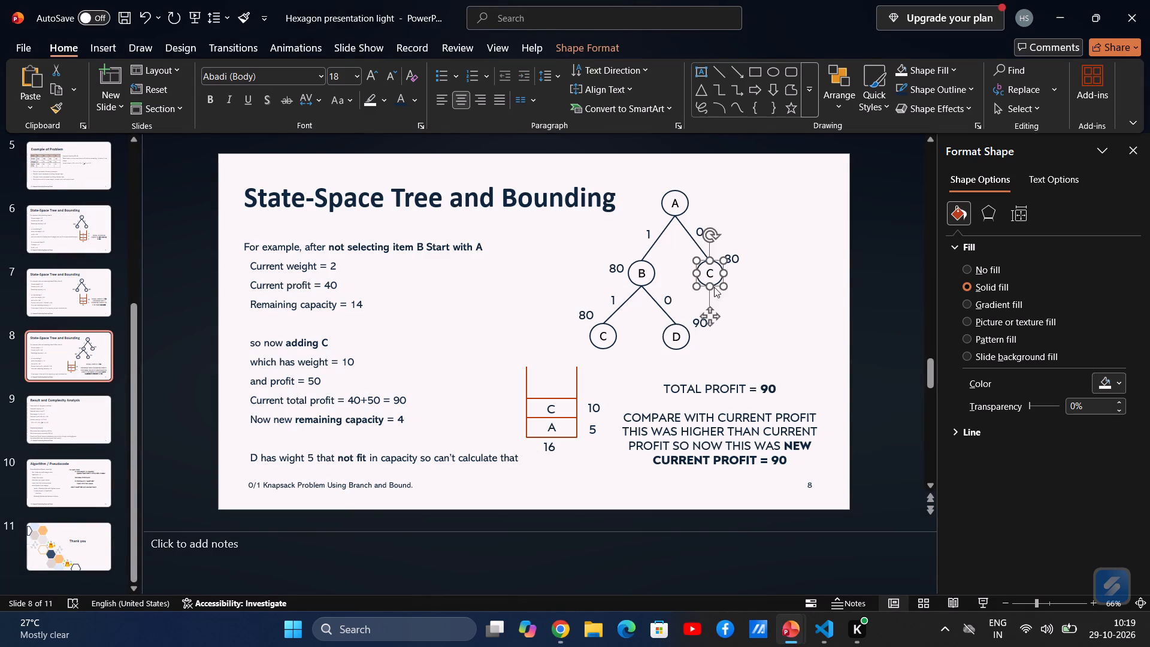
pyautogui.click(858, 298)
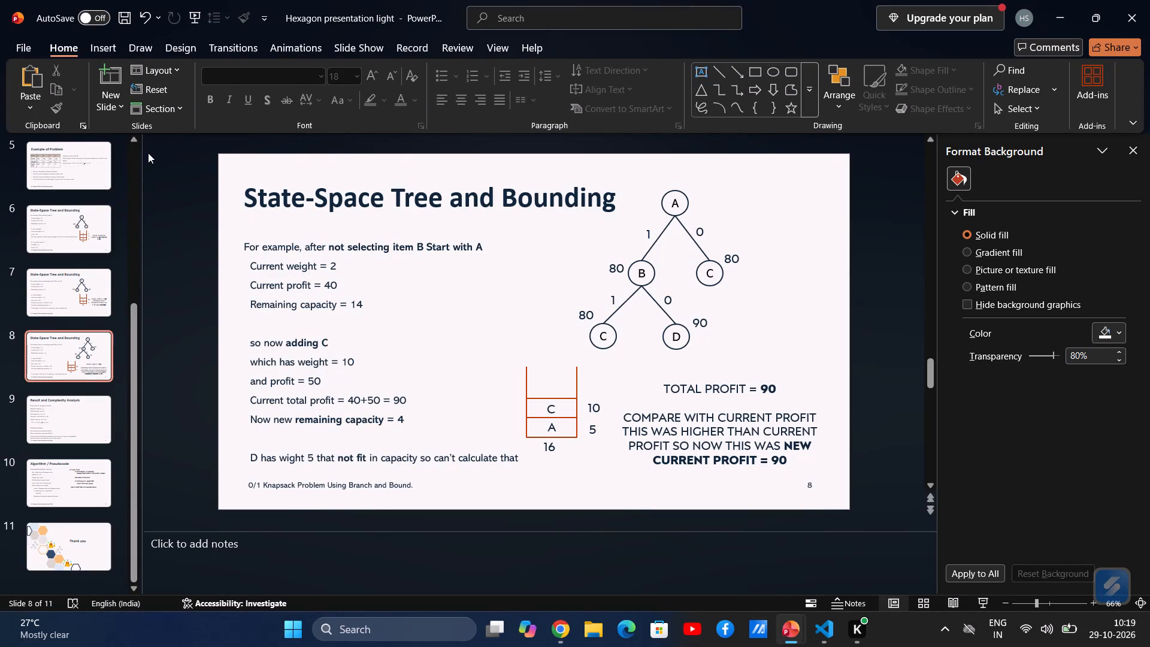
pyautogui.click(82, 225)
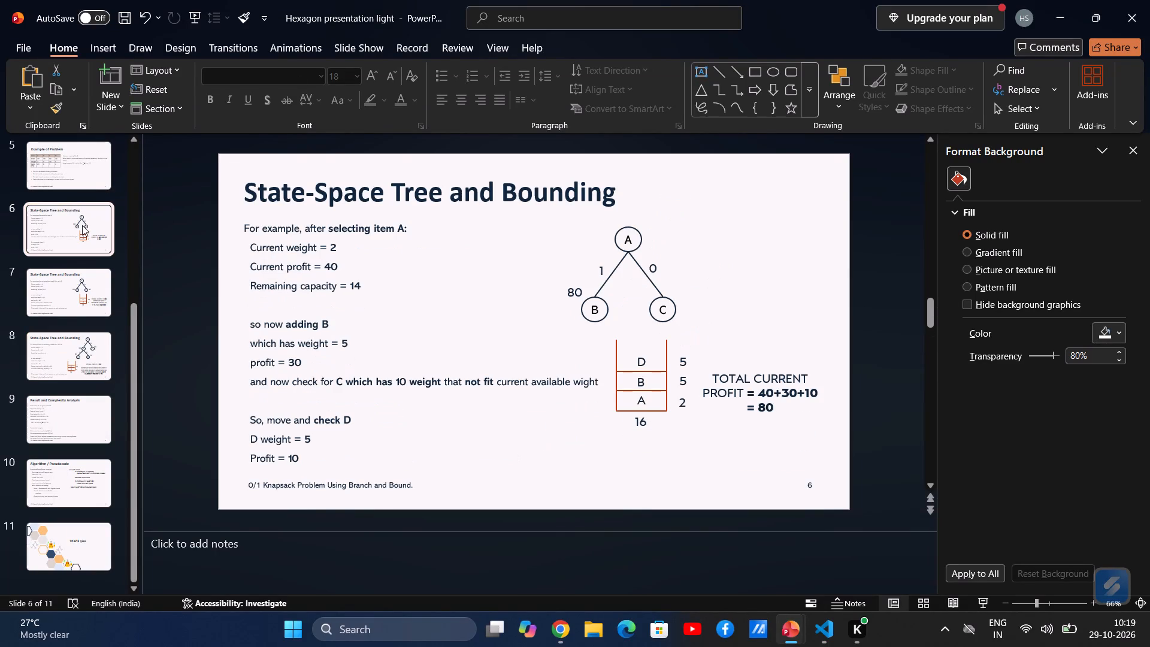
# On slide 7, relabel A's 0-branch child node from C to B.
pyautogui.click(64, 282)
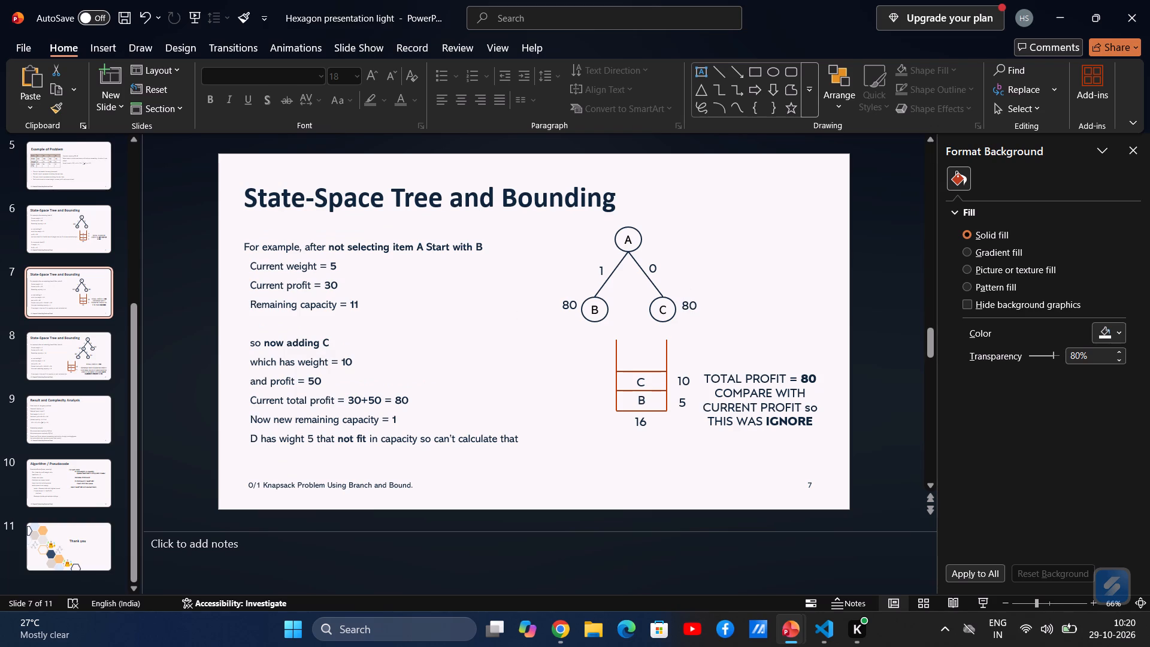
pyautogui.click(661, 312)
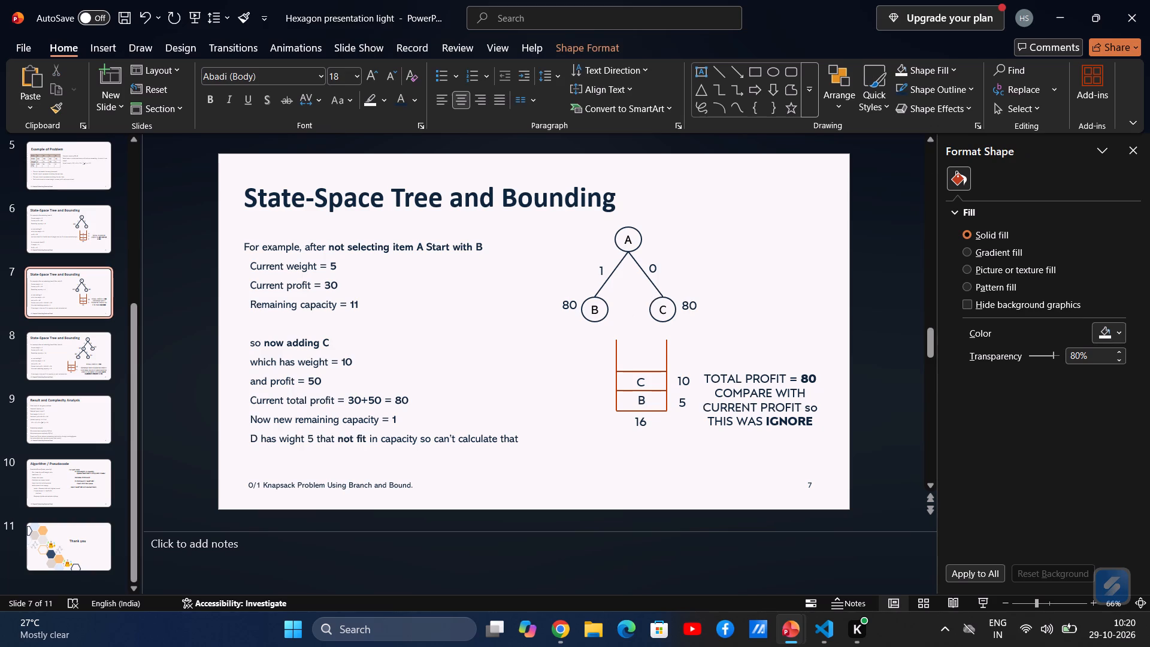
pyautogui.press('Right')
pyautogui.press('BackSpace')
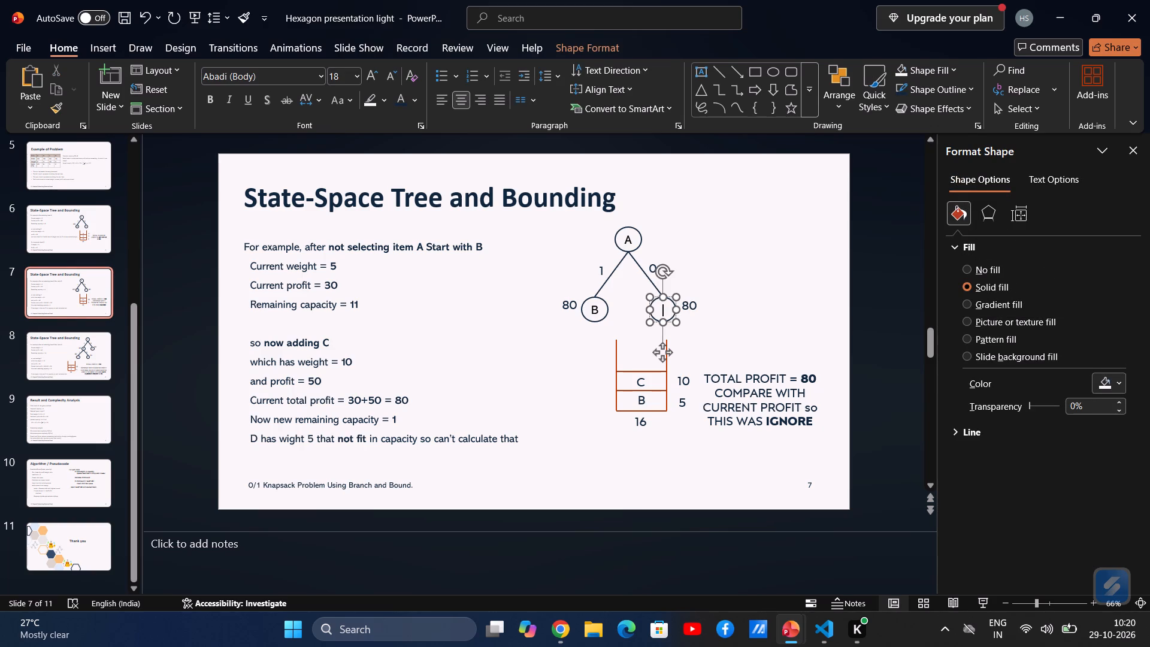
pyautogui.hotkey('shift', 'b')
pyautogui.click(697, 325)
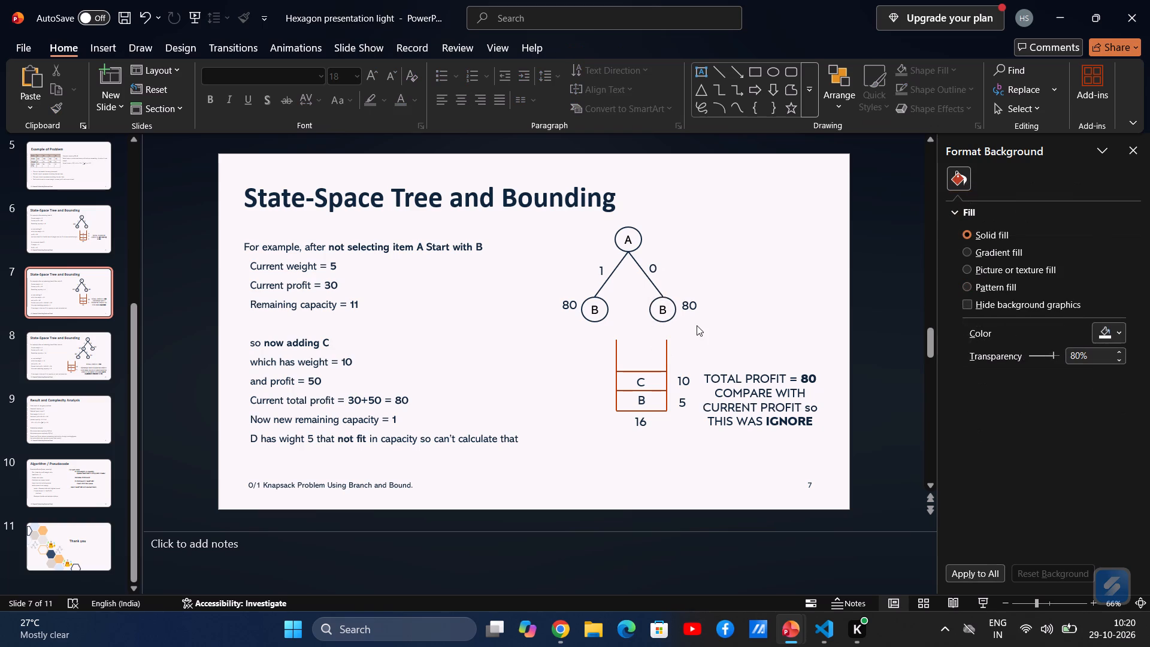
# Move the slide 7 knapsack diagram with its weight labels and the total profit text lower to free space beneath the tree.
pyautogui.moveTo(596, 331); pyautogui.dragTo(816, 452)
pyautogui.click(845, 436)
pyautogui.moveTo(867, 451); pyautogui.dragTo(579, 329)
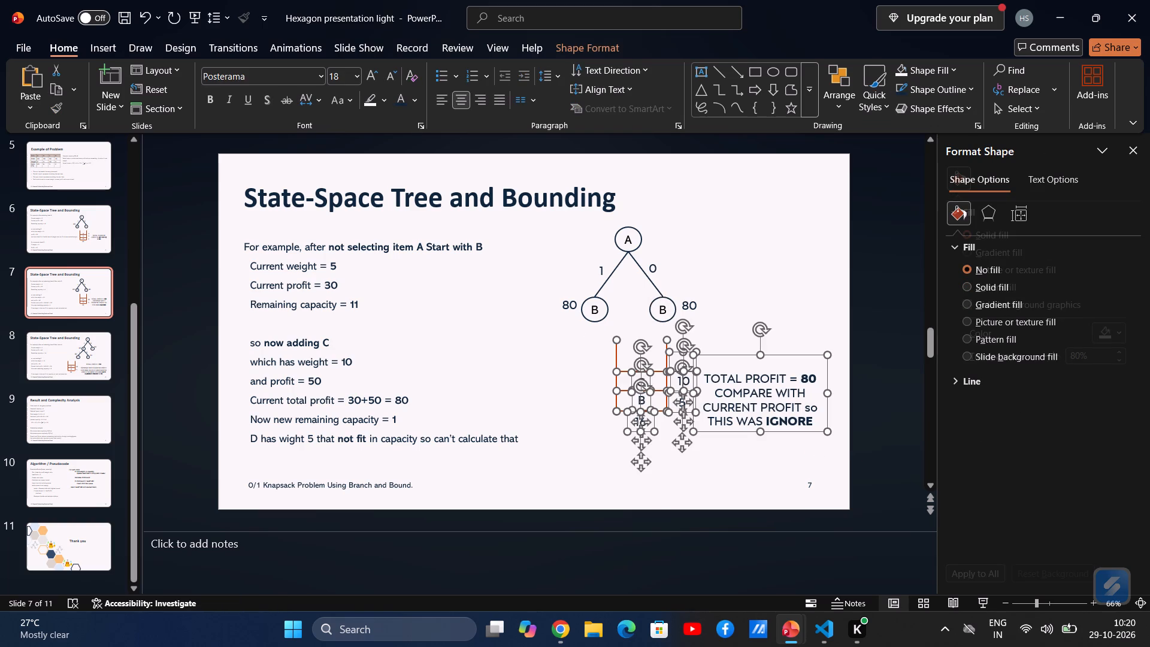
pyautogui.moveTo(741, 355); pyautogui.dragTo(740, 377)
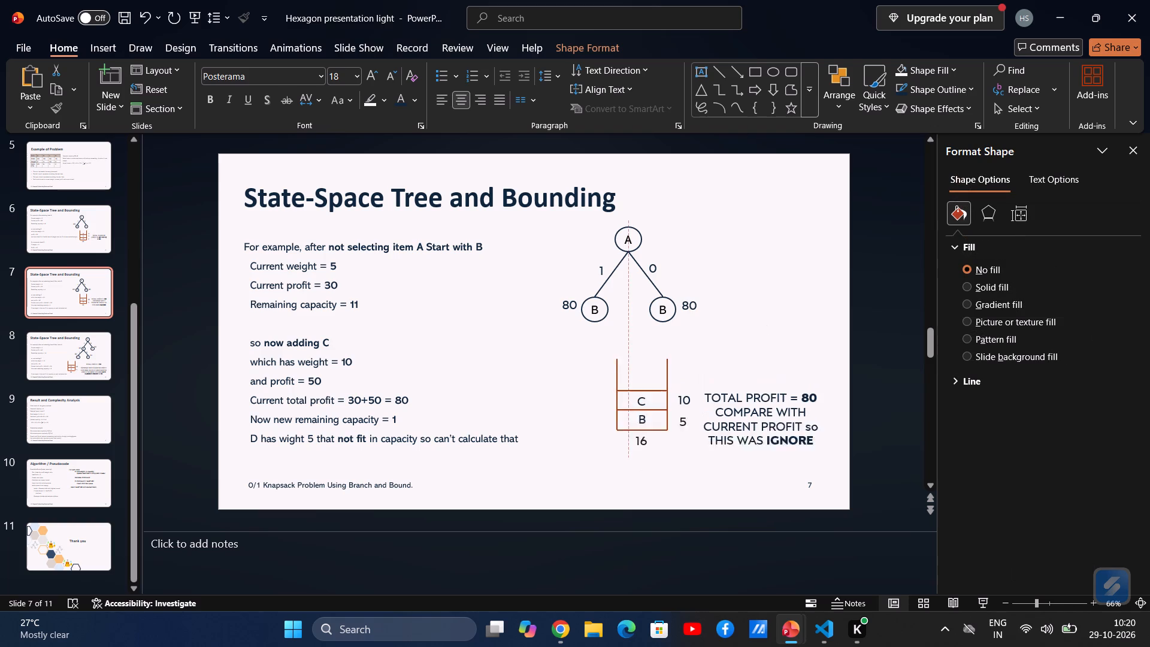
pyautogui.moveTo(740, 377); pyautogui.dragTo(740, 398)
pyautogui.click(876, 364)
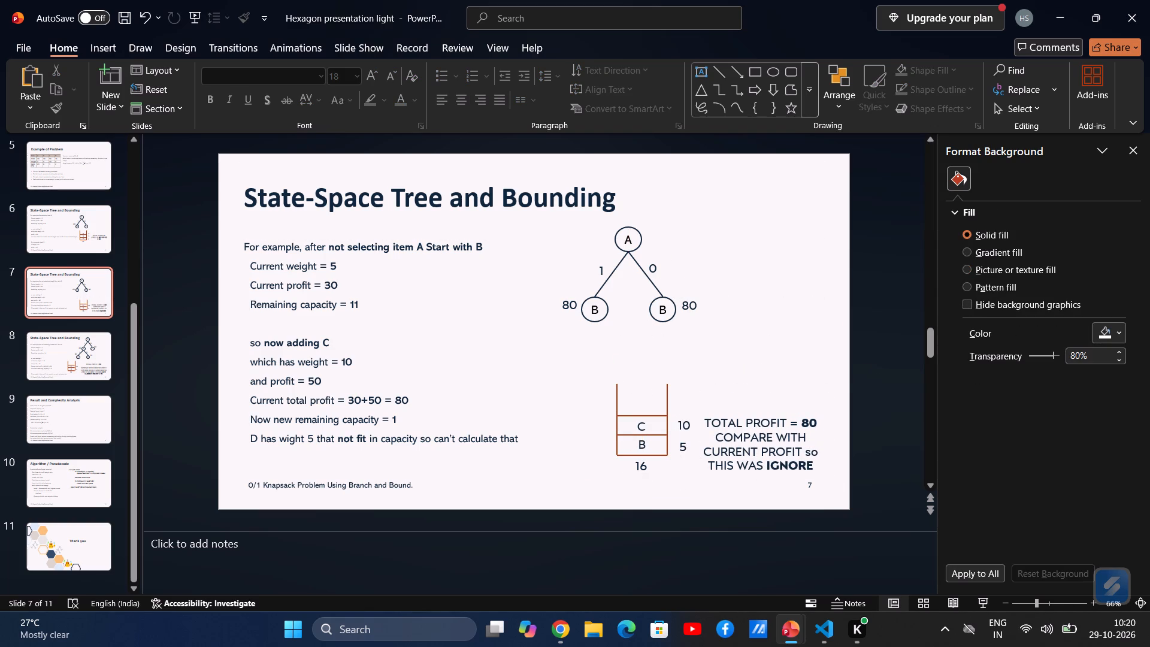
# Duplicate A's 0-branch child node B, place the copy between the tree and the knapsack diagram, and relabel it C.
pyautogui.moveTo(703, 331); pyautogui.dragTo(646, 300)
pyautogui.moveTo(646, 300); pyautogui.dragTo(646, 291)
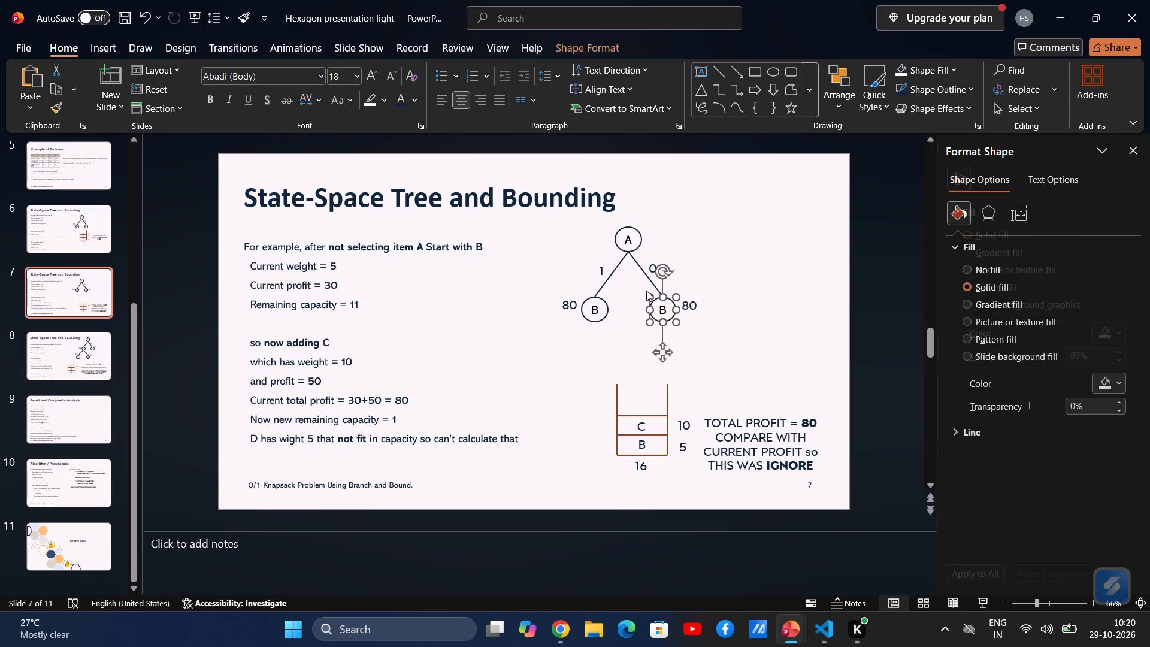
pyautogui.hotkey('ctrl', 'c')
pyautogui.hotkey('ctrl', 'v')
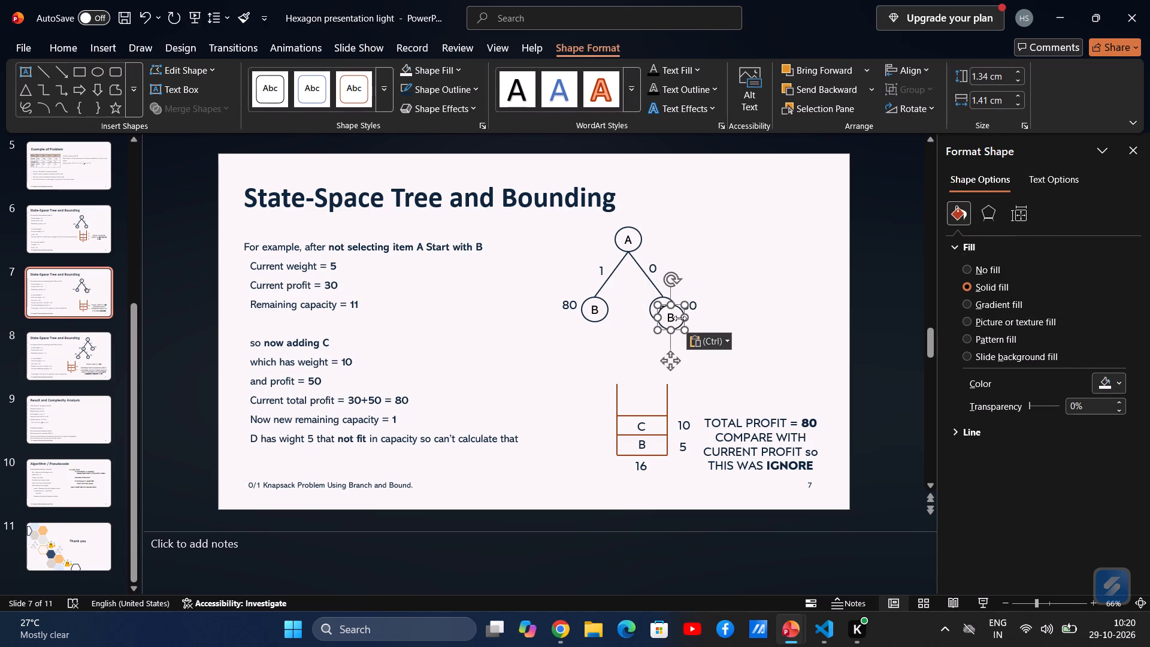
pyautogui.moveTo(677, 325); pyautogui.dragTo(640, 366)
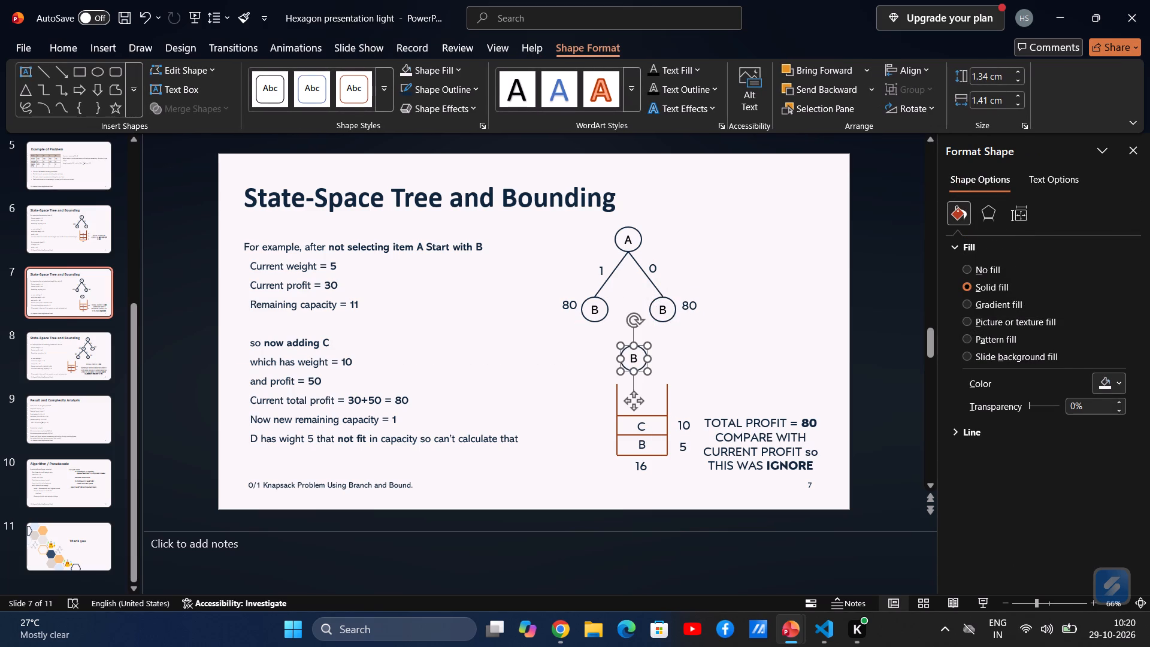
pyautogui.click(632, 358)
pyautogui.press('Right')
pyautogui.press('BackSpace')
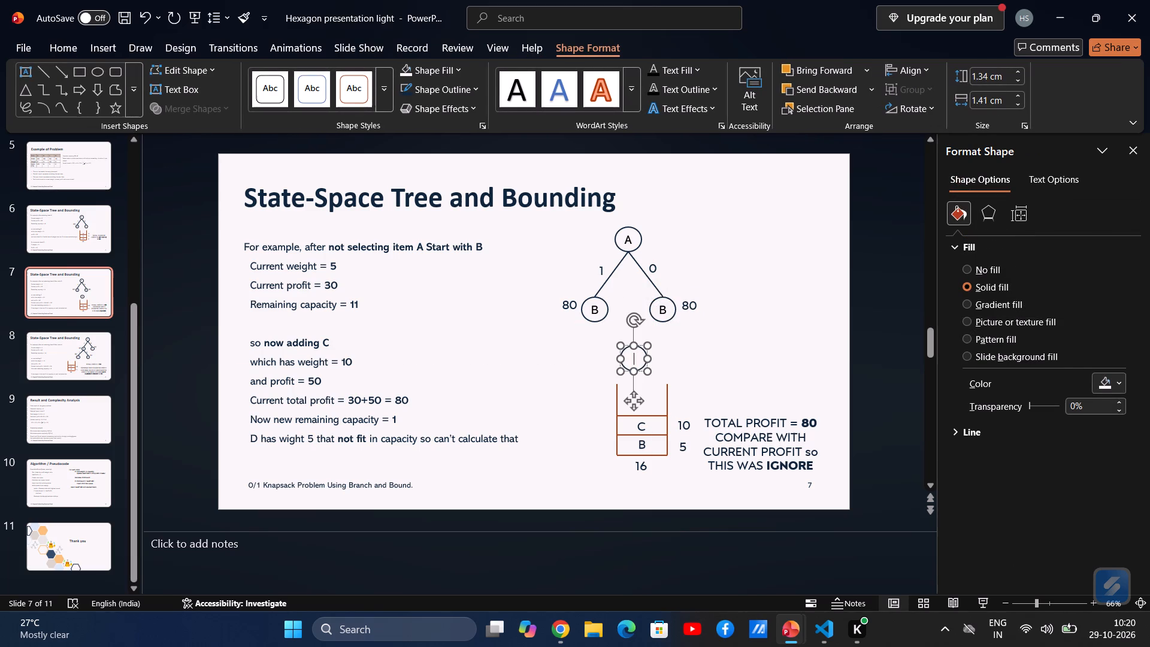
pyautogui.hotkey('shift', 'c')
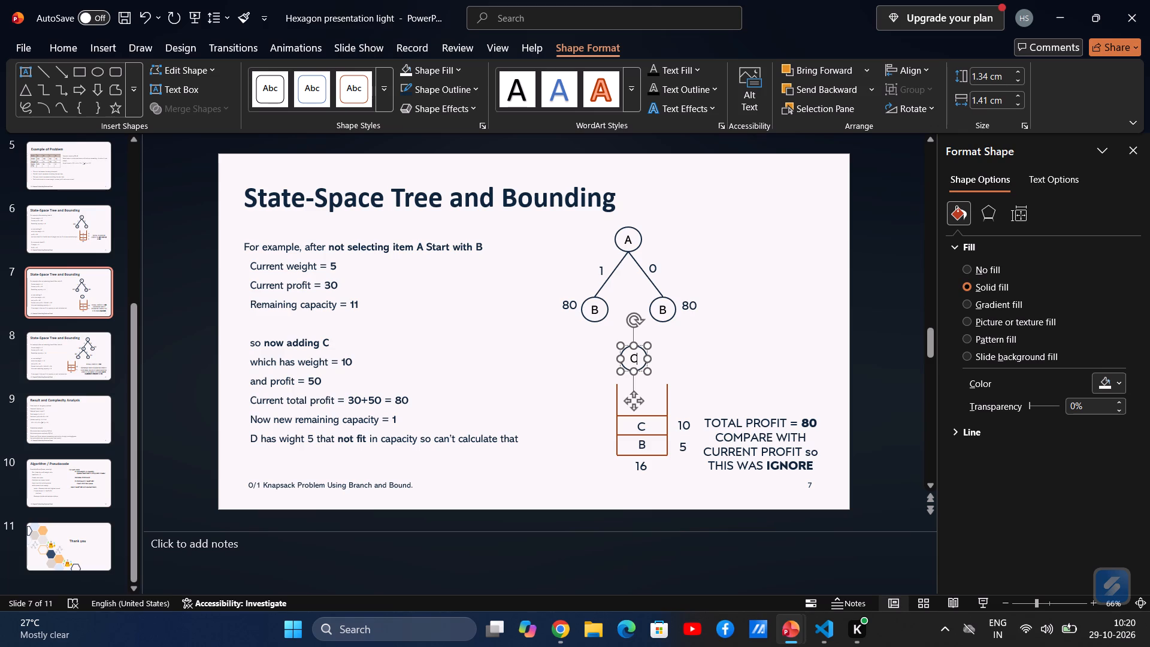
# Duplicate the connector of A's 1-branch, attach the copy between A's 0-branch child B and the new C node, and adjust C's position.
pyautogui.click(870, 330)
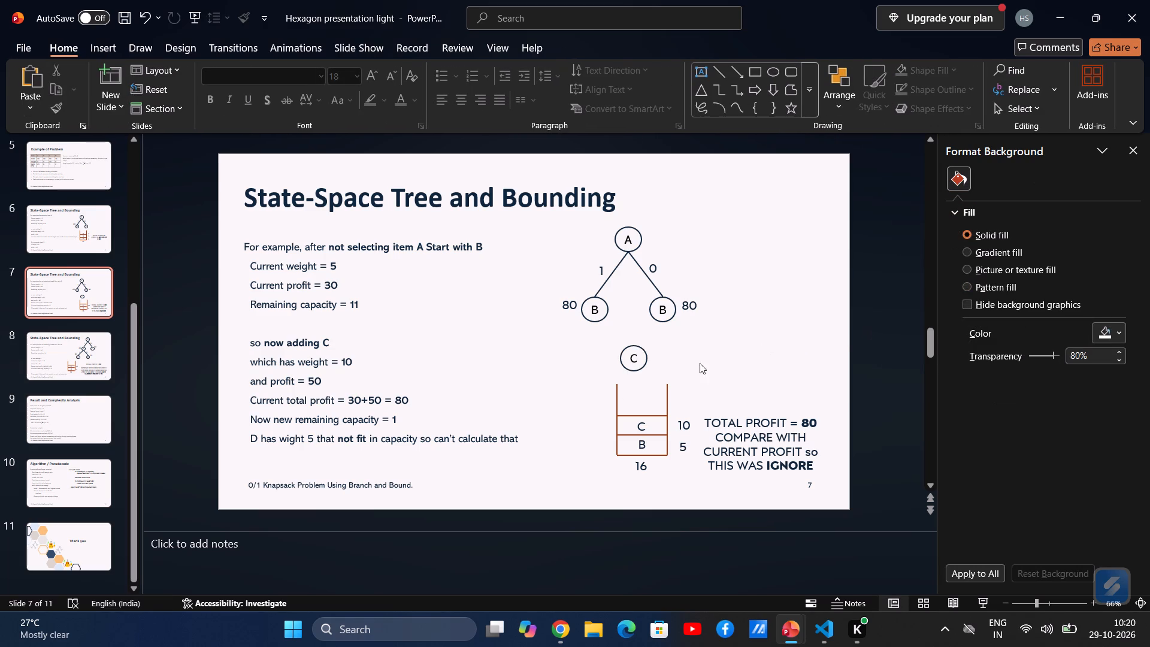
pyautogui.click(644, 362)
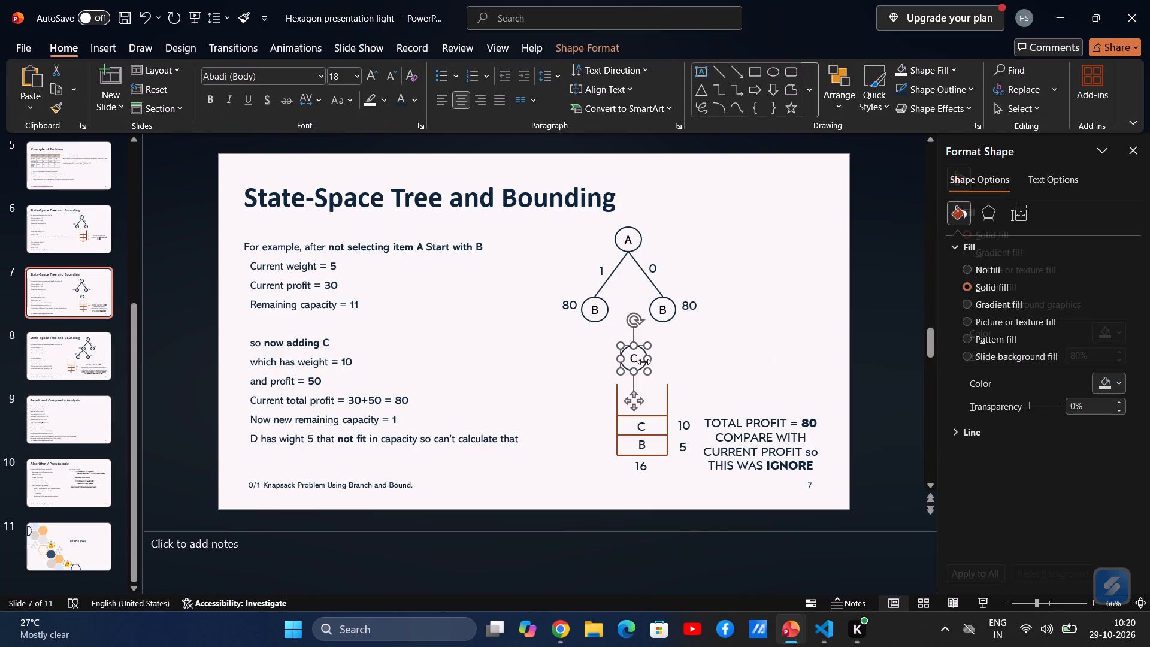
pyautogui.click(609, 276)
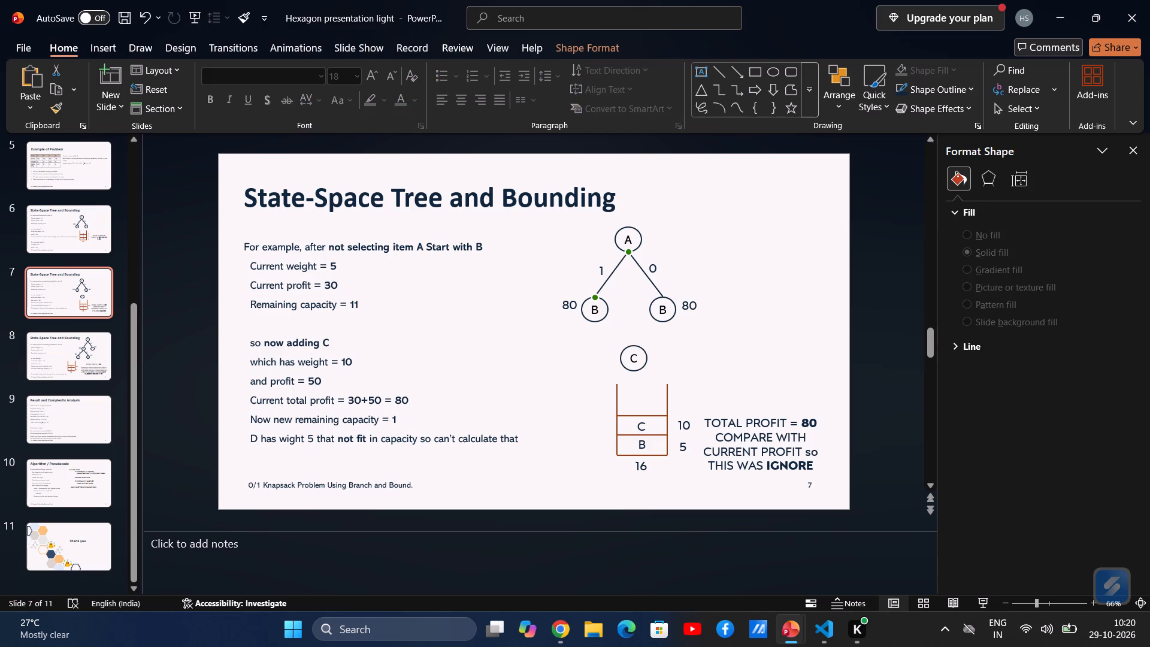
pyautogui.hotkey('ctrl', 'c')
pyautogui.hotkey('ctrl', 'v')
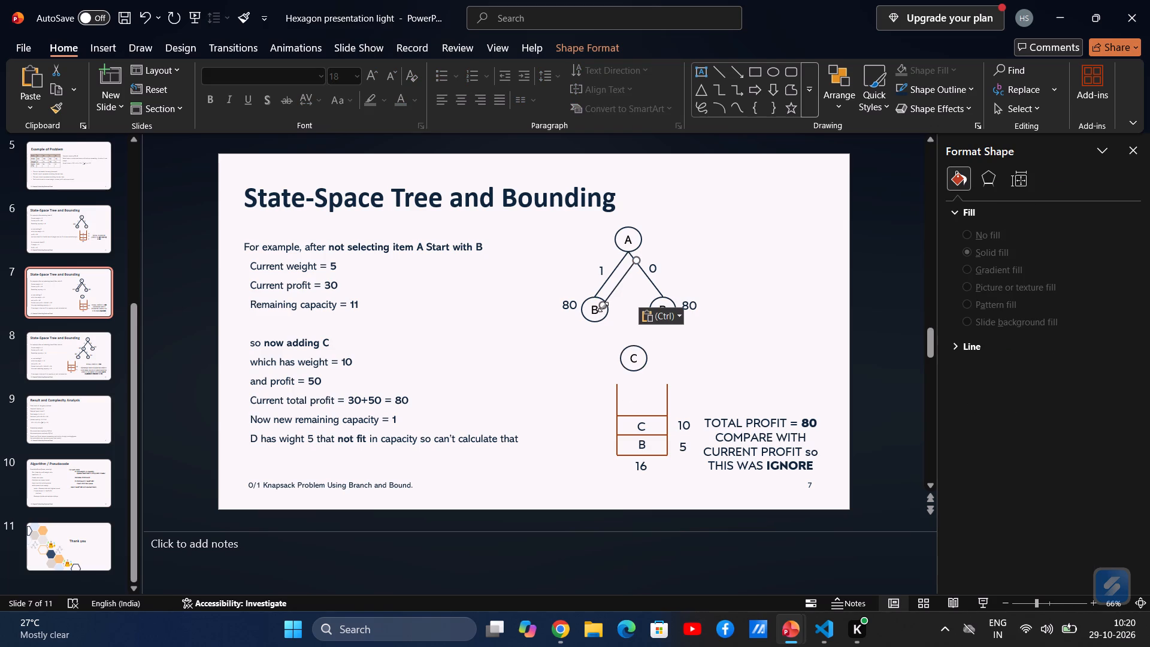
pyautogui.moveTo(603, 303); pyautogui.dragTo(634, 348)
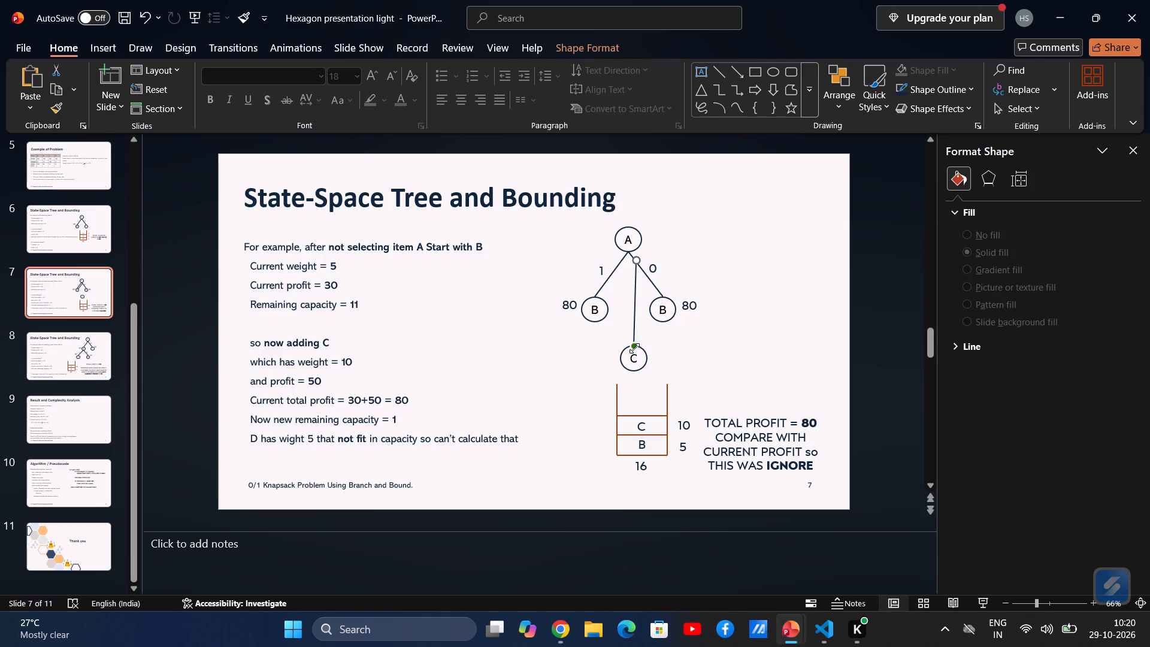
pyautogui.moveTo(635, 261); pyautogui.dragTo(658, 329)
pyautogui.moveTo(658, 329); pyautogui.dragTo(661, 322)
pyautogui.moveTo(640, 354); pyautogui.dragTo(642, 357)
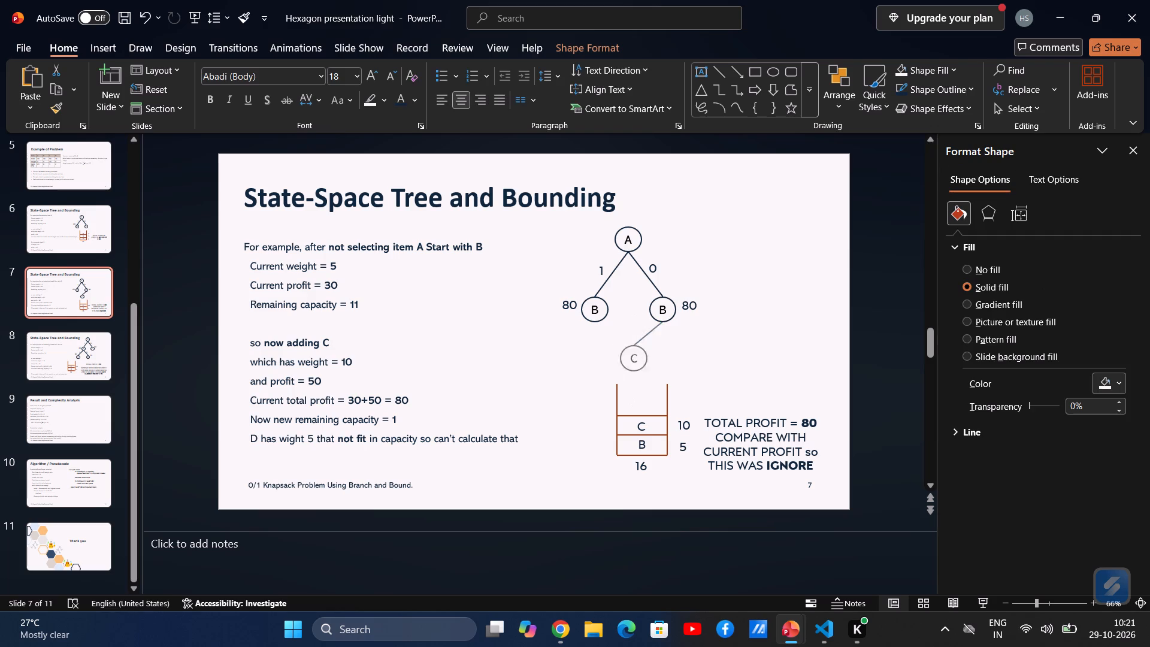
pyautogui.moveTo(642, 357); pyautogui.dragTo(643, 360)
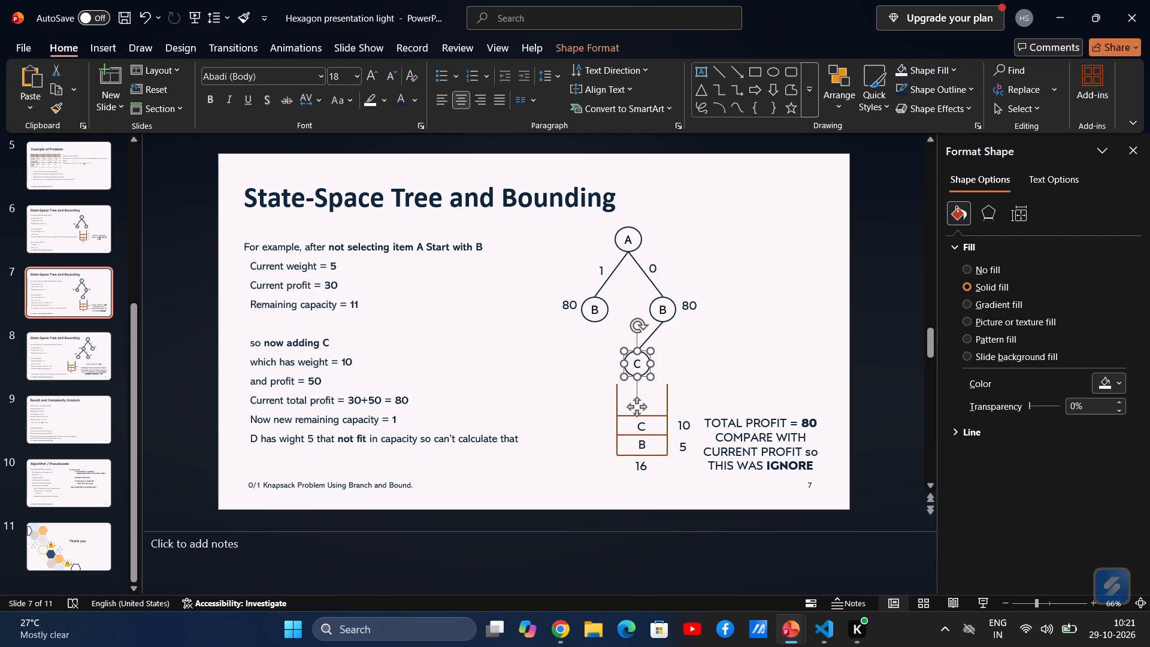
# Duplicate node C with its connector, place the copy beside it, and attach the copied connector to the same B node as a second branch.
pyautogui.click(601, 270)
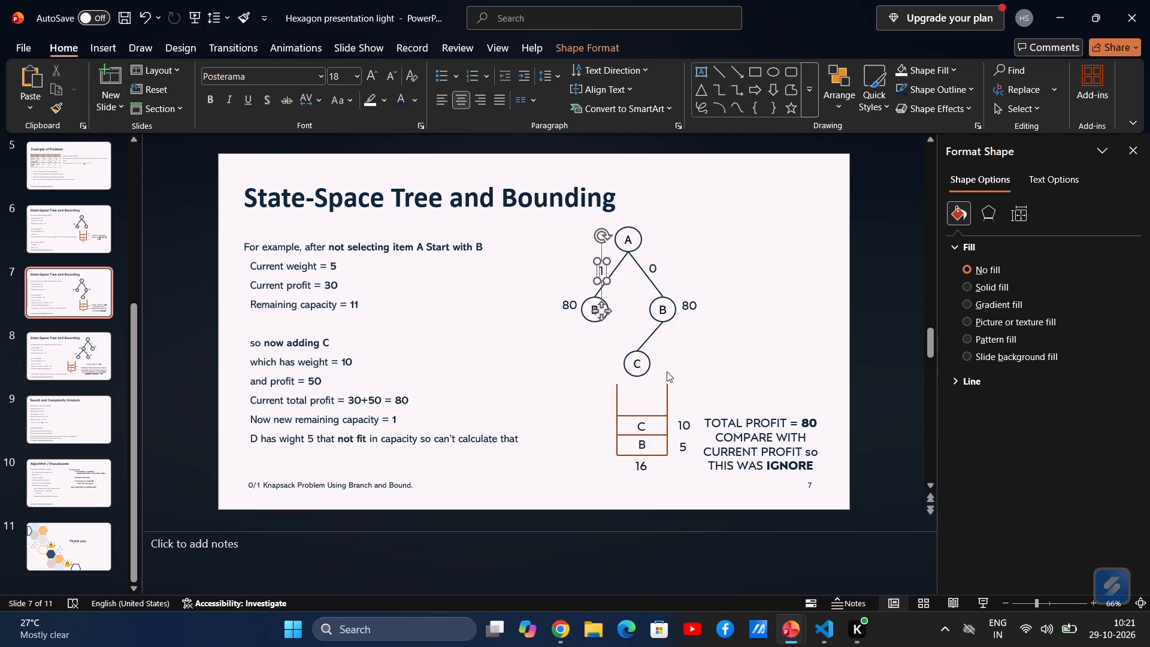
pyautogui.moveTo(683, 388); pyautogui.dragTo(630, 317)
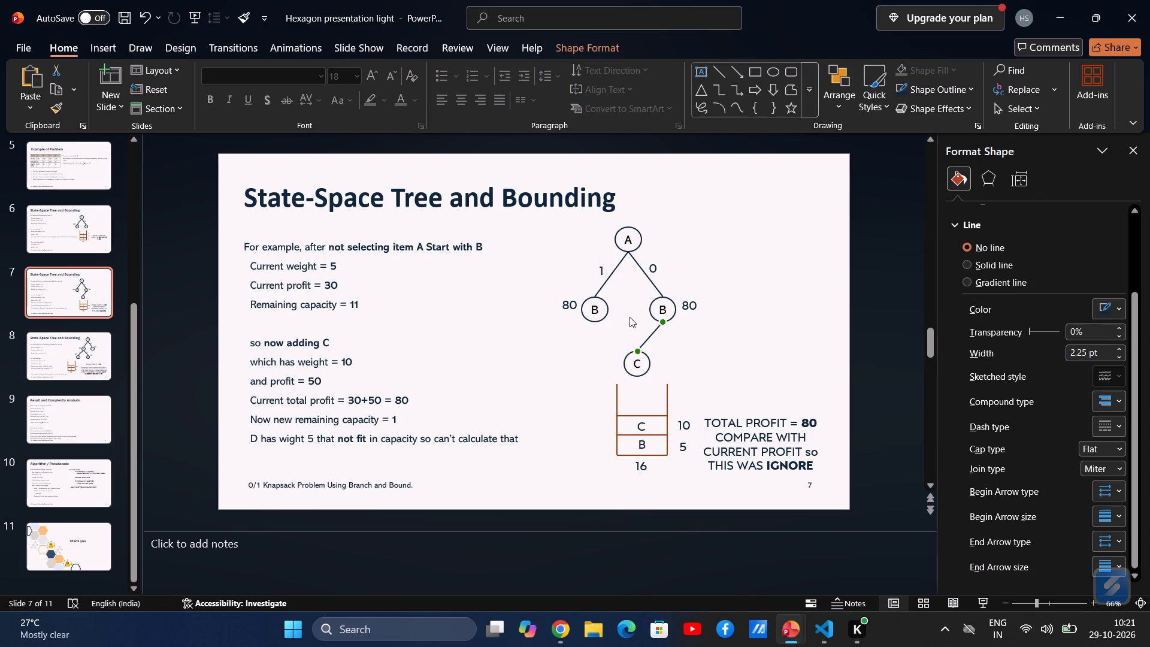
pyautogui.moveTo(688, 383); pyautogui.dragTo(614, 323)
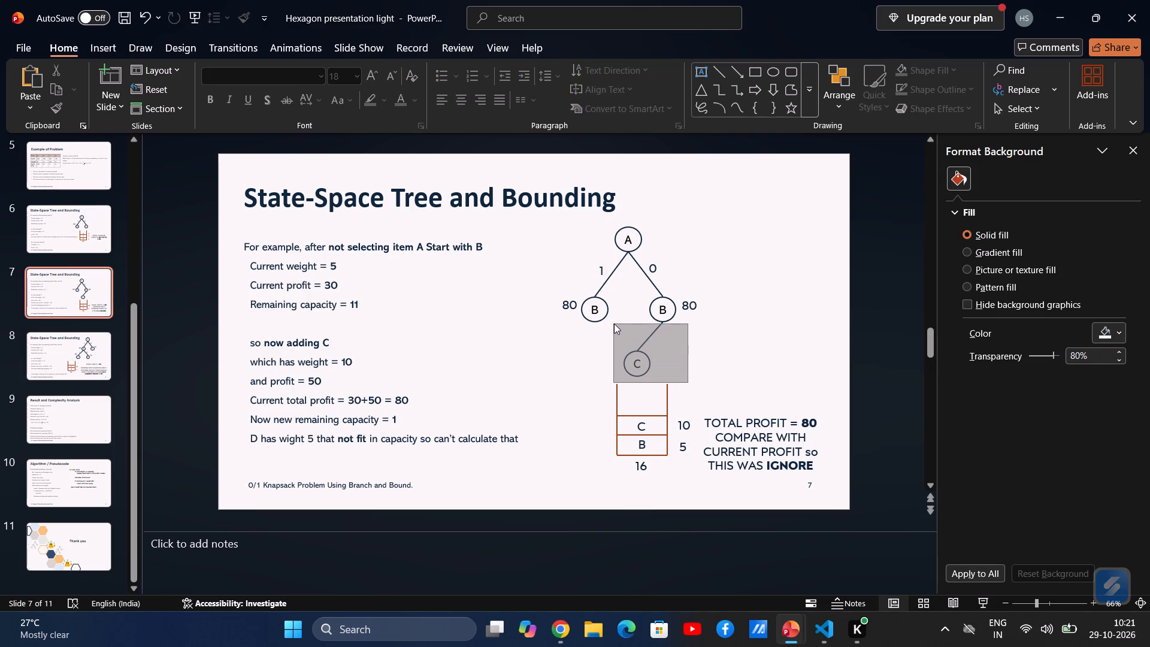
pyautogui.moveTo(614, 323); pyautogui.dragTo(611, 322)
pyautogui.hotkey('ctrl', 'c')
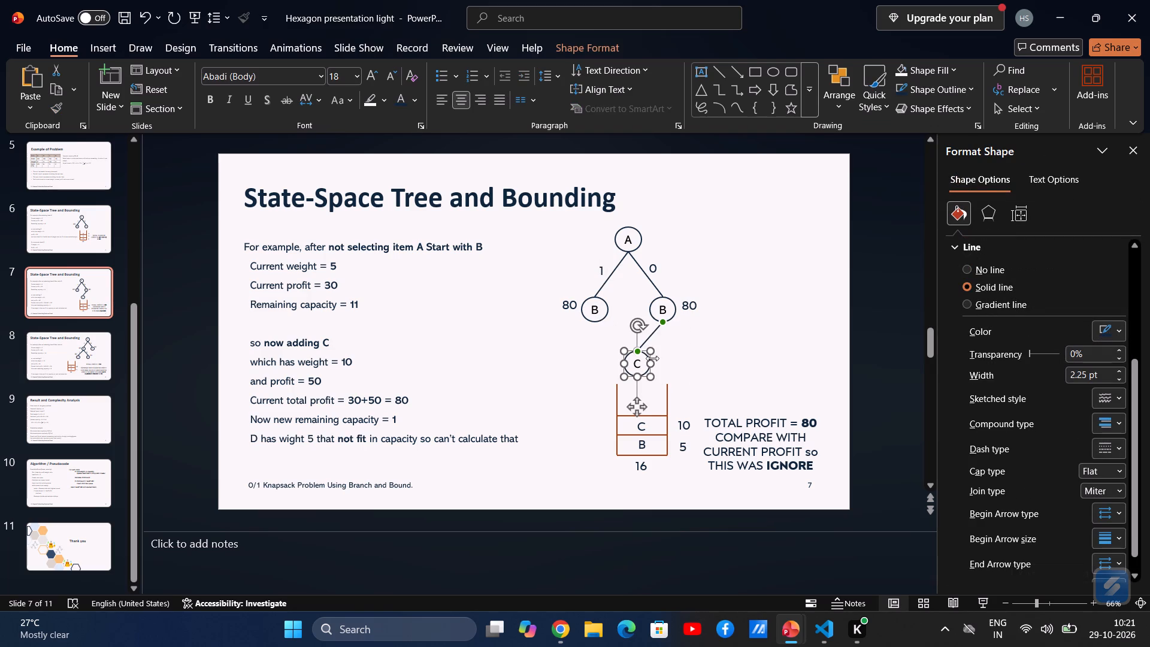
pyautogui.hotkey('ctrl', 'v')
pyautogui.moveTo(652, 374); pyautogui.dragTo(685, 367)
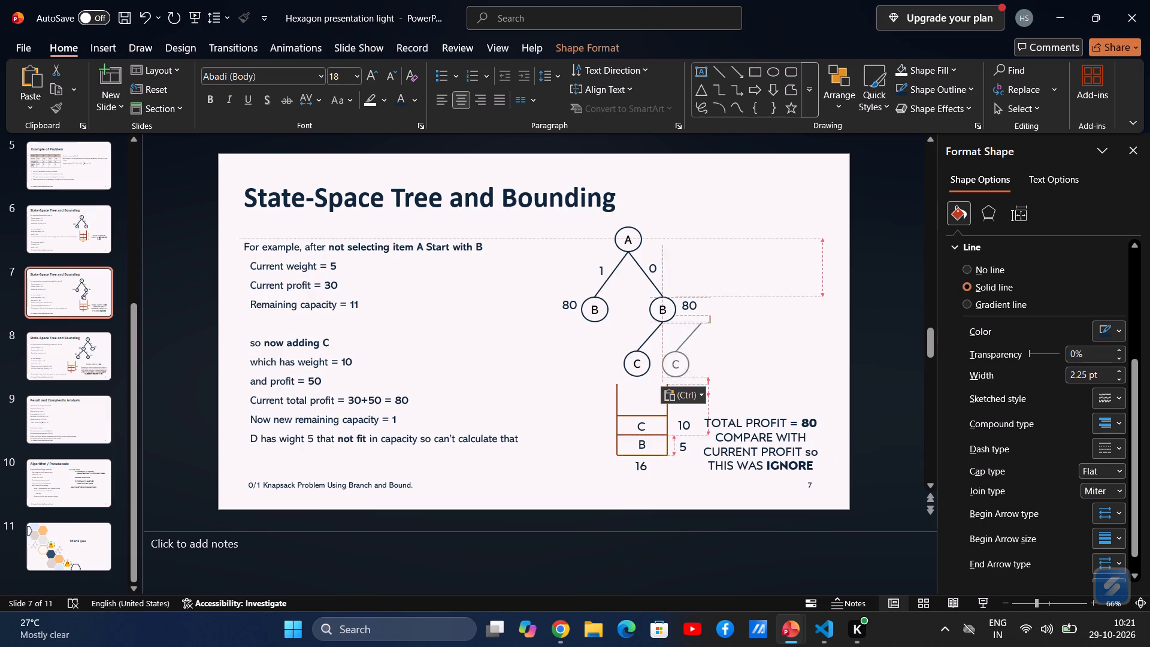
pyautogui.moveTo(685, 367); pyautogui.dragTo(703, 368)
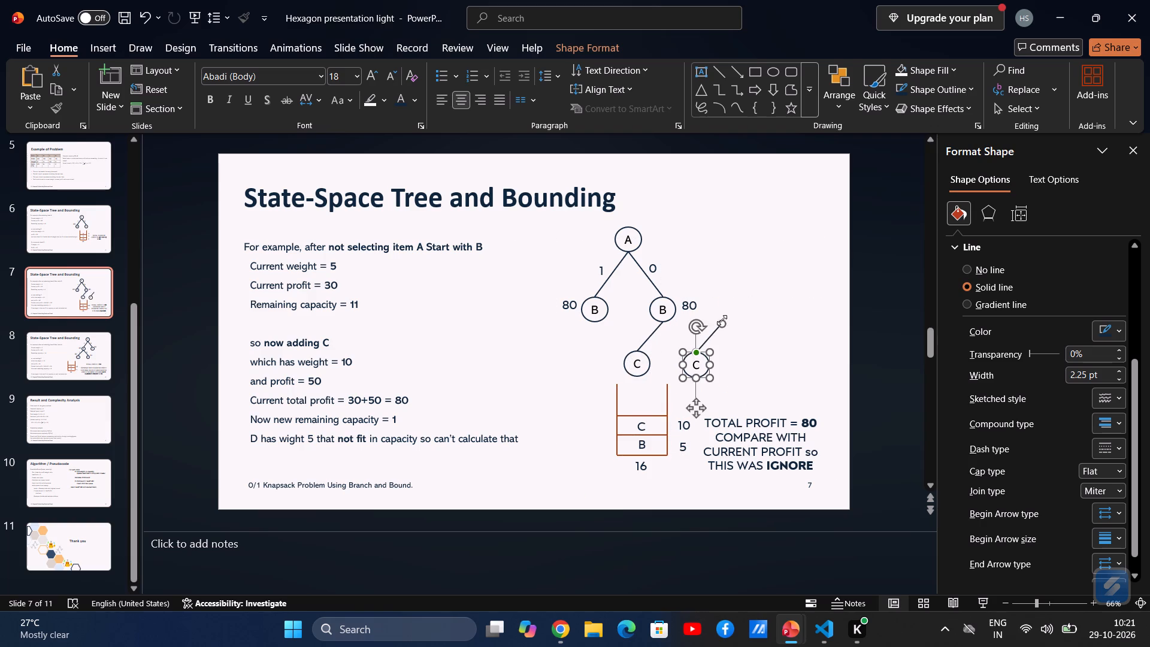
pyautogui.moveTo(722, 320); pyautogui.dragTo(665, 323)
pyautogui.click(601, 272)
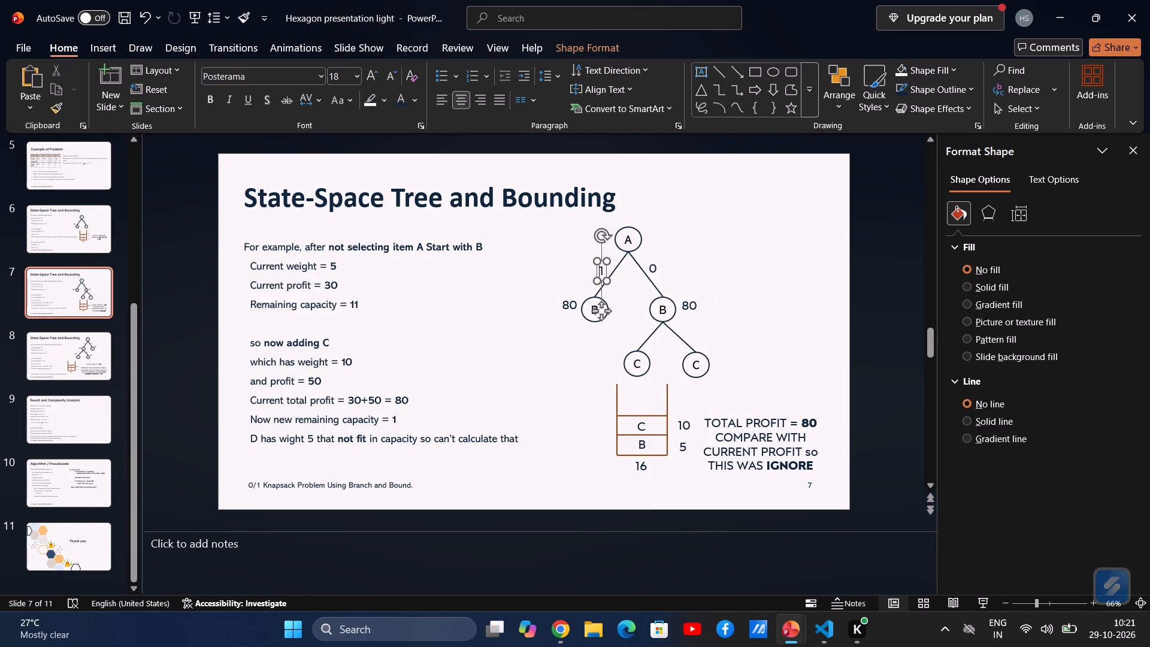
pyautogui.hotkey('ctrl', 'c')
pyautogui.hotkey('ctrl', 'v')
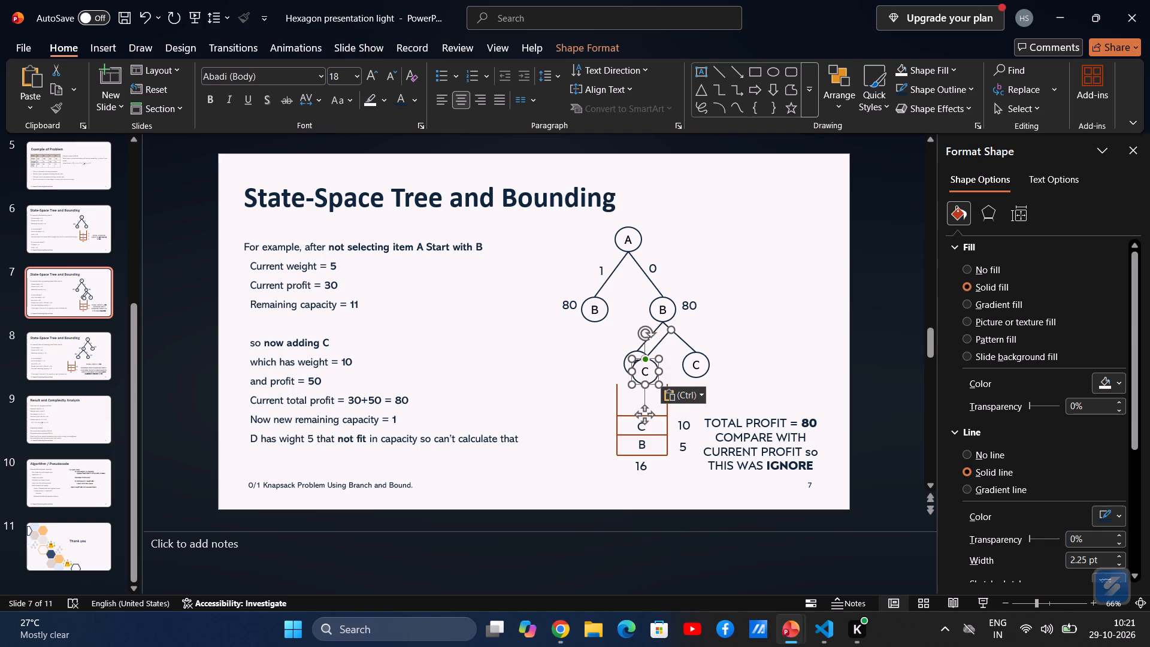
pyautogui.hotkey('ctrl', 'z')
# Copy A's 1 branch label onto the connector from B to the first C node, and nudge that C node slightly.
pyautogui.click(607, 272)
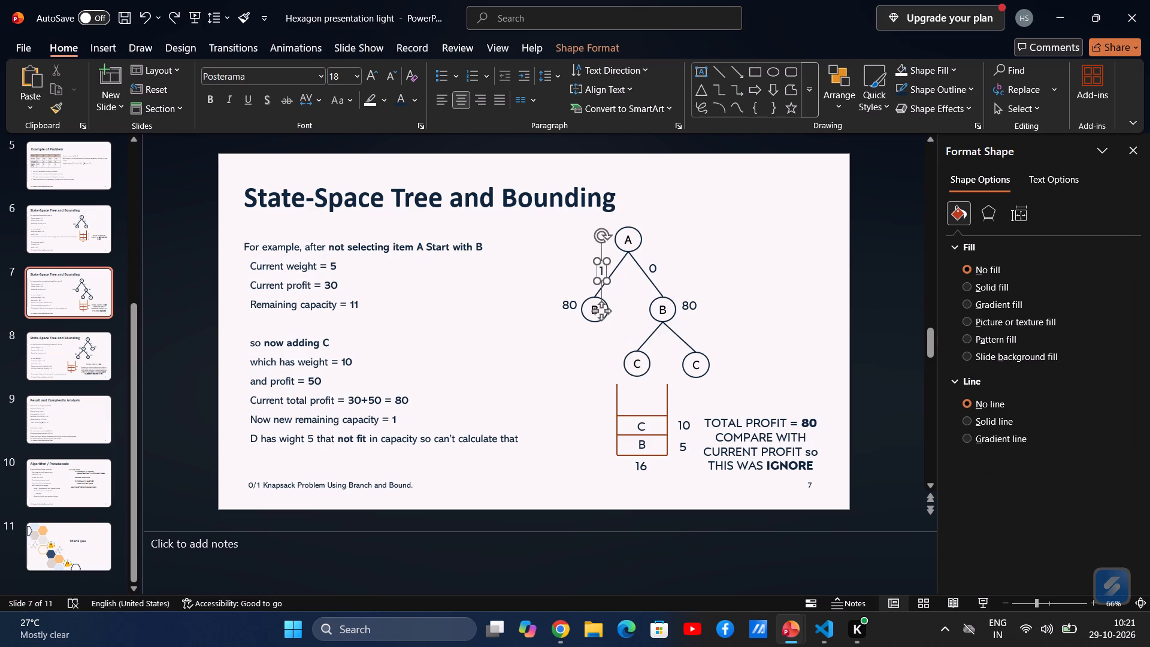
pyautogui.hotkey('ctrl', 'c')
pyautogui.hotkey('ctrl', 'v')
pyautogui.moveTo(615, 280); pyautogui.dragTo(628, 303)
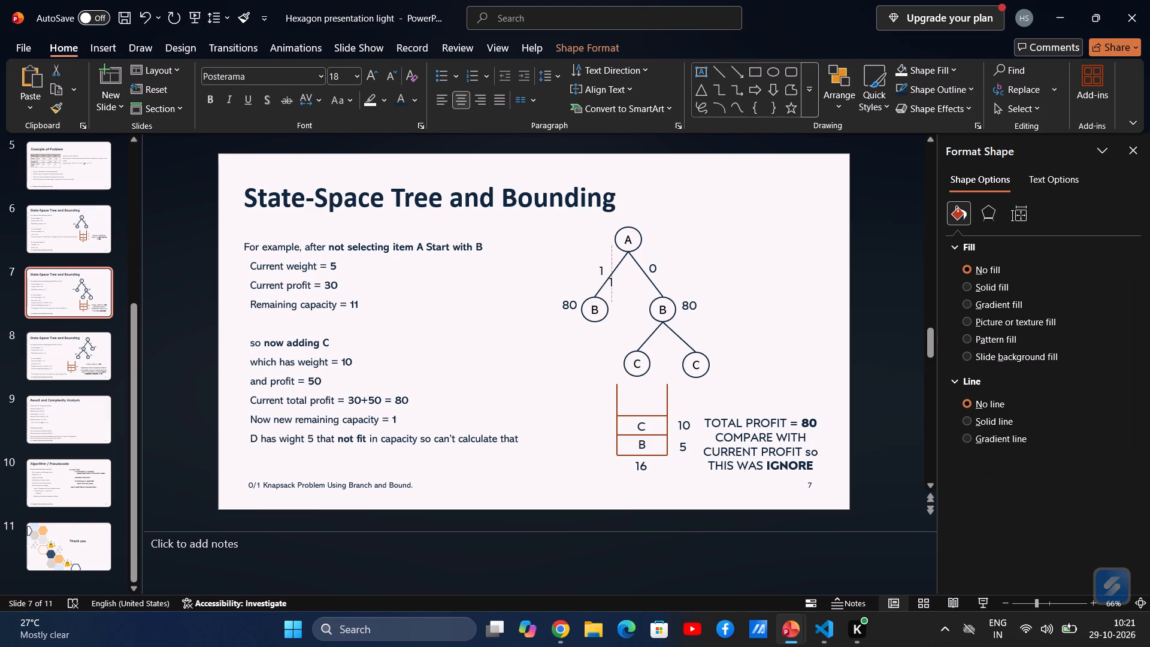
pyautogui.moveTo(628, 303); pyautogui.dragTo(650, 333)
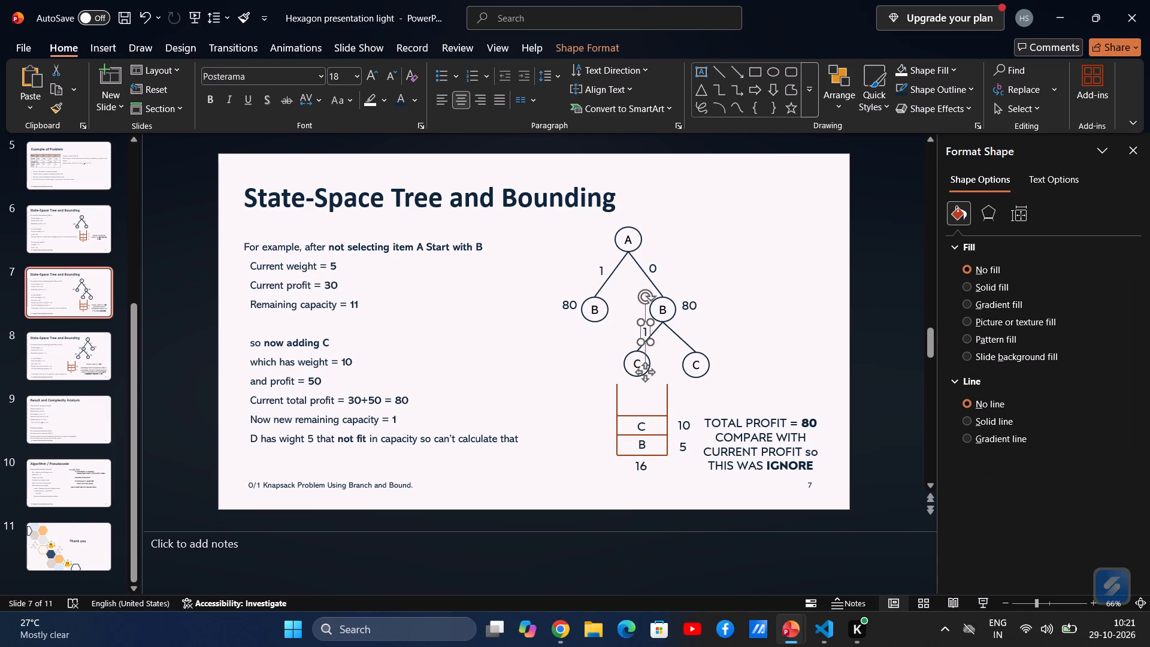
pyautogui.click(639, 361)
pyautogui.click(632, 361)
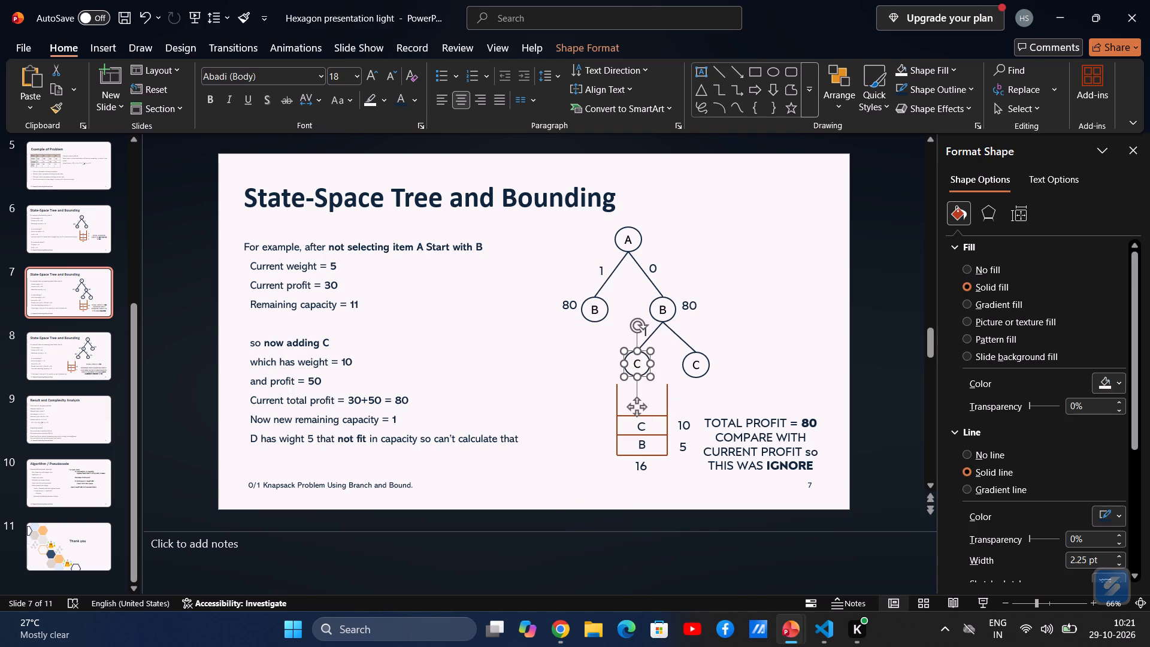
pyautogui.click(645, 370)
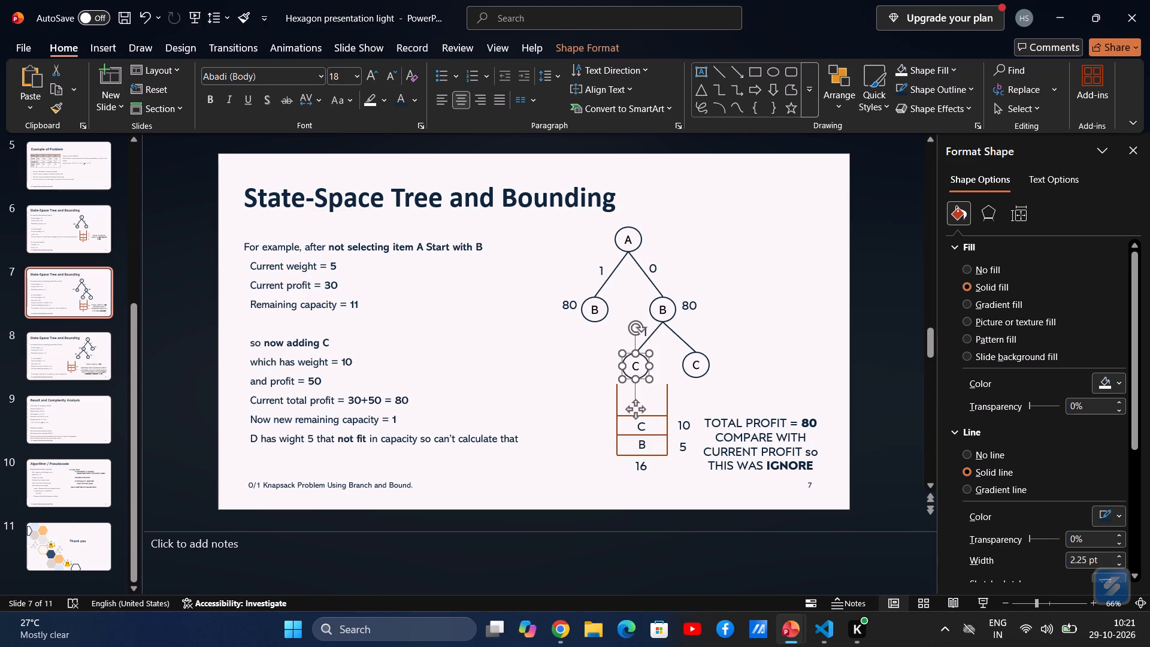
# Copy A's 0 branch label onto the connector from B to the second C node.
pyautogui.click(652, 262)
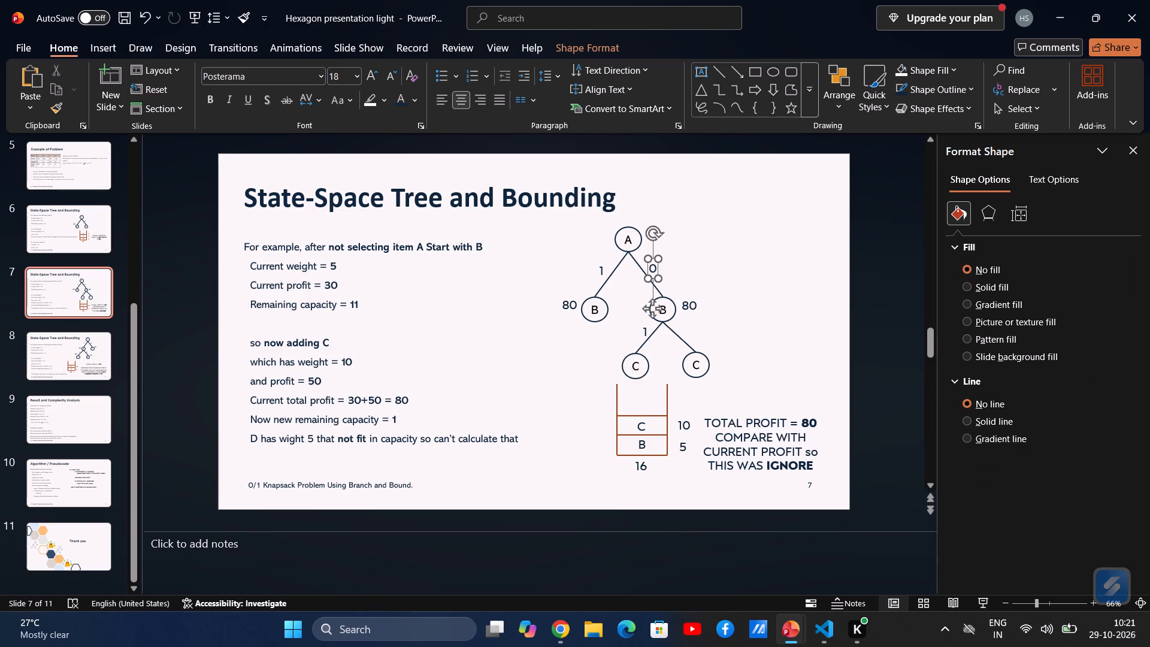
pyautogui.click(658, 272)
pyautogui.hotkey('ctrl', 'c')
pyautogui.hotkey('ctrl', 'v')
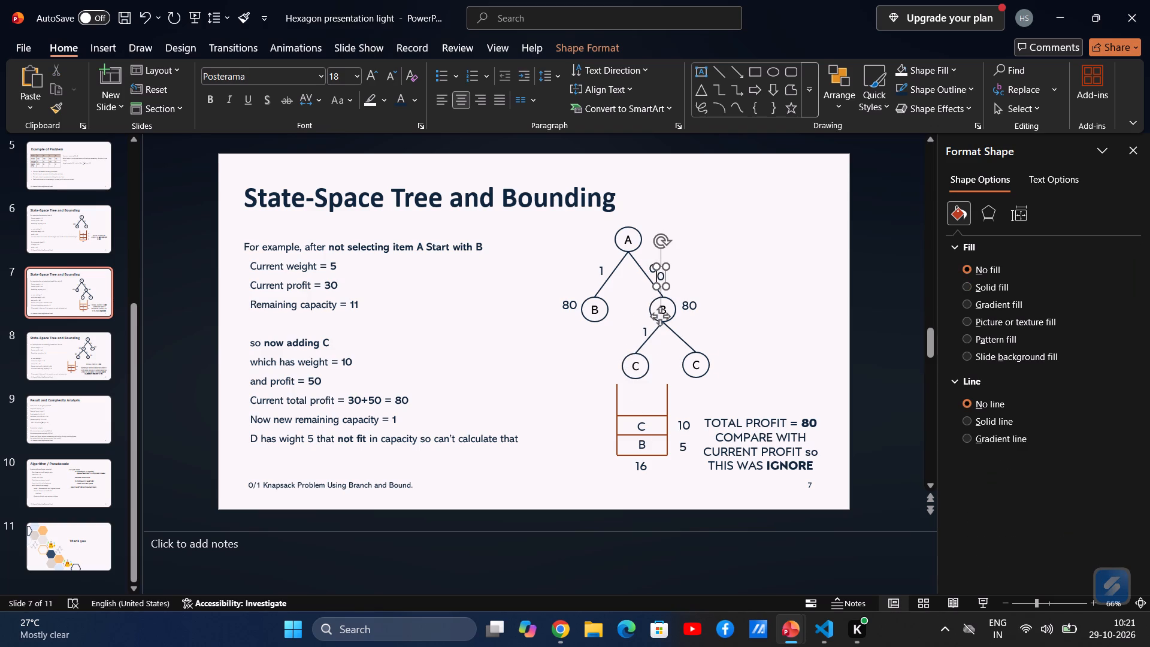
pyautogui.moveTo(667, 279); pyautogui.dragTo(694, 330)
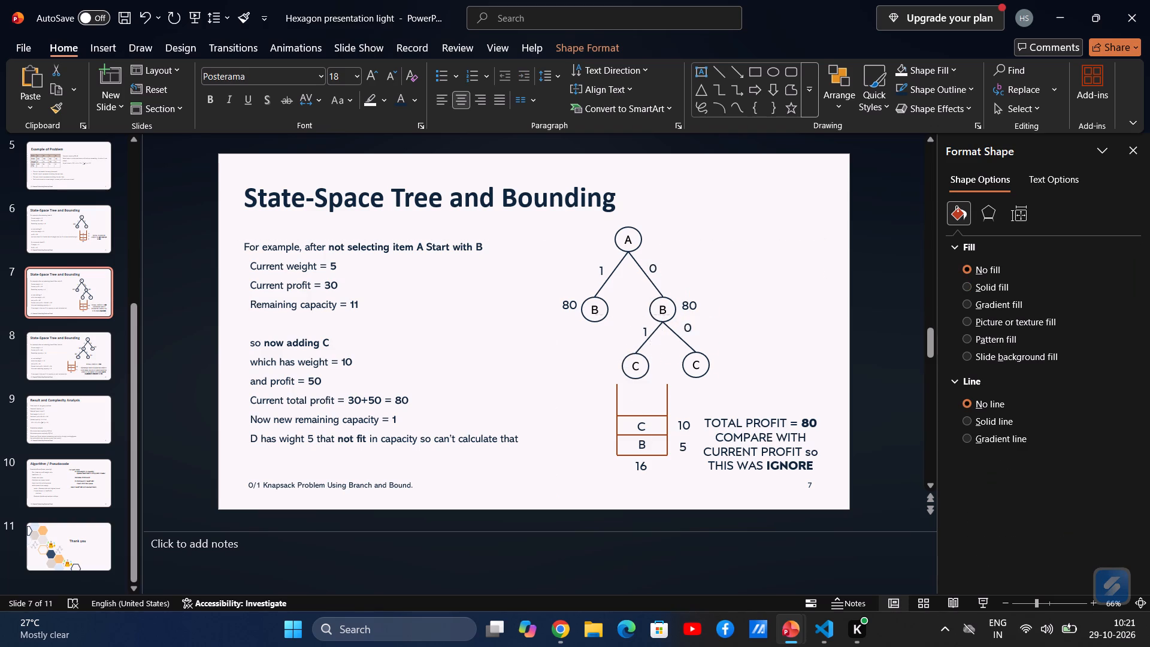
pyautogui.moveTo(694, 330); pyautogui.dragTo(695, 337)
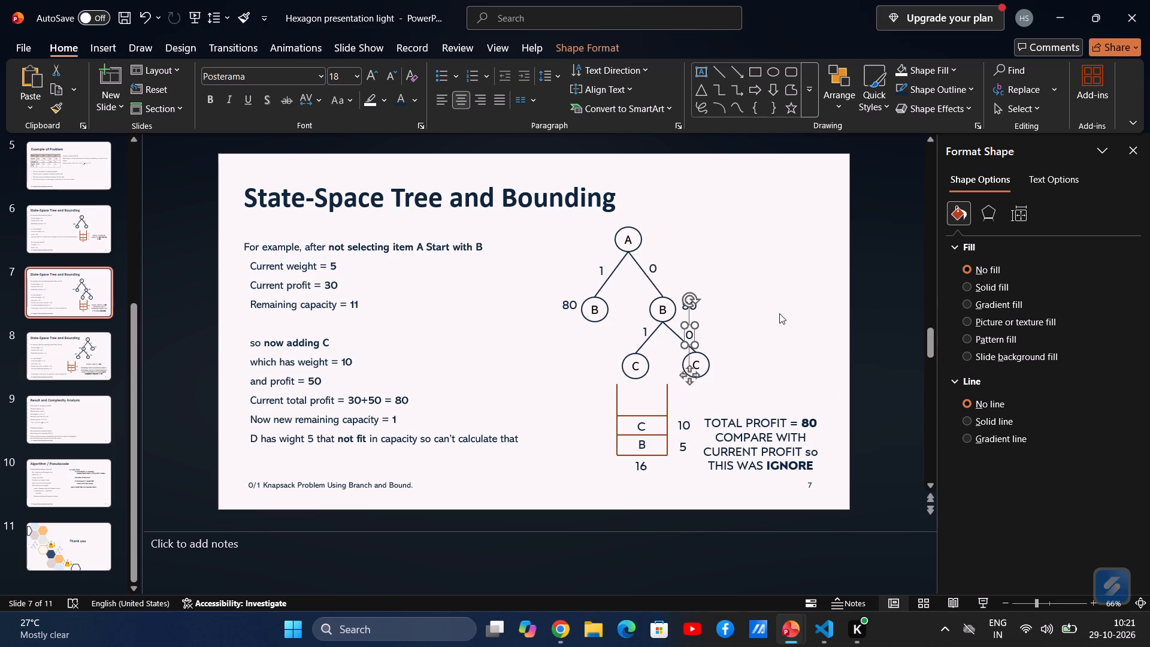
pyautogui.click(834, 293)
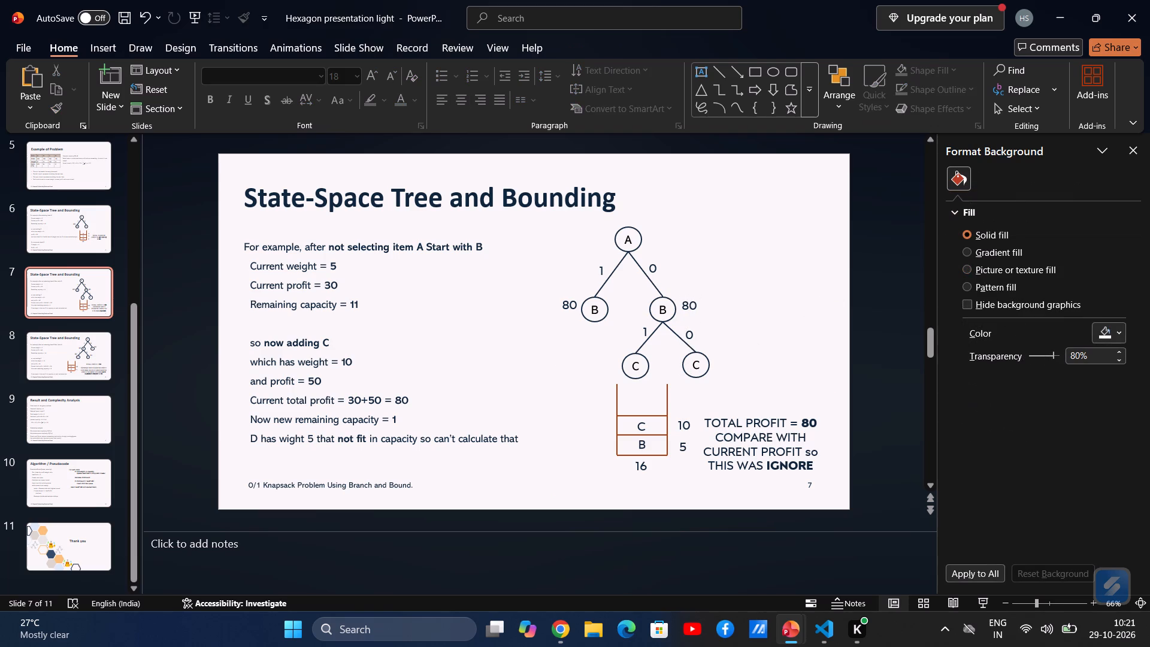
# Move the 80 profit label from A's 0-branch child B to beside B's 1-branch child C.
pyautogui.click(638, 364)
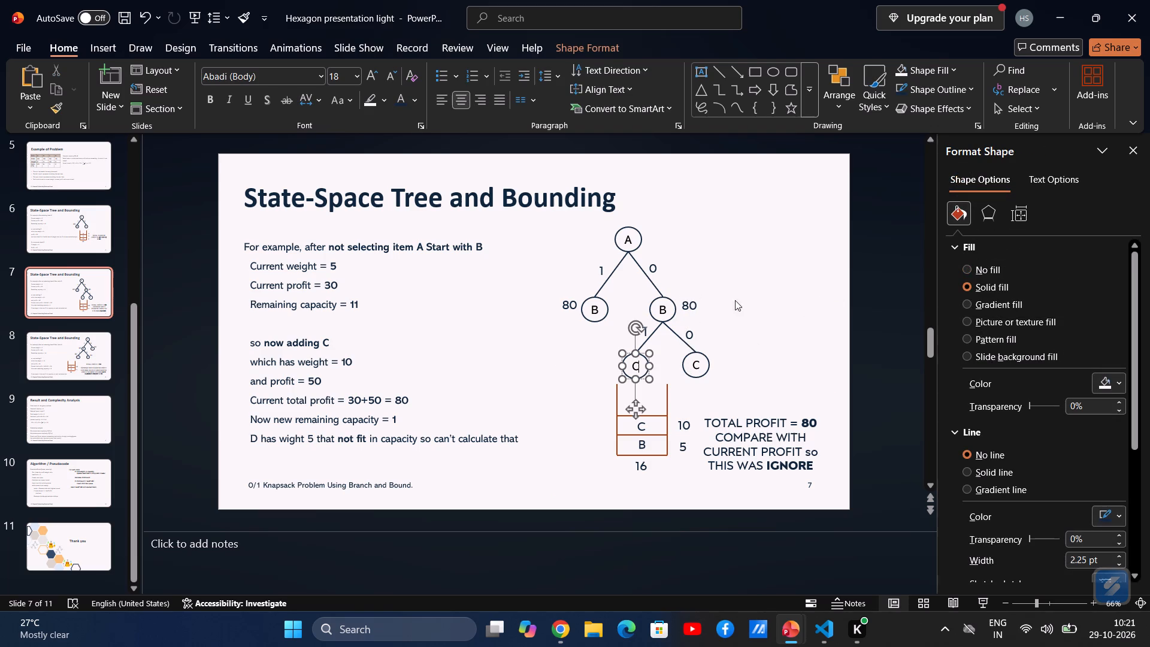
pyautogui.click(694, 301)
pyautogui.moveTo(701, 301); pyautogui.dragTo(643, 341)
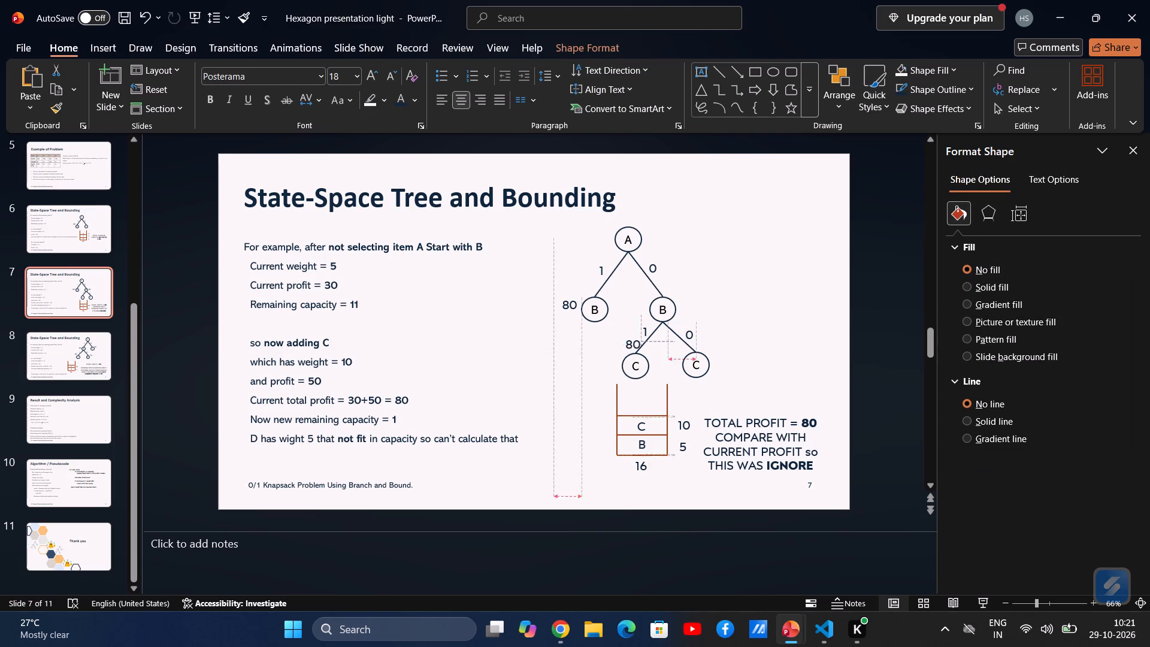
pyautogui.moveTo(643, 341); pyautogui.dragTo(628, 347)
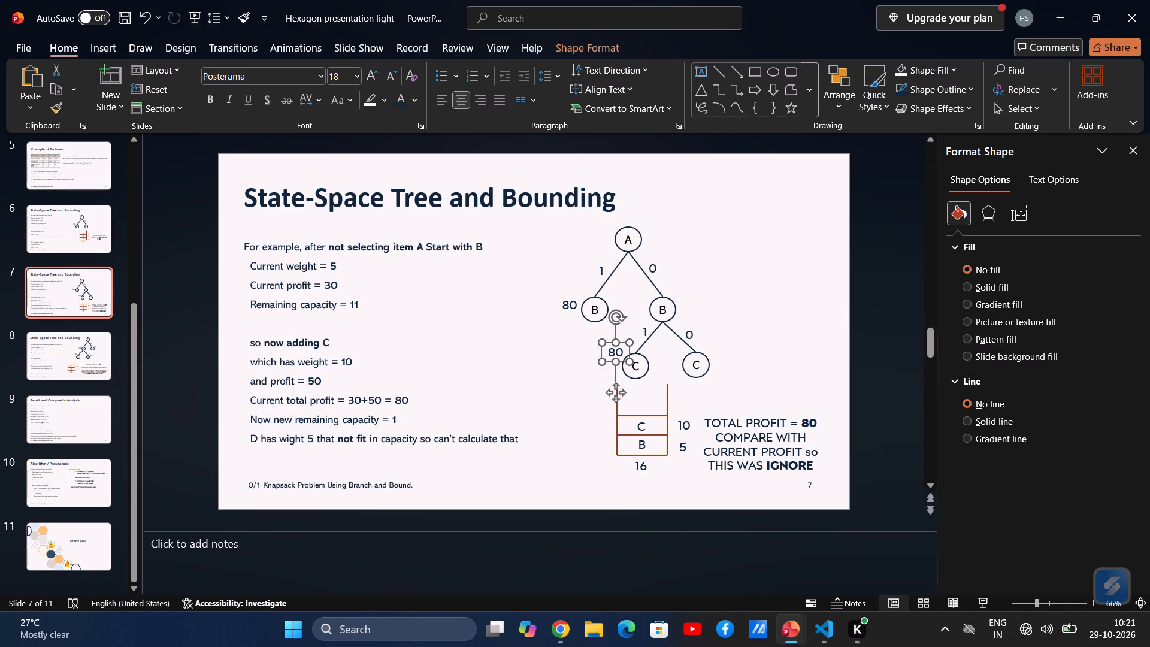
pyautogui.click(858, 279)
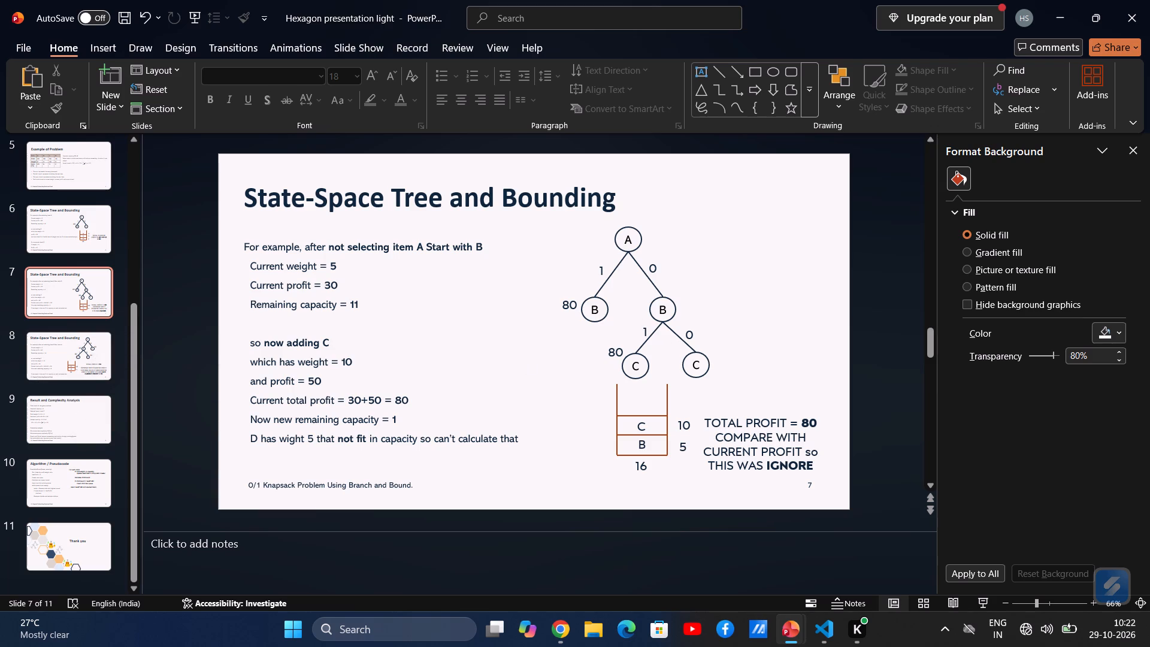
# On slide 8, relabel node D on B's 0 branch as C.
pyautogui.click(90, 353)
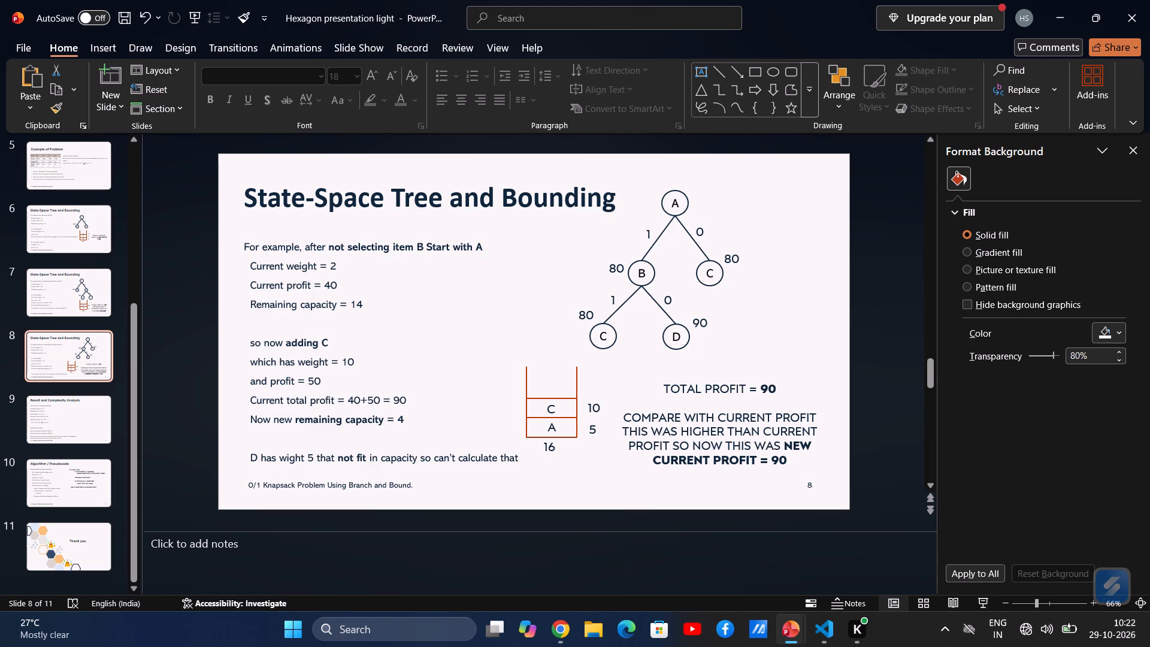
pyautogui.click(69, 299)
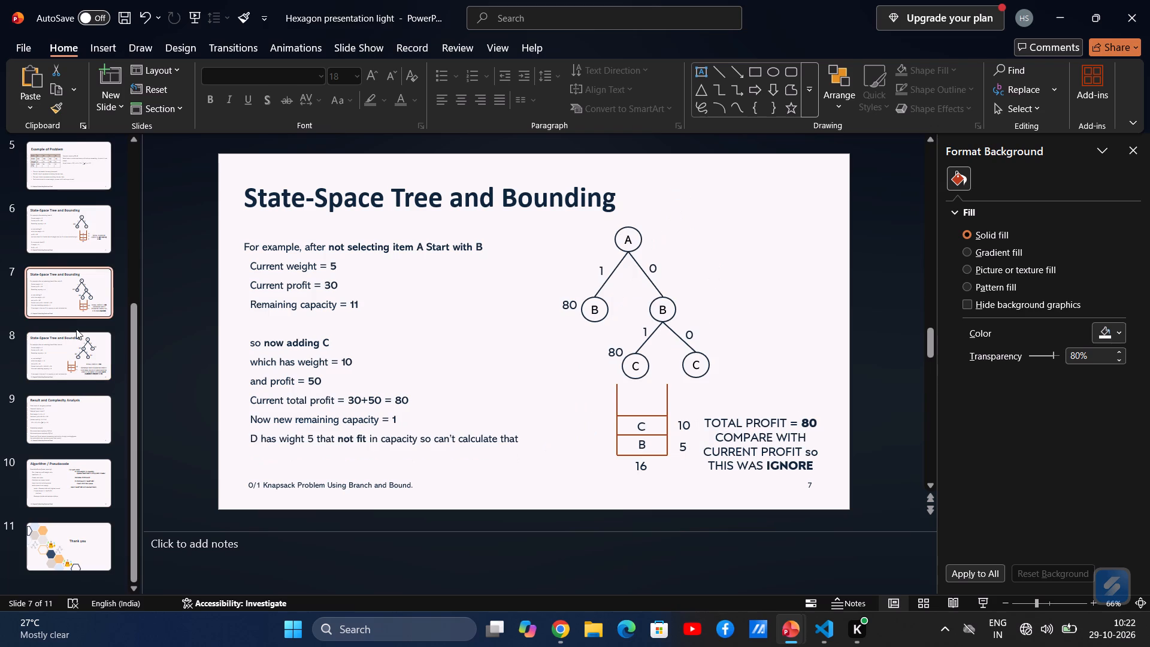
pyautogui.click(72, 333)
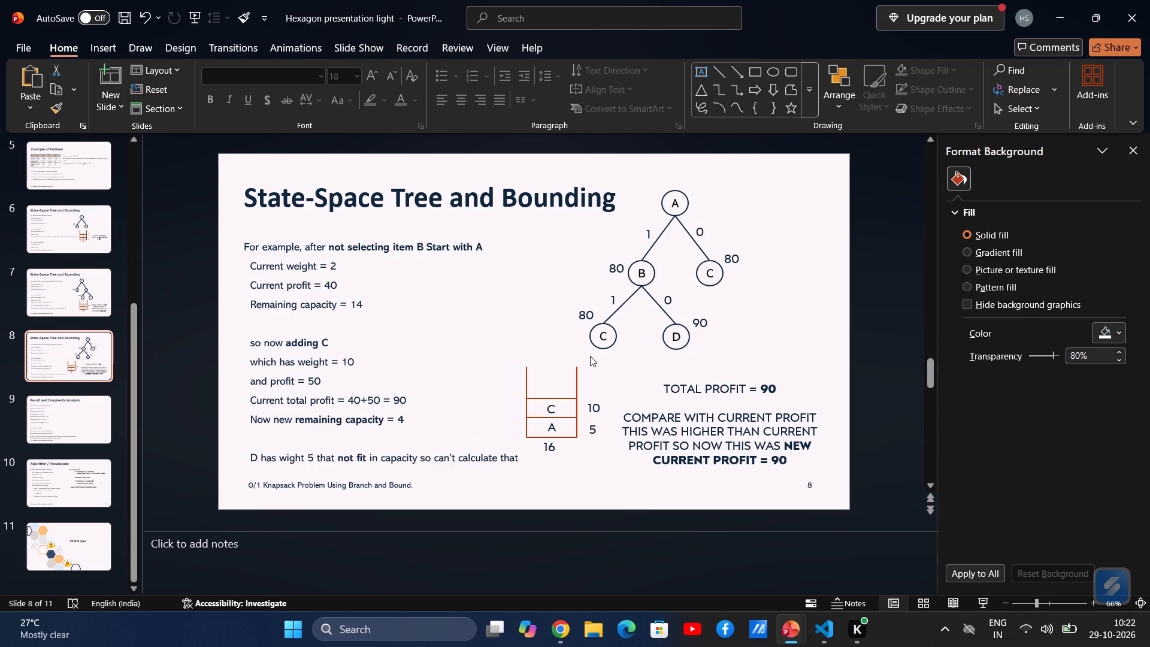
pyautogui.click(675, 335)
pyautogui.press('Right')
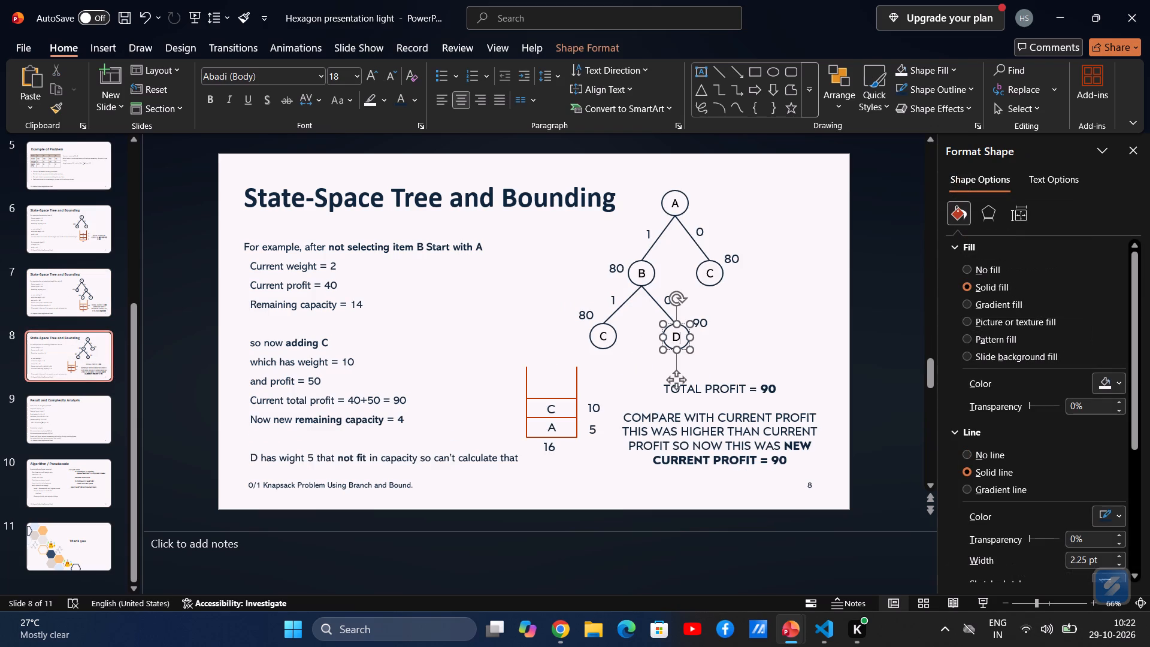
pyautogui.press('BackSpace')
pyautogui.hotkey('shift', 'c')
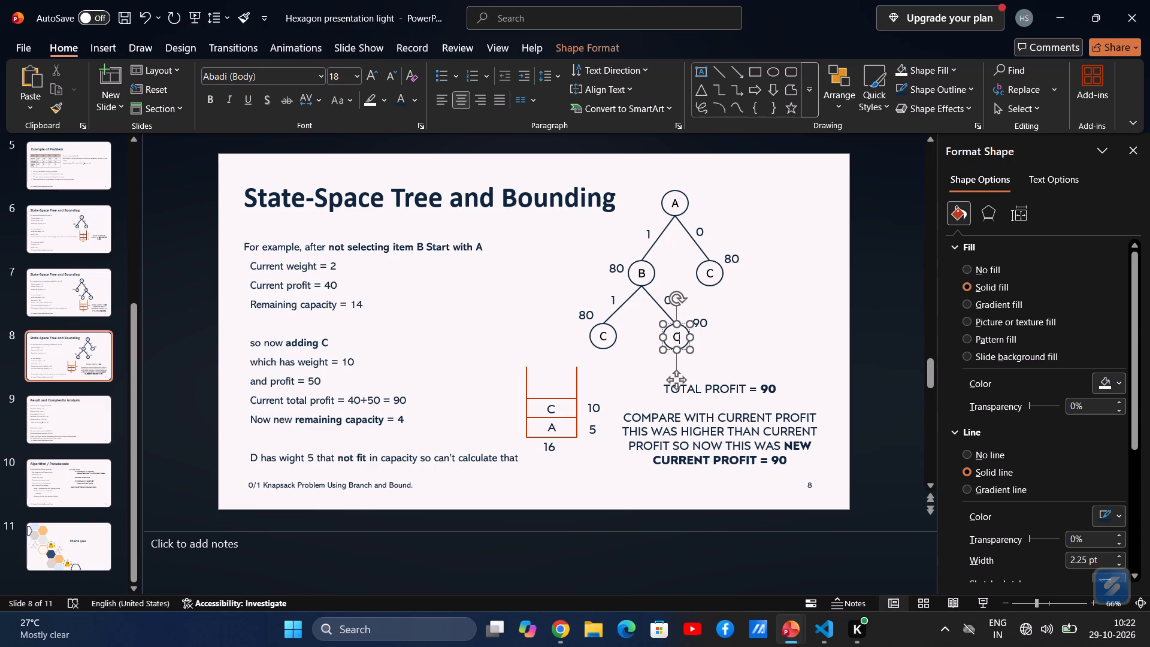
# Clear the 80 profit label beside node B on slide 8.
pyautogui.click(619, 269)
pyautogui.press('BackSpace')
pyautogui.press('BackSpace')
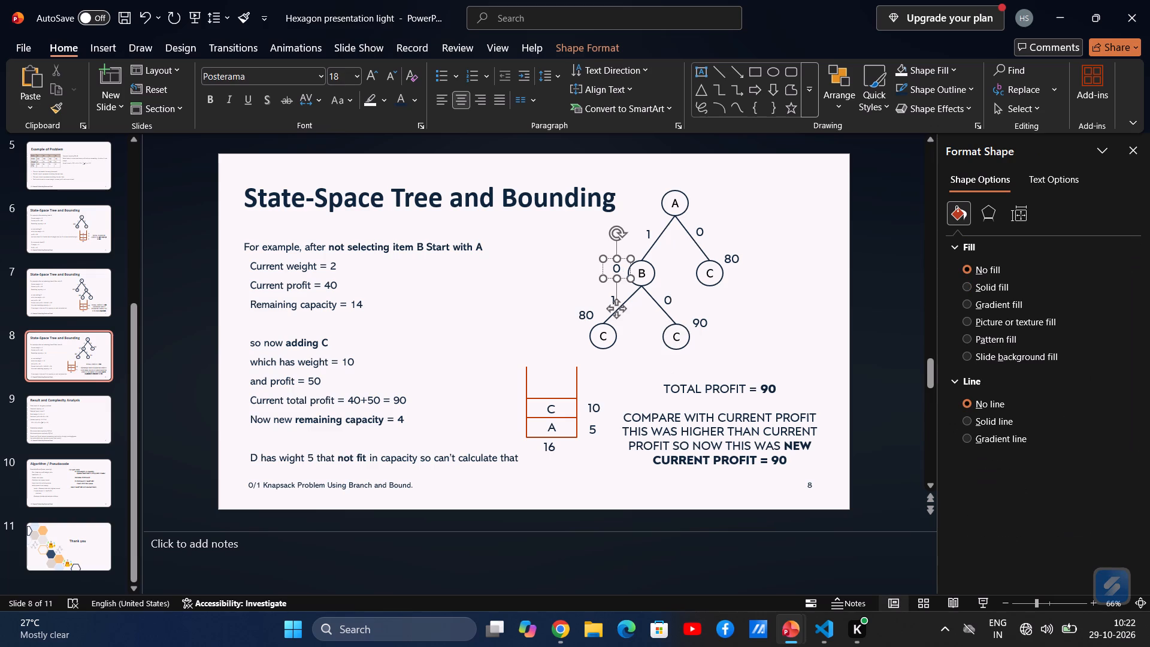
pyautogui.press('Right')
pyautogui.press('BackSpace')
# Compare the trees on slides 7 and 8, and clear the 80 profit label beside B's 1-branch child C on slide 8.
pyautogui.click(79, 290)
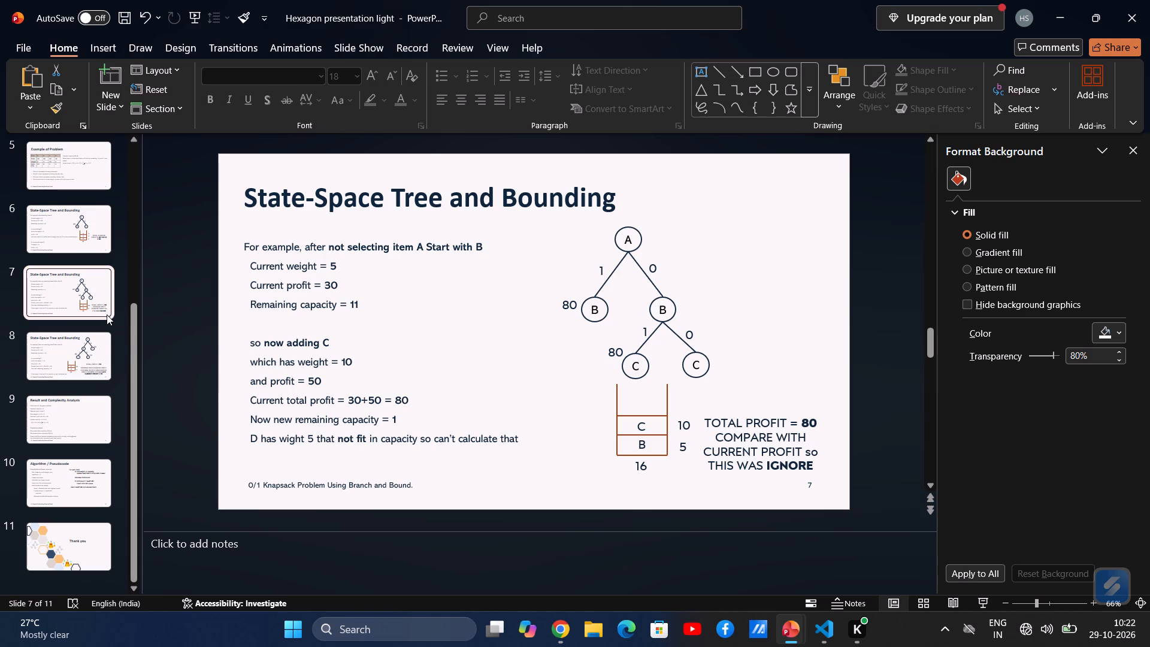
pyautogui.click(83, 347)
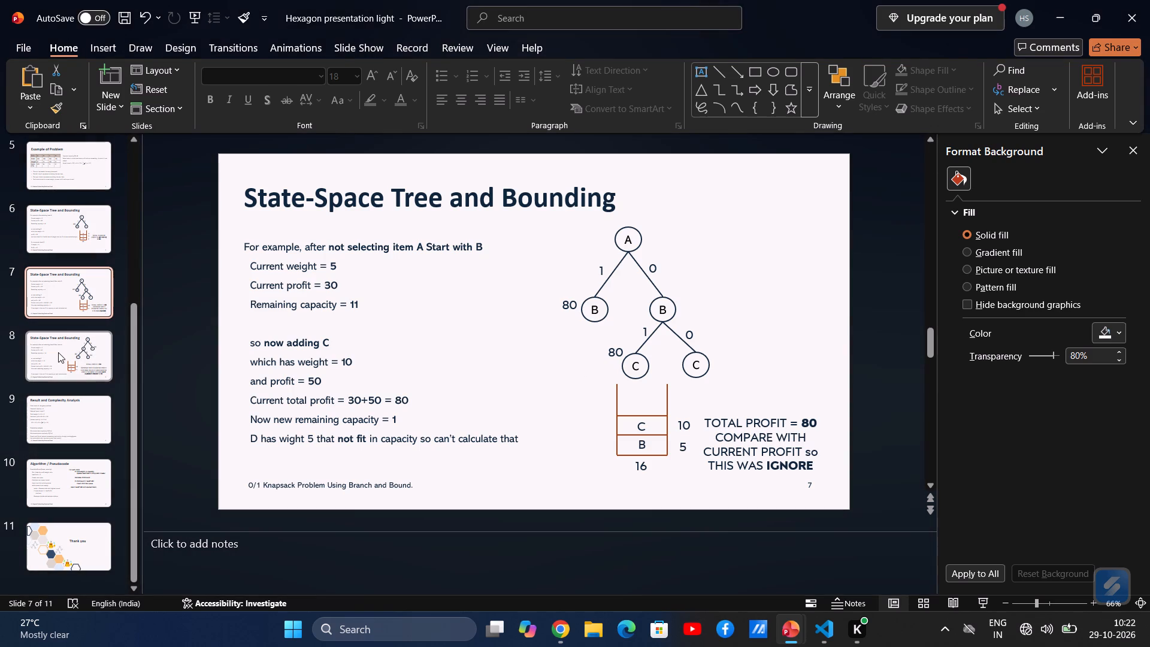
pyautogui.click(61, 353)
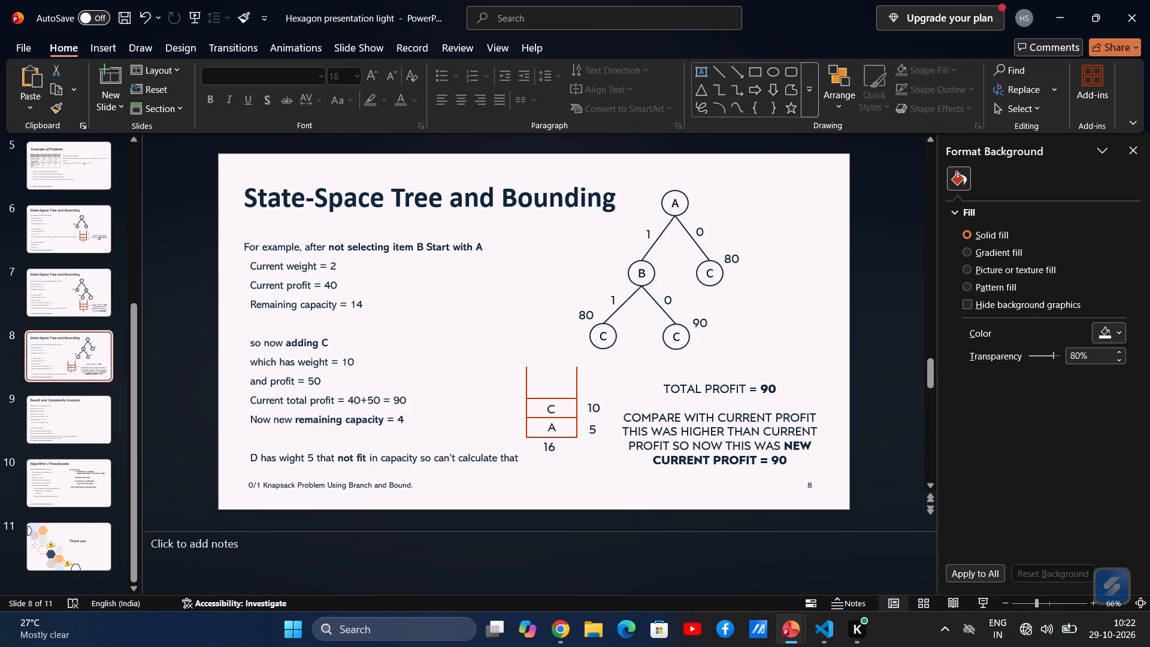
pyautogui.click(84, 304)
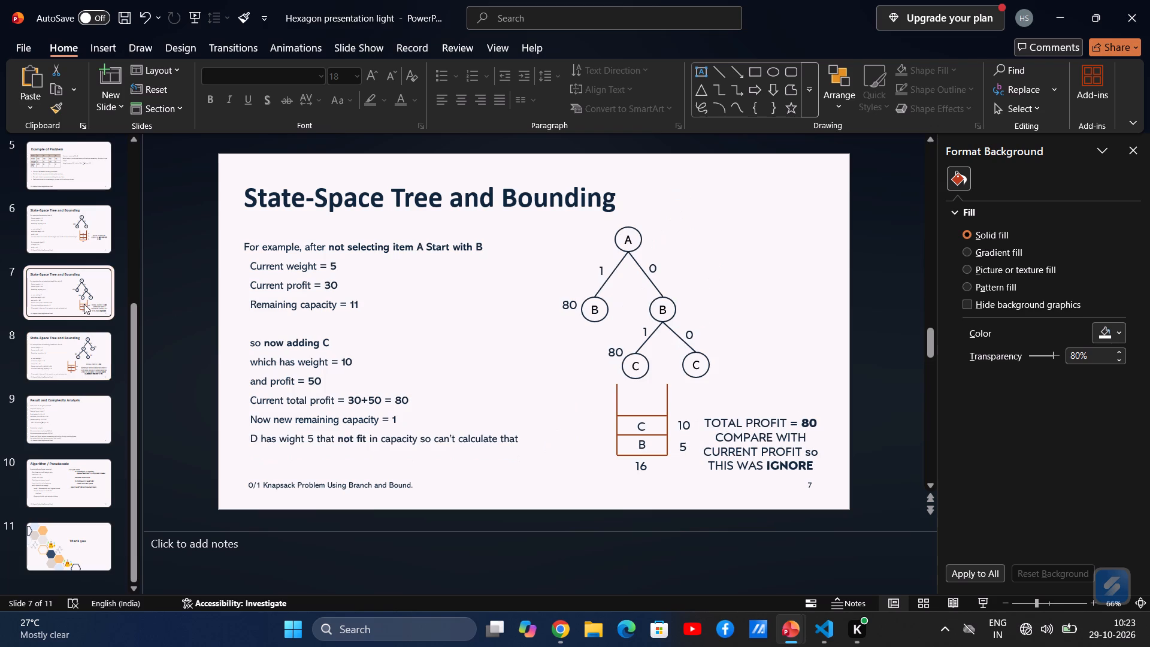
pyautogui.click(83, 352)
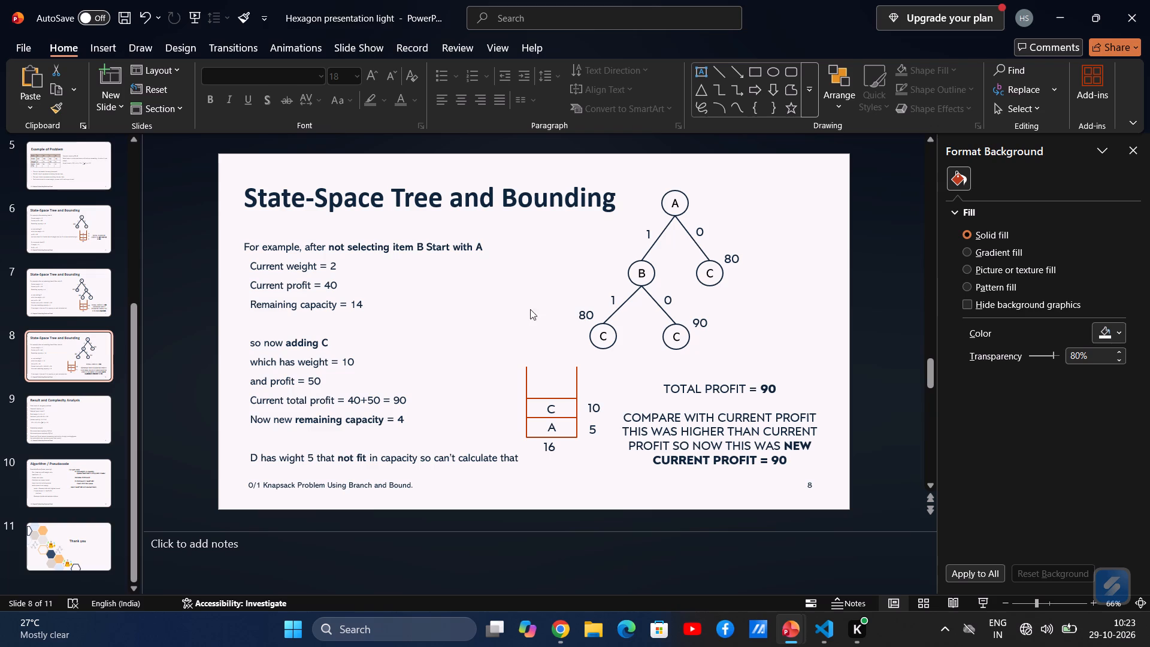
pyautogui.click(585, 315)
pyautogui.press('Right')
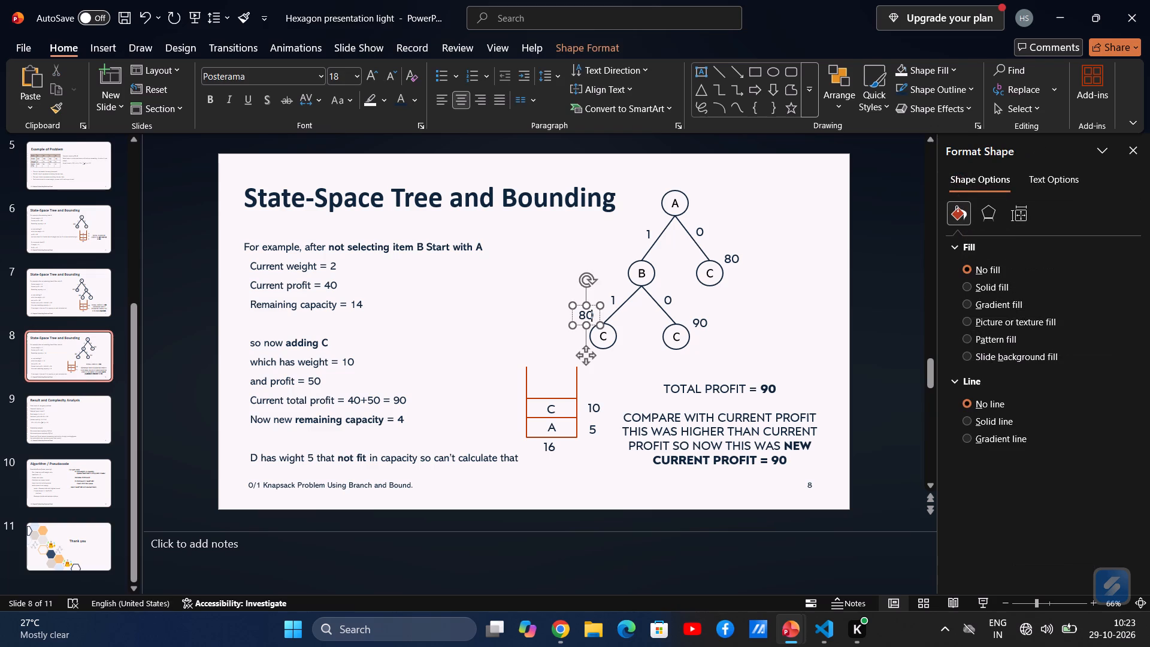
pyautogui.press('BackSpace')
pyautogui.press('BackSpace')
pyautogui.press('BackSpace')
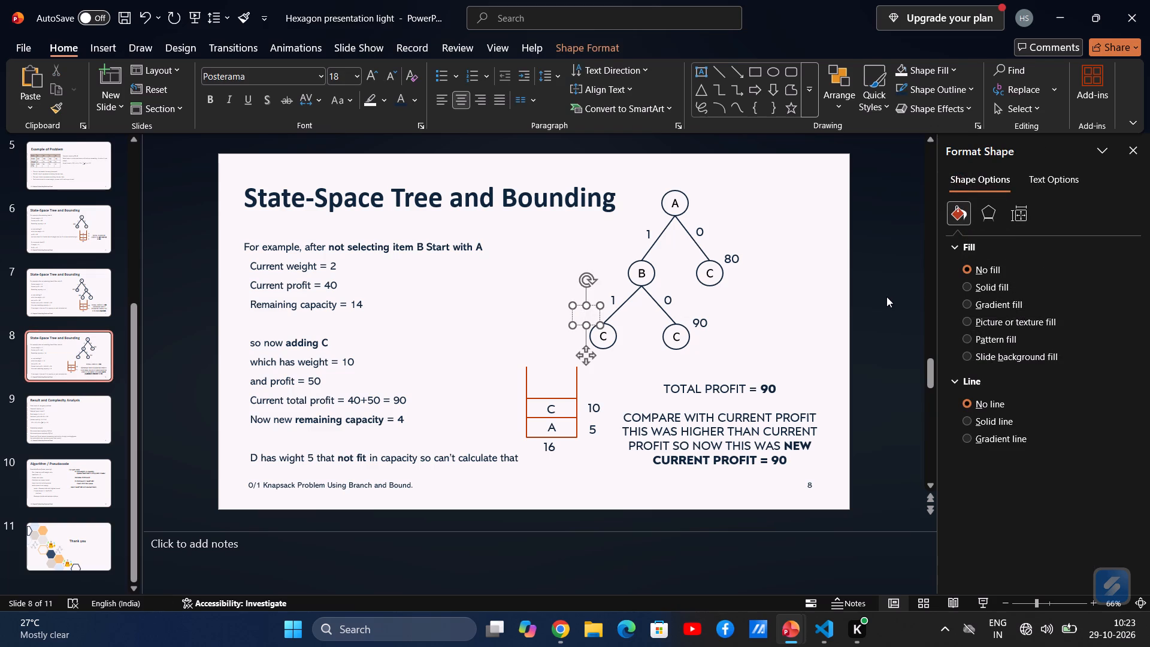
pyautogui.click(884, 297)
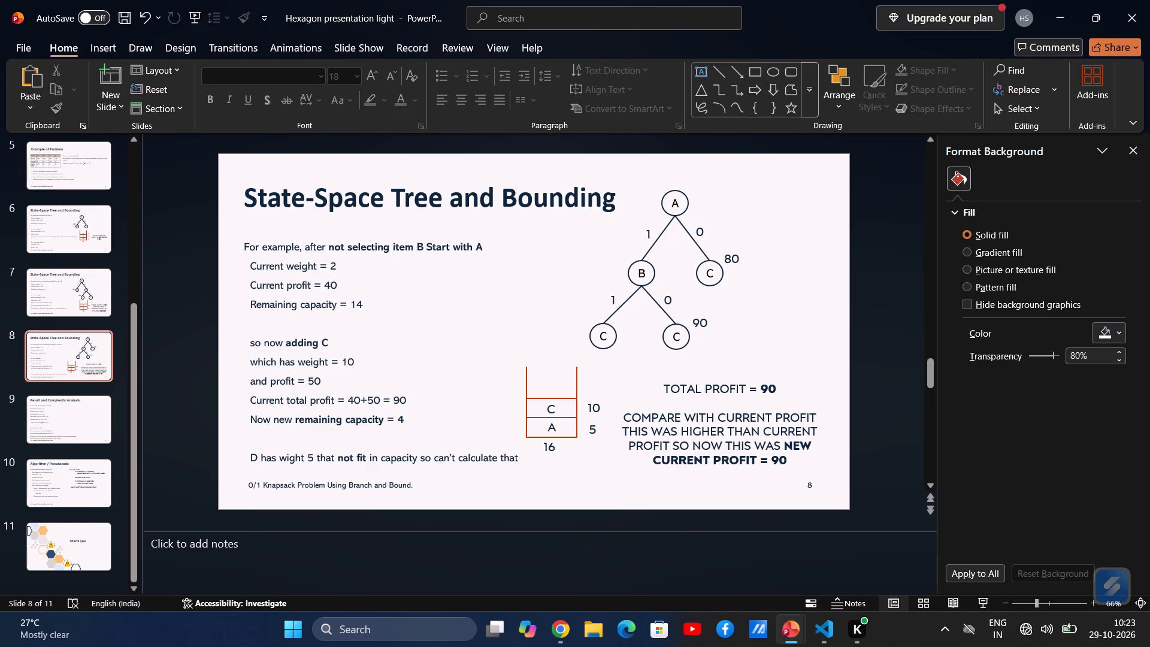
# Copy A's 0-branch subtree (connector, node B, both C children and branch labels) from slide 7 to slide 8, placing it beside the existing tree.
pyautogui.click(96, 297)
pyautogui.moveTo(740, 379); pyautogui.dragTo(616, 298)
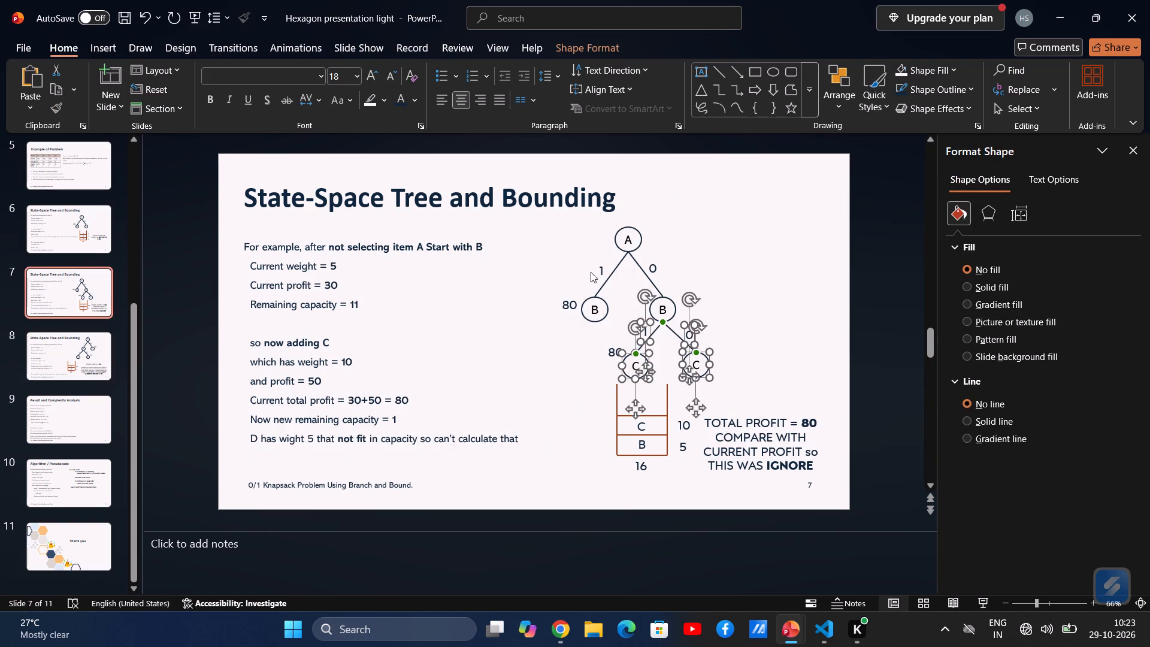
pyautogui.click(604, 259)
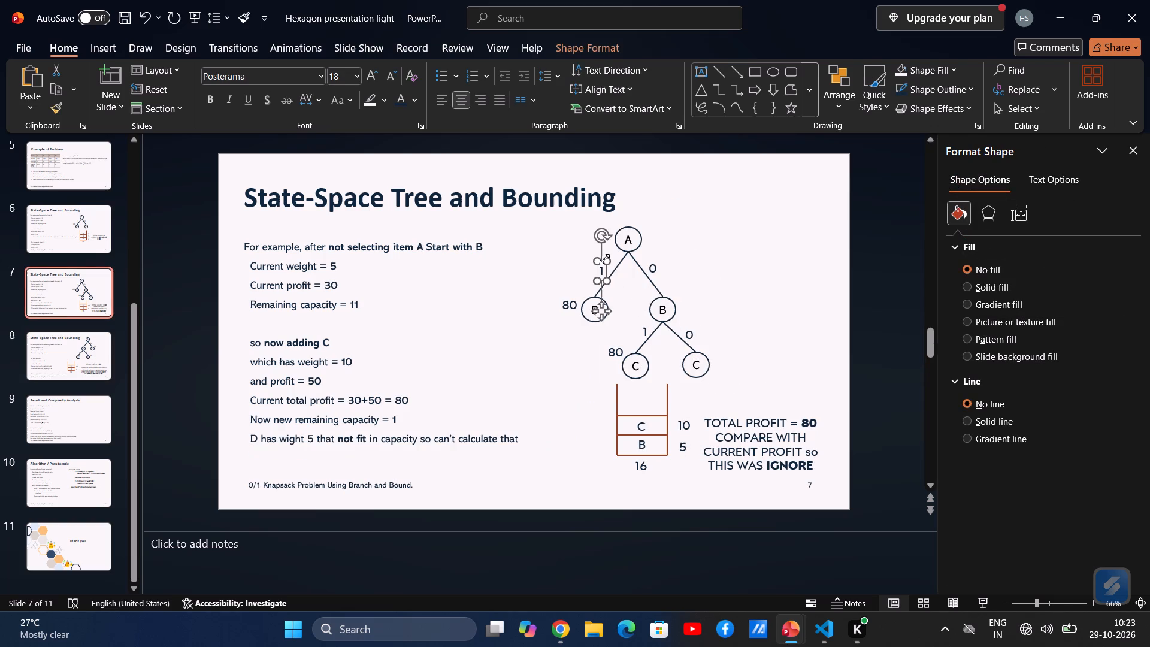
pyautogui.moveTo(608, 250); pyautogui.dragTo(706, 389)
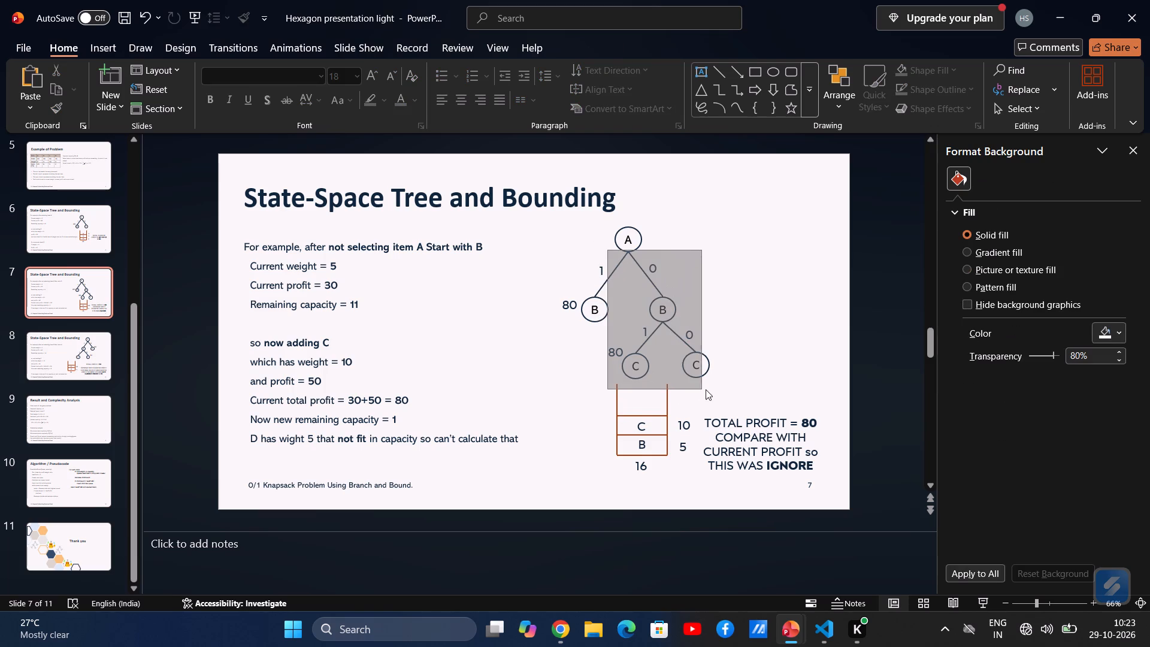
pyautogui.moveTo(706, 389); pyautogui.dragTo(716, 389)
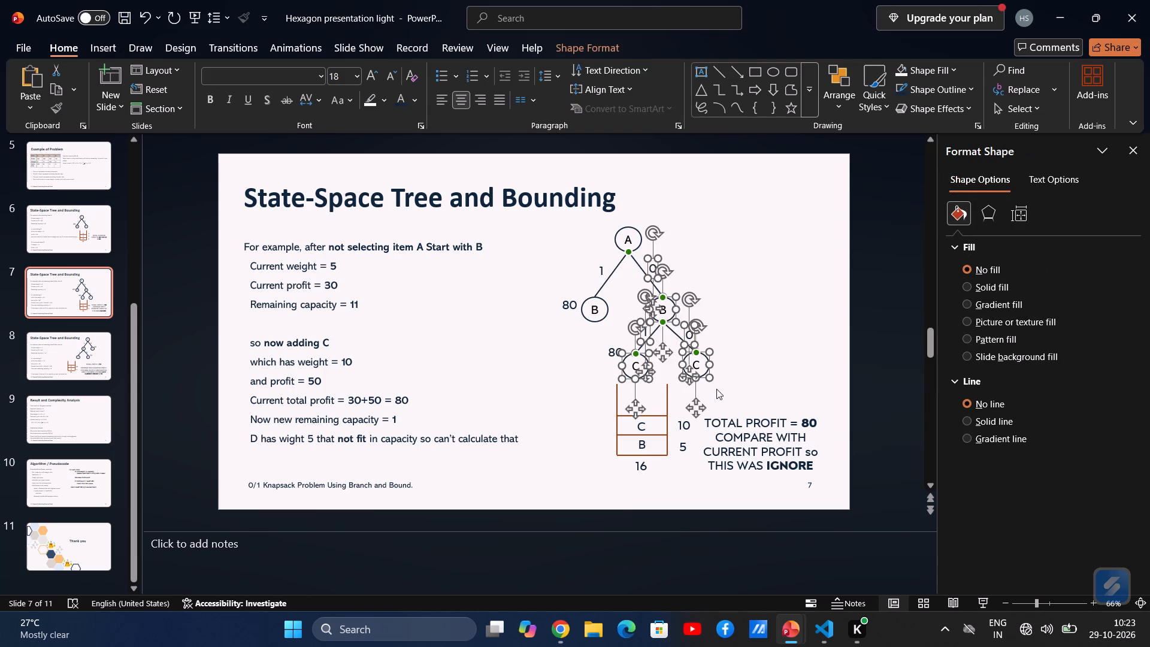
pyautogui.hotkey('ctrl', 'c')
pyautogui.click(69, 361)
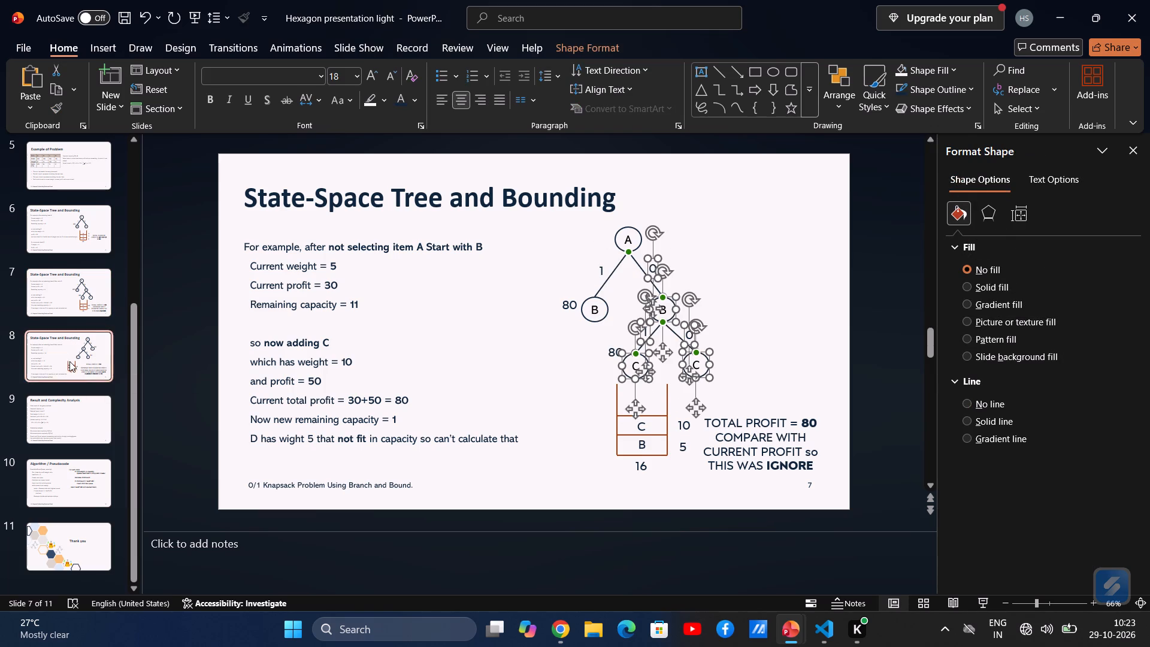
pyautogui.hotkey('ctrl', 'v')
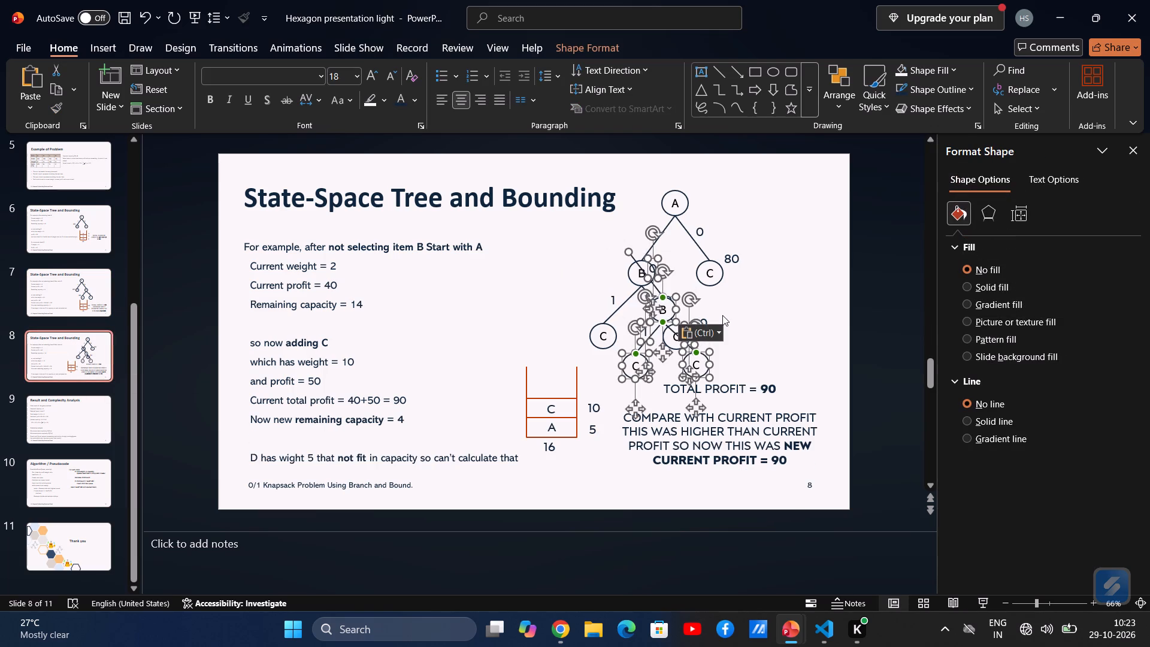
pyautogui.moveTo(662, 309); pyautogui.dragTo(770, 325)
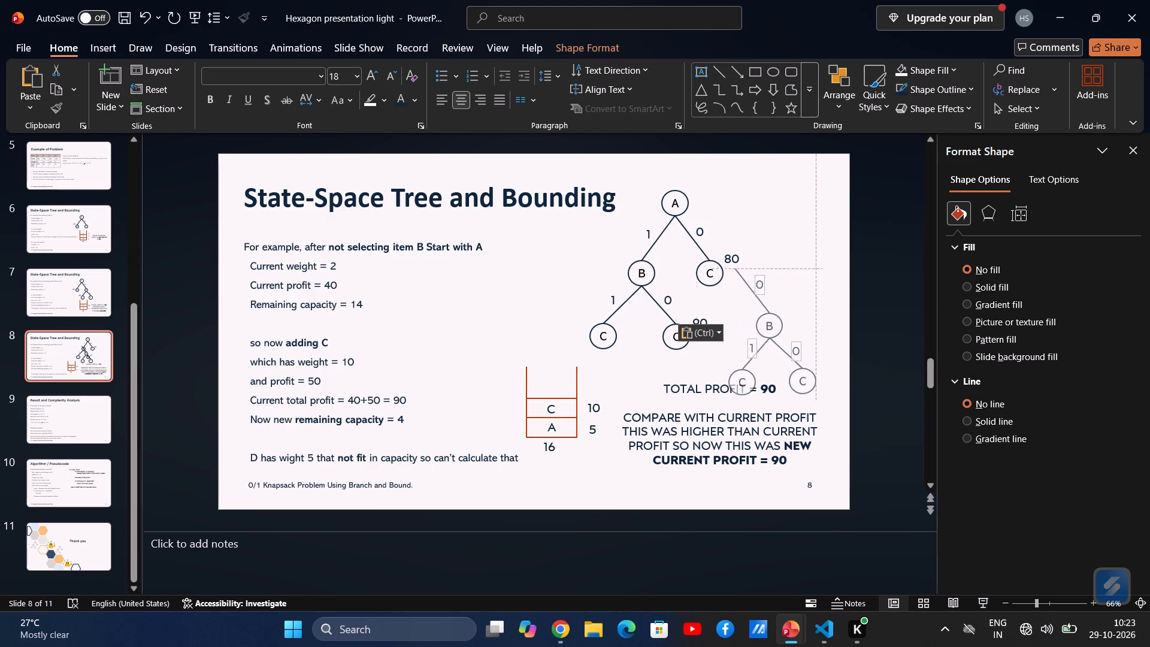
pyautogui.moveTo(770, 325); pyautogui.dragTo(718, 280)
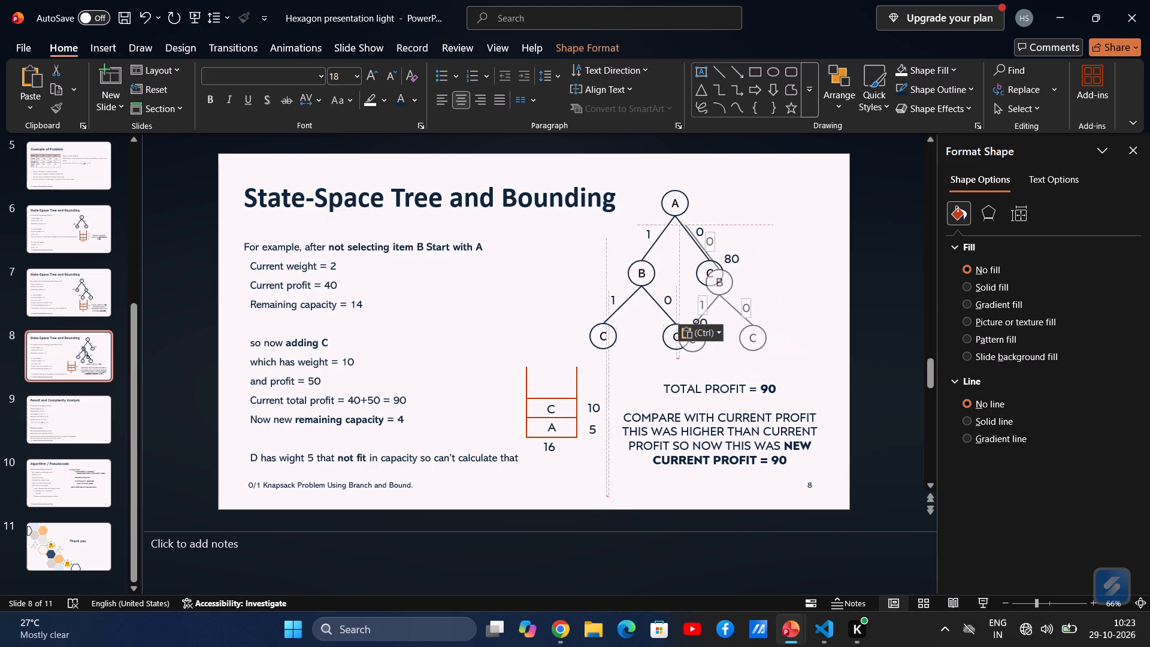
pyautogui.moveTo(718, 280); pyautogui.dragTo(765, 291)
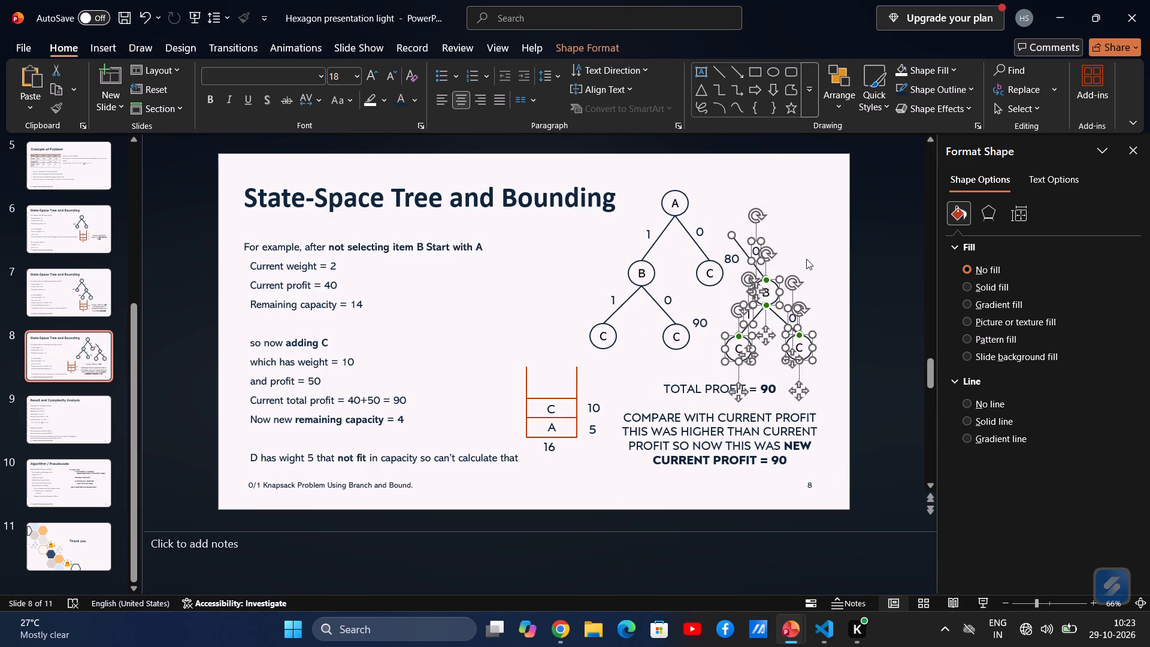
pyautogui.click(814, 256)
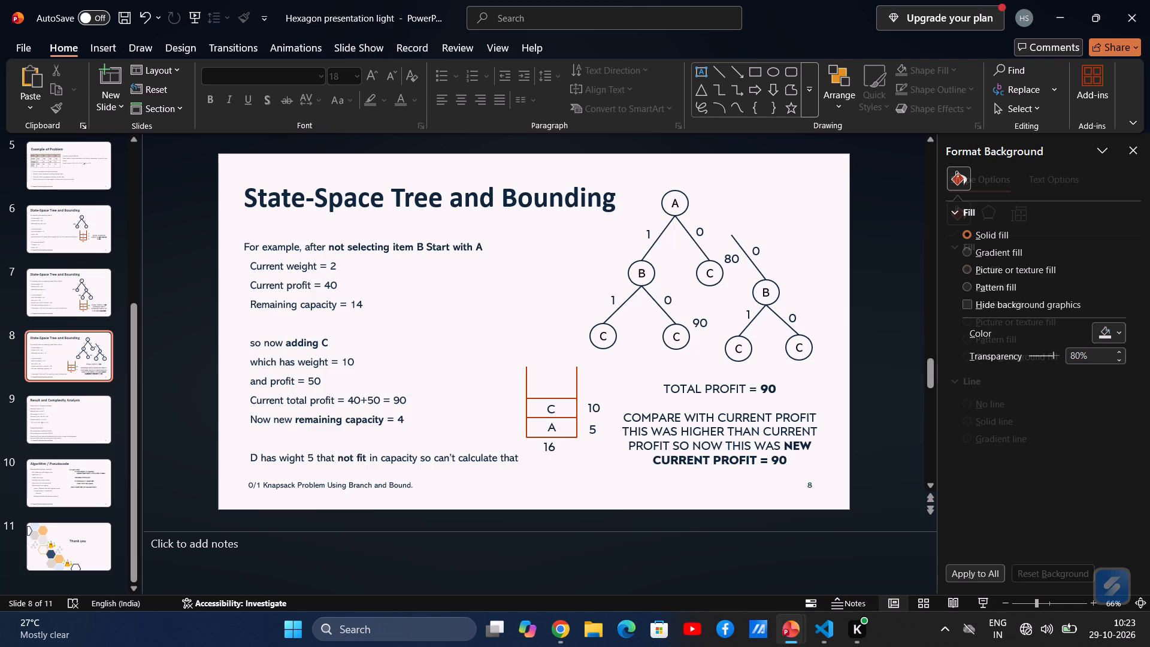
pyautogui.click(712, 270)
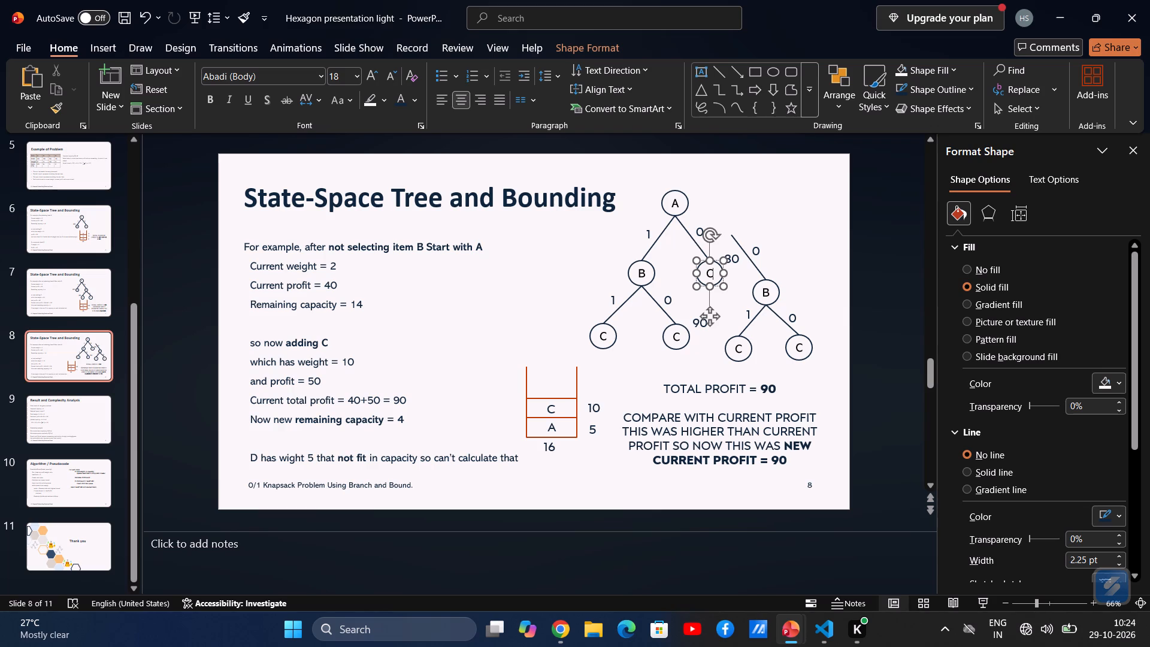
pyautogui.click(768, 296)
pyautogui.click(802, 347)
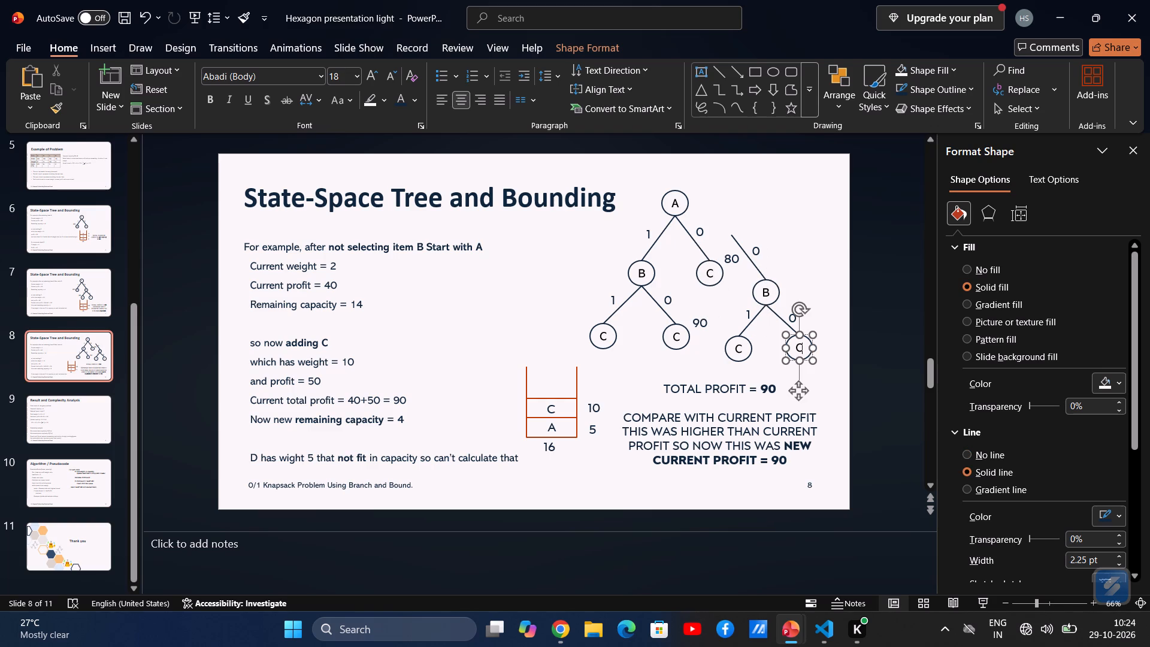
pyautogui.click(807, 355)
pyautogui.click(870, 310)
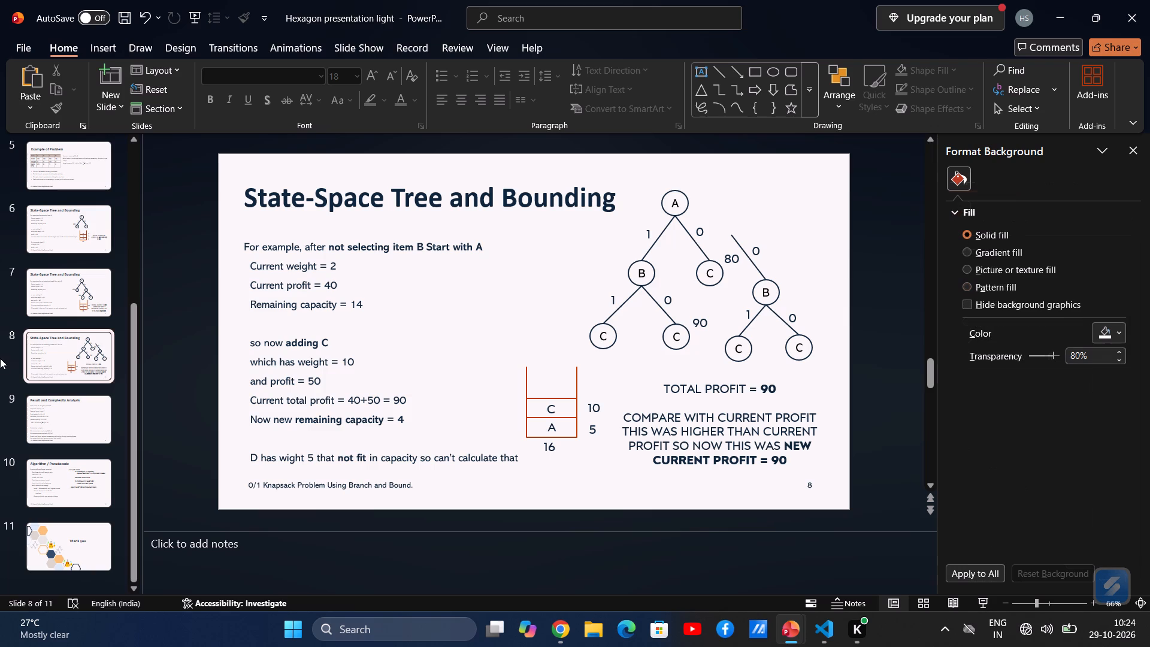
# Compare slides 7 and 8, and copy slide 7's whole state-space tree with its nodes, connectors, branch labels and profit labels.
pyautogui.click(79, 300)
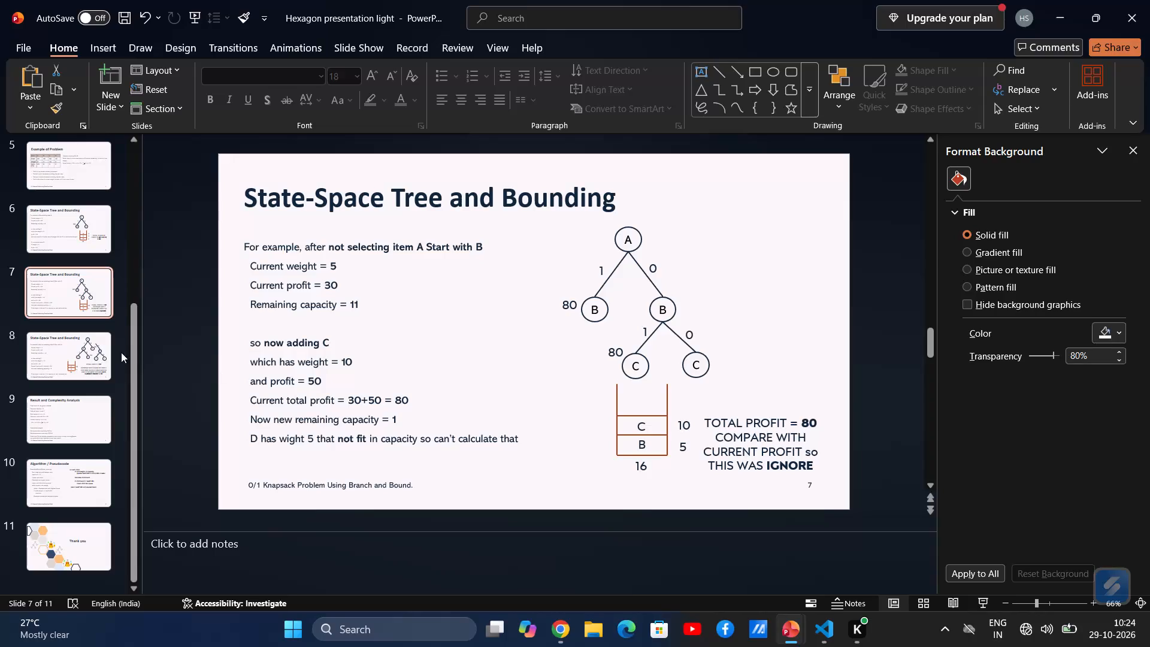
pyautogui.click(73, 344)
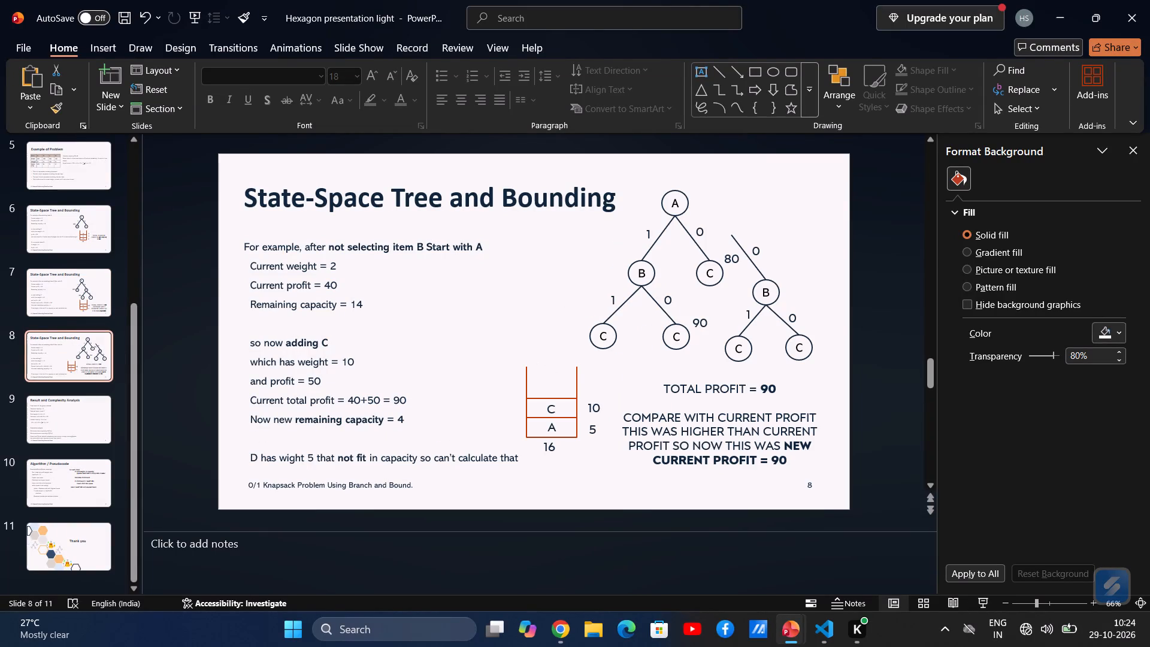
pyautogui.click(108, 285)
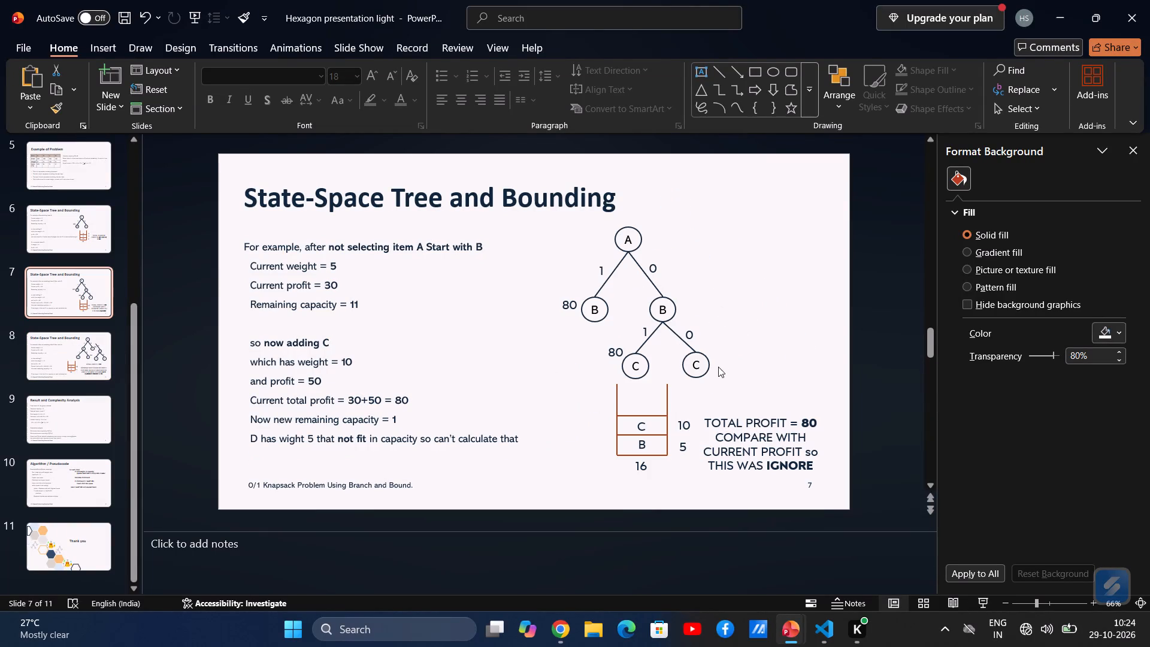
pyautogui.moveTo(732, 385); pyautogui.dragTo(550, 228)
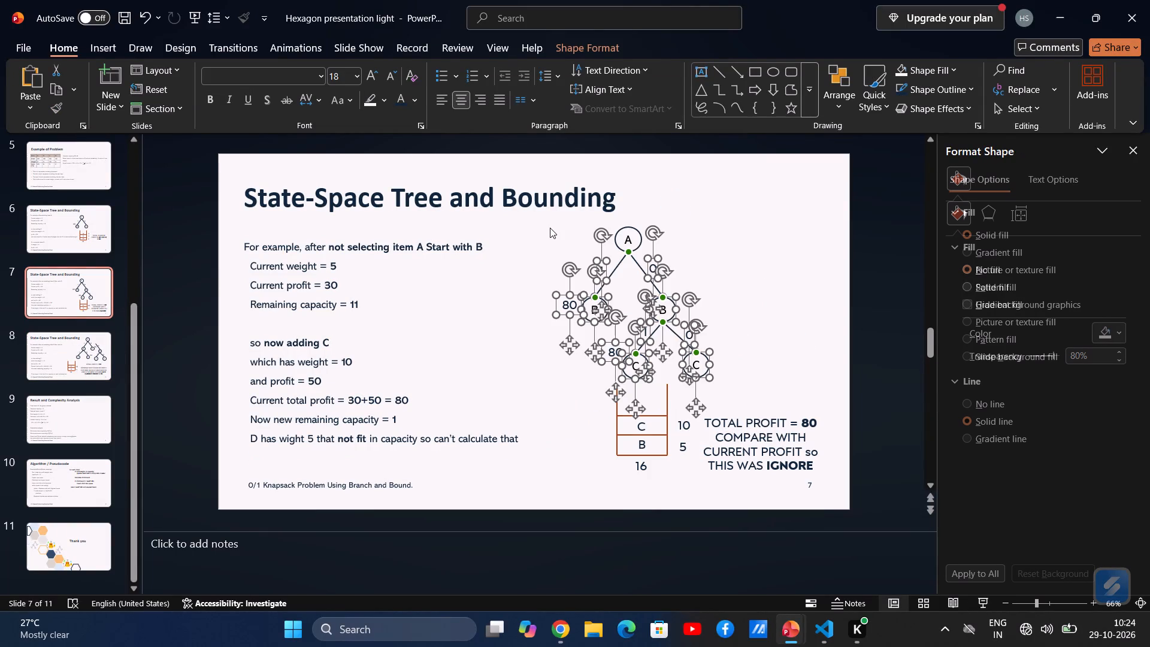
pyautogui.click(550, 228)
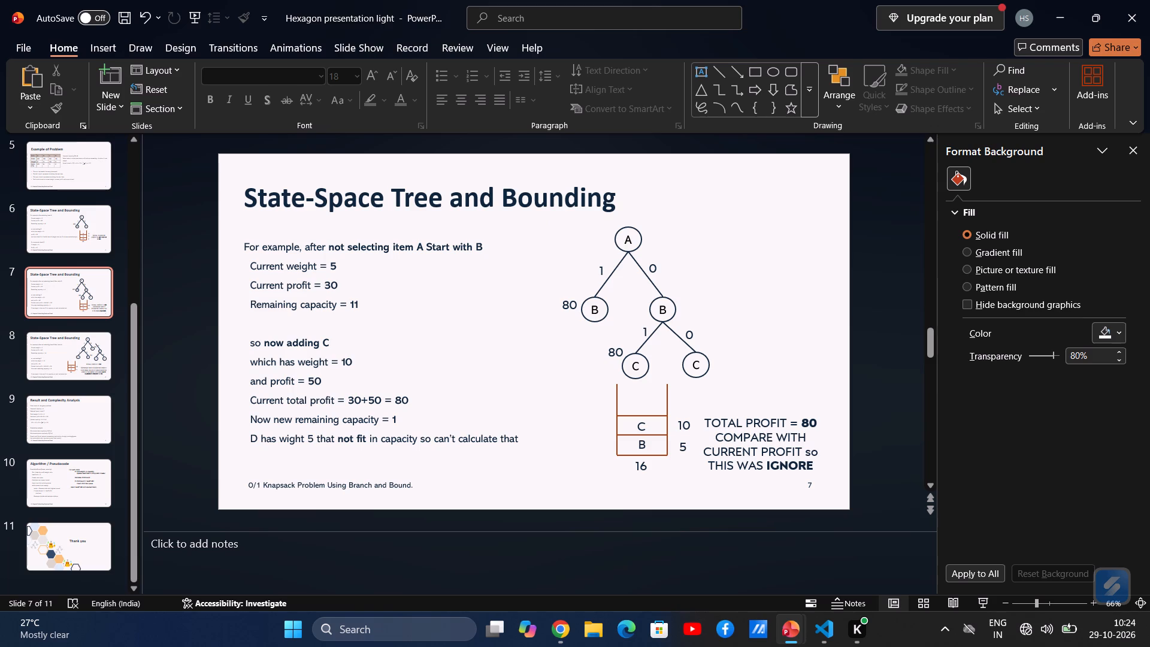
pyautogui.moveTo(538, 213); pyautogui.dragTo(593, 276)
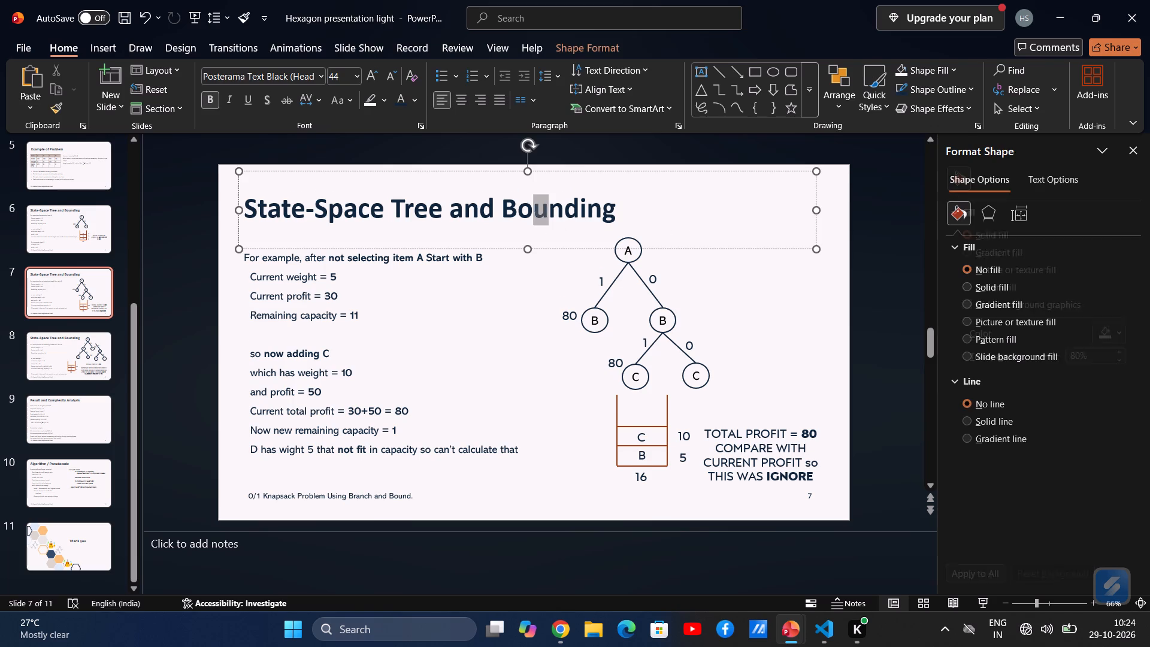
pyautogui.moveTo(593, 276); pyautogui.dragTo(736, 388)
pyautogui.moveTo(736, 388); pyautogui.dragTo(753, 393)
pyautogui.click(753, 393)
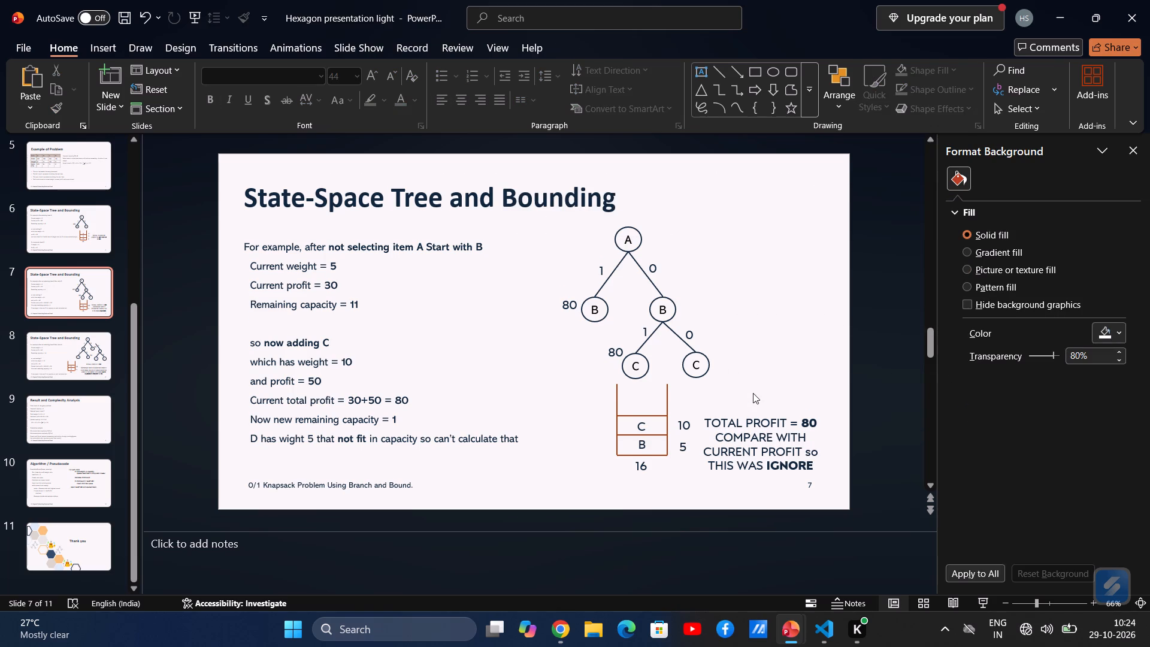
pyautogui.moveTo(753, 393); pyautogui.dragTo(534, 288)
pyautogui.click(787, 365)
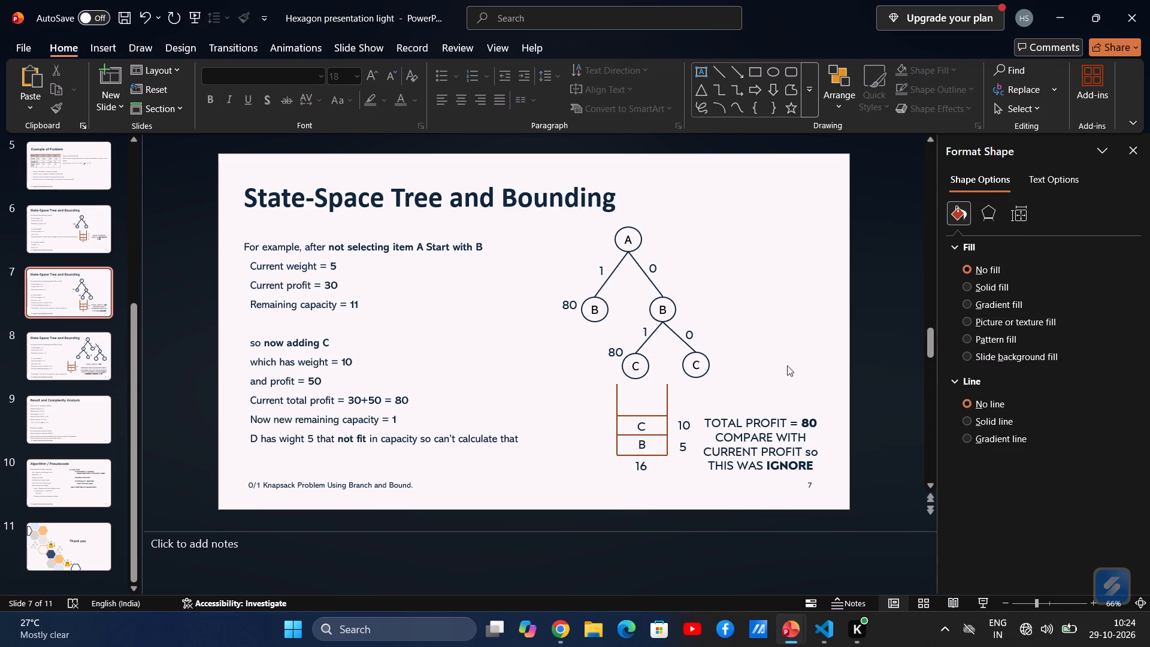
pyautogui.moveTo(749, 389); pyautogui.dragTo(550, 234)
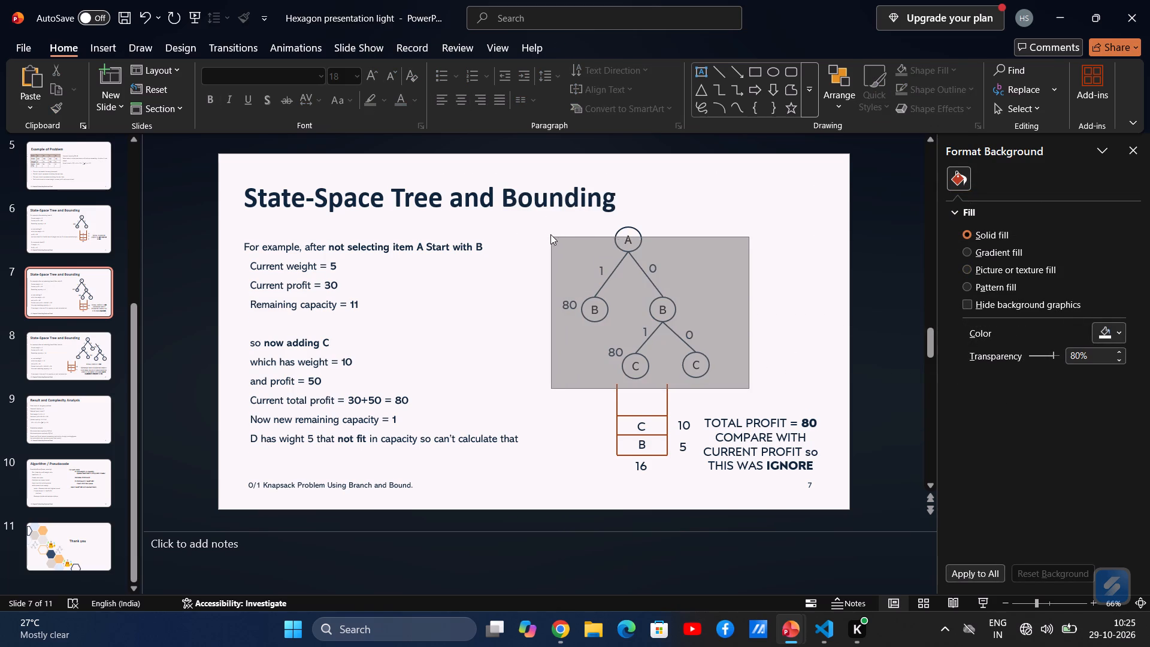
pyautogui.moveTo(550, 234); pyautogui.dragTo(543, 213)
pyautogui.hotkey('ctrl', 'c')
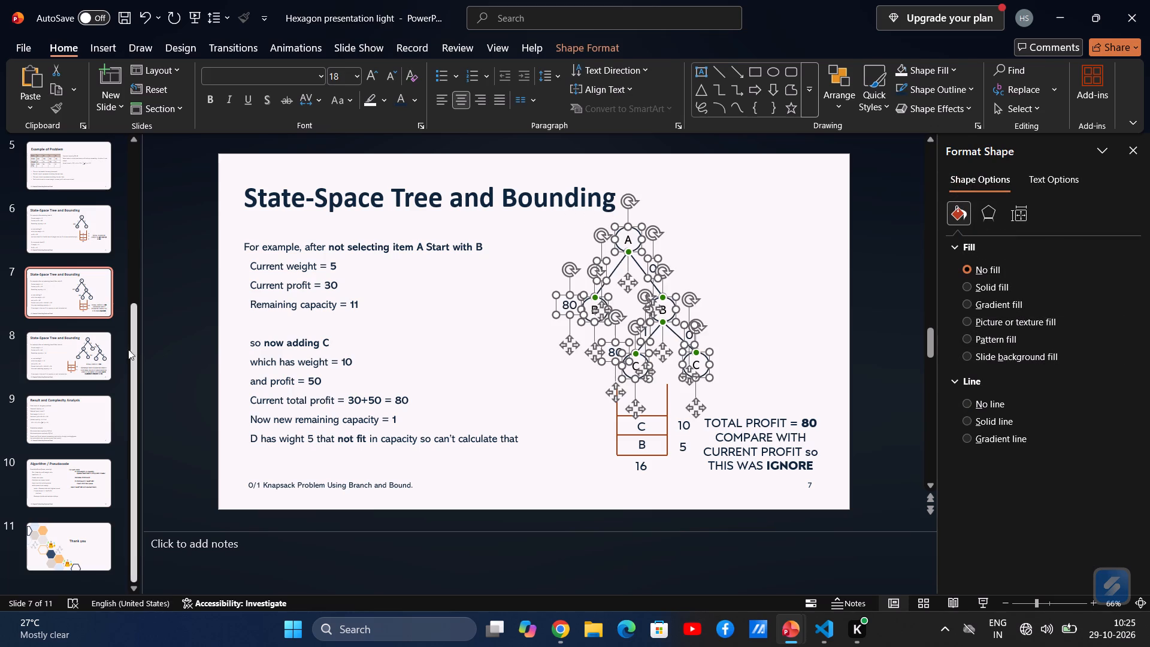
# Delete every node, connector, branch label and profit label of the old state-space tree on slide 8.
pyautogui.click(99, 348)
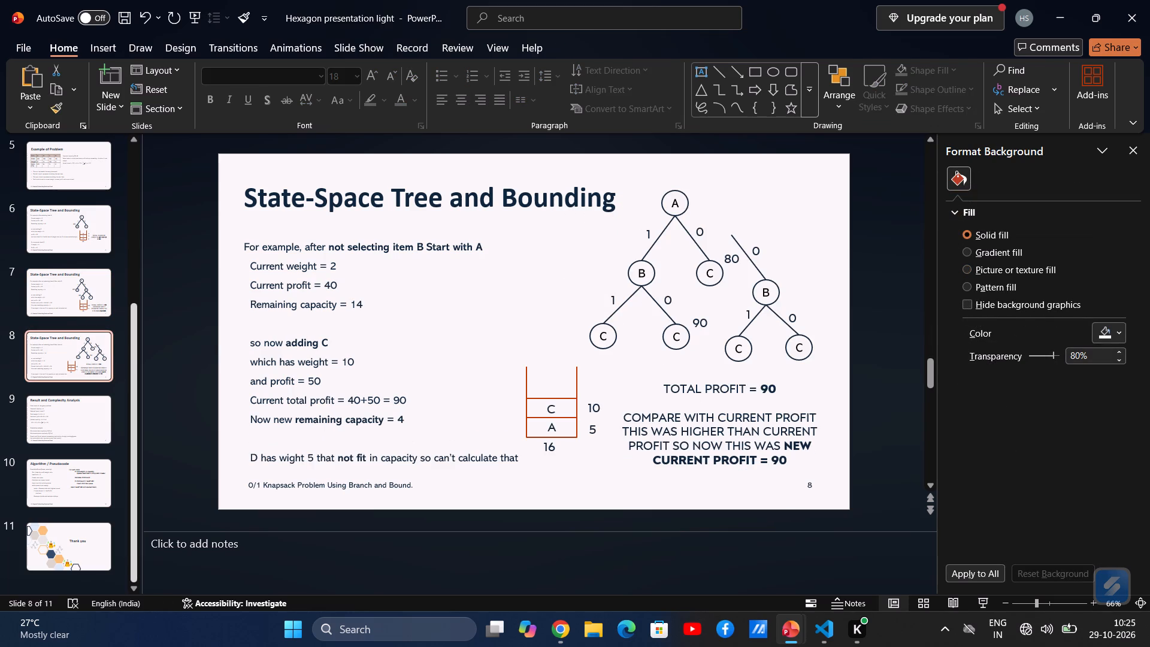
pyautogui.moveTo(830, 371); pyautogui.dragTo(591, 325)
pyautogui.hotkey('ctrl', 'z')
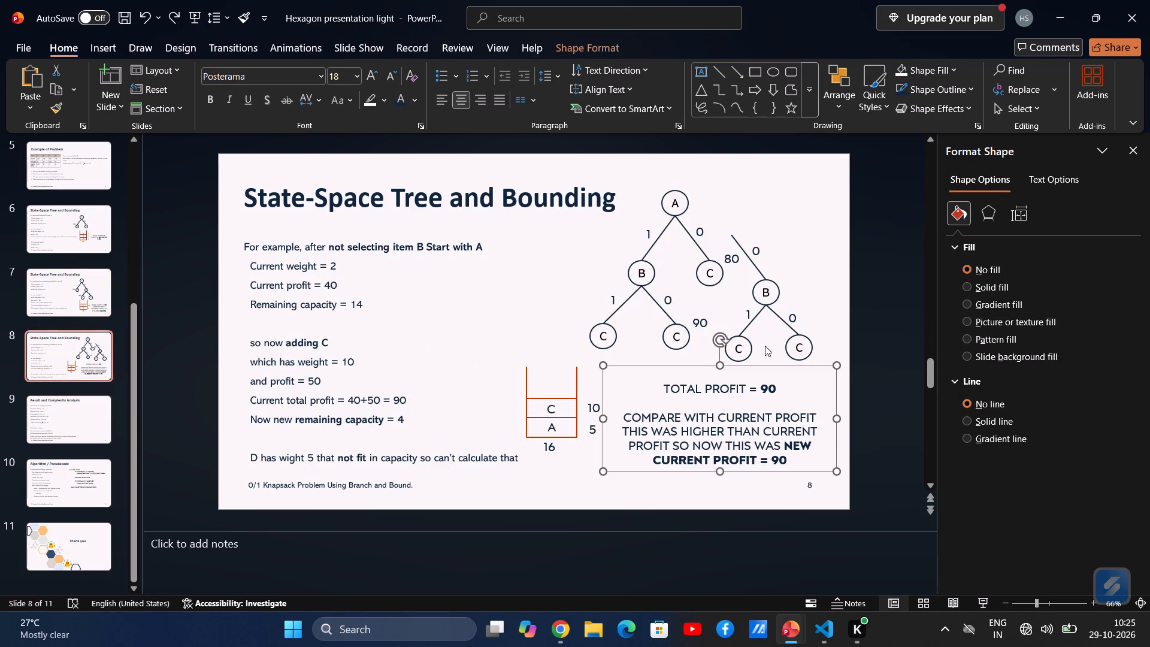
pyautogui.moveTo(837, 355); pyautogui.dragTo(596, 193)
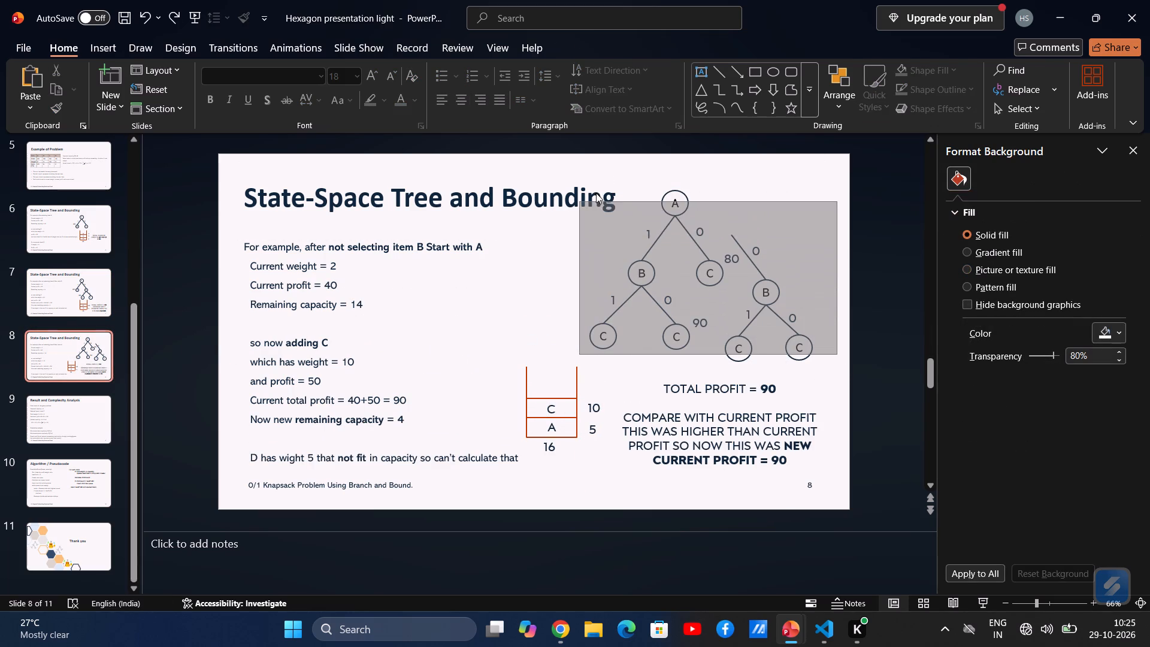
pyautogui.moveTo(596, 193); pyautogui.dragTo(604, 191)
pyautogui.press('BackSpace')
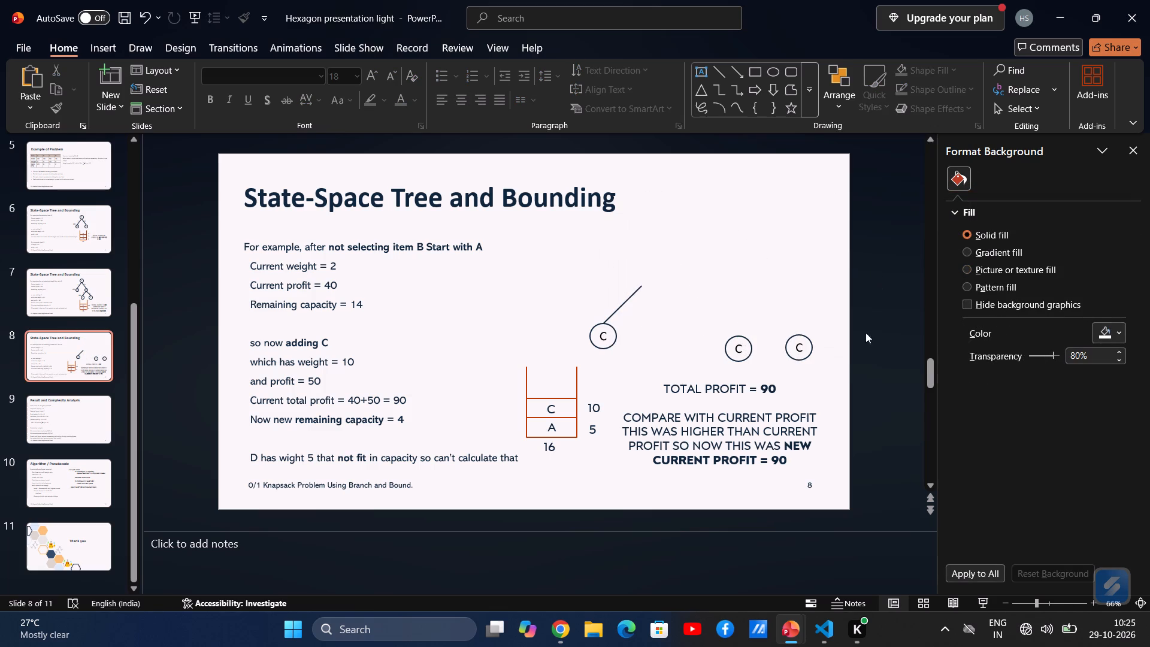
pyautogui.moveTo(844, 355); pyautogui.dragTo(570, 294)
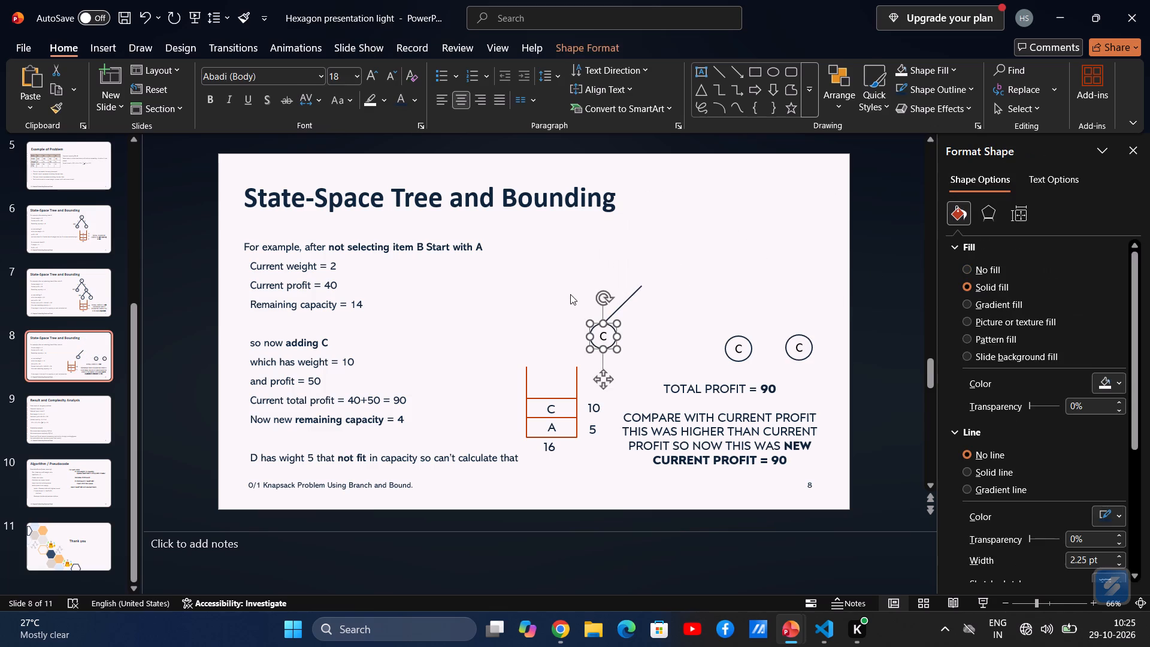
pyautogui.press('BackSpace')
pyautogui.moveTo(585, 278); pyautogui.dragTo(661, 330)
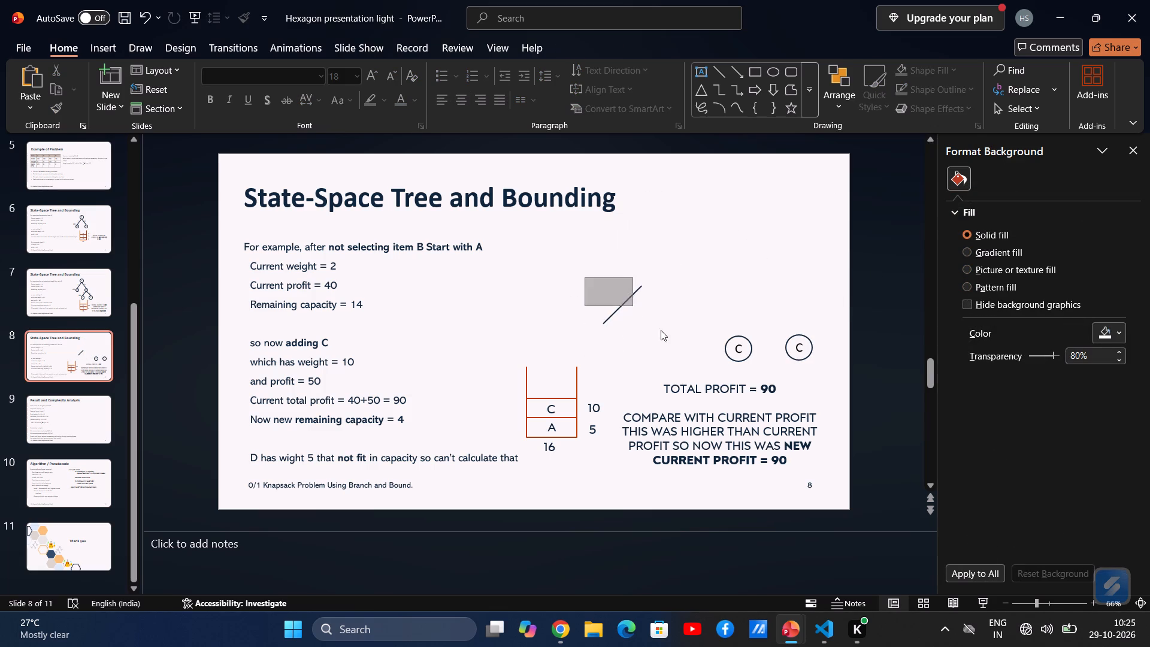
pyautogui.moveTo(661, 330); pyautogui.dragTo(668, 336)
pyautogui.press('BackSpace')
pyautogui.moveTo(701, 322); pyautogui.dragTo(833, 372)
pyautogui.press('BackSpace')
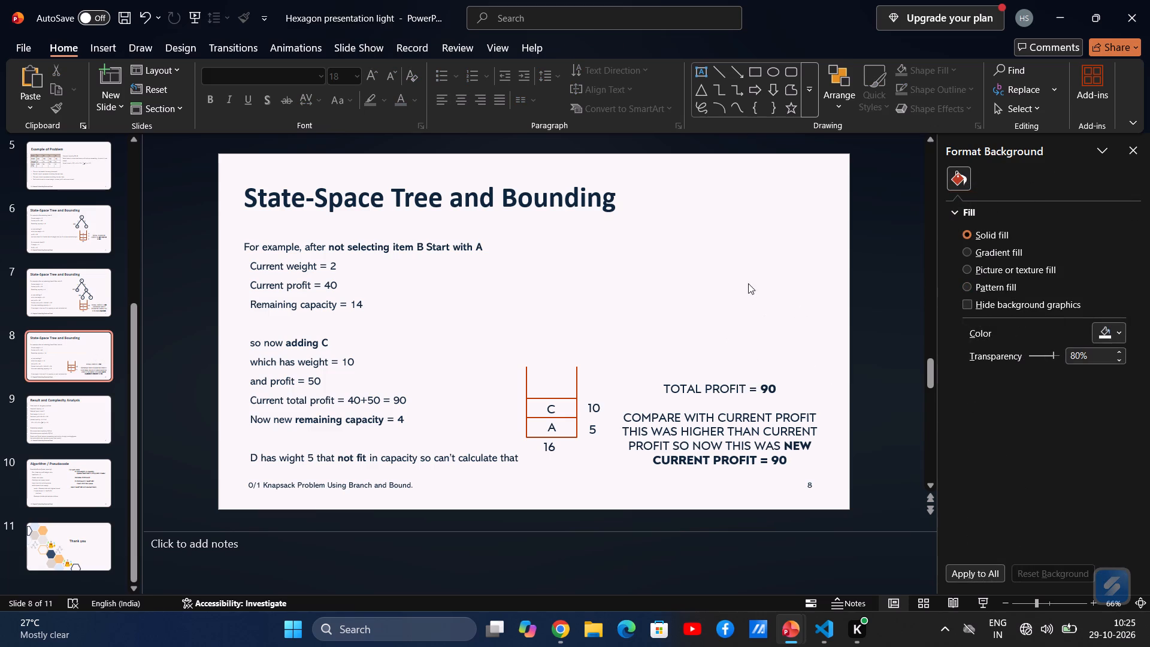
# Paste the copied slide 7 tree onto slide 8 and position it above the TOTAL PROFIT text.
pyautogui.hotkey('ctrl', 'v')
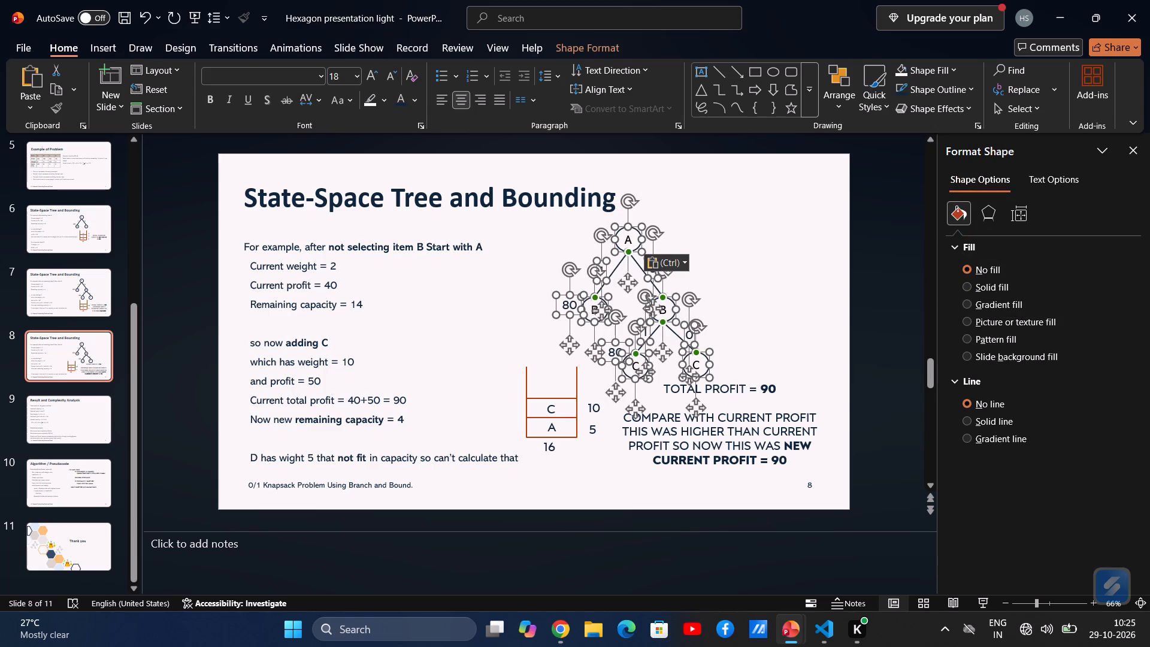
pyautogui.moveTo(633, 230); pyautogui.dragTo(681, 182)
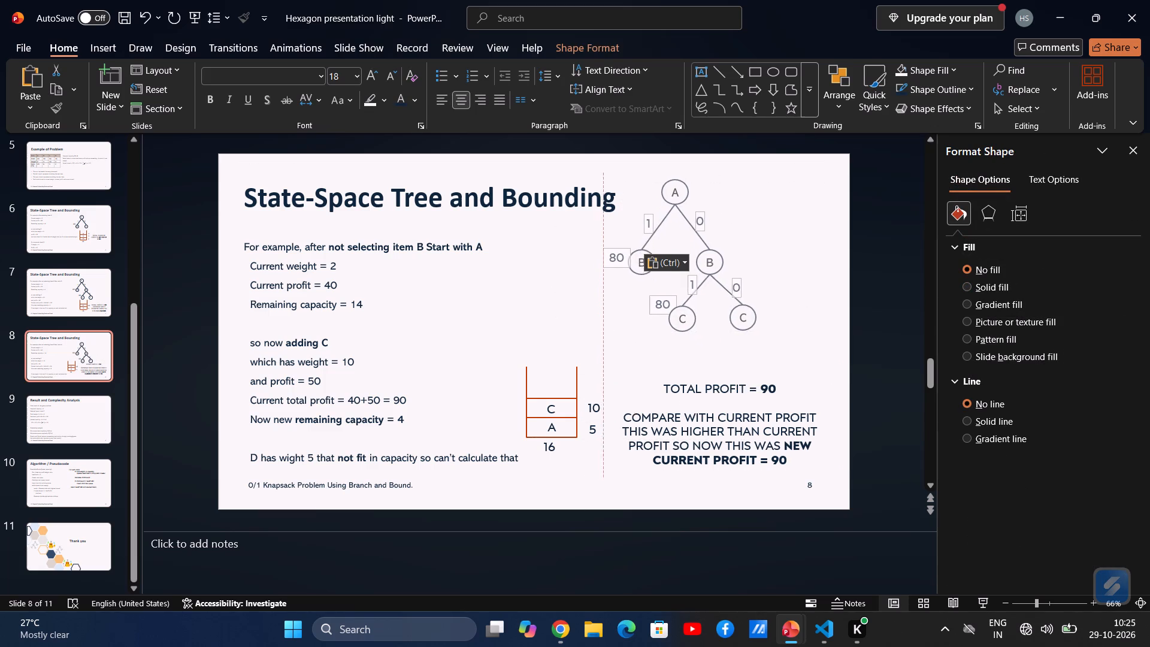
pyautogui.click(875, 321)
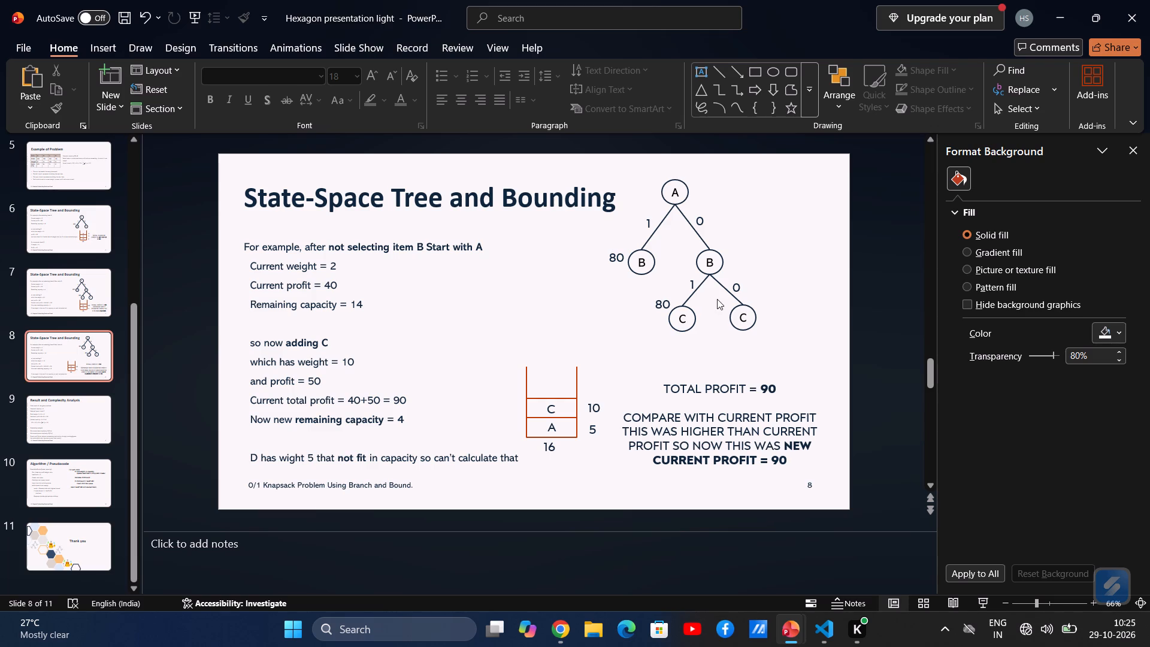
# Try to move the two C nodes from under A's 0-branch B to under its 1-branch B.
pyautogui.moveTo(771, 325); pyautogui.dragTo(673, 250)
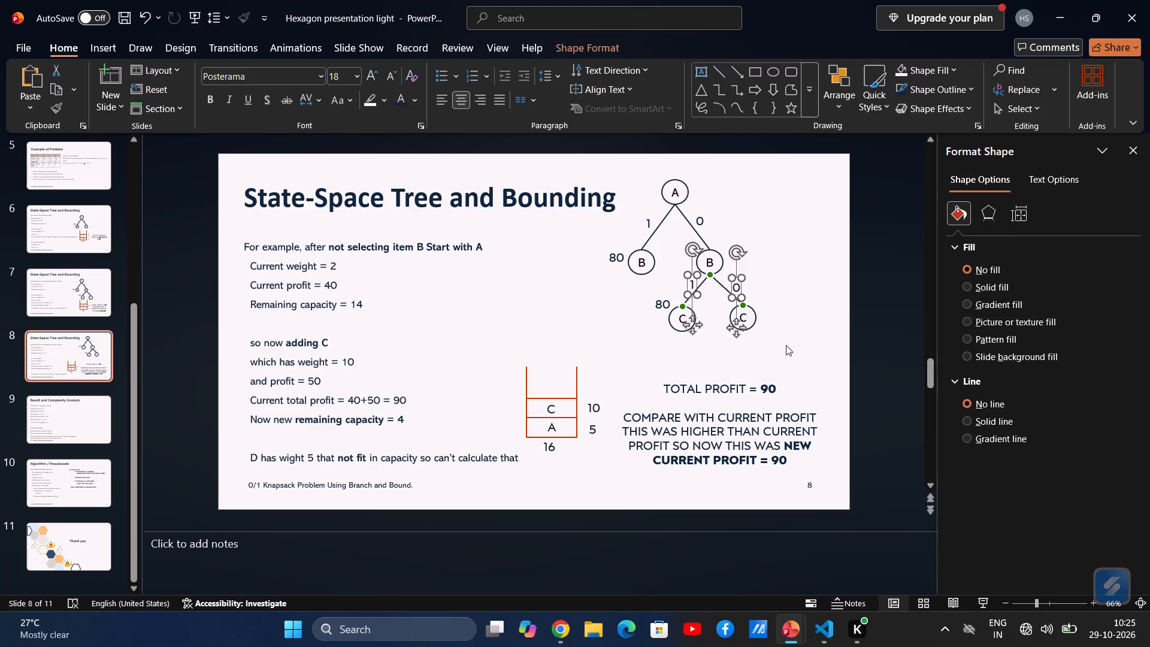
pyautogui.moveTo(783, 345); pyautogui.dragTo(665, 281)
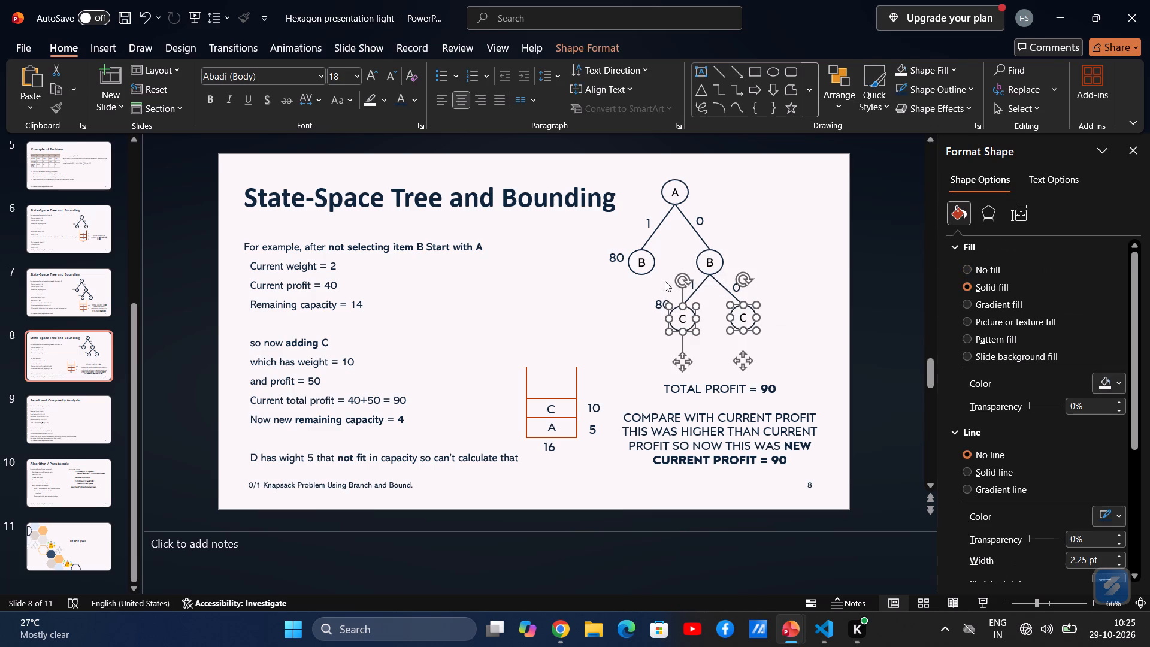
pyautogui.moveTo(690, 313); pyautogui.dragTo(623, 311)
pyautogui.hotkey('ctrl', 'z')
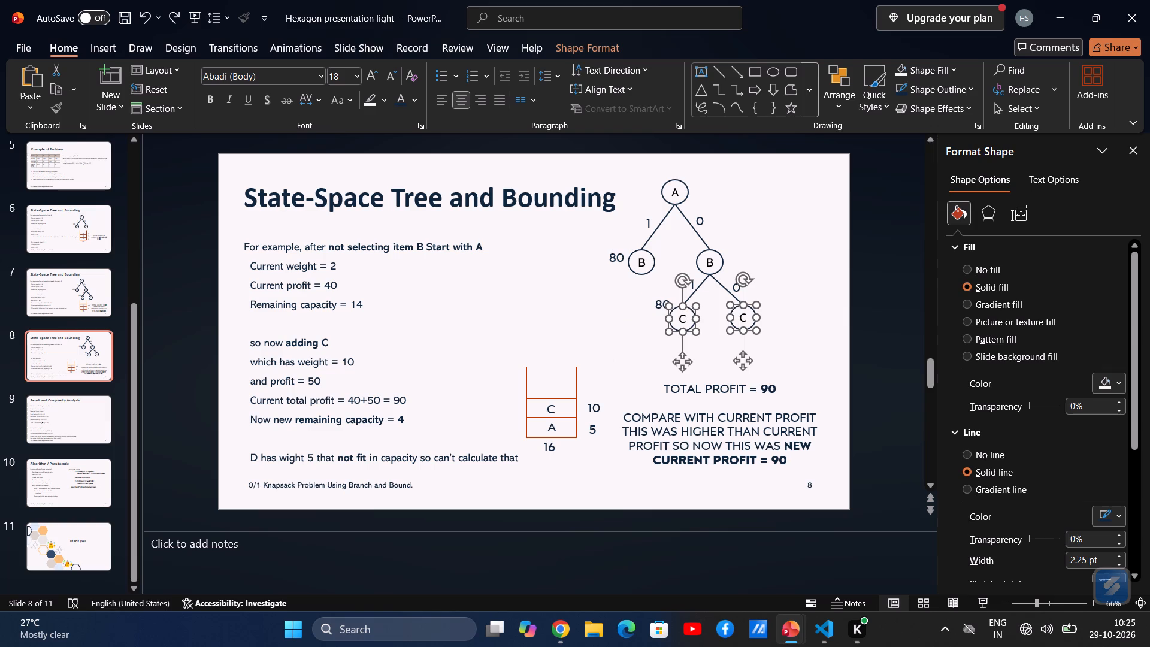
# Delete the two connectors joining A's 0-branch B to its C children on slide 8.
pyautogui.click(721, 285)
pyautogui.press('BackSpace')
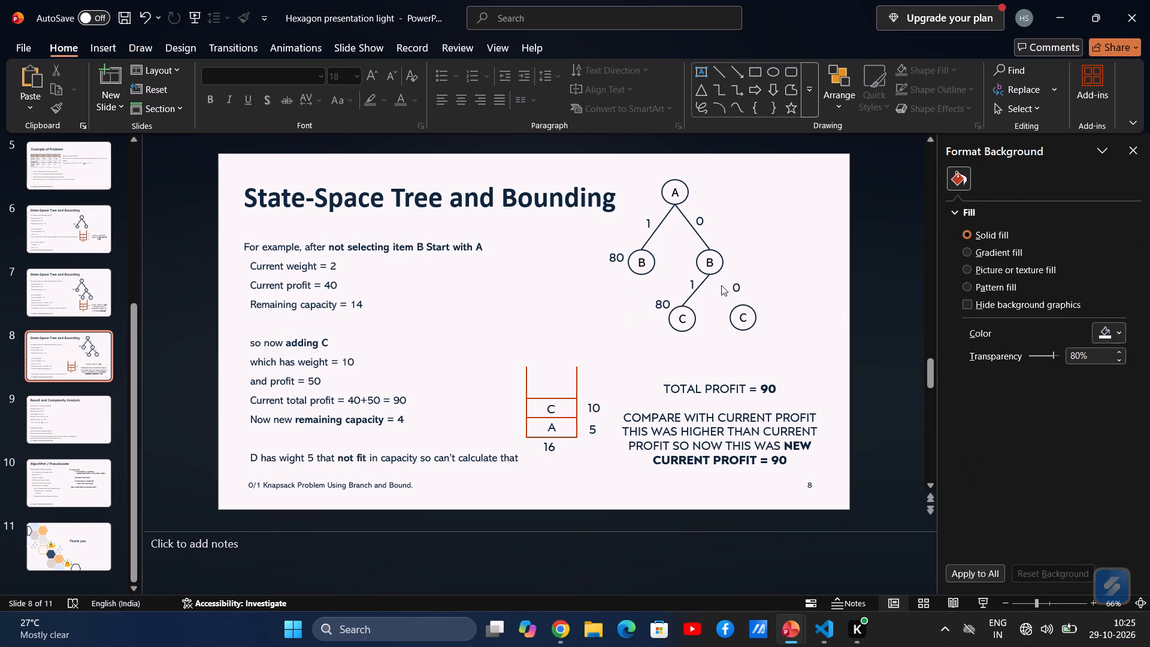
pyautogui.click(703, 288)
pyautogui.press('BackSpace')
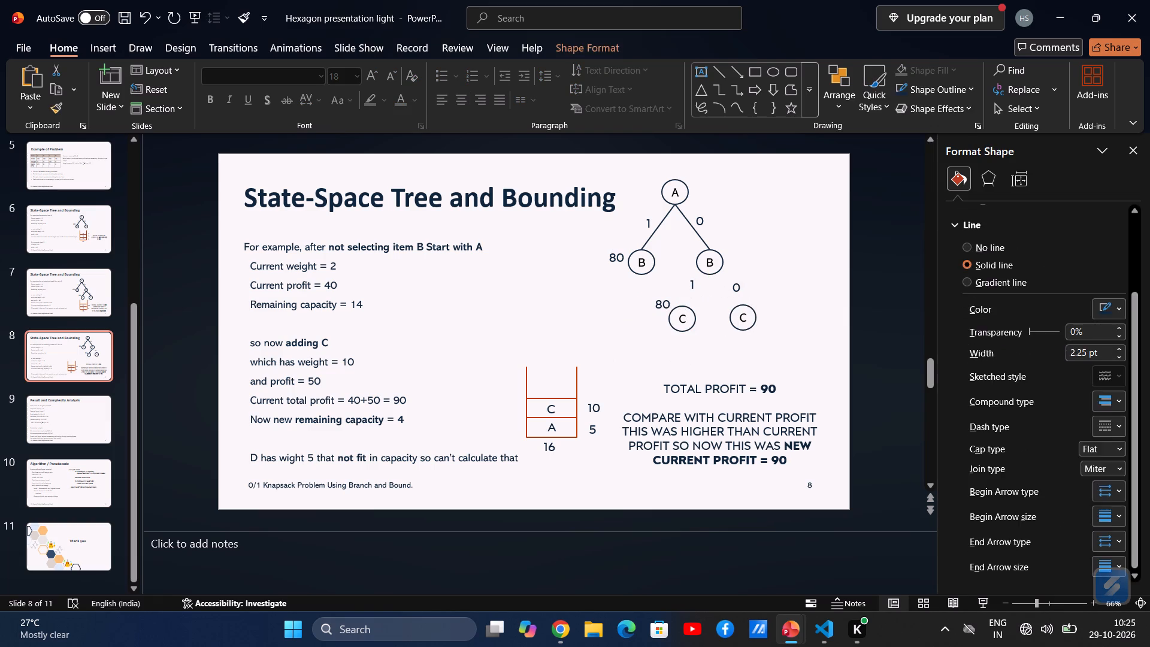
# Move the two C nodes with their 1 and 0 branch labels and 80 profit label under A's 1-branch B.
pyautogui.moveTo(772, 342); pyautogui.dragTo(607, 283)
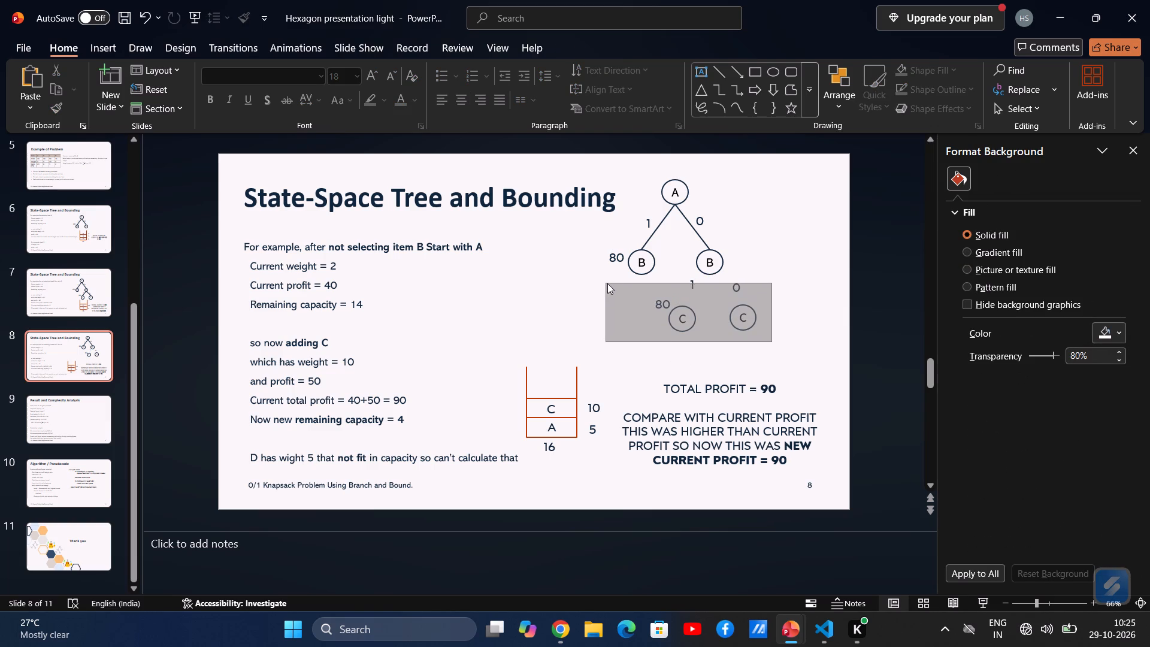
pyautogui.moveTo(607, 283); pyautogui.dragTo(613, 274)
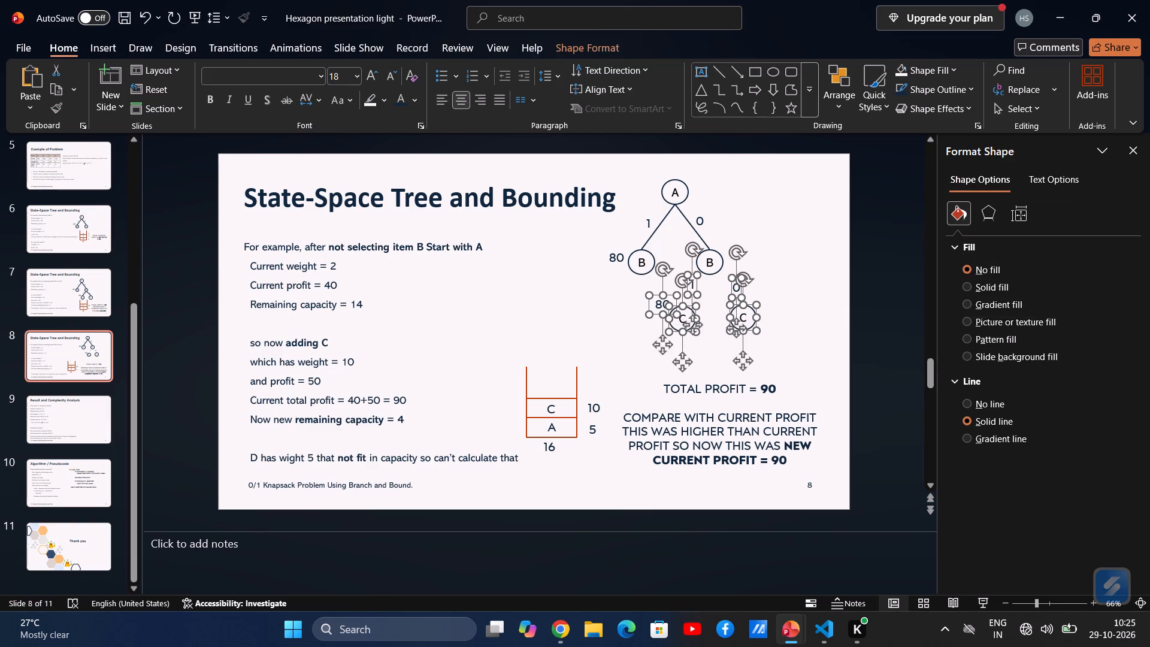
pyautogui.moveTo(685, 315); pyautogui.dragTo(612, 326)
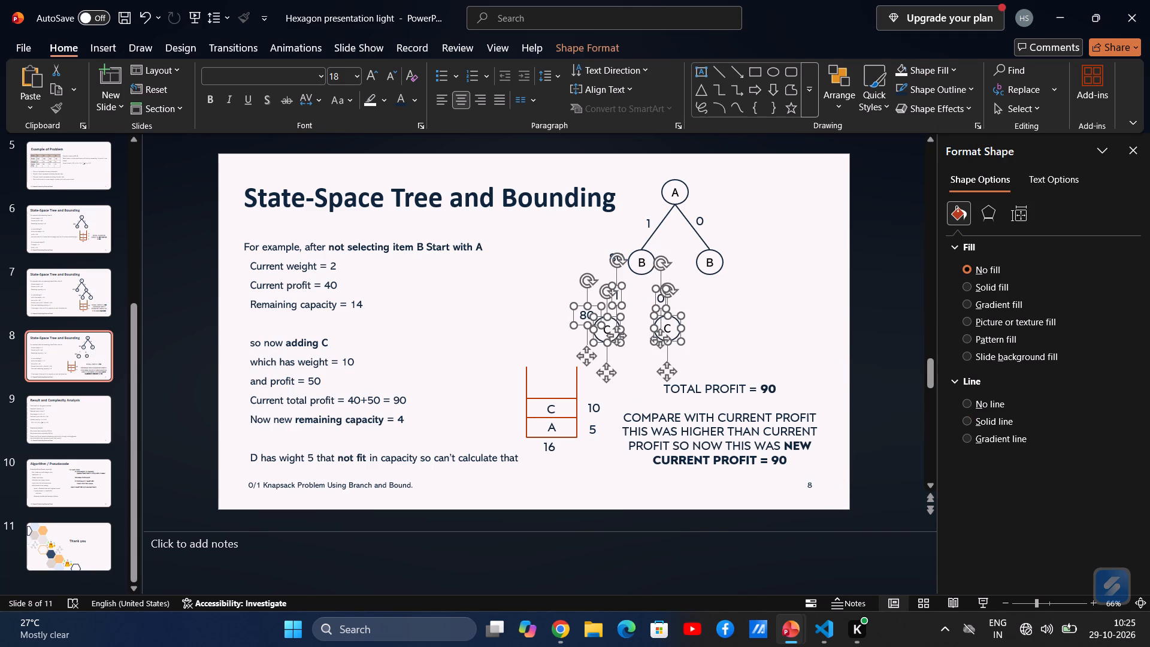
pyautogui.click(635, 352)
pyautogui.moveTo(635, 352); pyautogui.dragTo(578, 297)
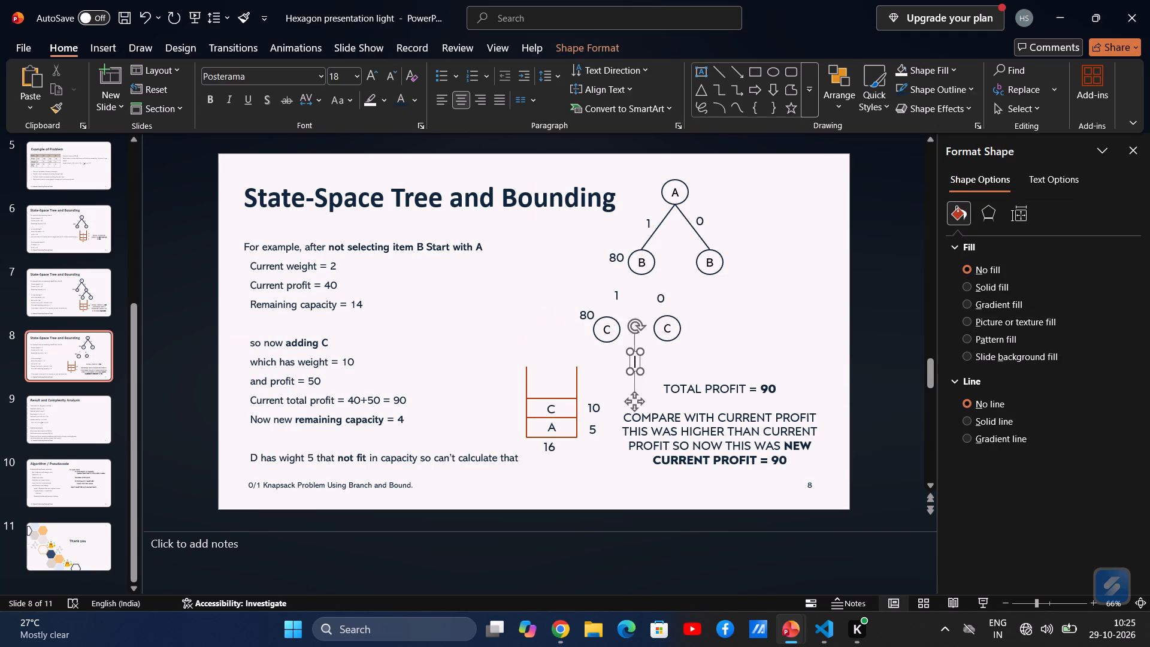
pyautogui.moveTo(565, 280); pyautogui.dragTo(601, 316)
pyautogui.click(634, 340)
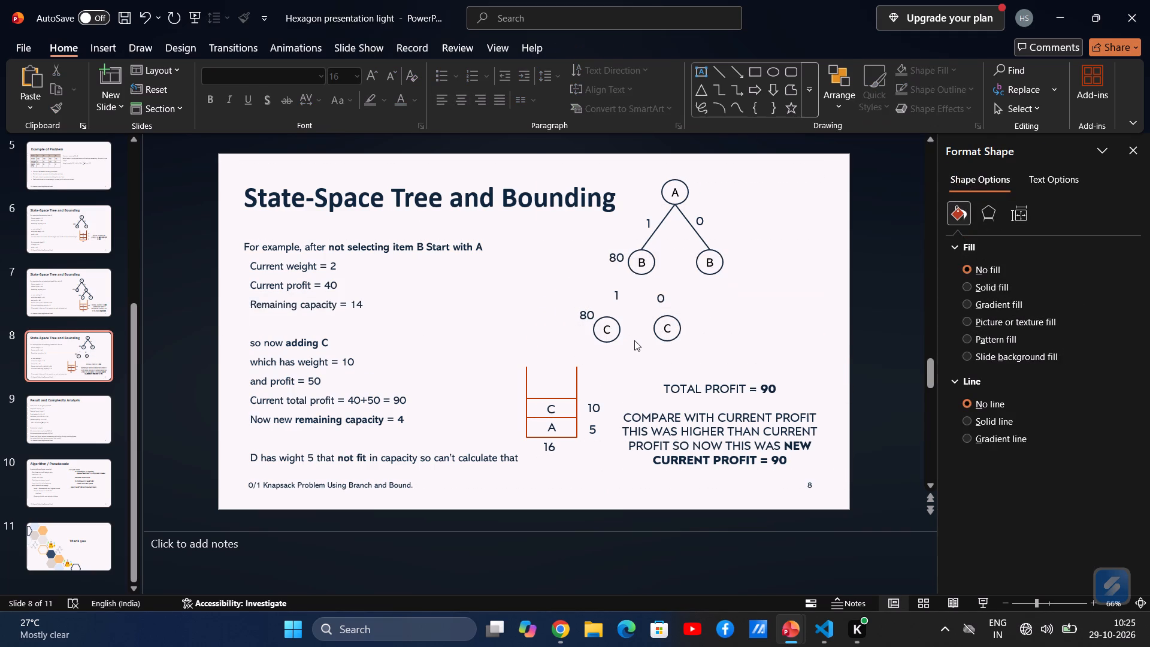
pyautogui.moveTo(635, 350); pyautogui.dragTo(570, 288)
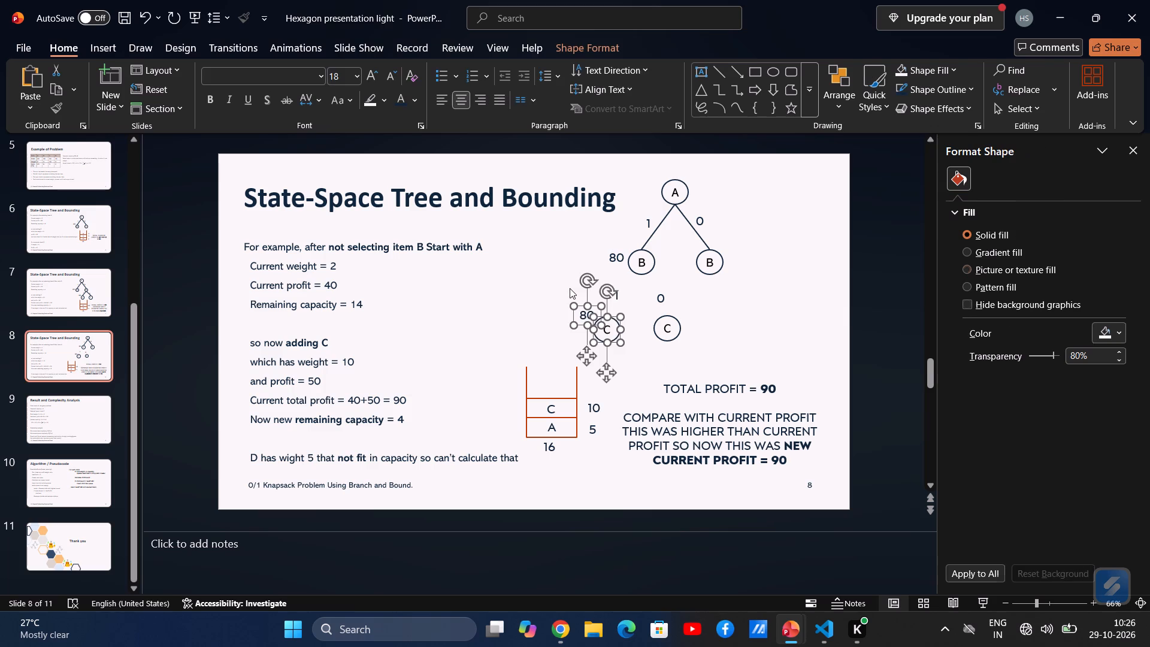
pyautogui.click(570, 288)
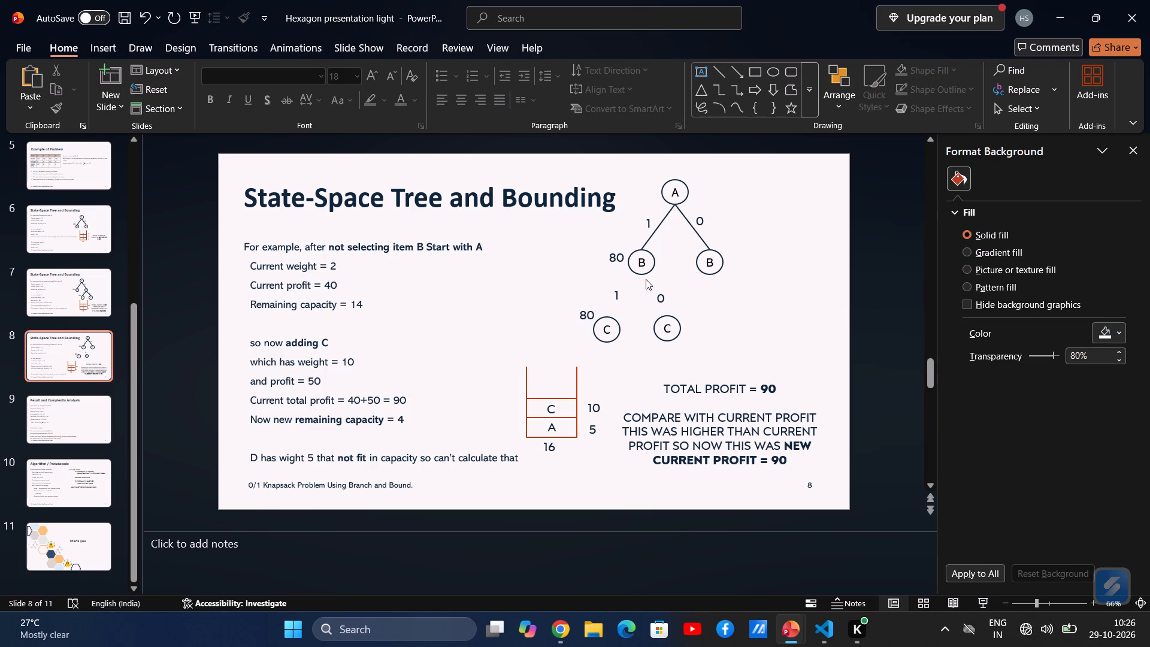
# Duplicate the connector from A to its 1-branch B and attach the copy between that B and its 1-branch C.
pyautogui.click(647, 234)
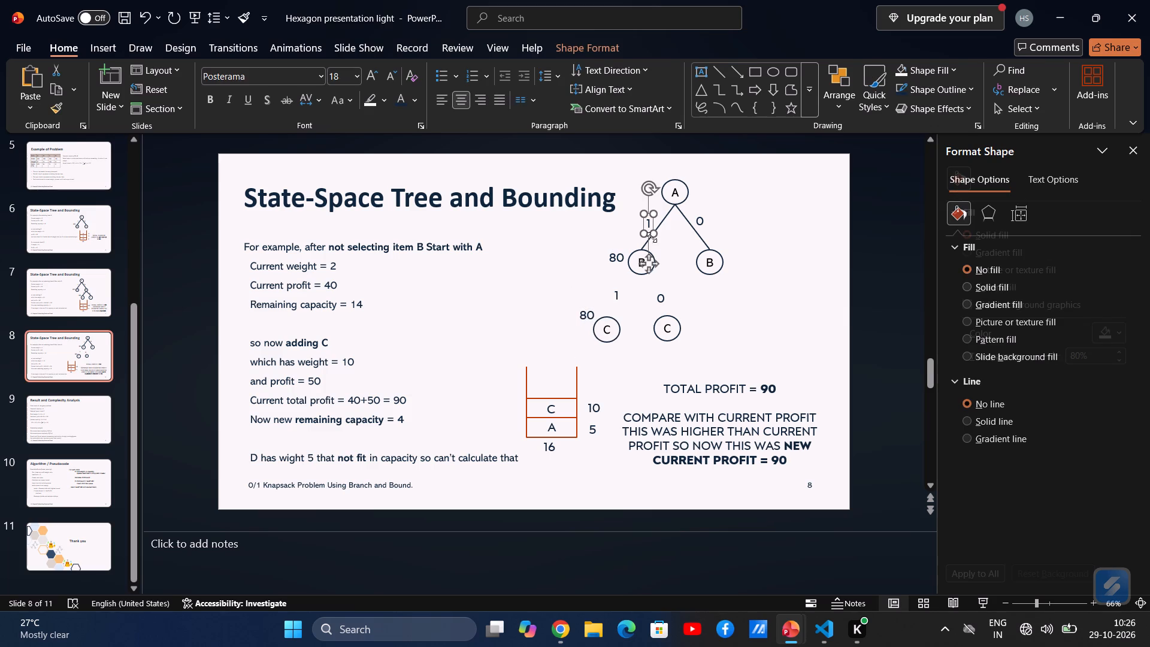
pyautogui.click(667, 214)
pyautogui.hotkey('ctrl', 'c')
pyautogui.hotkey('ctrl', 'v')
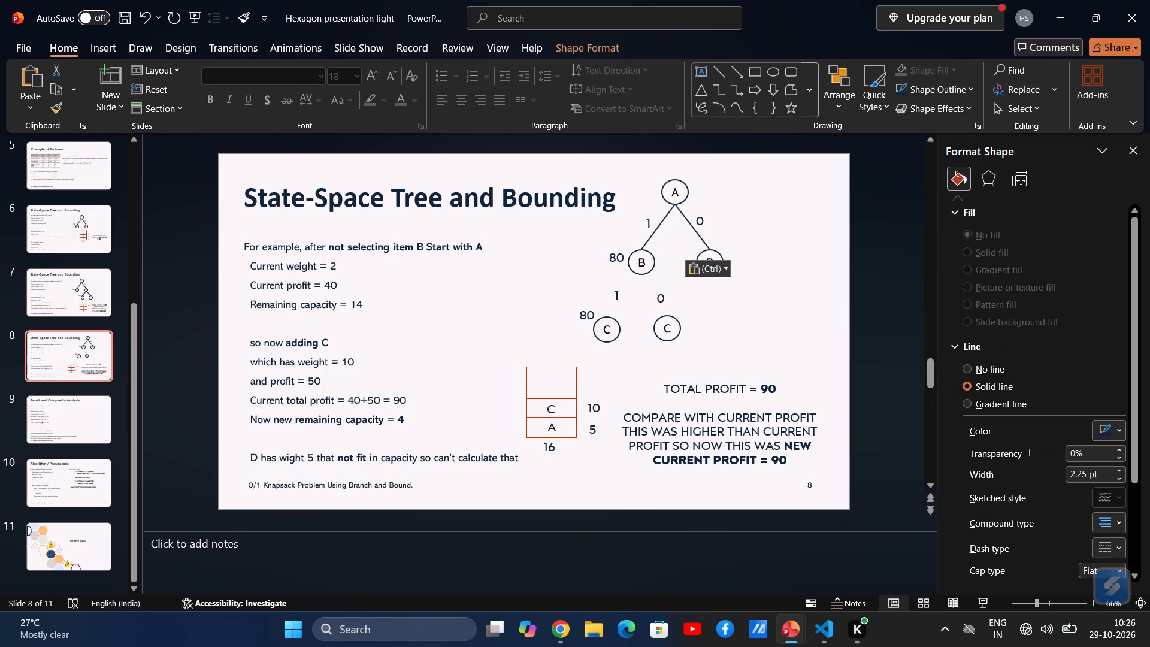
pyautogui.moveTo(648, 258); pyautogui.dragTo(613, 308)
pyautogui.moveTo(613, 308); pyautogui.dragTo(607, 319)
pyautogui.moveTo(682, 214); pyautogui.dragTo(667, 241)
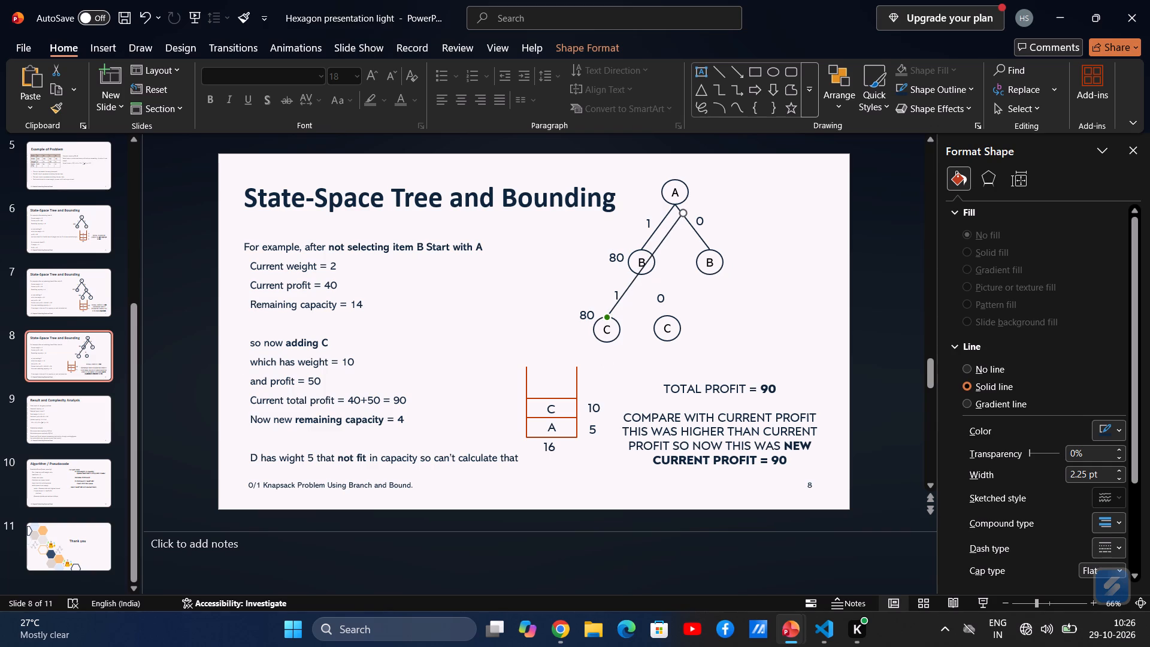
pyautogui.moveTo(667, 241); pyautogui.dragTo(641, 275)
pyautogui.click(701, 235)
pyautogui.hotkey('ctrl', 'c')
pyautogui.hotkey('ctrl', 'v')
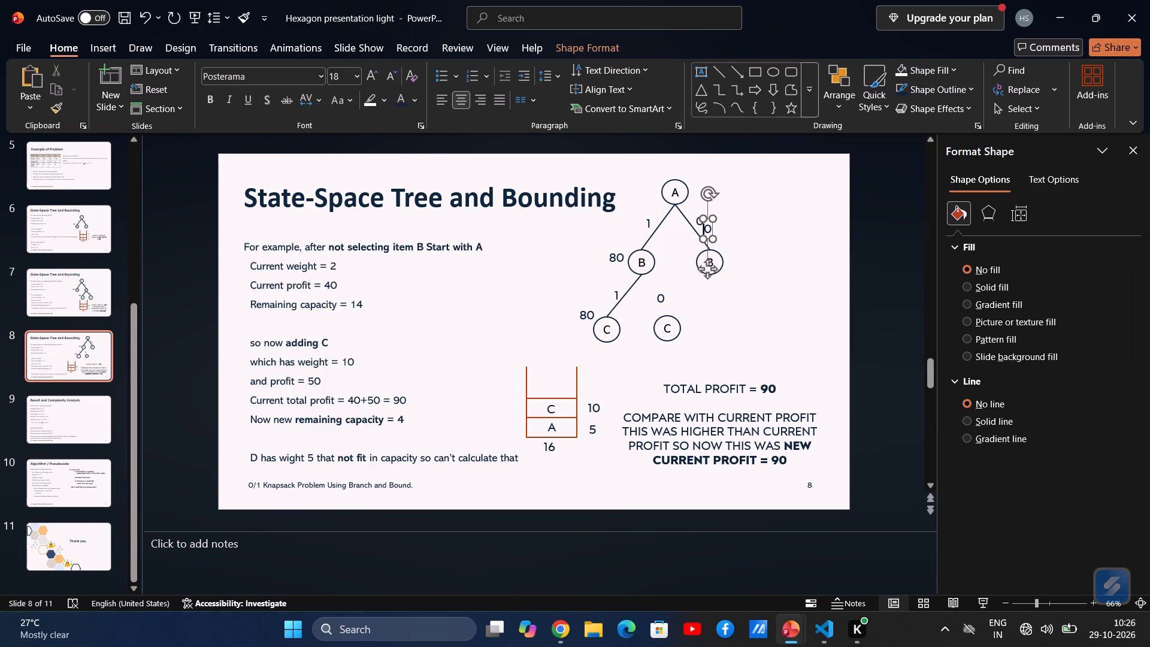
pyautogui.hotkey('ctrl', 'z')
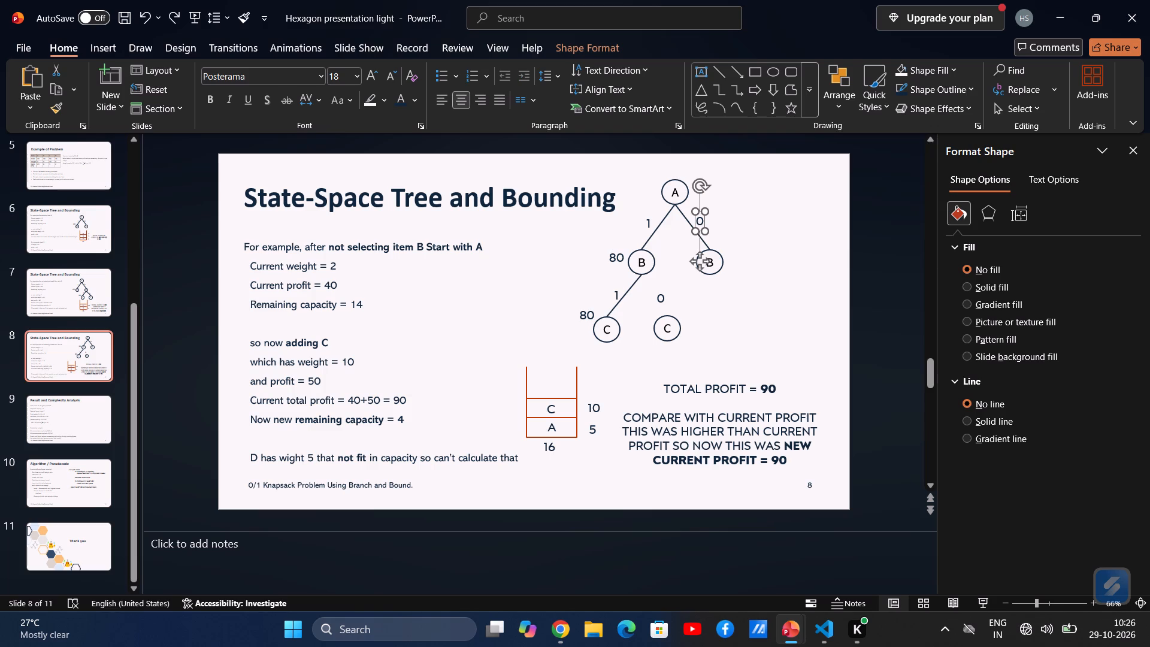
# Duplicate the connector from A to its 0-branch B and attach the copy between the 1-branch B and its 0-branch C.
pyautogui.click(708, 247)
pyautogui.hotkey('ctrl', 'c')
pyautogui.hotkey('ctrl', 'v')
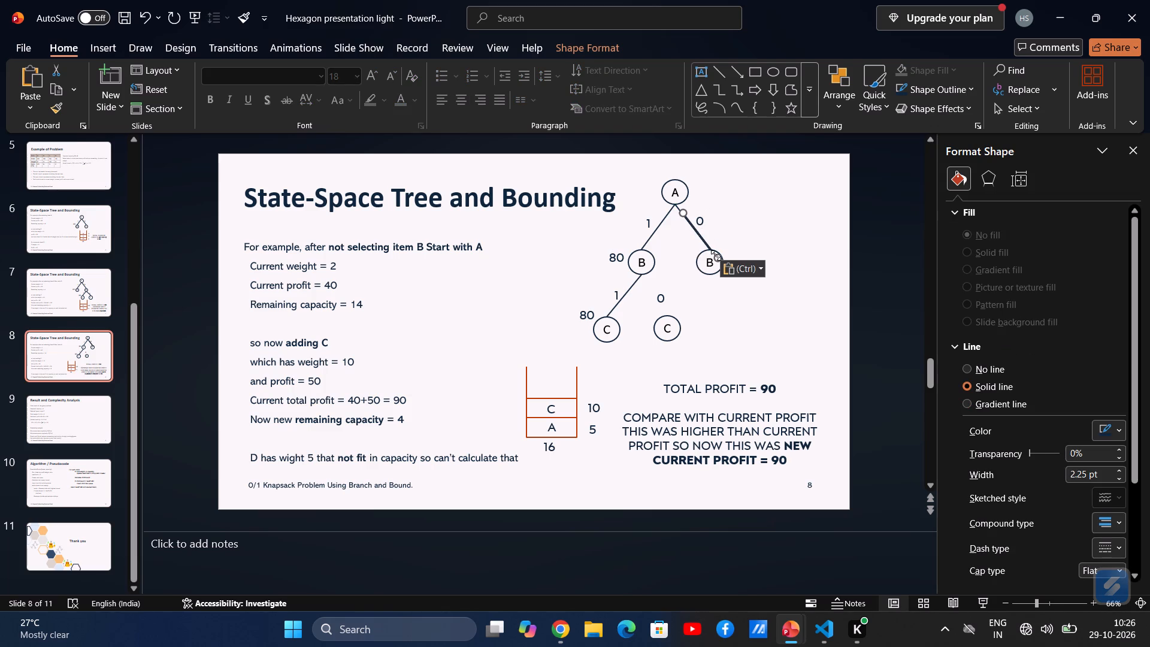
pyautogui.moveTo(717, 257); pyautogui.dragTo(667, 316)
pyautogui.moveTo(683, 215); pyautogui.dragTo(661, 255)
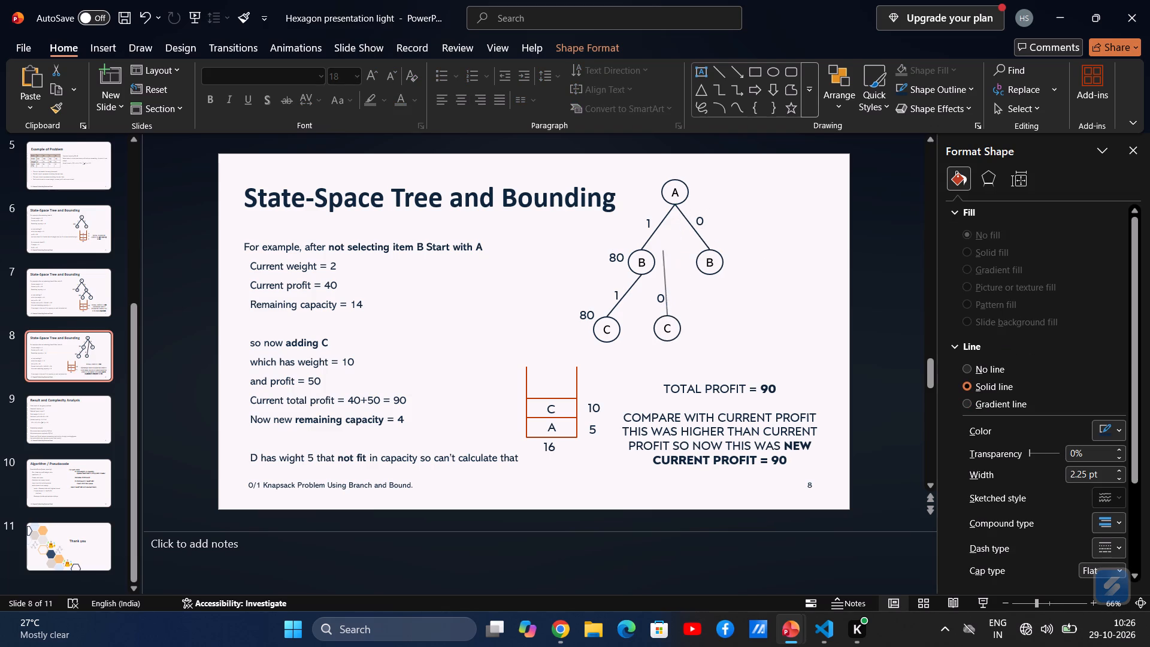
pyautogui.moveTo(661, 255); pyautogui.dragTo(643, 273)
# Nudge the 0-branch C node outward and move its 0 label clear of the new connector.
pyautogui.moveTo(674, 325); pyautogui.dragTo(679, 329)
pyautogui.click(664, 299)
pyautogui.click(664, 299)
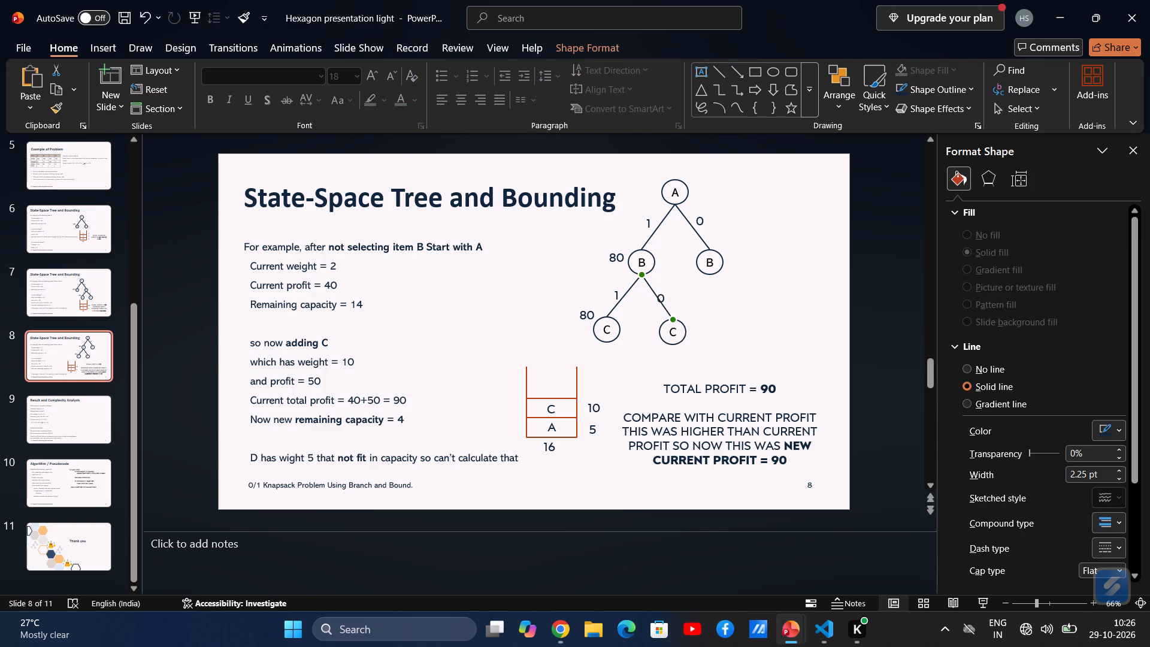
pyautogui.click(664, 295)
pyautogui.click(665, 298)
pyautogui.keyDown('ctrl'); pyautogui.scroll(1, 665, 298); pyautogui.keyUp('ctrl')
pyautogui.click(704, 288)
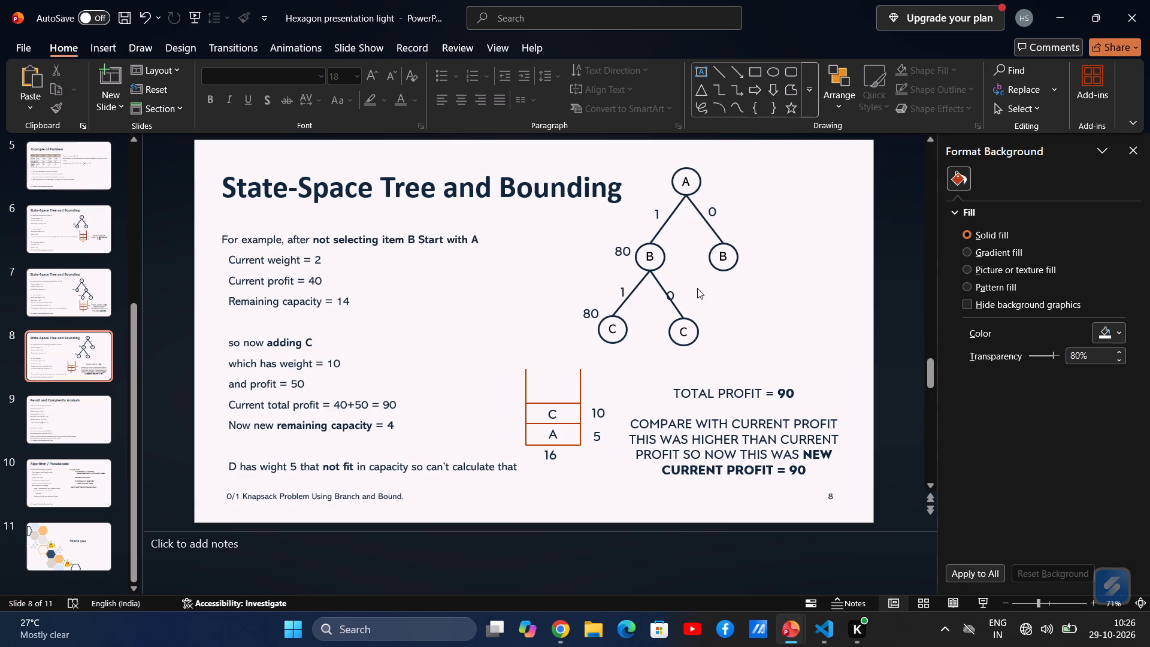
pyautogui.click(673, 291)
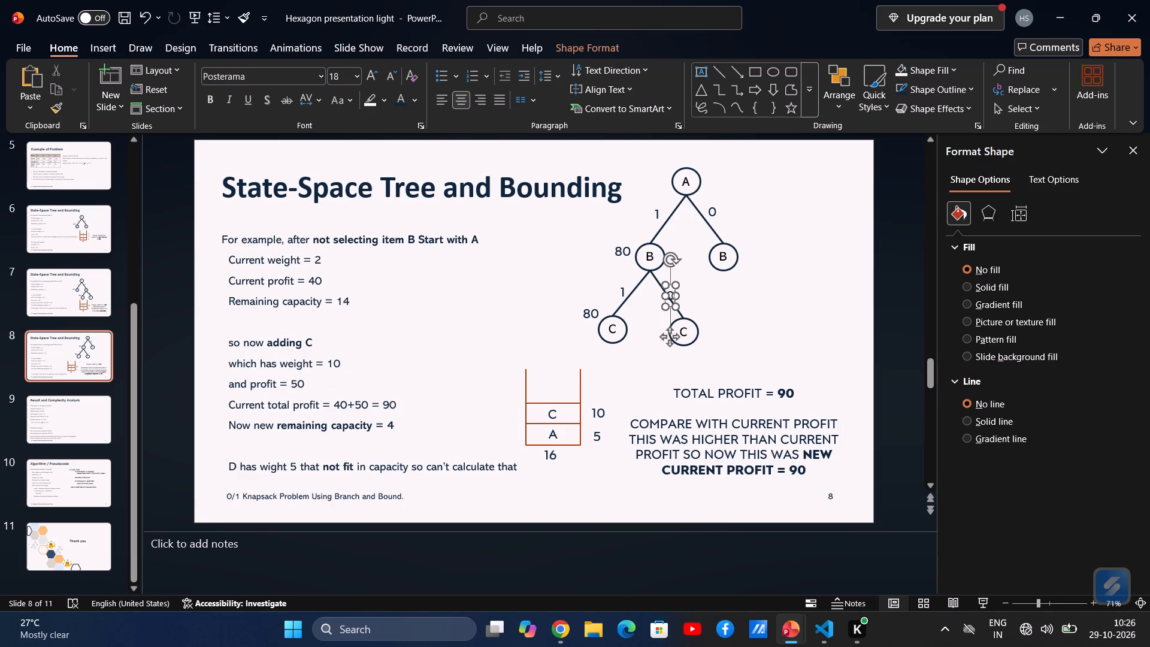
pyautogui.keyDown('ctrl'); pyautogui.scroll(4, 680, 300); pyautogui.keyUp('ctrl')
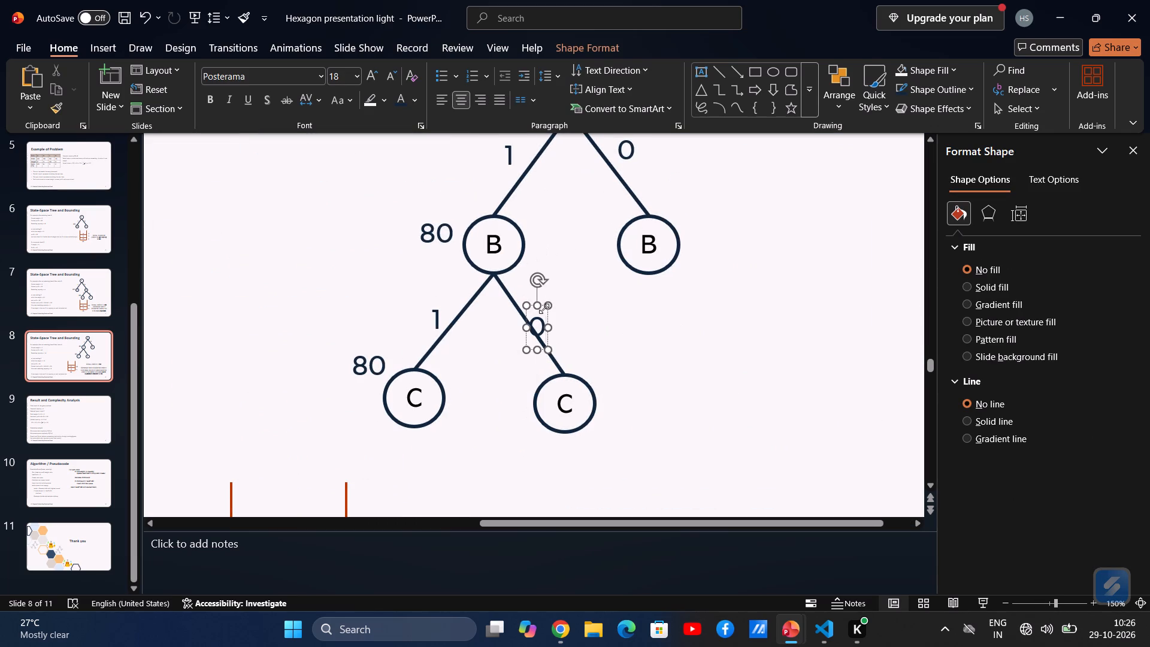
pyautogui.moveTo(549, 314); pyautogui.dragTo(550, 312)
pyautogui.moveTo(550, 312); pyautogui.dragTo(565, 294)
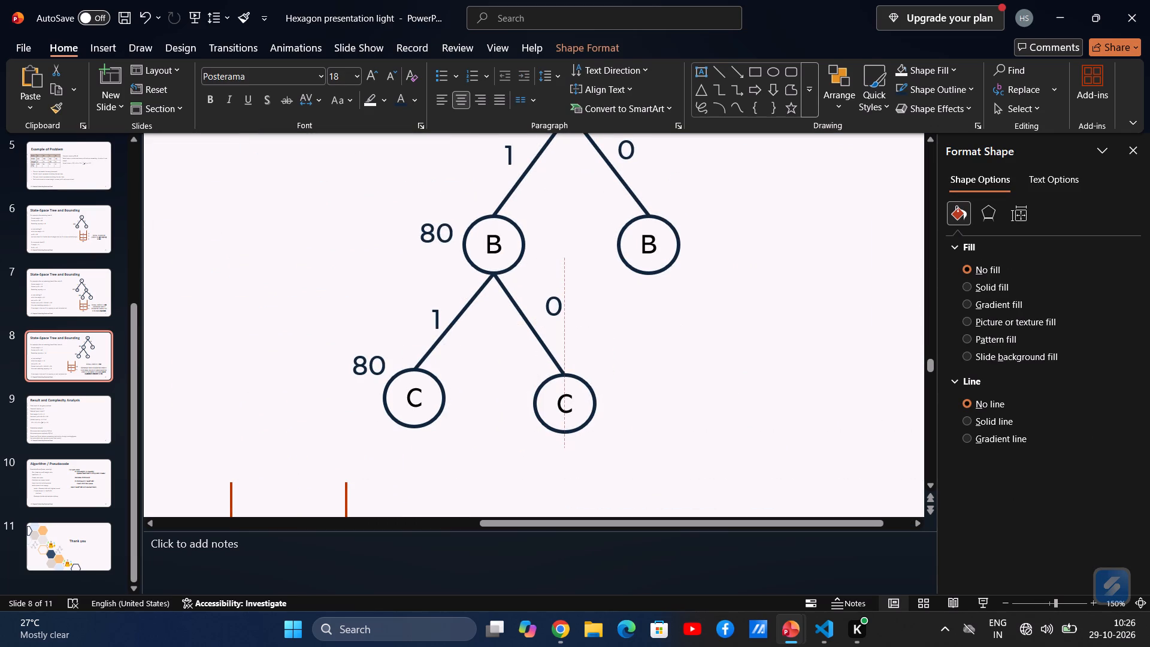
pyautogui.moveTo(565, 294); pyautogui.dragTo(565, 294)
# Align the 0-branch C node level with the 1-branch C node.
pyautogui.click(586, 401)
pyautogui.moveTo(586, 401); pyautogui.dragTo(586, 397)
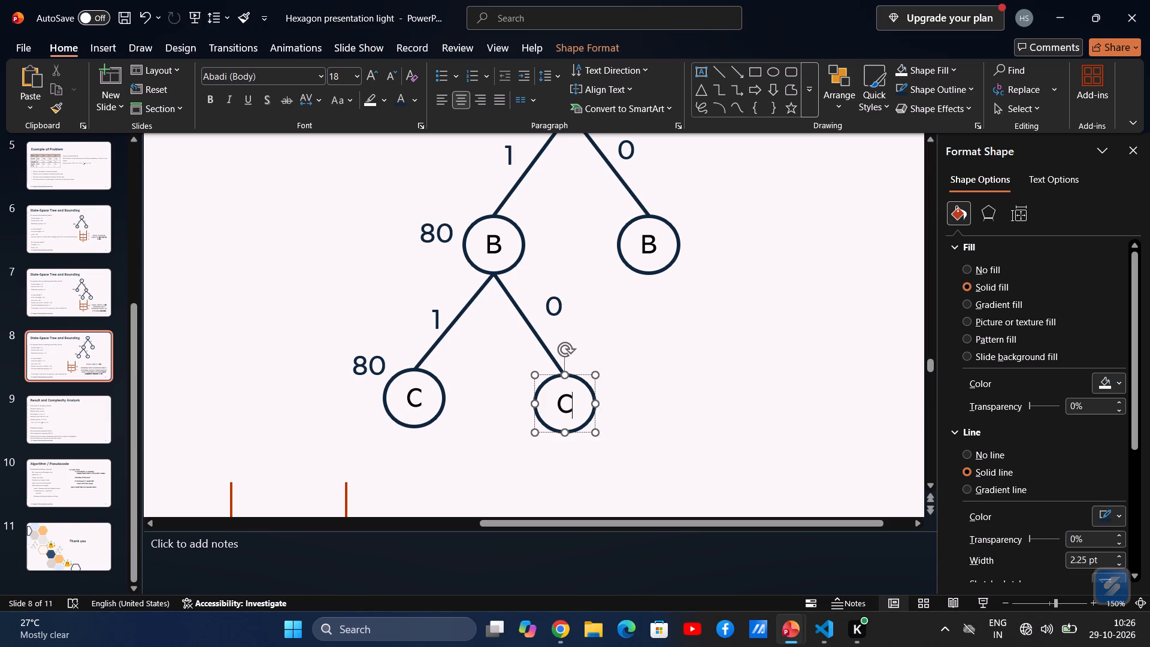
pyautogui.moveTo(586, 397); pyautogui.dragTo(576, 401)
pyautogui.moveTo(576, 401); pyautogui.dragTo(576, 401)
pyautogui.moveTo(576, 401); pyautogui.dragTo(583, 387)
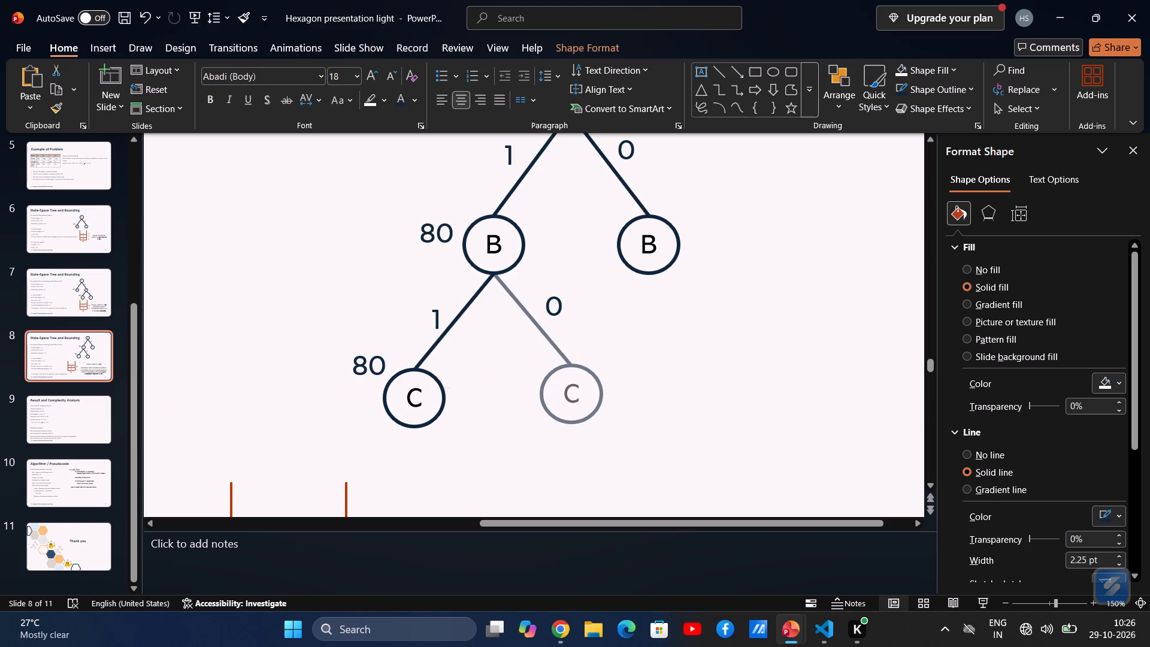
pyautogui.moveTo(583, 387); pyautogui.dragTo(583, 394)
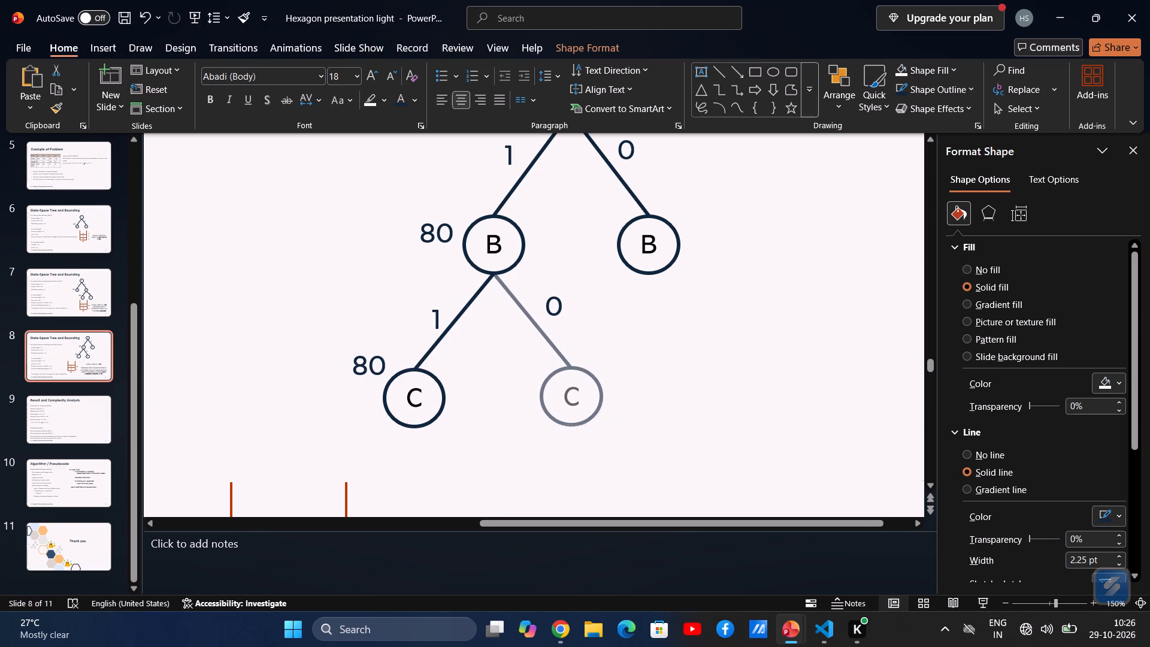
pyautogui.moveTo(583, 394); pyautogui.dragTo(583, 397)
# Move the 80 profit label from the 1-branch C node to just above the 0-branch C node.
pyautogui.keyDown('ctrl'); pyautogui.scroll(-1, 583, 397); pyautogui.keyUp('ctrl')
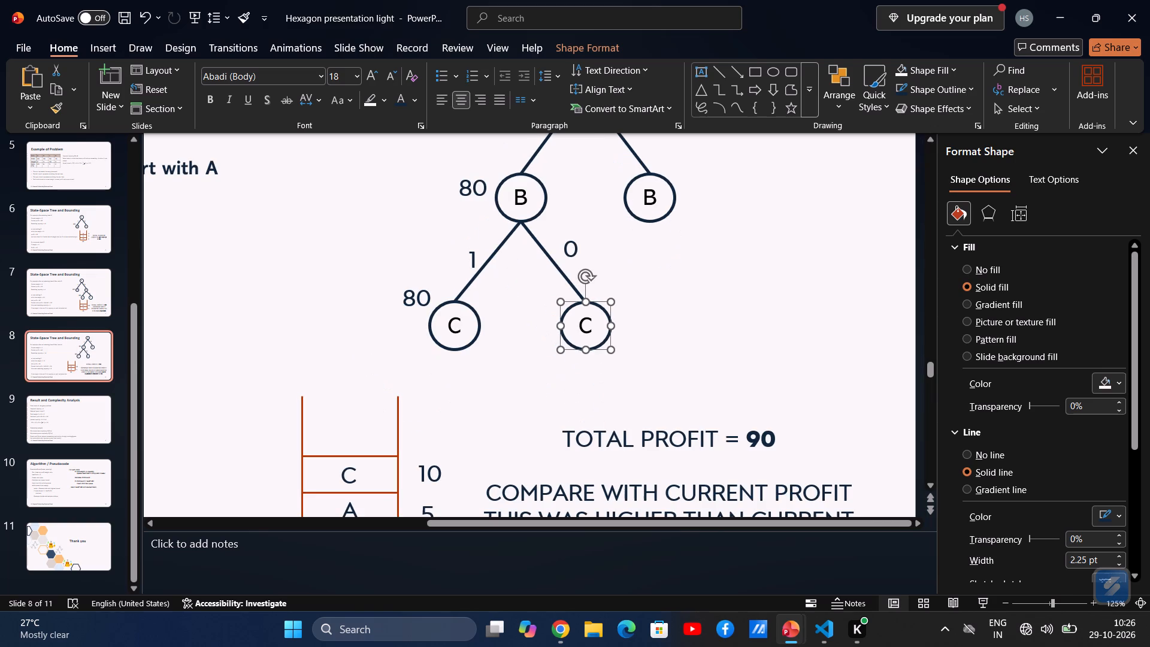
pyautogui.click(423, 298)
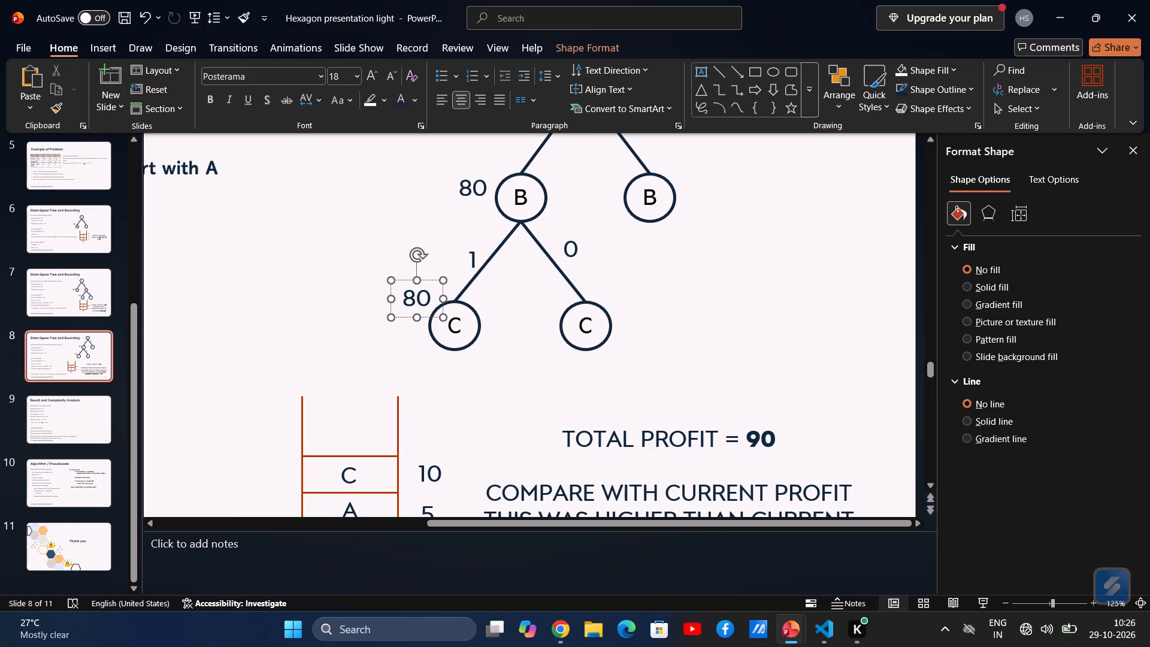
pyautogui.moveTo(434, 297); pyautogui.dragTo(598, 294)
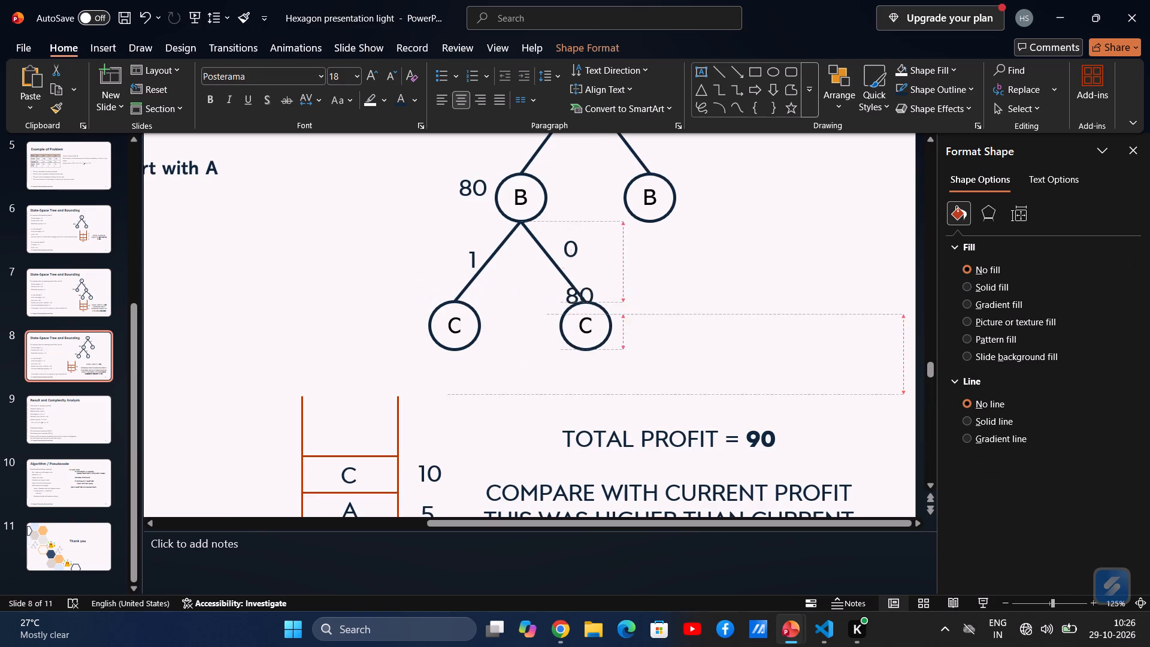
pyautogui.moveTo(598, 294); pyautogui.dragTo(631, 294)
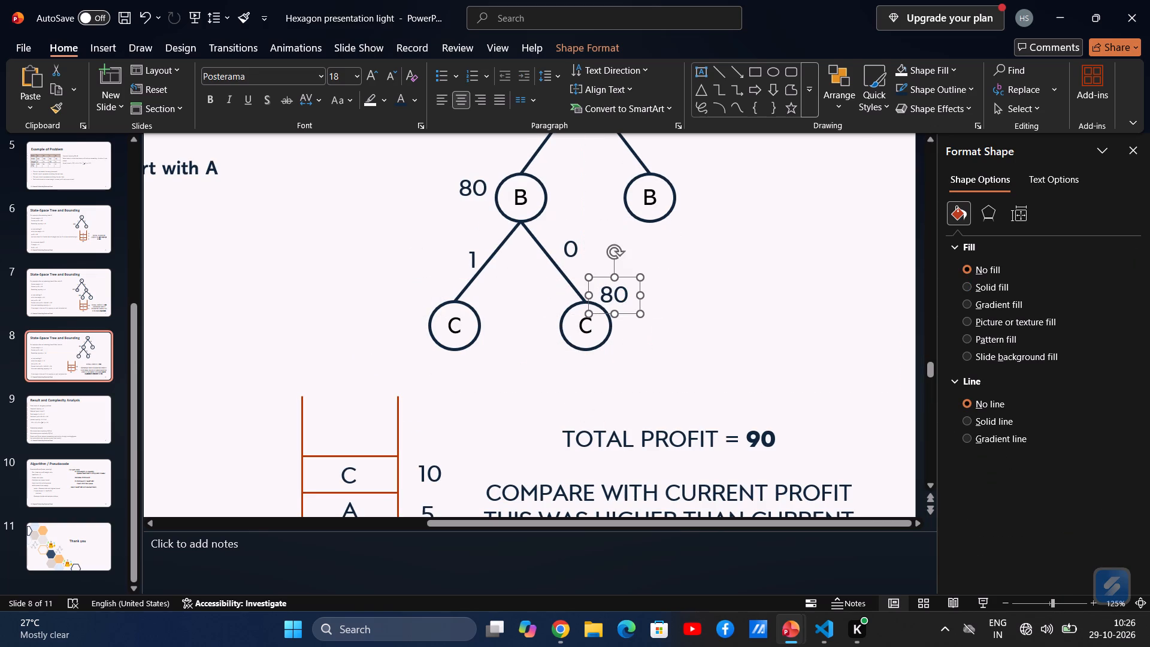
# Change the profit label at the 0-branch C node to 90 on a single line.
pyautogui.click(614, 294)
pyautogui.press('BackSpace')
pyautogui.write('90')
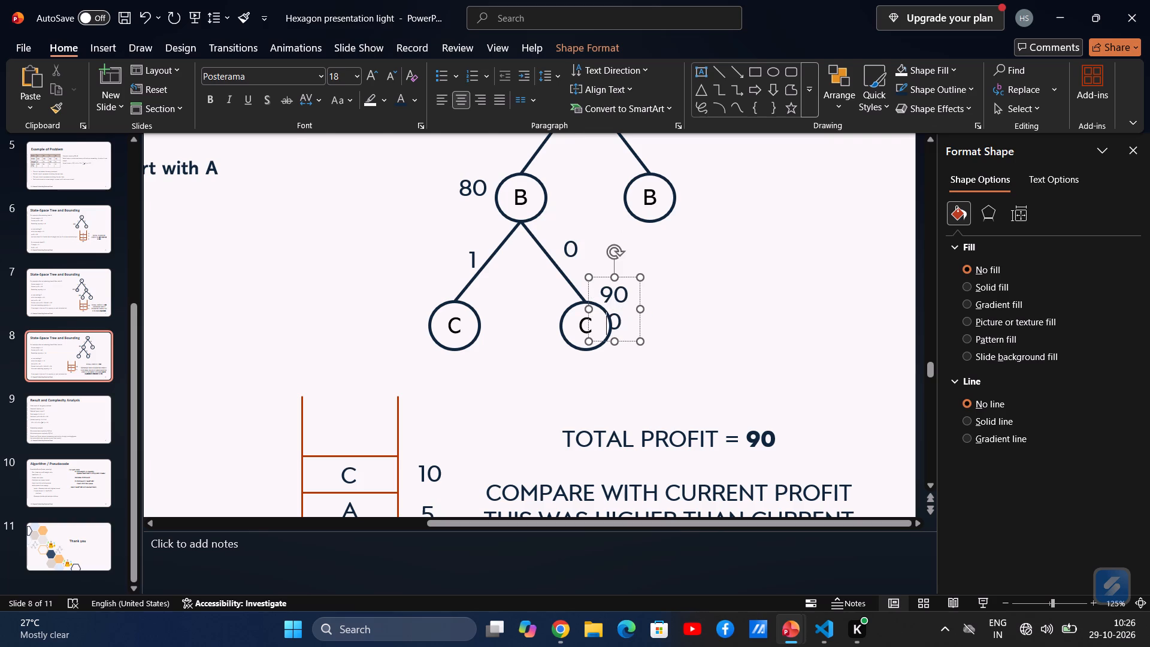
pyautogui.keyDown('ctrl'); pyautogui.scroll(-1, 614, 294); pyautogui.keyUp('ctrl')
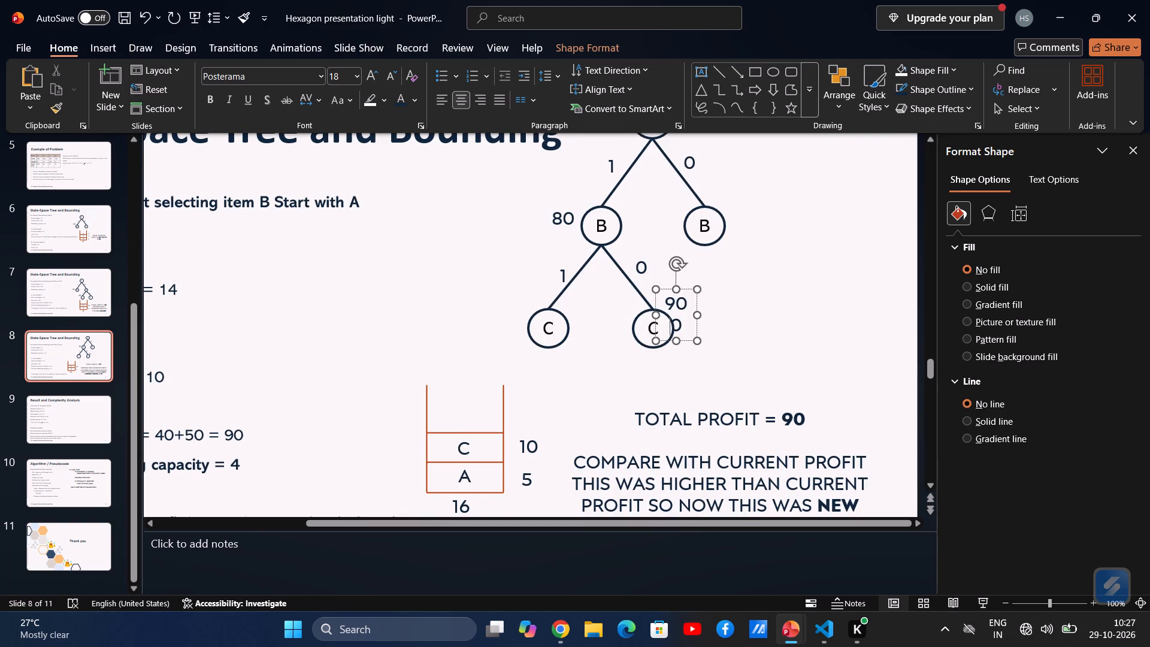
pyautogui.click(682, 324)
pyautogui.press('BackSpace')
pyautogui.scroll(1, 795, 306)
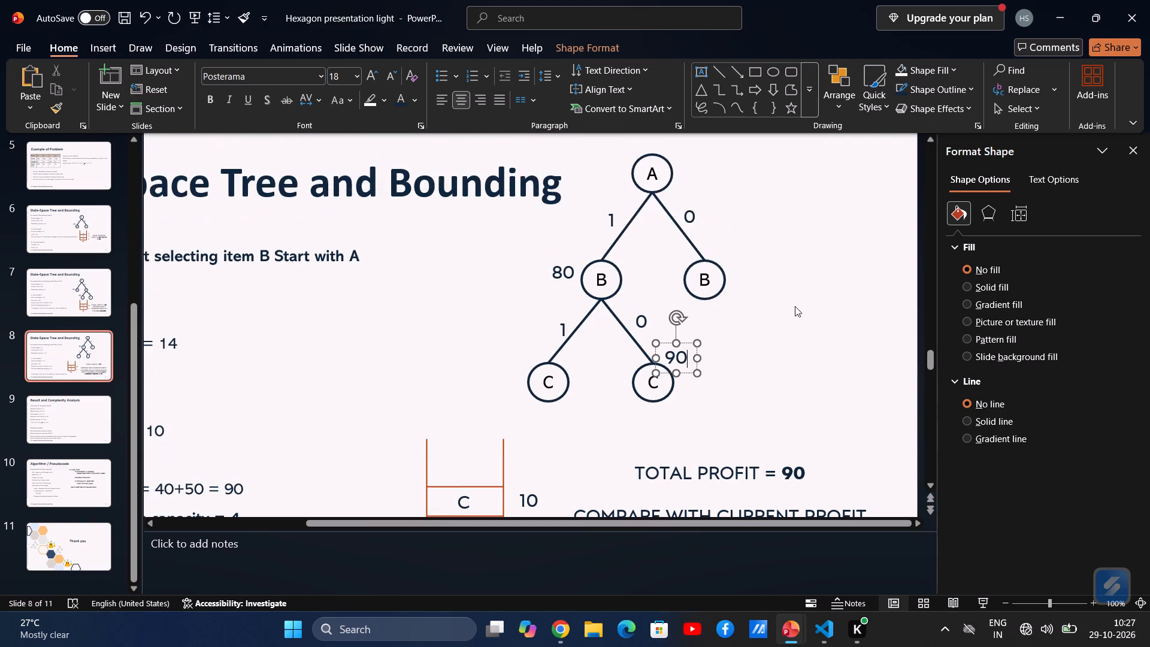
pyautogui.scroll(1, 795, 306)
pyautogui.keyDown('ctrl'); pyautogui.scroll(-2, 795, 306); pyautogui.keyUp('ctrl')
pyautogui.click(880, 312)
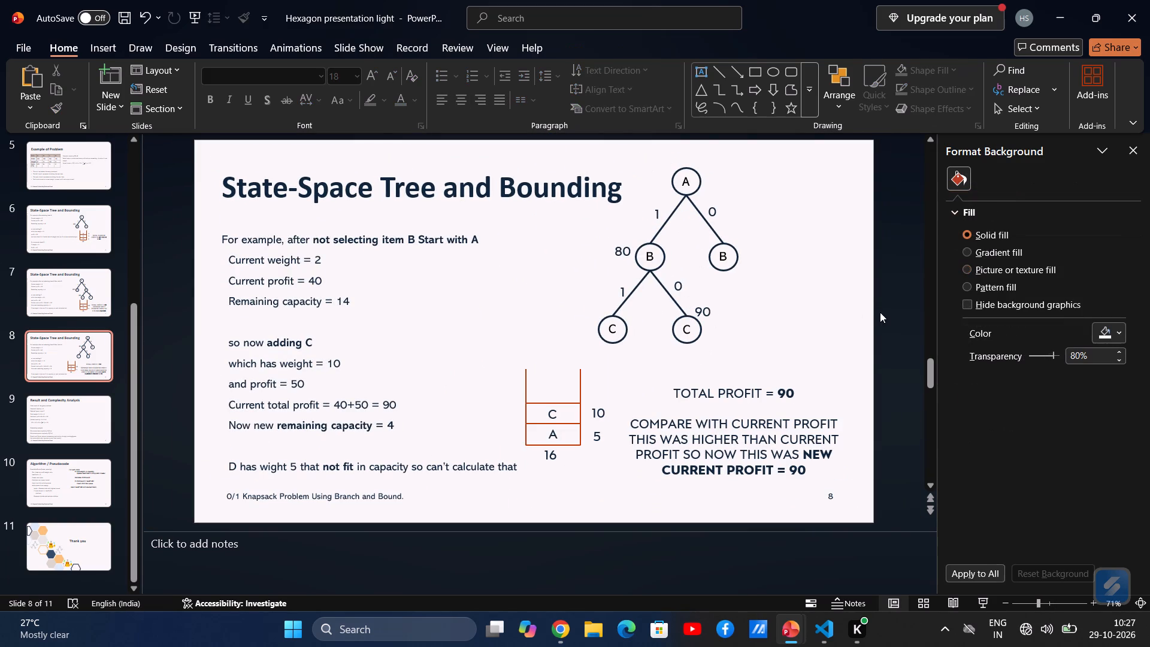
# Check slide 8's tree against slide 7's and shift slide 8's 0-branch C node slightly farther from its sibling C.
pyautogui.click(74, 297)
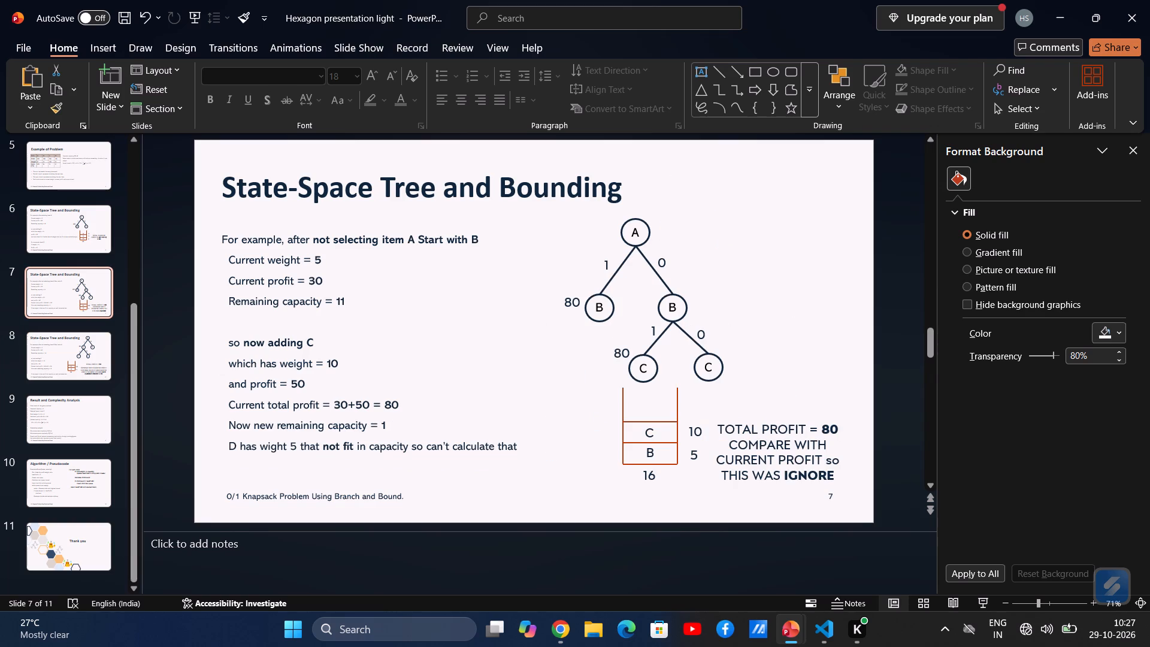
pyautogui.click(65, 351)
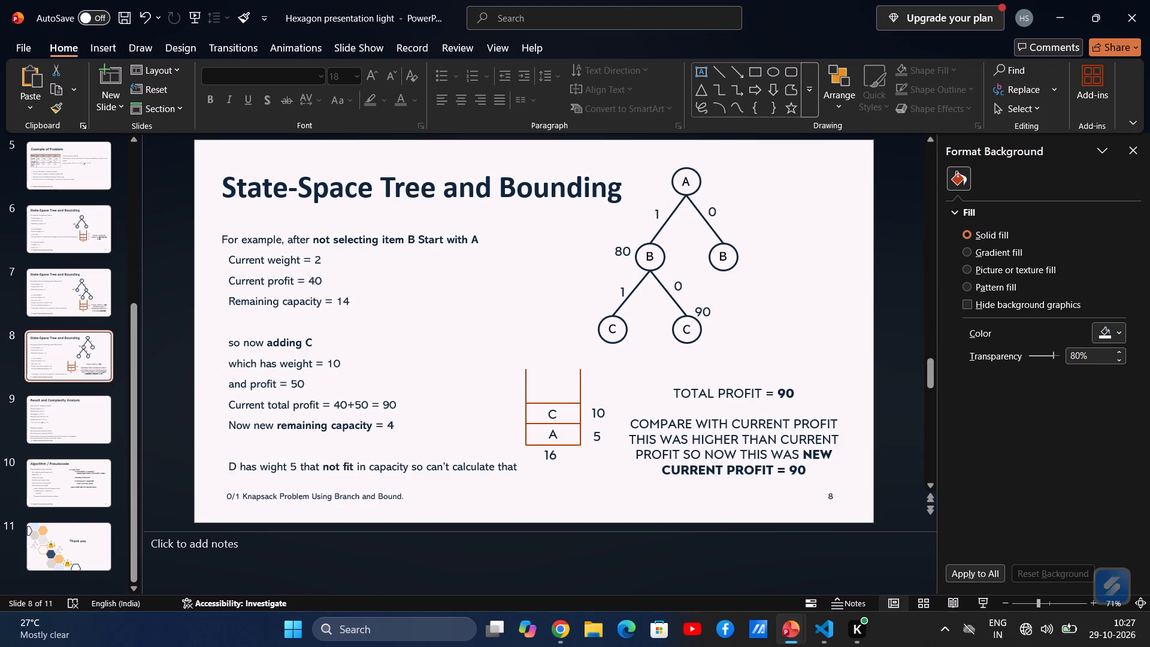
pyautogui.click(701, 332)
pyautogui.click(699, 335)
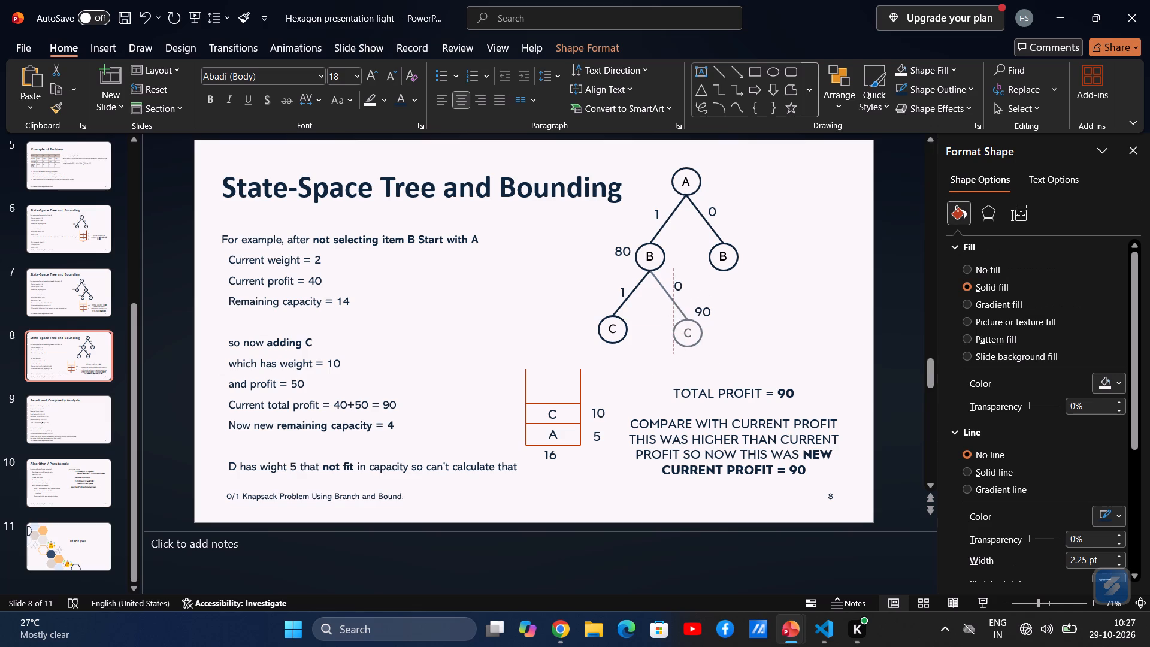
pyautogui.doubleClick(702, 335)
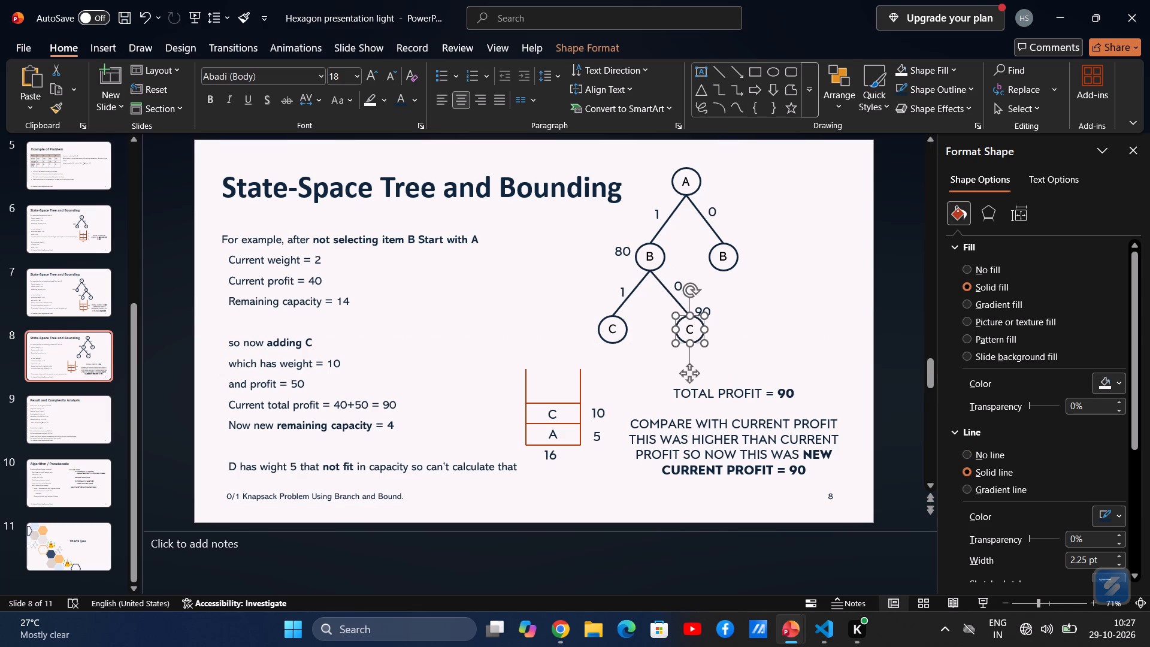
pyautogui.click(883, 309)
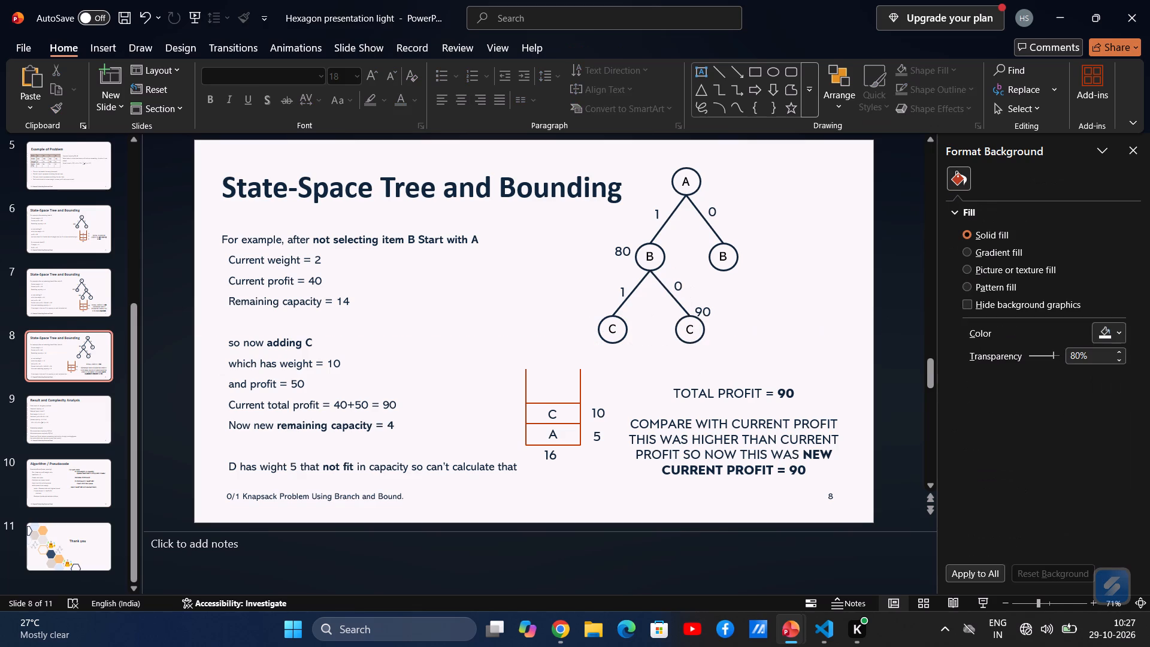
# Copy slide 7's two C nodes with their connectors, 1 and 0 branch labels and 80 profit label onto slide 8.
pyautogui.click(631, 250)
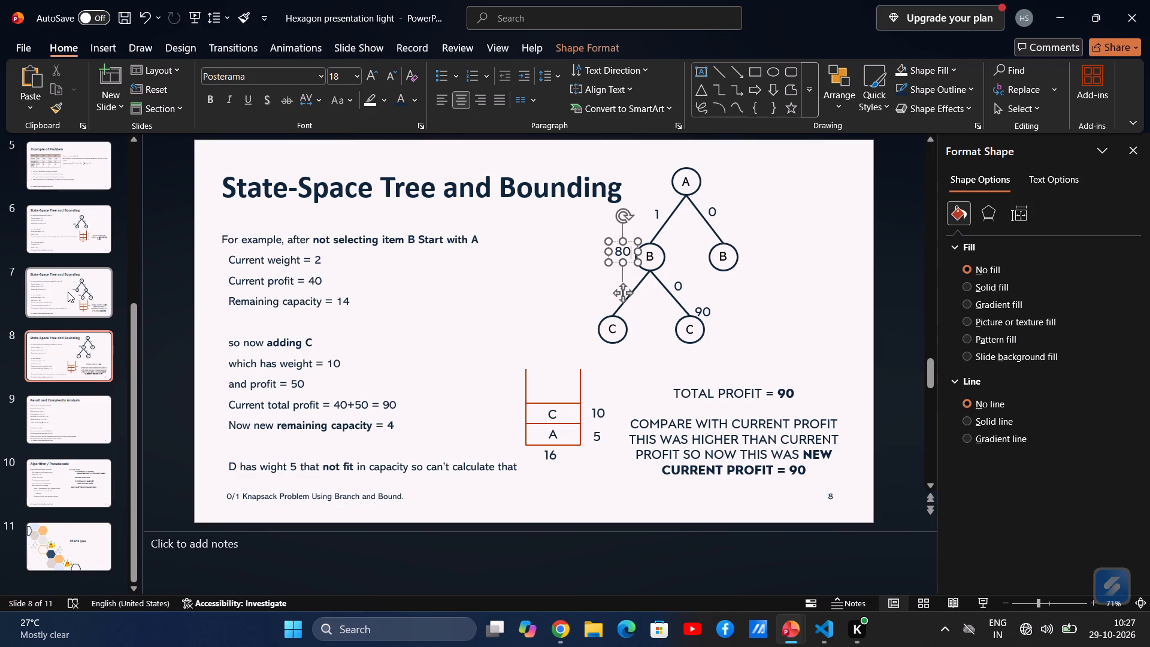
pyautogui.click(68, 292)
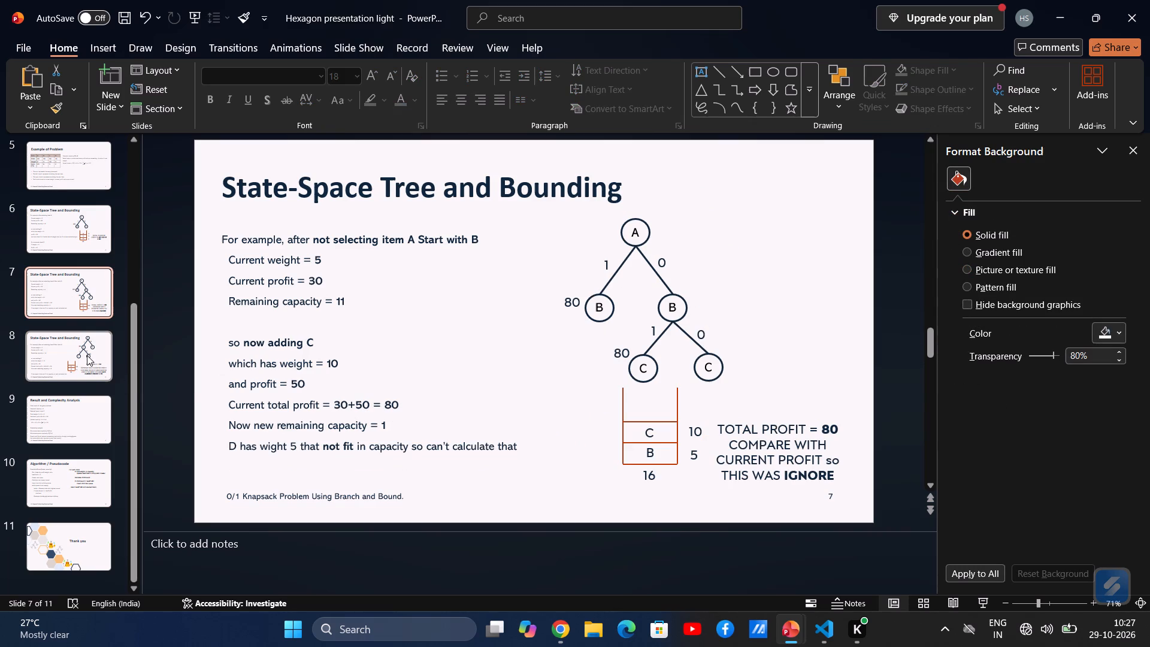
pyautogui.click(87, 355)
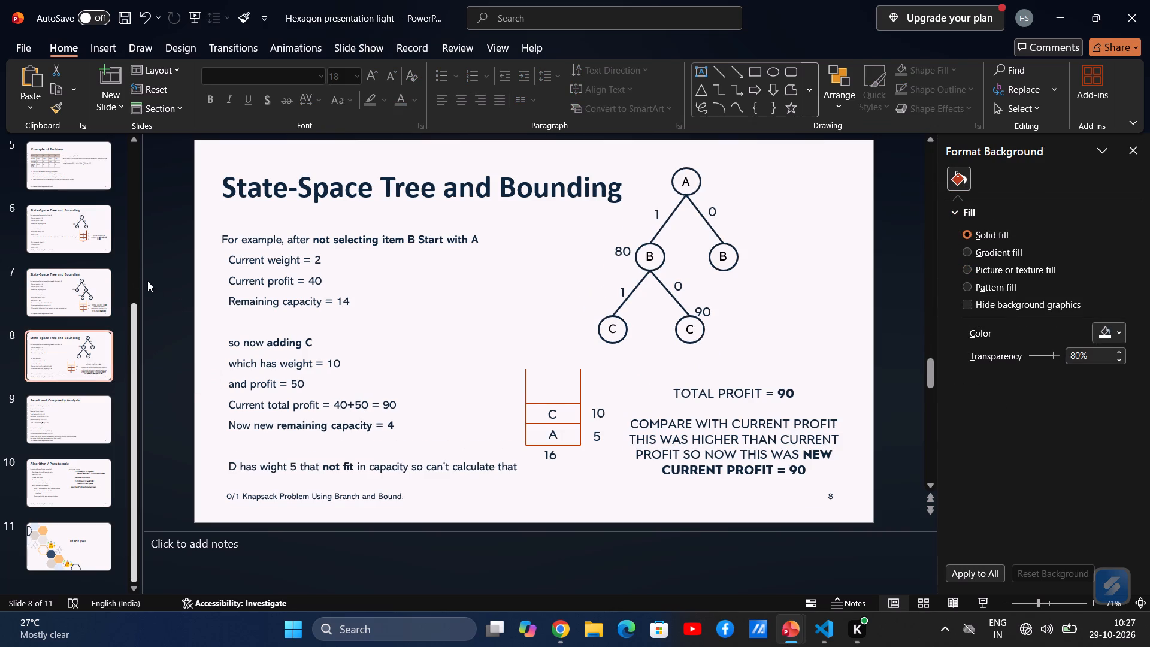
pyautogui.click(65, 292)
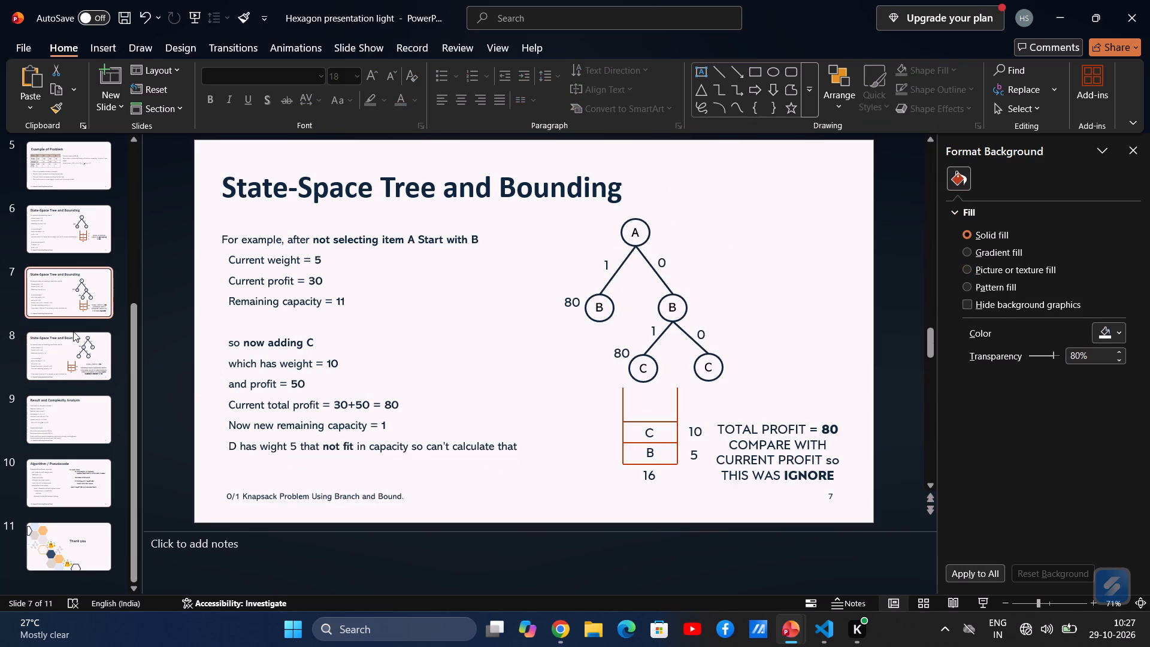
pyautogui.click(71, 350)
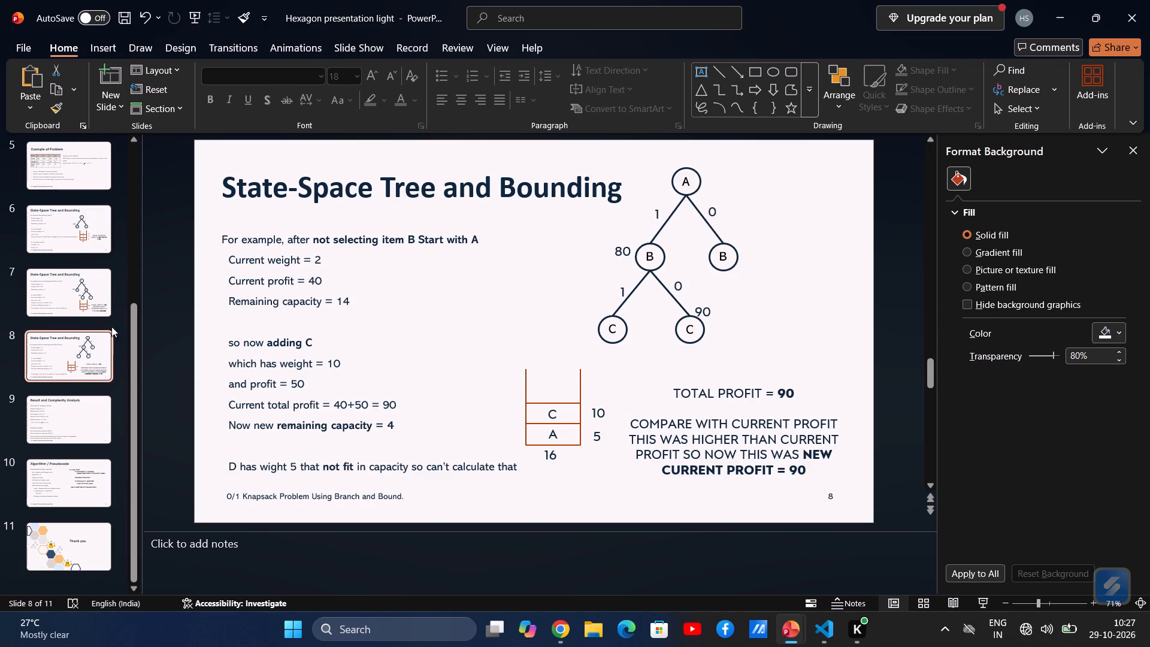
pyautogui.click(92, 293)
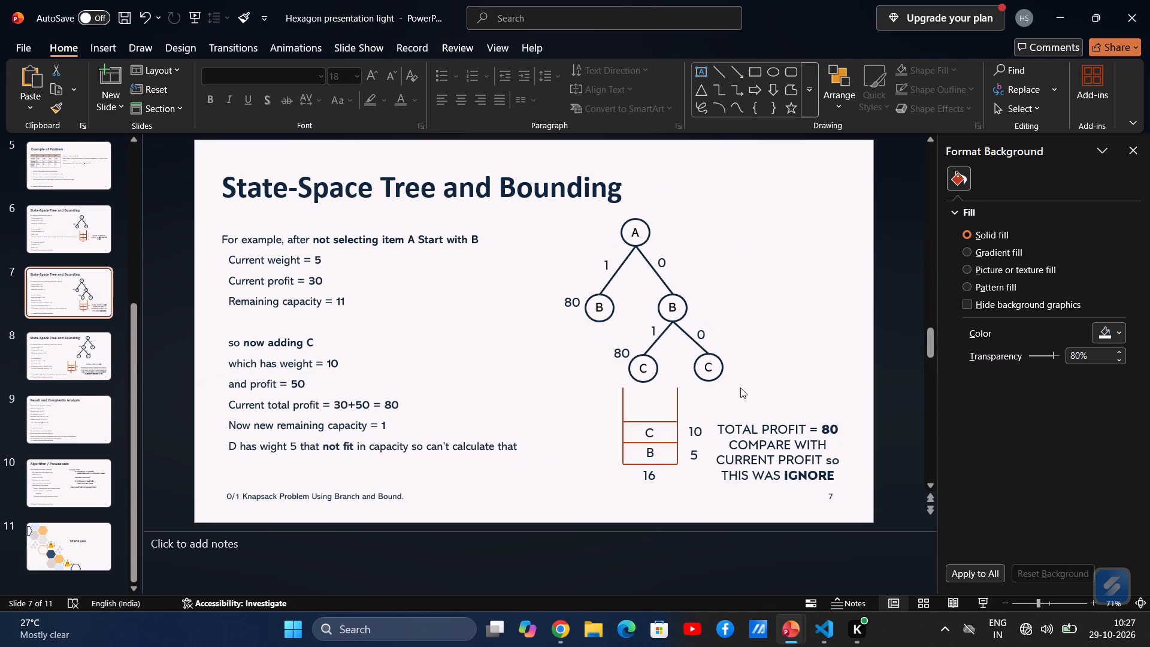
pyautogui.moveTo(740, 388); pyautogui.dragTo(612, 332)
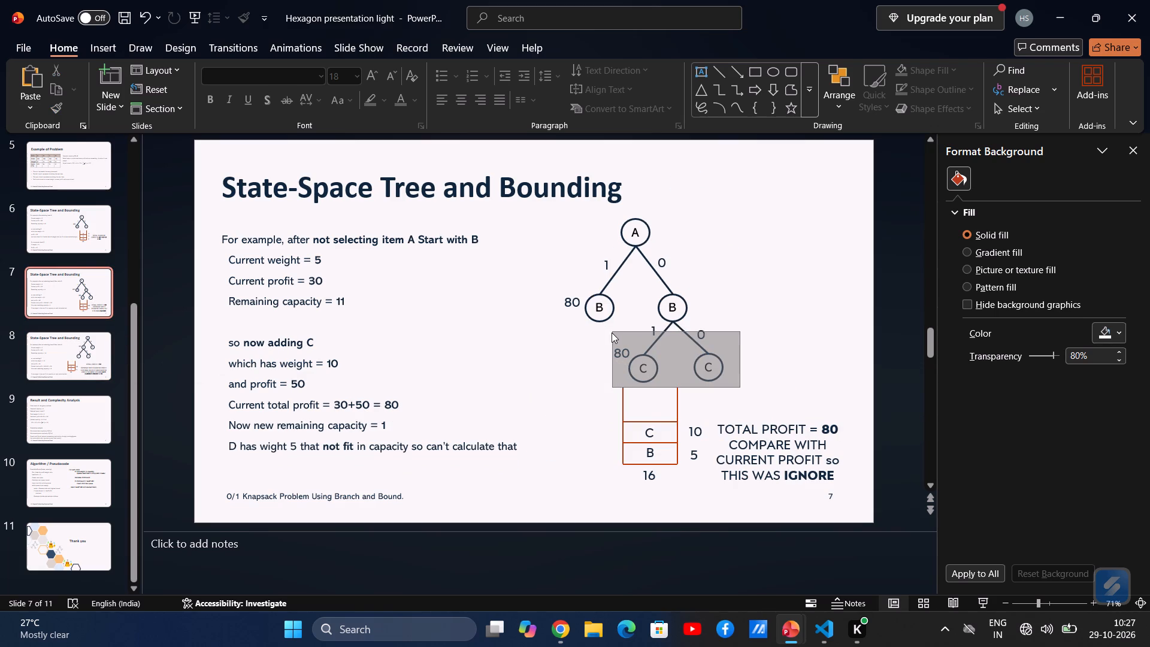
pyautogui.moveTo(612, 332); pyautogui.dragTo(609, 325)
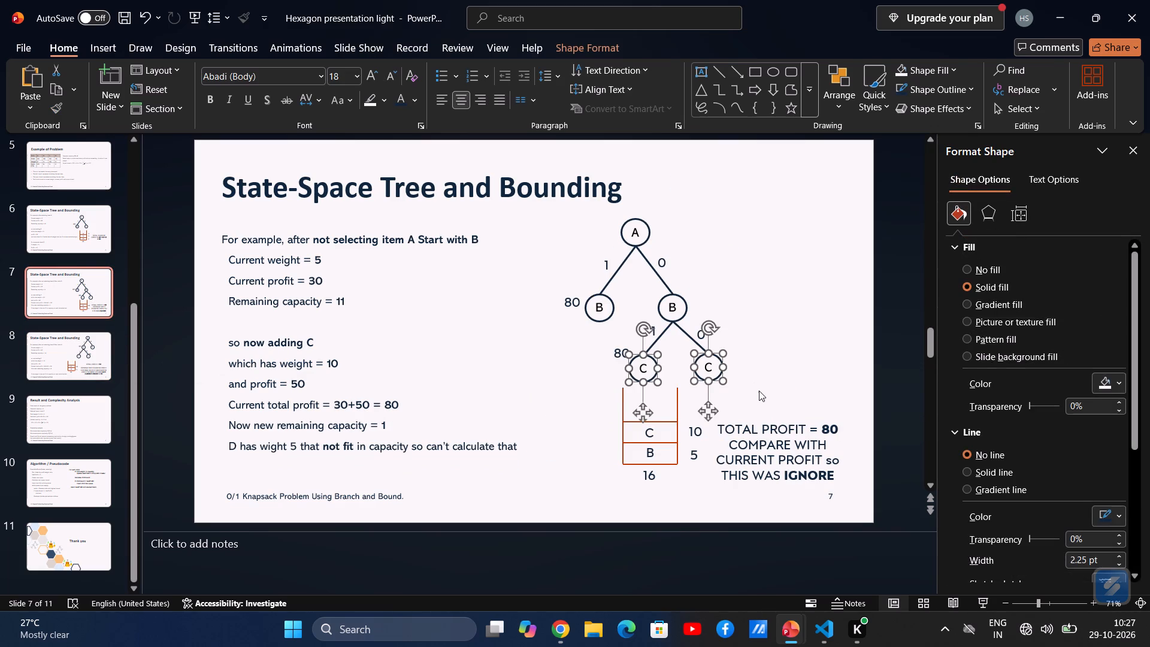
pyautogui.click(759, 391)
pyautogui.moveTo(754, 395); pyautogui.dragTo(598, 310)
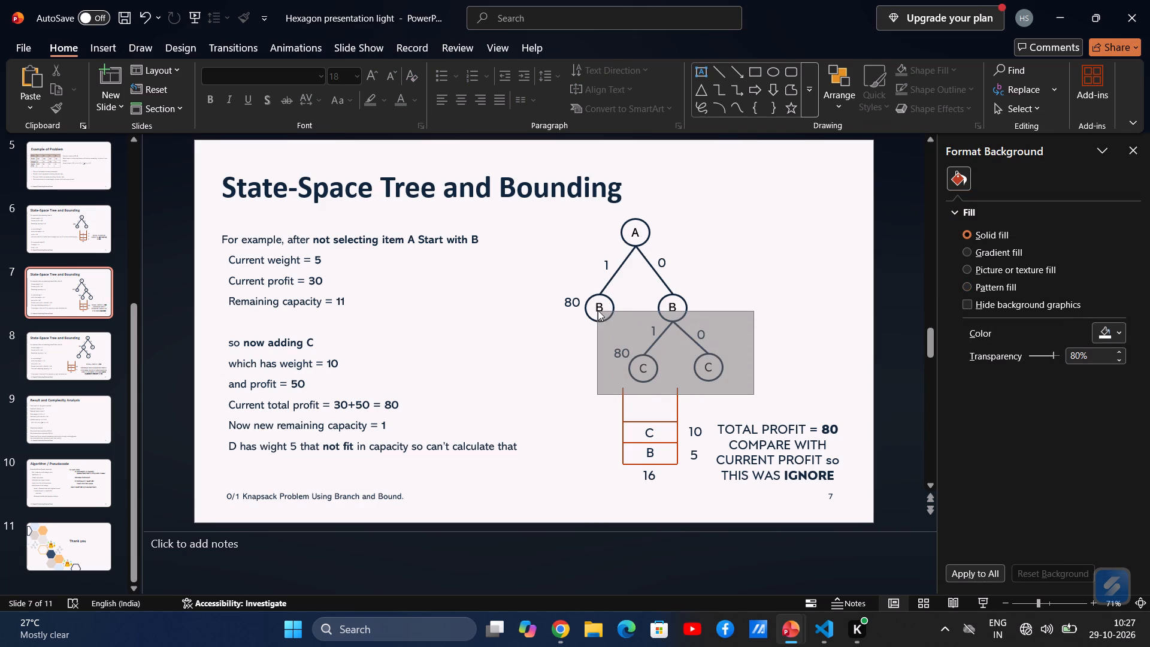
pyautogui.moveTo(598, 310); pyautogui.dragTo(599, 310)
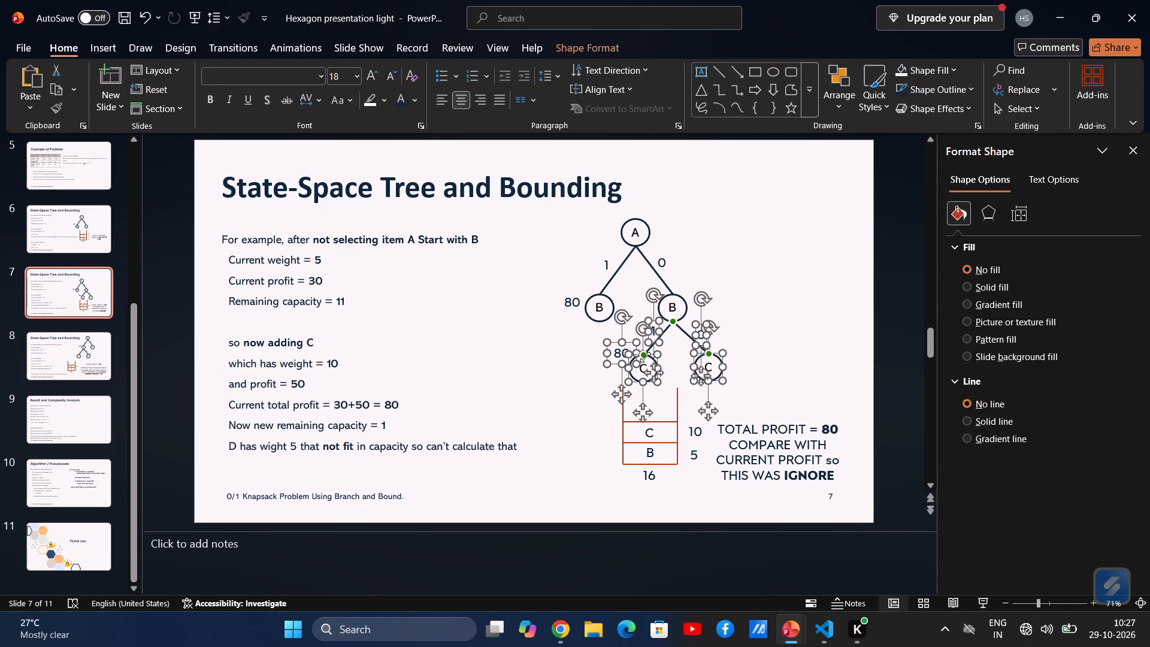
pyautogui.hotkey('ctrl', 'c')
pyautogui.click(94, 348)
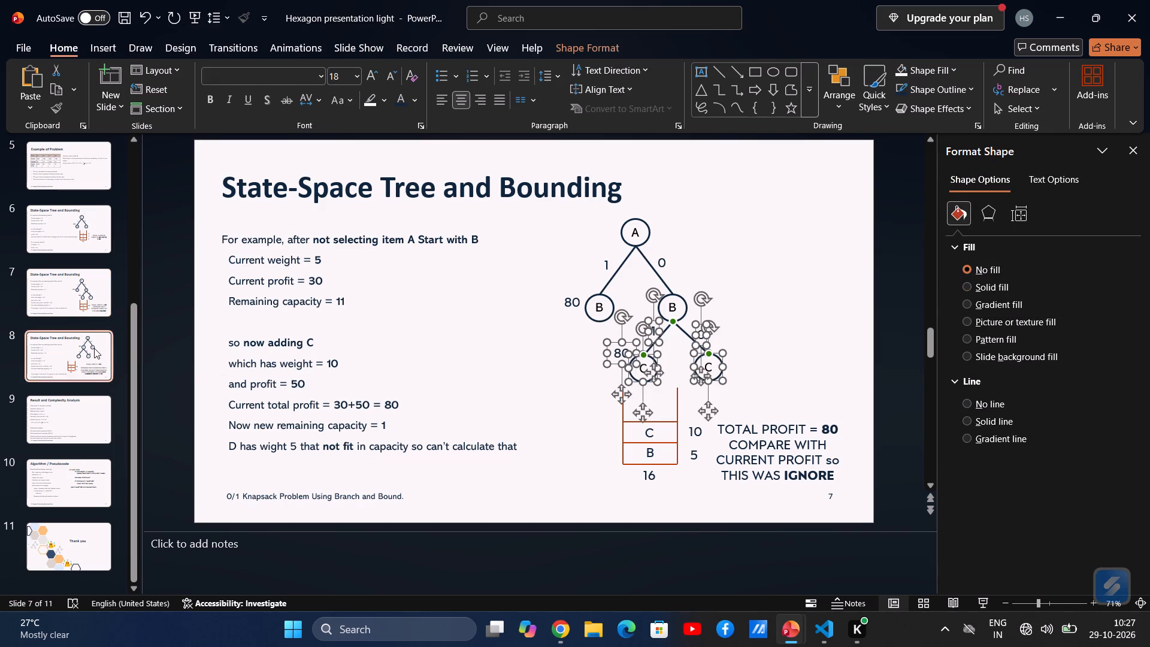
pyautogui.hotkey('ctrl', 'v')
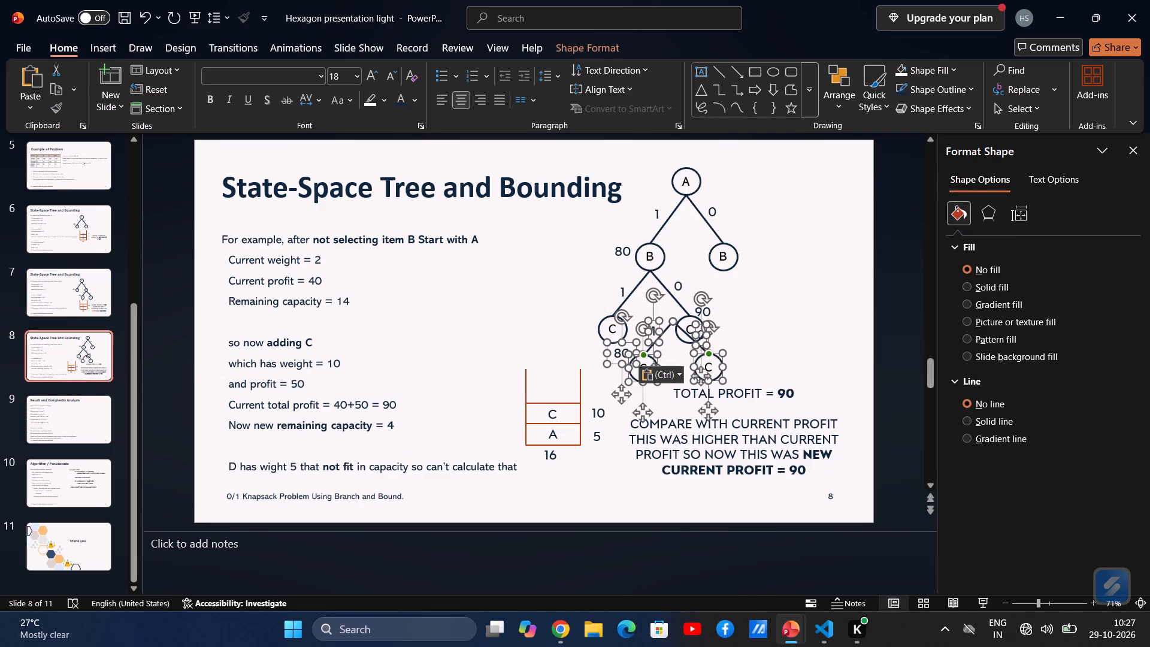
# Place the copied C subtree level with slide 8's existing C nodes and attach both its connectors to the 0-branch B.
pyautogui.moveTo(709, 365); pyautogui.dragTo(767, 316)
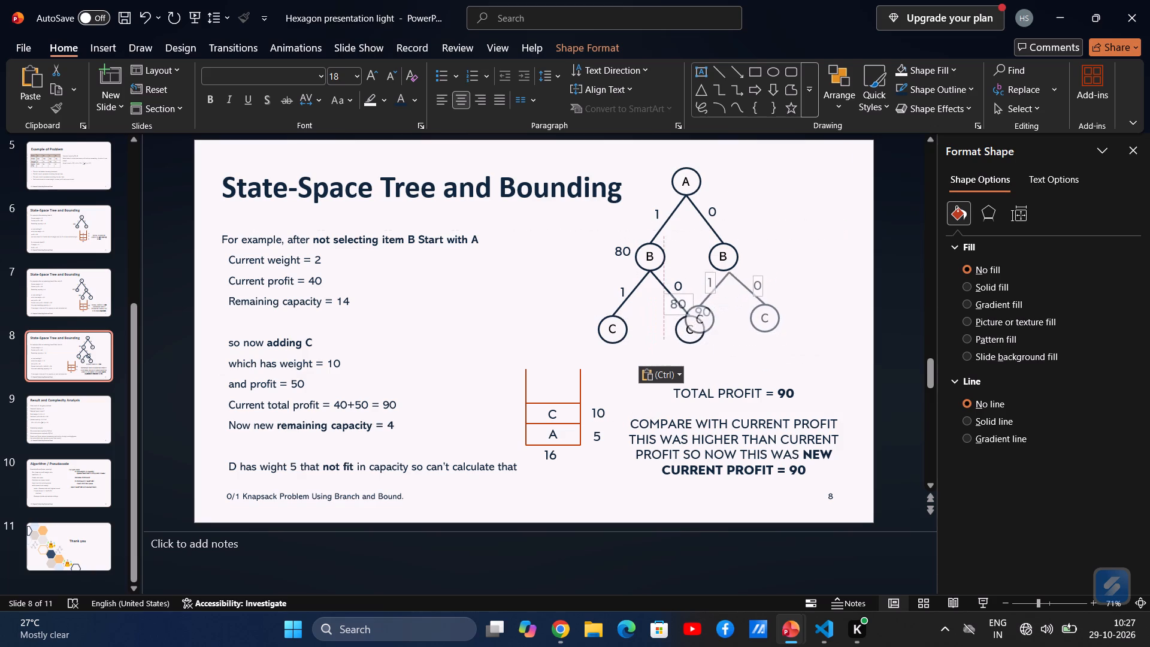
pyautogui.moveTo(767, 316); pyautogui.dragTo(803, 328)
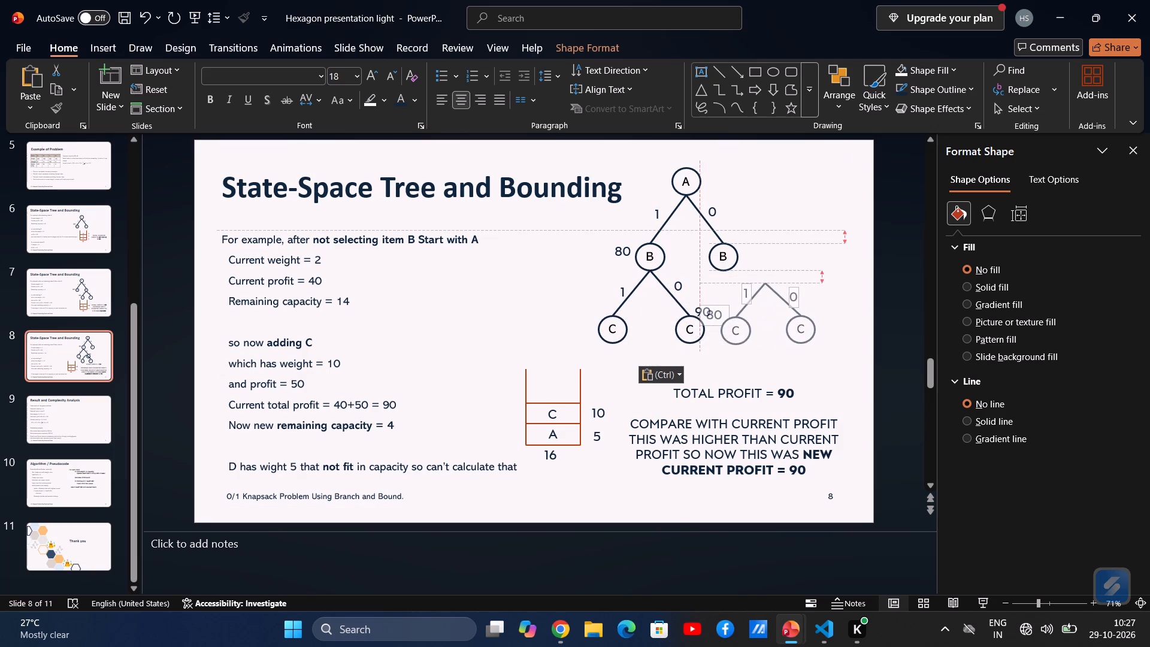
pyautogui.moveTo(803, 328); pyautogui.dragTo(807, 328)
pyautogui.moveTo(773, 285); pyautogui.dragTo(719, 272)
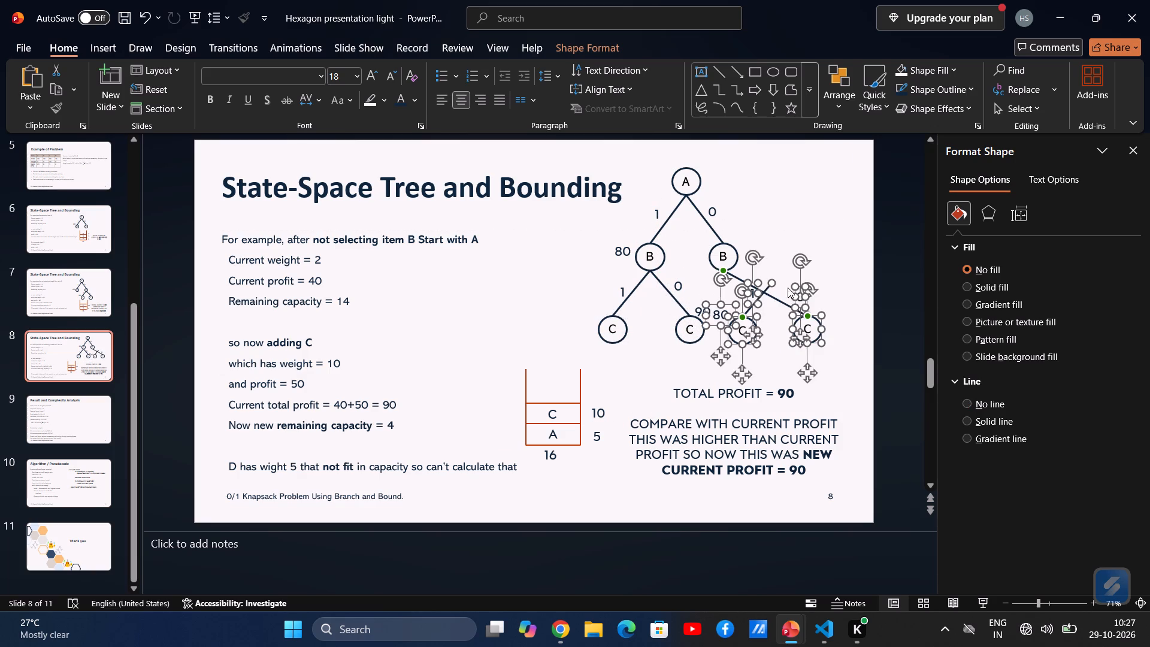
pyautogui.moveTo(772, 282); pyautogui.dragTo(721, 273)
# Spread the two B nodes farther apart beneath A to make room for both pairs of C nodes.
pyautogui.moveTo(731, 254); pyautogui.dragTo(783, 254)
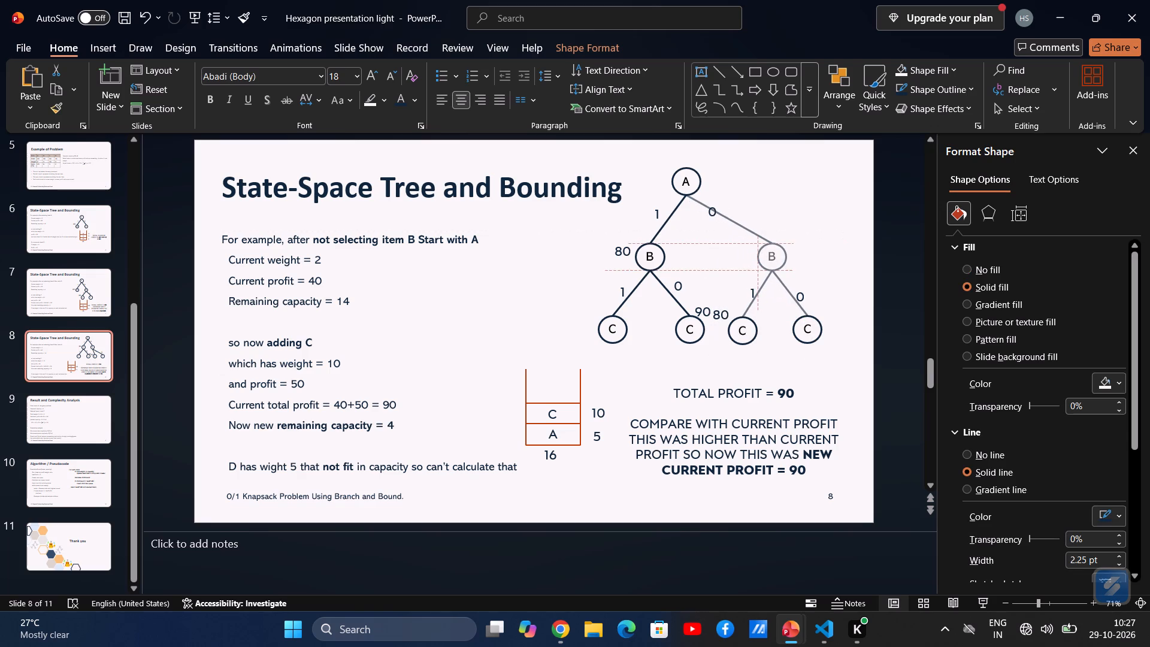
pyautogui.moveTo(783, 254); pyautogui.dragTo(774, 255)
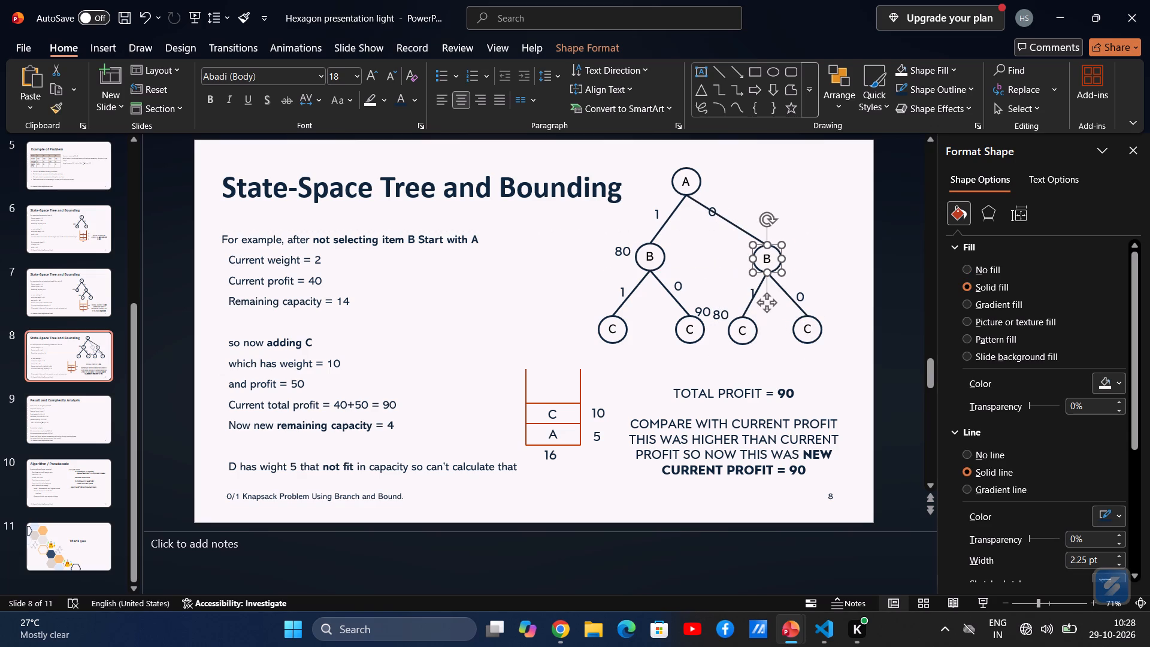
pyautogui.moveTo(658, 260); pyautogui.dragTo(631, 261)
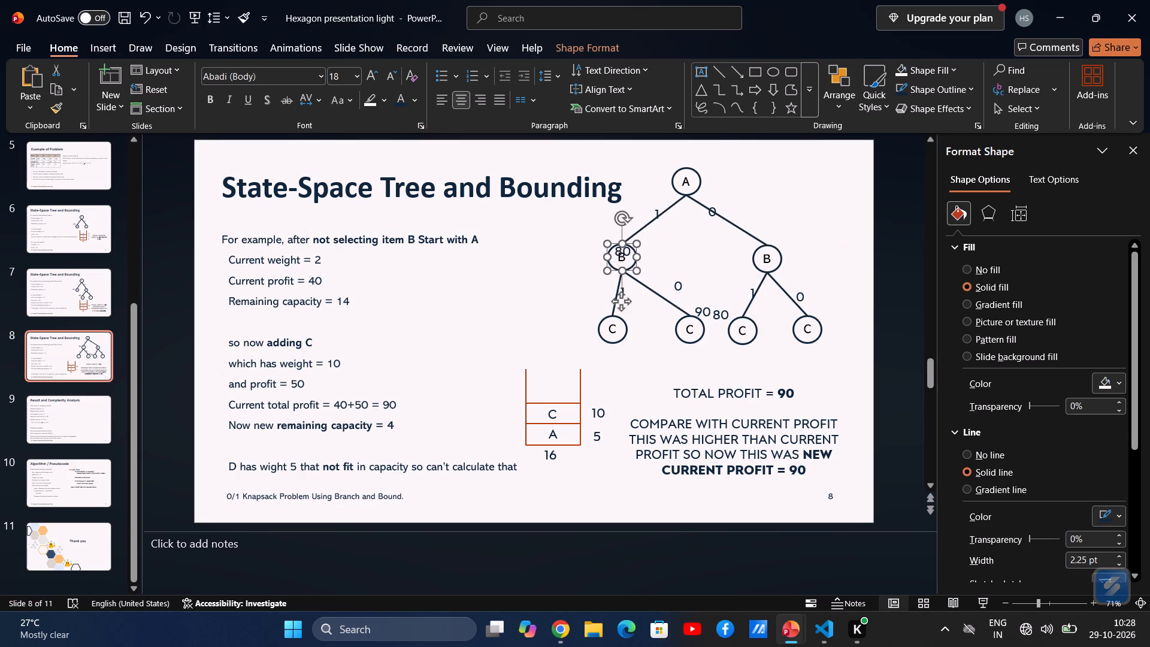
# Move A's 1 and 0 branch labels clear of their connectors and the 80 label just above the 1-branch B.
pyautogui.click(655, 216)
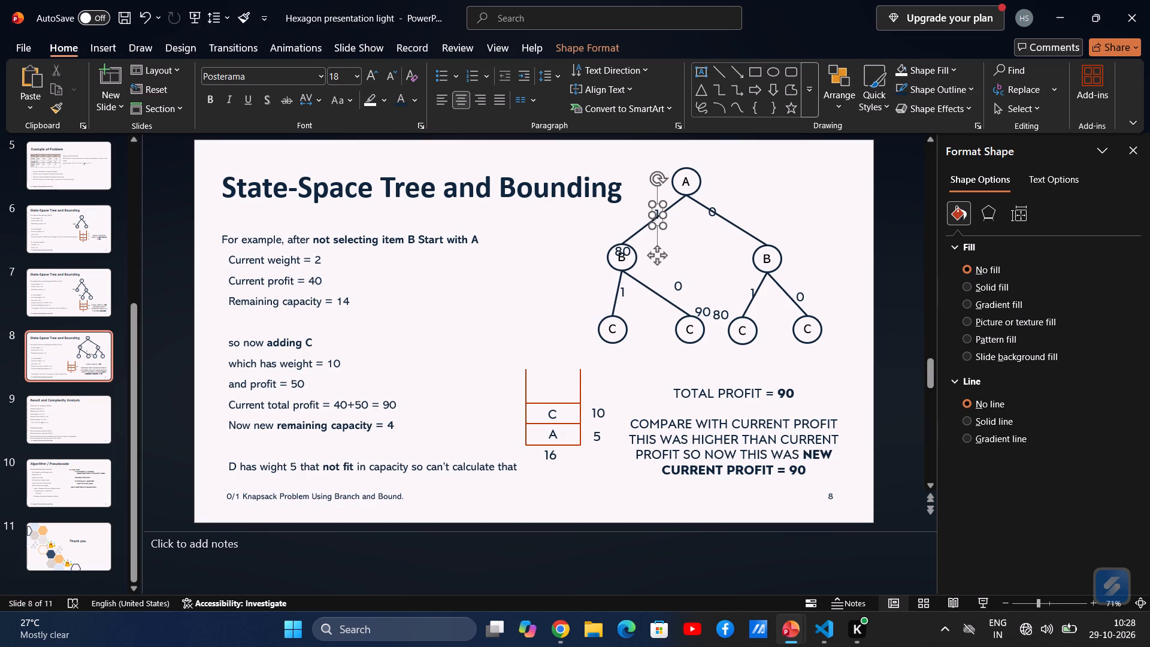
pyautogui.keyDown('ctrl'); pyautogui.scroll(2, 660, 210); pyautogui.keyUp('ctrl')
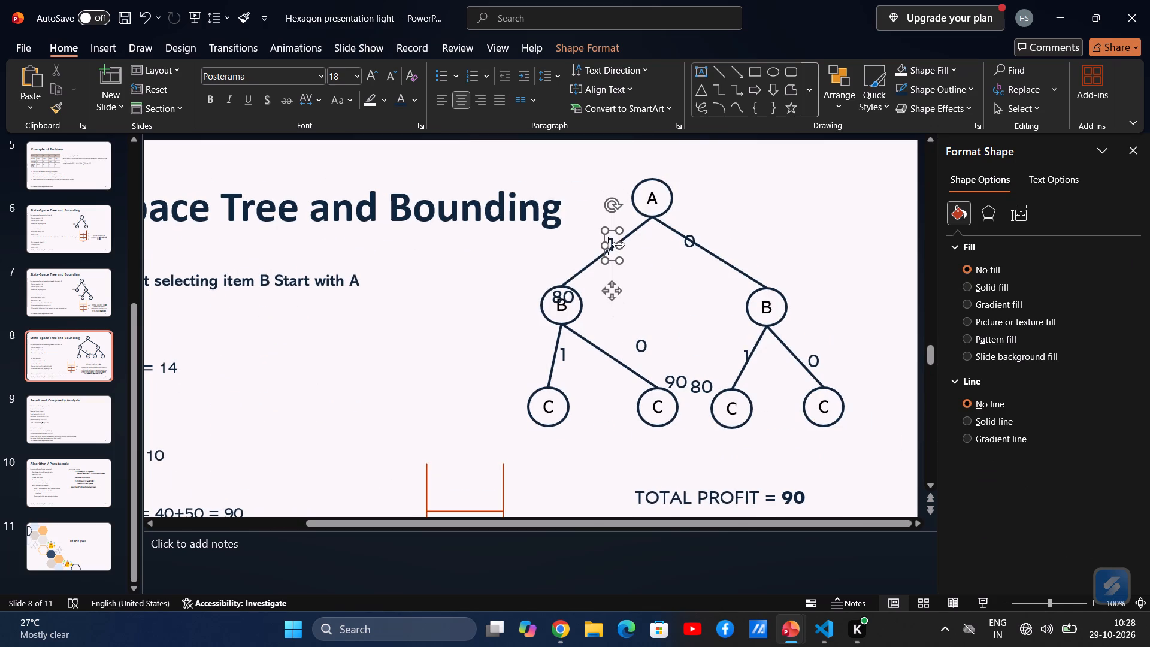
pyautogui.moveTo(620, 237); pyautogui.dragTo(606, 228)
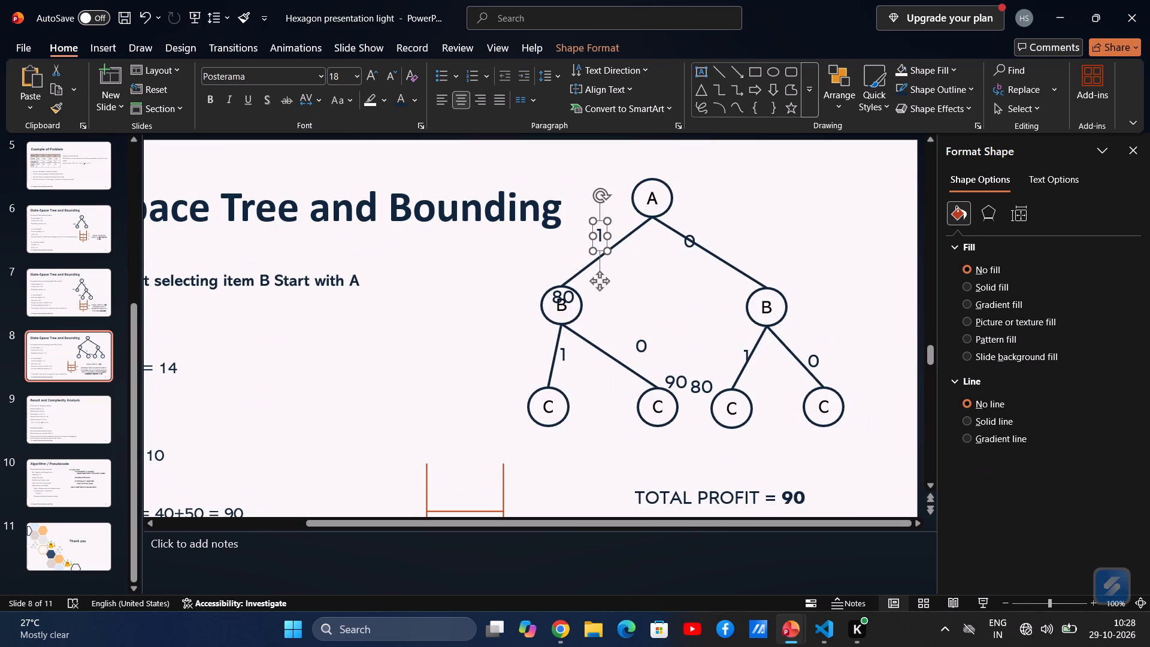
pyautogui.click(692, 241)
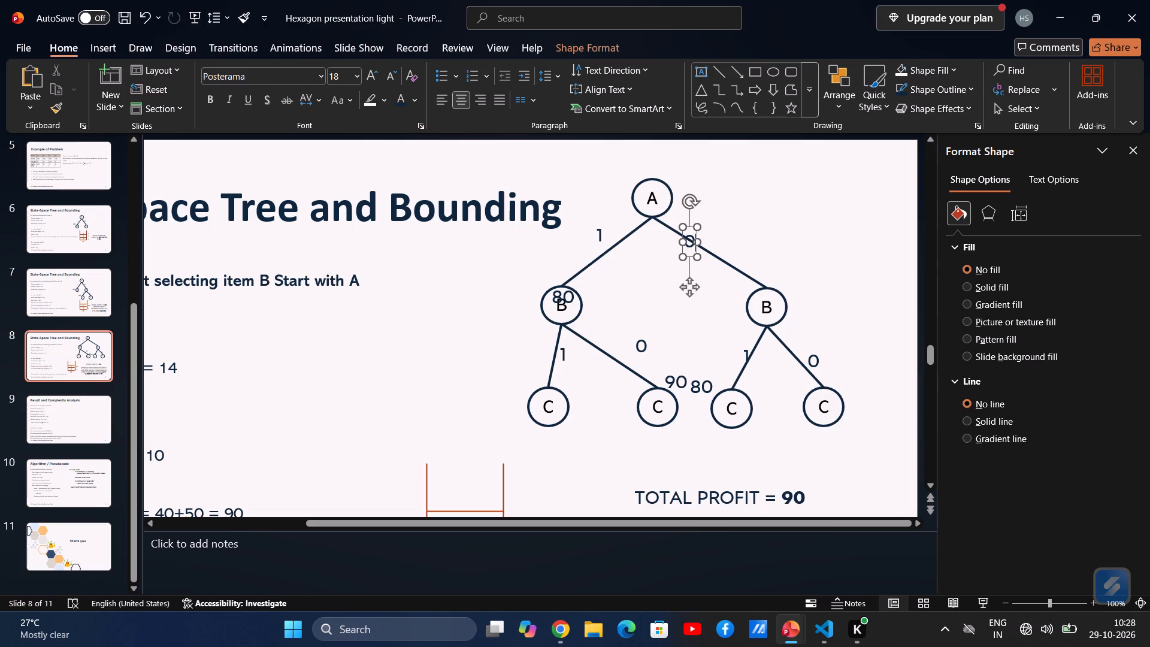
pyautogui.moveTo(697, 234); pyautogui.dragTo(713, 228)
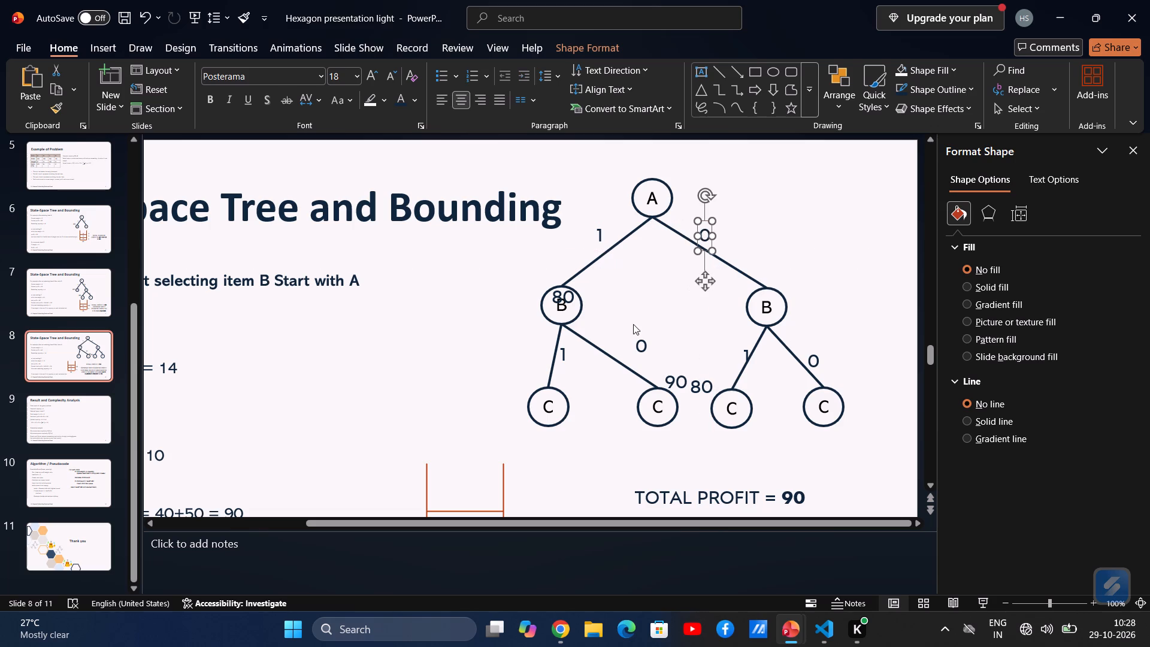
pyautogui.moveTo(574, 310); pyautogui.dragTo(597, 315)
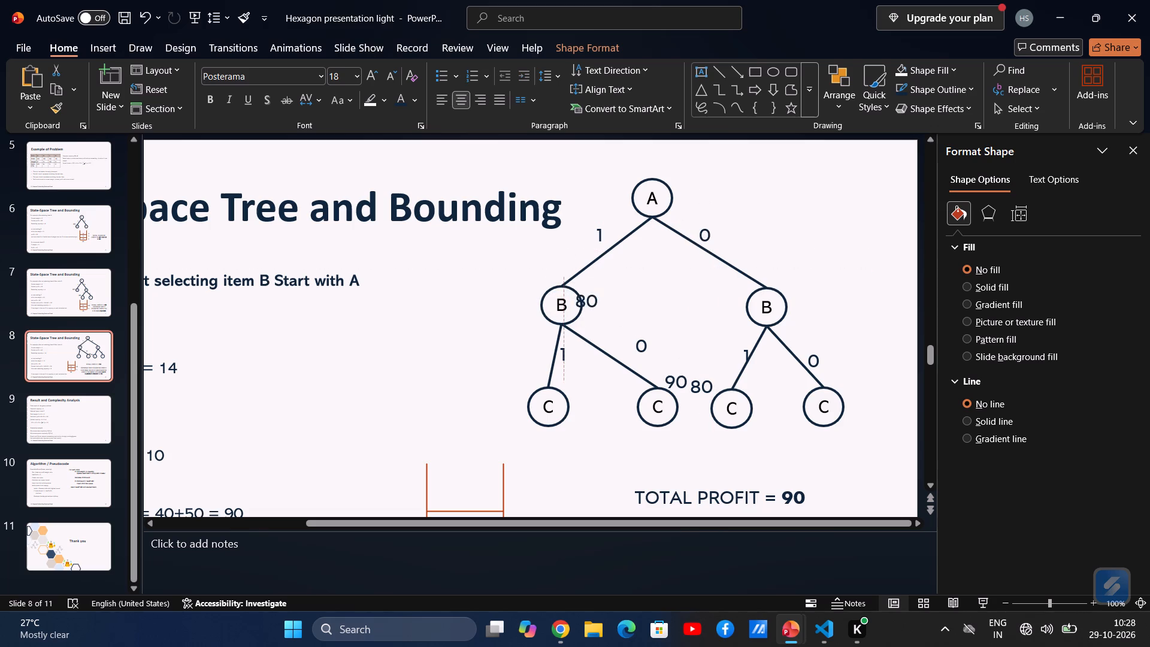
pyautogui.moveTo(597, 315); pyautogui.dragTo(549, 296)
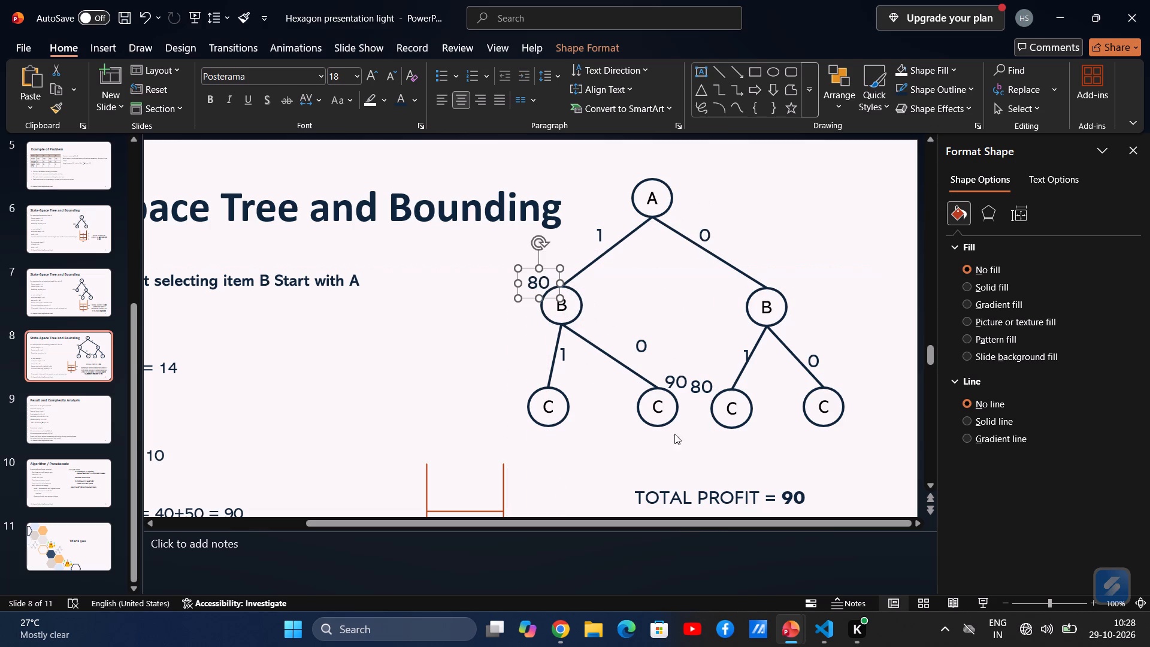
# Shift the 1-branch B's two C nodes together so they sit evenly beneath it.
pyautogui.moveTo(681, 436); pyautogui.dragTo(513, 382)
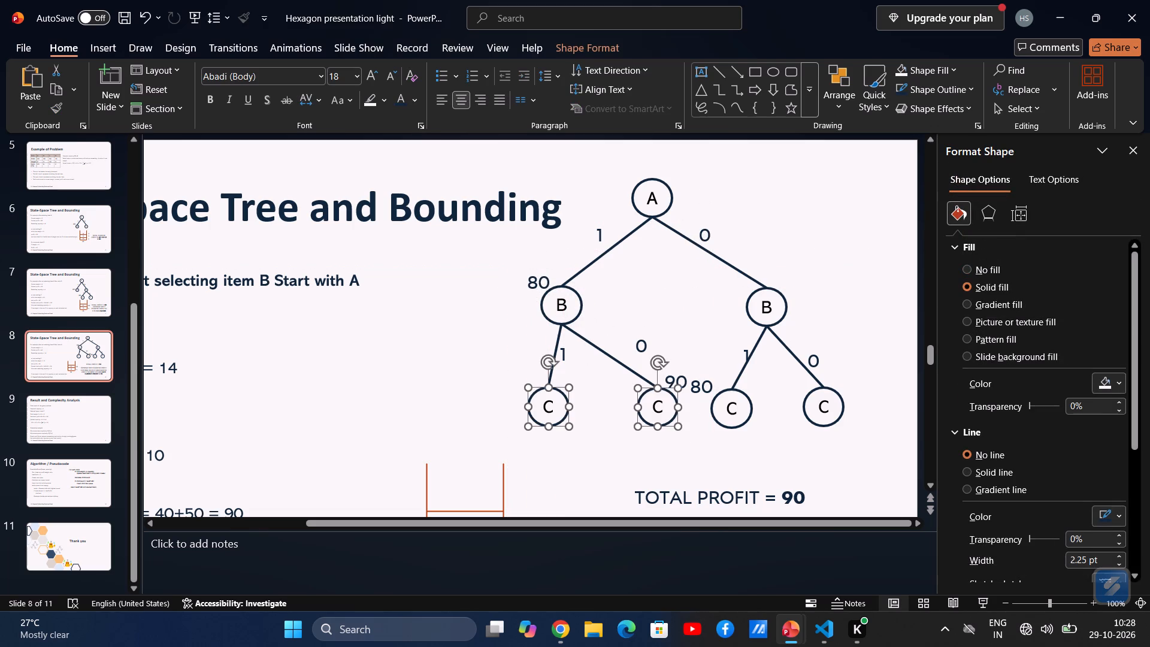
pyautogui.moveTo(556, 401); pyautogui.dragTo(512, 404)
# Place the 80 label beside the 0-branch B's first C and the 90 label beside the 1-branch B's second C.
pyautogui.click(668, 383)
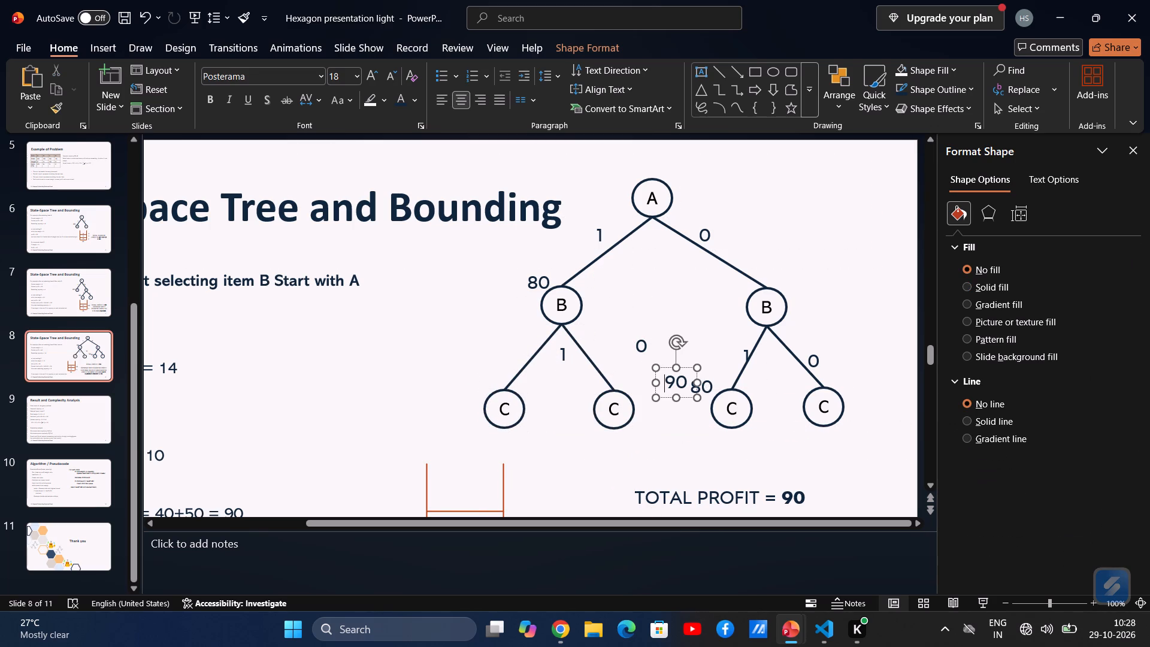
pyautogui.moveTo(687, 373); pyautogui.dragTo(667, 384)
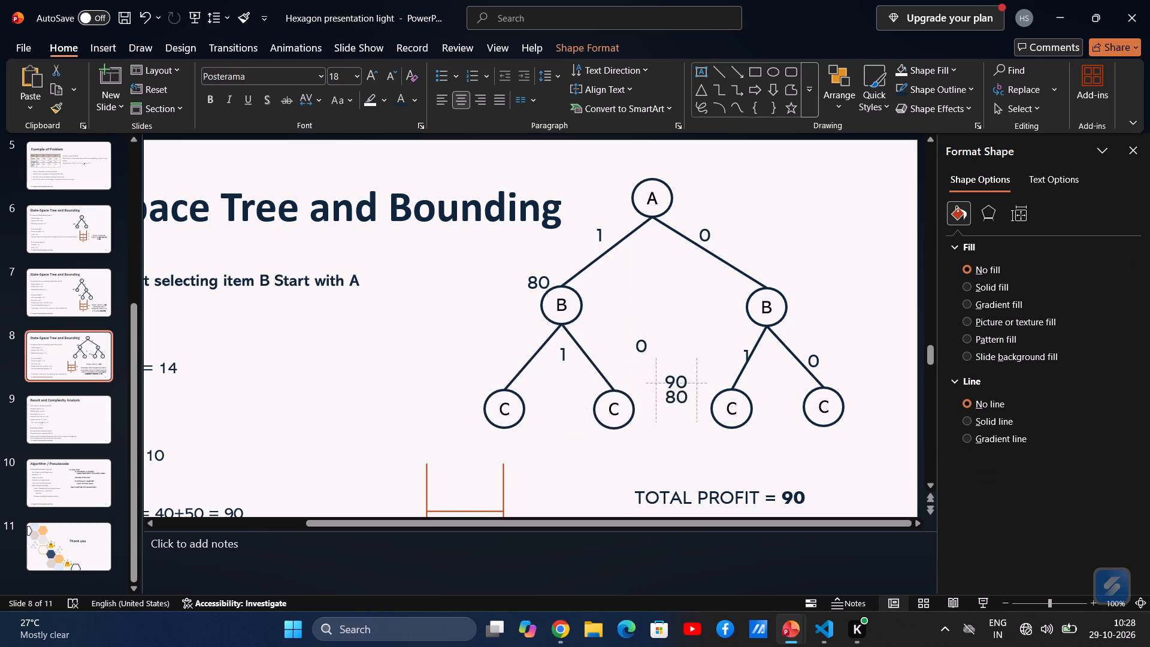
pyautogui.moveTo(667, 384); pyautogui.dragTo(697, 368)
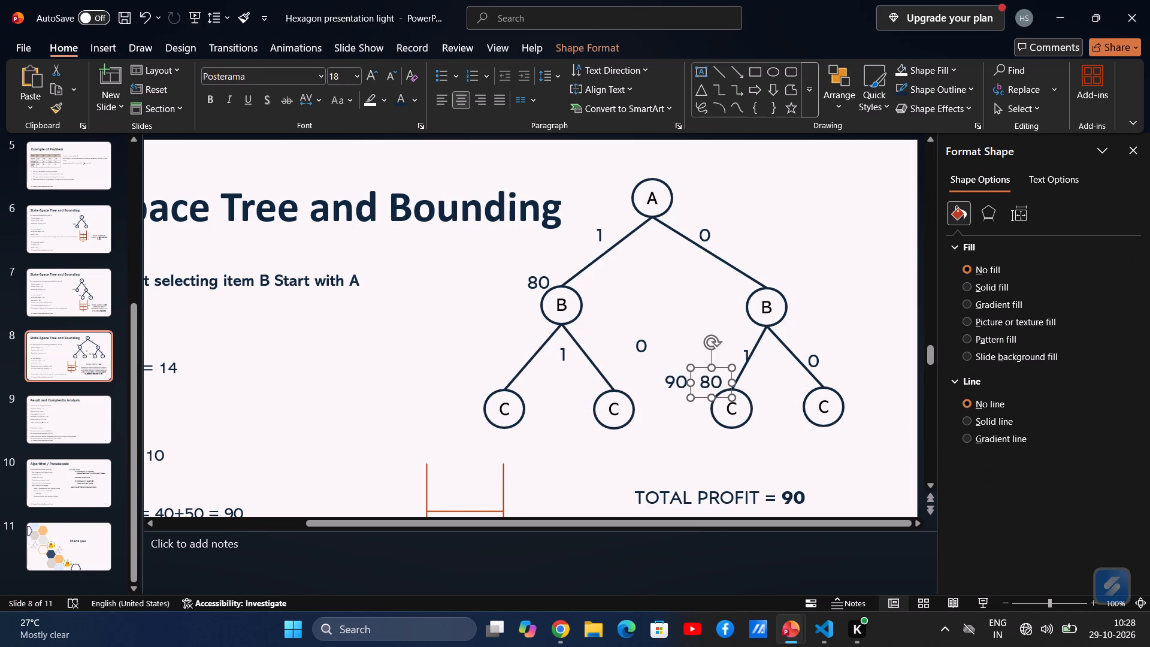
pyautogui.click(675, 376)
pyautogui.moveTo(689, 372); pyautogui.dragTo(650, 372)
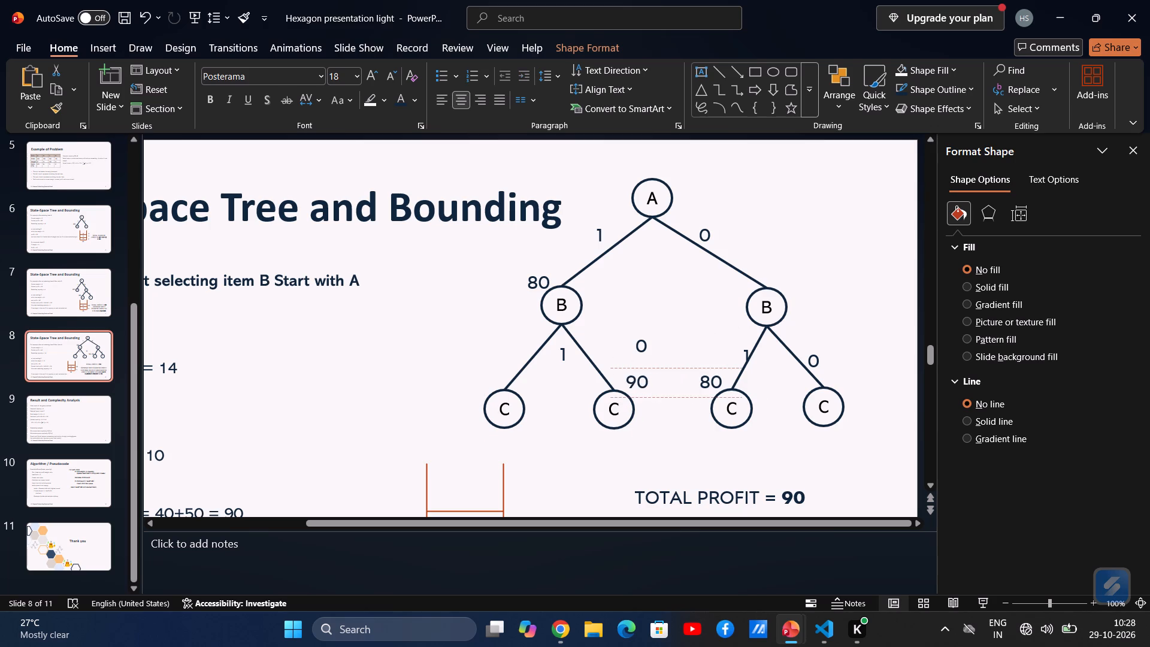
pyautogui.moveTo(650, 372); pyautogui.dragTo(645, 370)
# Move the 0 and 1 branch labels under the 1-branch B to the outer sides of their respective connectors.
pyautogui.click(643, 350)
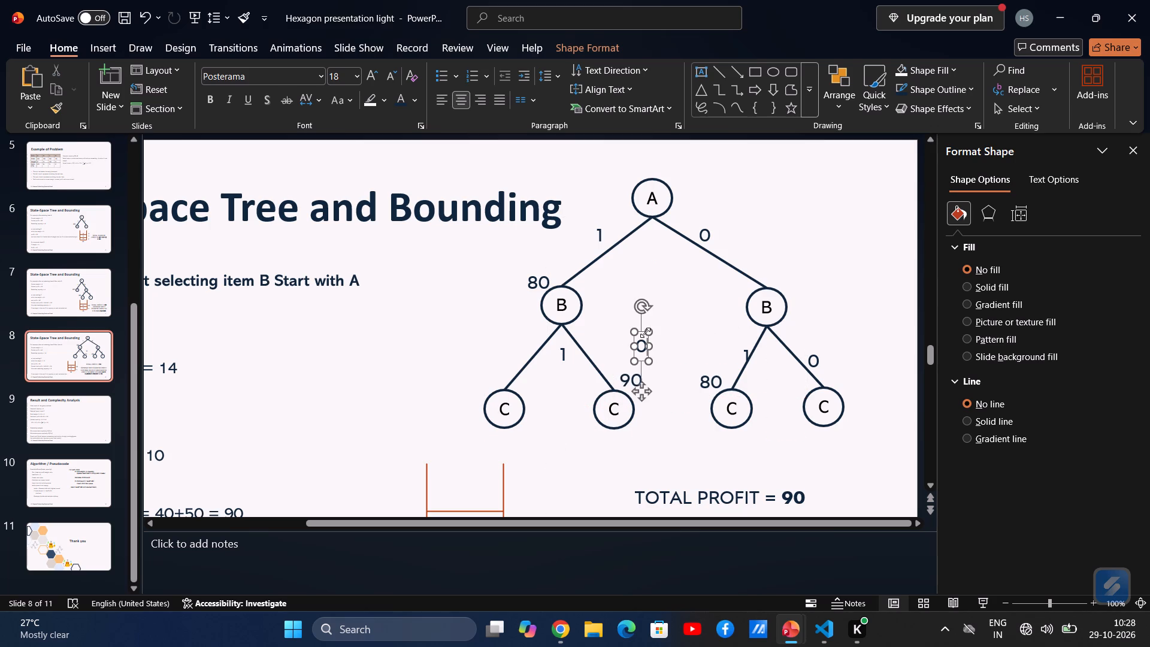
pyautogui.moveTo(641, 334); pyautogui.dragTo(595, 324)
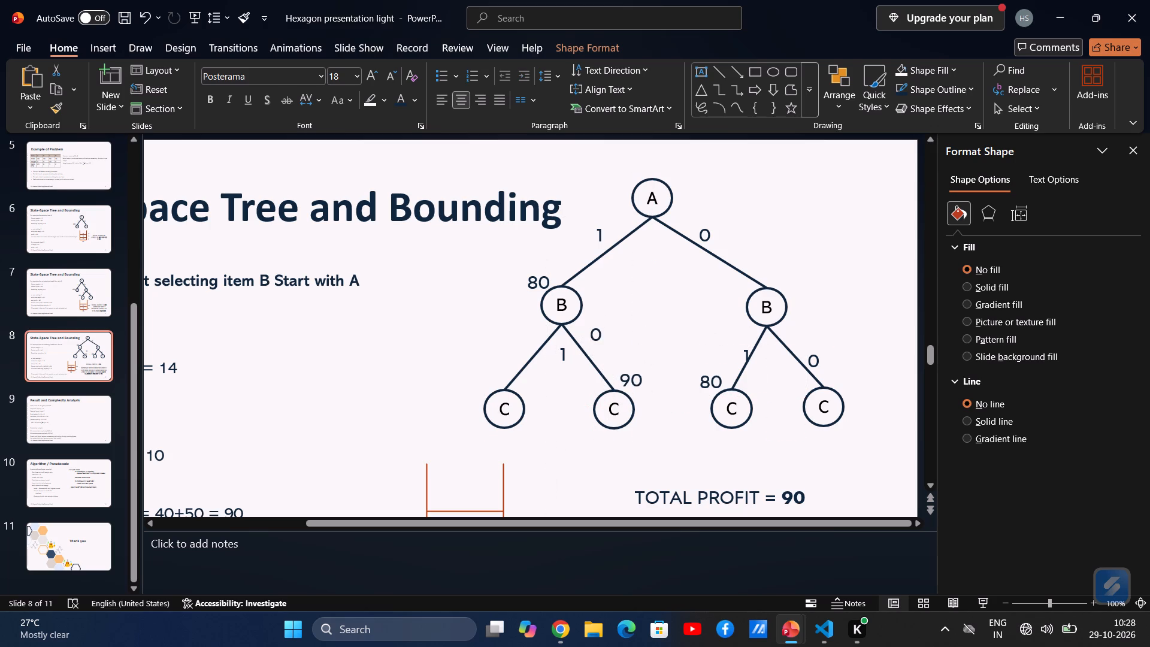
pyautogui.moveTo(595, 324); pyautogui.dragTo(595, 325)
pyautogui.click(567, 347)
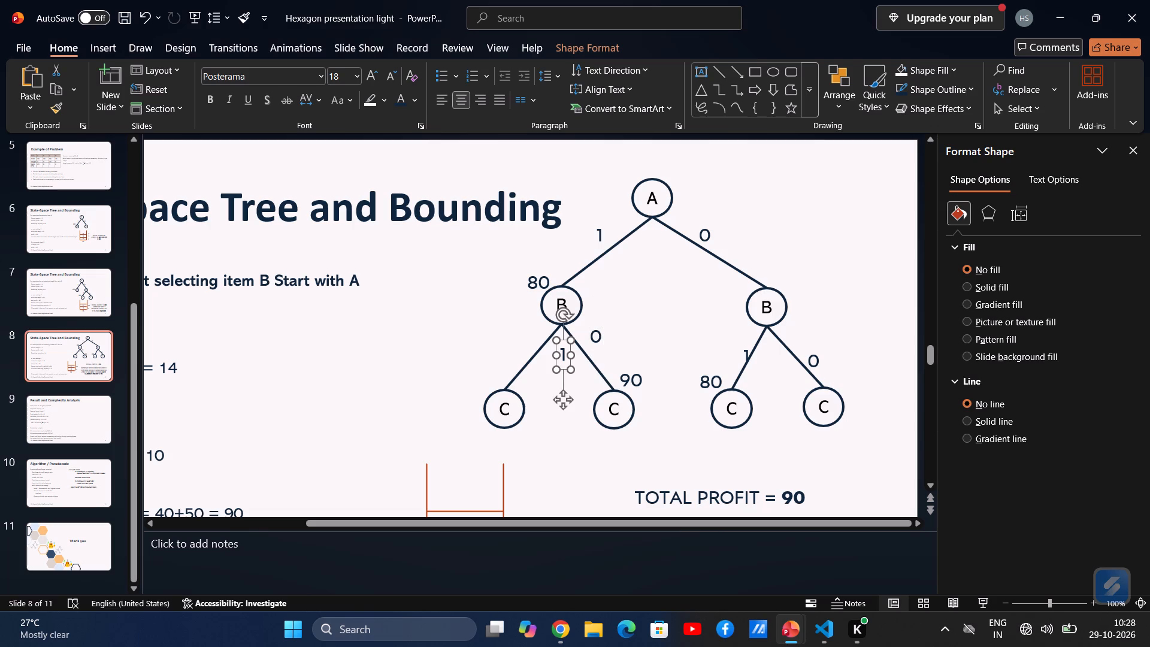
pyautogui.moveTo(567, 347); pyautogui.dragTo(524, 338)
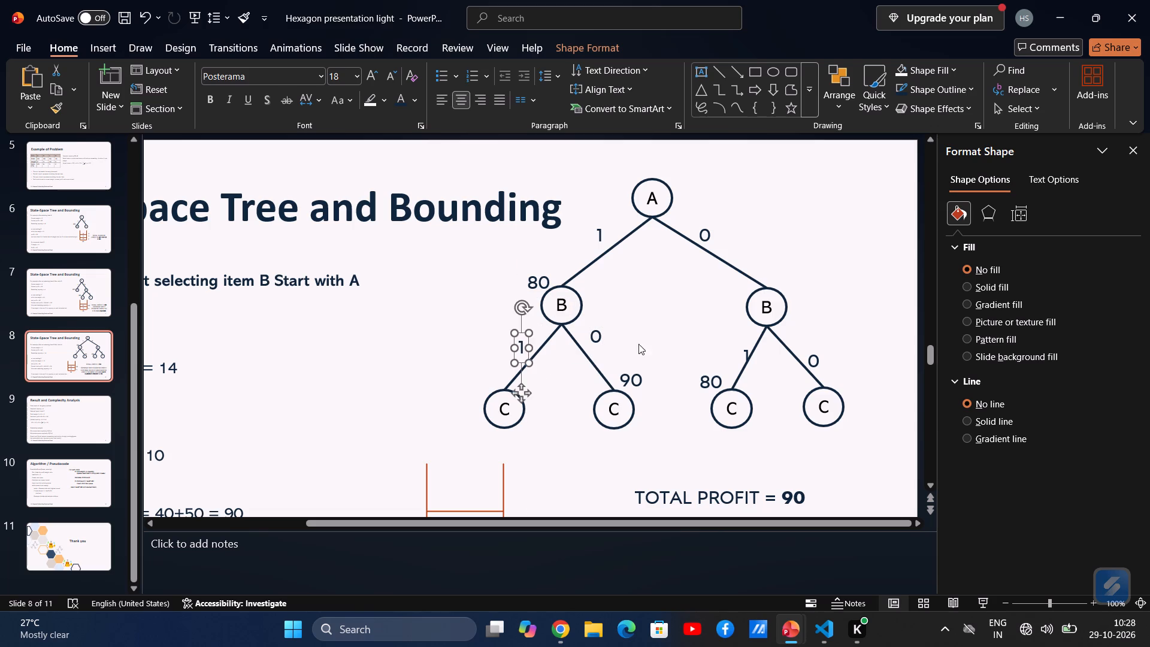
# Move the 1 branch label under the 0-branch B to the outer side of its connector.
pyautogui.click(647, 345)
pyautogui.keyDown('ctrl'); pyautogui.scroll(-2, 647, 345); pyautogui.keyUp('ctrl')
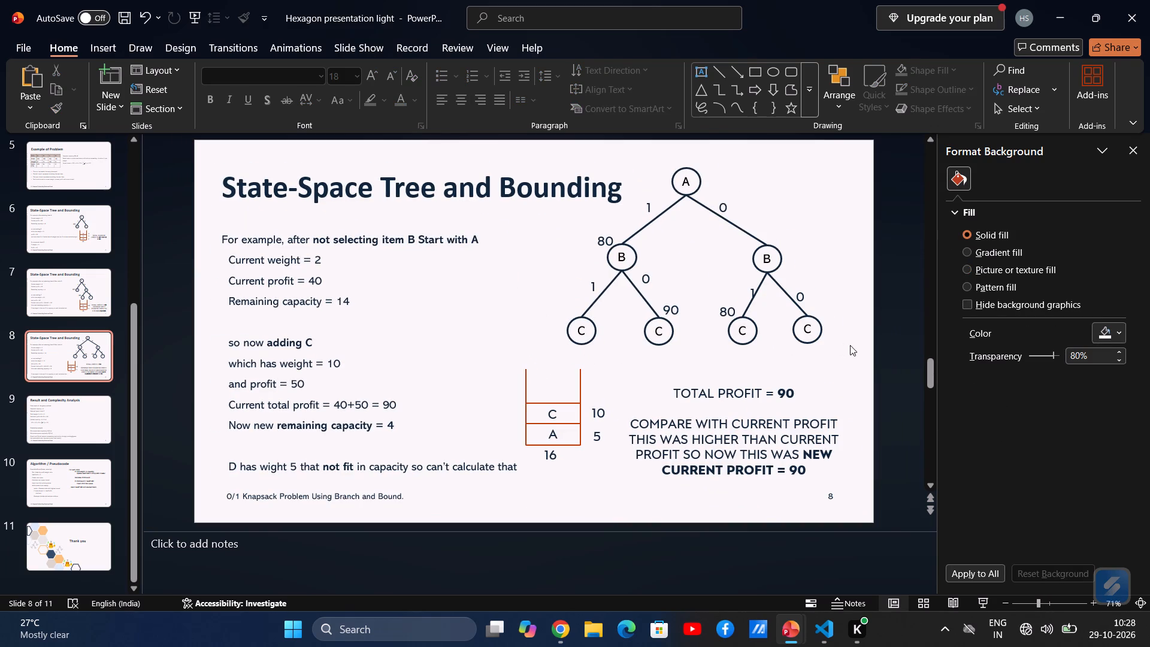
pyautogui.click(750, 291)
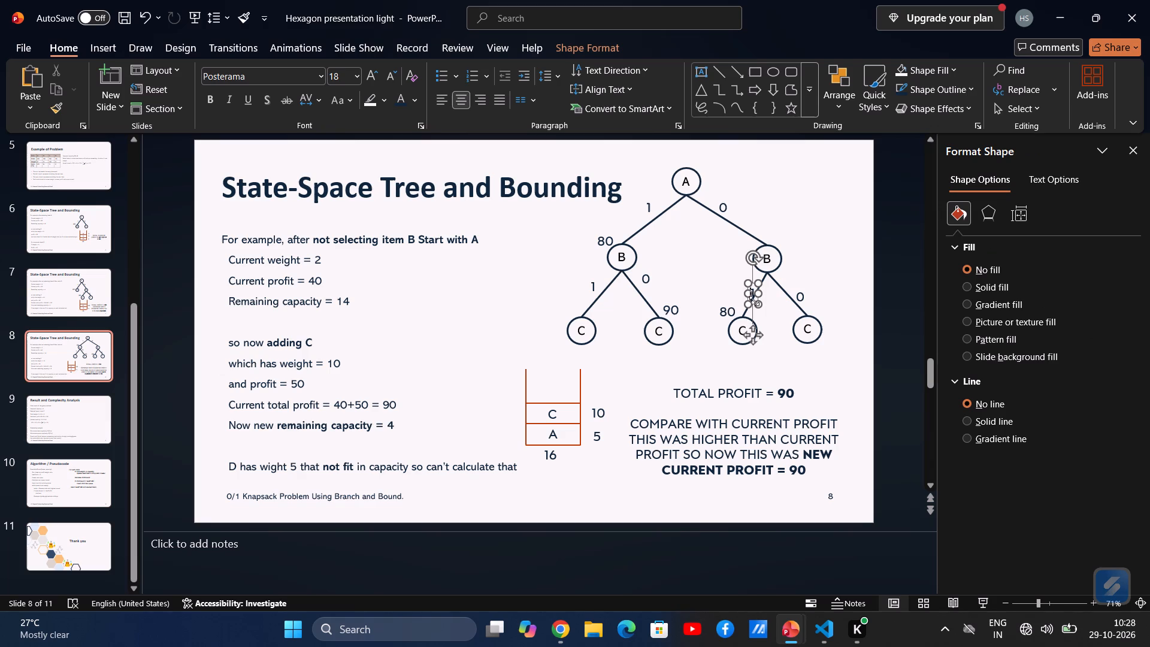
pyautogui.click(754, 301)
pyautogui.keyDown('ctrl'); pyautogui.scroll(4, 764, 304); pyautogui.keyUp('ctrl')
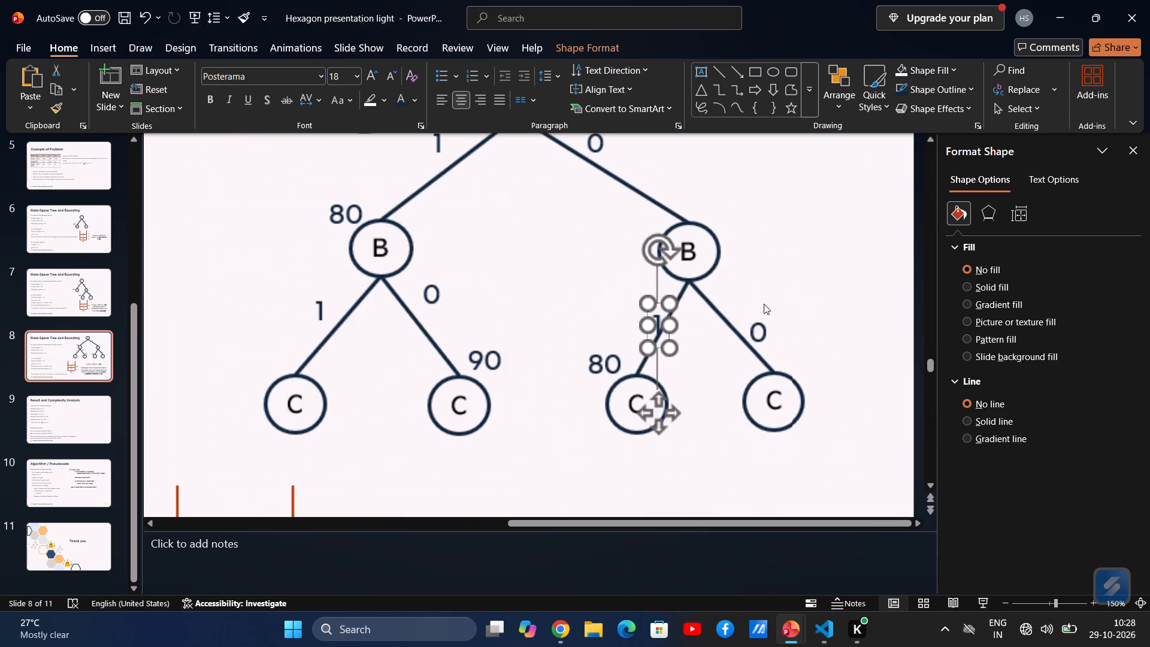
pyautogui.moveTo(665, 312); pyautogui.dragTo(654, 304)
pyautogui.keyDown('ctrl'); pyautogui.scroll(-4, 654, 304); pyautogui.keyUp('ctrl')
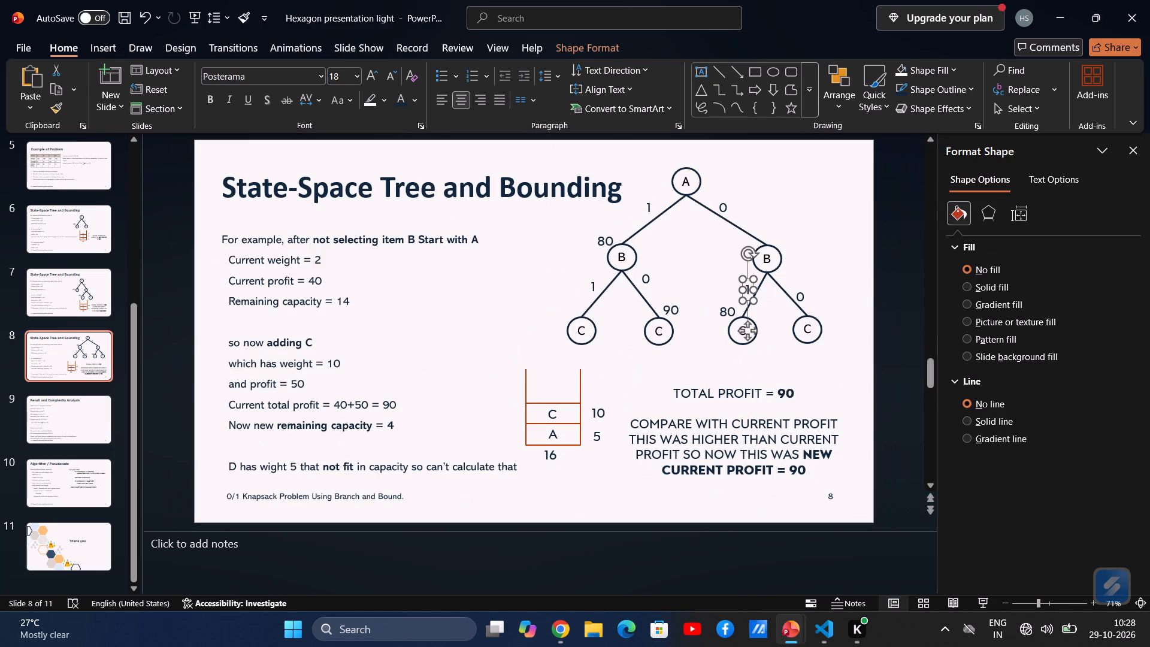
pyautogui.click(866, 315)
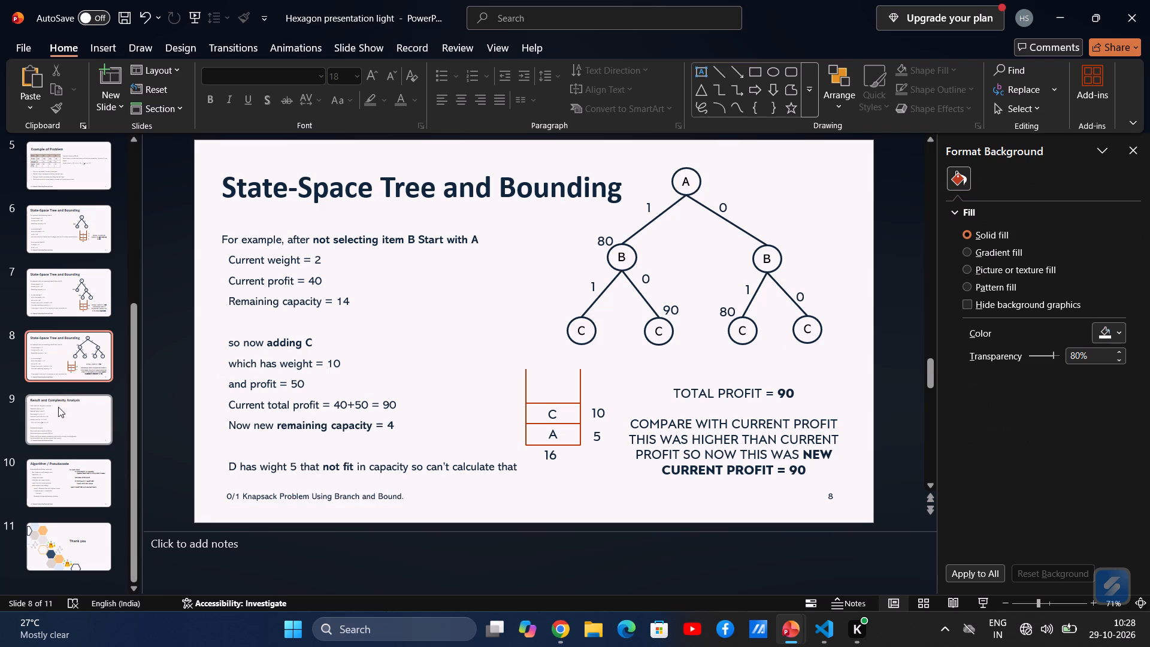
# Switch to the ChatGPT conversation in Chrome, find the table of bounds for each node or decision, and copy it.
pyautogui.hotkey('alt', 'Tab')
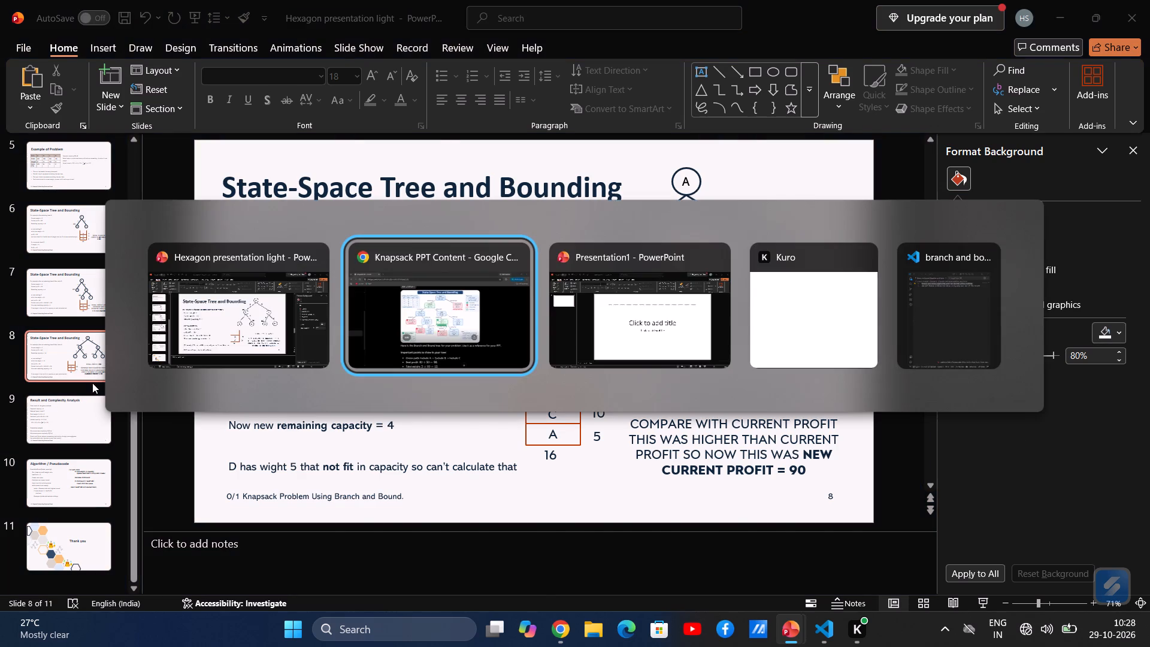
pyautogui.scroll(-4, 333, 562)
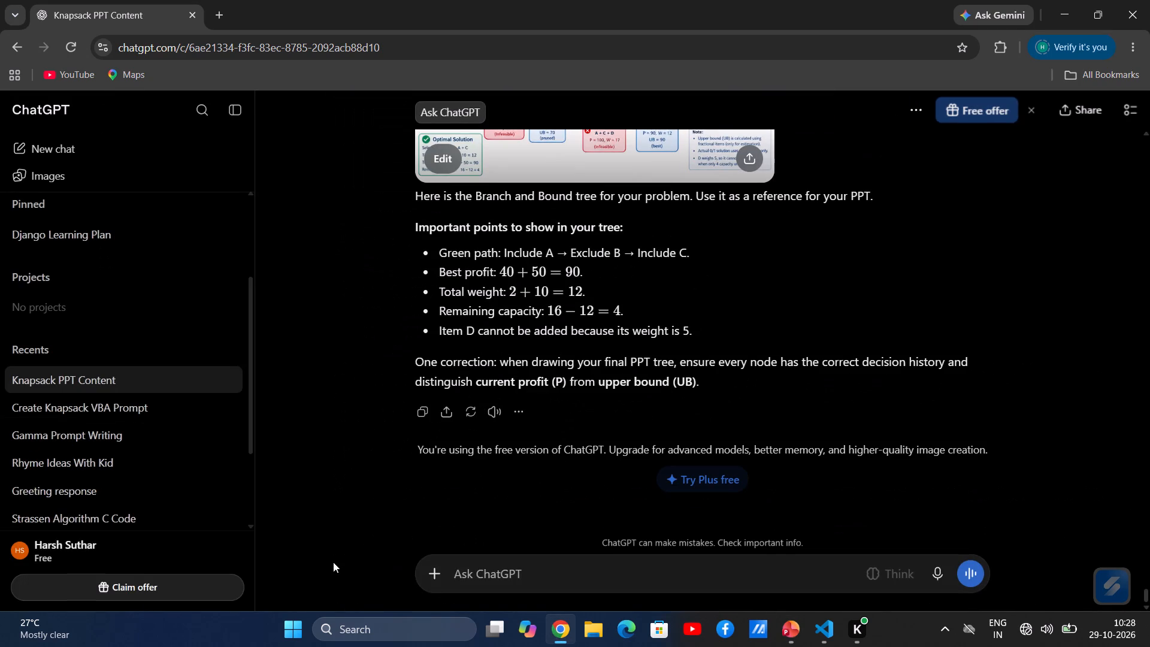
pyautogui.scroll(11, 624, 407)
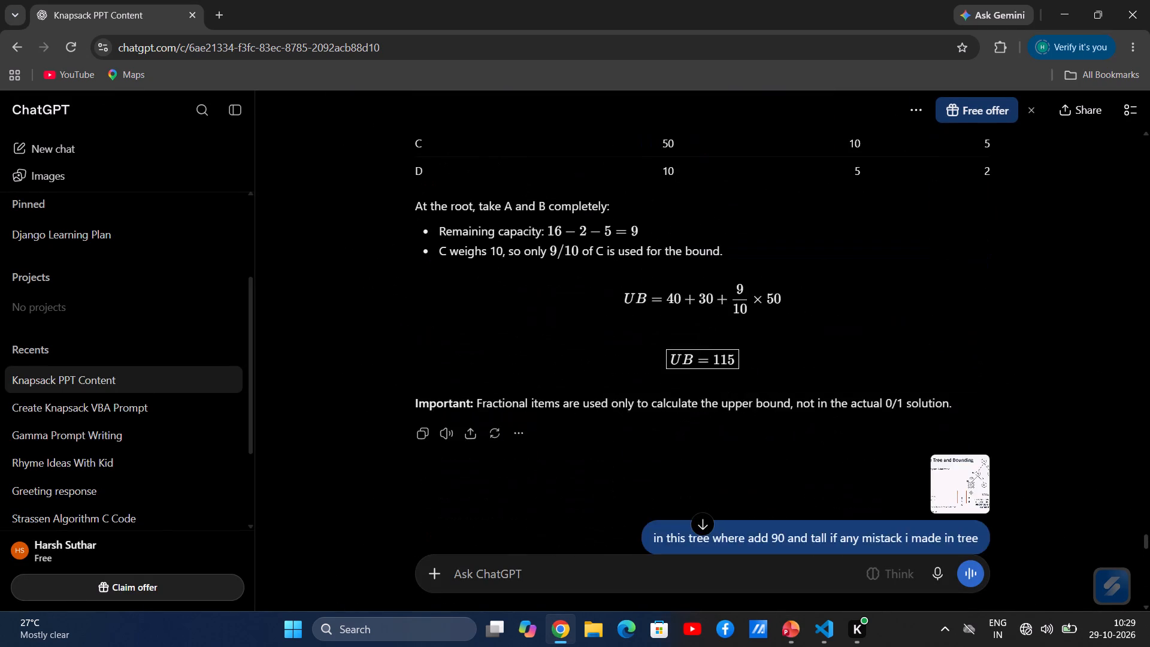
pyautogui.scroll(10, 624, 407)
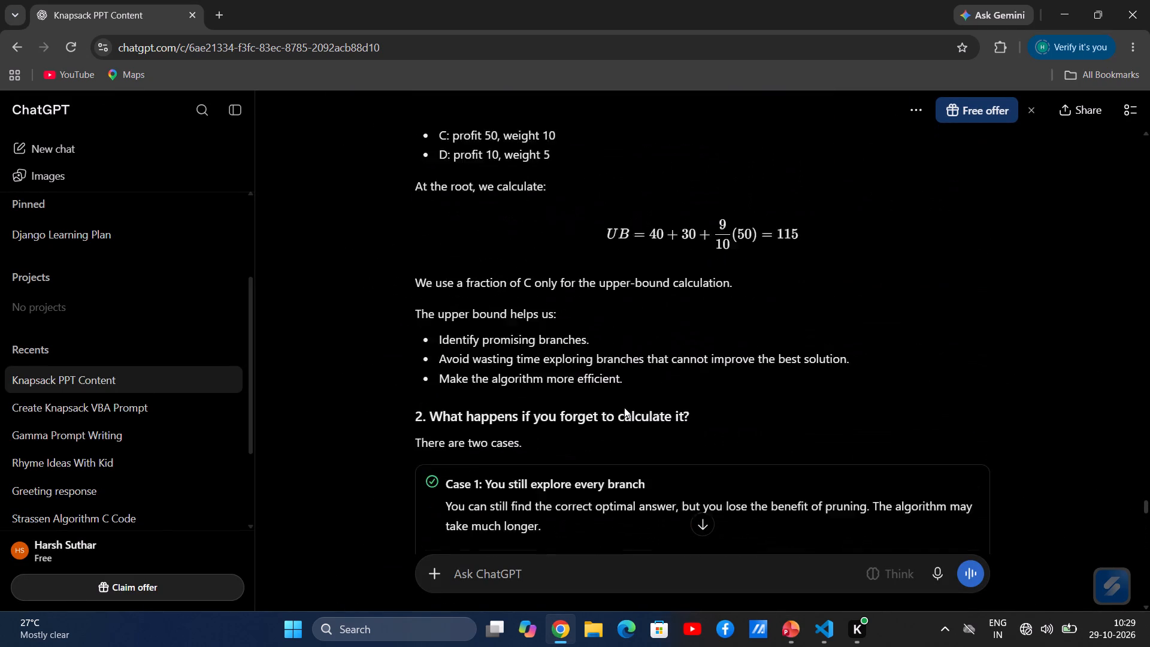
pyautogui.scroll(12, 624, 407)
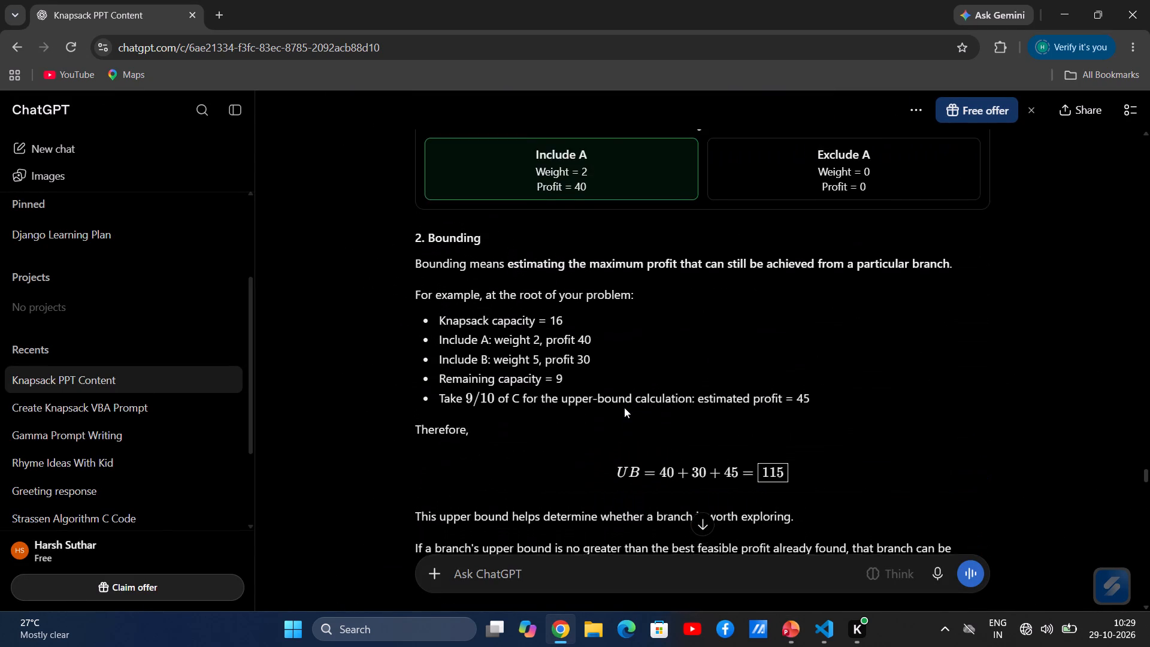
pyautogui.scroll(5, 624, 407)
pyautogui.scroll(-3, 624, 407)
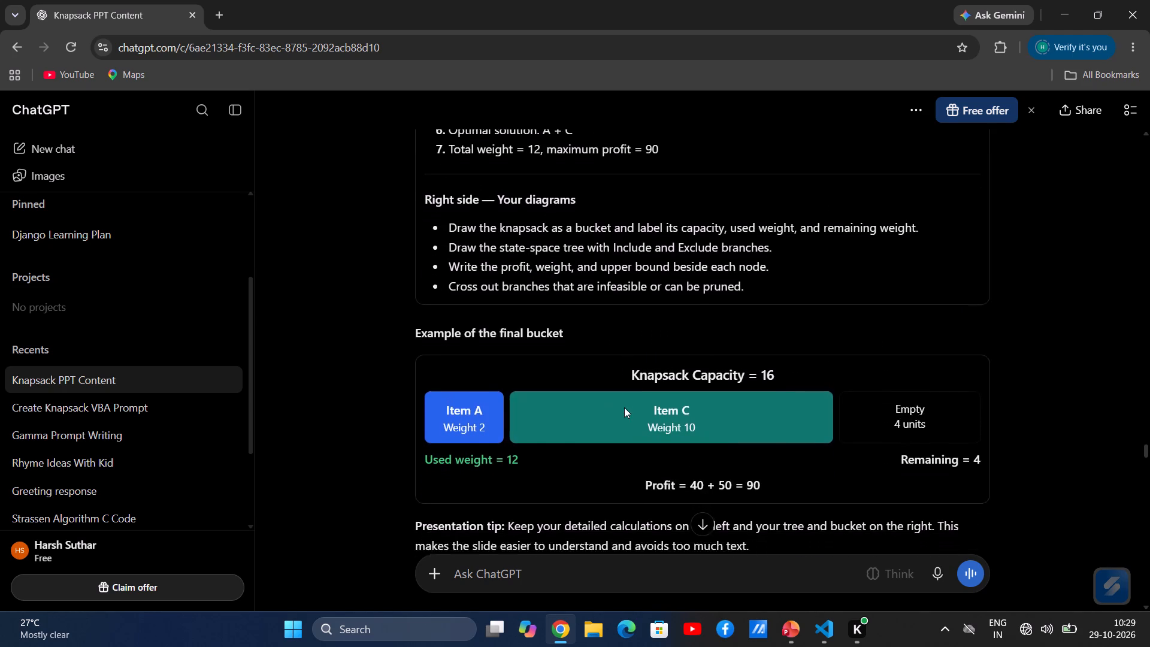
pyautogui.scroll(10, 624, 407)
pyautogui.scroll(-2, 624, 407)
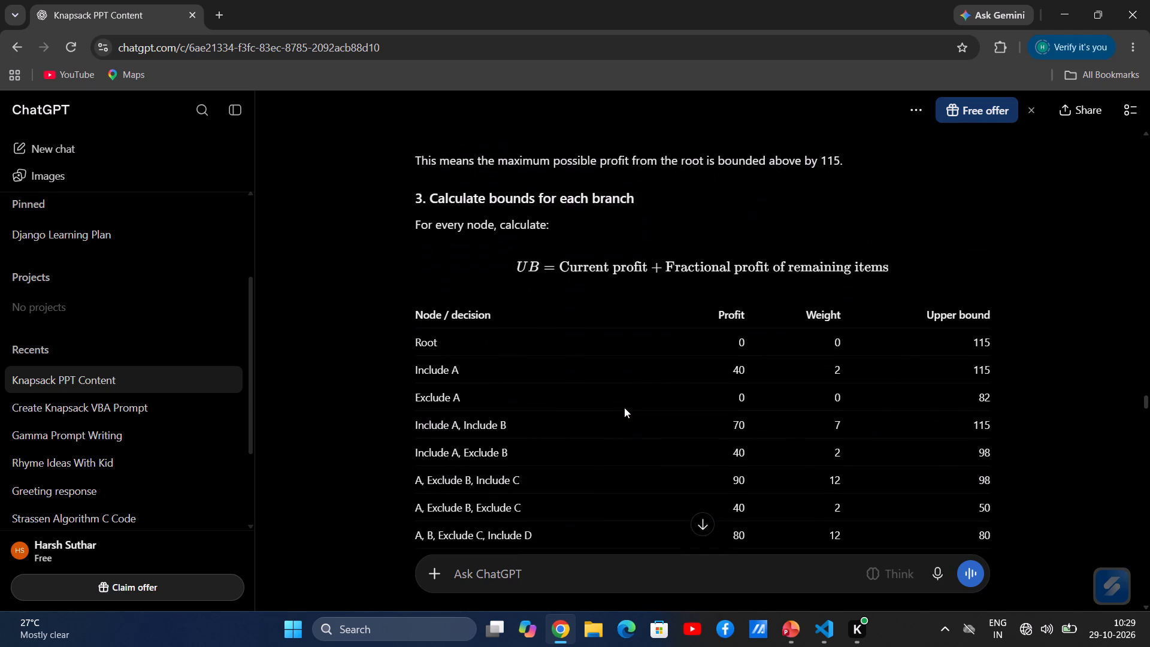
pyautogui.scroll(-2, 624, 407)
pyautogui.moveTo(1012, 436); pyautogui.dragTo(413, 186)
pyautogui.hotkey('ctrl', 'c')
# Return to the Hexagon presentation in PowerPoint and paste a copy of slide 8 directly after it as slide 9.
pyautogui.hotkey('alt', 'Tab')
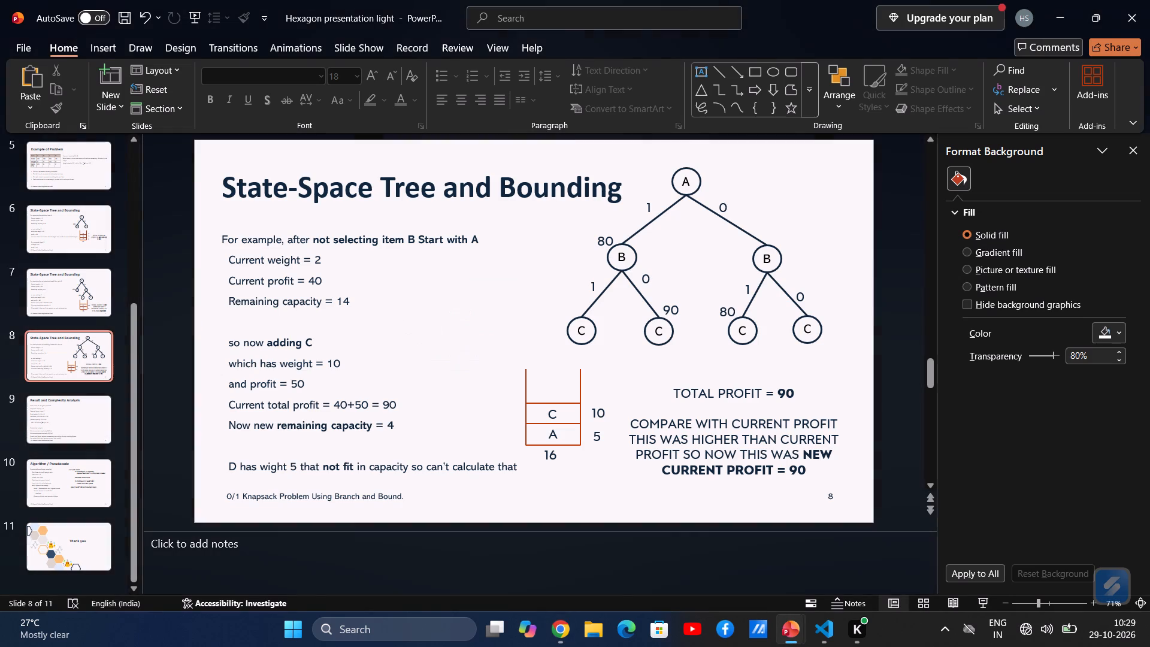
pyautogui.click(78, 412)
pyautogui.click(66, 367)
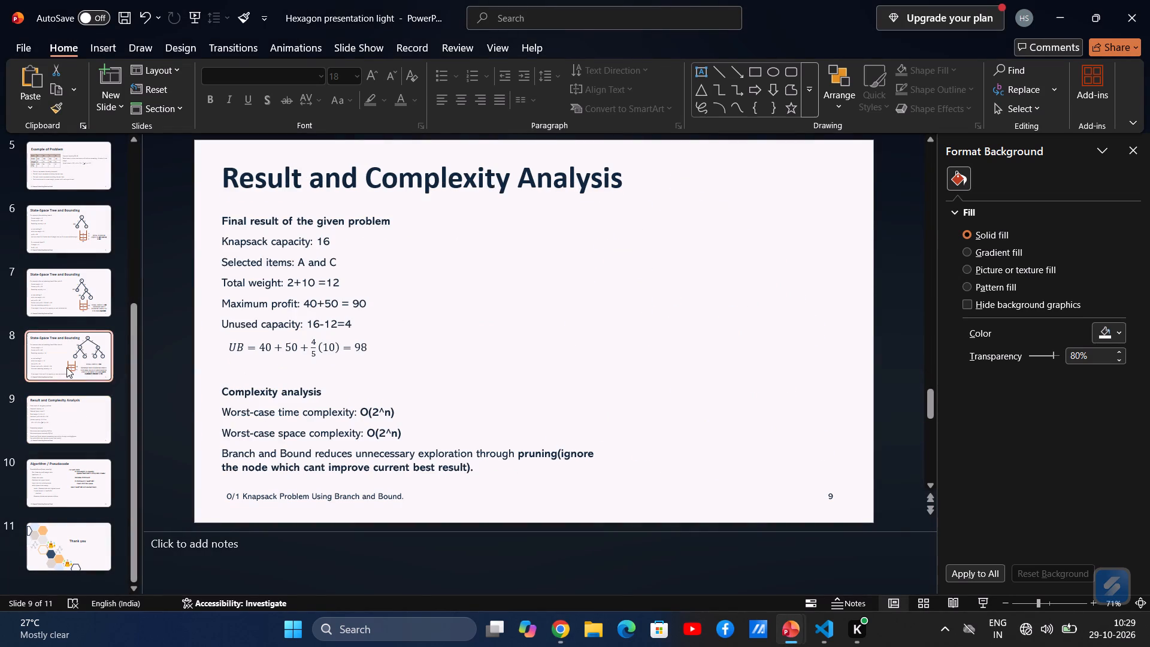
pyautogui.hotkey('ctrl', 'c')
pyautogui.hotkey('ctrl', 'v')
pyautogui.click(72, 416)
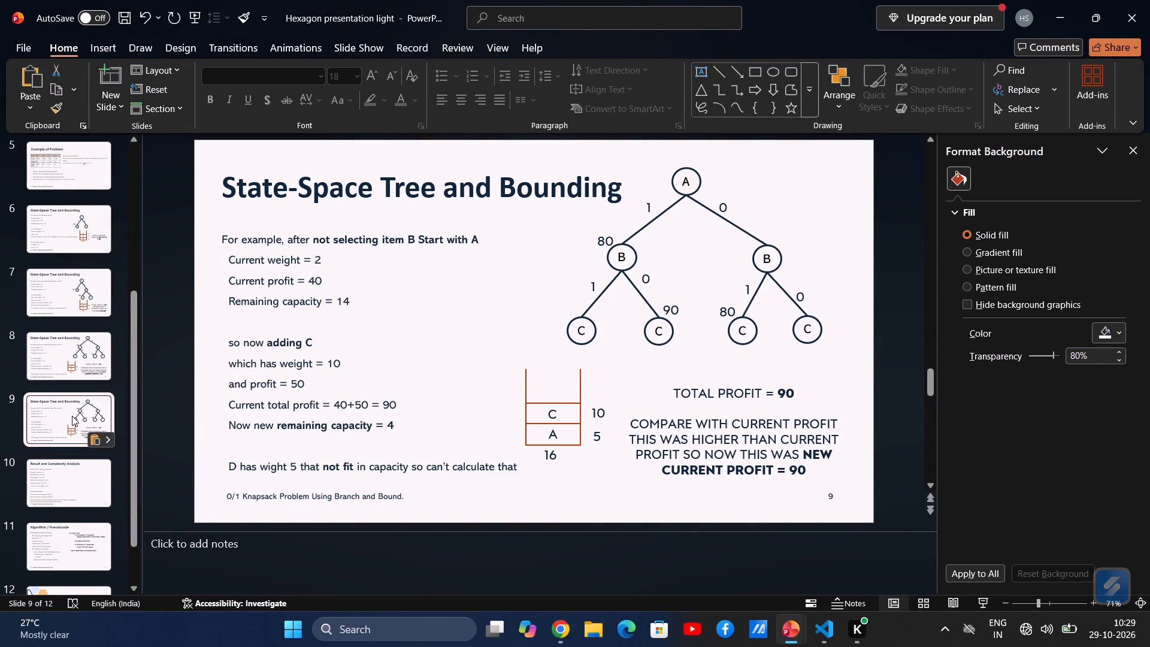
# Clear all the body text beneath the title on the duplicated slide 9.
pyautogui.click(382, 368)
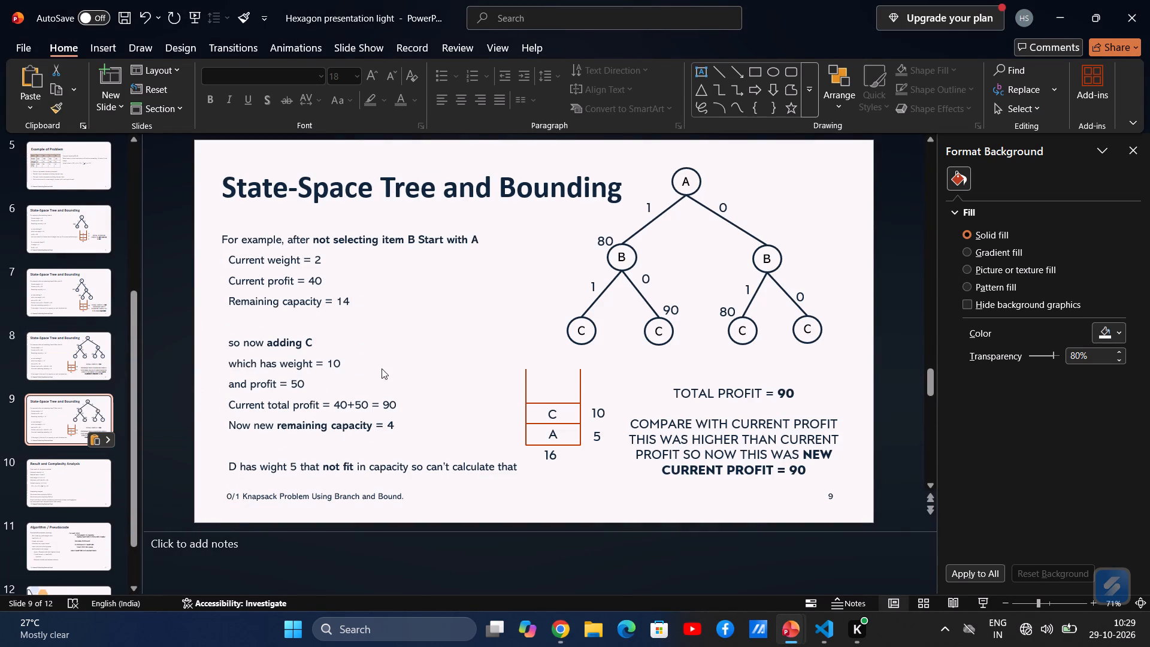
pyautogui.hotkey('ctrl', 'a')
pyautogui.hotkey('ctrl', 'z')
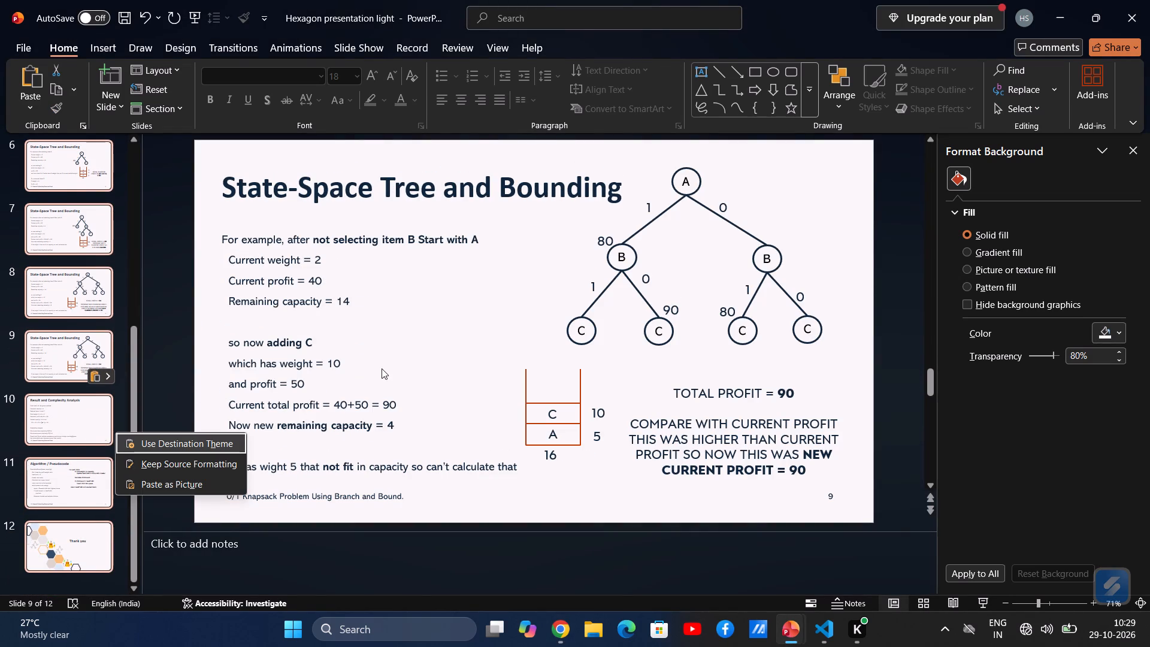
pyautogui.click(53, 343)
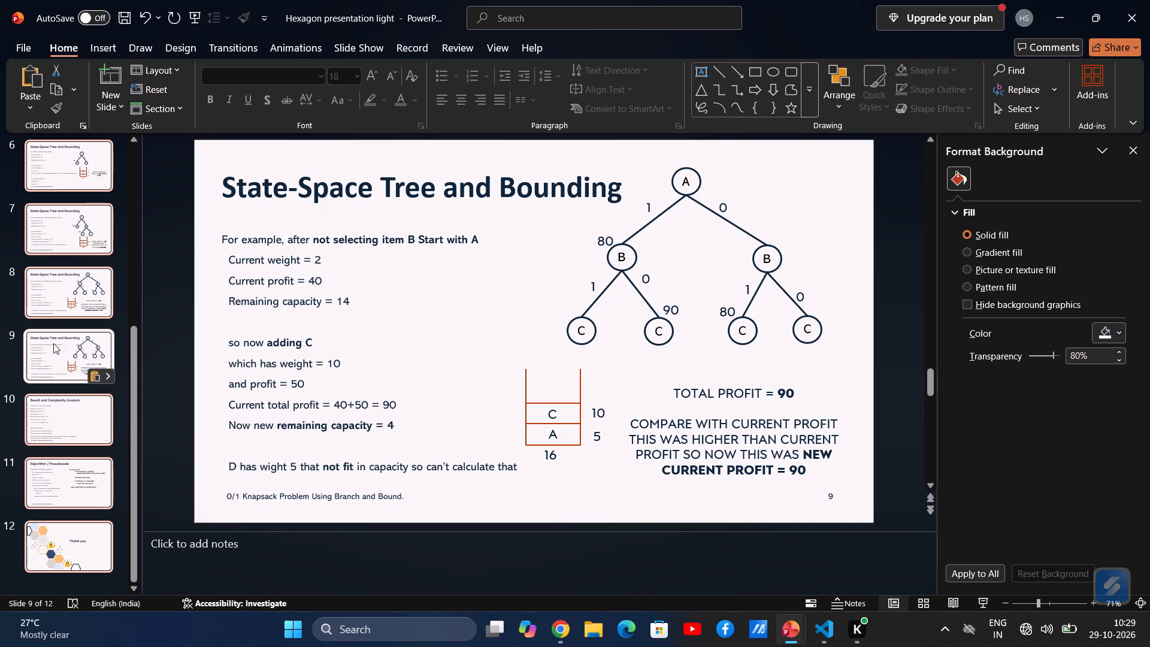
pyautogui.click(56, 291)
pyautogui.click(72, 353)
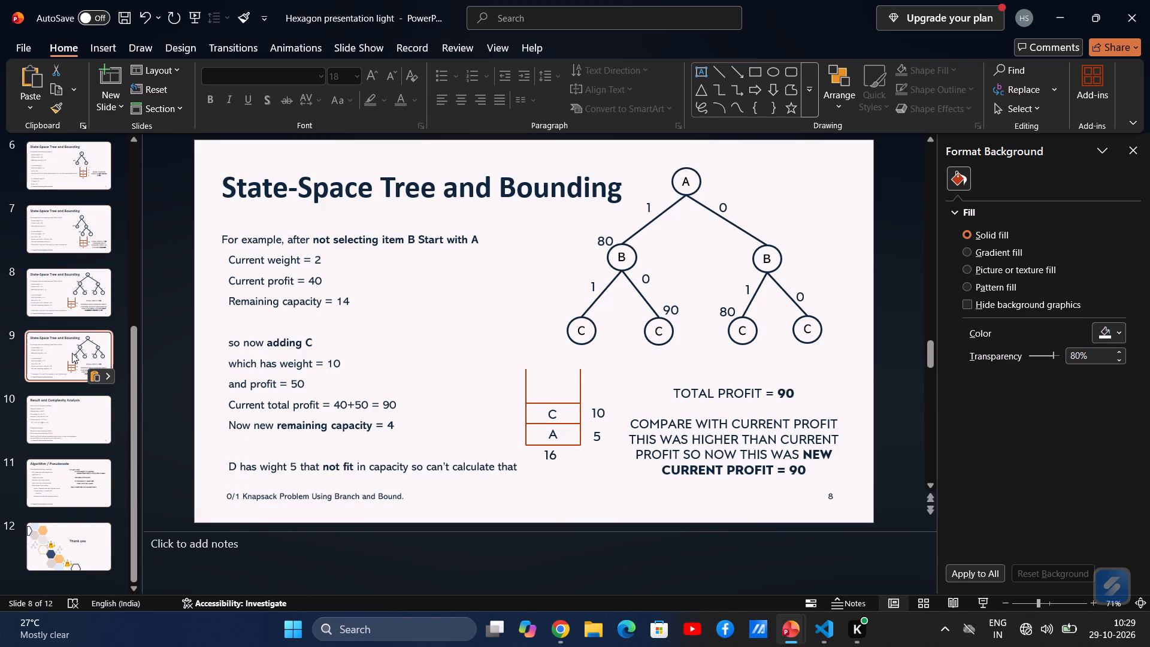
pyautogui.click(302, 386)
pyautogui.hotkey('ctrl', 'a')
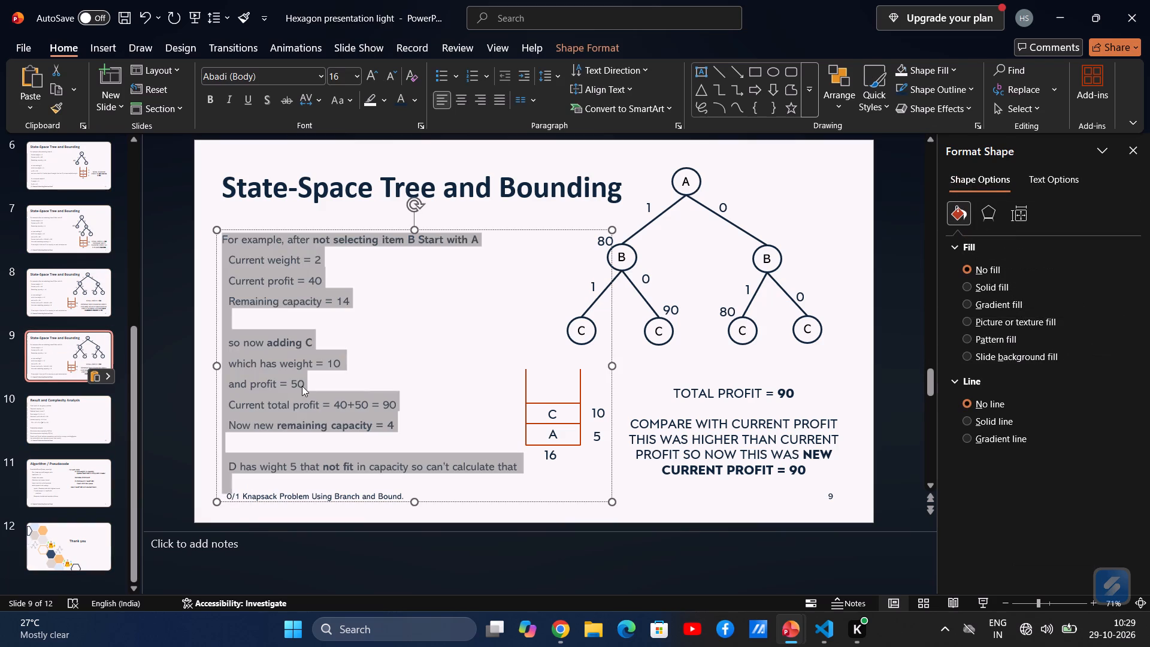
pyautogui.press('BackSpace')
# Copy the Node / decision table with Profit, Weight and Upper bound from ChatGPT again and paste it onto slide 9.
pyautogui.hotkey('ctrl', 'v')
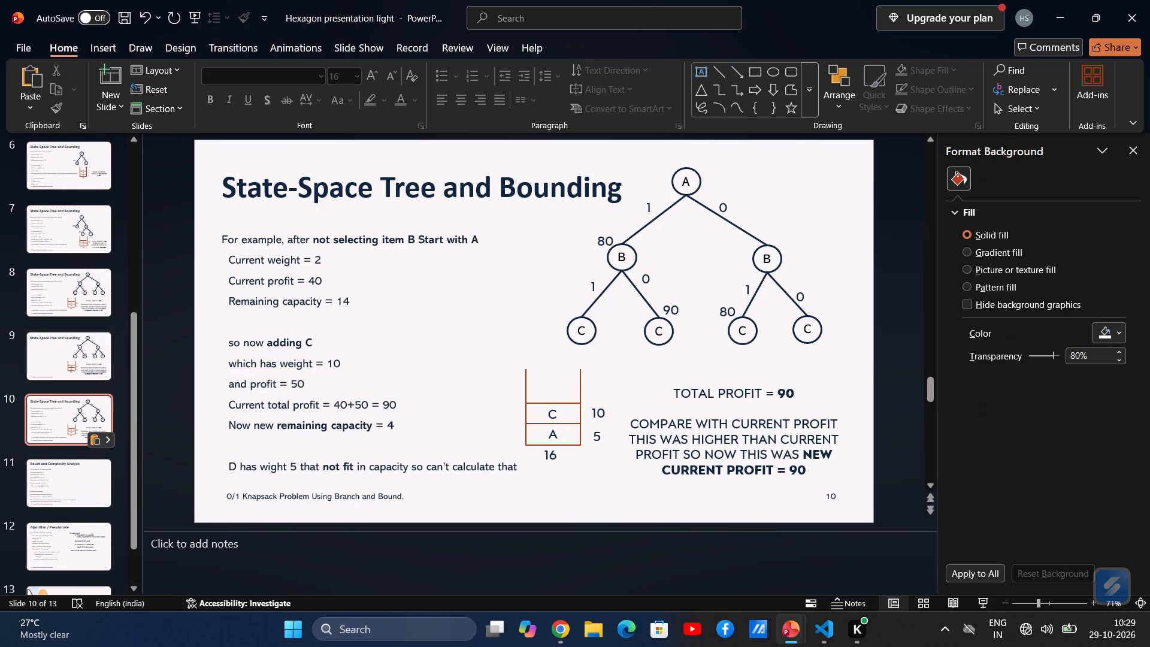
pyautogui.hotkey('ctrl', 'z')
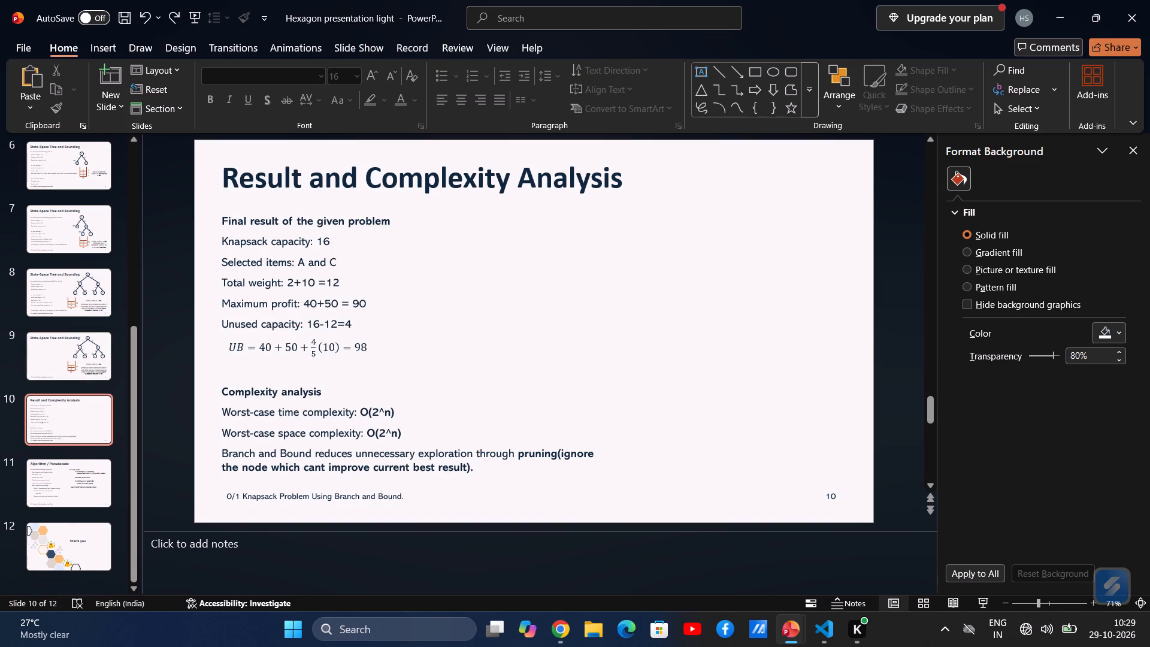
pyautogui.click(64, 368)
pyautogui.hotkey('alt', 'Tab')
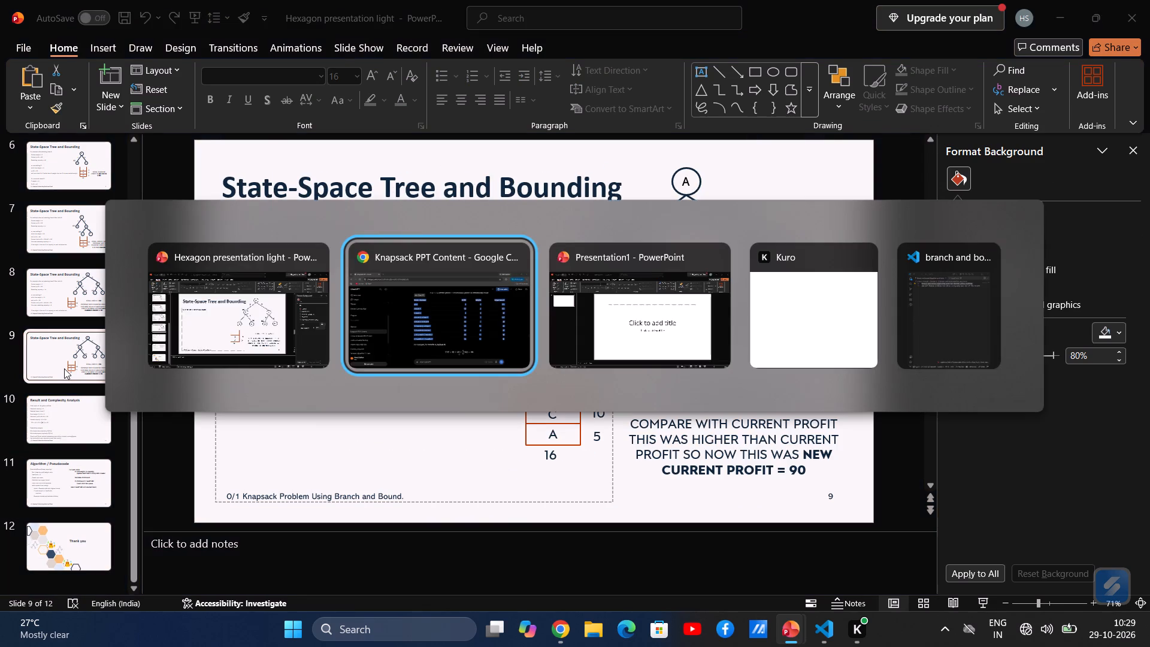
pyautogui.hotkey('ctrl', 'c')
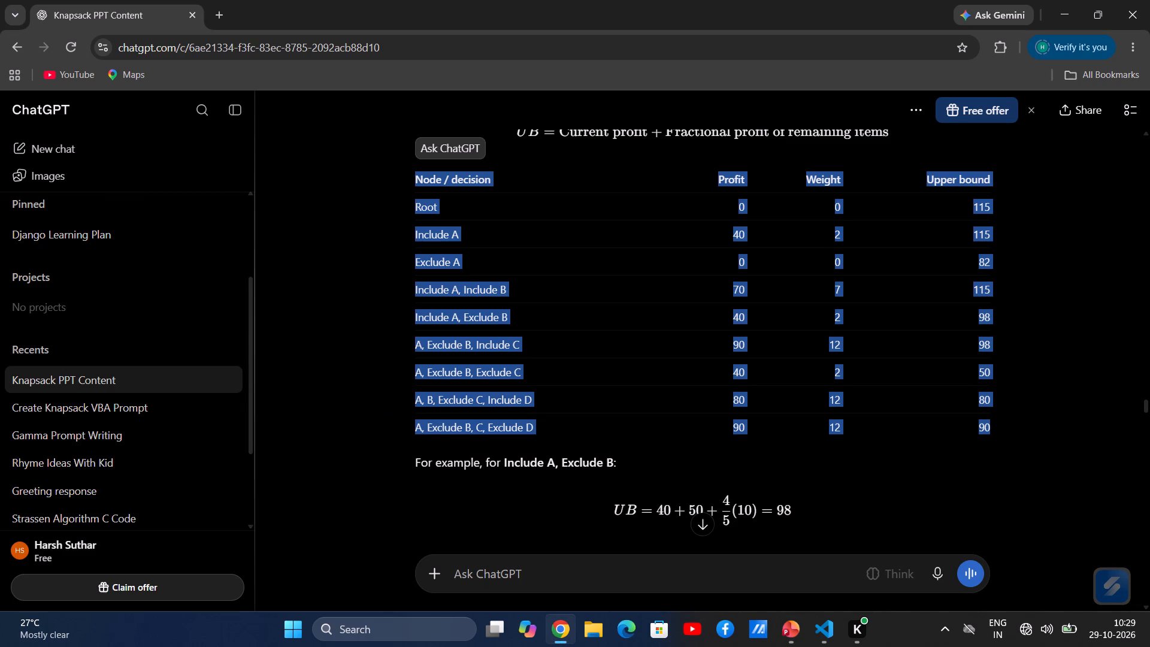
pyautogui.hotkey('alt', 'Tab')
pyautogui.click(419, 255)
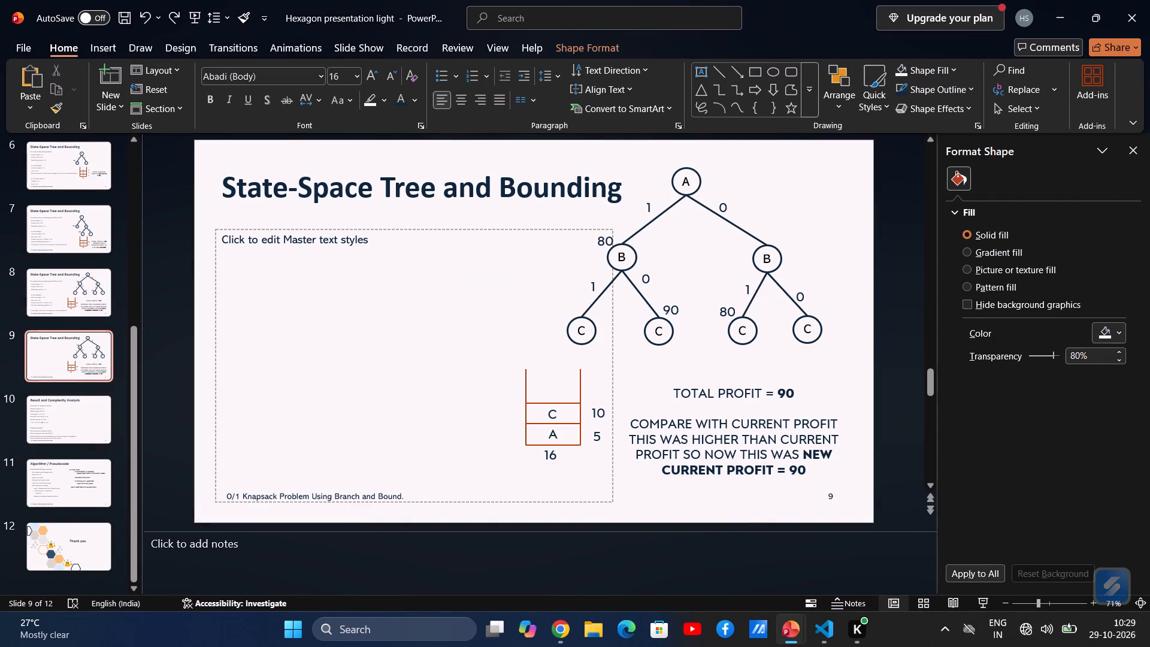
pyautogui.hotkey('ctrl', 'v')
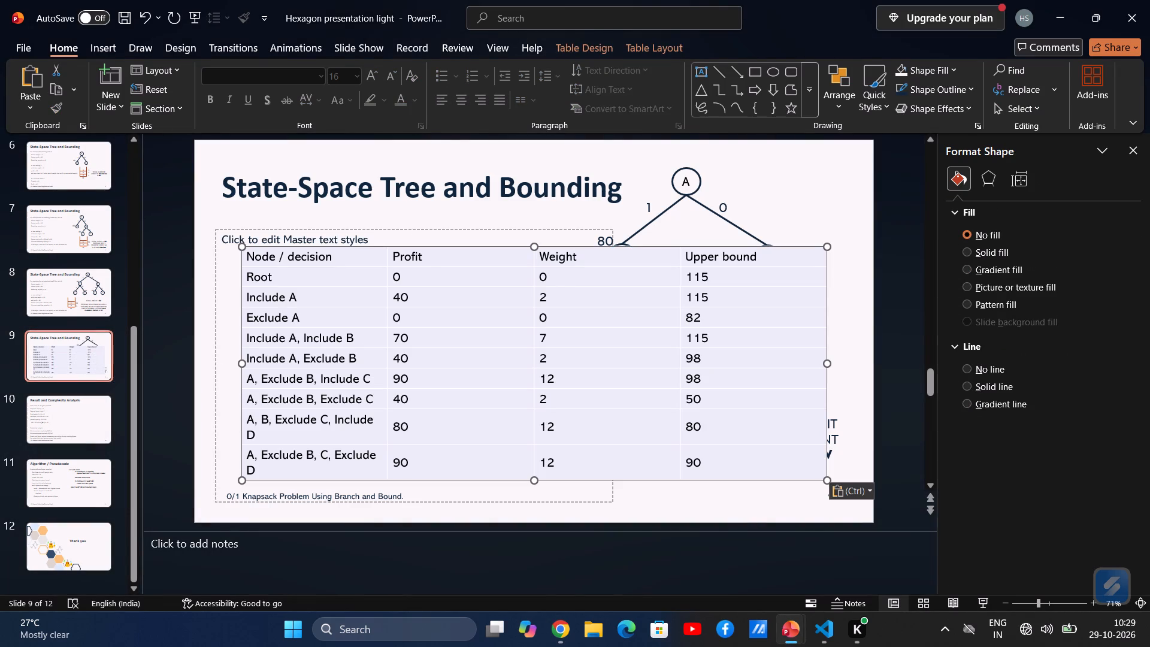
# Move the pasted table leftward so that it no longer covers the state-space tree.
pyautogui.click(583, 240)
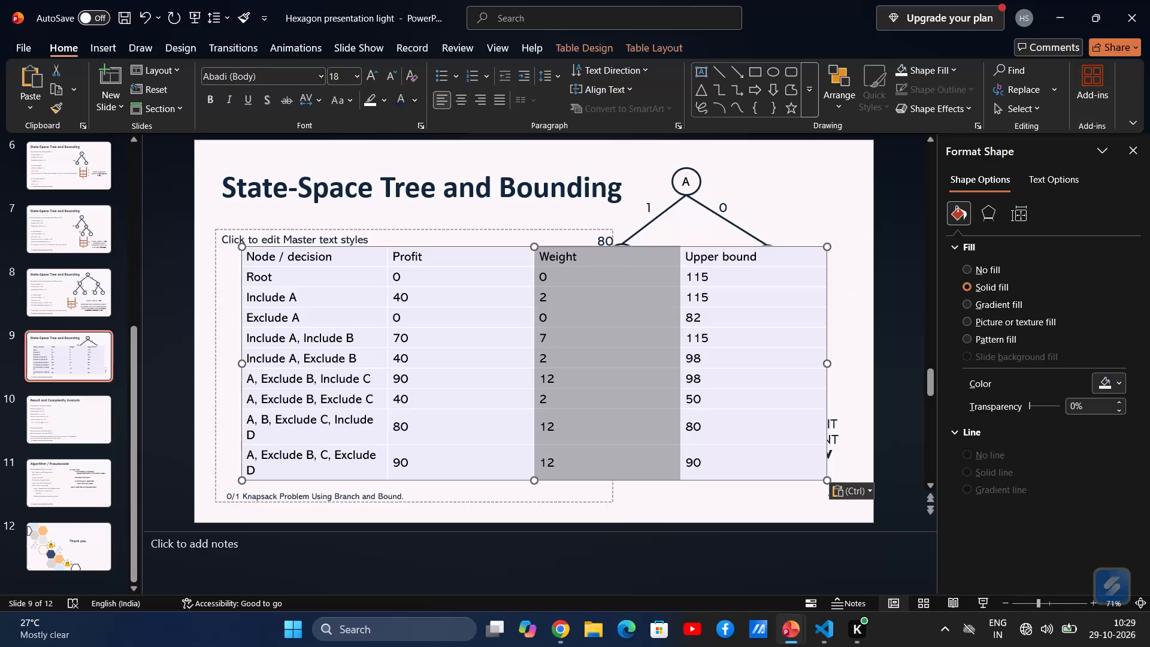
pyautogui.moveTo(827, 288); pyautogui.dragTo(546, 283)
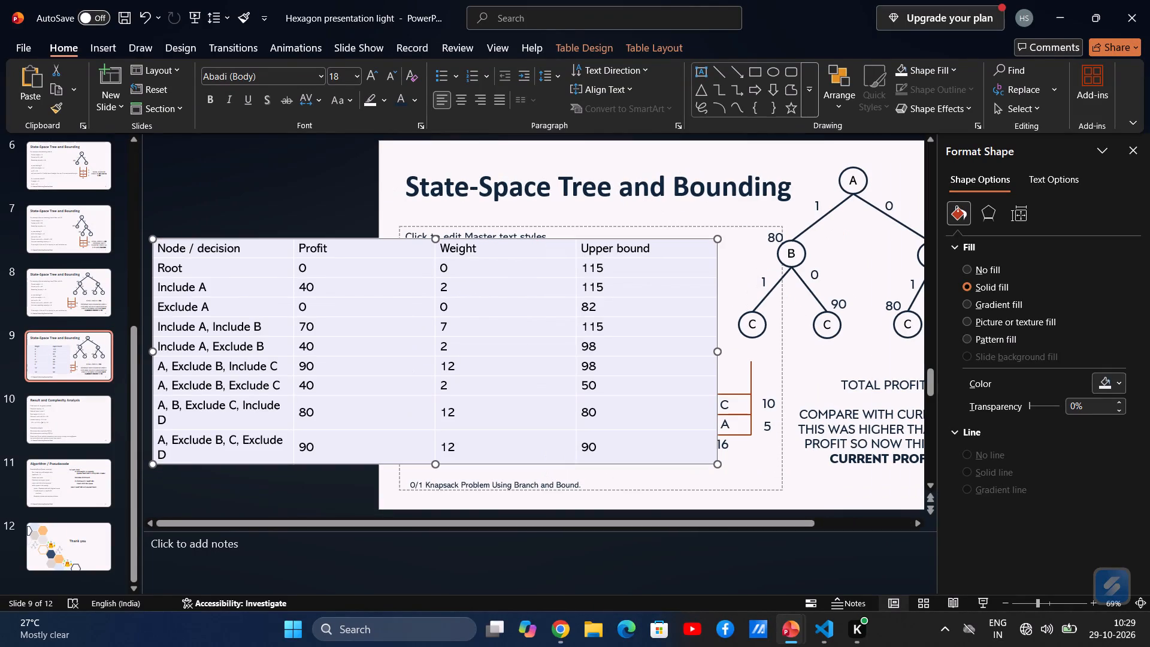
# Delete the total profit and current profit comparison text beneath the tree on slide 9.
pyautogui.click(840, 431)
pyautogui.hotkey('ctrl', 'a')
pyautogui.press('BackSpace')
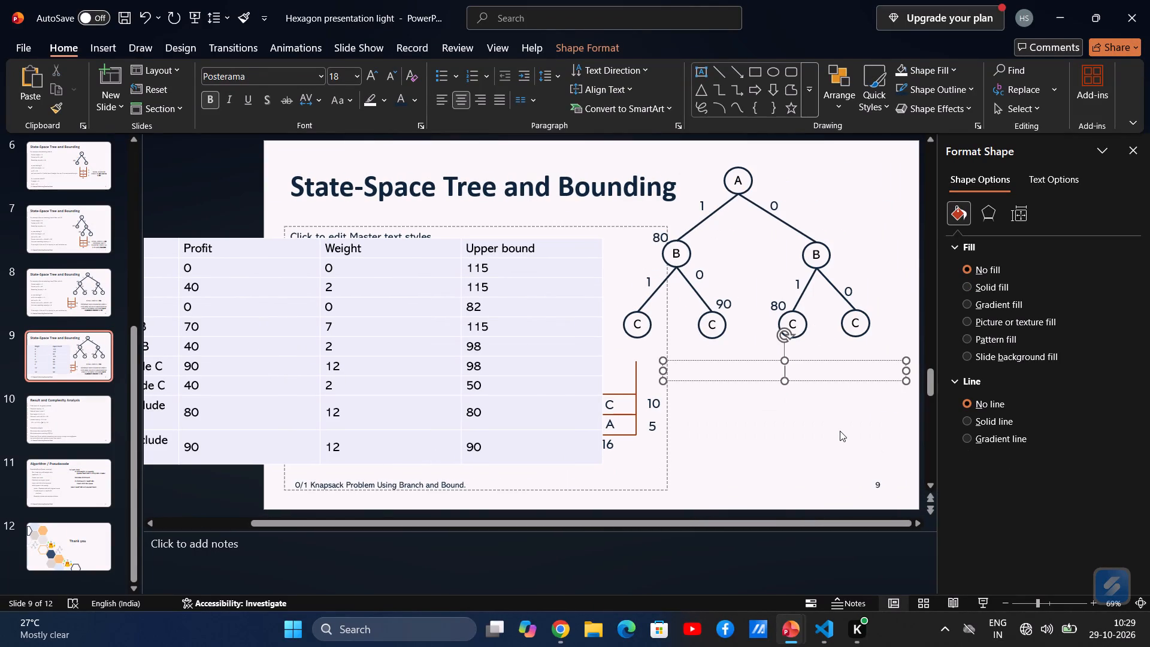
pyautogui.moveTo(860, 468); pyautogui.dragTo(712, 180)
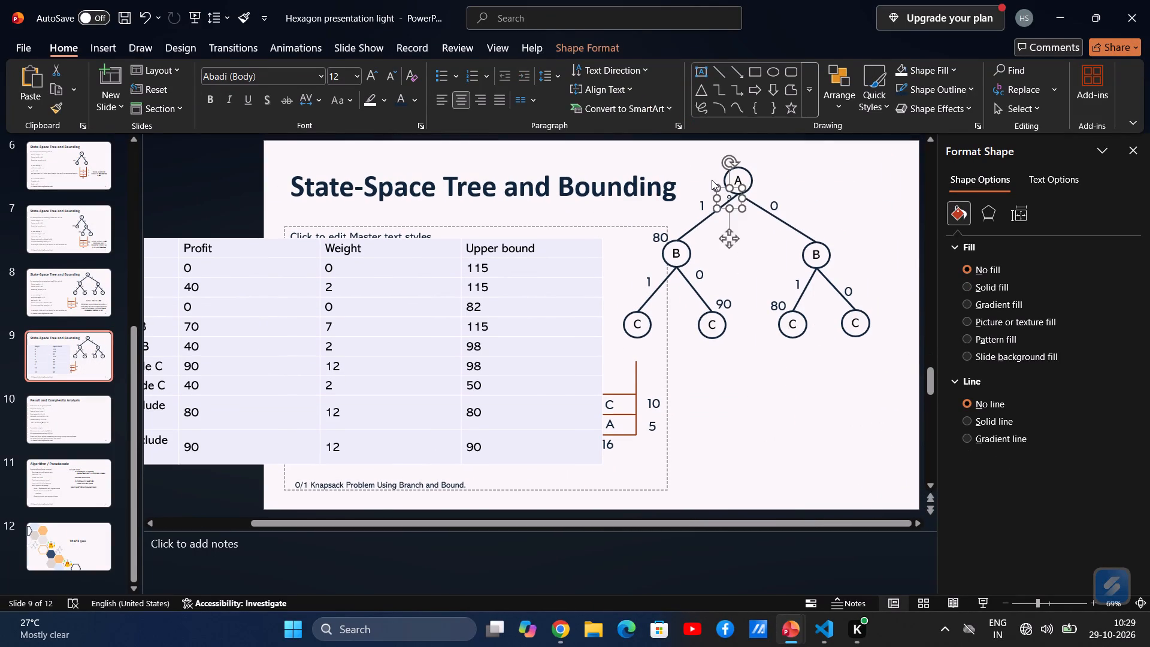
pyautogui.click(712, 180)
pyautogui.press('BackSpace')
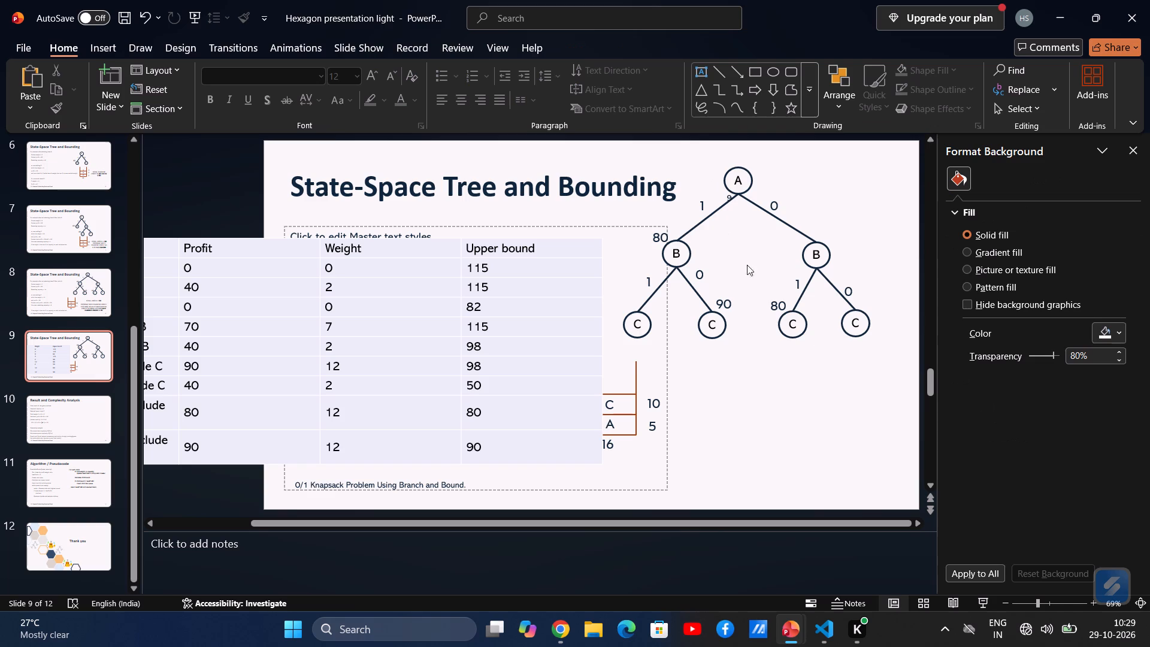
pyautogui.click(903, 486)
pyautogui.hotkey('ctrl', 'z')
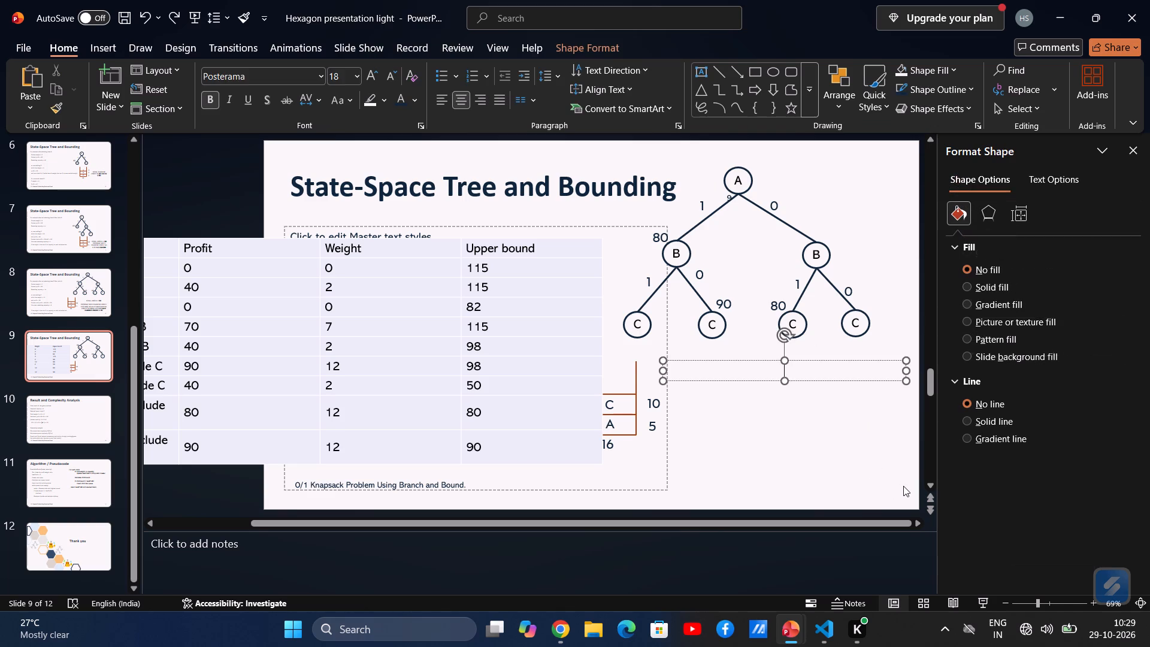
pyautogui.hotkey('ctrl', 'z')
# Delete the tree's connectors, labels and all nodes except the first C, along with the bucket's 10 and 5 labels, from slide 9.
pyautogui.click(903, 452)
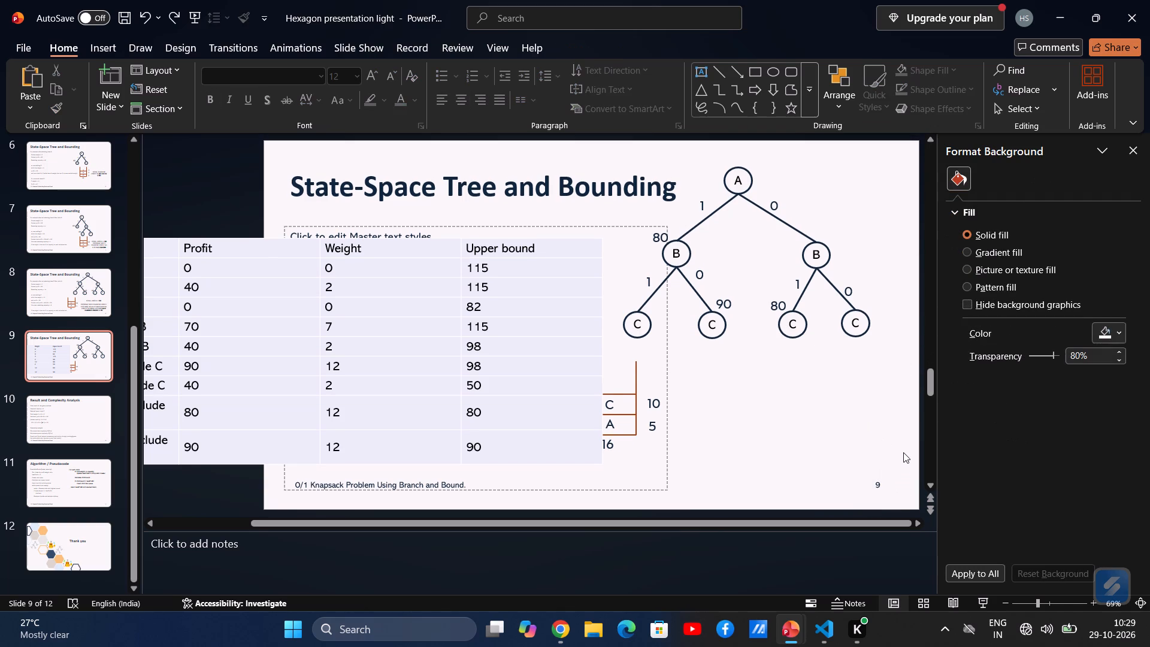
pyautogui.moveTo(903, 452); pyautogui.dragTo(630, 46)
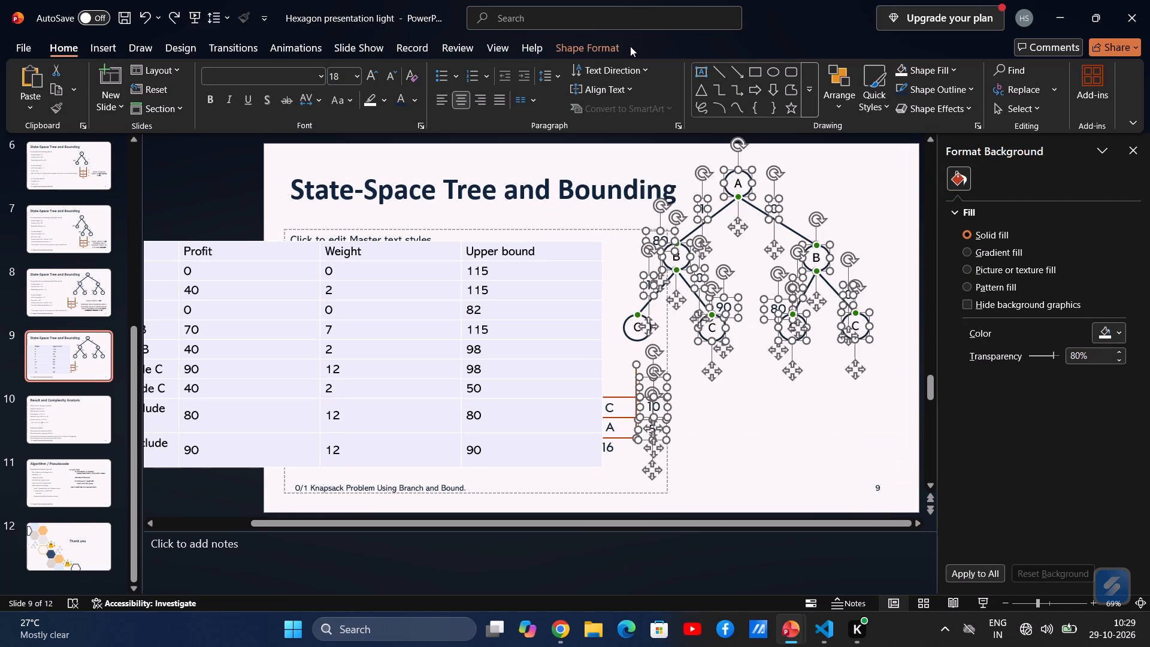
pyautogui.press('Delete')
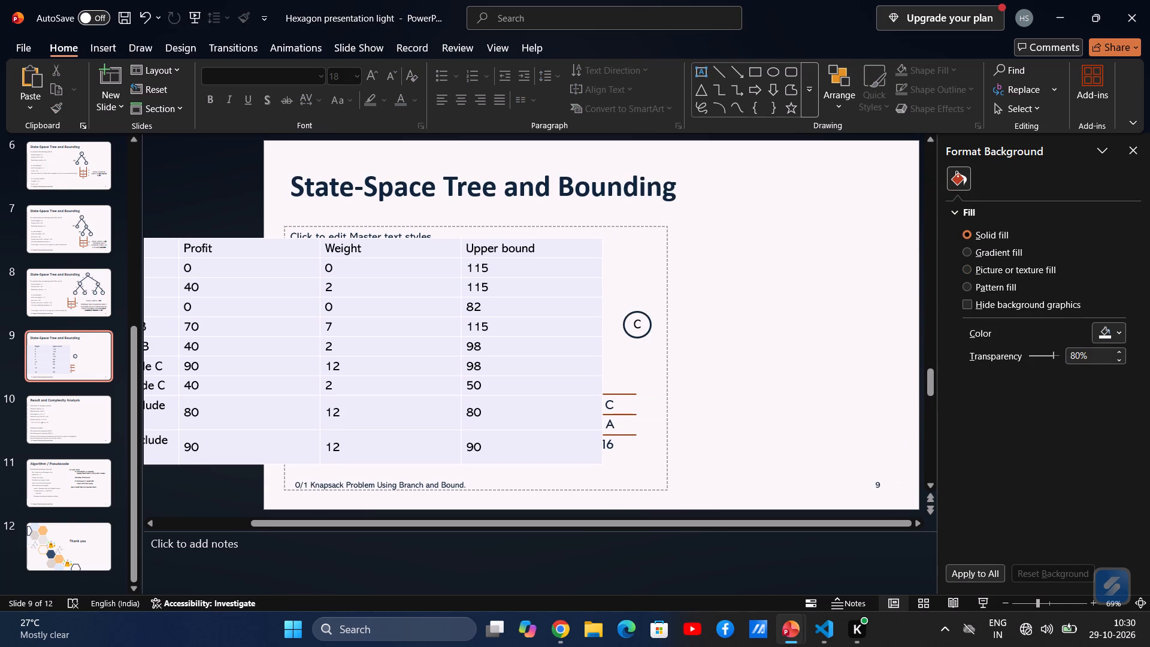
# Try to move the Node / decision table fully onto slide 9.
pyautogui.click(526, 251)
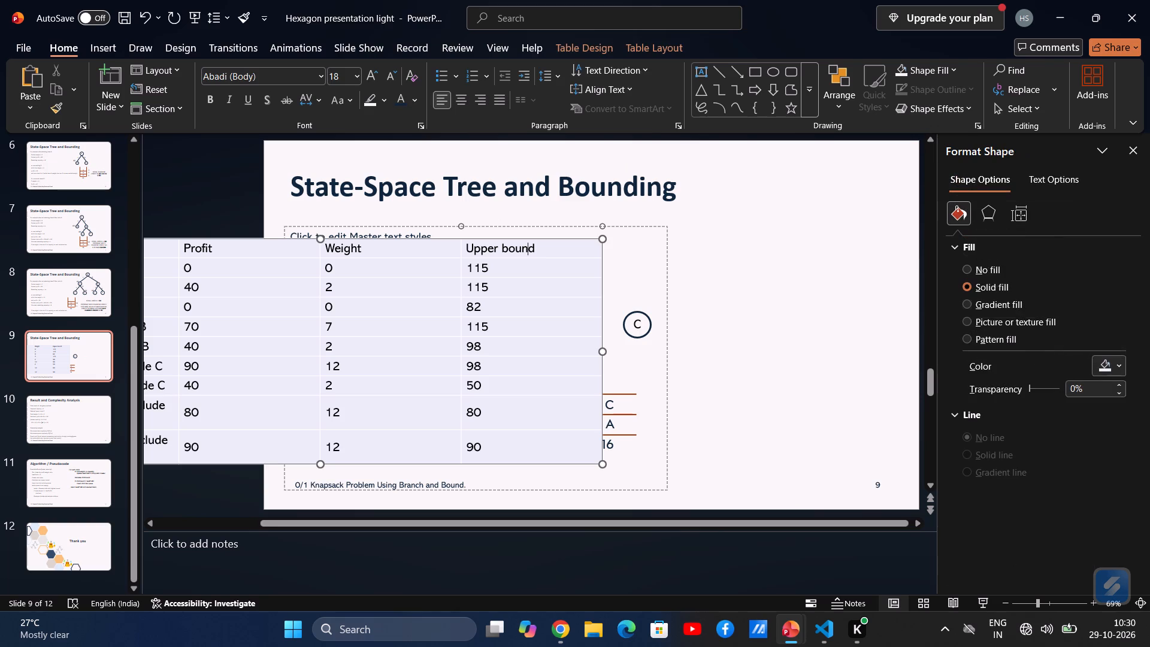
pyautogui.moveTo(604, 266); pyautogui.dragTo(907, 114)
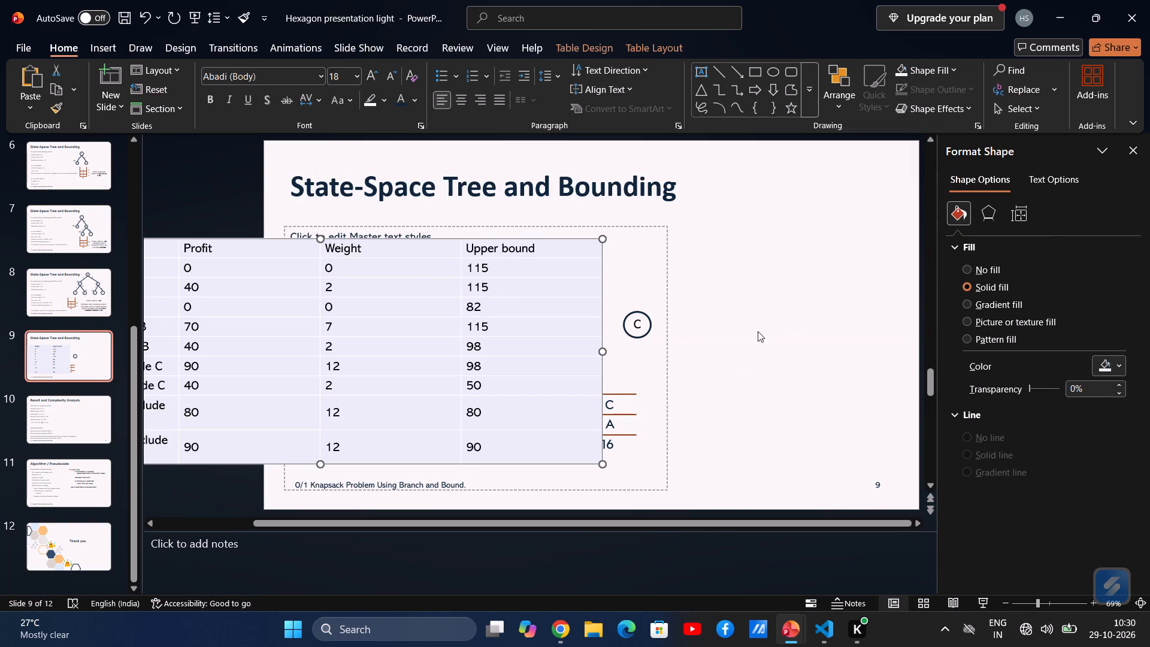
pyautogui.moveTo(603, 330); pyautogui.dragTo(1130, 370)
# Delete the remaining bucket lines and their C, A and 16 labels from slide 9.
pyautogui.click(698, 479)
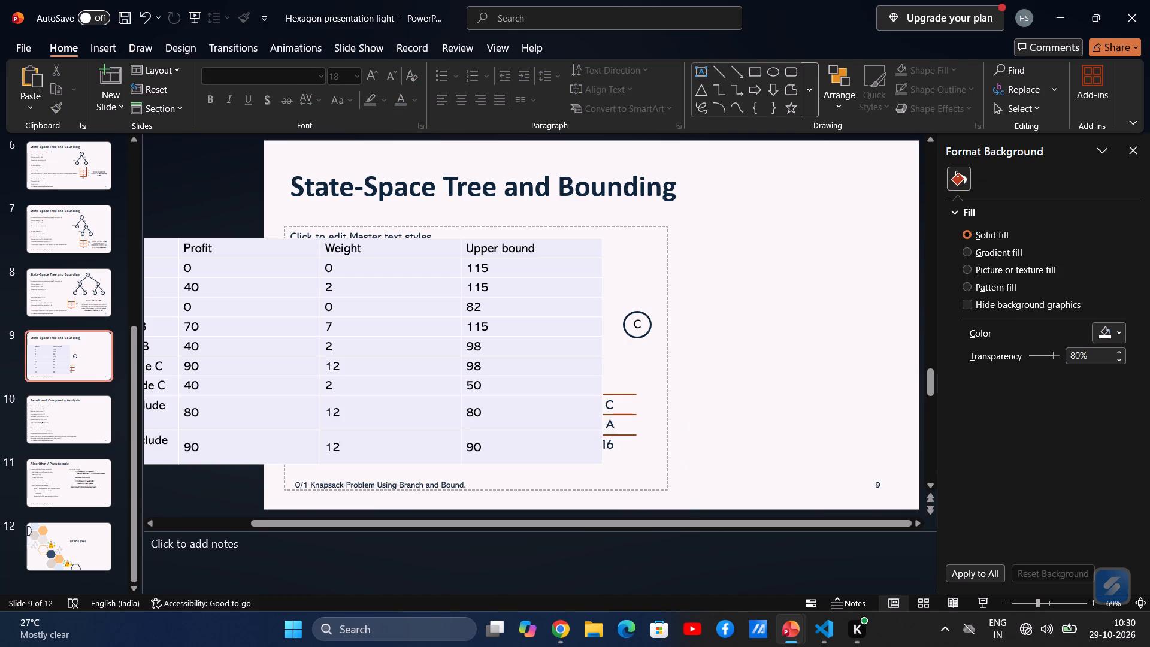
pyautogui.moveTo(690, 492); pyautogui.dragTo(526, 391)
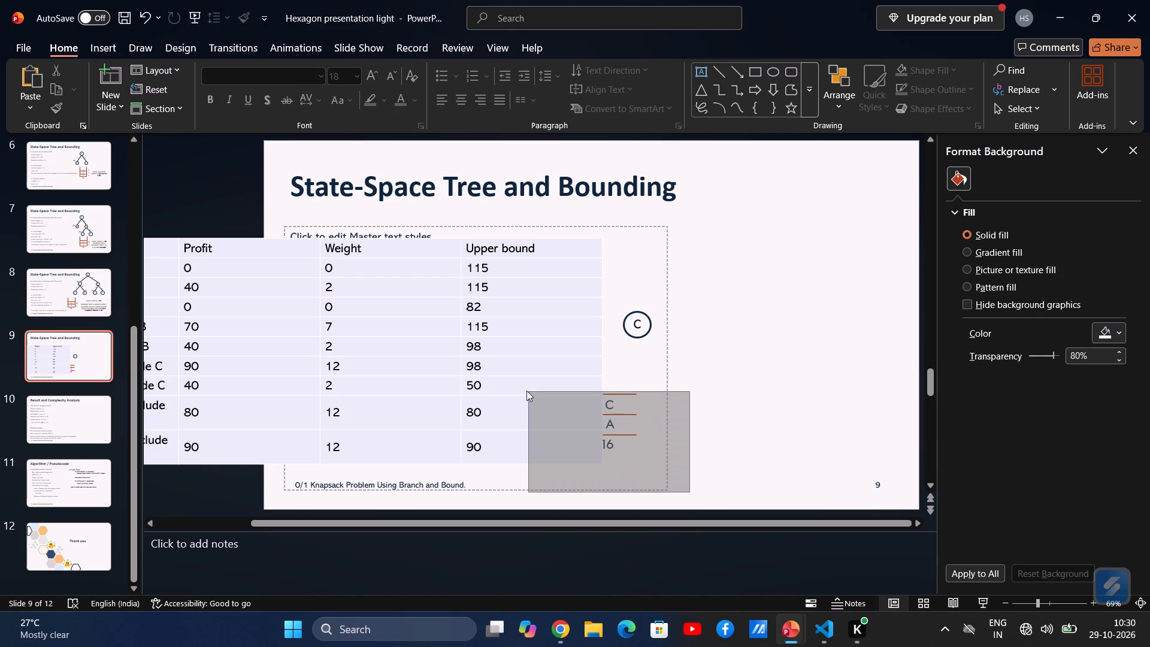
pyautogui.moveTo(526, 391); pyautogui.dragTo(523, 389)
pyautogui.press('BackSpace')
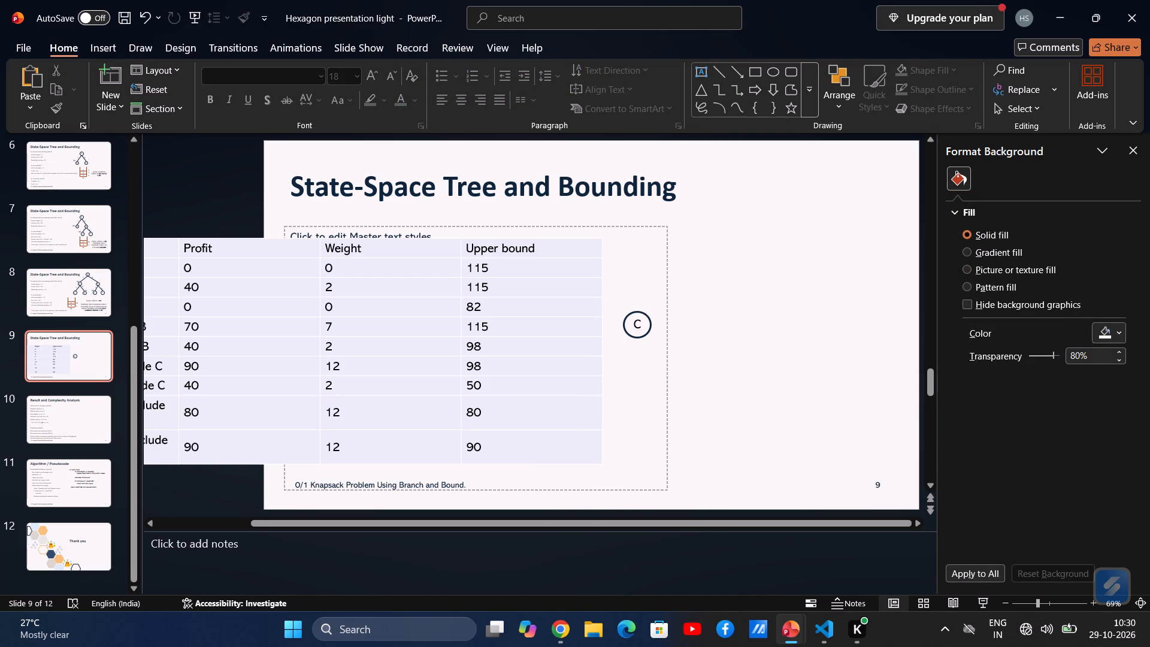
# Move the Node / decision table onto slide 9 beneath the title and widen it to nearly span the slide.
pyautogui.click(549, 288)
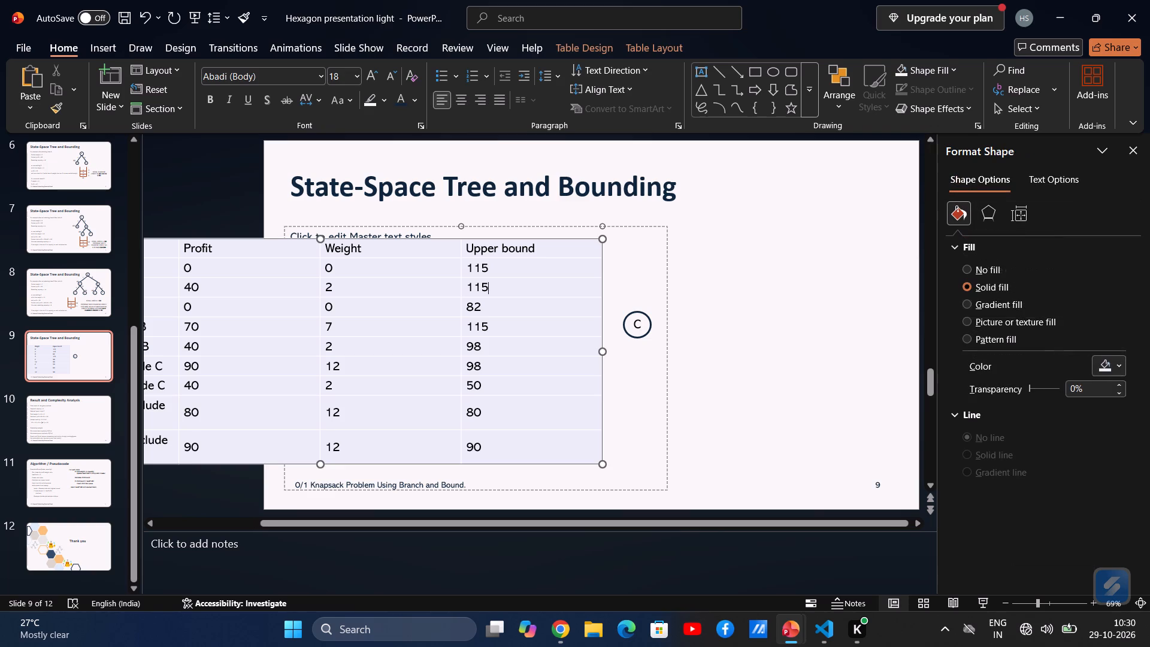
pyautogui.moveTo(603, 294); pyautogui.dragTo(830, 270)
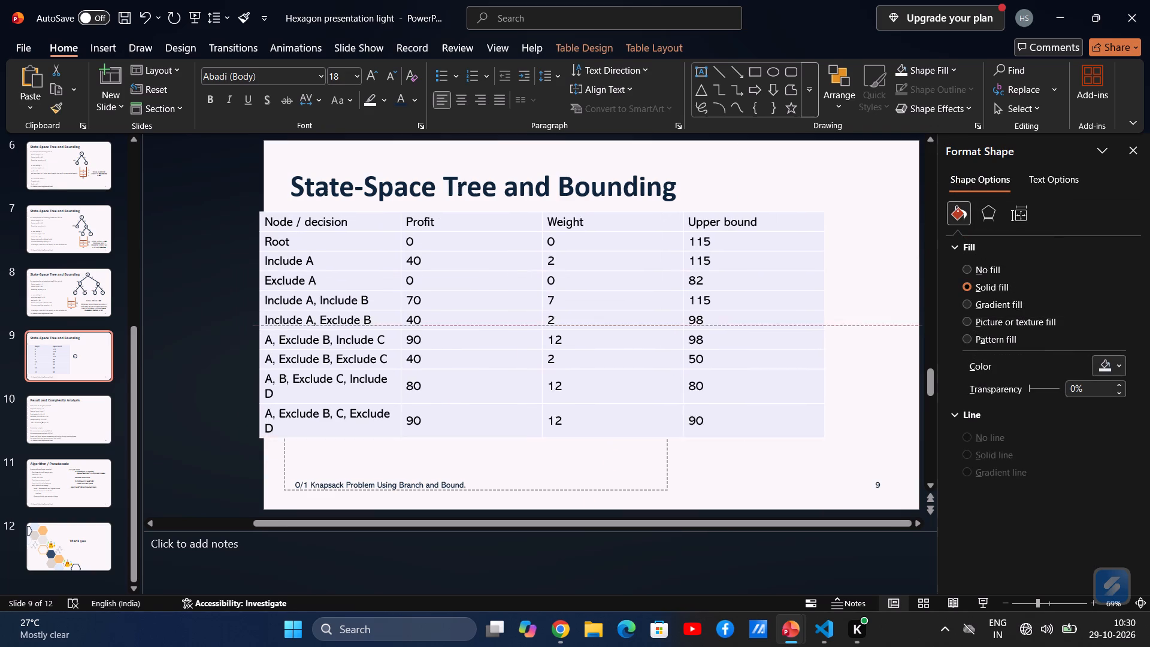
pyautogui.moveTo(830, 270); pyautogui.dragTo(846, 274)
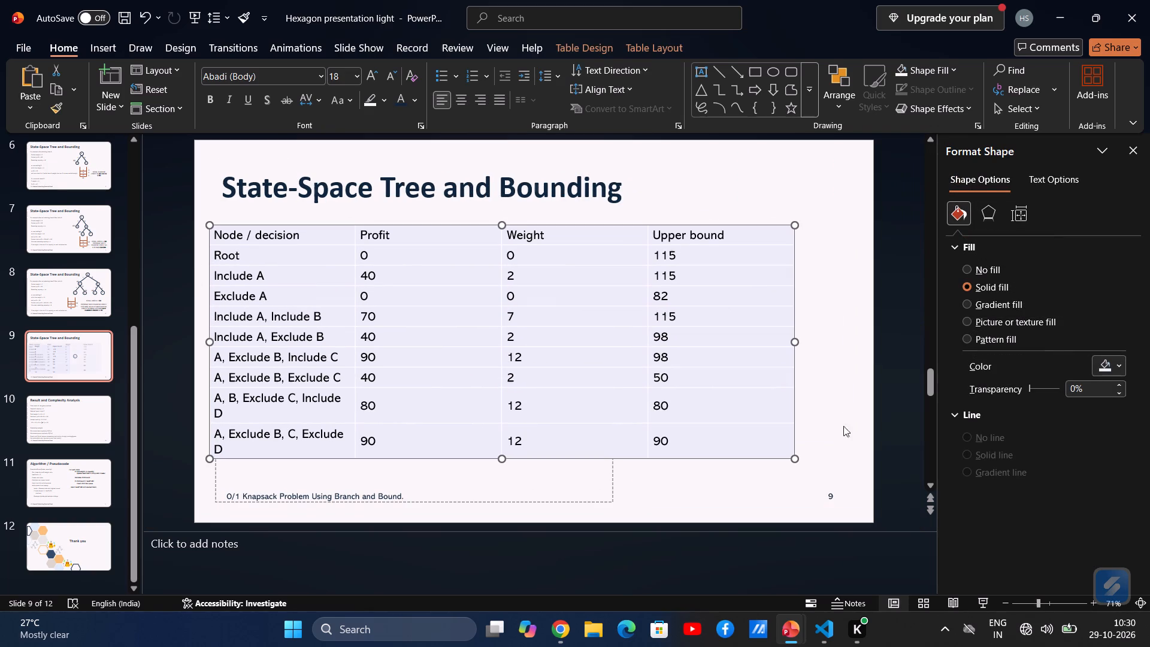
pyautogui.moveTo(796, 456); pyautogui.dragTo(851, 457)
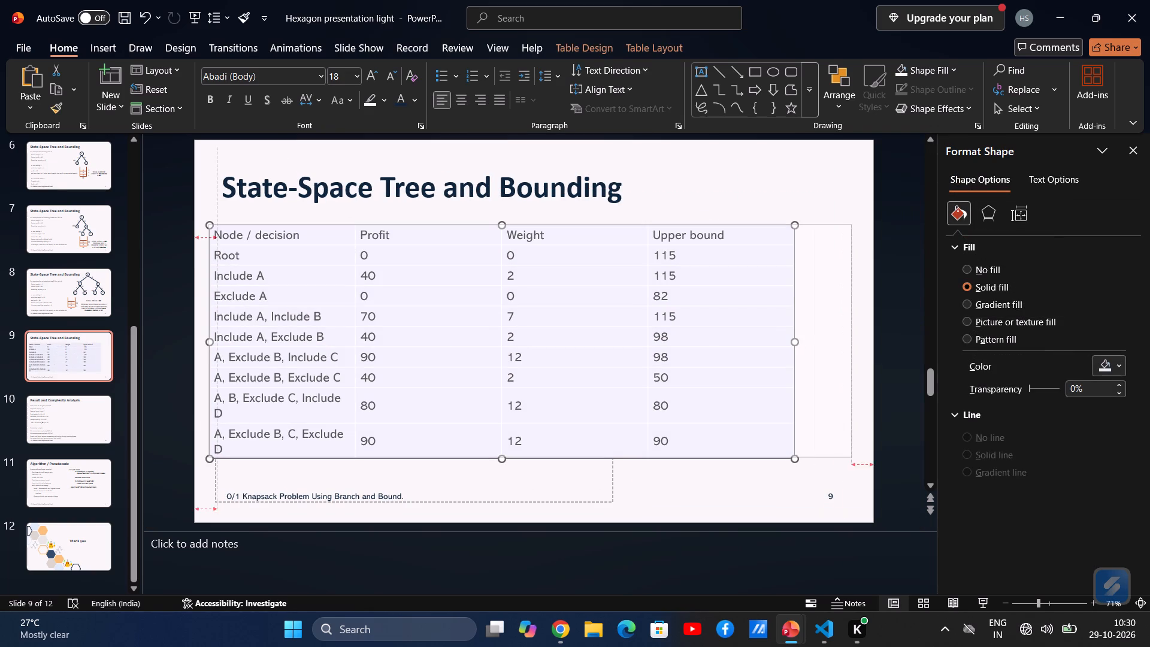
pyautogui.moveTo(851, 457); pyautogui.dragTo(850, 458)
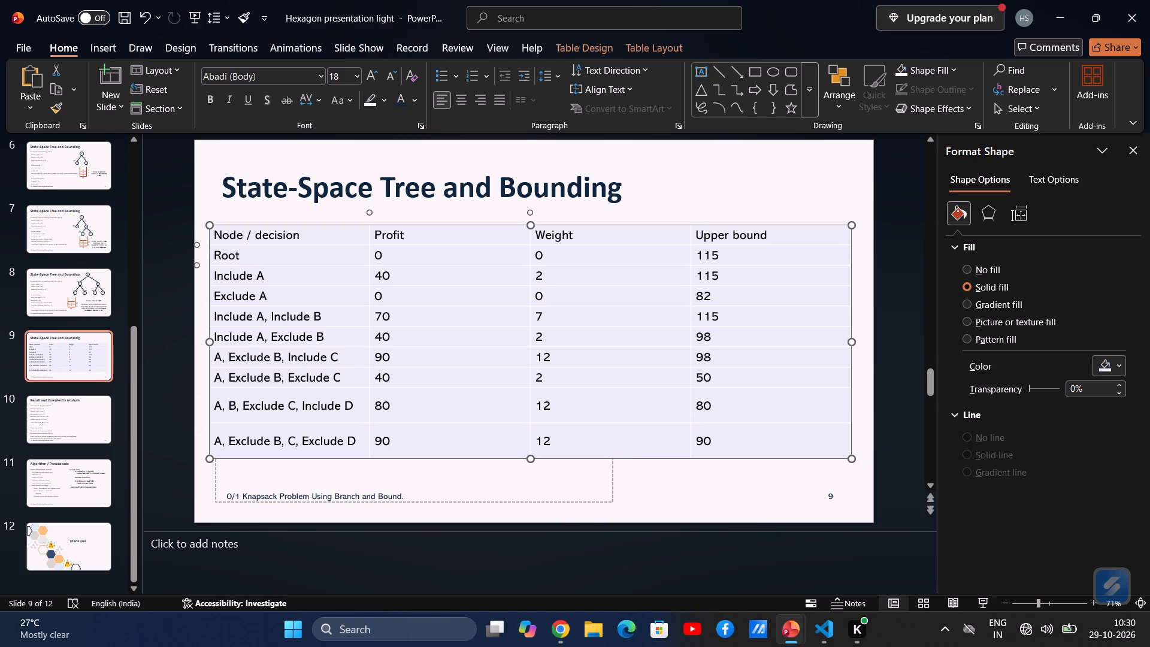
# Replace slide 9's title with "Result table".
pyautogui.click(452, 193)
pyautogui.moveTo(625, 185); pyautogui.dragTo(382, 180)
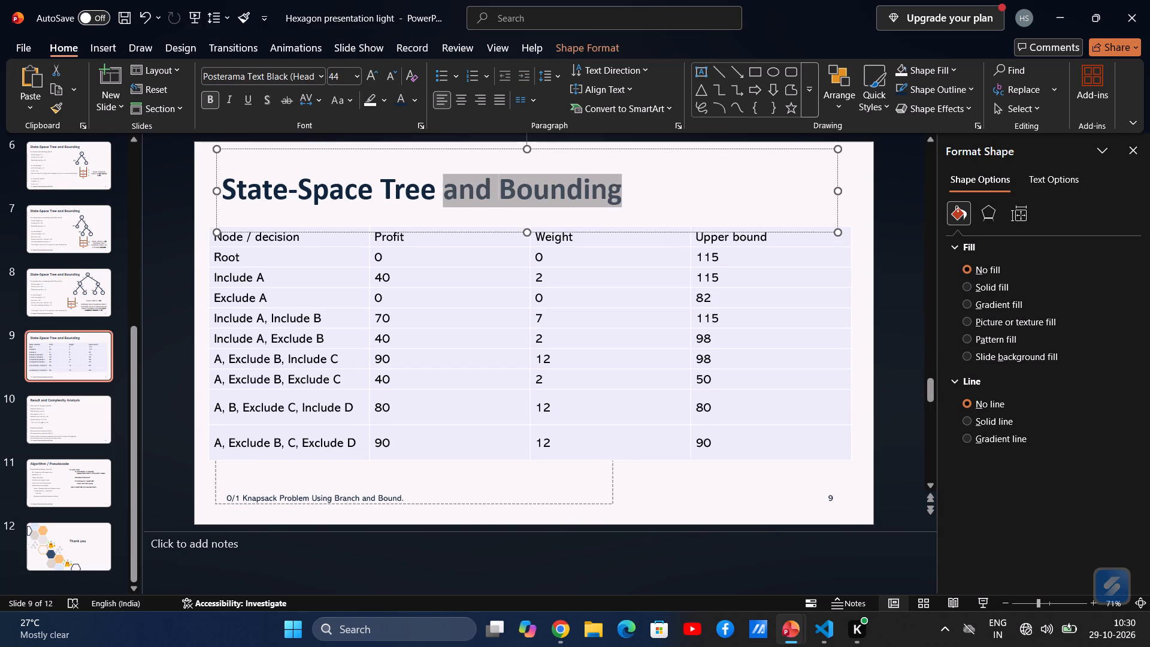
pyautogui.moveTo(382, 180); pyautogui.dragTo(347, 185)
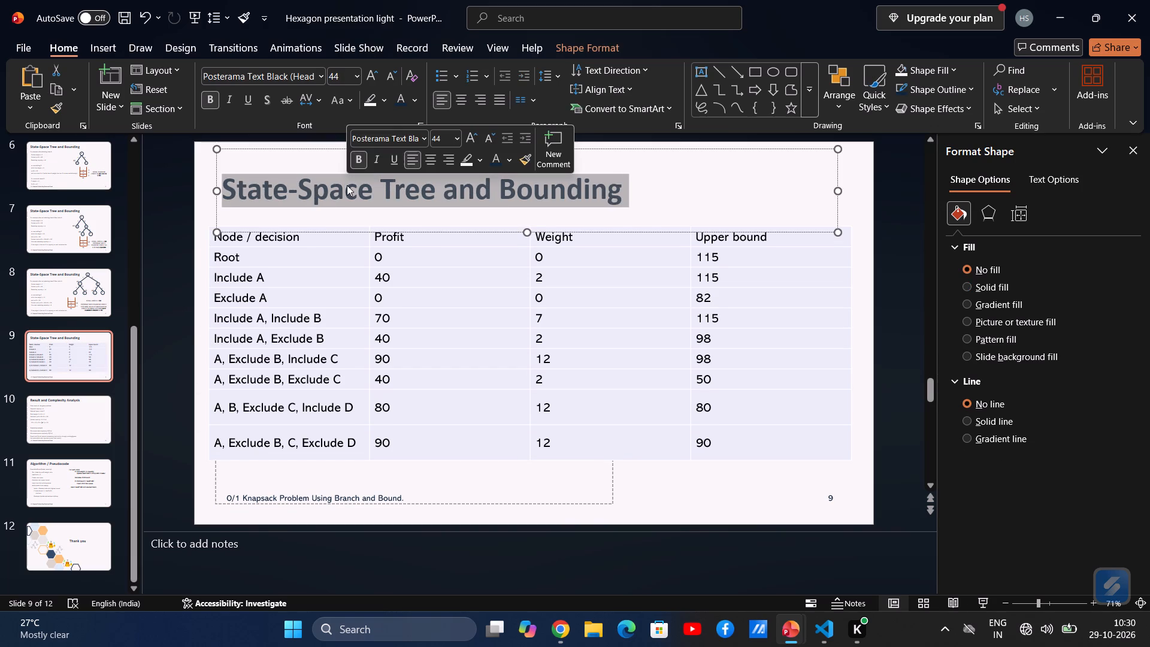
pyautogui.press('BackSpace')
pyautogui.write('result table')
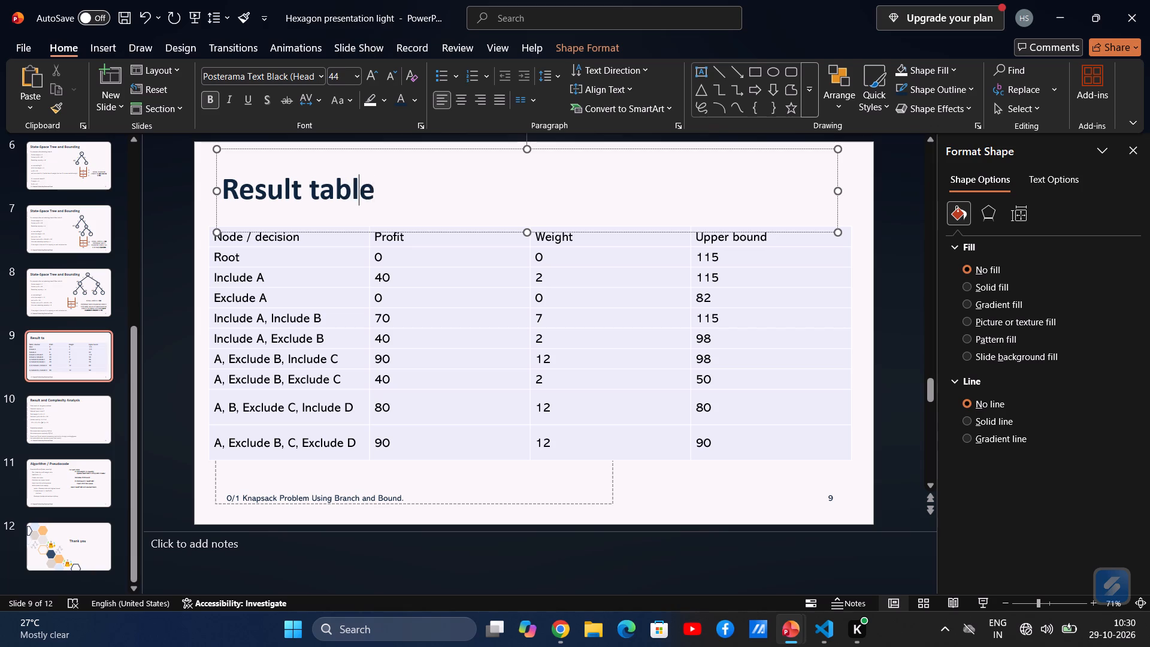
pyautogui.press('space')
pyautogui.click(176, 300)
# Shorten the empty text placeholder so that its lower edge sits behind the table on slide 9.
pyautogui.click(536, 480)
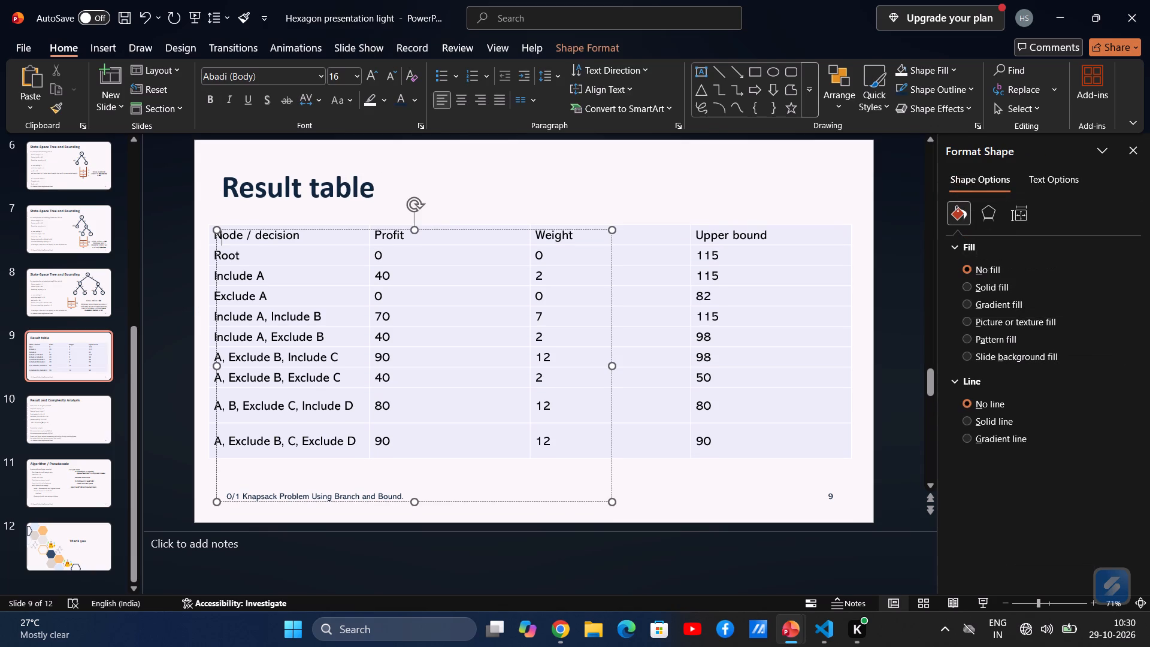
pyautogui.press('BackSpace')
pyautogui.moveTo(612, 504); pyautogui.dragTo(611, 424)
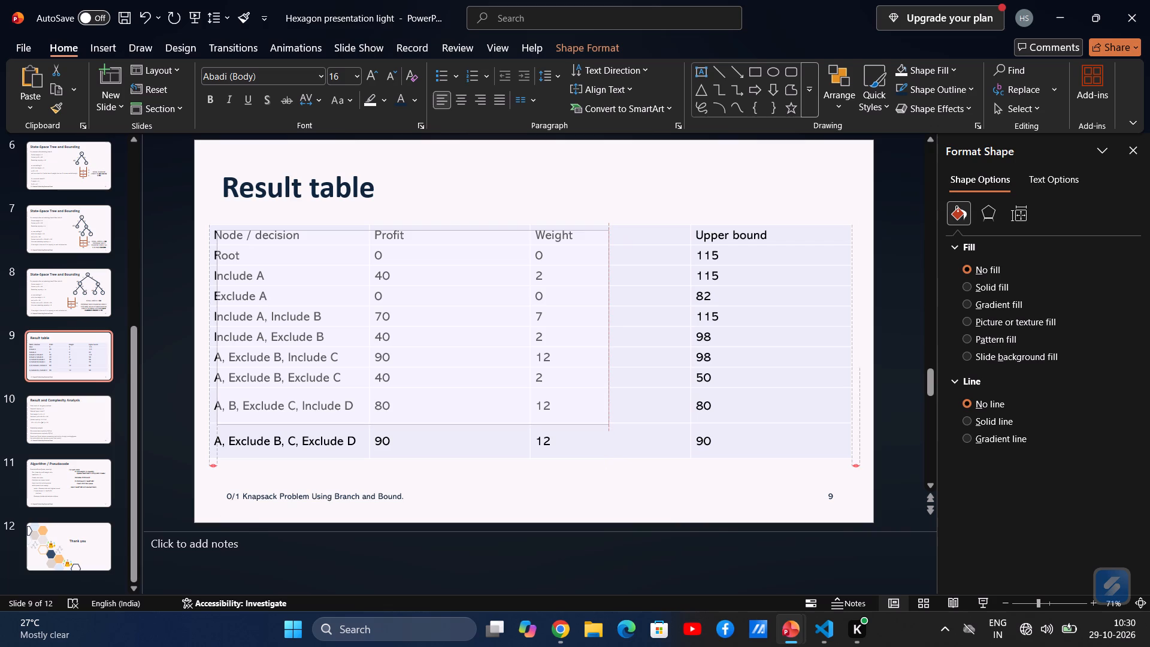
pyautogui.moveTo(611, 424); pyautogui.dragTo(612, 424)
pyautogui.click(576, 186)
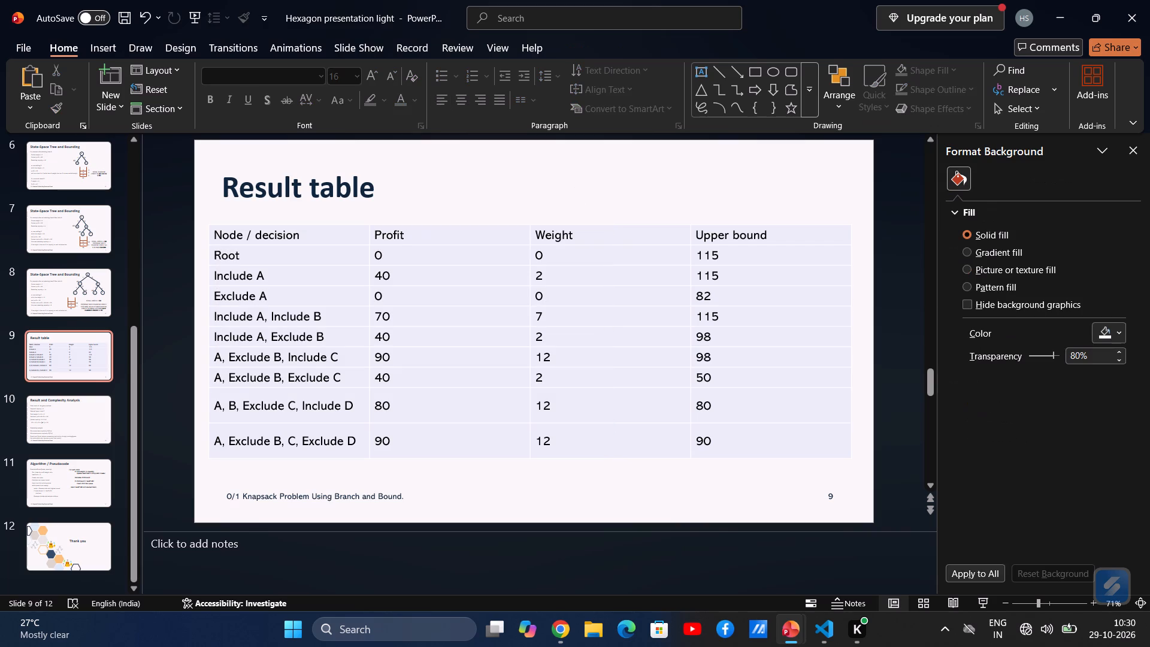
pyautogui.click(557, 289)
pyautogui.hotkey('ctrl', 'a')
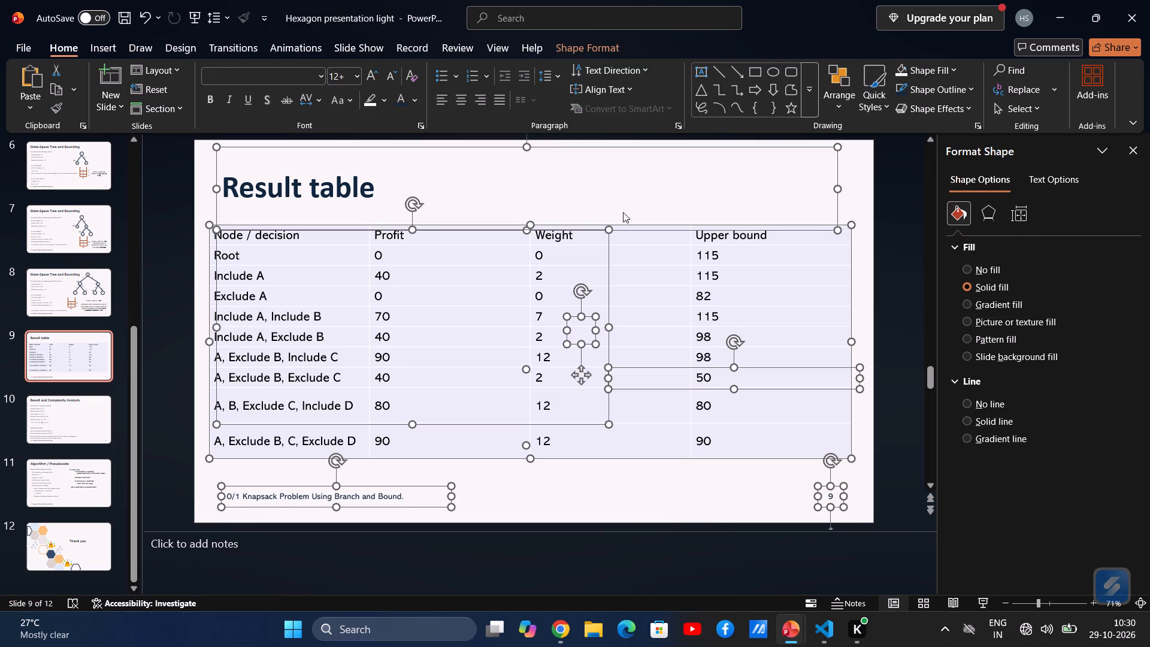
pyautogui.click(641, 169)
# Give the whole table a solid fill matching the slide's background color, sampled with the Eyedropper.
pyautogui.click(748, 398)
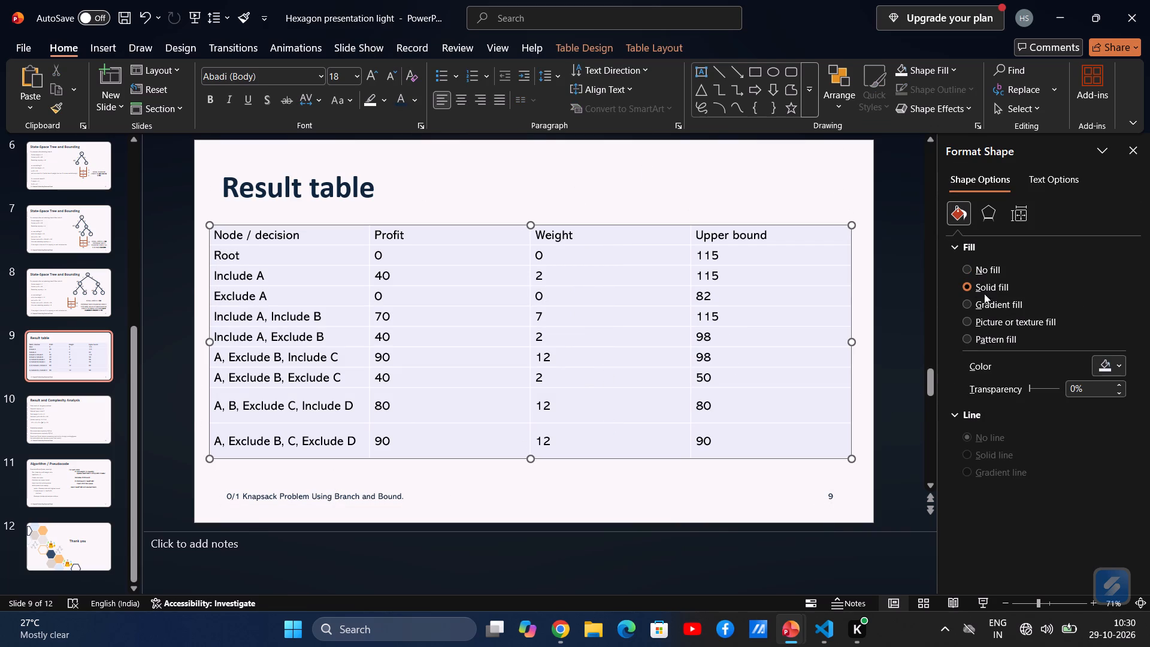
pyautogui.click(984, 299)
pyautogui.click(976, 289)
pyautogui.click(852, 453)
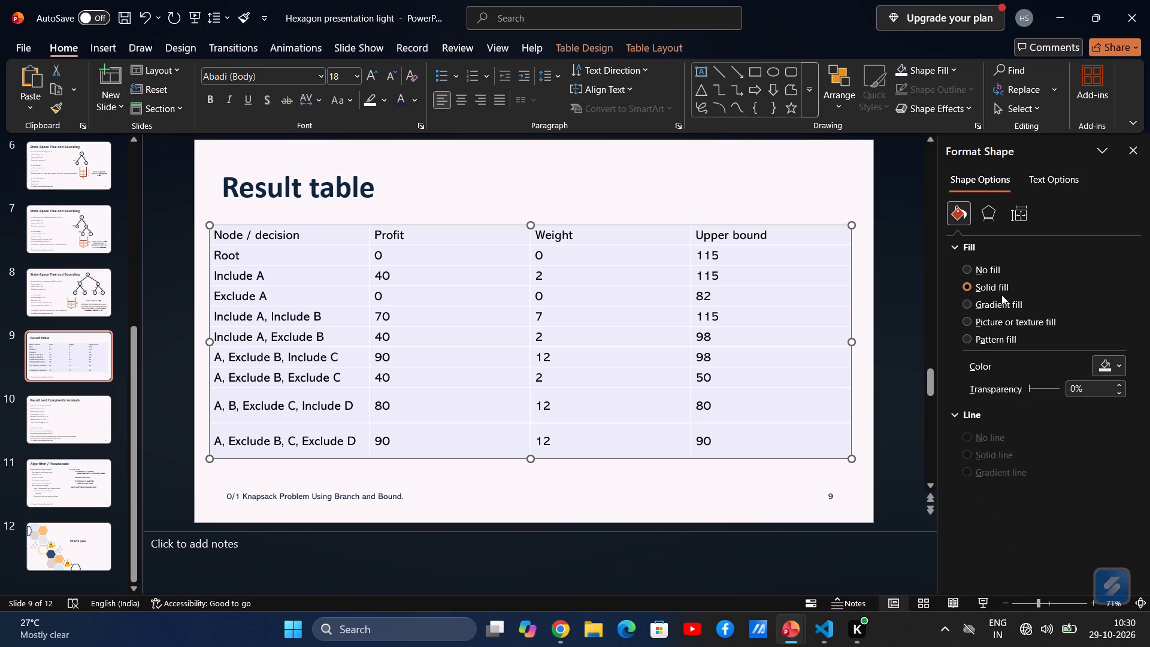
pyautogui.click(985, 316)
pyautogui.click(984, 306)
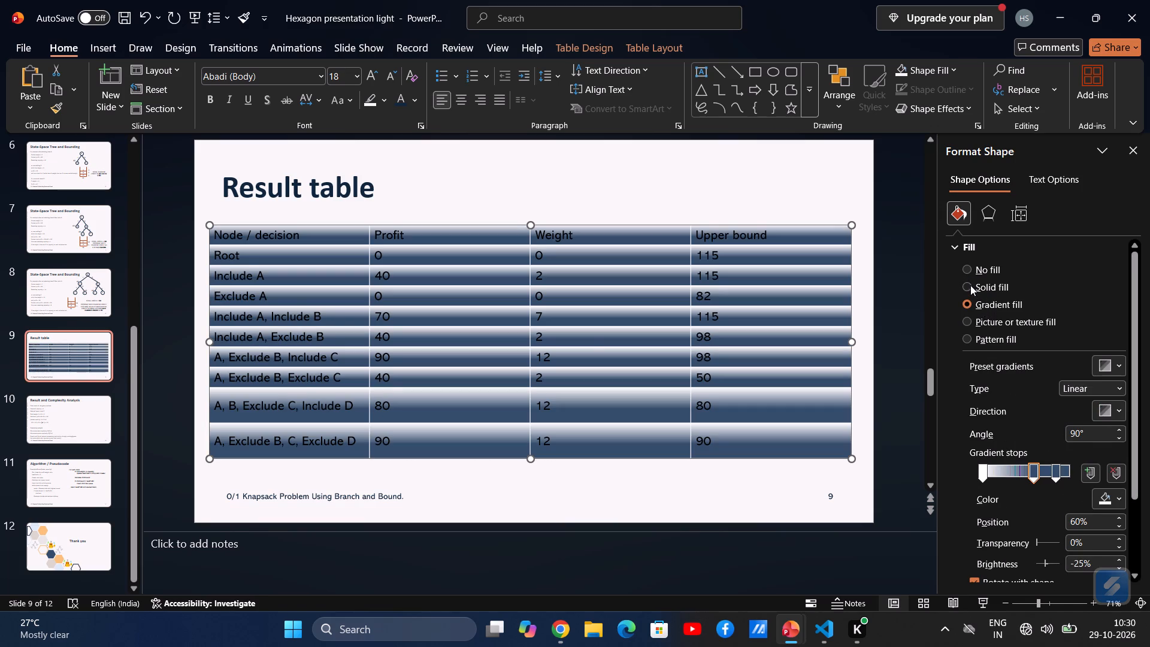
pyautogui.click(970, 285)
pyautogui.click(1119, 367)
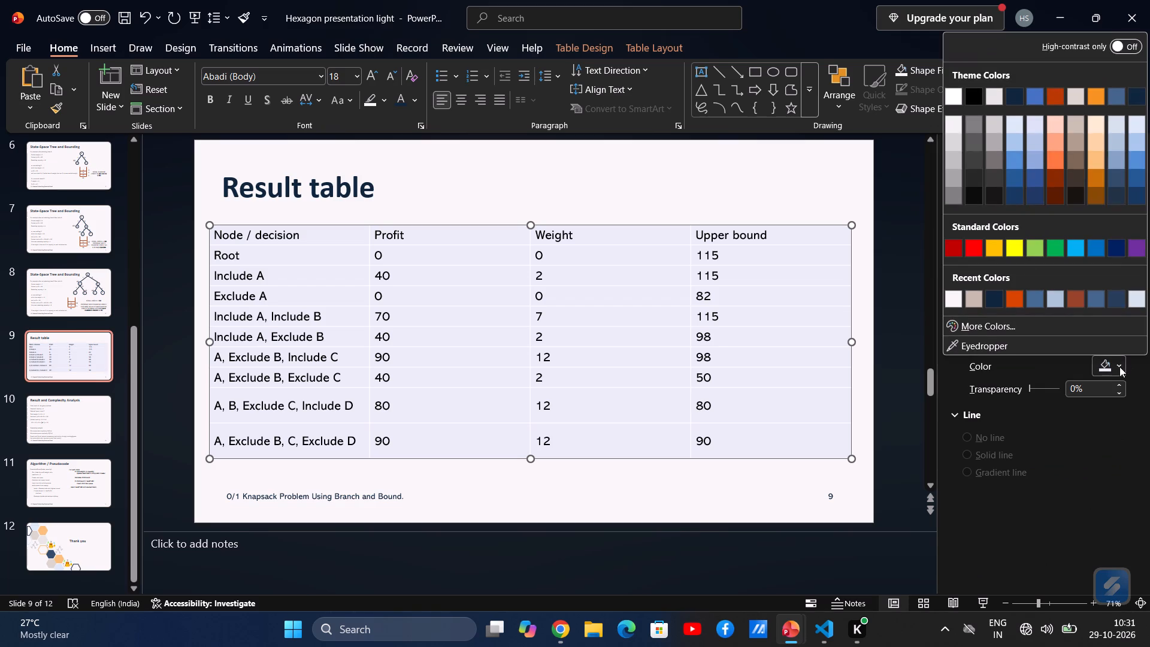
pyautogui.click(964, 349)
pyautogui.click(836, 214)
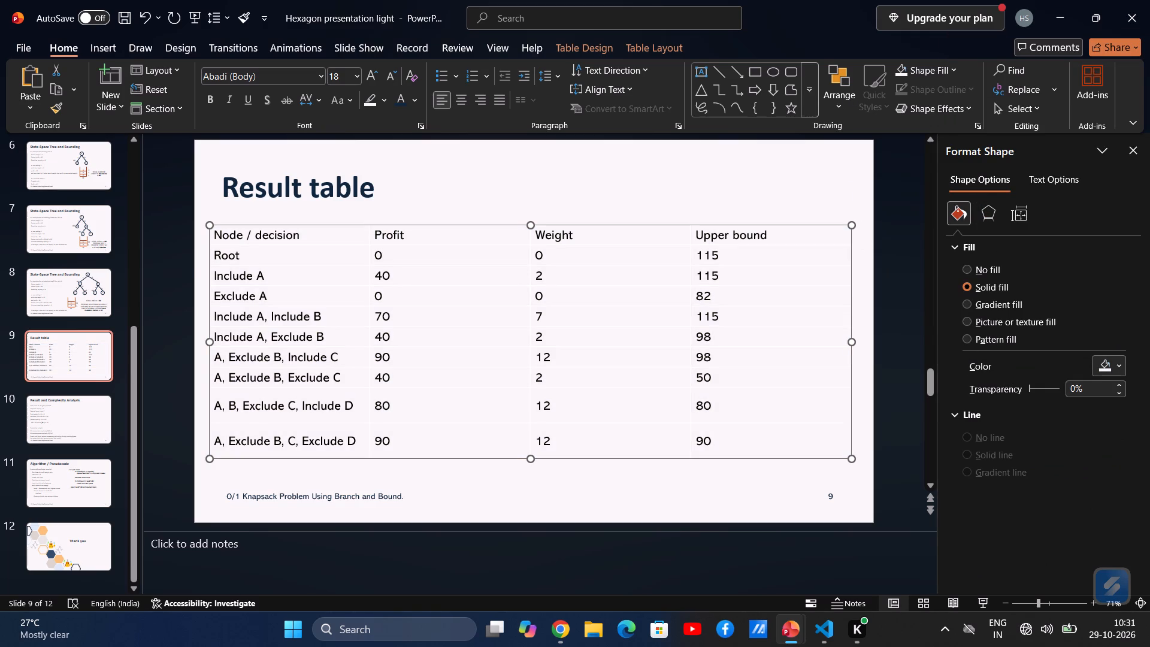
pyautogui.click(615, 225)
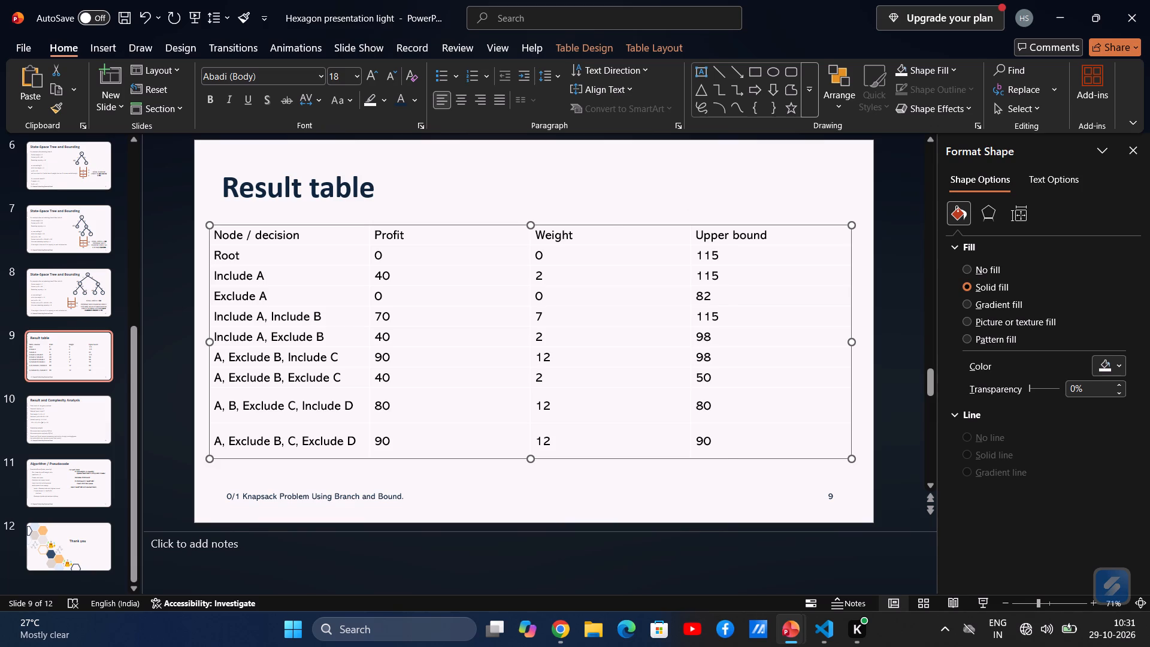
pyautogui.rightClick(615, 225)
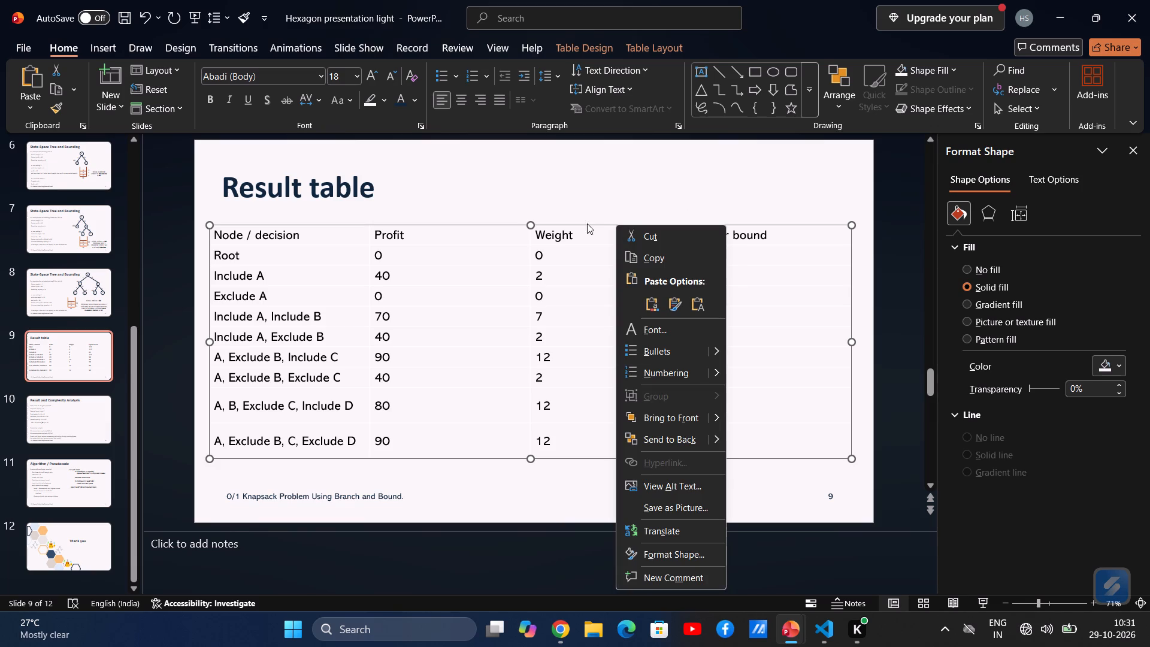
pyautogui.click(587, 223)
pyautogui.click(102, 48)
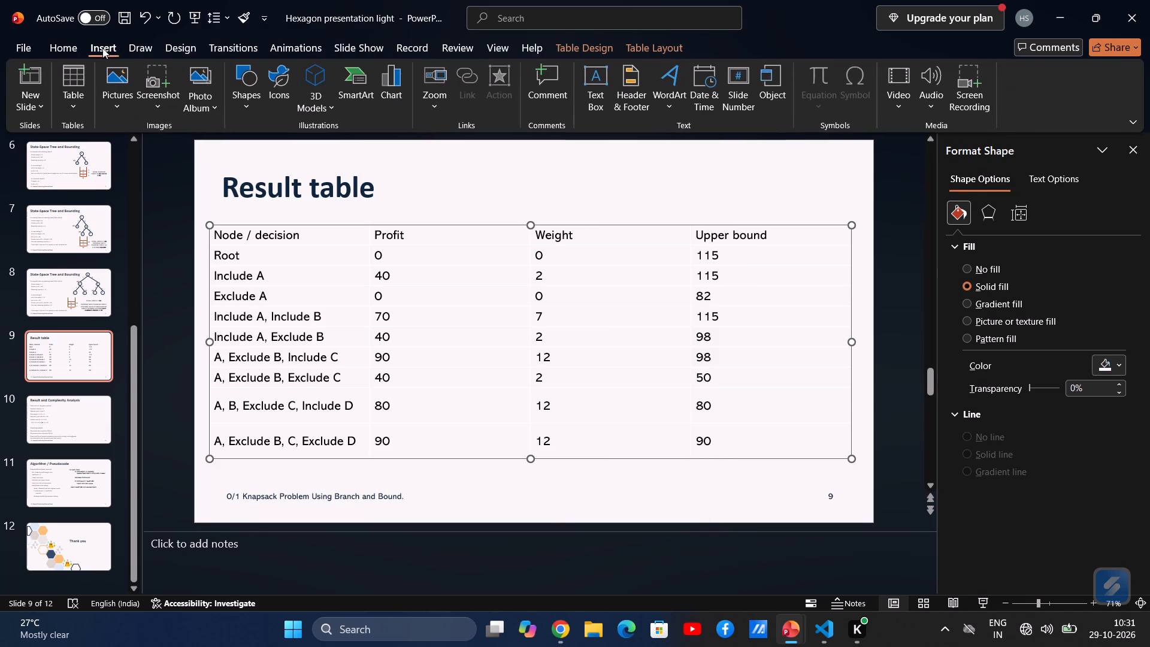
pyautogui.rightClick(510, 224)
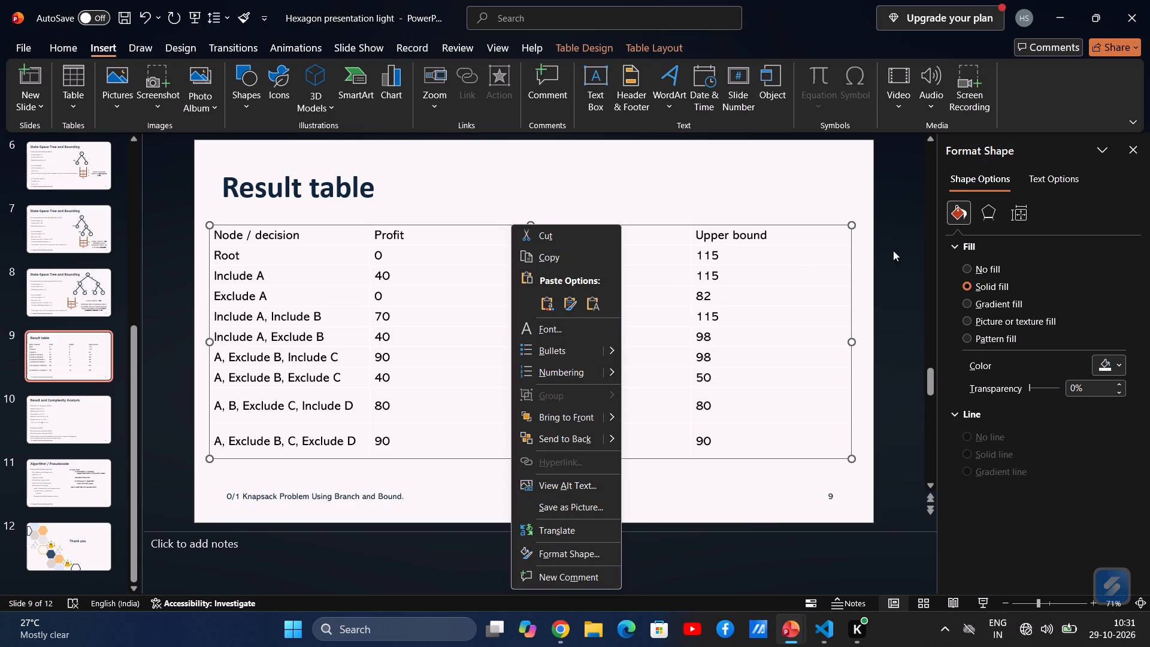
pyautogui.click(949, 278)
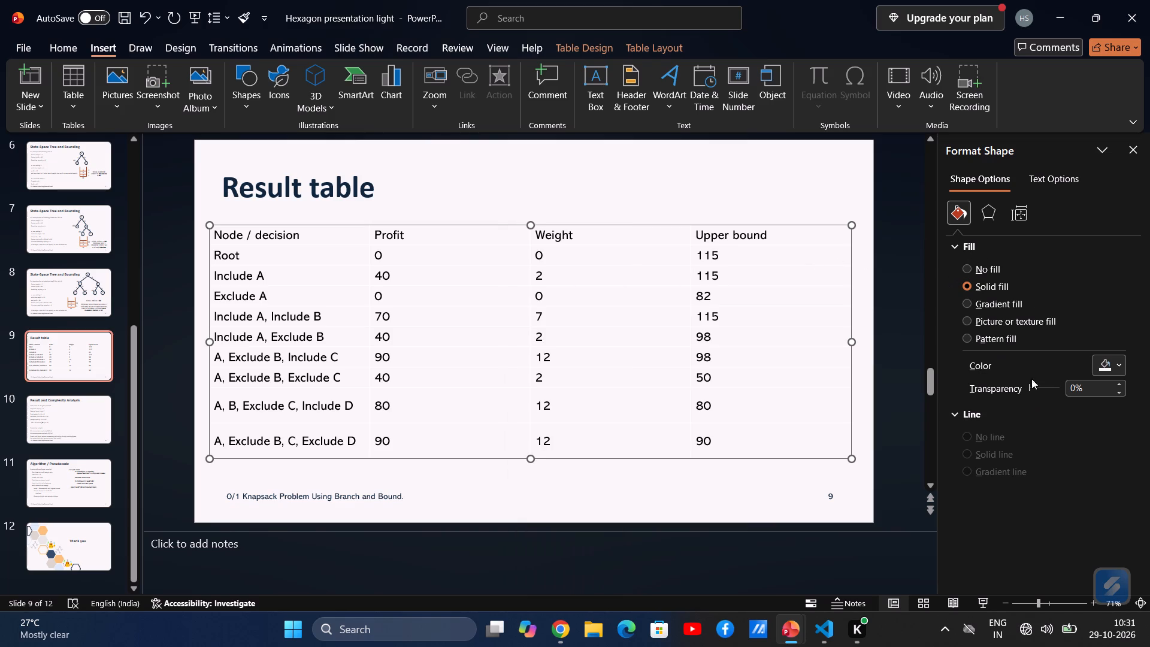
# Set the table's text fill to the dark blue theme color.
pyautogui.click(1049, 183)
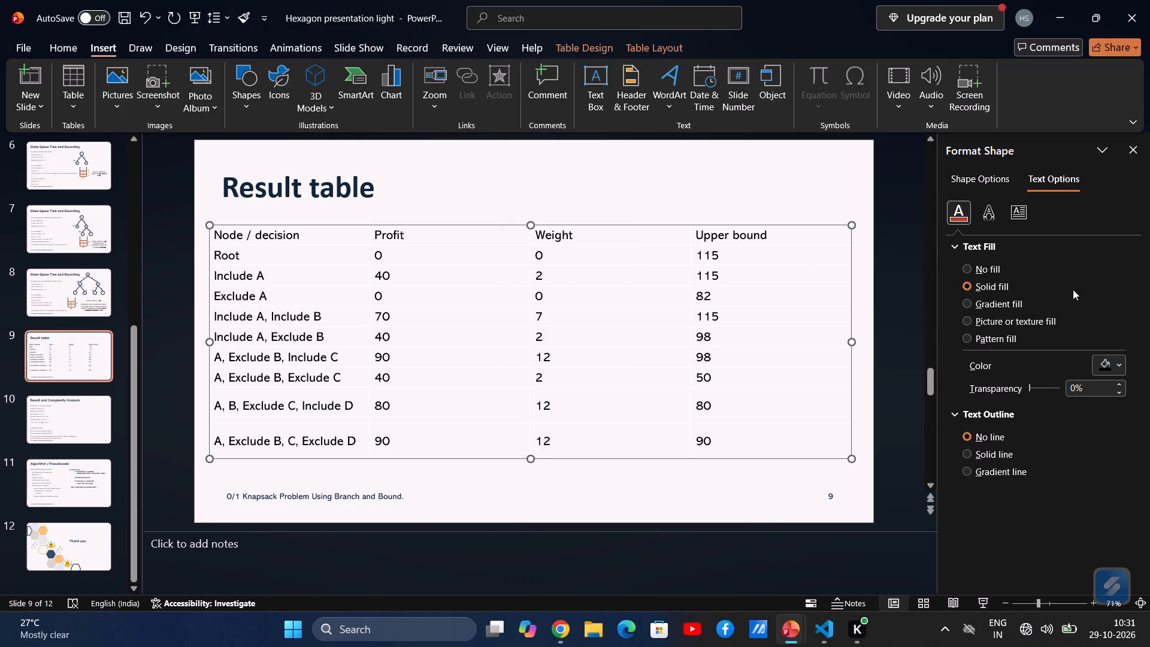
pyautogui.click(1106, 359)
pyautogui.click(1137, 94)
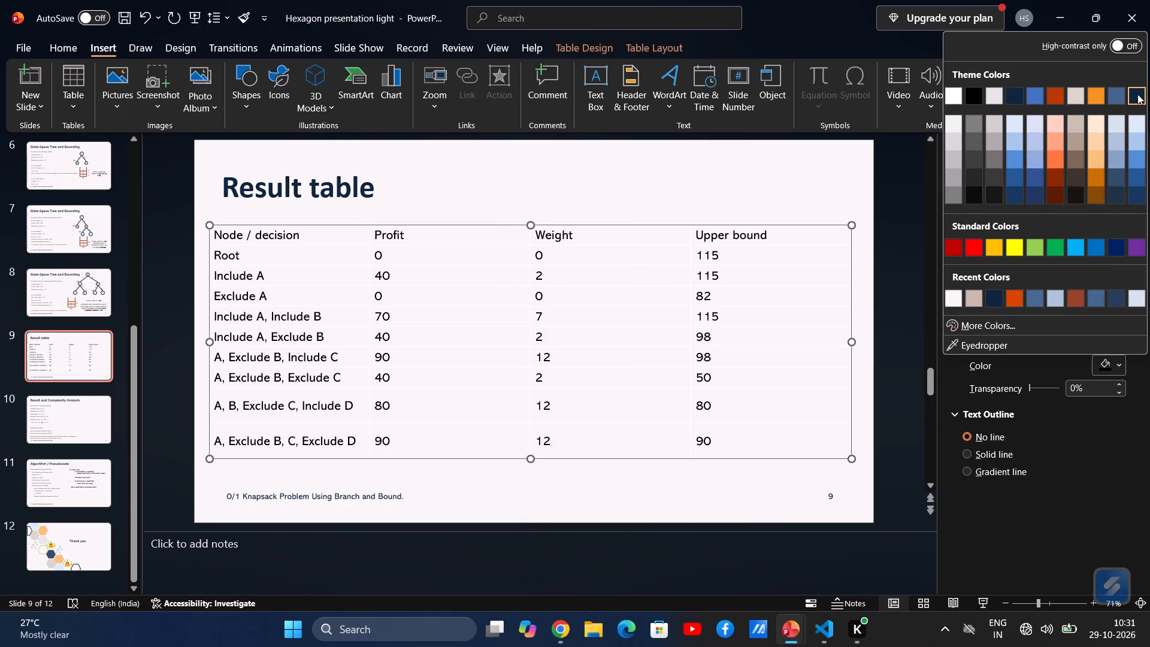
# Apply a solid line text outline to the table's text.
pyautogui.click(850, 343)
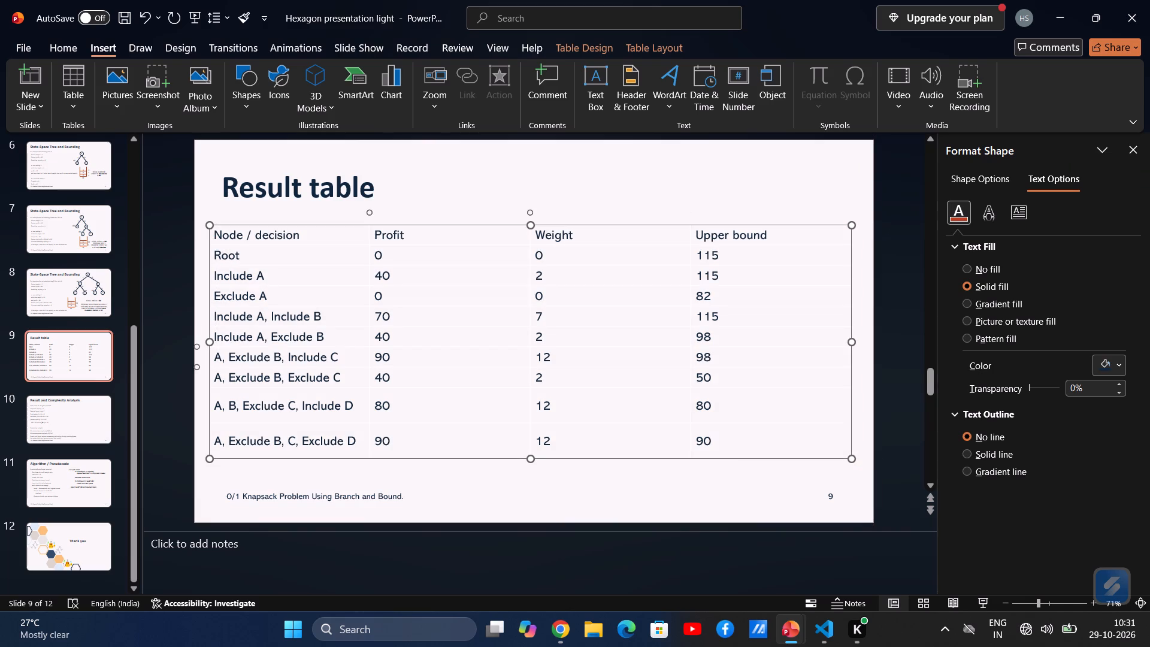
pyautogui.rightClick(515, 226)
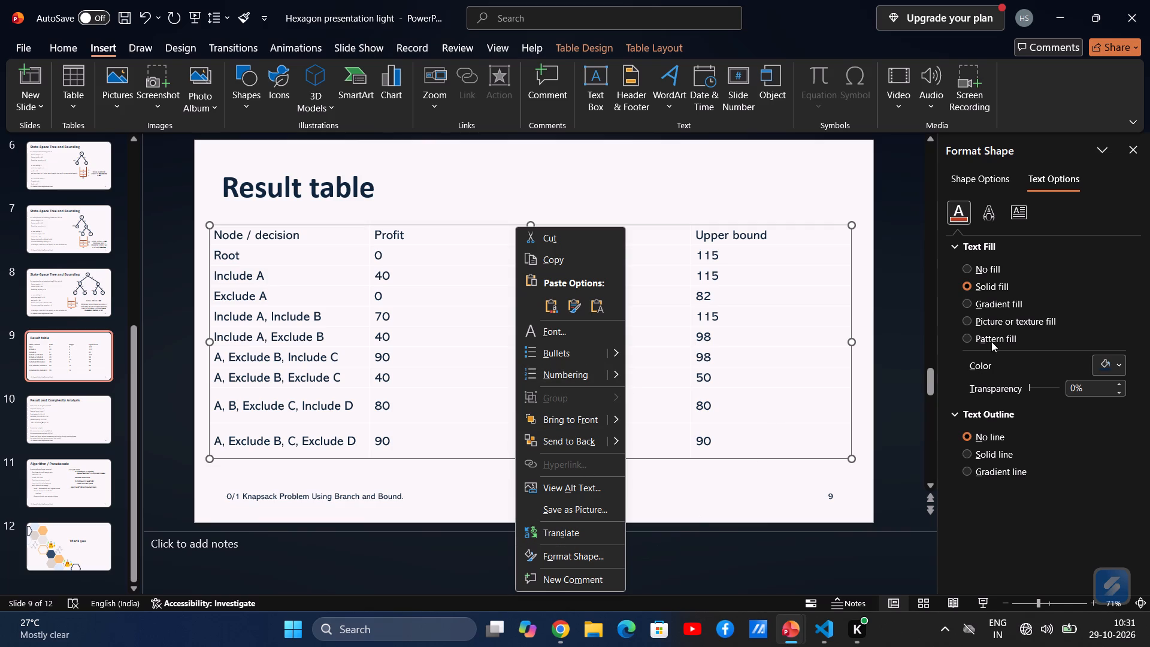
pyautogui.click(970, 453)
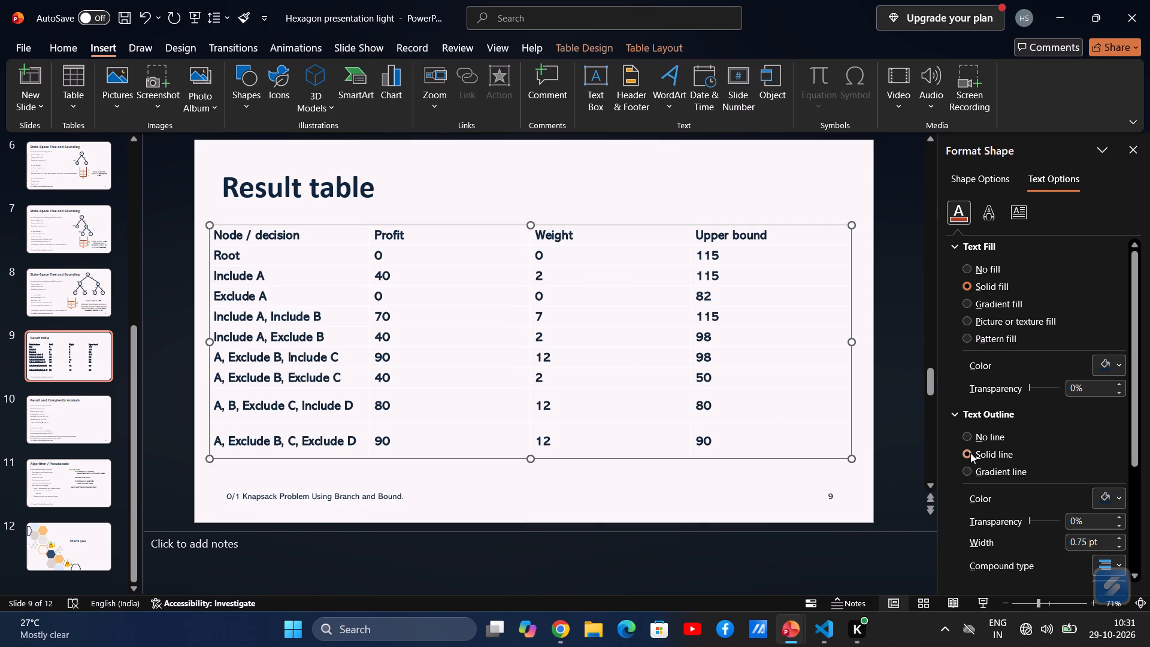
# Remove the text outline from the table's text by setting it to No line.
pyautogui.click(973, 434)
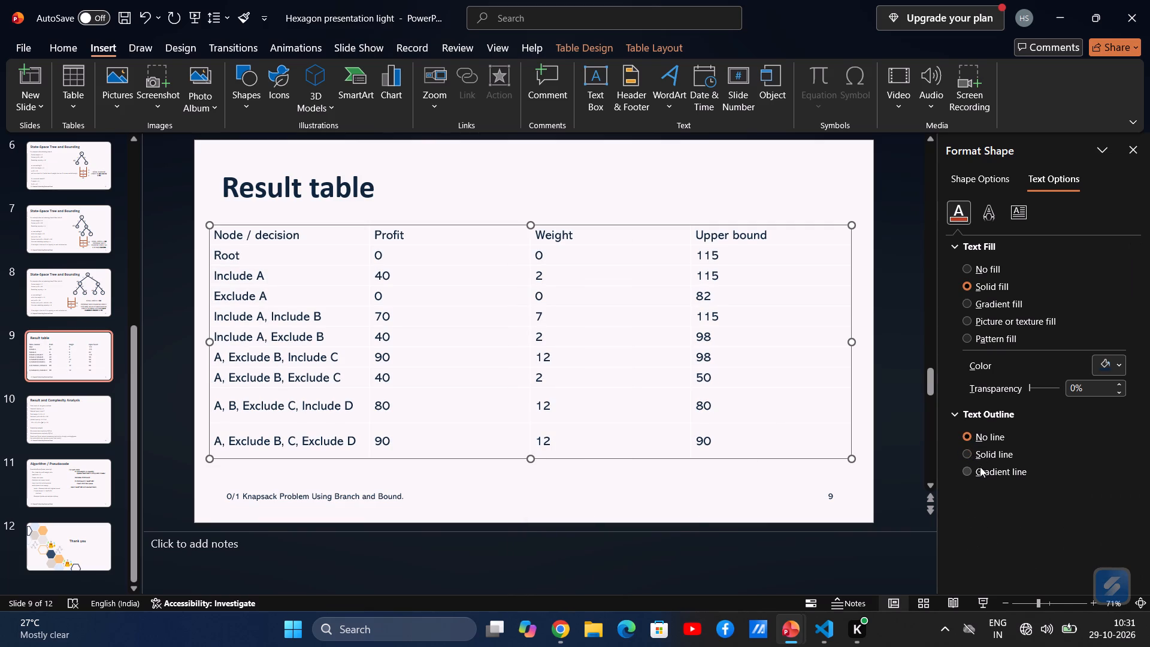
pyautogui.click(977, 474)
pyautogui.click(970, 436)
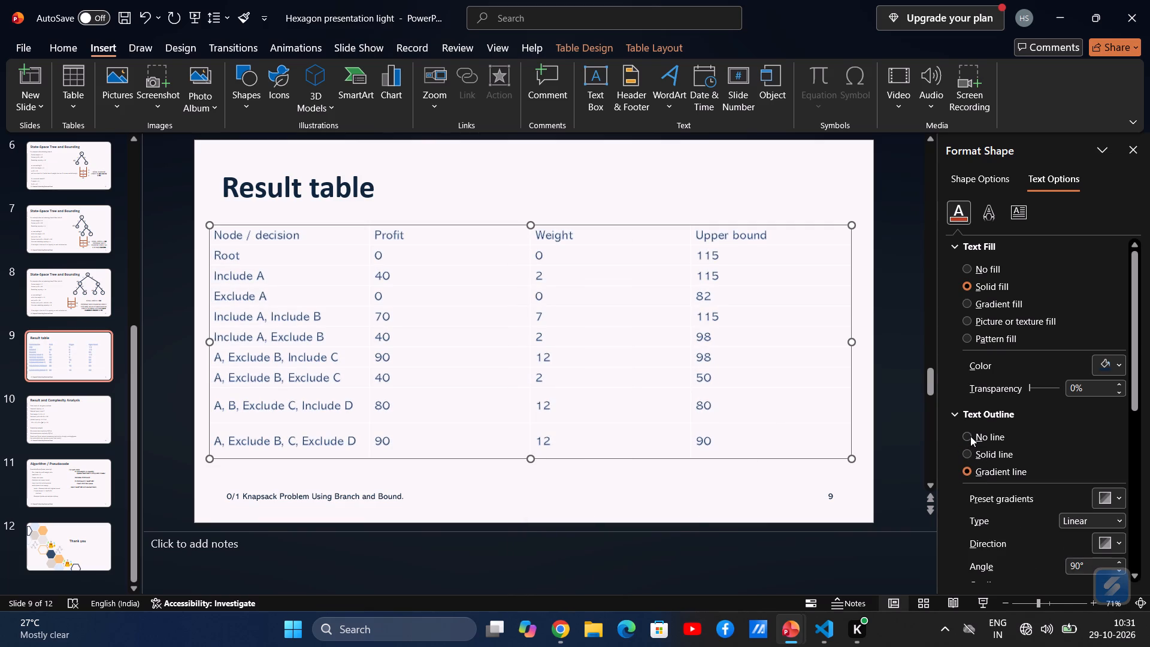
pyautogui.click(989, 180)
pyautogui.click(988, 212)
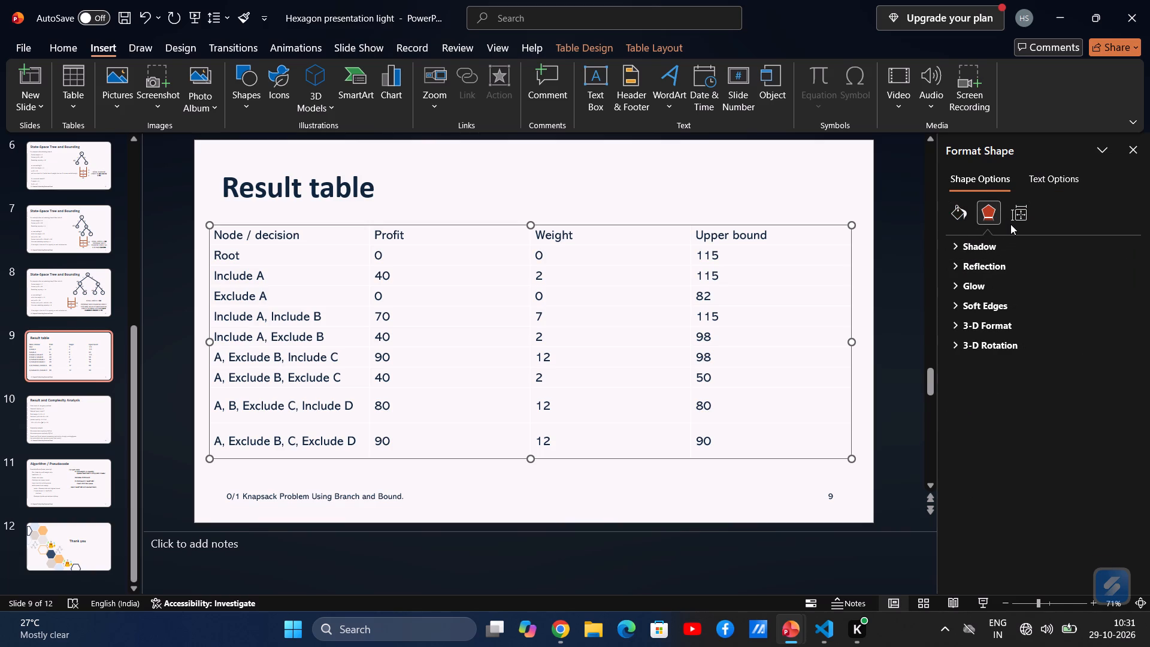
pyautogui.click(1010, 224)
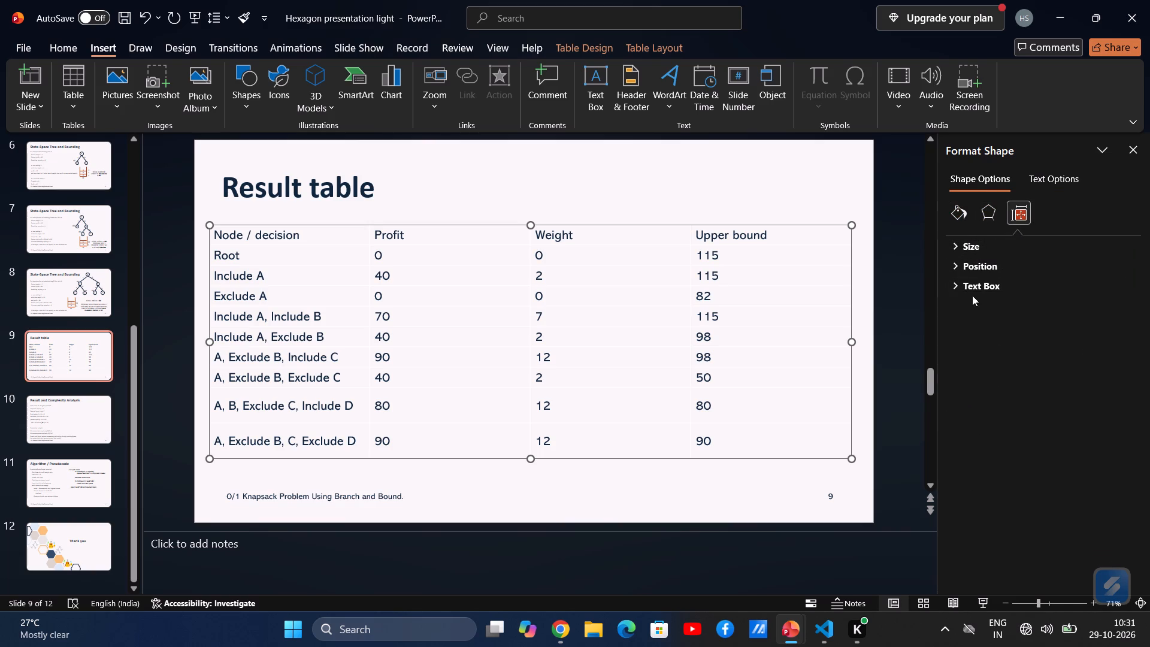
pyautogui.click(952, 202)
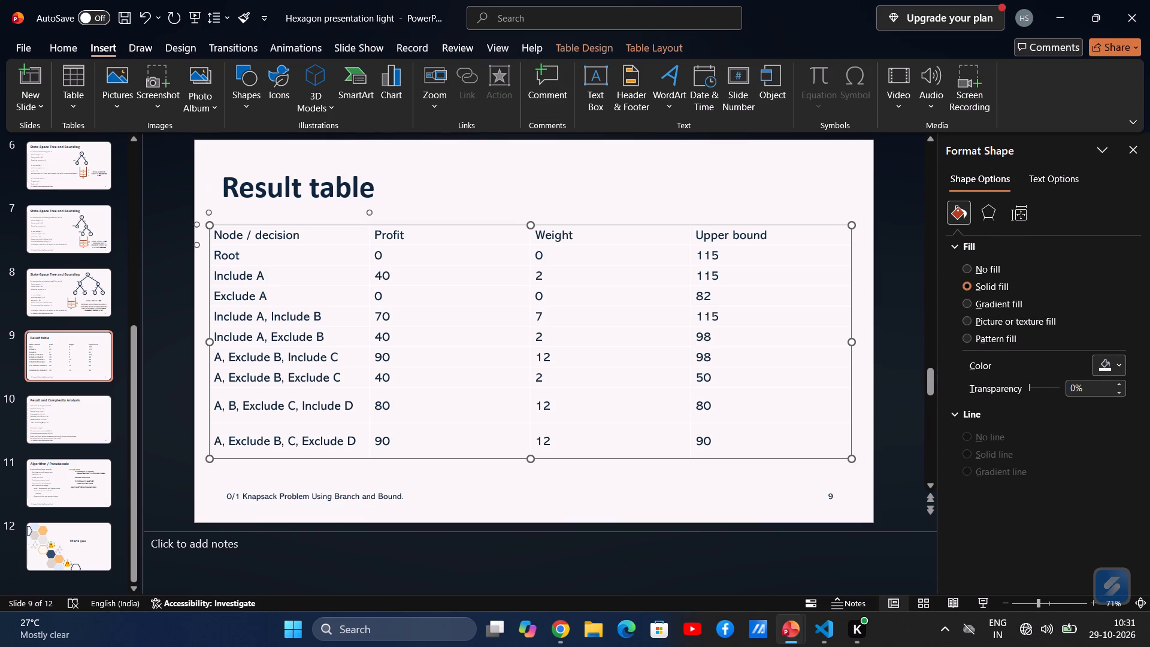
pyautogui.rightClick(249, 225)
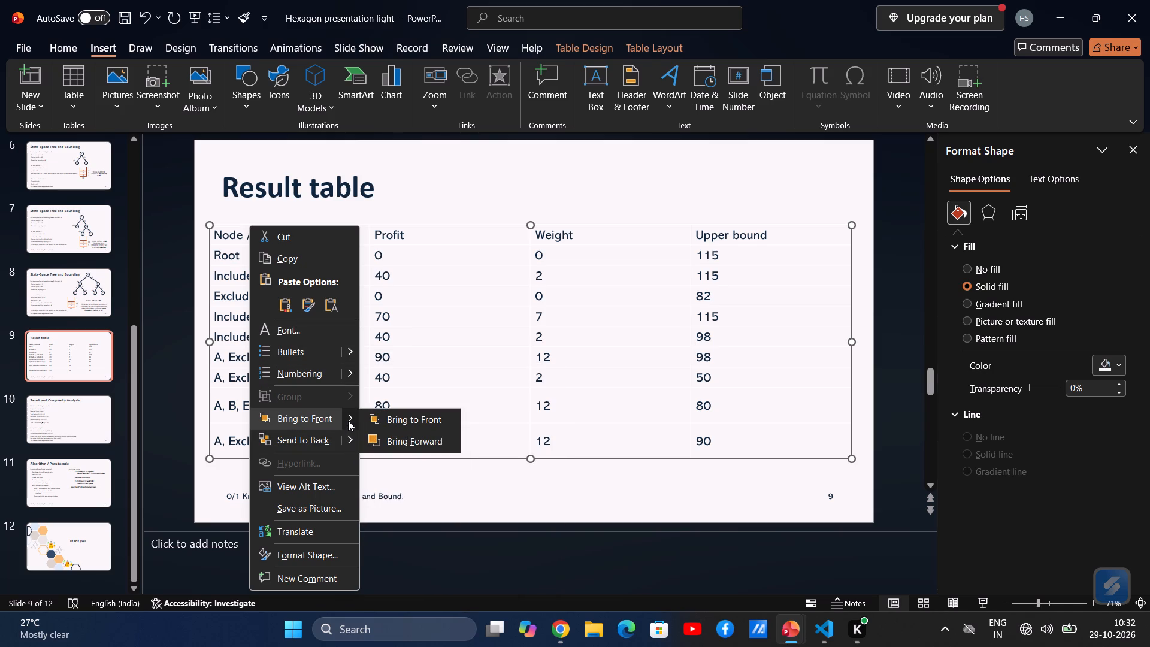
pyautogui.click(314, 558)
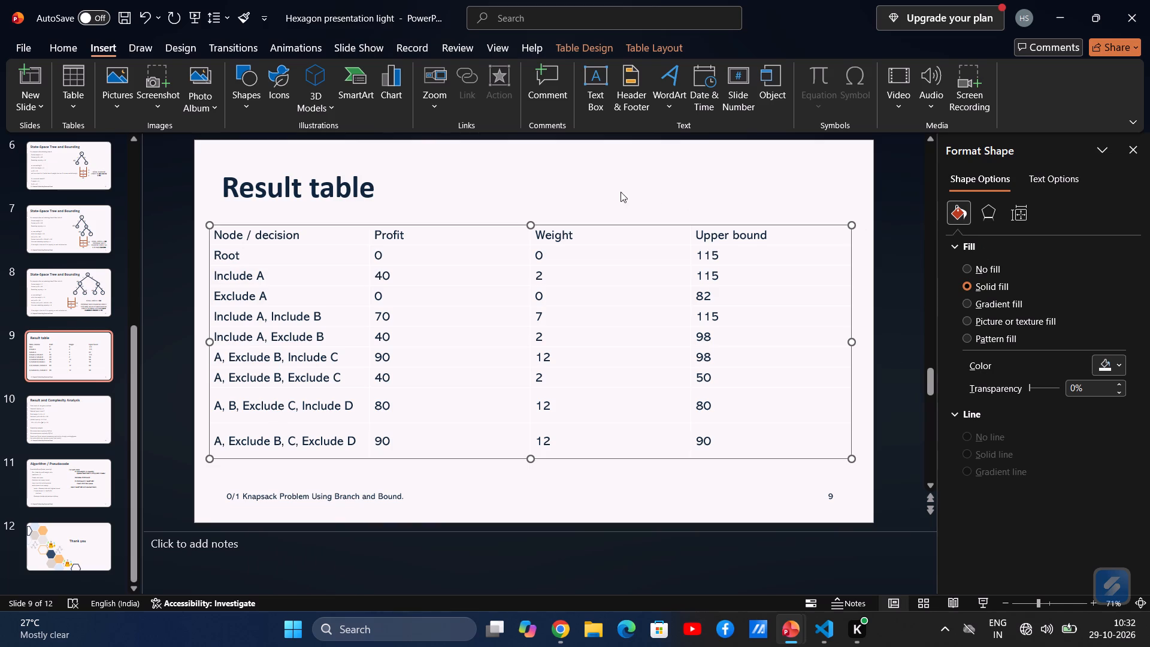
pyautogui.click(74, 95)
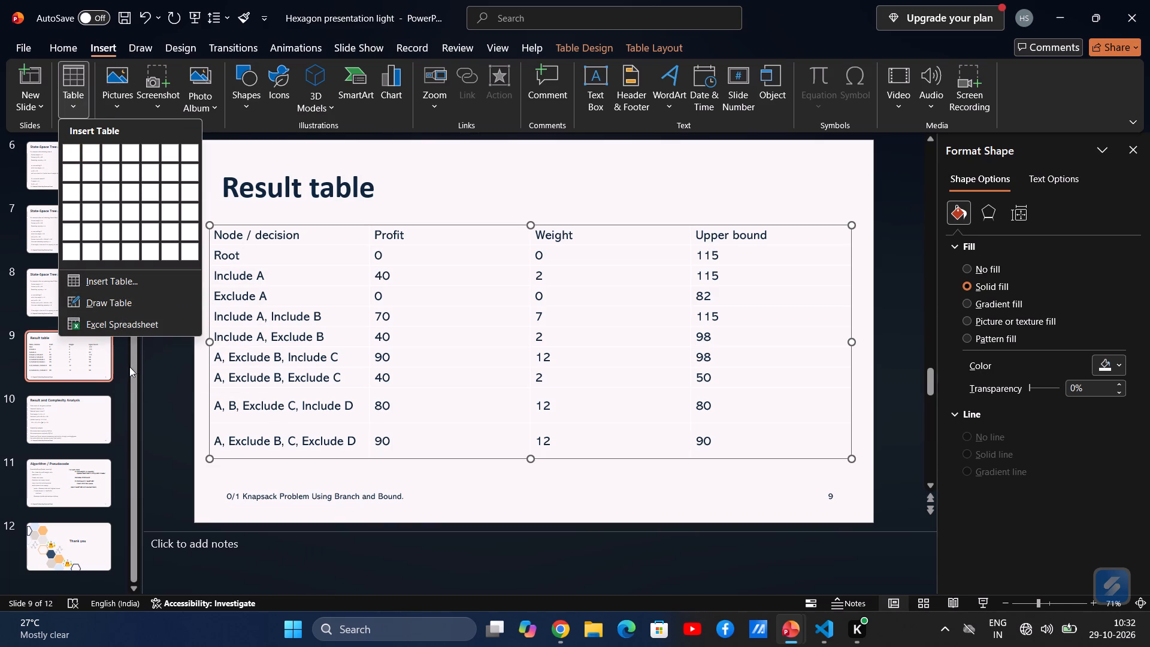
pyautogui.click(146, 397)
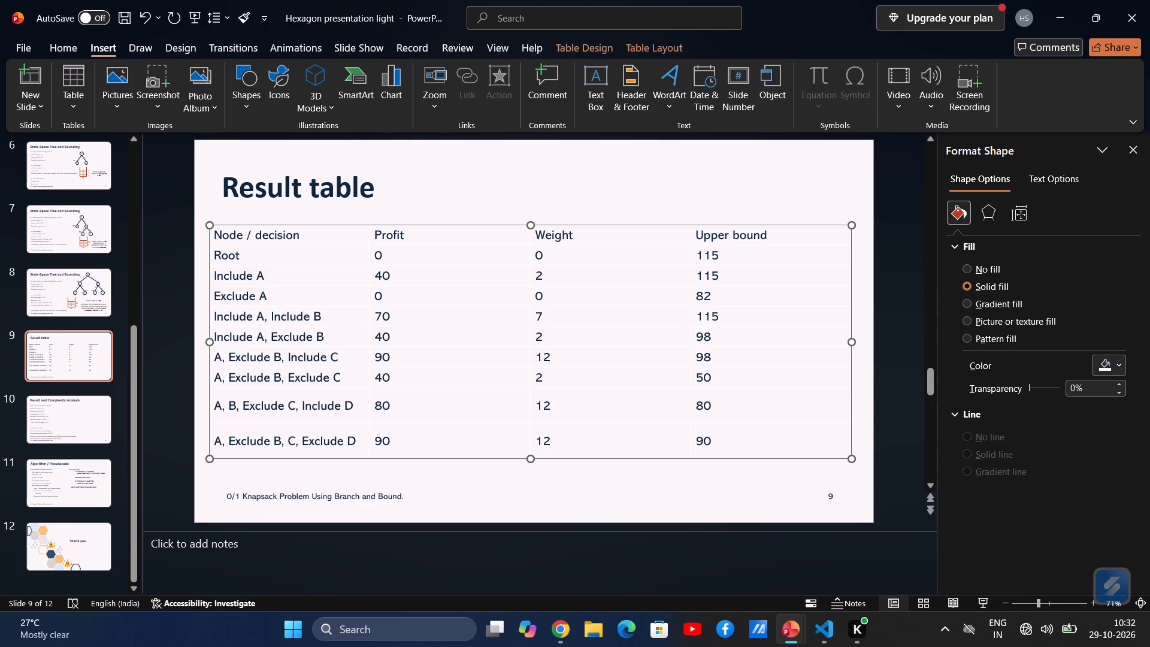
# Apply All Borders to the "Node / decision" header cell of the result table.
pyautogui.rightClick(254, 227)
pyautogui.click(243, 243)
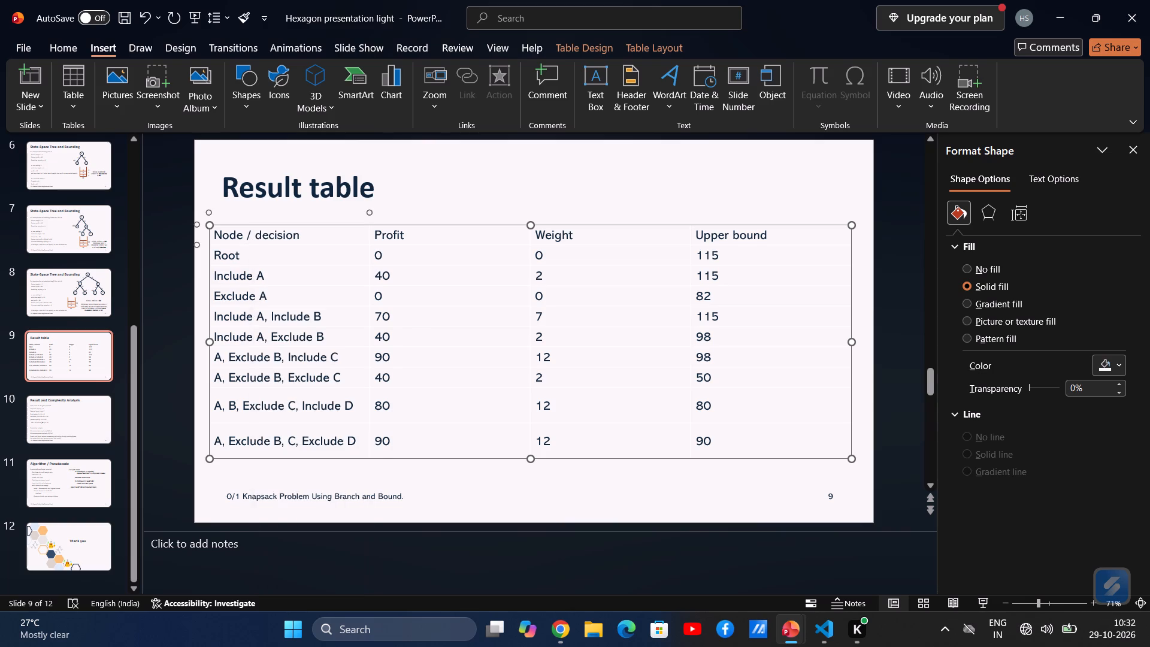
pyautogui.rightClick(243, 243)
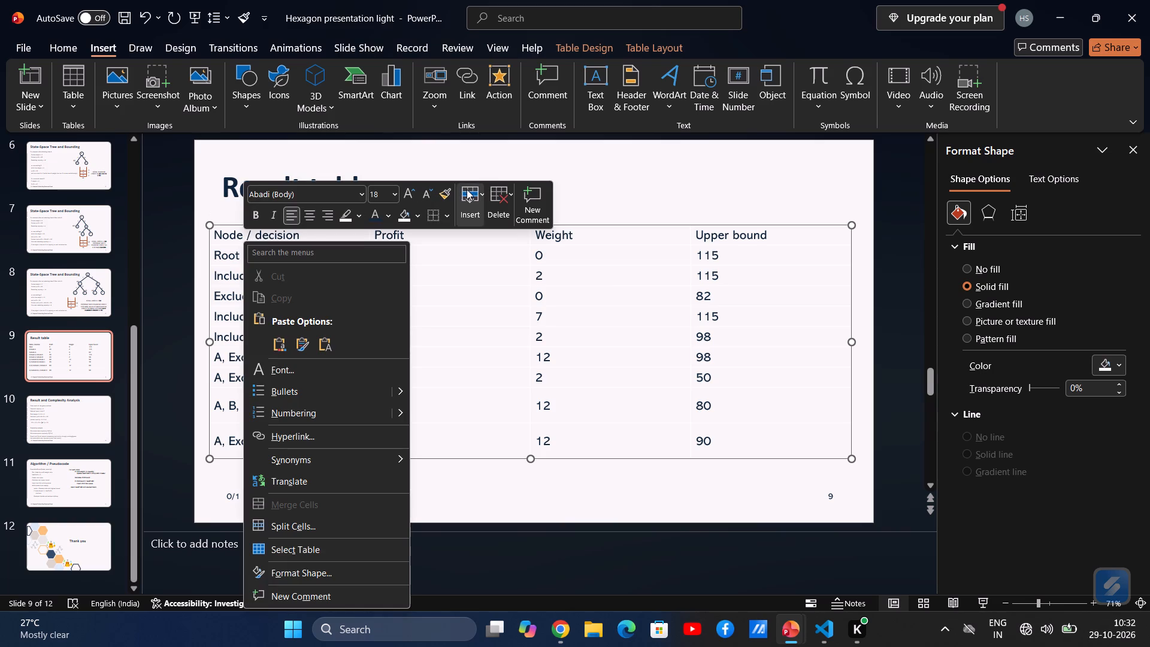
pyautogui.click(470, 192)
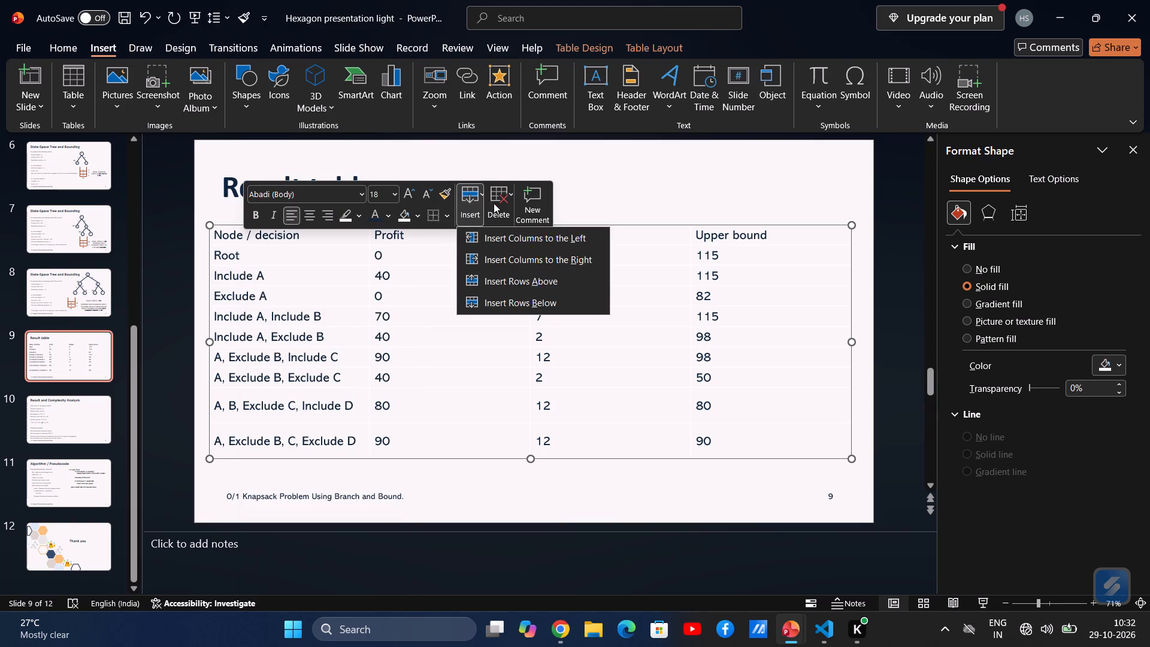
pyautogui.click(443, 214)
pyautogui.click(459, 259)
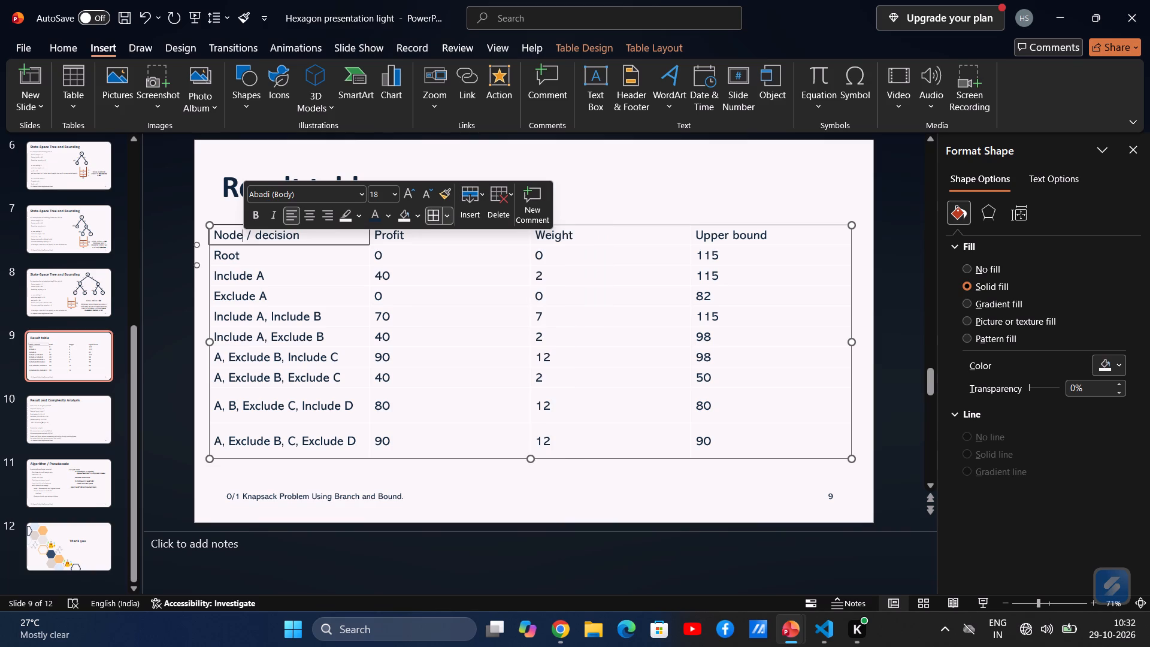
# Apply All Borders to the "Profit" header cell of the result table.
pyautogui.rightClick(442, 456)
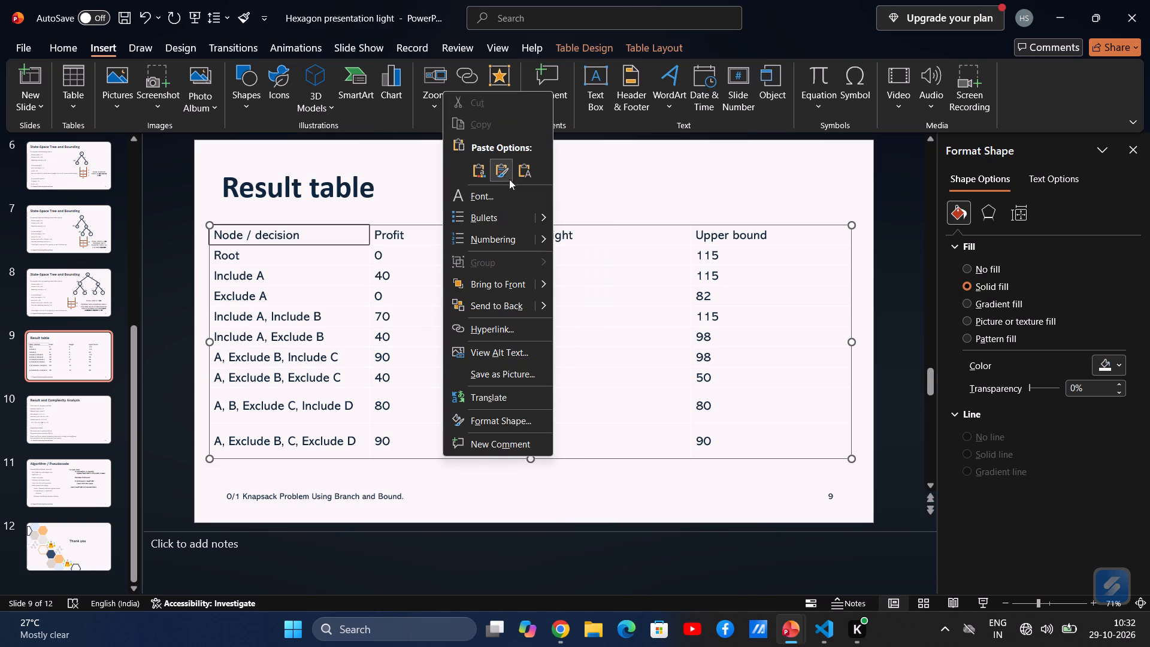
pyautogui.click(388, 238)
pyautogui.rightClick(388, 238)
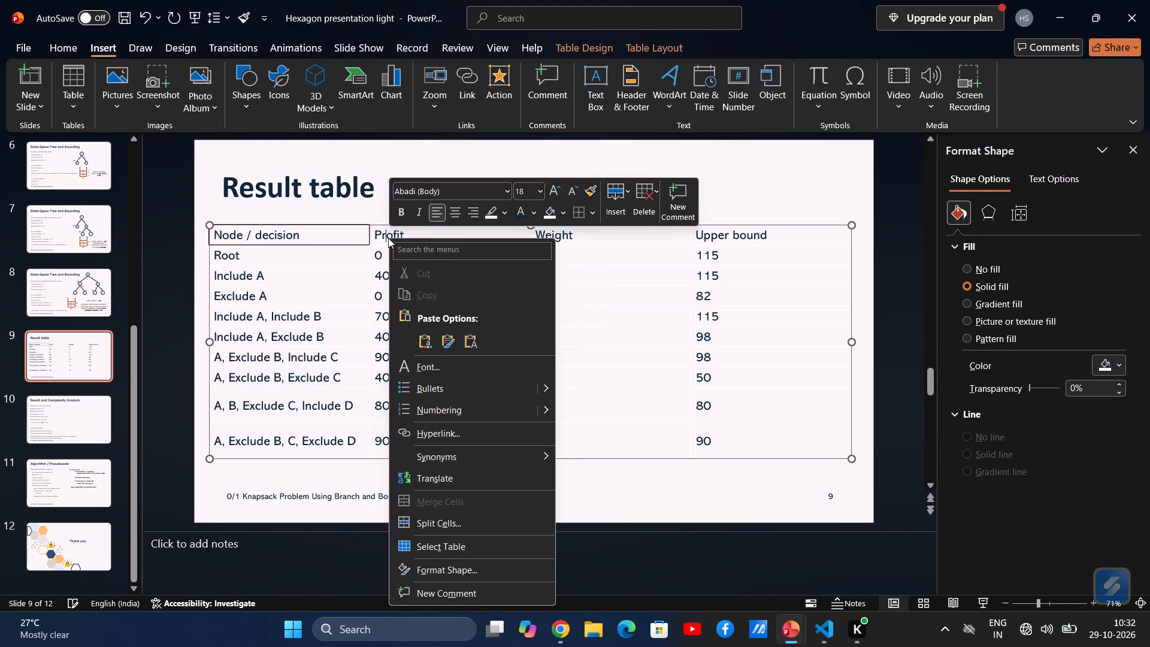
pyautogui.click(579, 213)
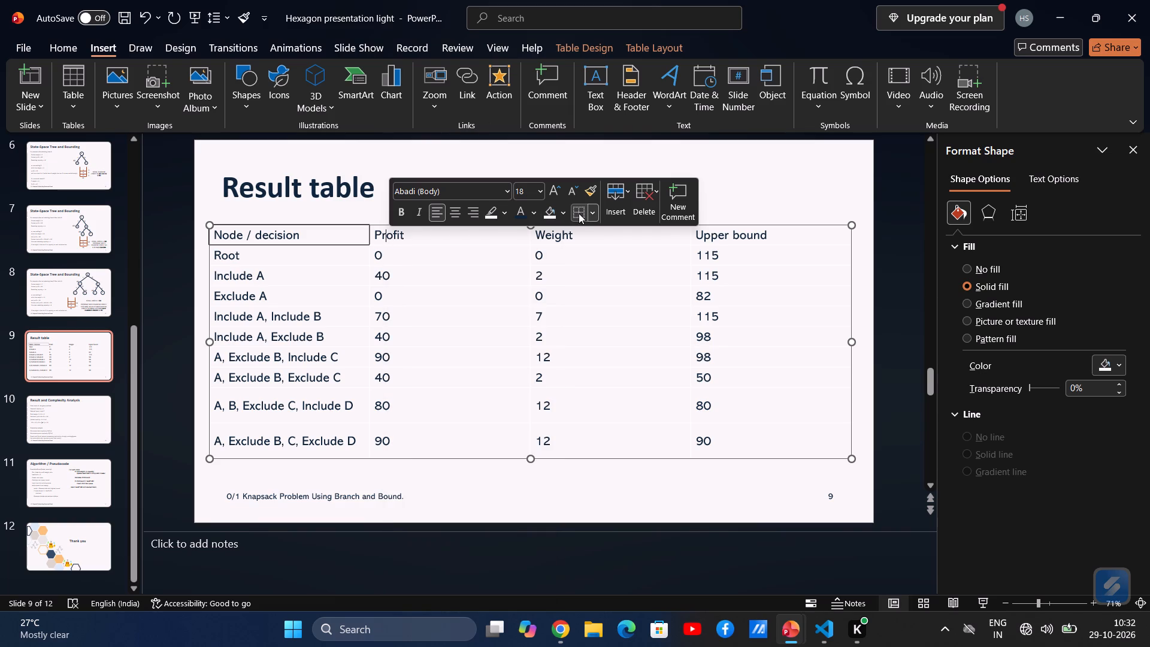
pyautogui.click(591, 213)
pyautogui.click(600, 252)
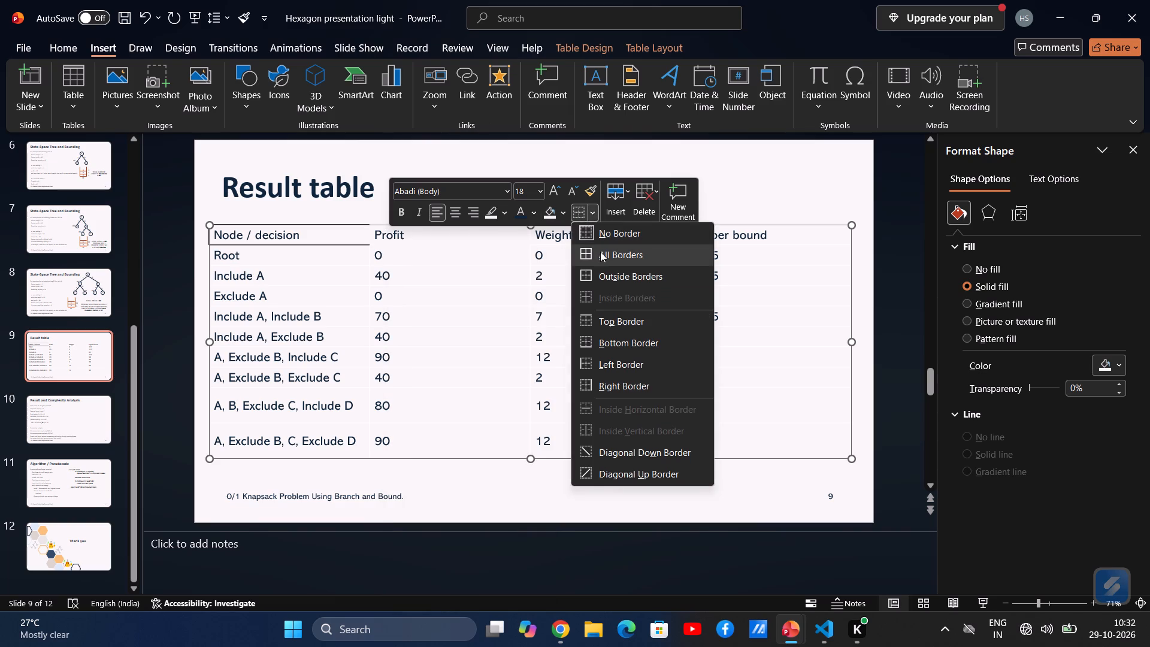
# Select every cell of the result table, from the header row to the last row, and apply All Borders.
pyautogui.click(349, 232)
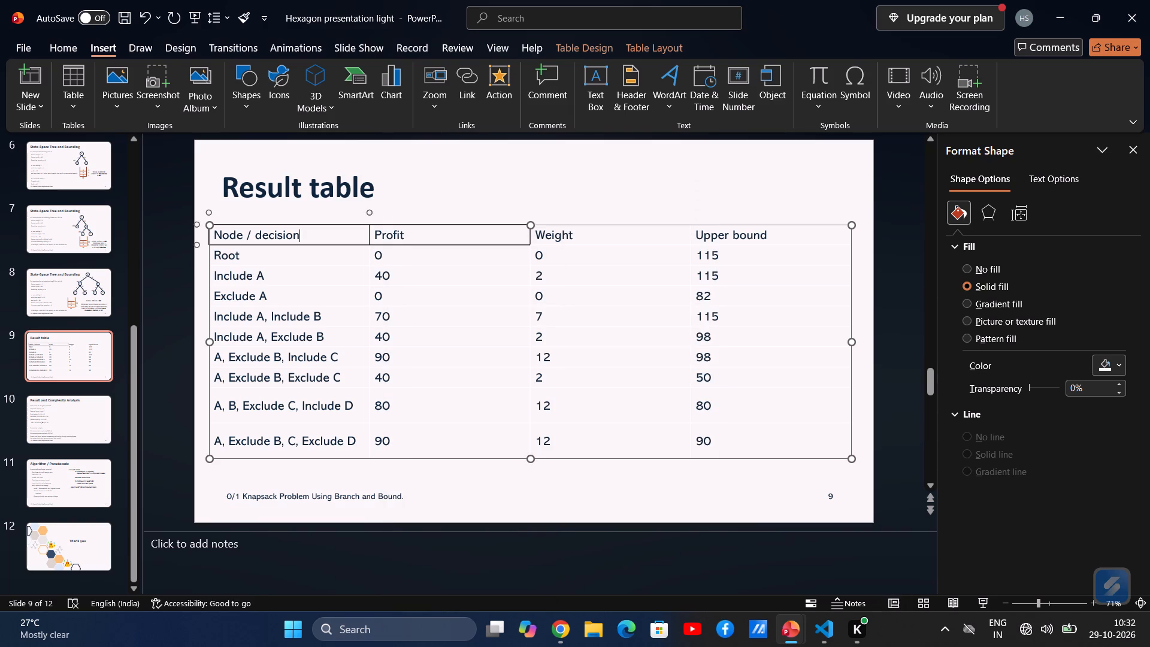
pyautogui.hotkey('shift', 'Right')
pyautogui.hotkey('shift', 'Right')
pyautogui.hotkey('shift', 'Right')
pyautogui.hotkey('shift', 'Right')
pyautogui.hotkey('shift', 'Down')
pyautogui.hotkey('shift', 'Down')
pyautogui.hotkey('shift', 'Down')
pyautogui.hotkey('shift', 'Down')
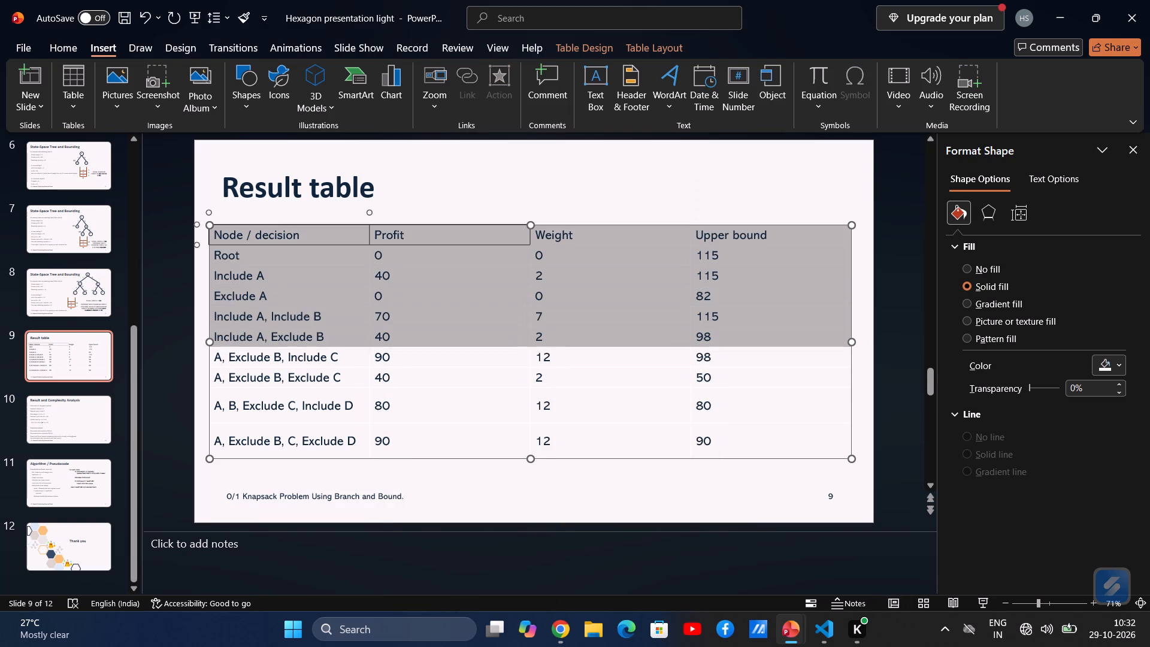
pyautogui.hotkey('shift', 'Down')
pyautogui.hotkey('shift', 'Down')
pyautogui.hotkey('shift', 'Down')
pyautogui.hotkey('shift', 'Down')
pyautogui.hotkey('shift', 'Down')
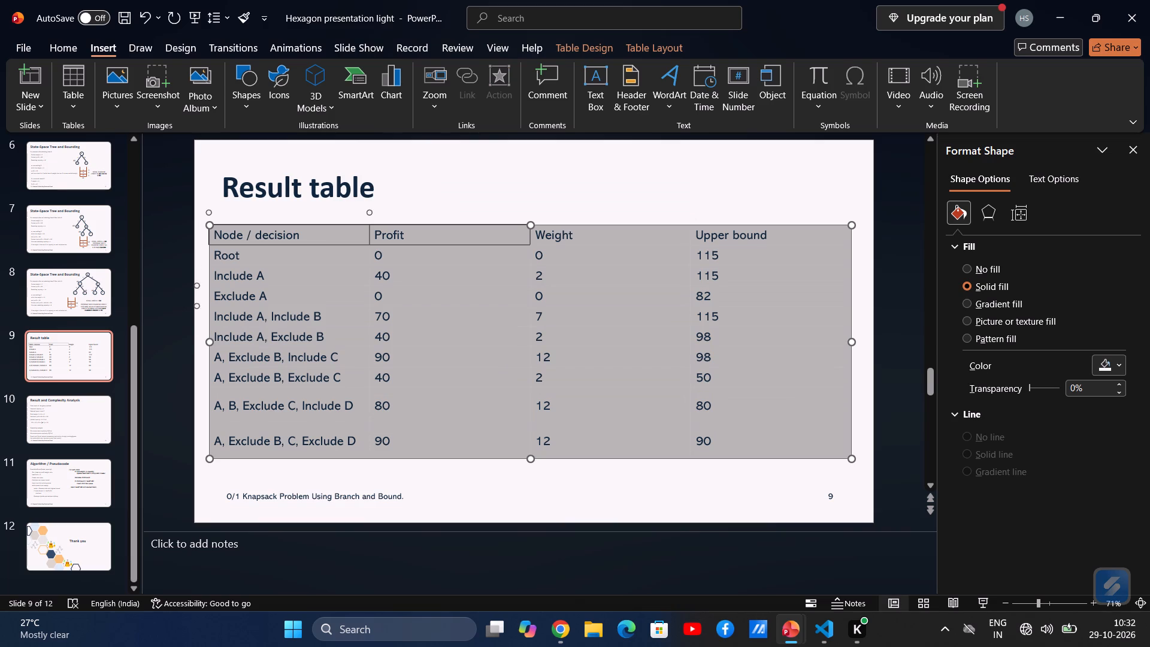
pyautogui.rightClick(521, 341)
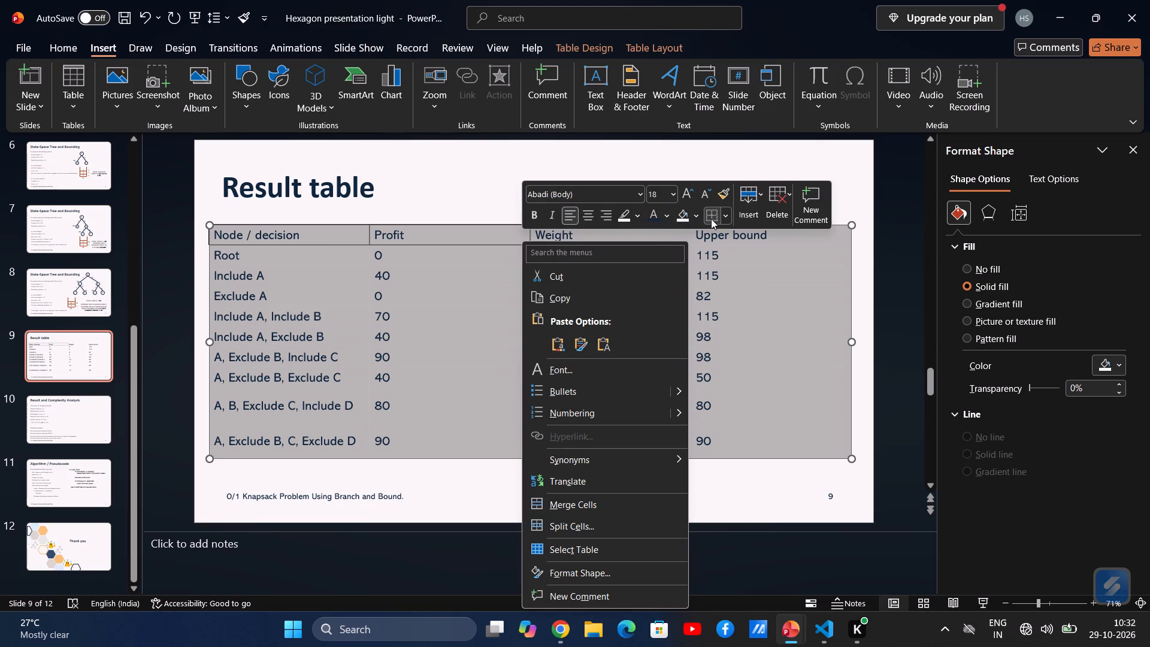
pyautogui.click(720, 219)
pyautogui.click(724, 218)
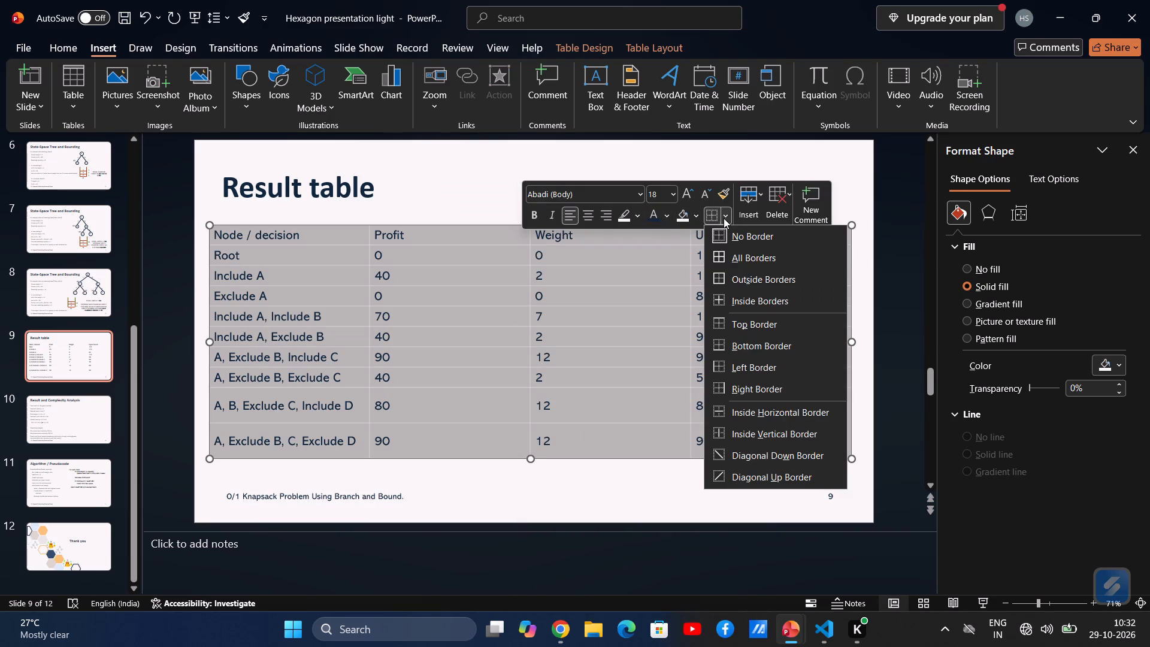
pyautogui.click(732, 255)
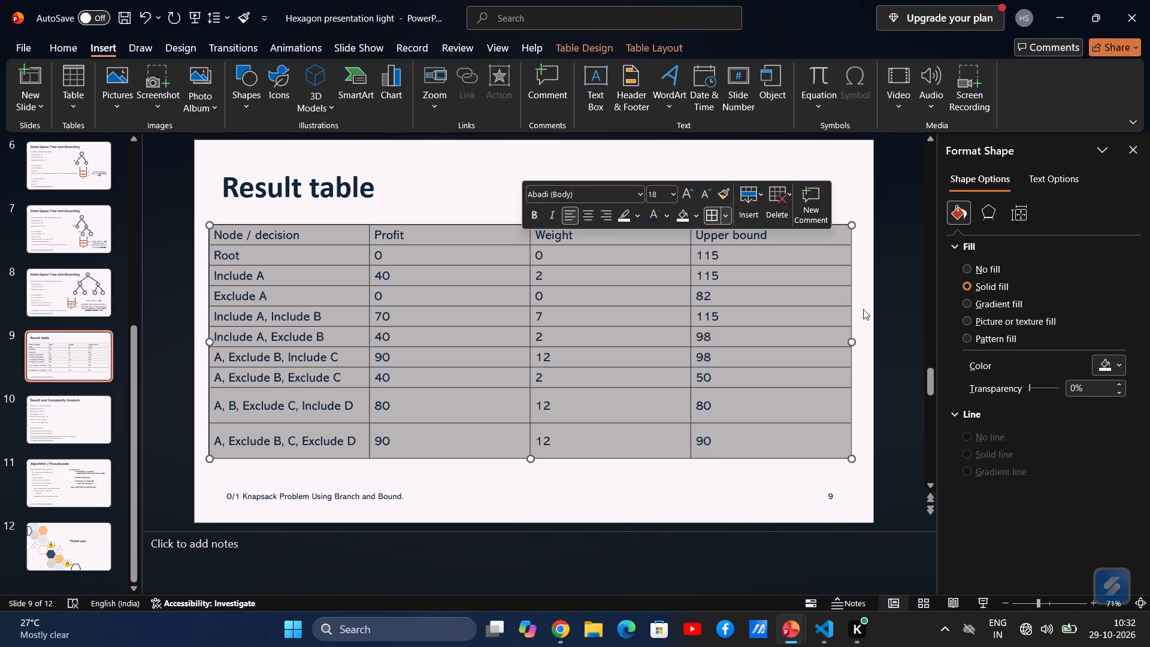
pyautogui.click(885, 214)
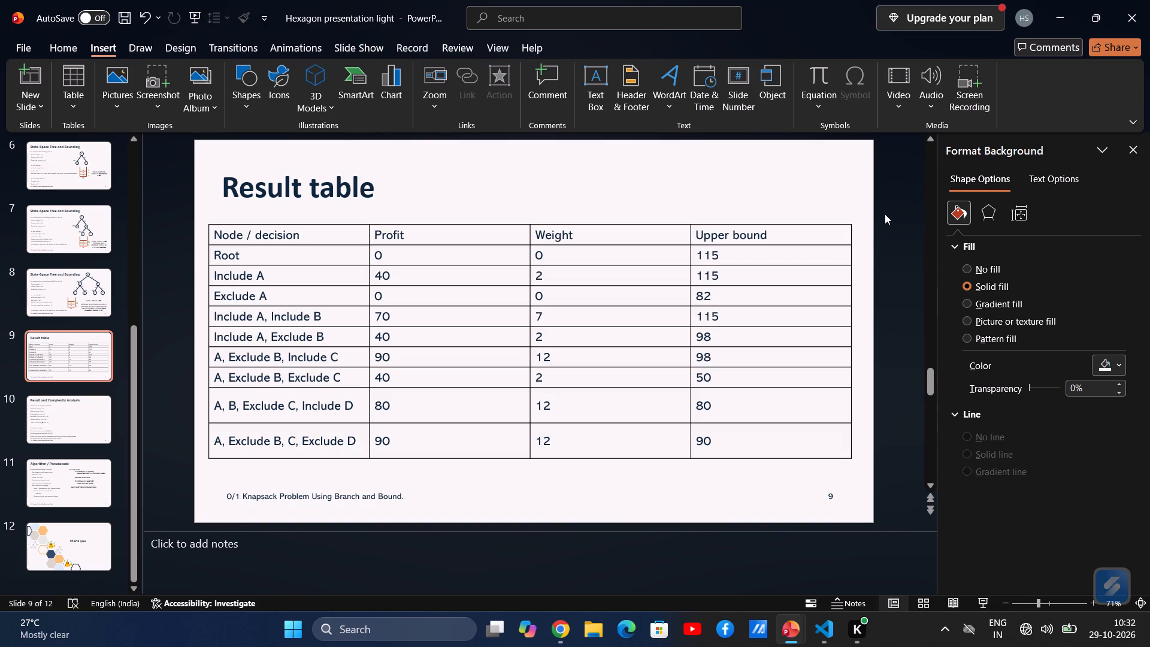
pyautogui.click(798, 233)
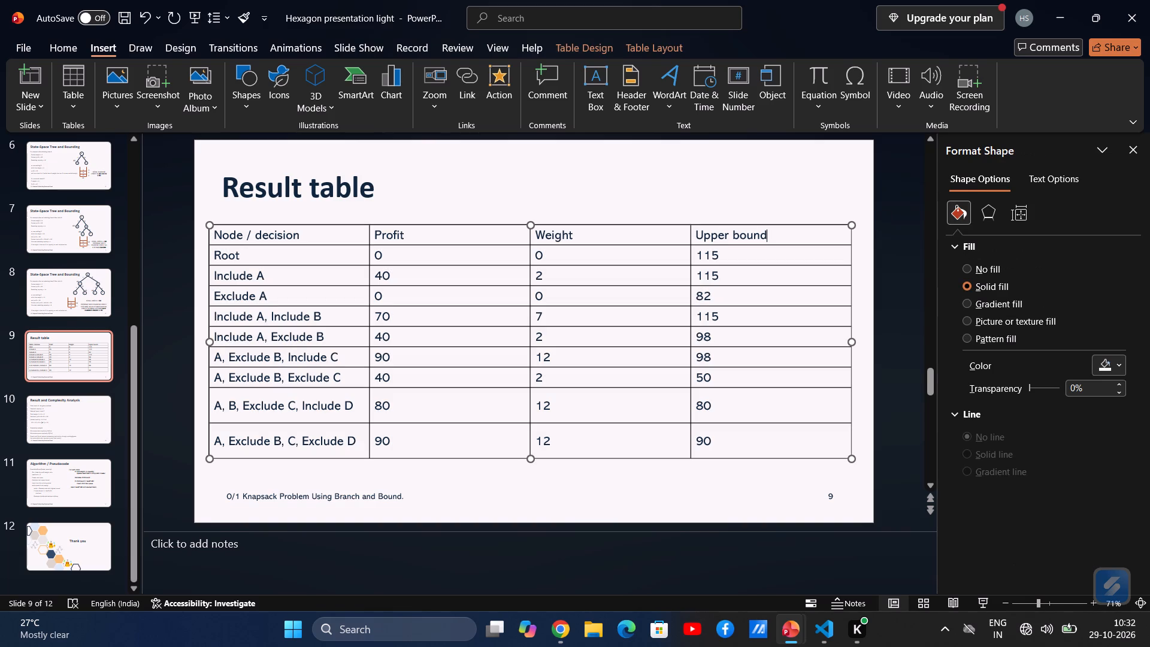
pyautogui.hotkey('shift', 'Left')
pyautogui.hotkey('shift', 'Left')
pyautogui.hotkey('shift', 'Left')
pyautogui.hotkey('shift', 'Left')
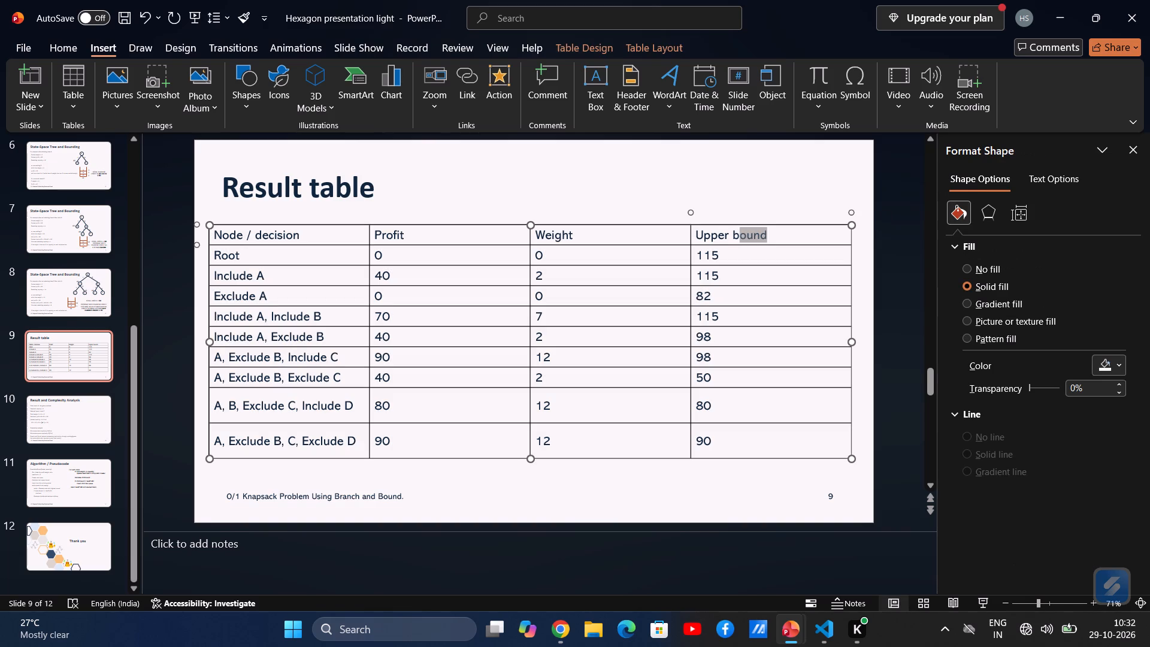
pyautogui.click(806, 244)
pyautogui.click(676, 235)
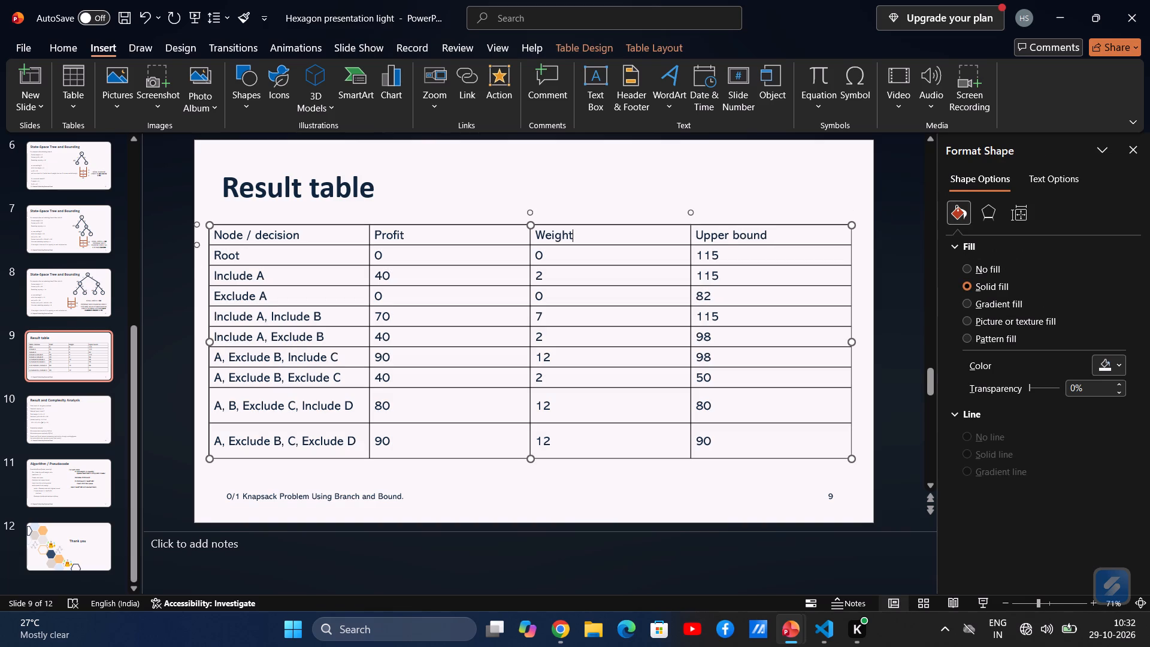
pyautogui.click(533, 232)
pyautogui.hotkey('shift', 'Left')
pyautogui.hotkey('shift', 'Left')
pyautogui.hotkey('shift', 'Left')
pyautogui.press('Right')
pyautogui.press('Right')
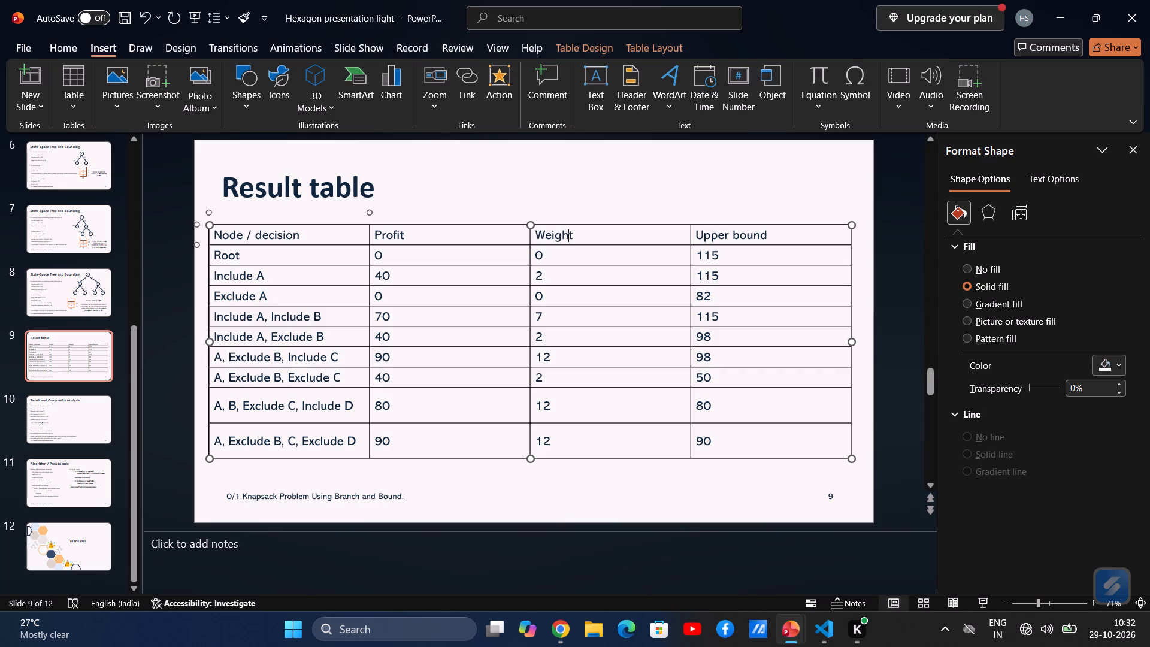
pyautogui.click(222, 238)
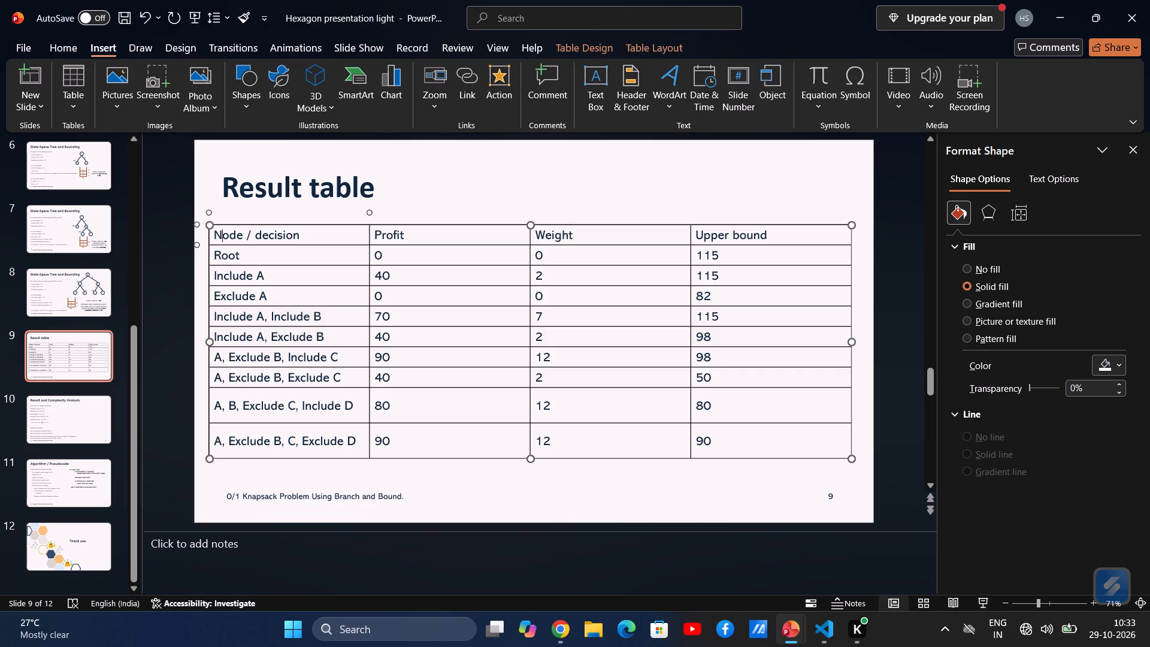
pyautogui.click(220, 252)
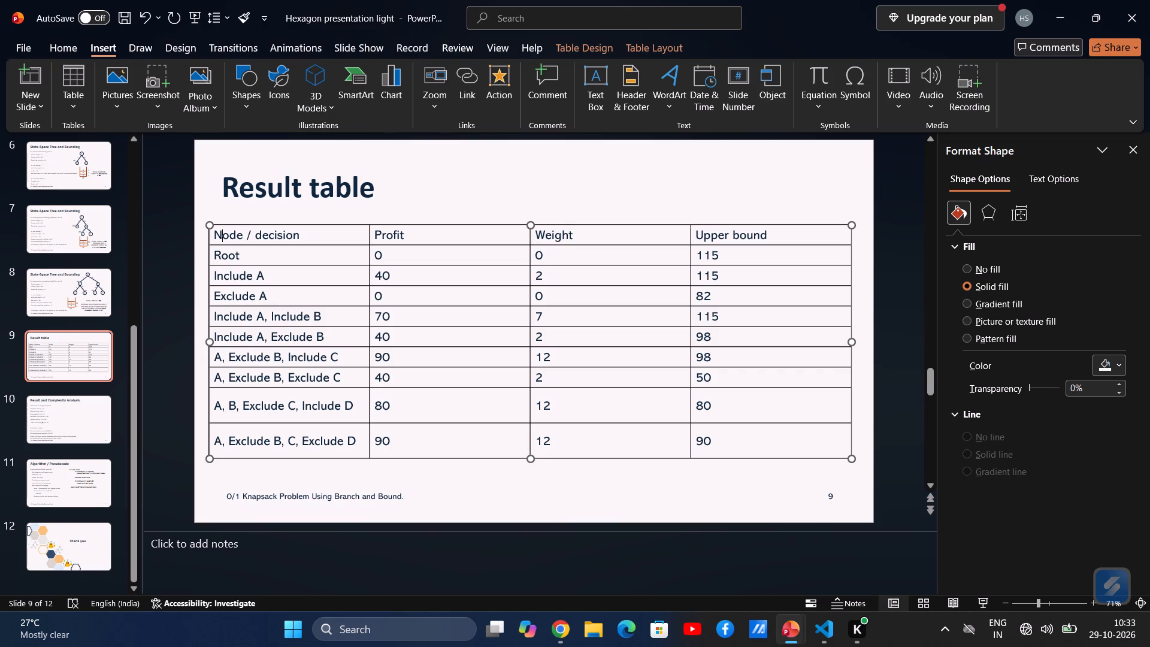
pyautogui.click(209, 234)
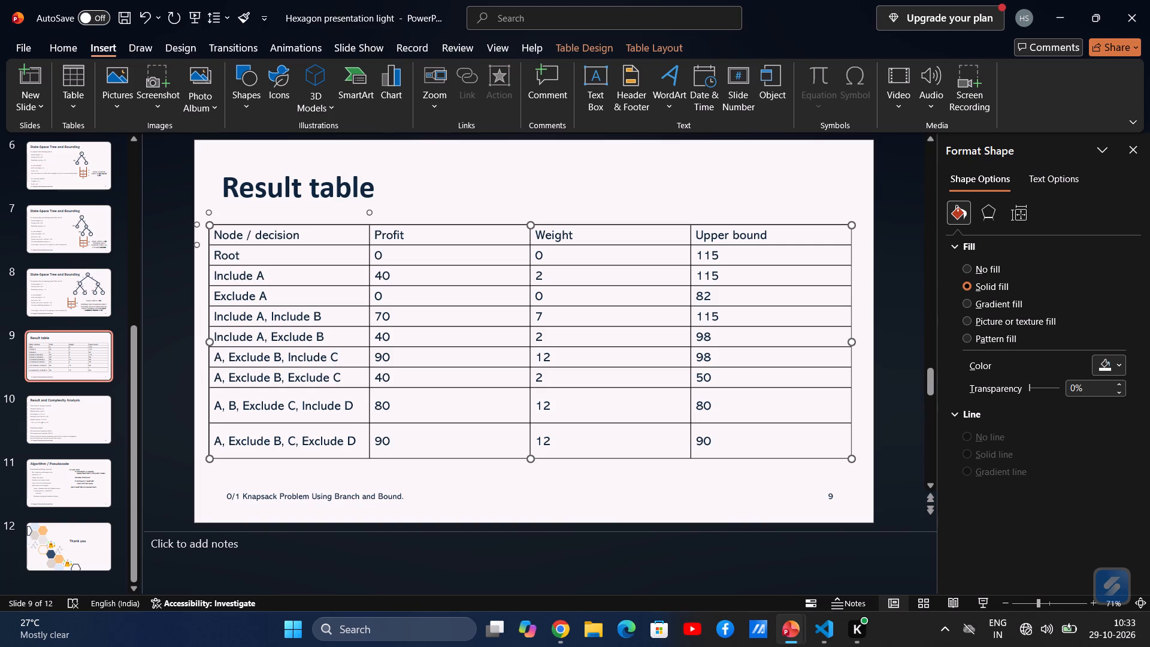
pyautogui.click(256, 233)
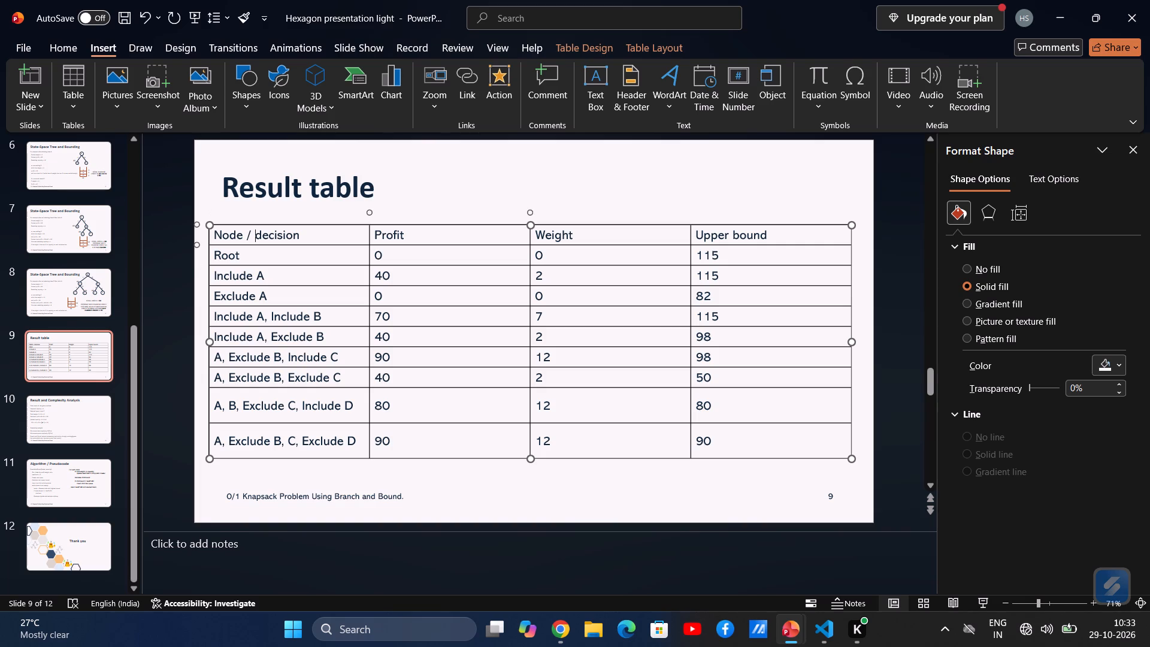
# Make the "Profit", "Weight" and "Upper bound" header cells of the result table bold.
pyautogui.click(371, 235)
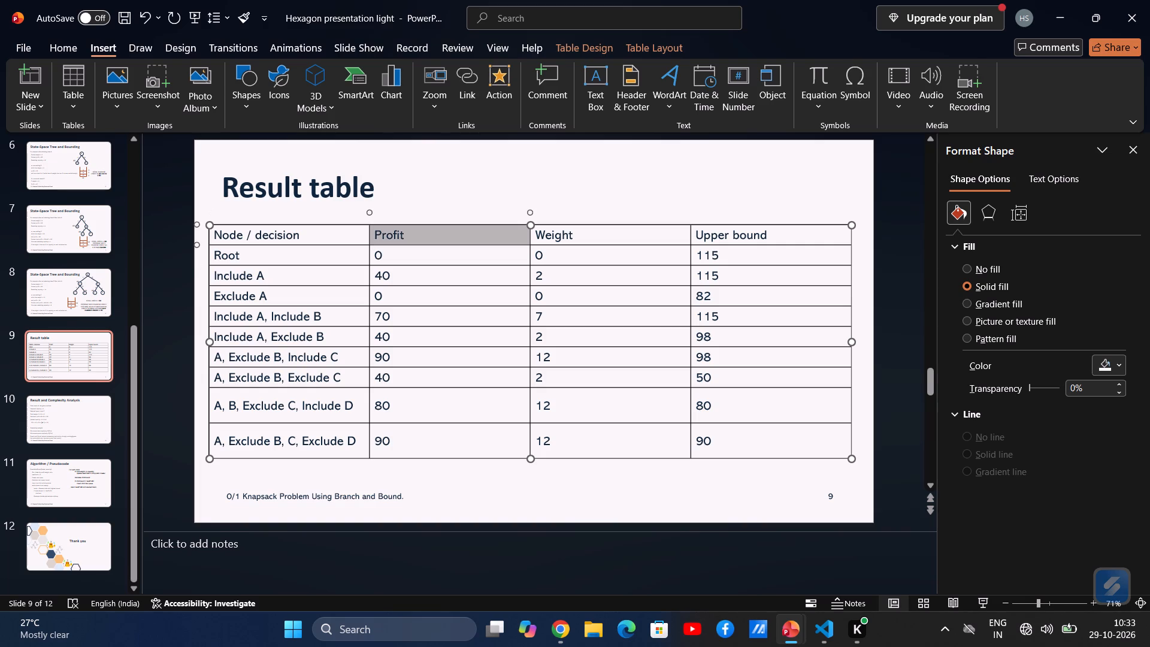
pyautogui.hotkey('shift', 'Left')
pyautogui.hotkey('shift', 'Right')
pyautogui.hotkey('shift', 'Right')
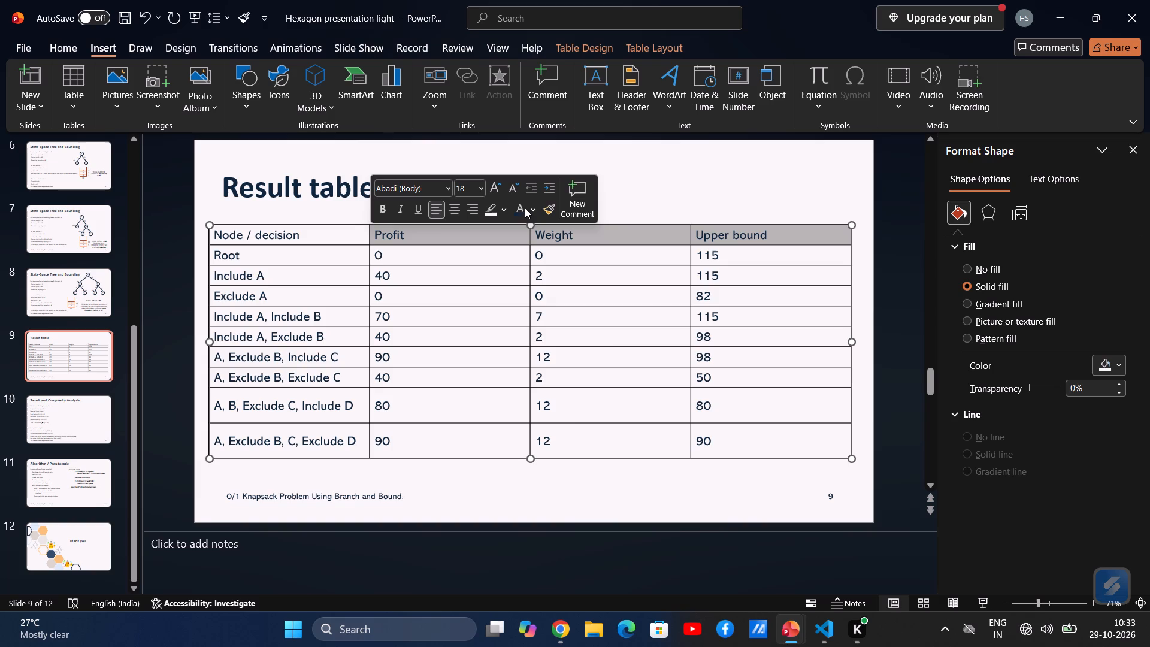
pyautogui.click(535, 208)
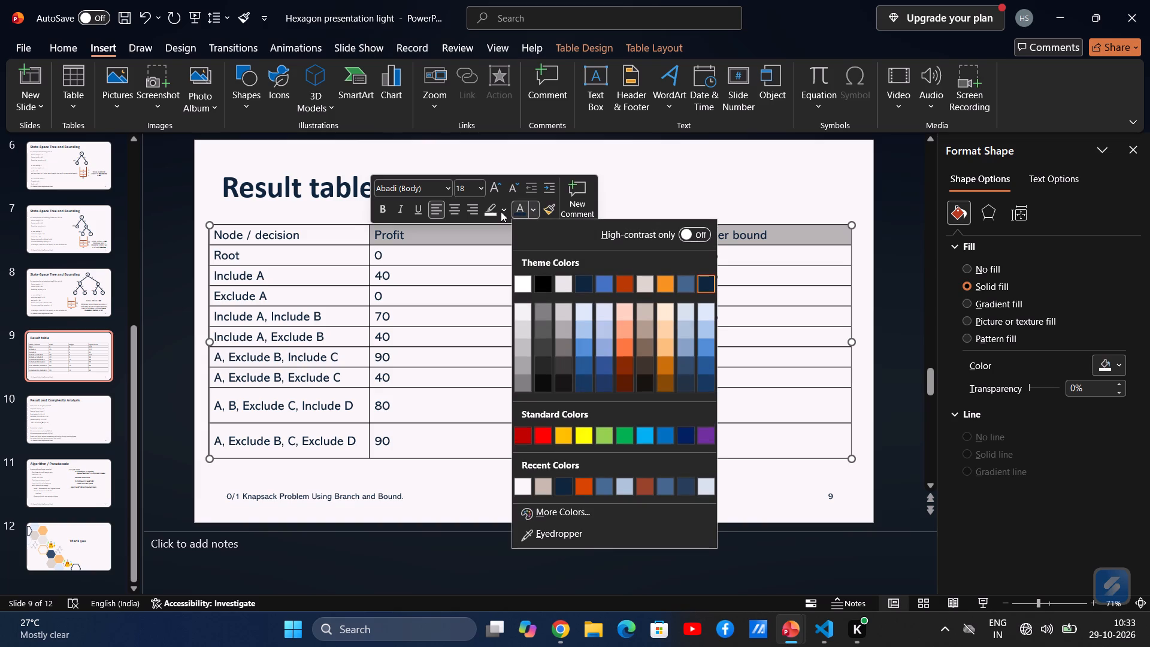
pyautogui.hotkey('ctrl', 'b')
pyautogui.click(447, 233)
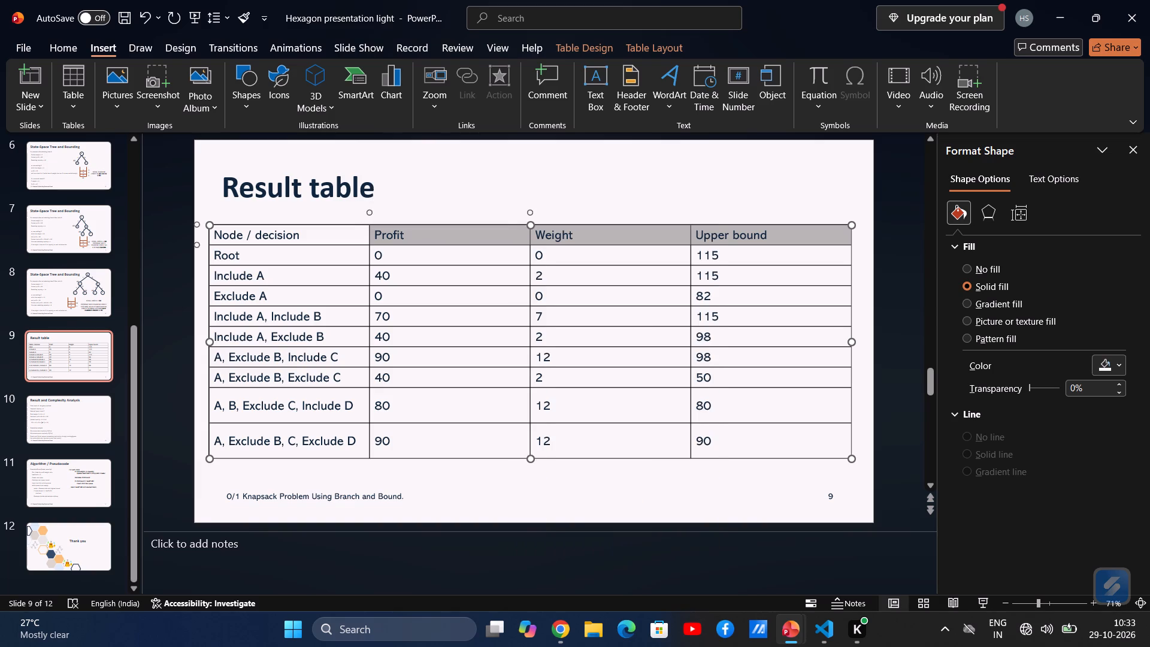
pyautogui.hotkey('ctrl', 'b')
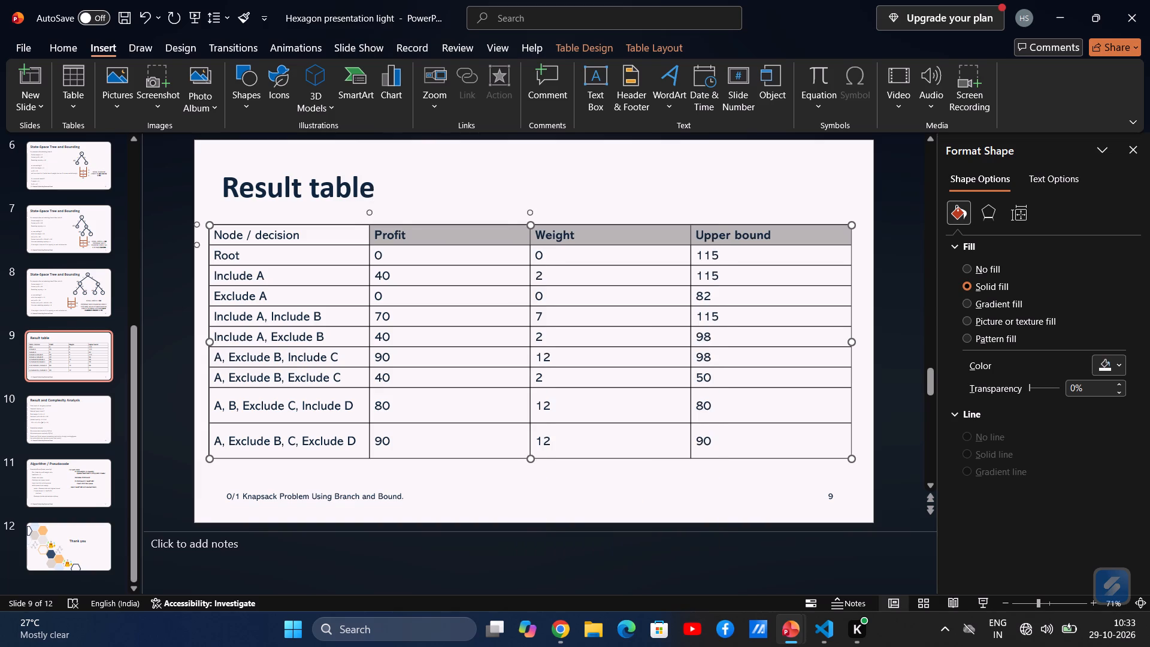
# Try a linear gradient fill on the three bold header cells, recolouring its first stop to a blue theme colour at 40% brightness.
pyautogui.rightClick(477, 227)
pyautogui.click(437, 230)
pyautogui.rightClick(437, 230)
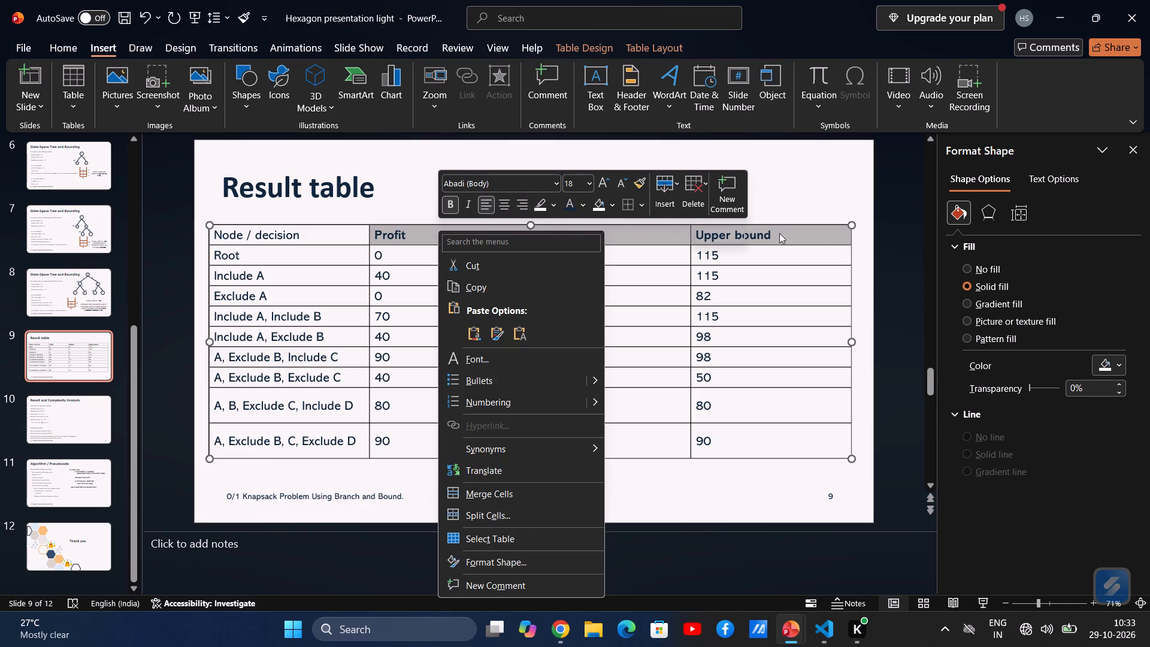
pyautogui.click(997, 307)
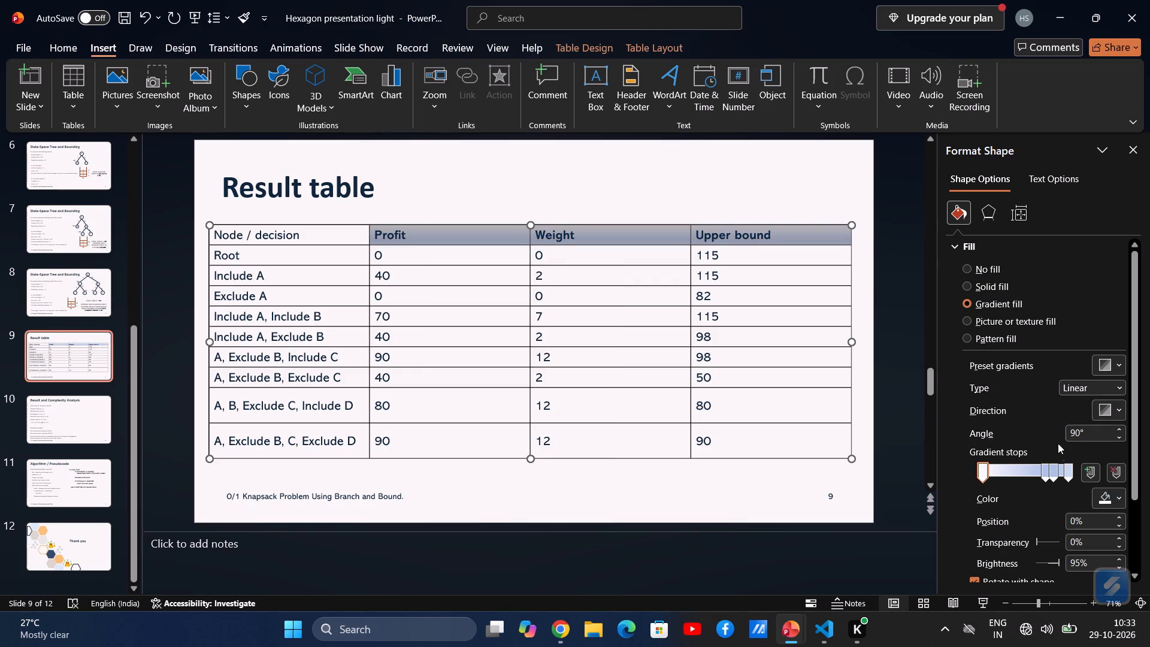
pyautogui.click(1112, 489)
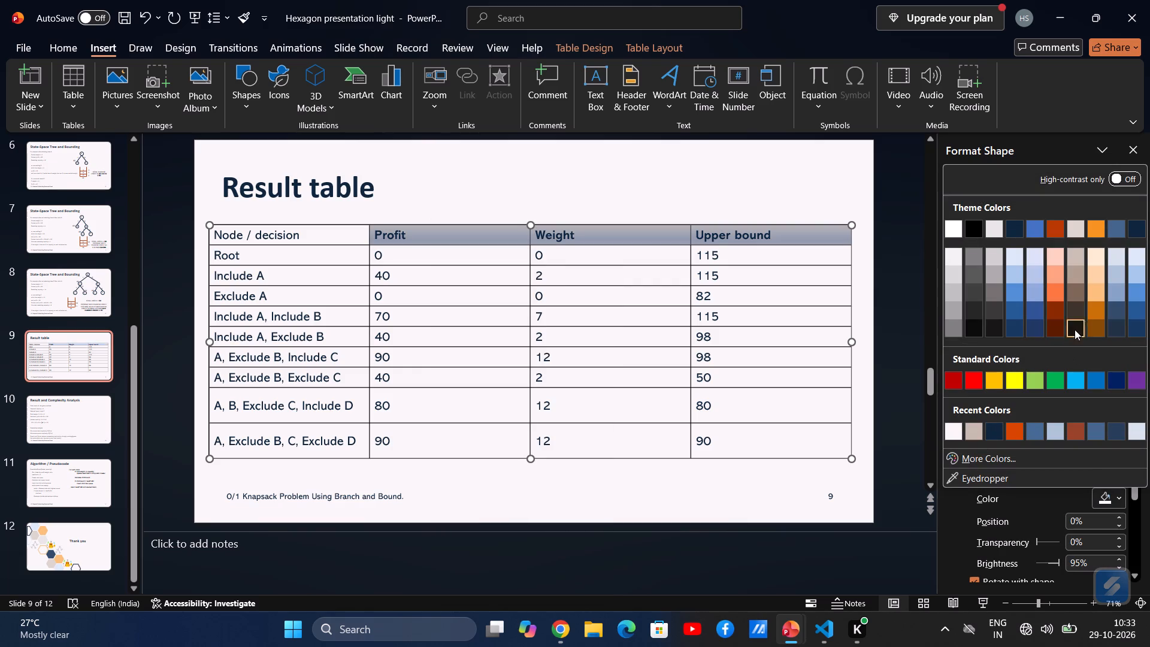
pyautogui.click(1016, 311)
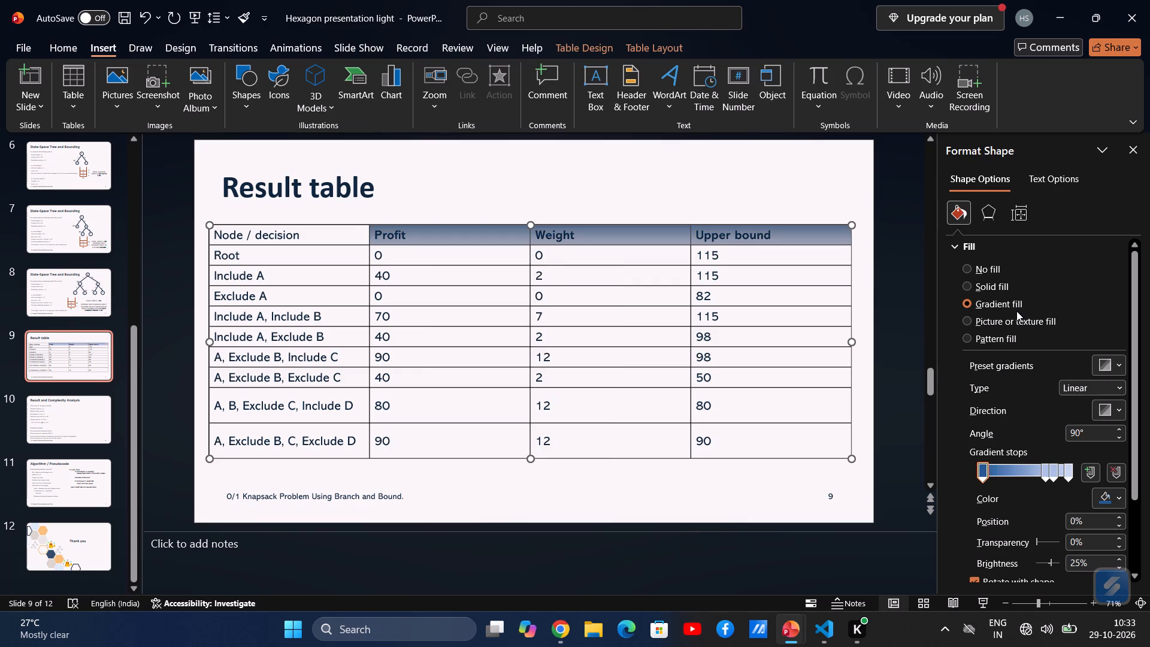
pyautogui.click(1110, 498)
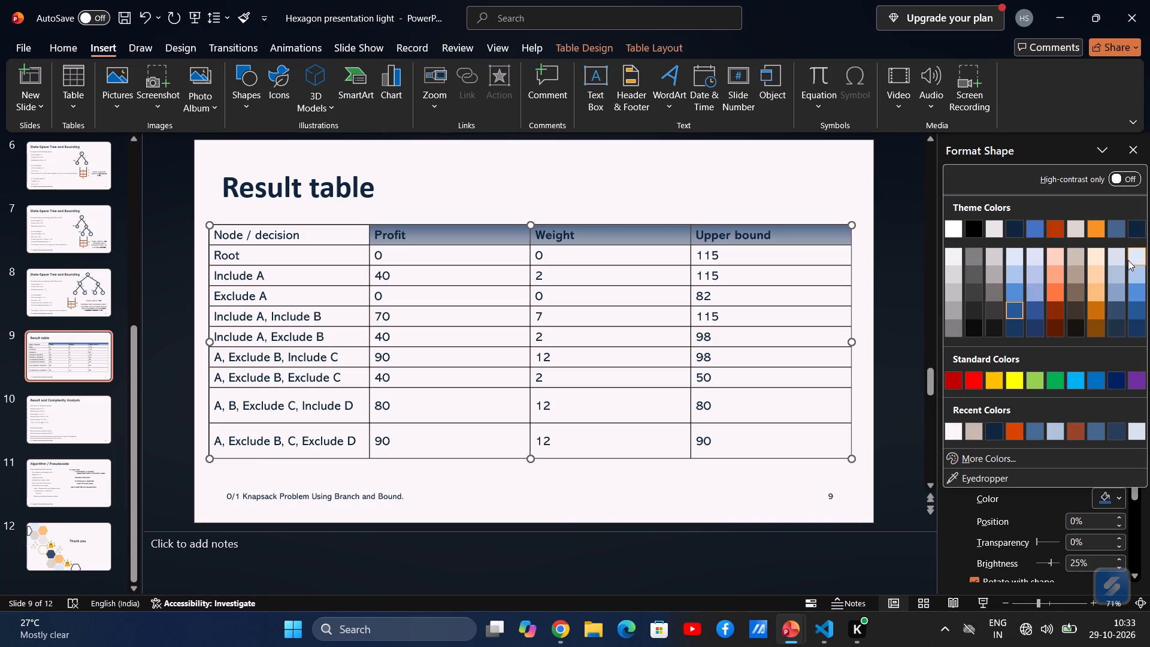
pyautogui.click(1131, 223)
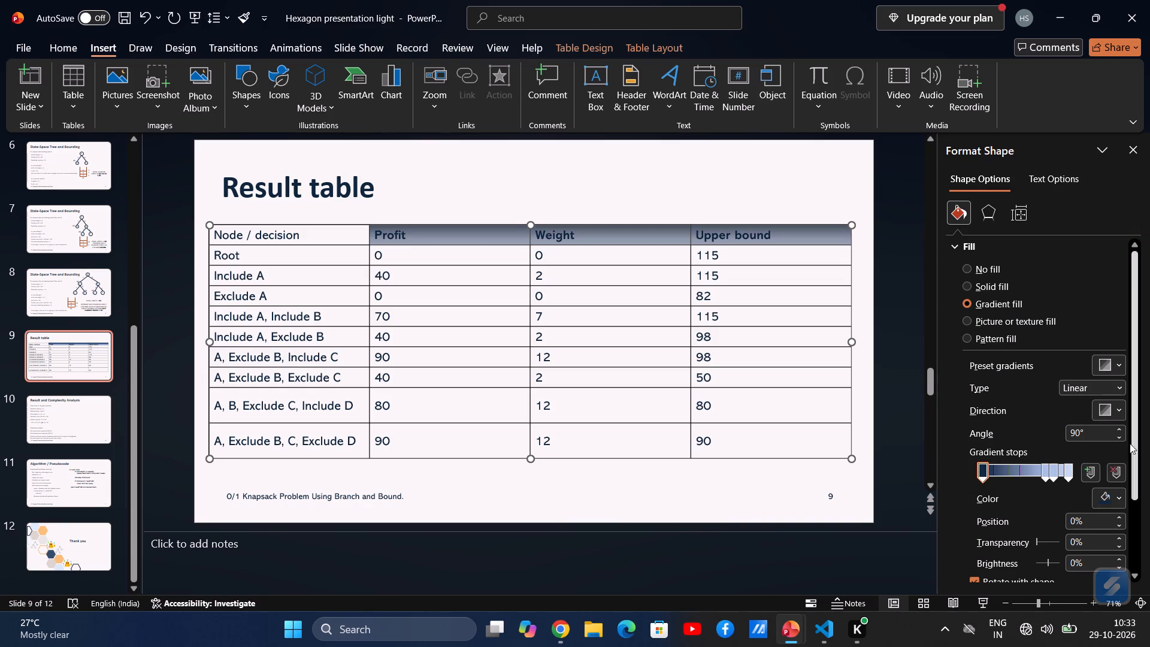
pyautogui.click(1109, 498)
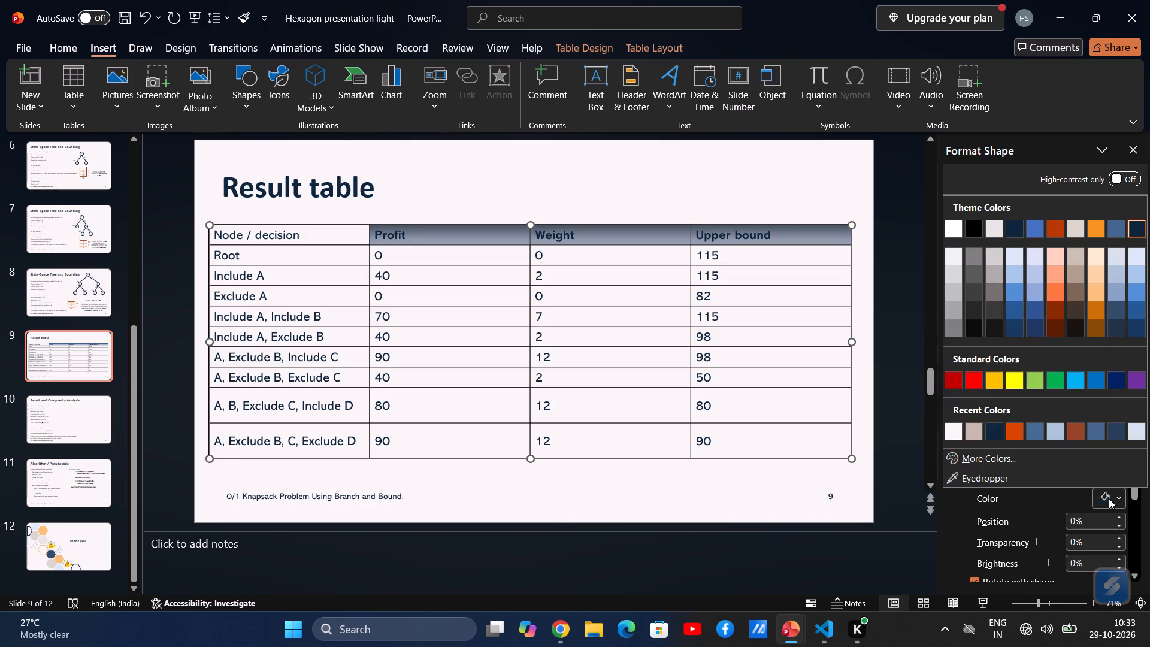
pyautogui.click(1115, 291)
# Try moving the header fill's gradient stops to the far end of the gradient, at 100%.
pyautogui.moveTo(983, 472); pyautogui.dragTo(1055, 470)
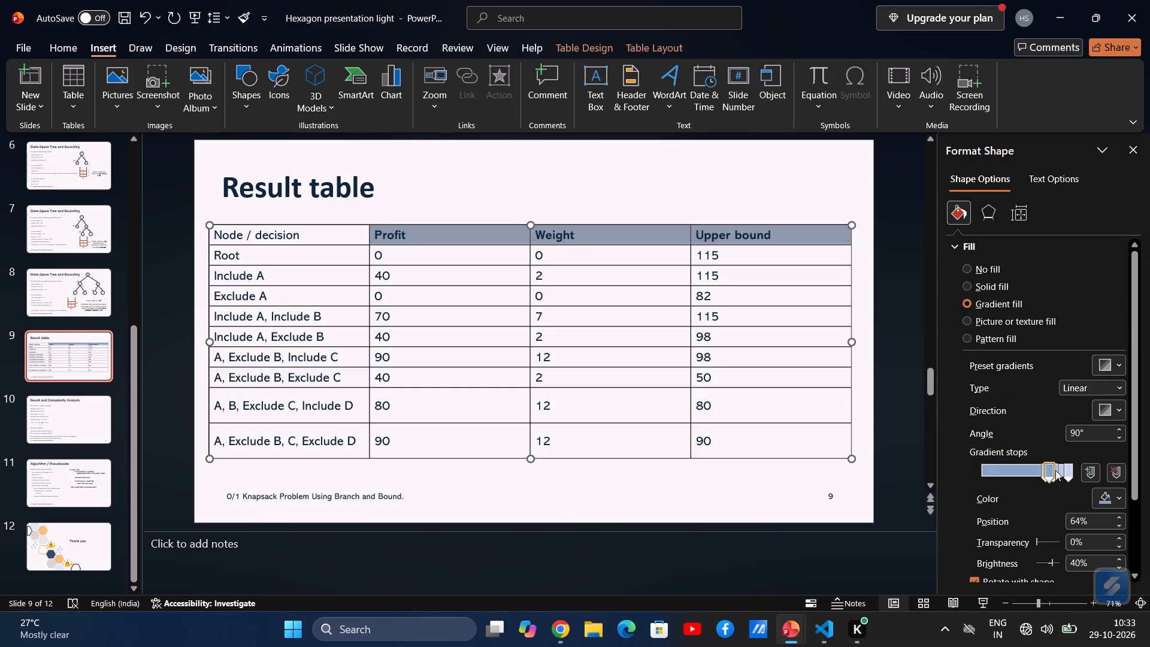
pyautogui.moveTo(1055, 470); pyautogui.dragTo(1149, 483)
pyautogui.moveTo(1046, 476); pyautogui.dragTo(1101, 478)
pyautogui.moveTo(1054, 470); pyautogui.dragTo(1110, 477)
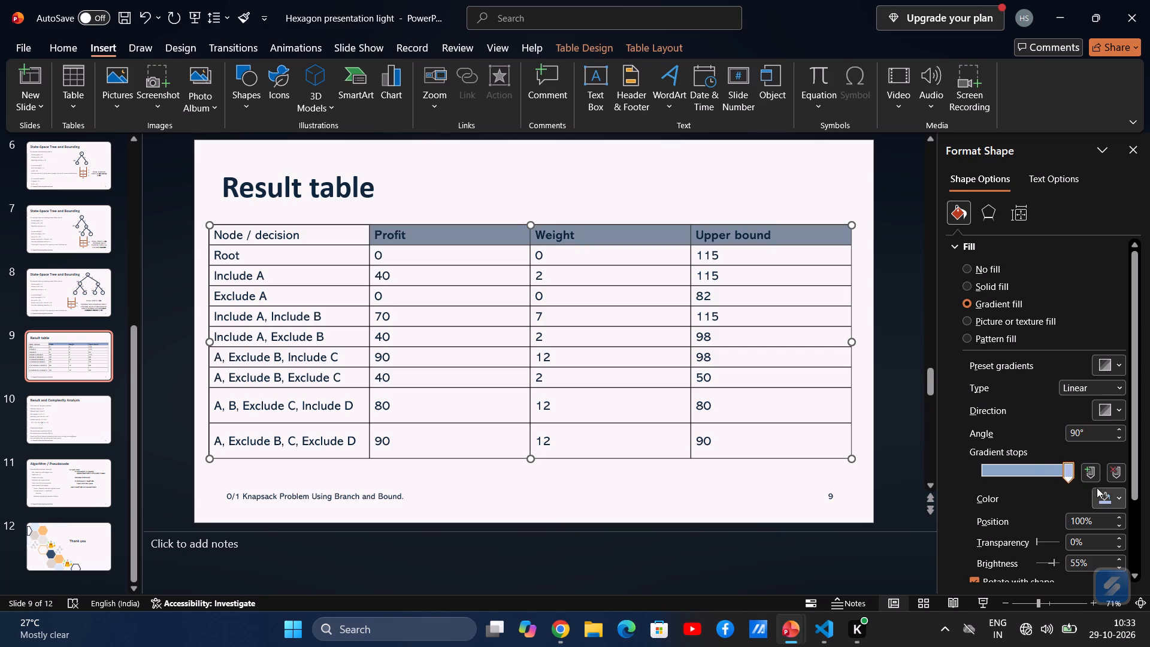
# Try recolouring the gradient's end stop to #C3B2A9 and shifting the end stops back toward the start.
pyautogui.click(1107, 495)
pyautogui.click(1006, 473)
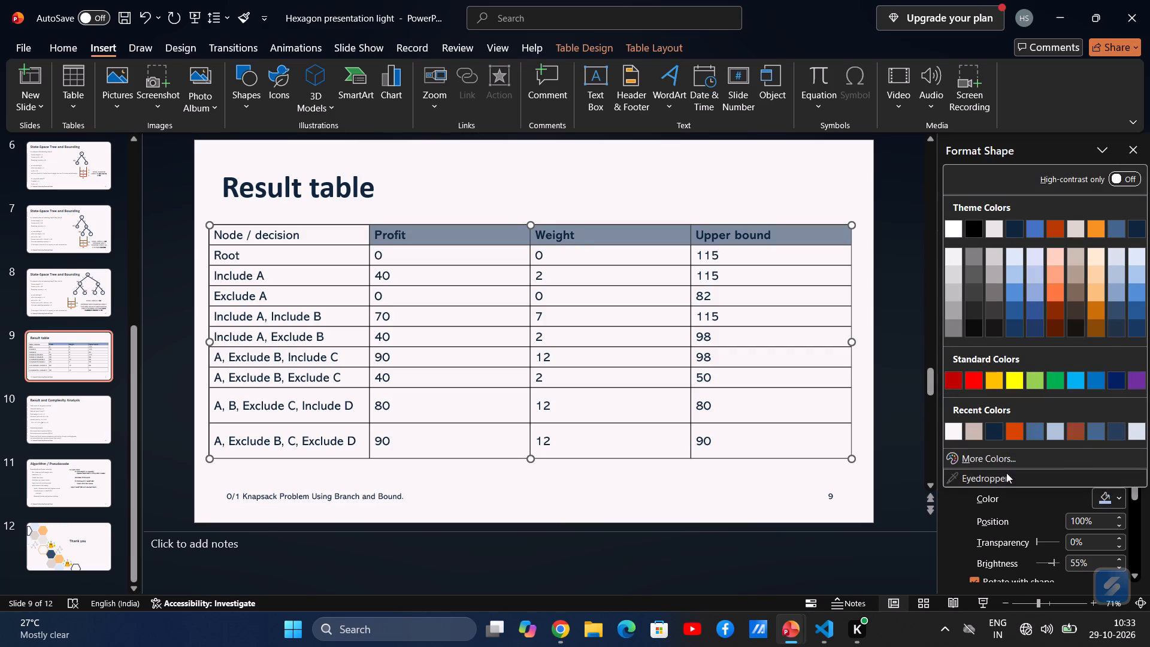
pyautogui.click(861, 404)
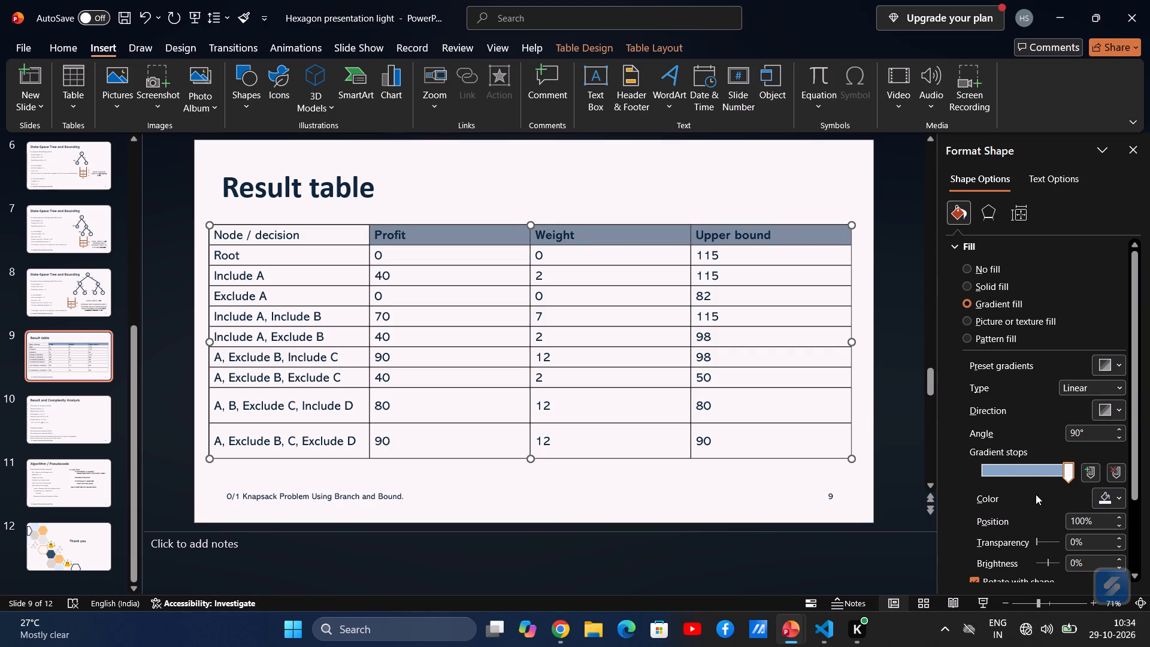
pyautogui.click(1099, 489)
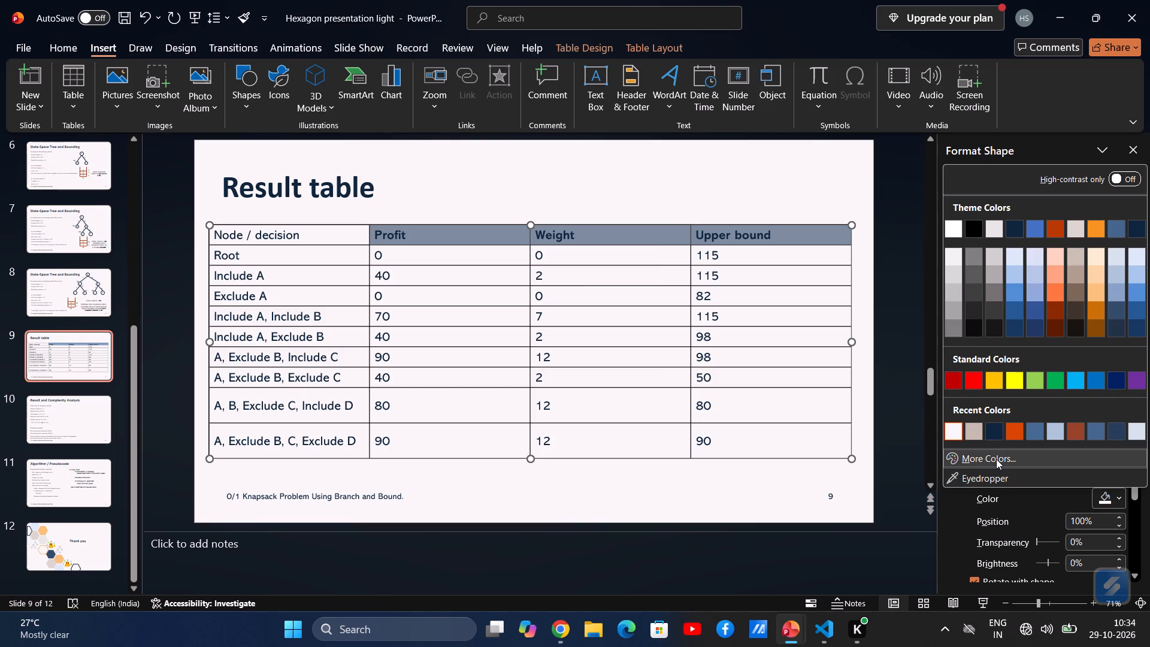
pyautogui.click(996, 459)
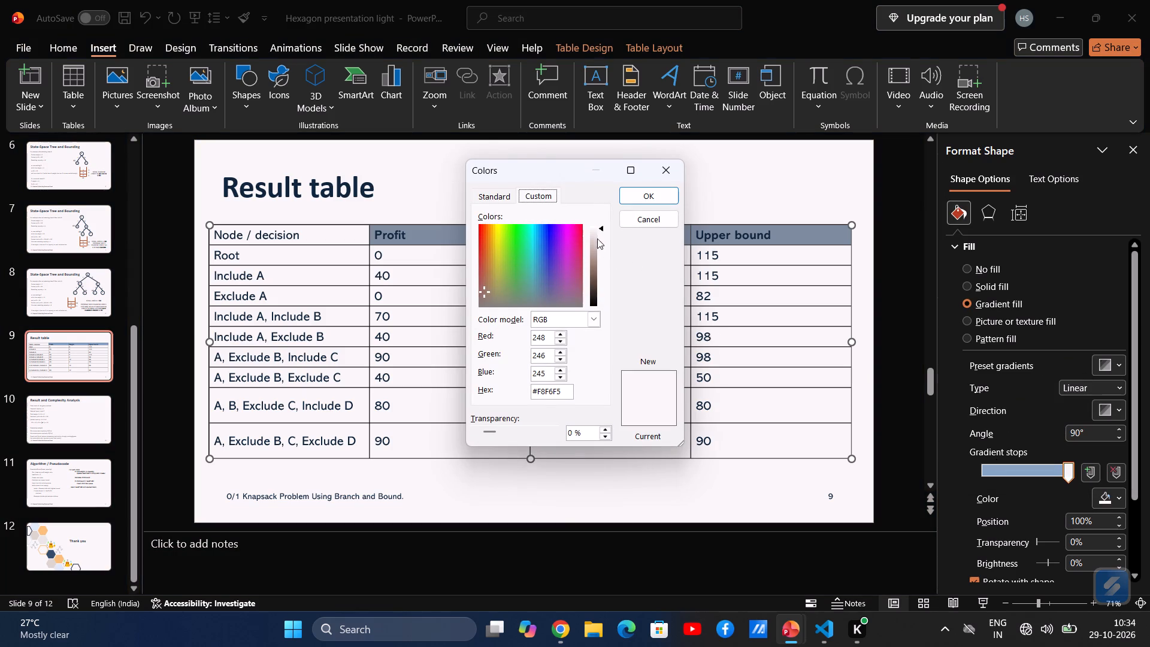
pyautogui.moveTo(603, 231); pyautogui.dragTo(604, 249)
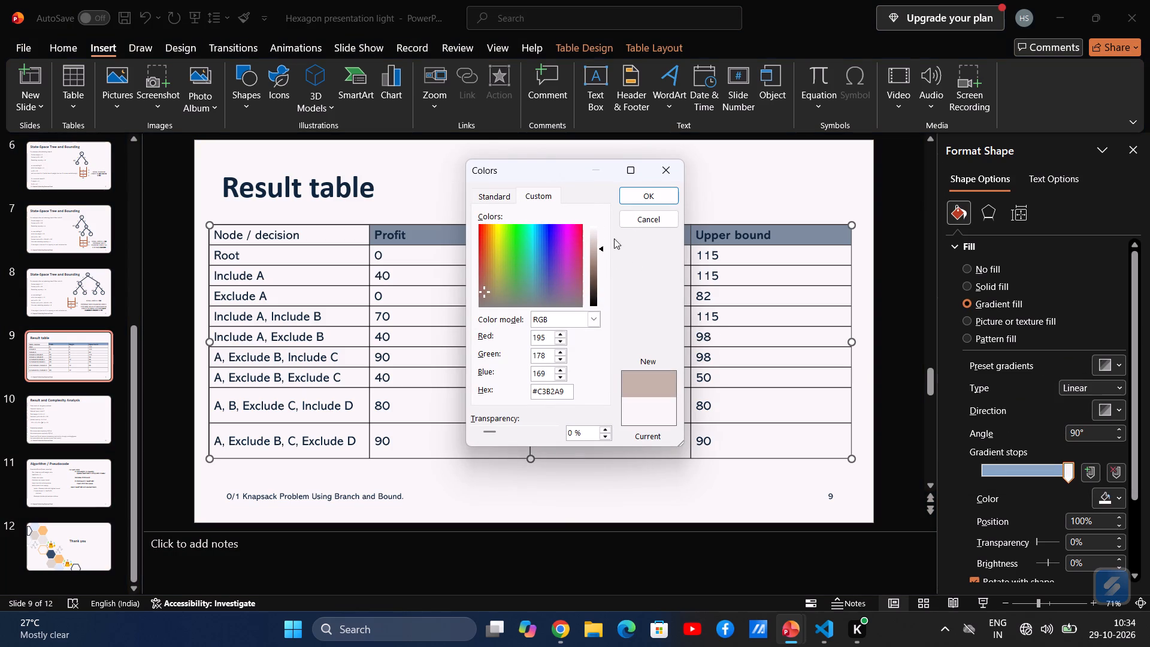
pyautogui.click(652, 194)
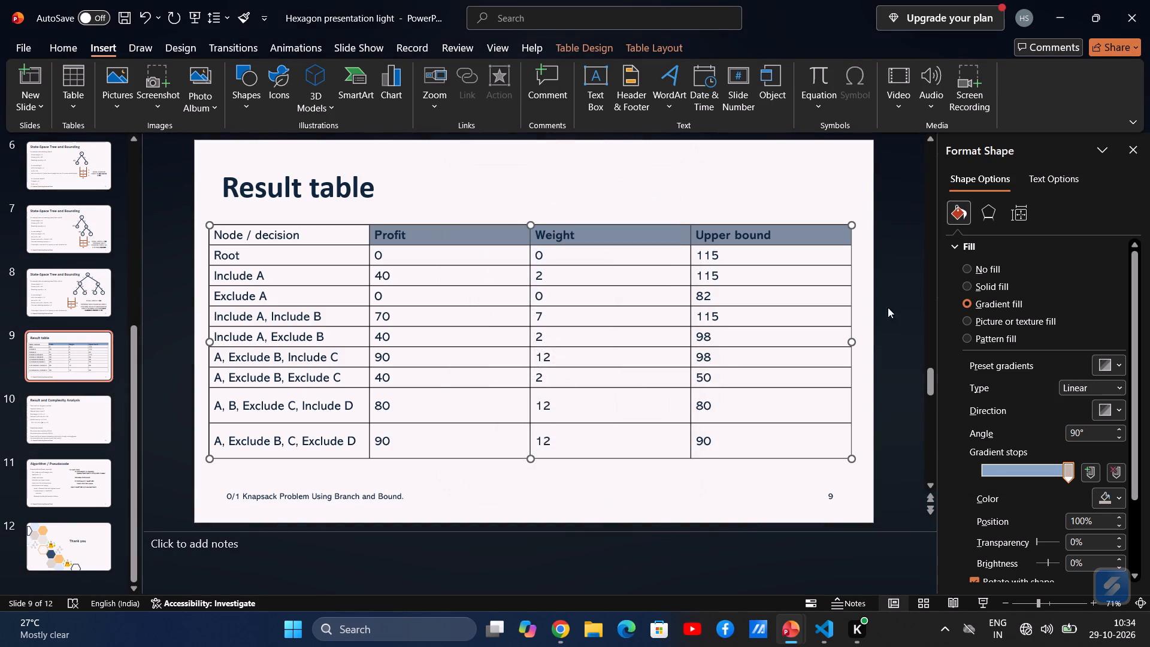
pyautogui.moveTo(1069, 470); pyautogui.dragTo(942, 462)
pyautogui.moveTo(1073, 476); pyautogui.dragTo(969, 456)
# Give the "Profit", "Weight" and "Upper bound" header cells a solid fill of #CDBEB7, darkened from the sampled slide background.
pyautogui.click(970, 287)
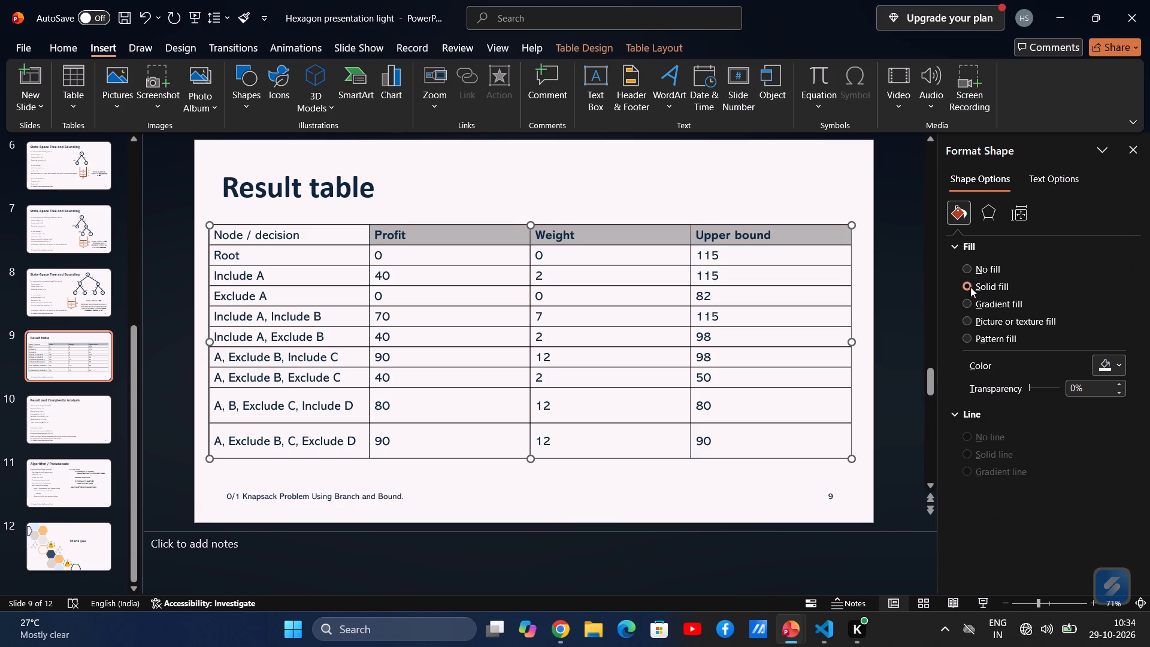
pyautogui.click(1115, 364)
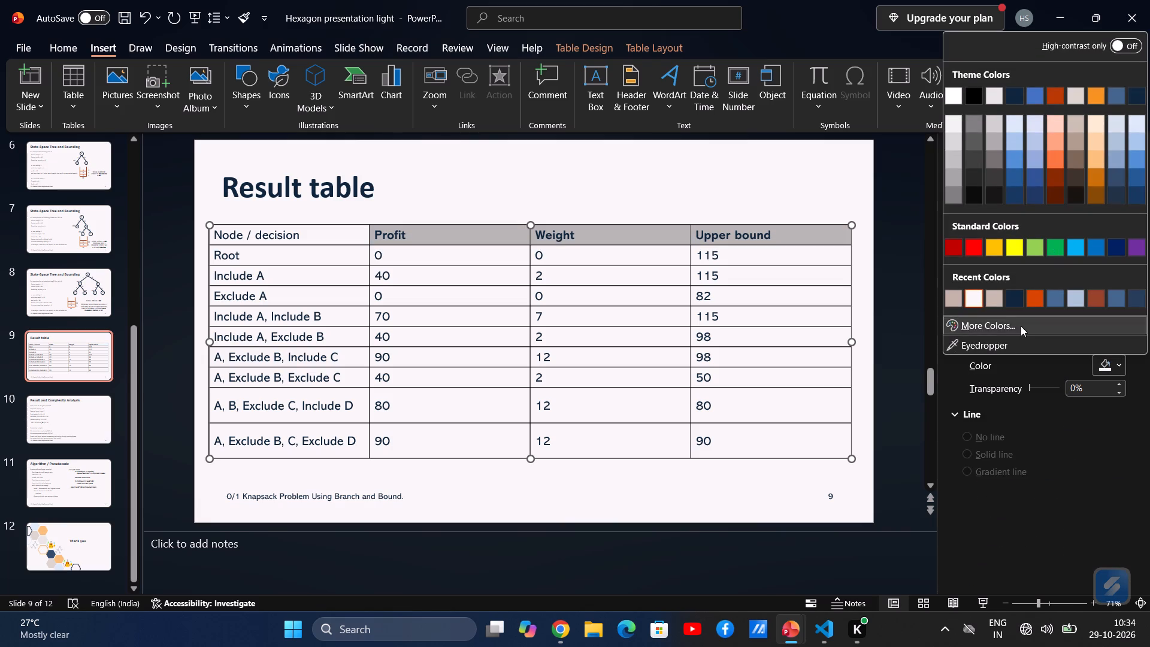
pyautogui.click(1006, 346)
pyautogui.click(832, 185)
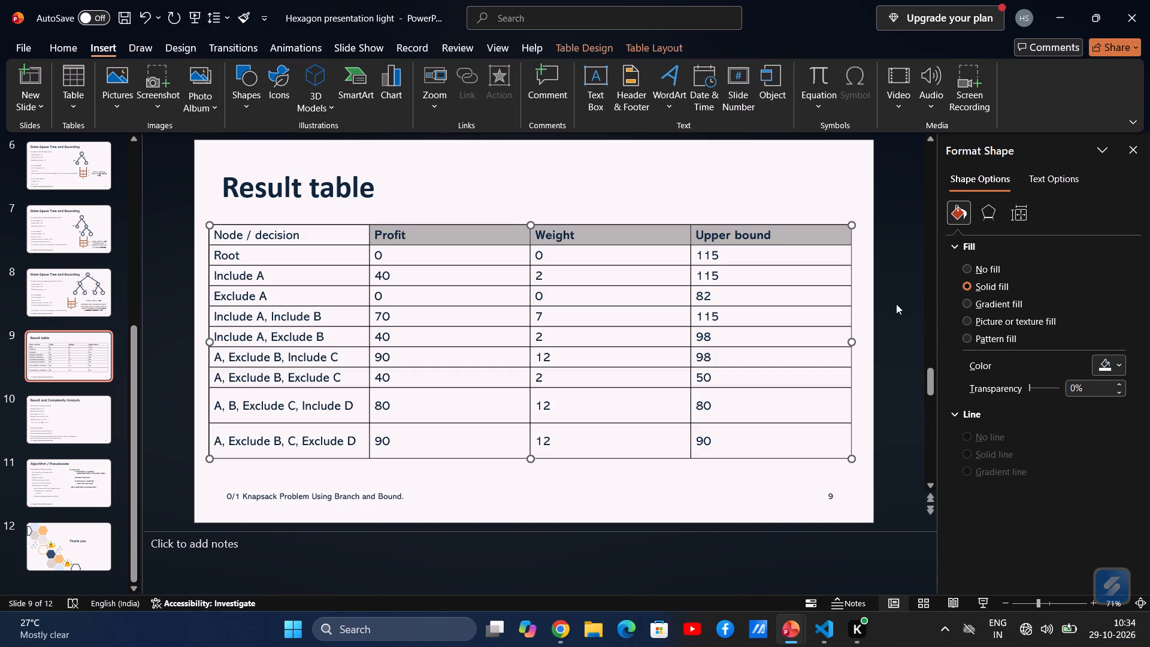
pyautogui.click(1122, 369)
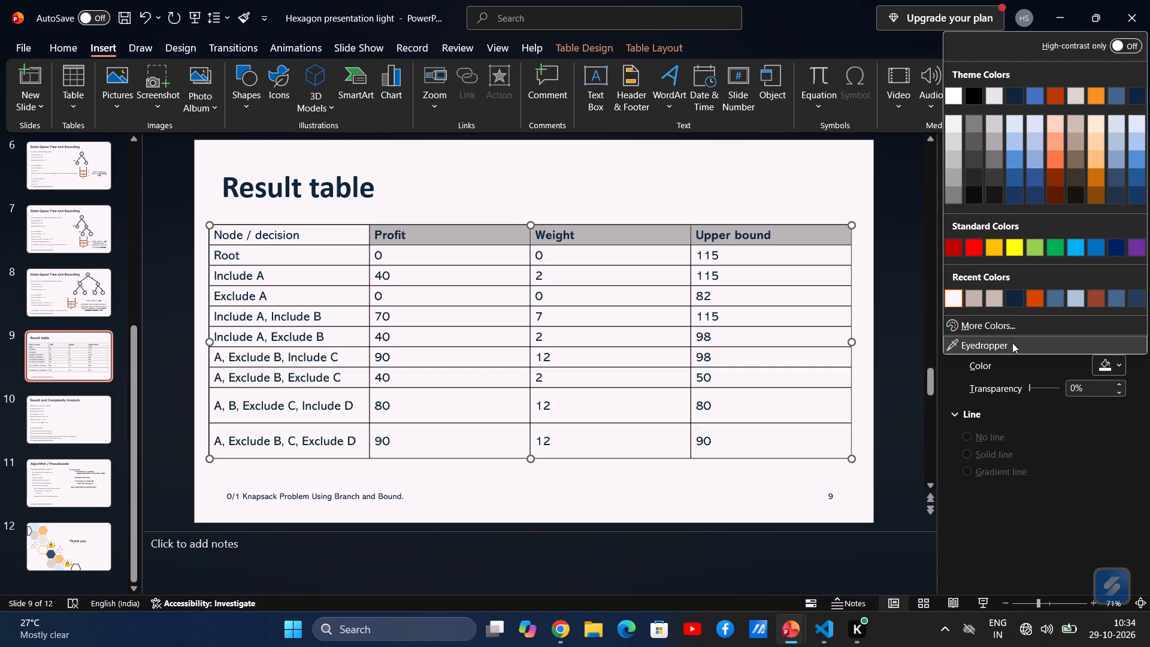
pyautogui.click(1009, 328)
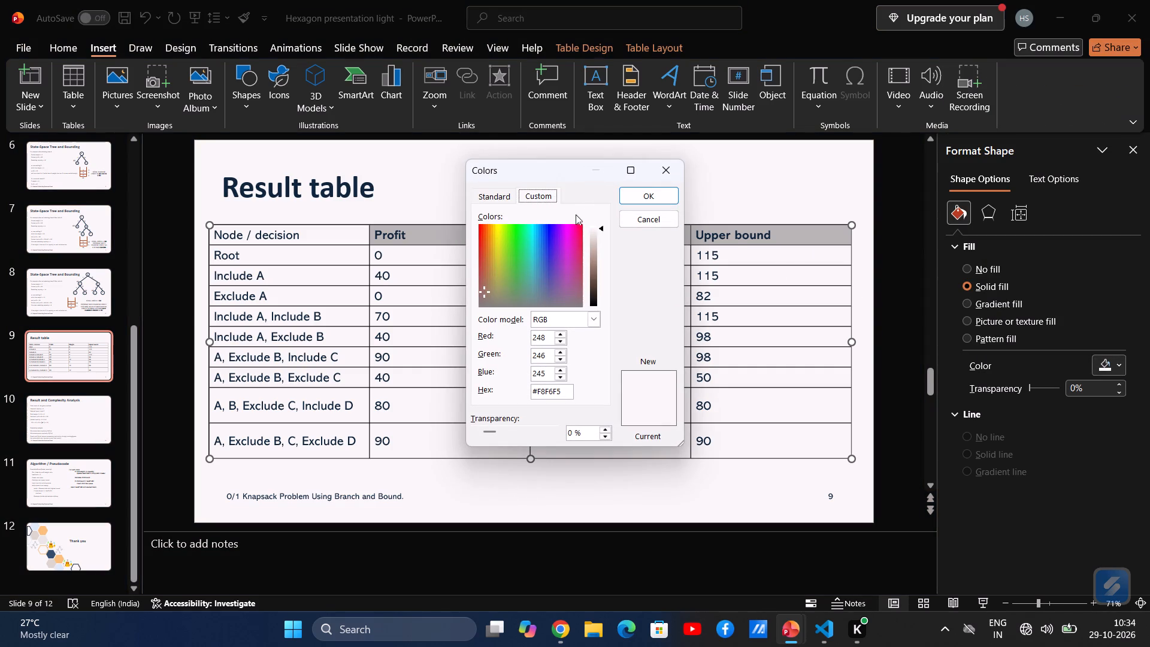
pyautogui.moveTo(602, 228); pyautogui.dragTo(602, 245)
pyautogui.click(670, 195)
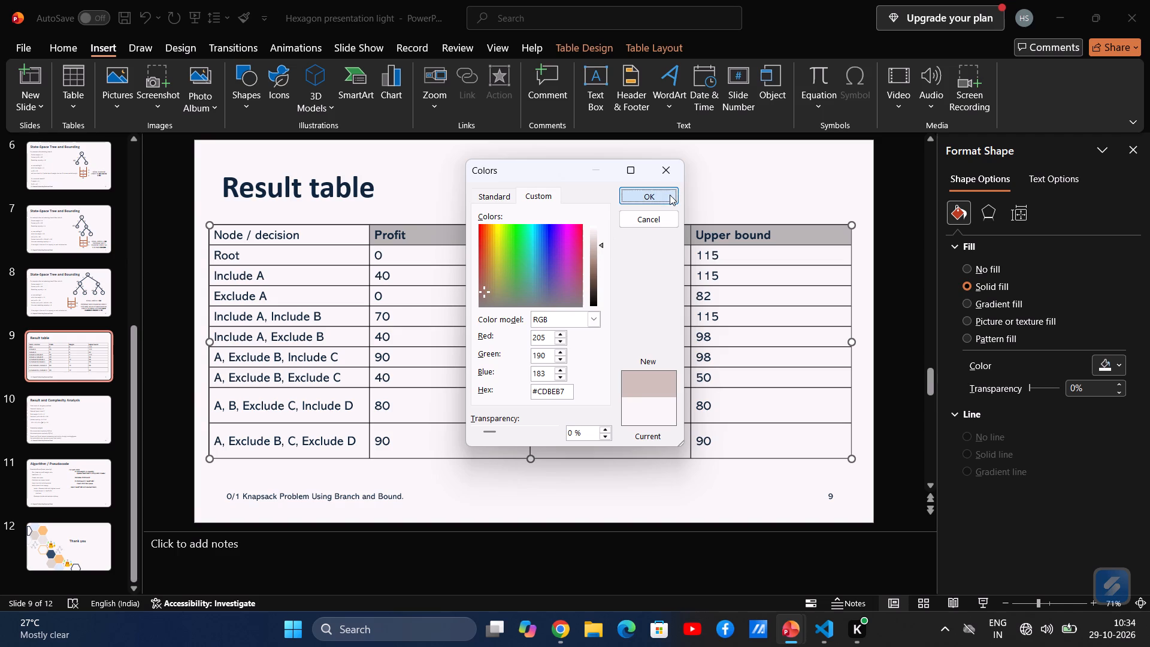
pyautogui.click(752, 196)
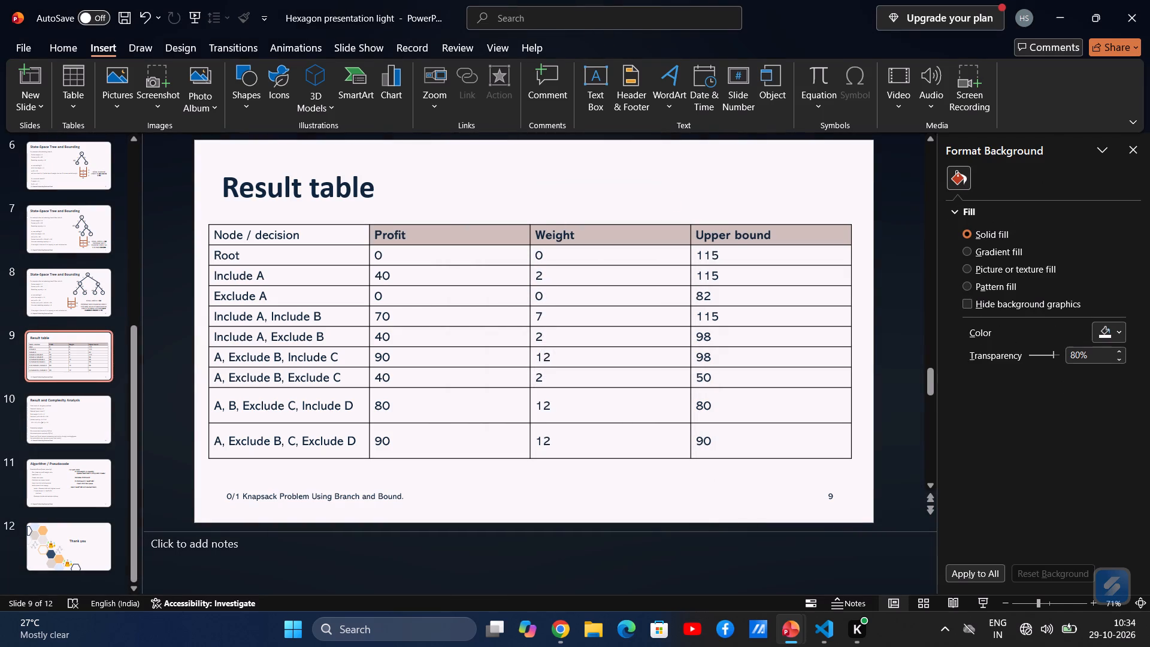
# Fill the "Node / decision" header cell with the colour sampled from the "Upper bound" header cell using the Eyedropper.
pyautogui.click(210, 234)
pyautogui.click(1107, 367)
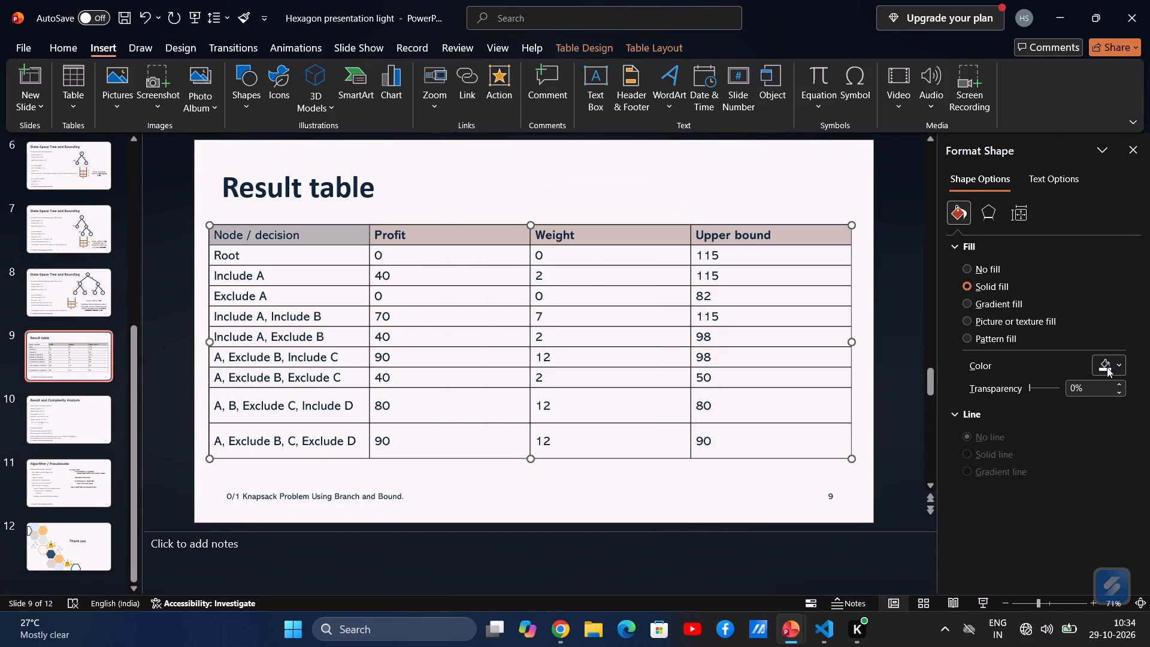
pyautogui.click(1022, 338)
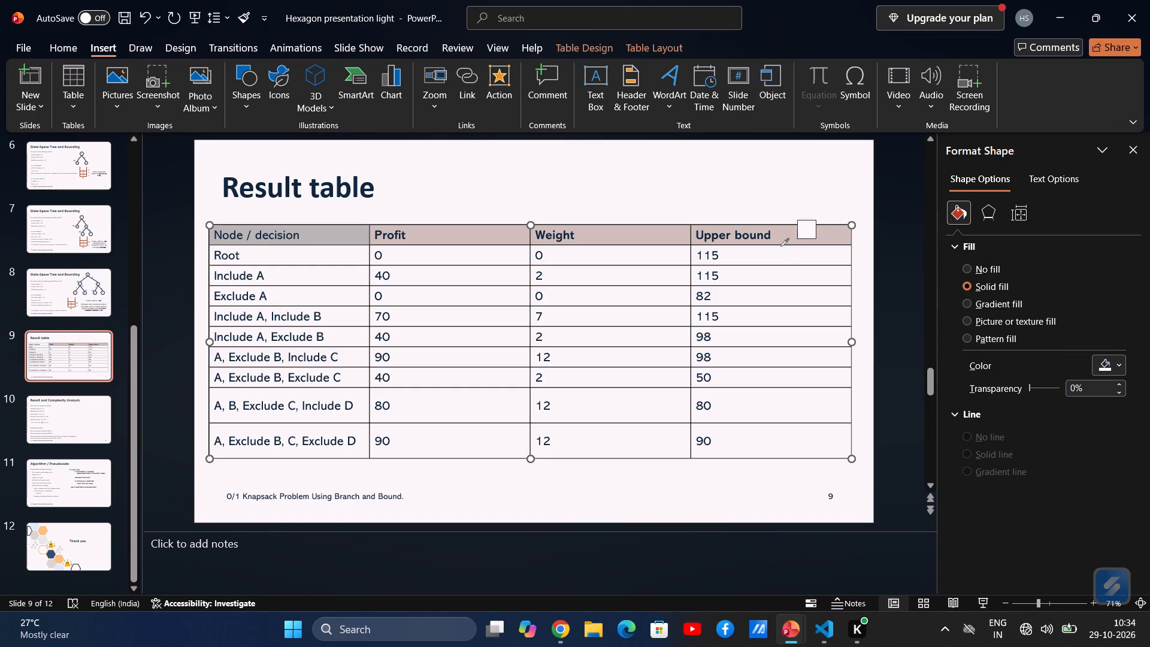
pyautogui.click(779, 241)
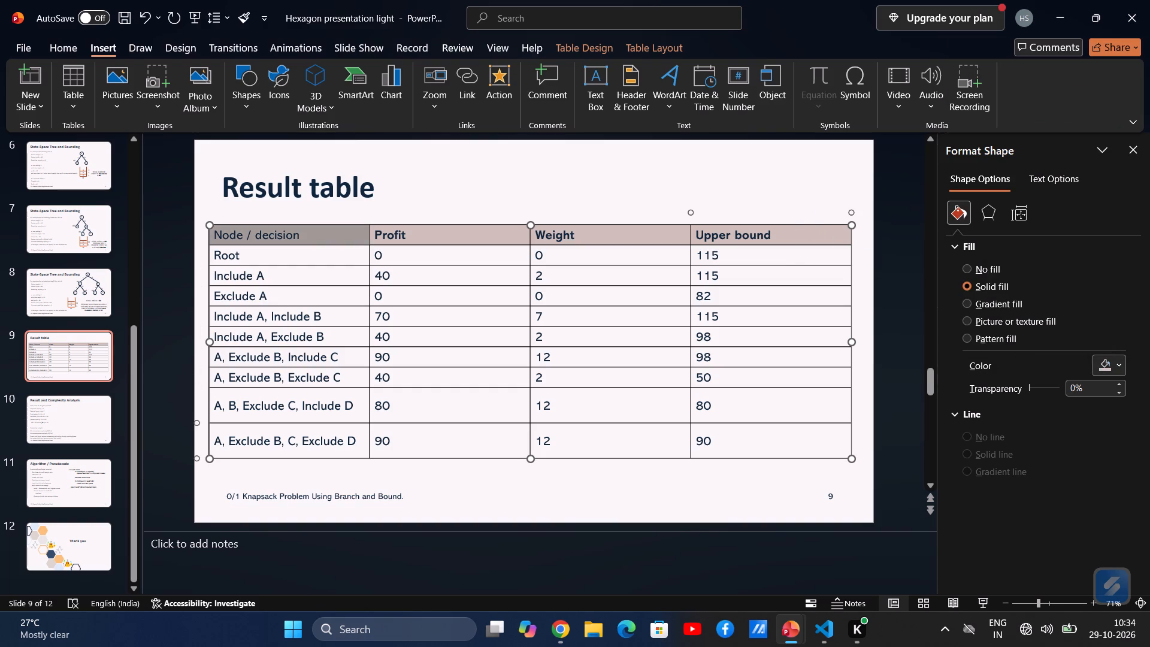
# Fill all body rows of the "Result table" with the colour sampled from the "Upper bound" header cell using the Eyedropper.
pyautogui.click(810, 446)
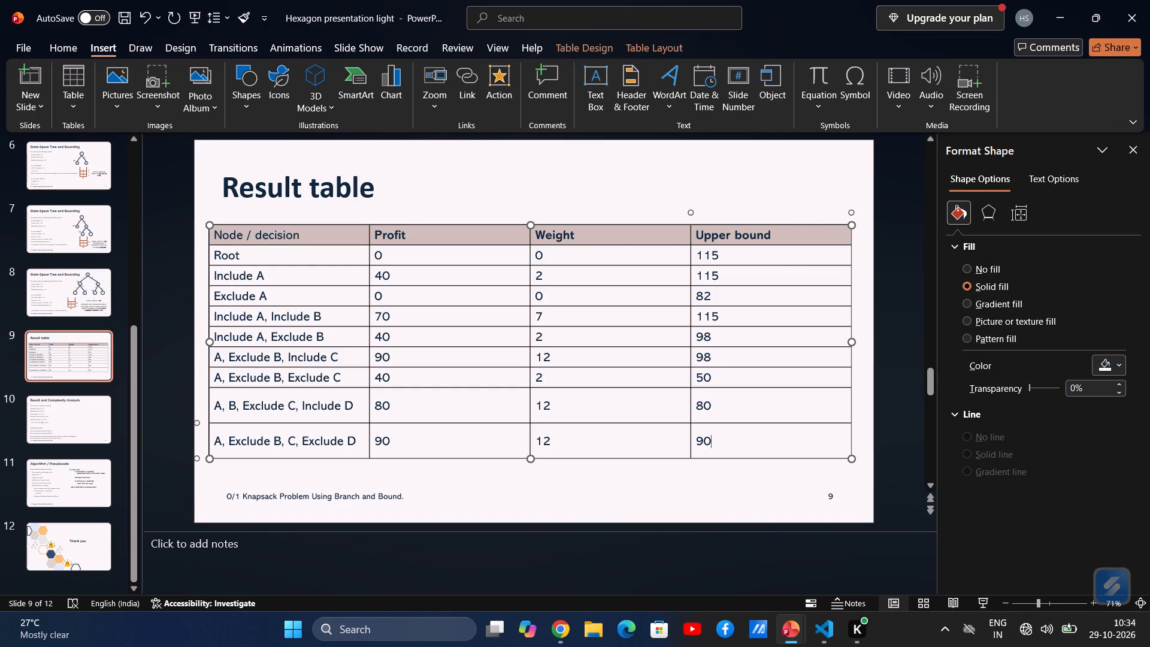
pyautogui.click(858, 440)
pyautogui.hotkey('shift', 'Up')
pyautogui.hotkey('shift', 'Up')
pyautogui.hotkey('shift', 'Up')
pyautogui.hotkey('shift', 'Up')
pyautogui.hotkey('shift', 'Up')
pyautogui.hotkey('shift', 'Up')
pyautogui.hotkey('shift', 'Up')
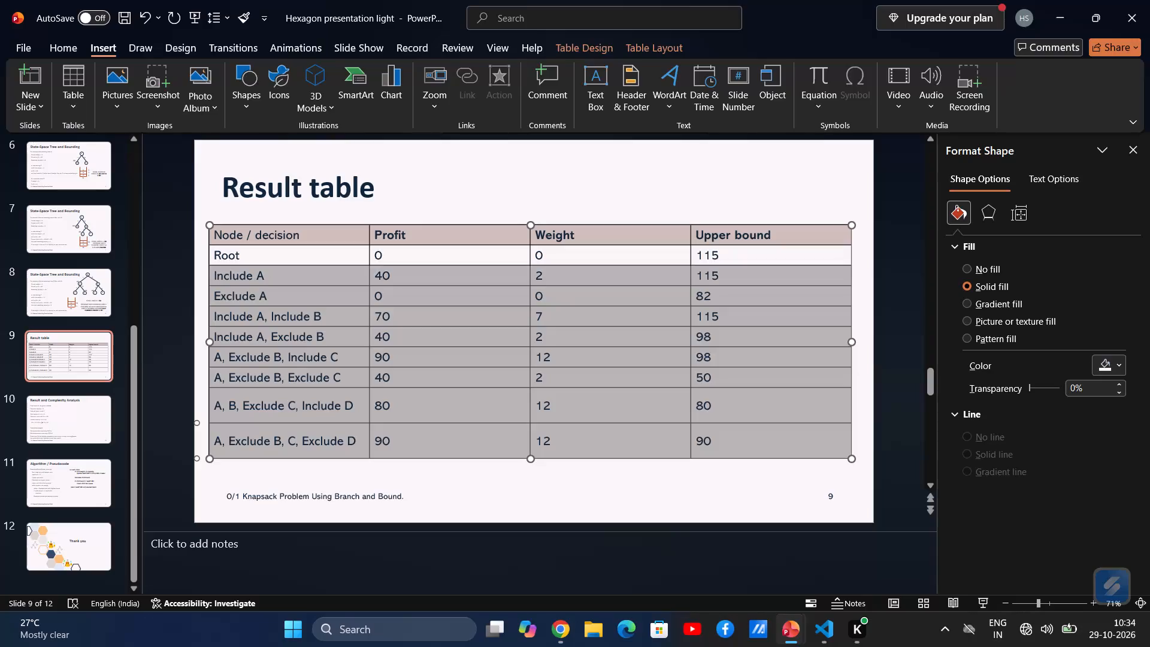
pyautogui.hotkey('shift', 'Up')
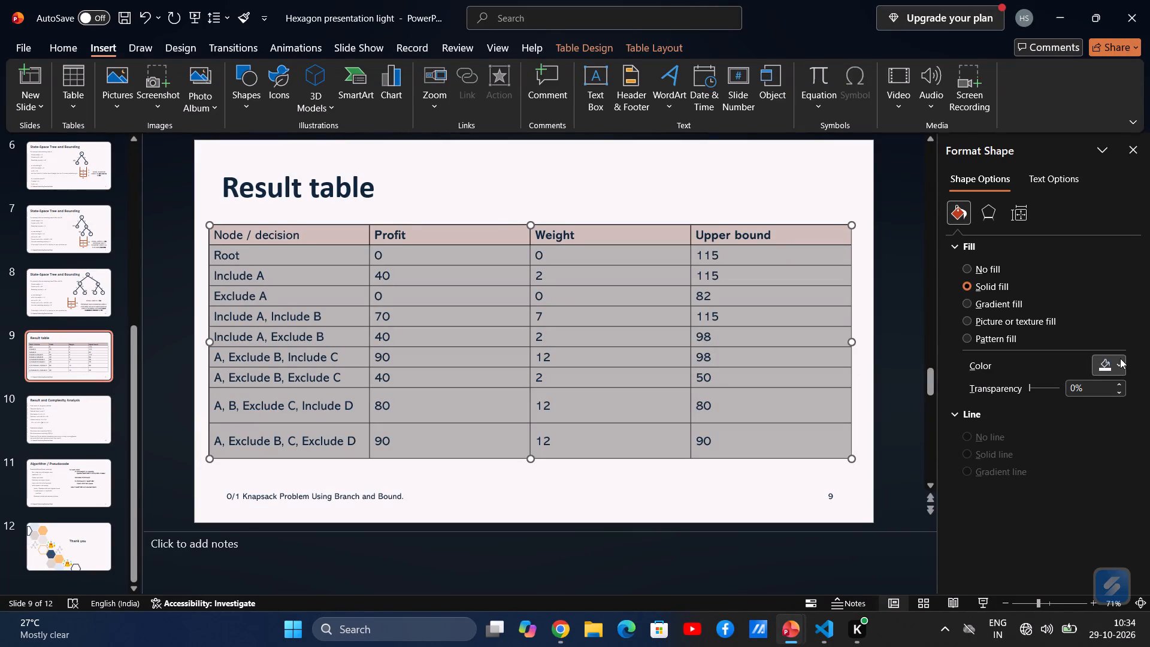
pyautogui.click(1120, 358)
pyautogui.click(986, 347)
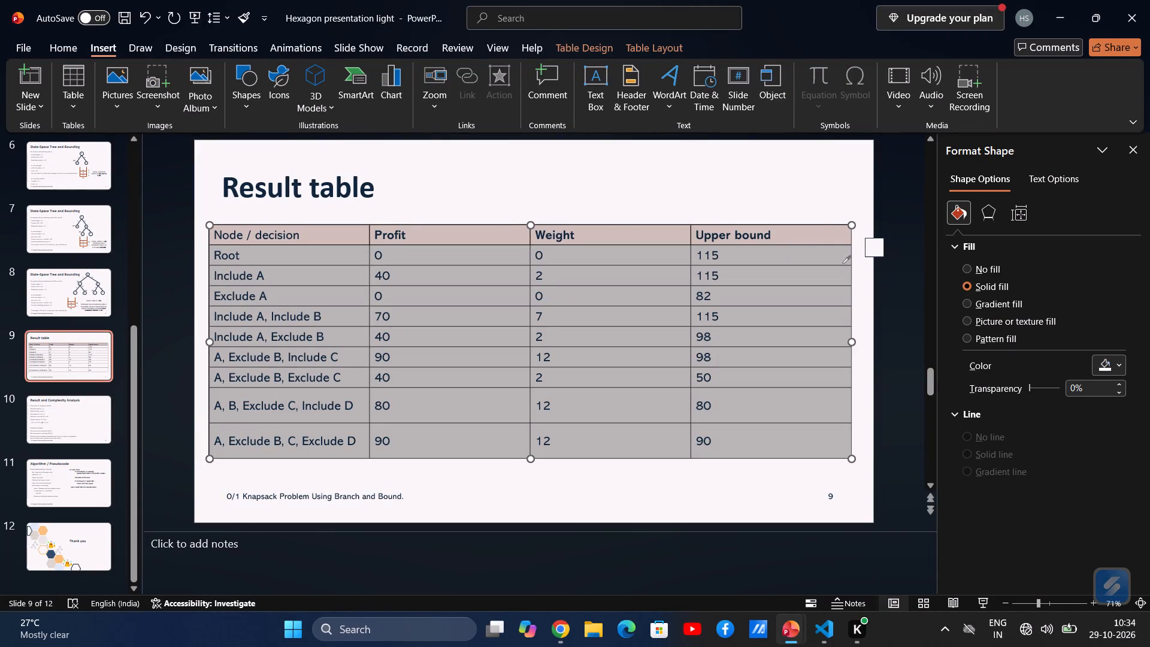
pyautogui.click(821, 239)
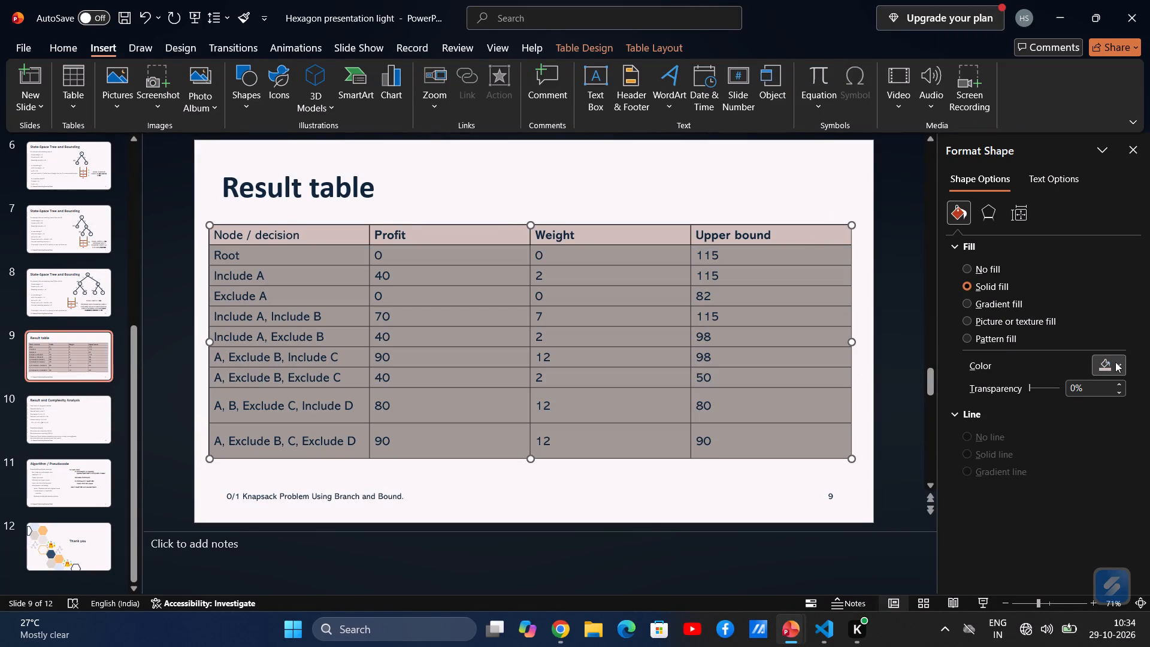
# Lighten the fill of the table's body rows to the custom colour #E2DAD6.
pyautogui.click(1116, 365)
pyautogui.click(1028, 327)
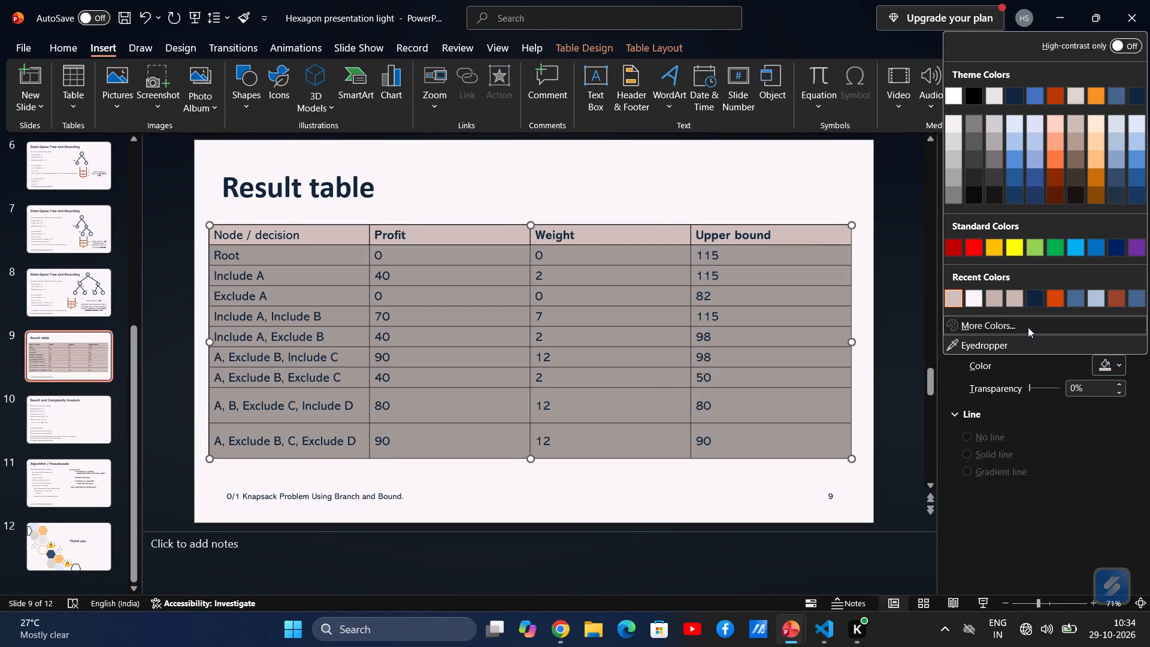
pyautogui.moveTo(601, 245); pyautogui.dragTo(601, 237)
pyautogui.click(645, 196)
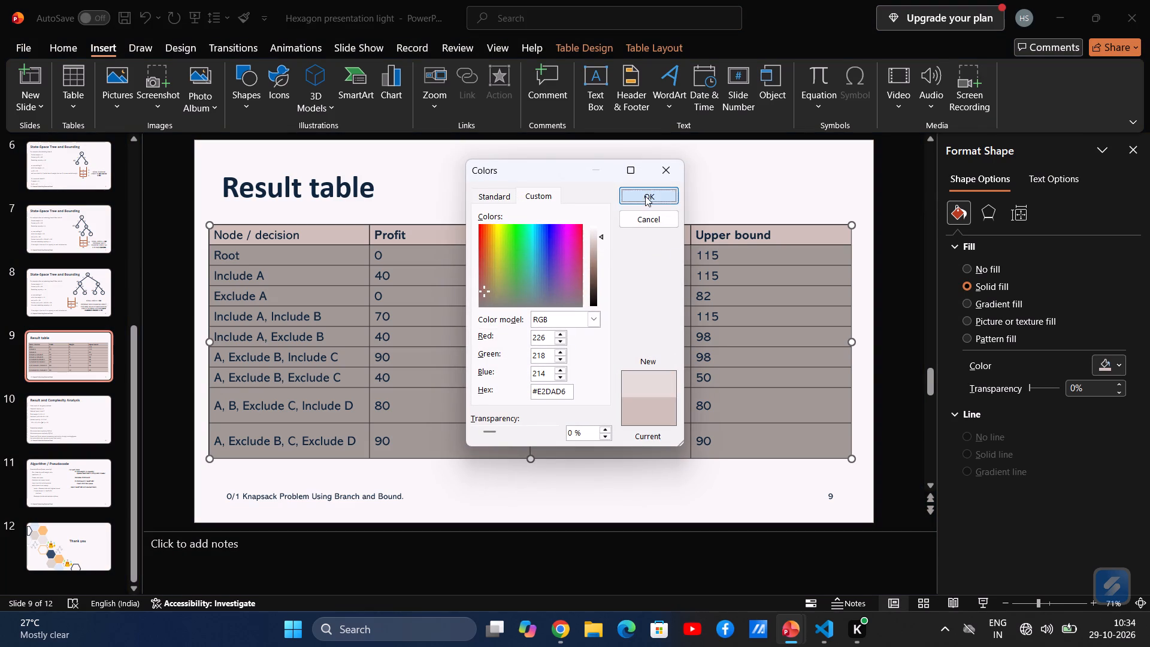
pyautogui.click(888, 272)
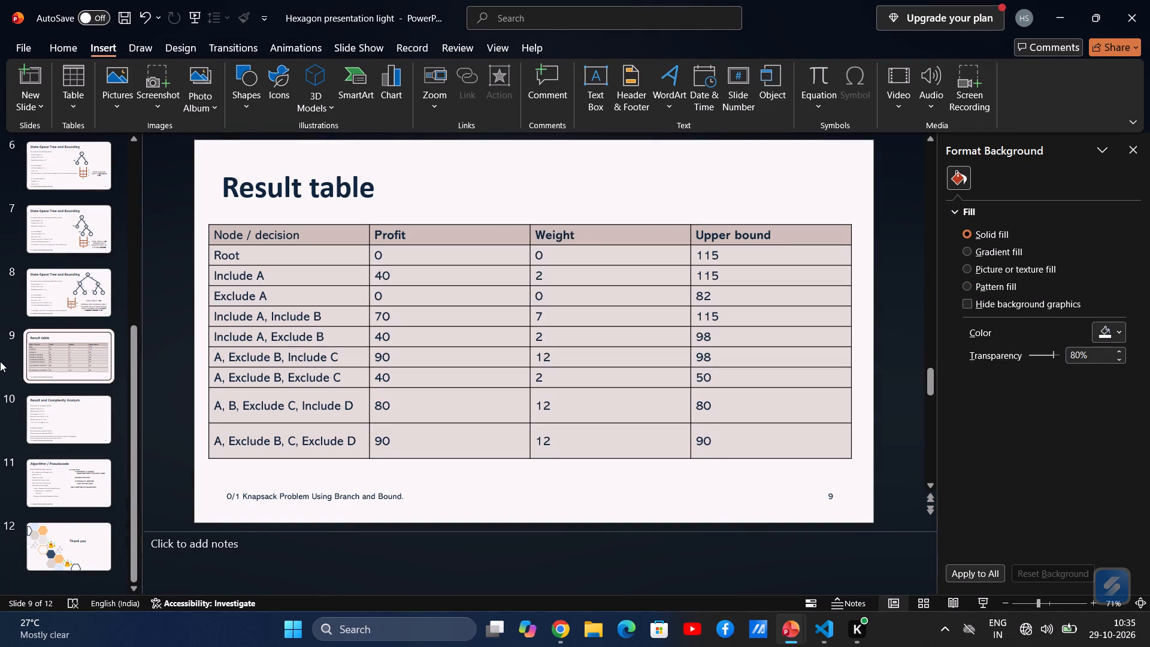
# Delete the empty text placeholder below the "Thank you" title on slide 12.
pyautogui.click(52, 417)
pyautogui.press('Up')
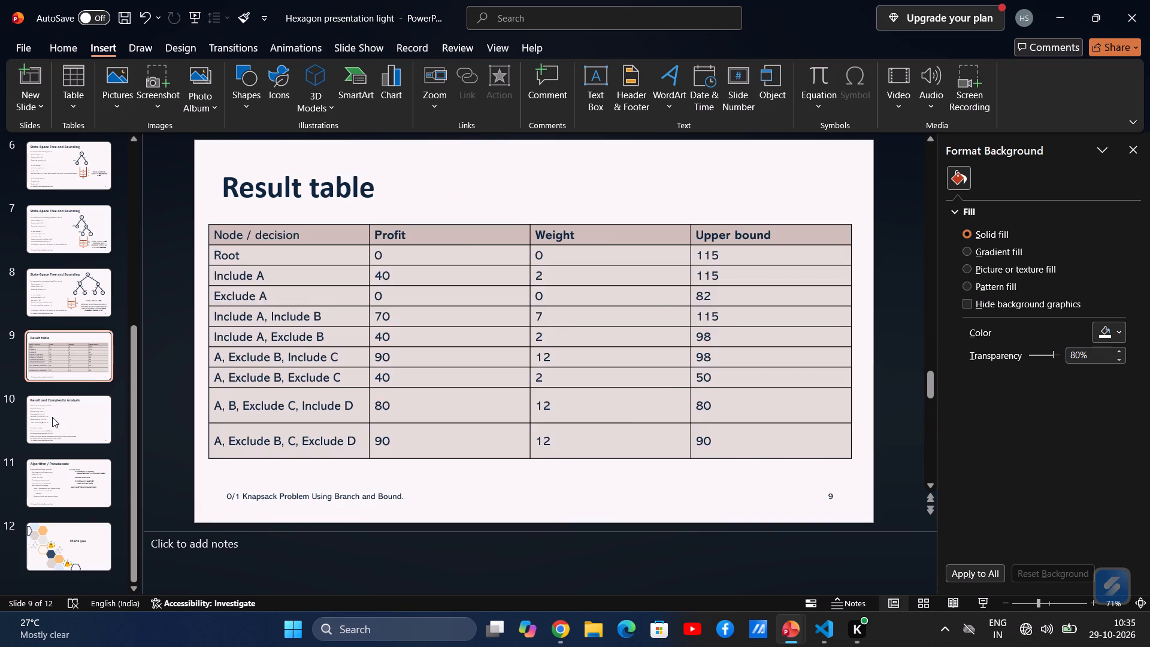
pyautogui.press('Up')
pyautogui.press('Down')
pyautogui.press('Down')
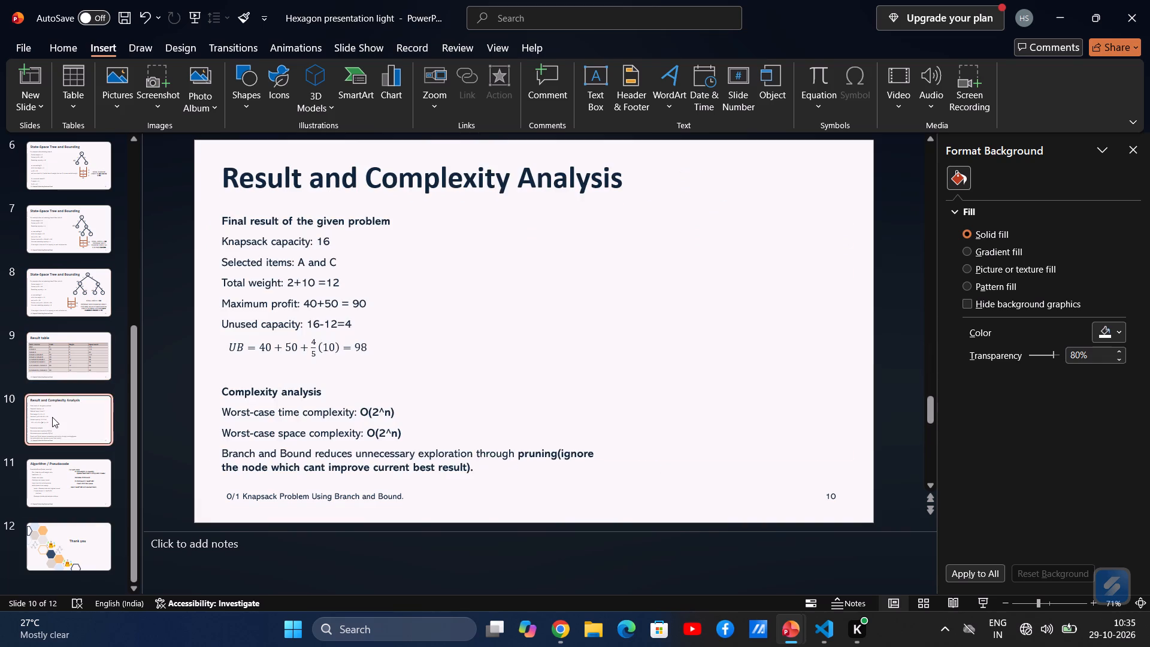
pyautogui.press('Down')
pyautogui.press('Down')
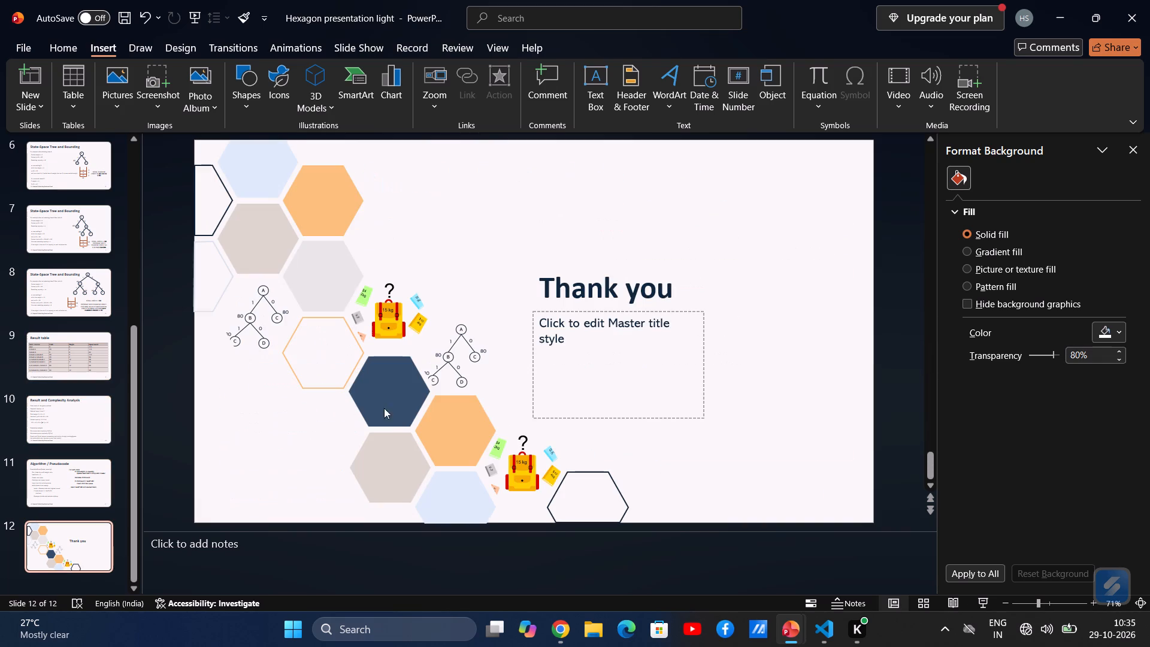
pyautogui.click(557, 407)
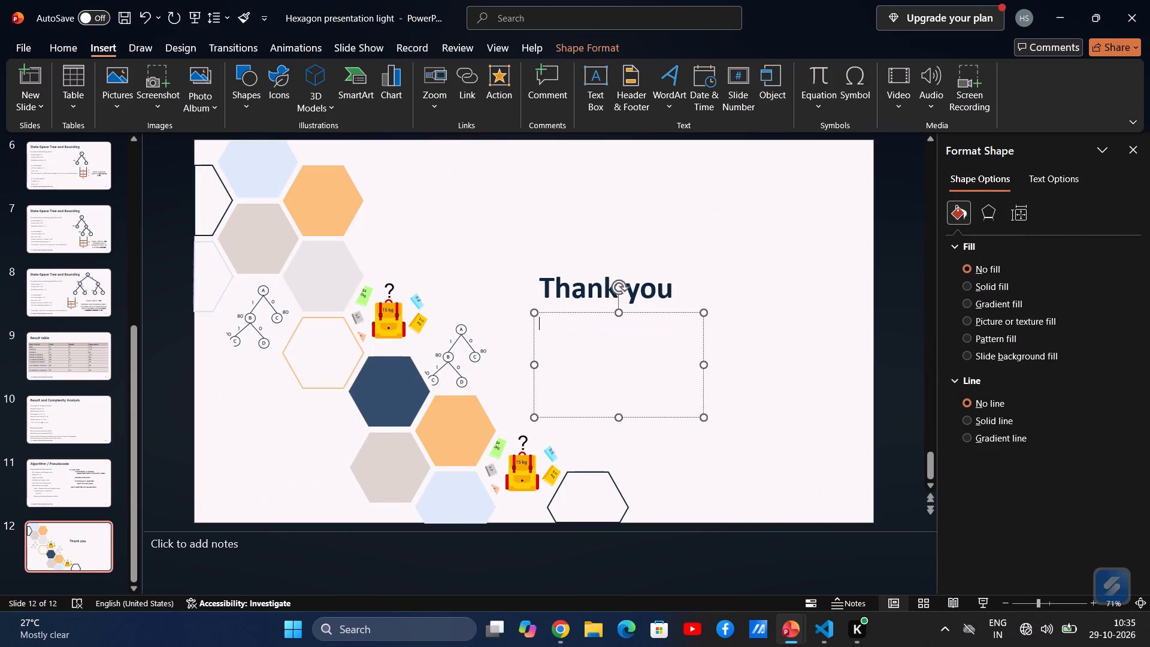
pyautogui.press('BackSpace')
pyautogui.click(671, 414)
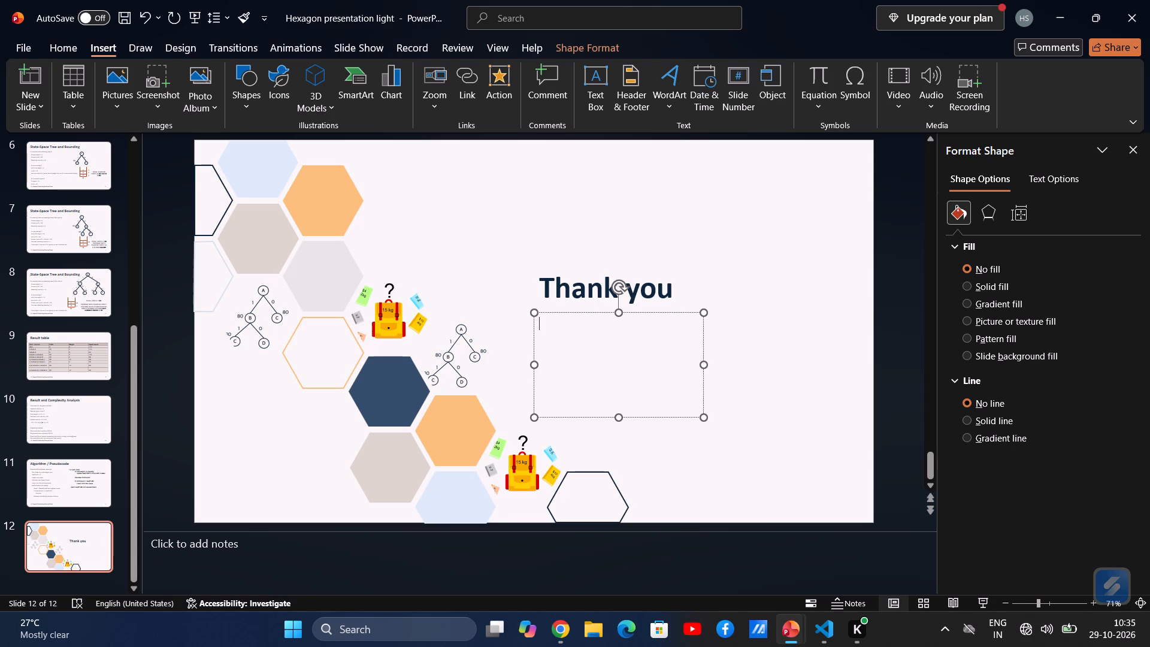
pyautogui.click(670, 418)
pyautogui.press('BackSpace')
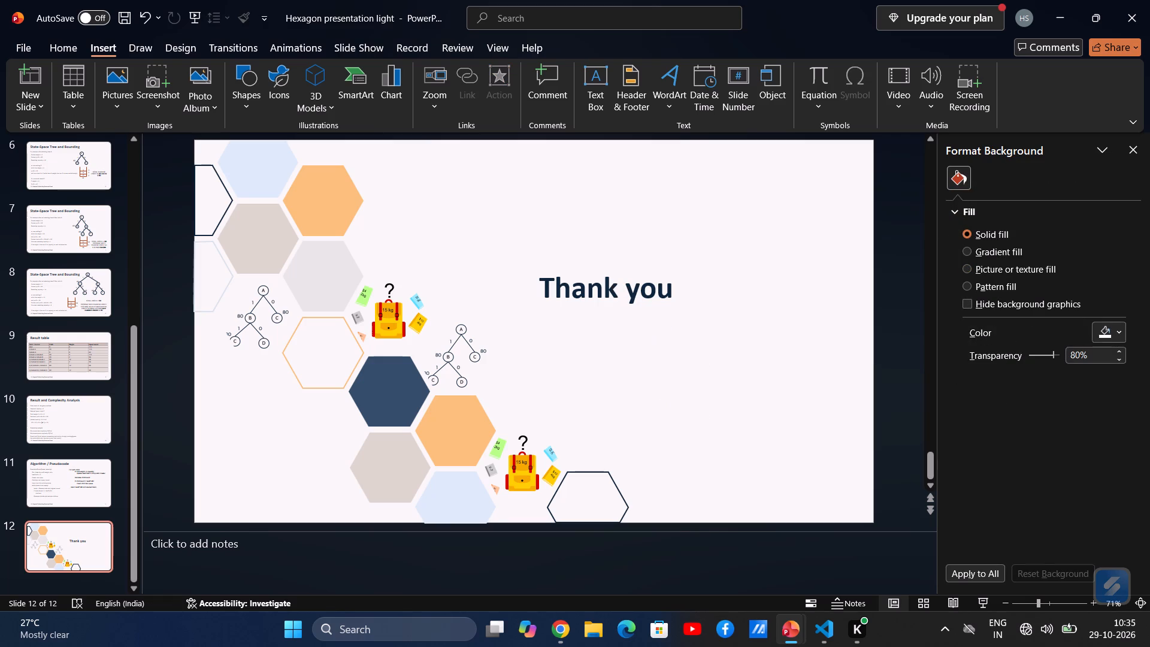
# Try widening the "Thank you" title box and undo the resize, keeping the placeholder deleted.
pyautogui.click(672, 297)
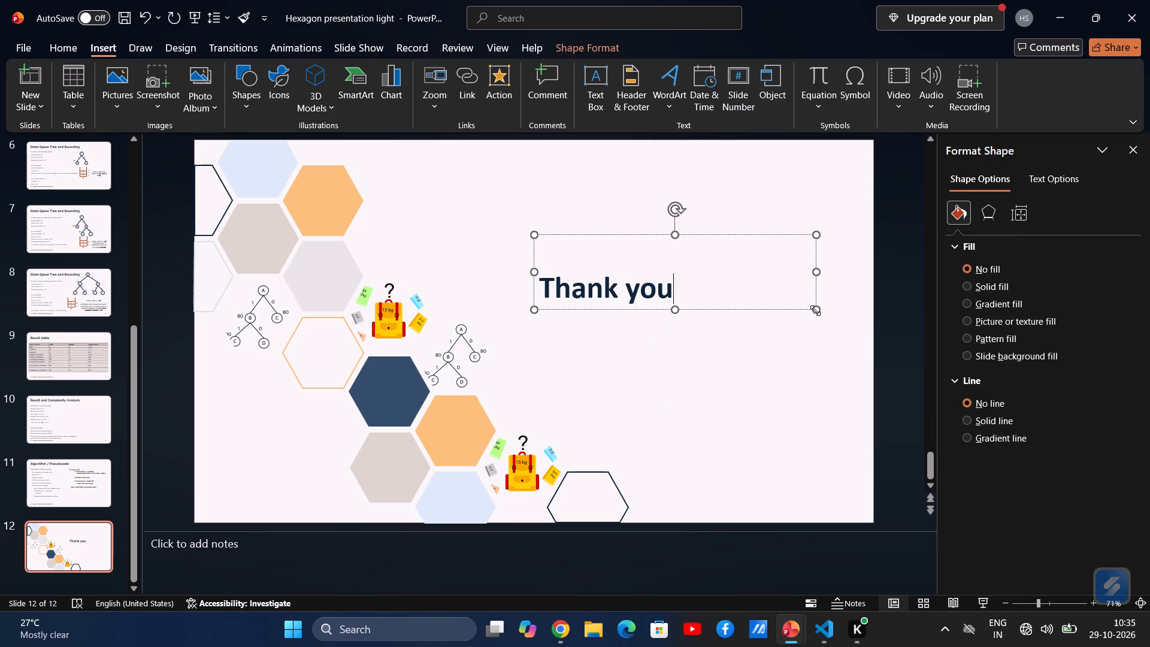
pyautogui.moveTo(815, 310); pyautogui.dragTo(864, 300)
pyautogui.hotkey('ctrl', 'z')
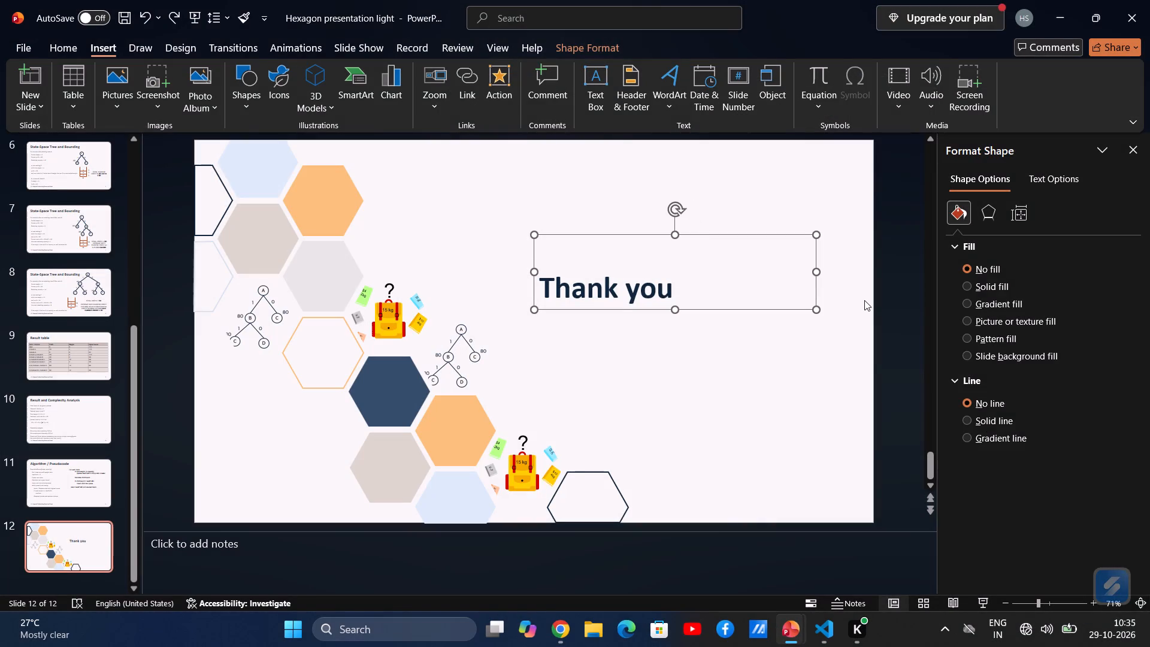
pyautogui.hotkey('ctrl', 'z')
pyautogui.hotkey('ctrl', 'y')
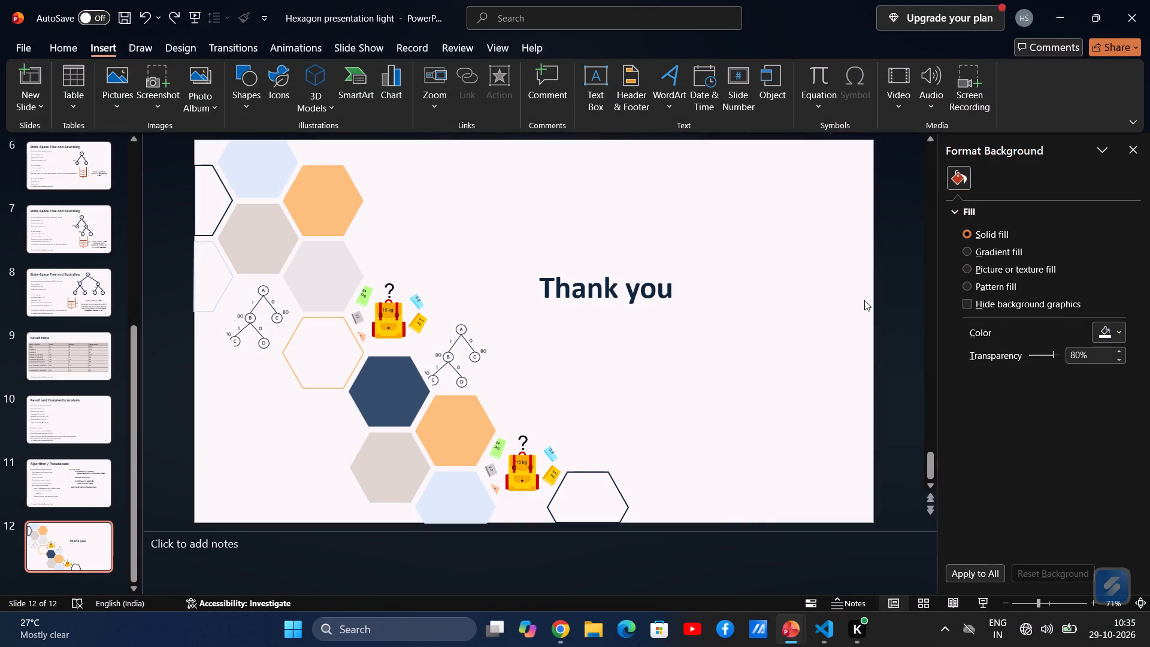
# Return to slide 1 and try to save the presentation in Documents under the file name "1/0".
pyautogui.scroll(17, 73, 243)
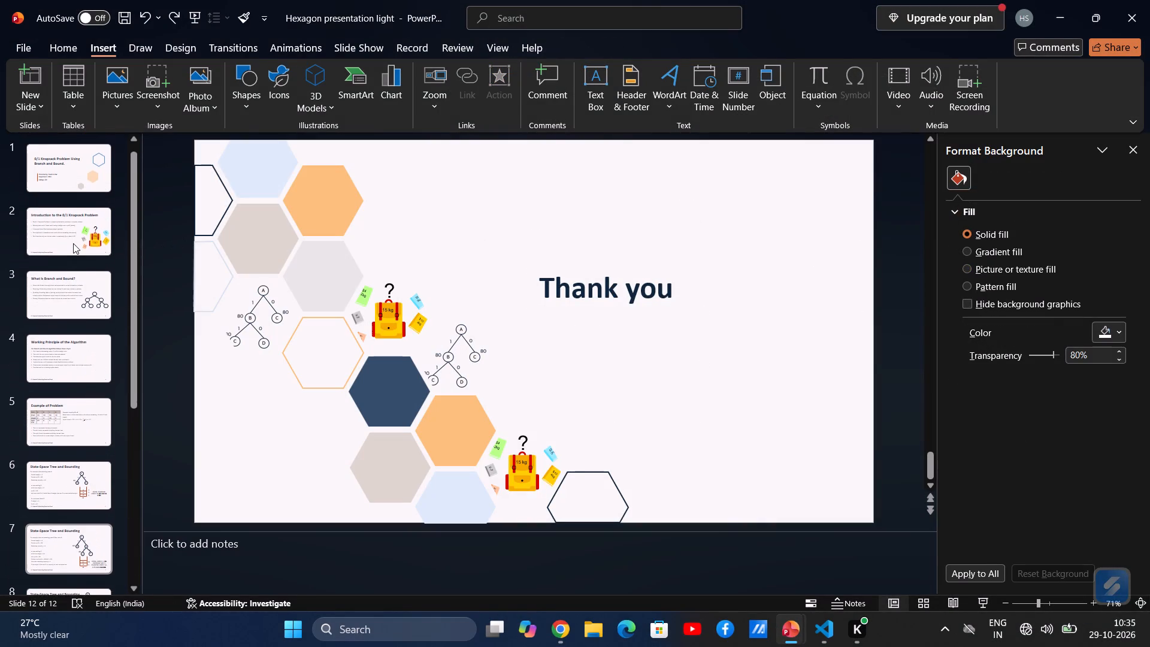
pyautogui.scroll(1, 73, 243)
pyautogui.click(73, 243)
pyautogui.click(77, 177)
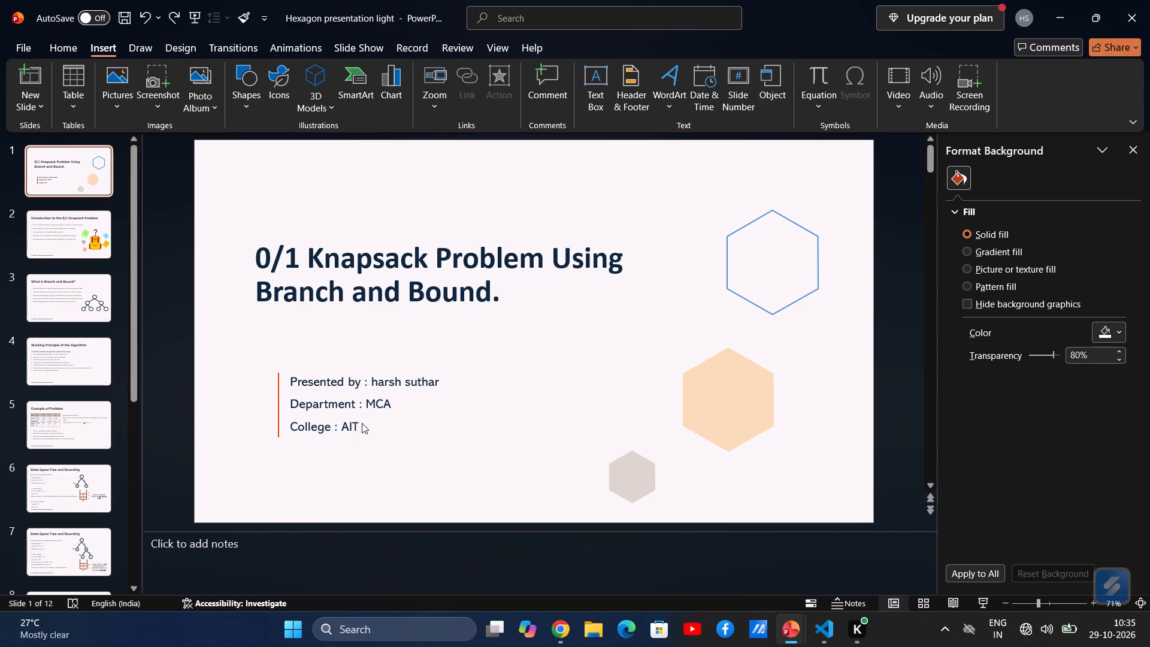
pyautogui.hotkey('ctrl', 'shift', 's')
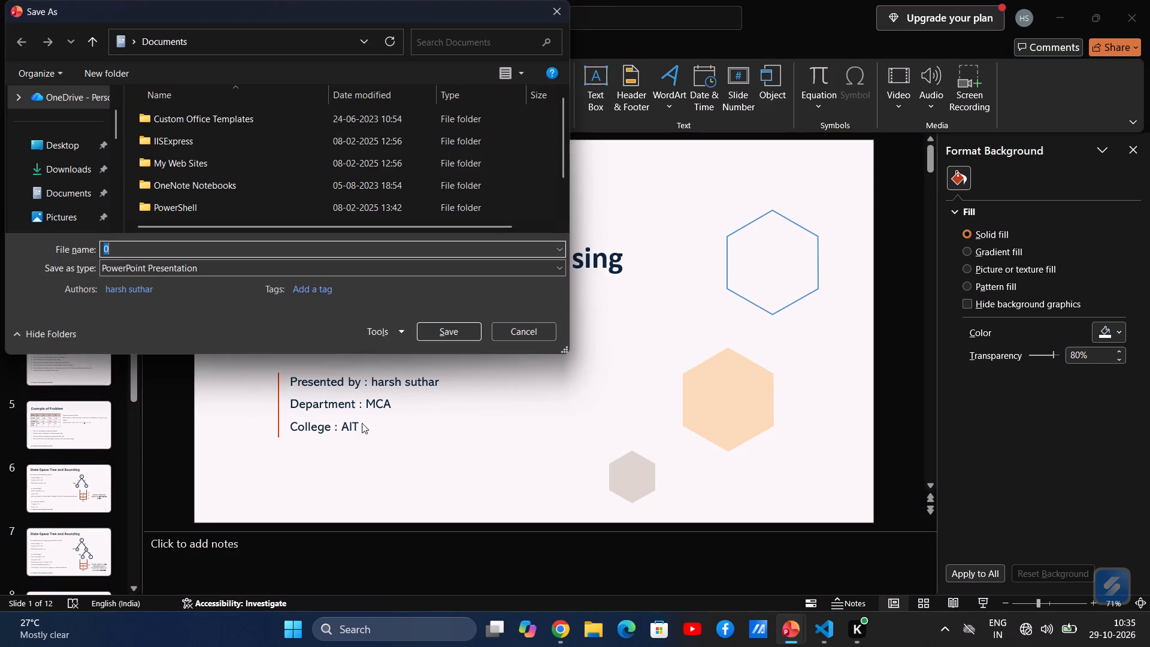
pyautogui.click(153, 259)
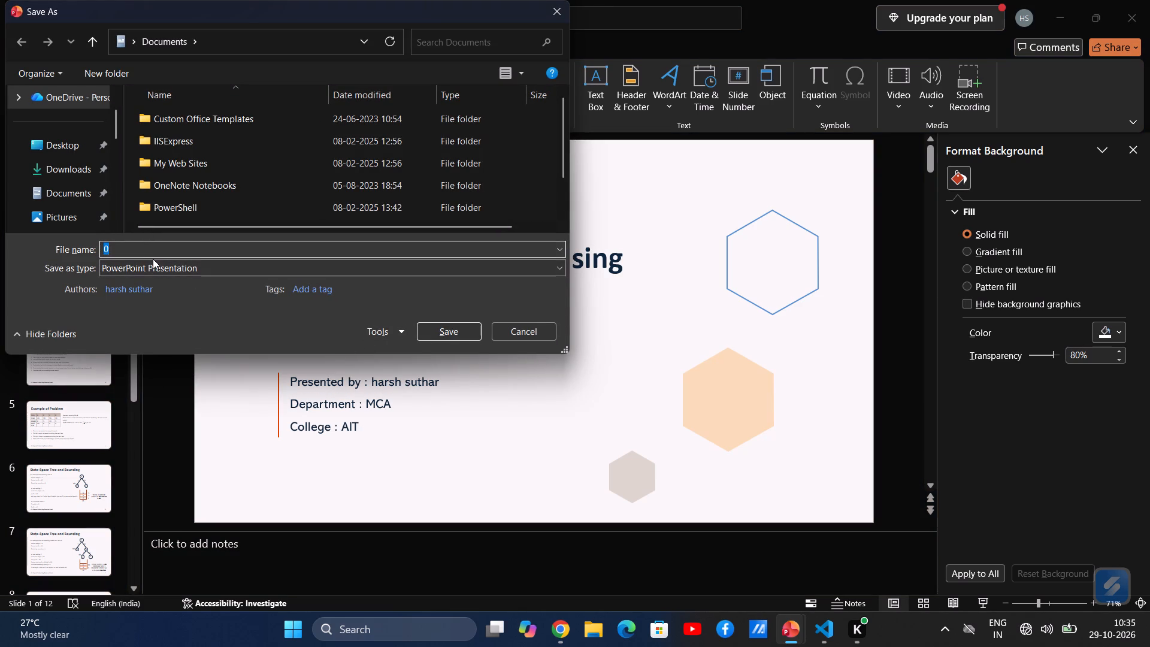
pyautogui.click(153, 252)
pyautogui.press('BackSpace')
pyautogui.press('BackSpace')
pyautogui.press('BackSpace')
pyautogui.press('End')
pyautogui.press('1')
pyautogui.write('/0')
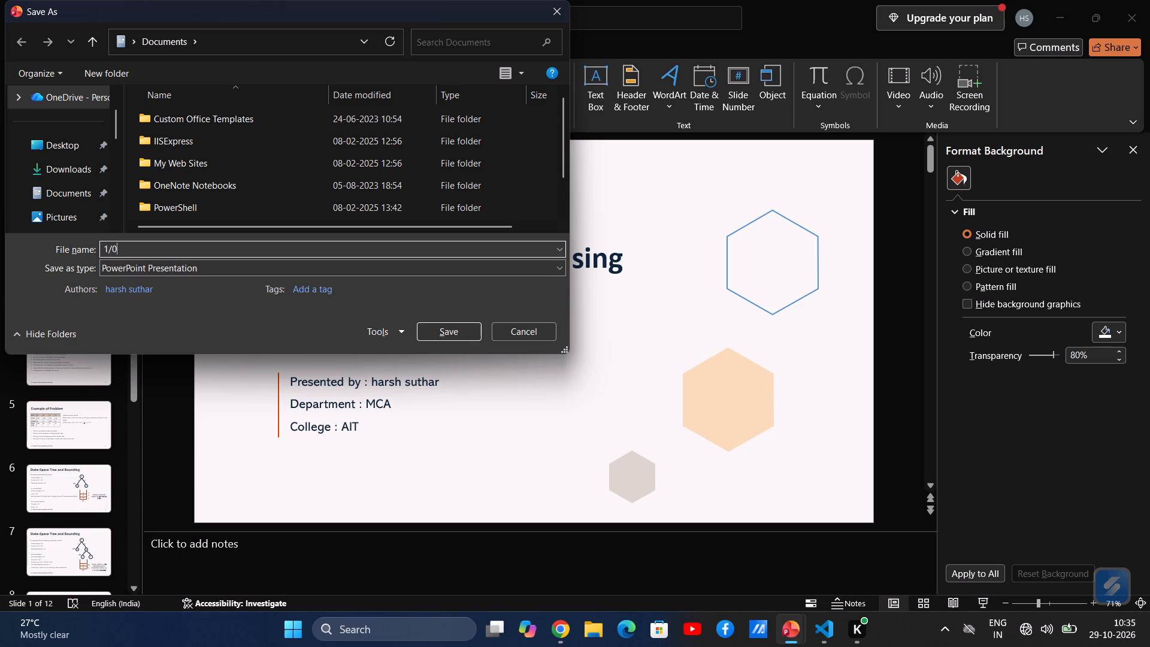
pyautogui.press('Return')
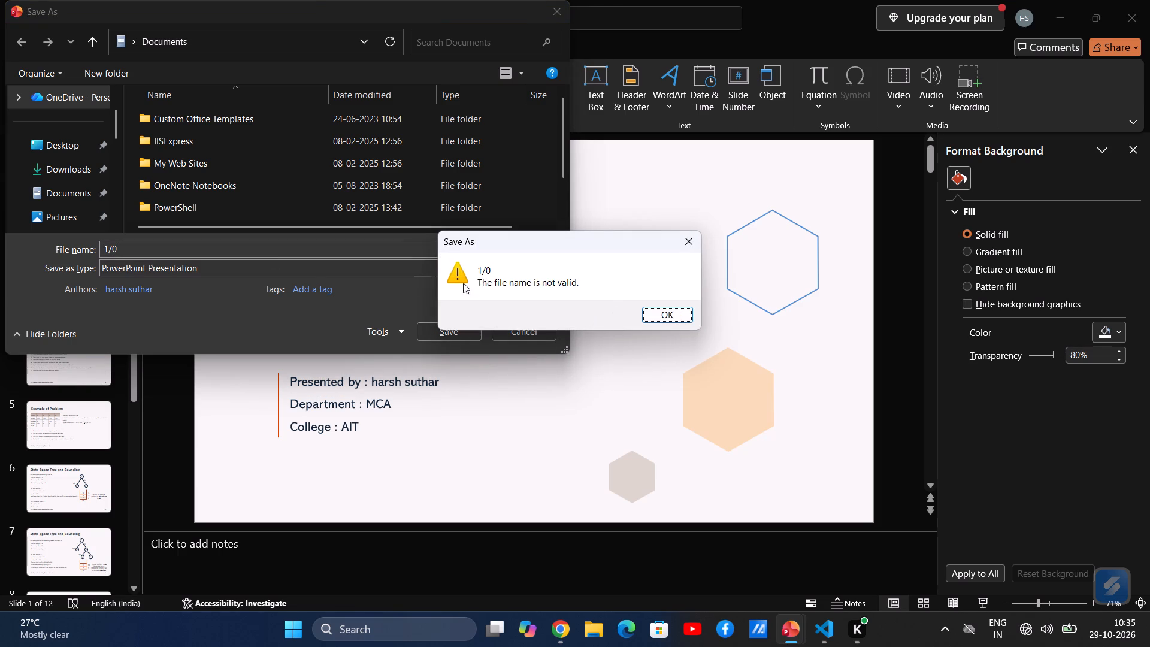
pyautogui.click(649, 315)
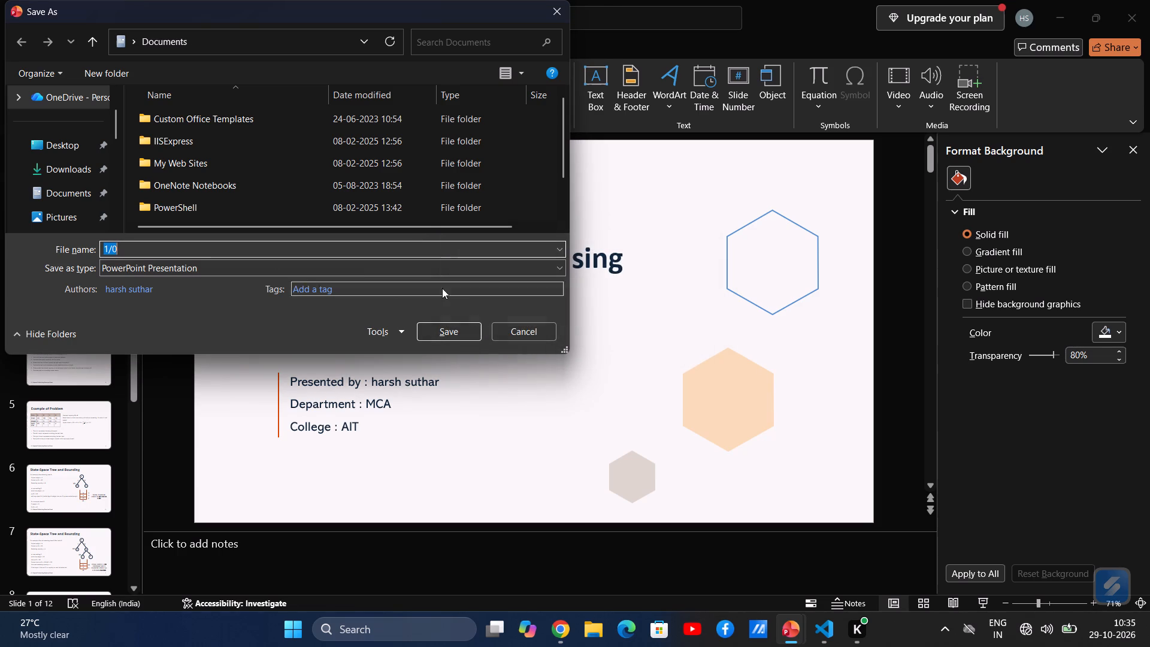
# Change the save location to Desktop and try to save under the file name "1/0".
pyautogui.click(74, 149)
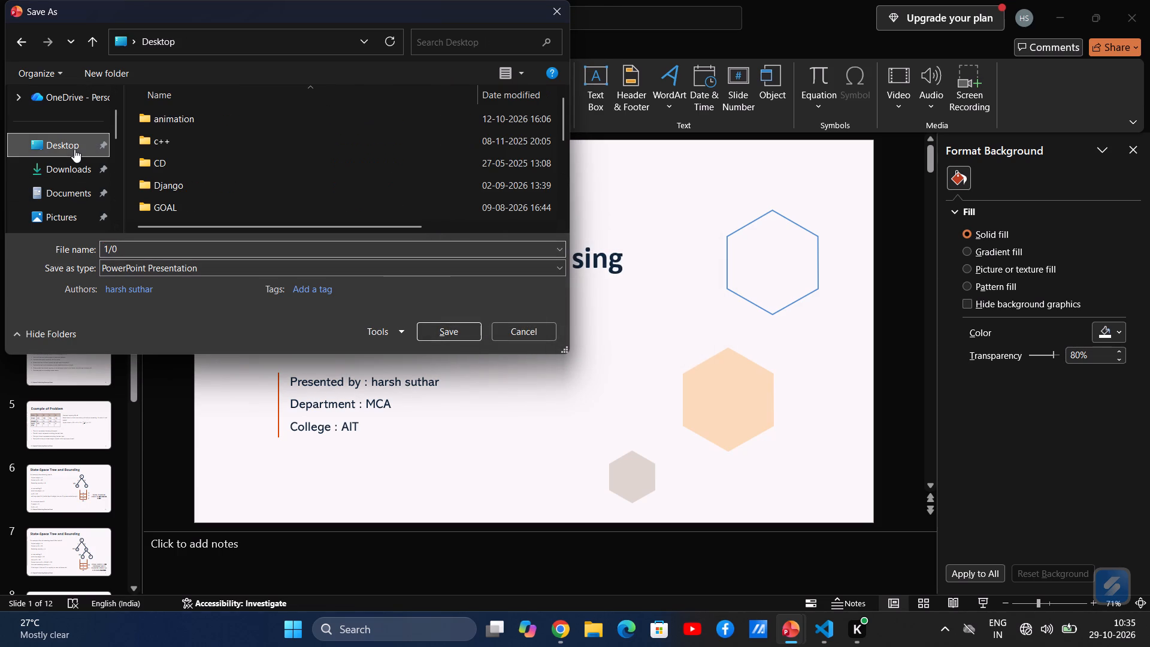
pyautogui.click(144, 249)
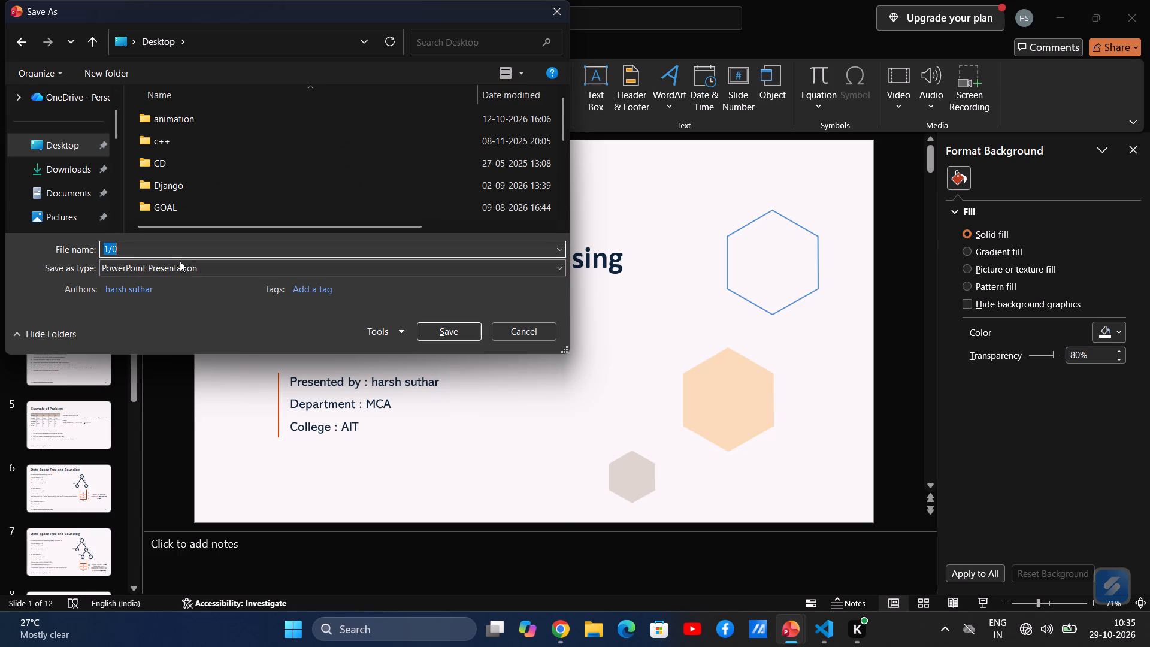
pyautogui.click(181, 265)
pyautogui.click(195, 283)
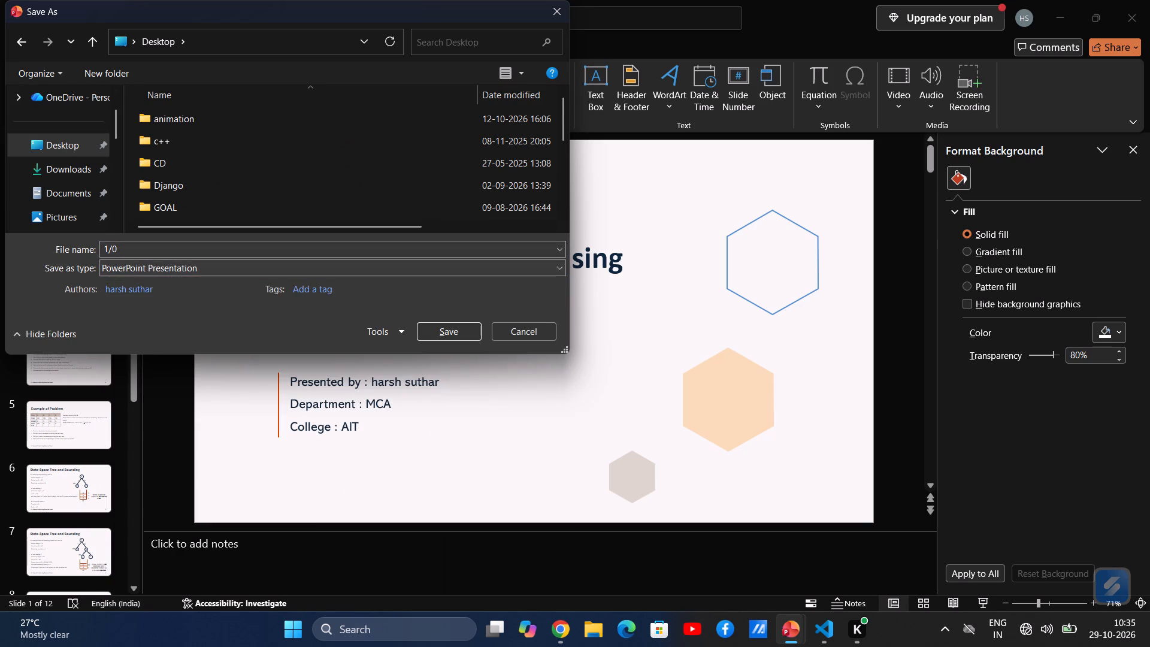
pyautogui.click(451, 329)
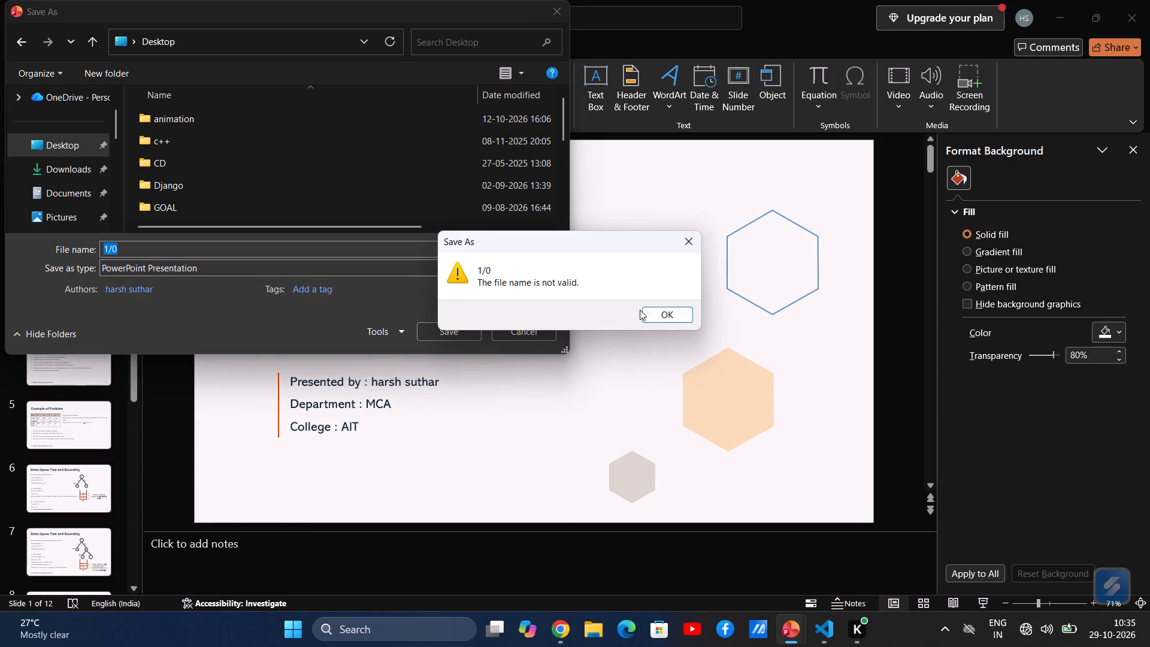
pyautogui.click(673, 315)
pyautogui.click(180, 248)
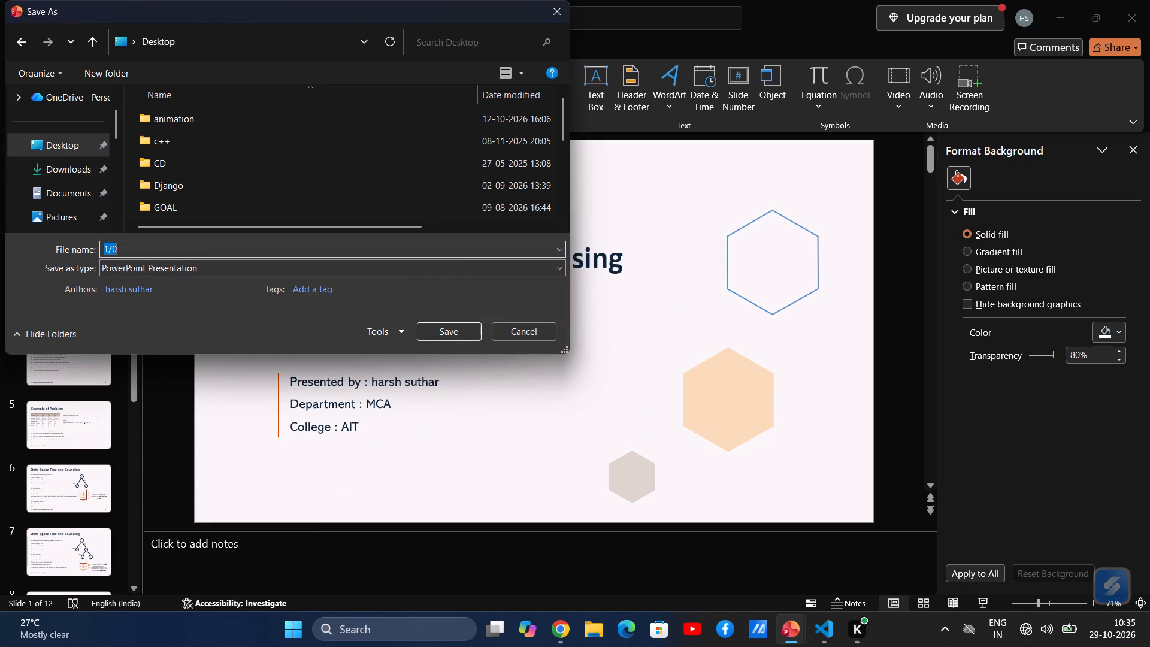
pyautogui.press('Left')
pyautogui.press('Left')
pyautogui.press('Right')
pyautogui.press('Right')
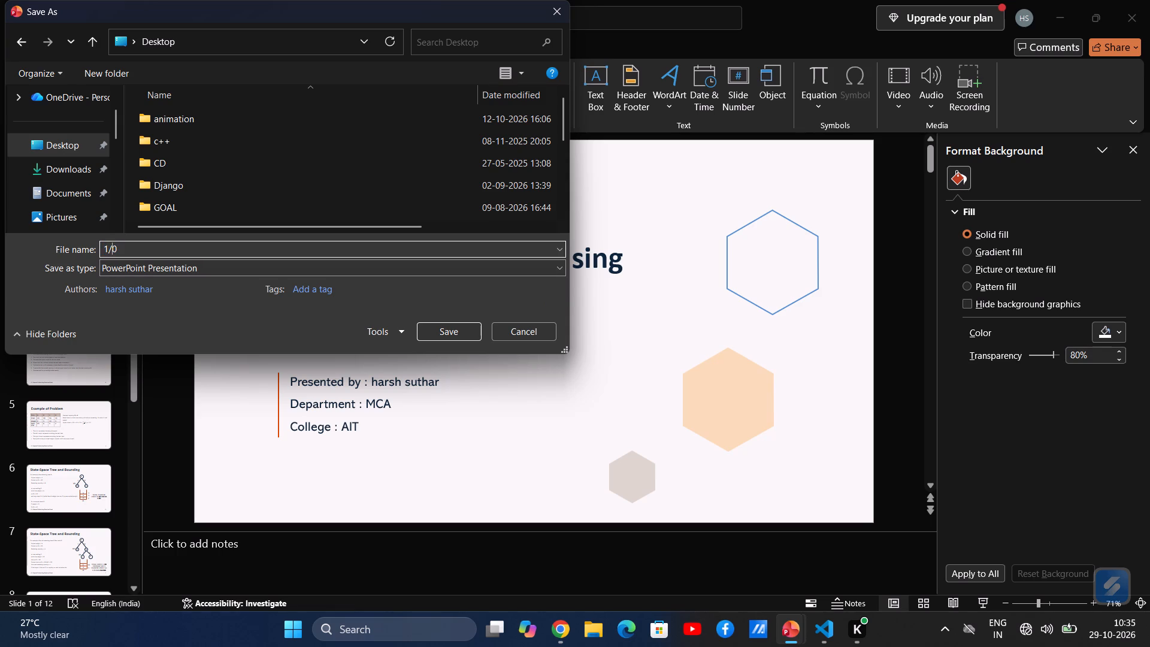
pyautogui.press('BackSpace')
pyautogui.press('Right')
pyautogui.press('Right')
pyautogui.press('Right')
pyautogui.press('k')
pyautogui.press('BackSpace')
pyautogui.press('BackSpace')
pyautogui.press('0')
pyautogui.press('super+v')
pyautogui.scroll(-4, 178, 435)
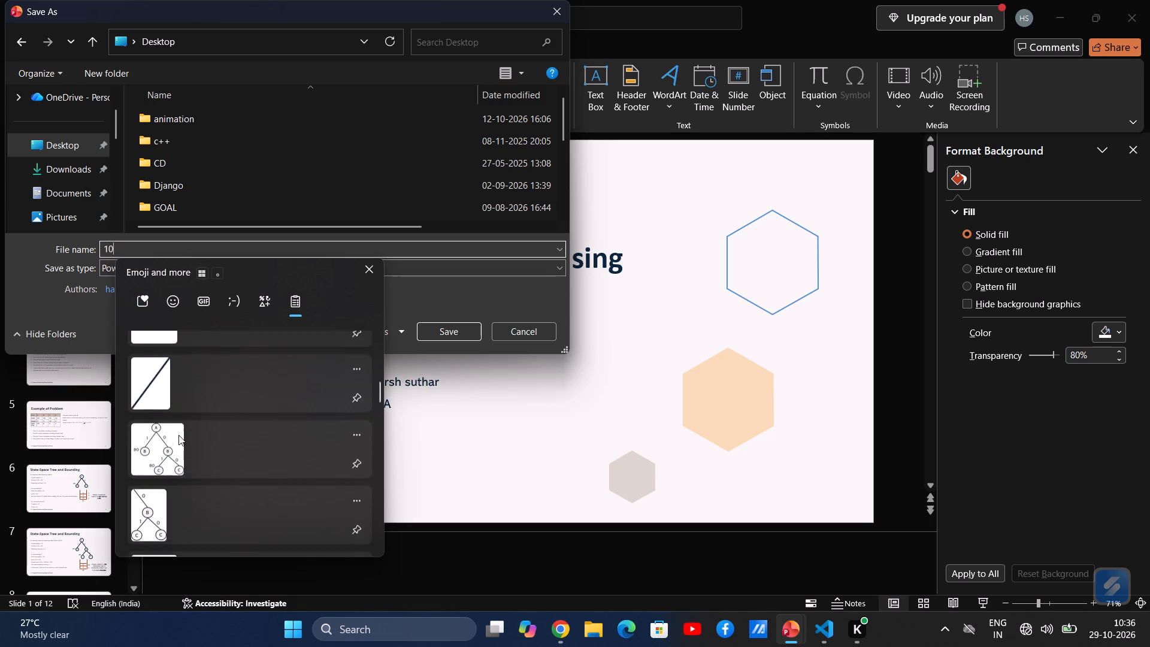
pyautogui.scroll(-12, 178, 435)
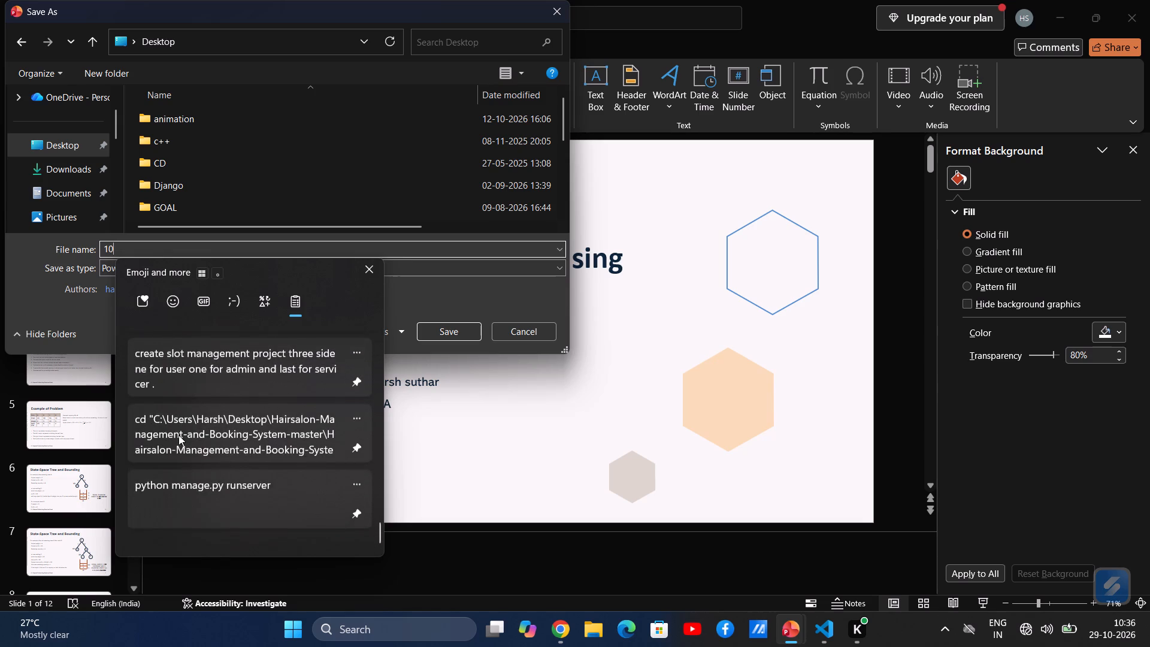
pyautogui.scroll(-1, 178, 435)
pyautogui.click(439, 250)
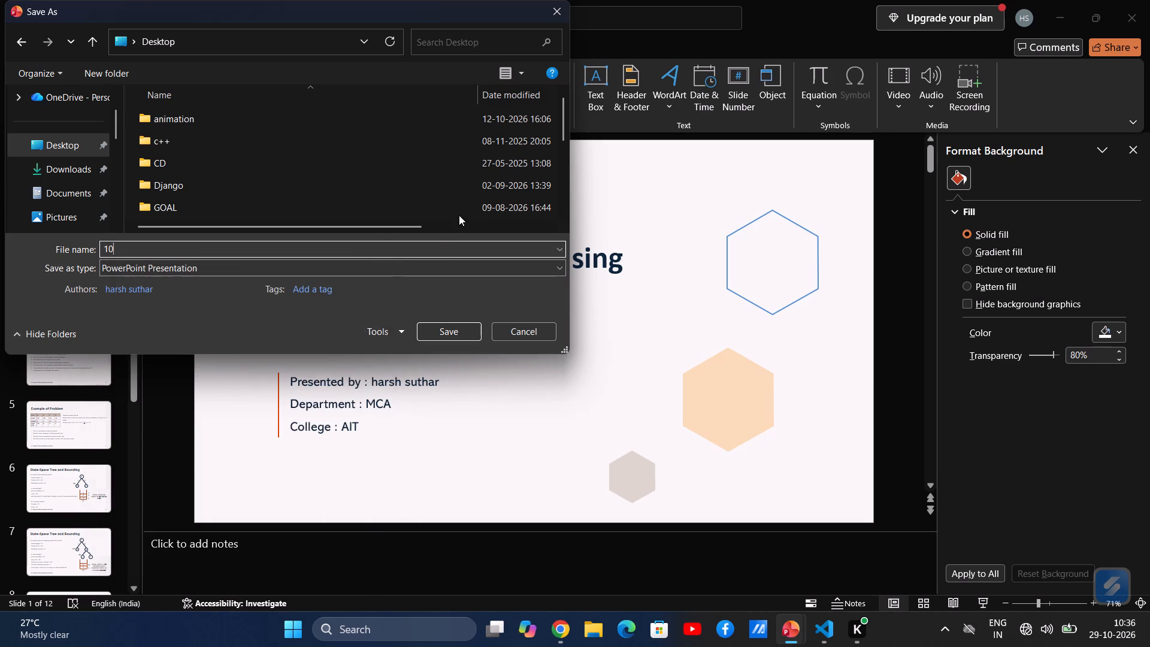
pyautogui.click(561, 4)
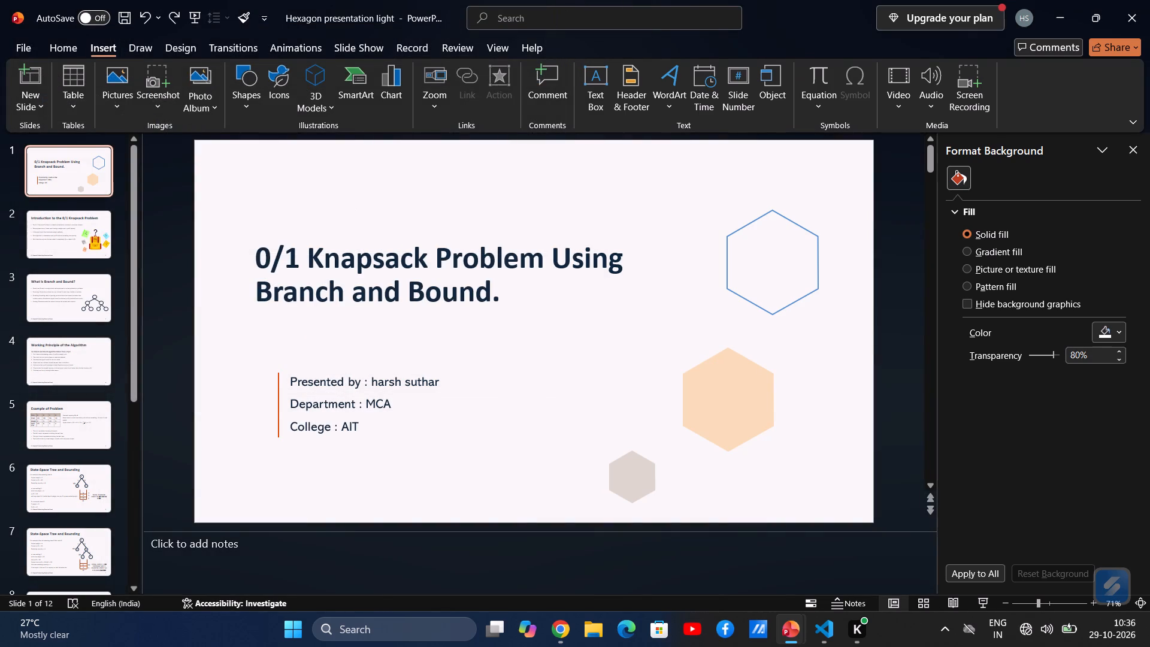
# Copy the slide 1 title and save the presentation to Desktop as "01 Knapsack Problem Using Branch and Bound.", with the slash removed from the name.
pyautogui.moveTo(512, 295); pyautogui.dragTo(280, 258)
pyautogui.hotkey('ctrl', 'c')
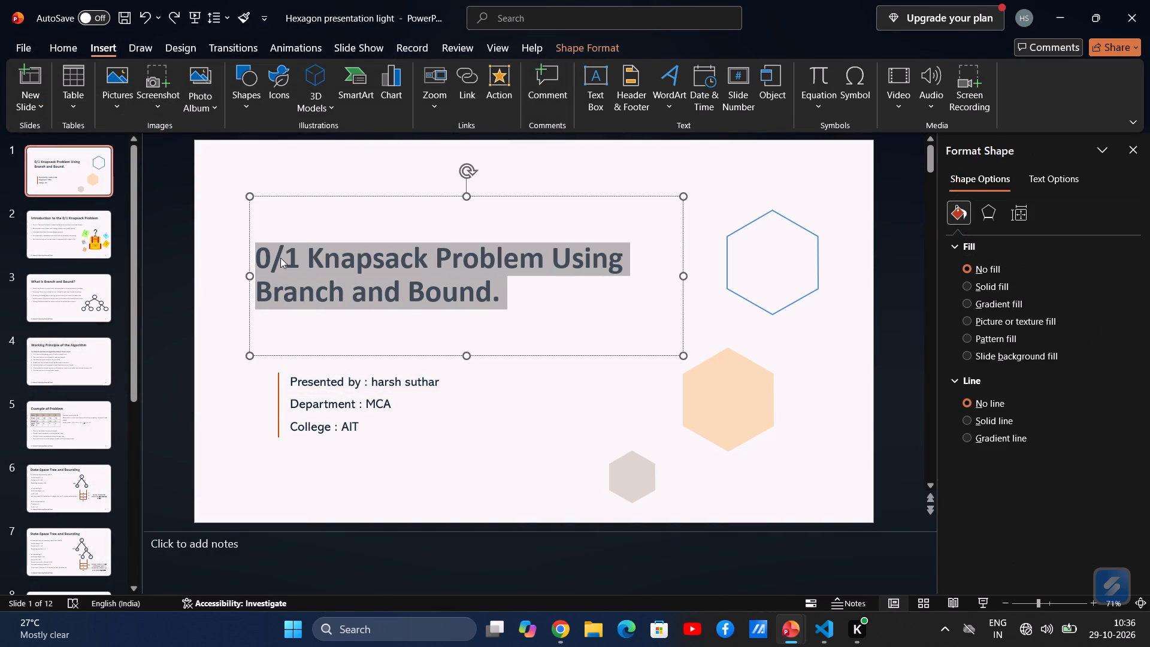
pyautogui.hotkey('ctrl', 'shift', 's')
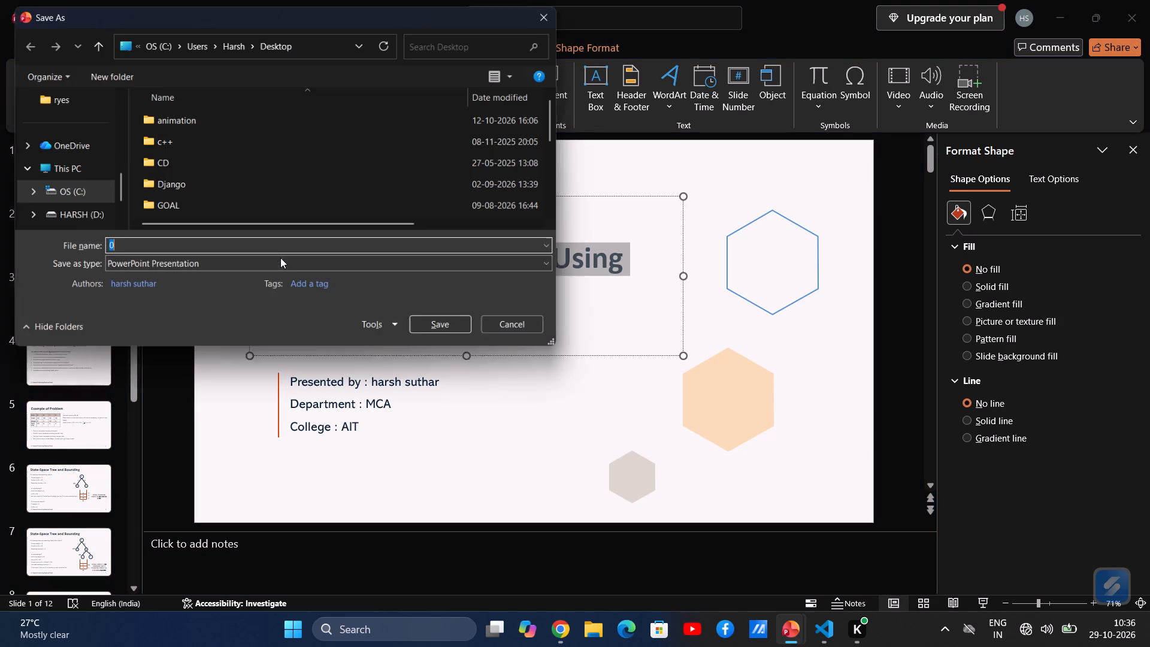
pyautogui.scroll(7, 75, 198)
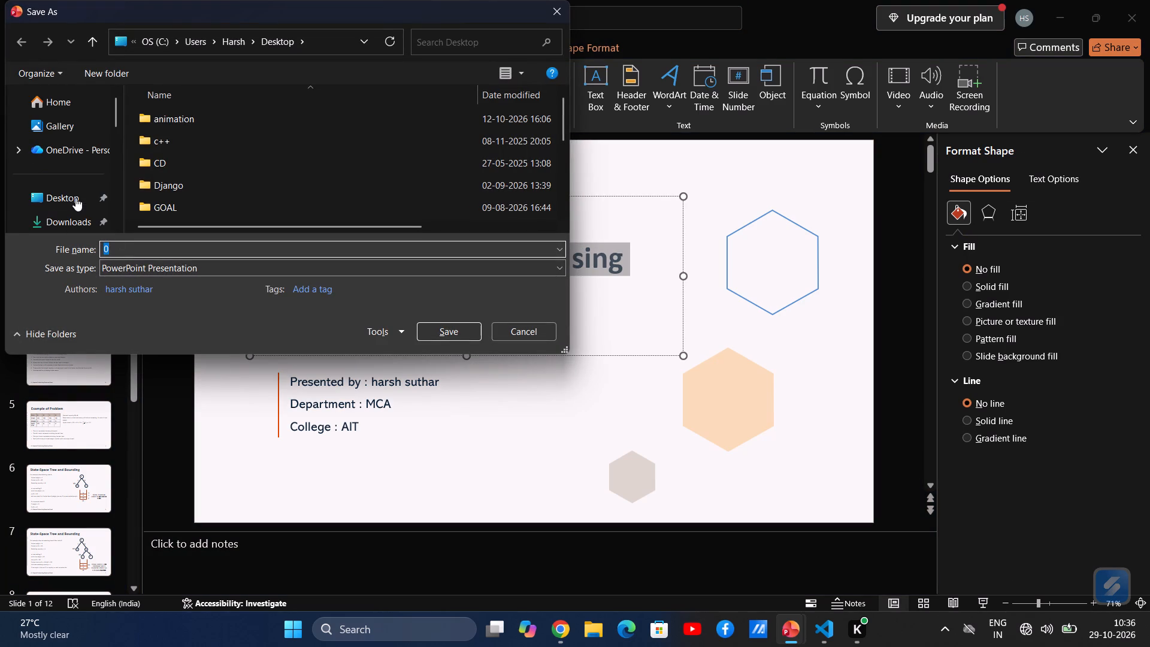
pyautogui.doubleClick(74, 196)
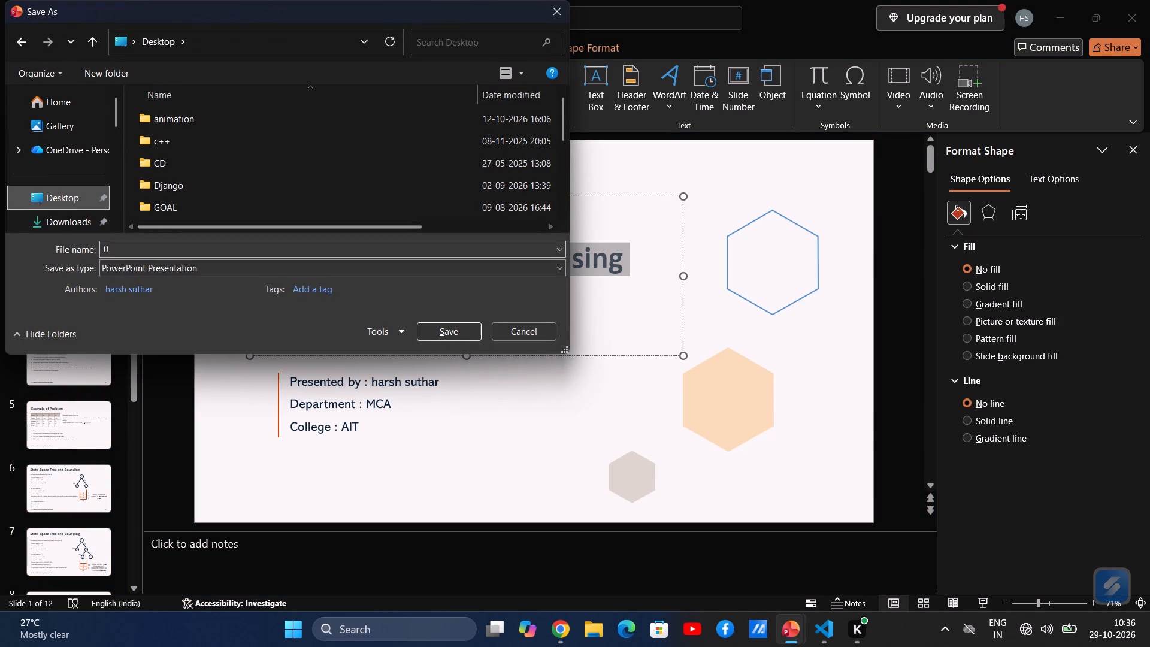
pyautogui.moveTo(134, 247); pyautogui.dragTo(93, 249)
pyautogui.hotkey('ctrl', 'v')
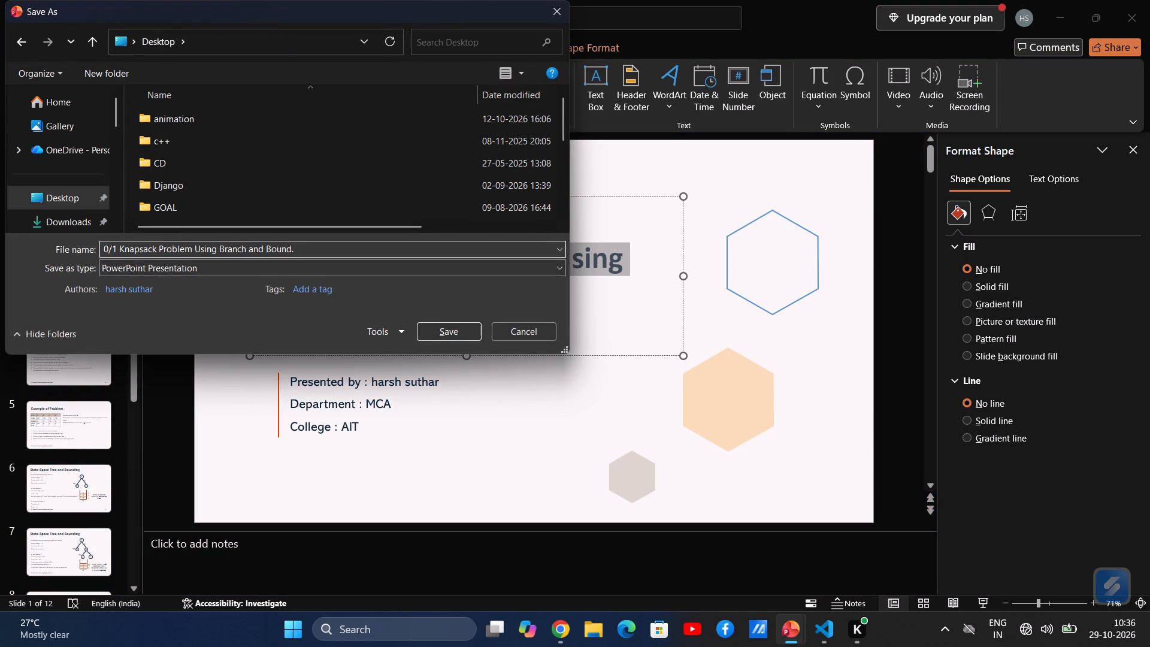
pyautogui.click(113, 249)
pyautogui.press('=')
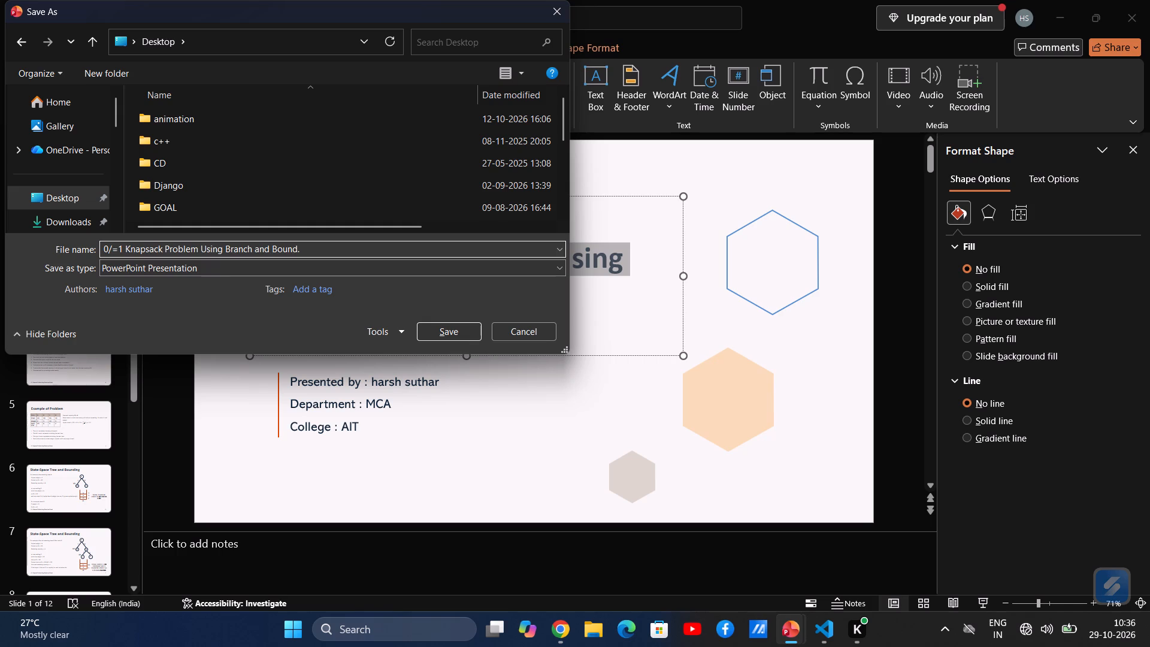
pyautogui.press('BackSpace')
pyautogui.press('BackSpace')
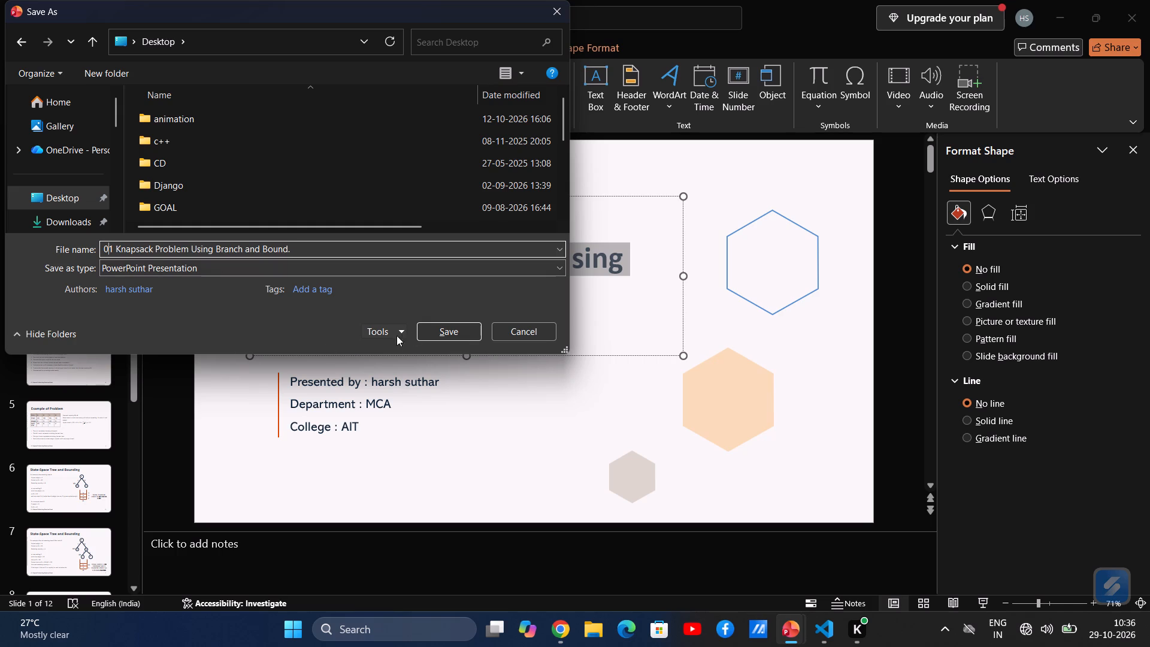
pyautogui.click(431, 327)
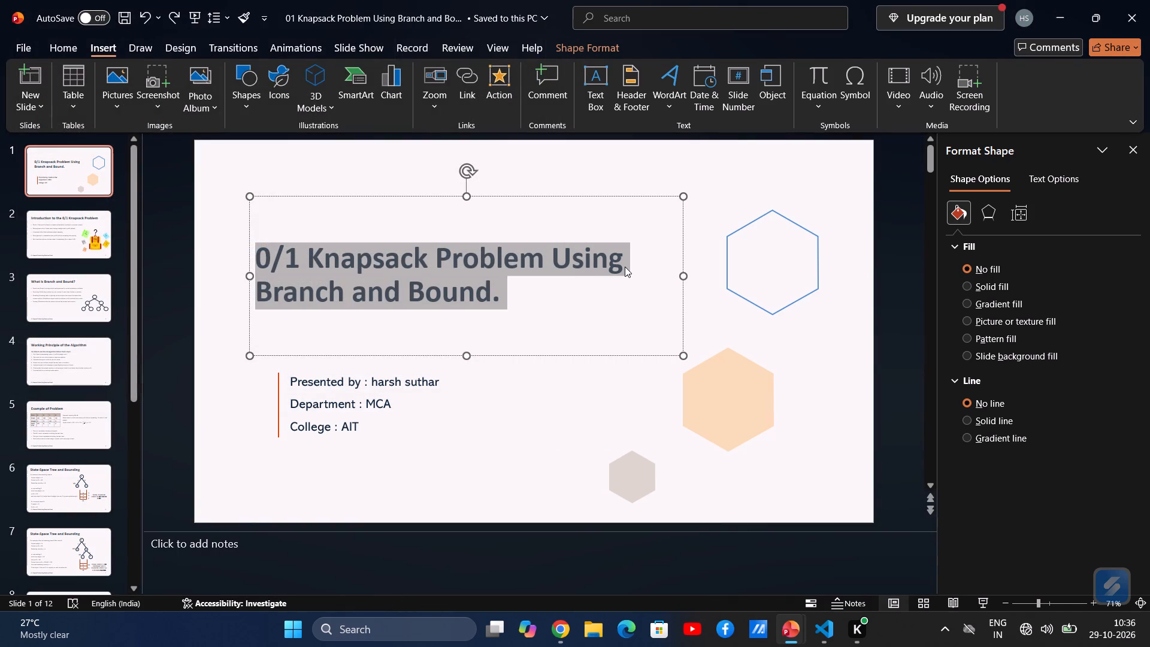
# Select all the slides in the presentation and copy them.
pyautogui.hotkey('ctrl', 'a')
pyautogui.click(37, 309)
pyautogui.hotkey('ctrl', 'a')
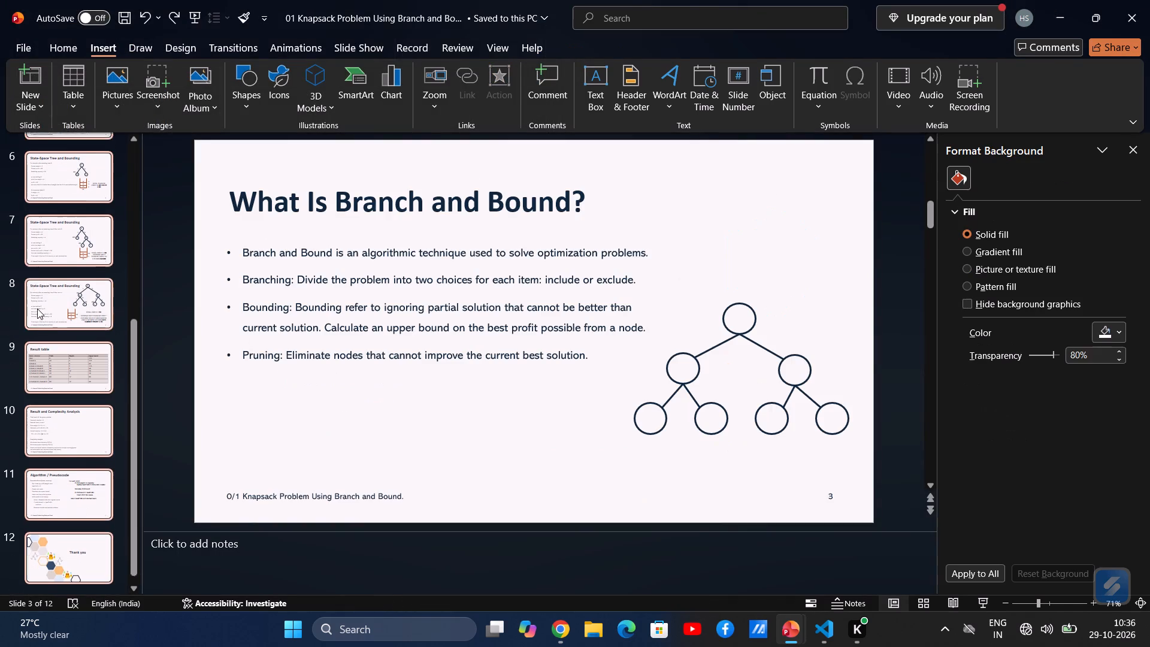
pyautogui.hotkey('ctrl', 'c')
# Close the saved presentation.
pyautogui.click(1149, 0)
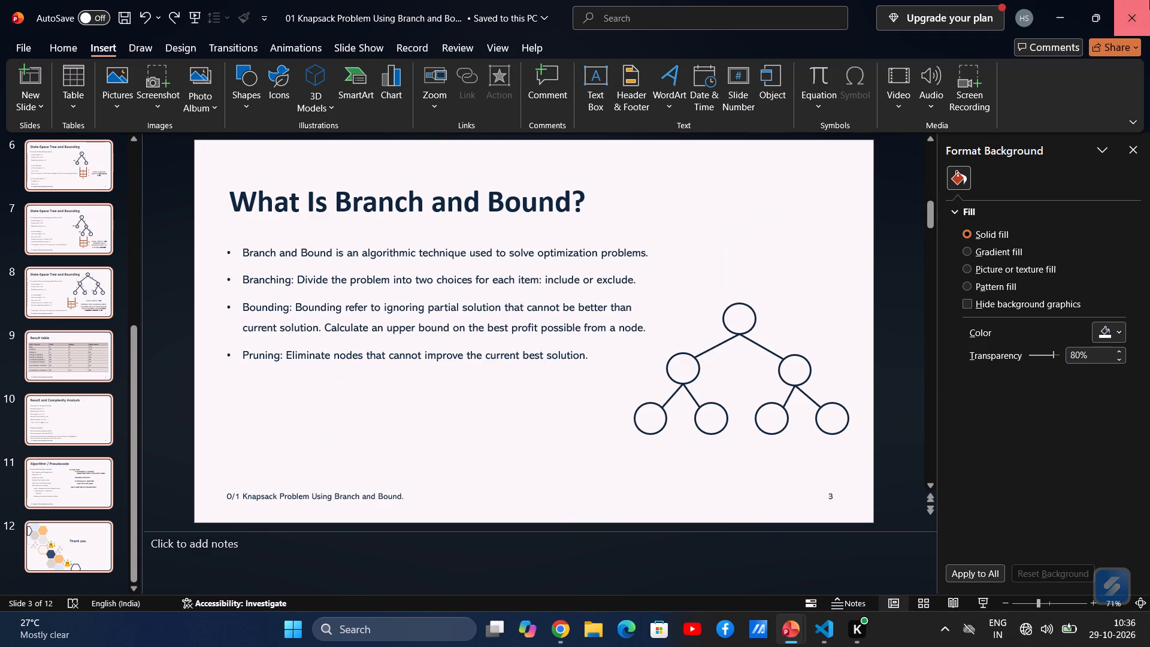